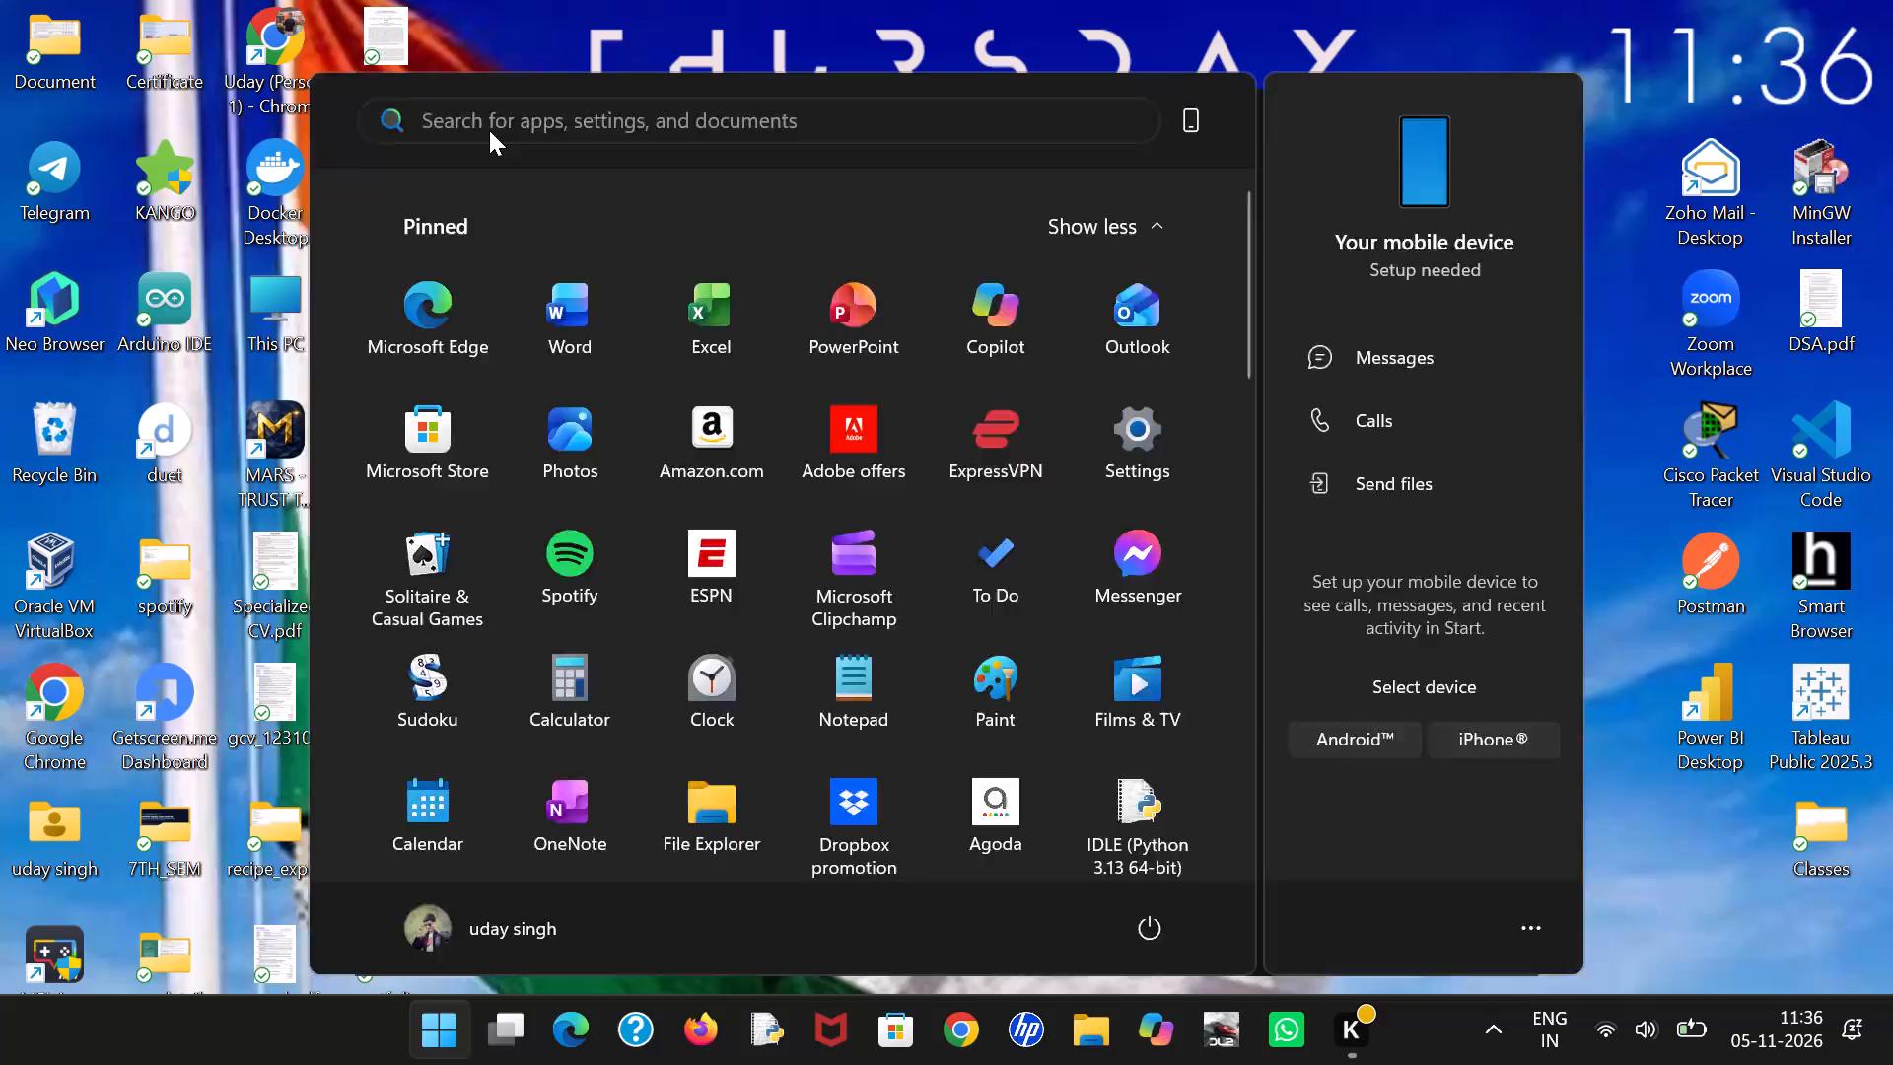
# Search the computer for "fig" and launch the Figma desktop app.
pyautogui.write('fig')
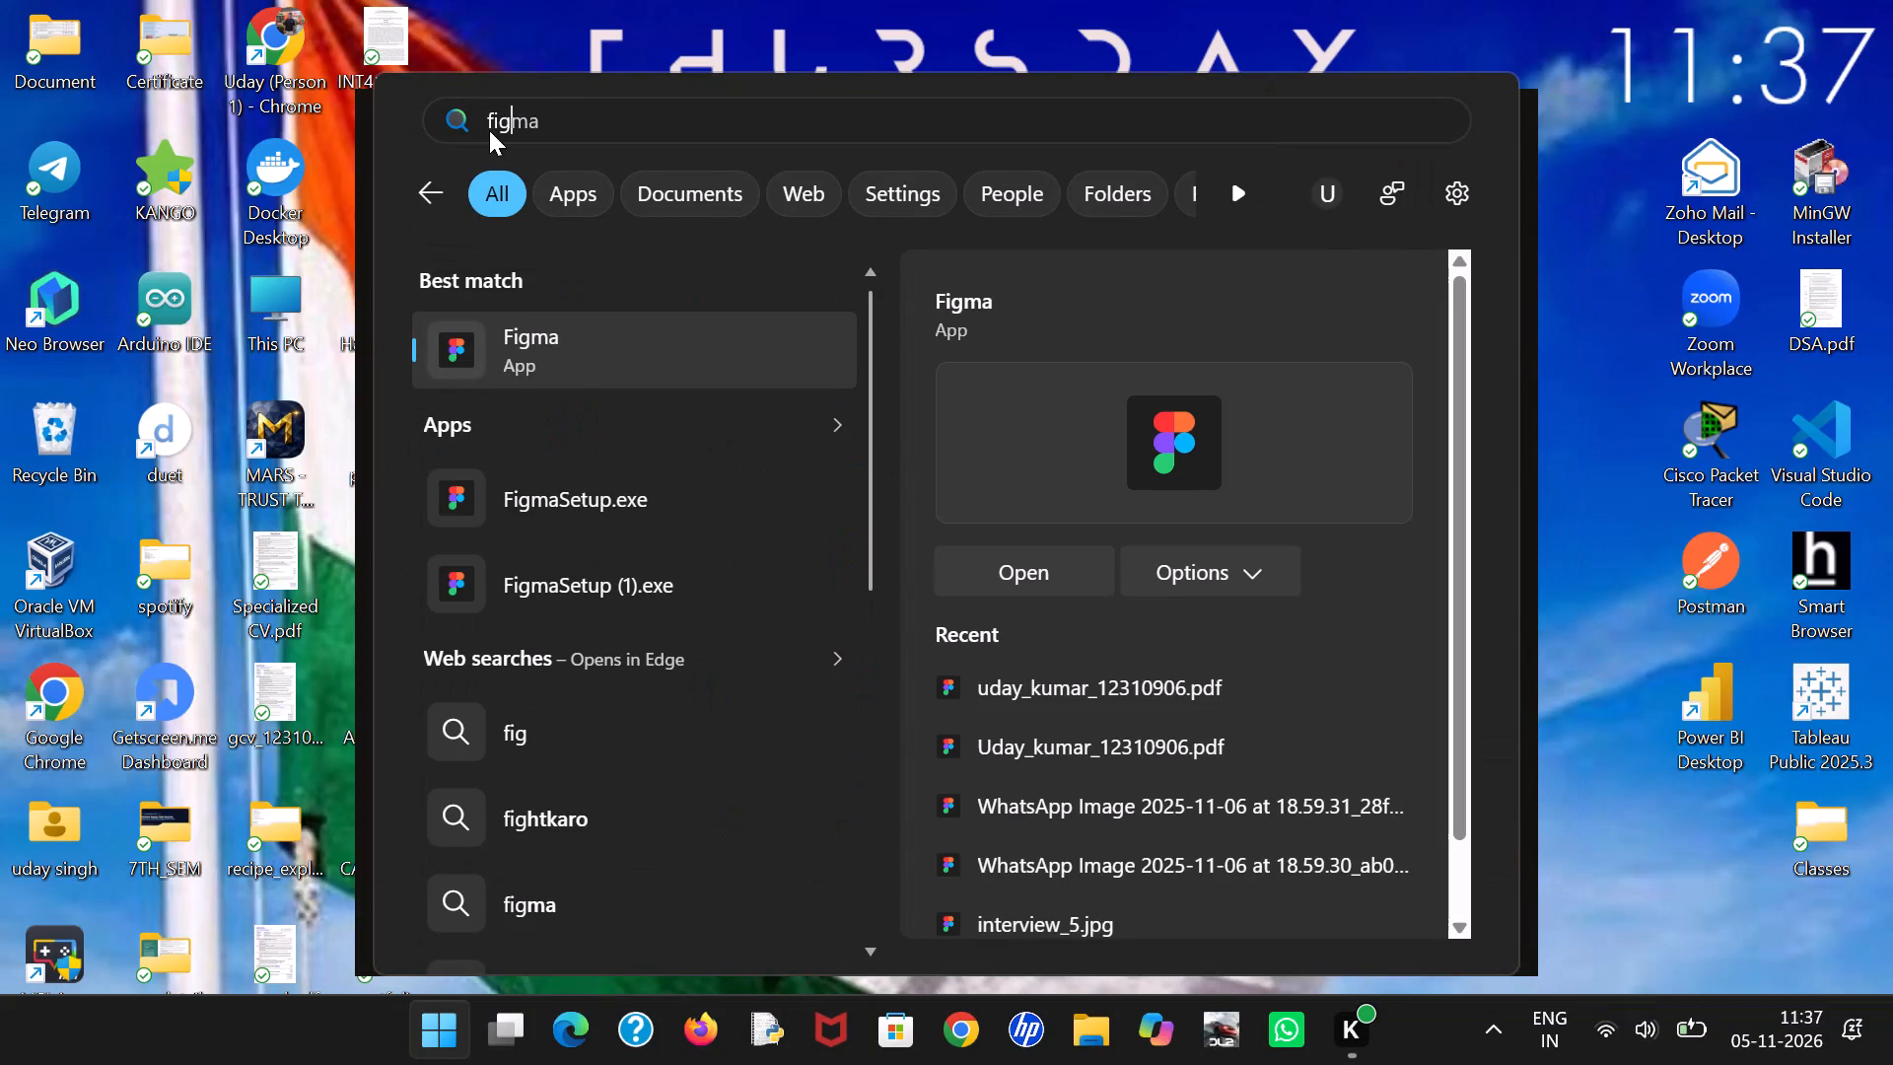
pyautogui.press('Return')
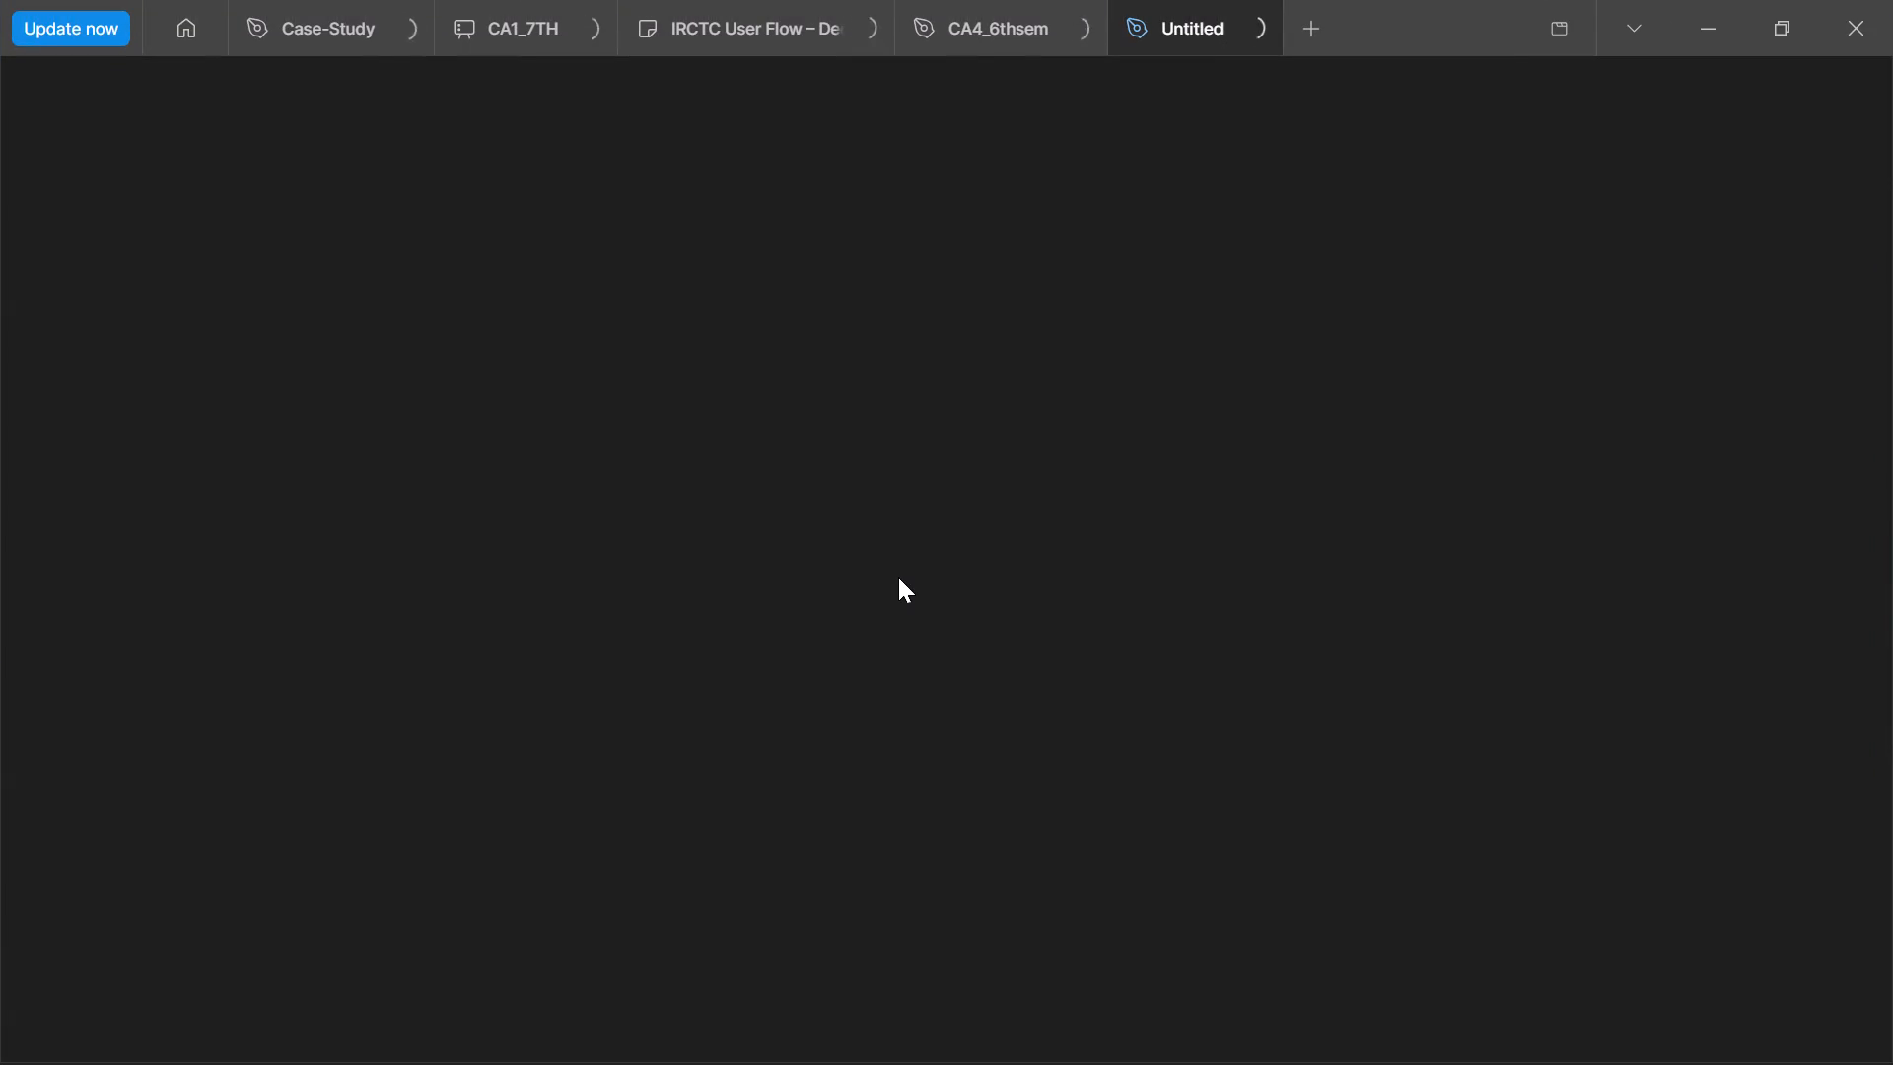
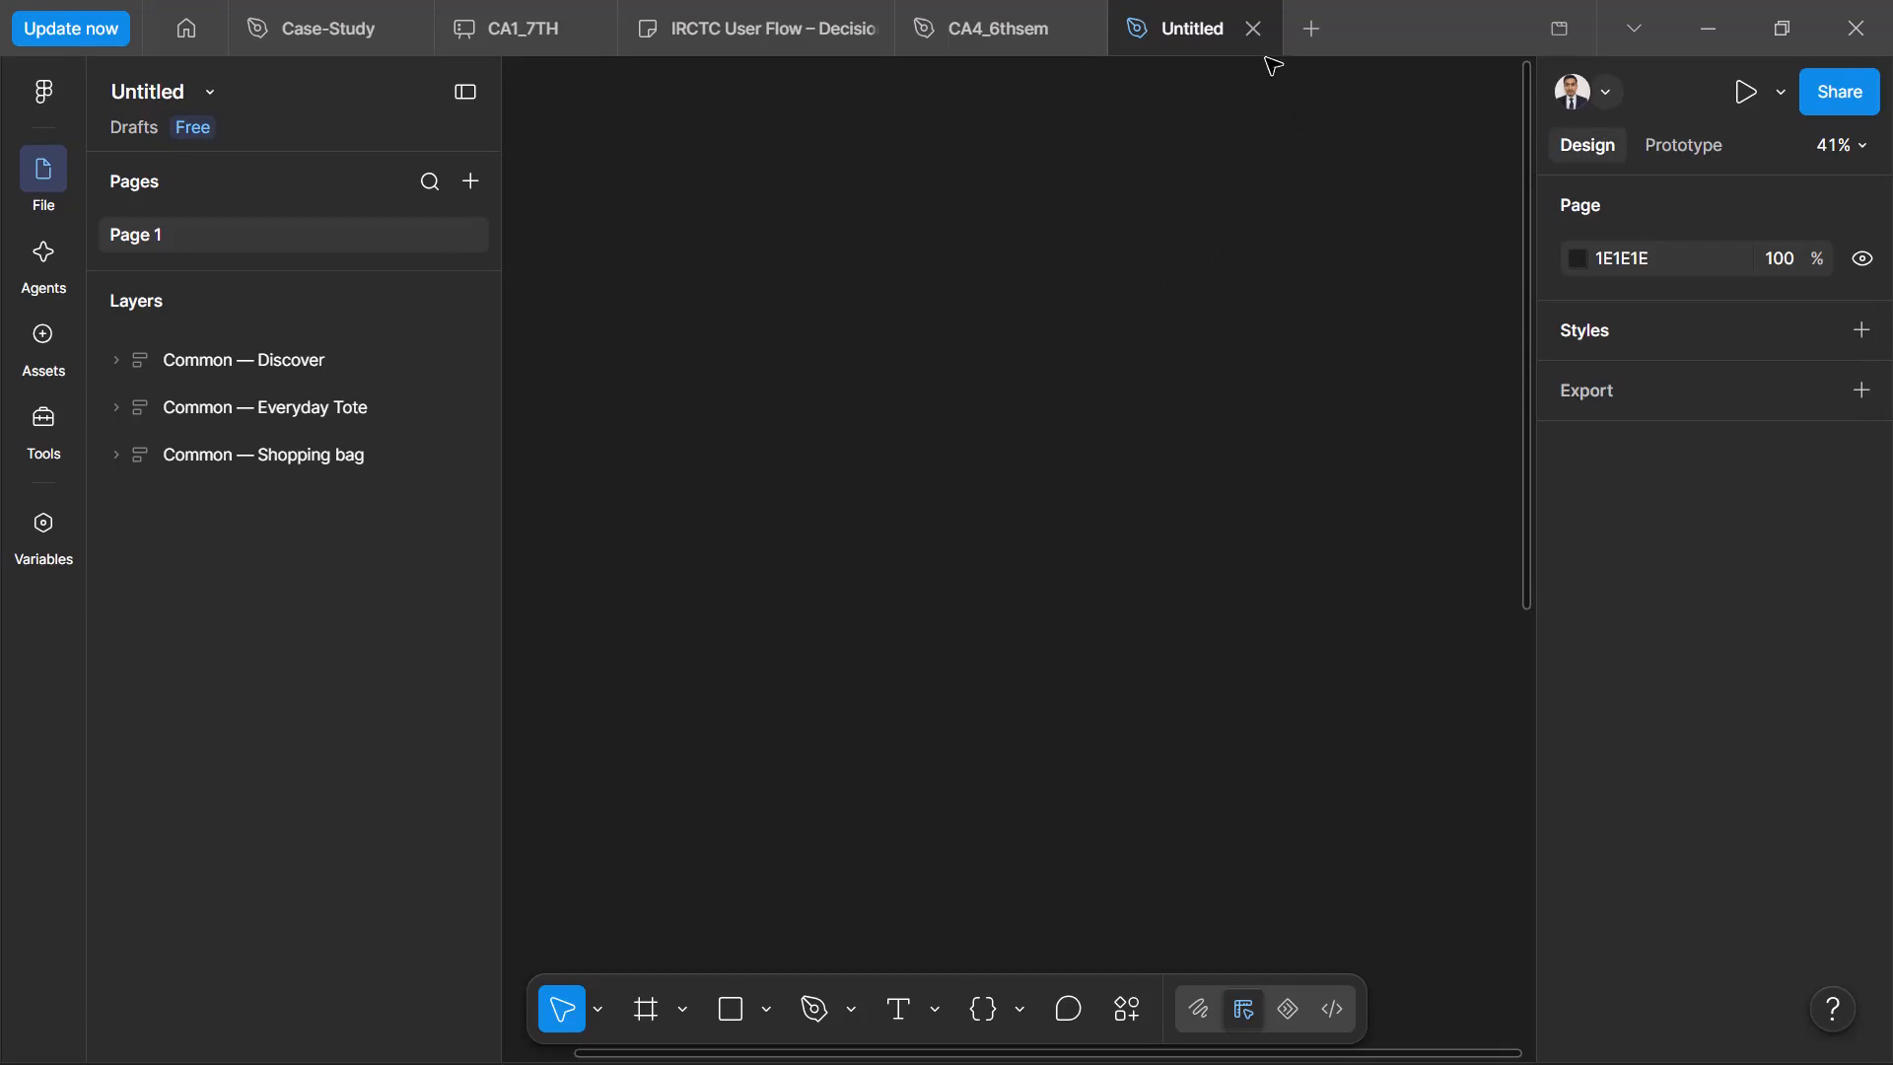
# Close the Untitled and CA4_6thsem design files.
pyautogui.click(1260, 34)
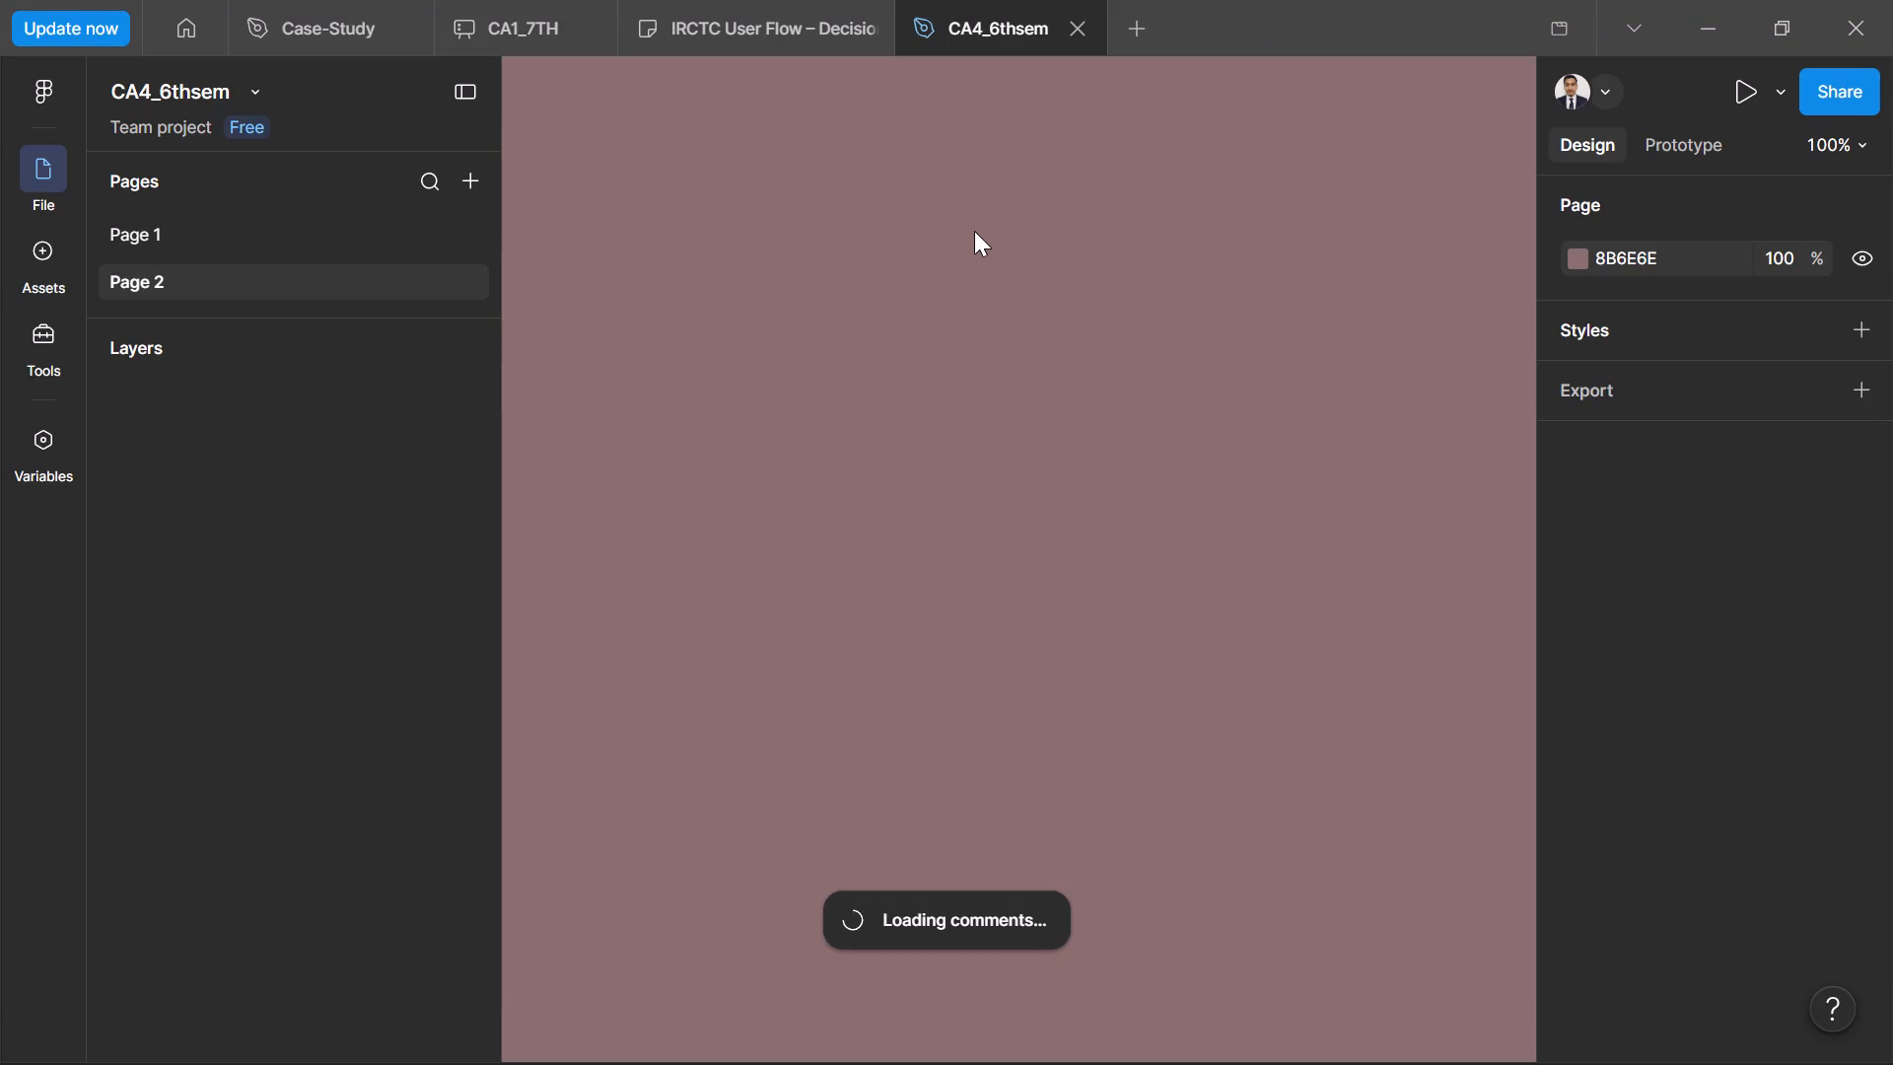
pyautogui.click(1085, 27)
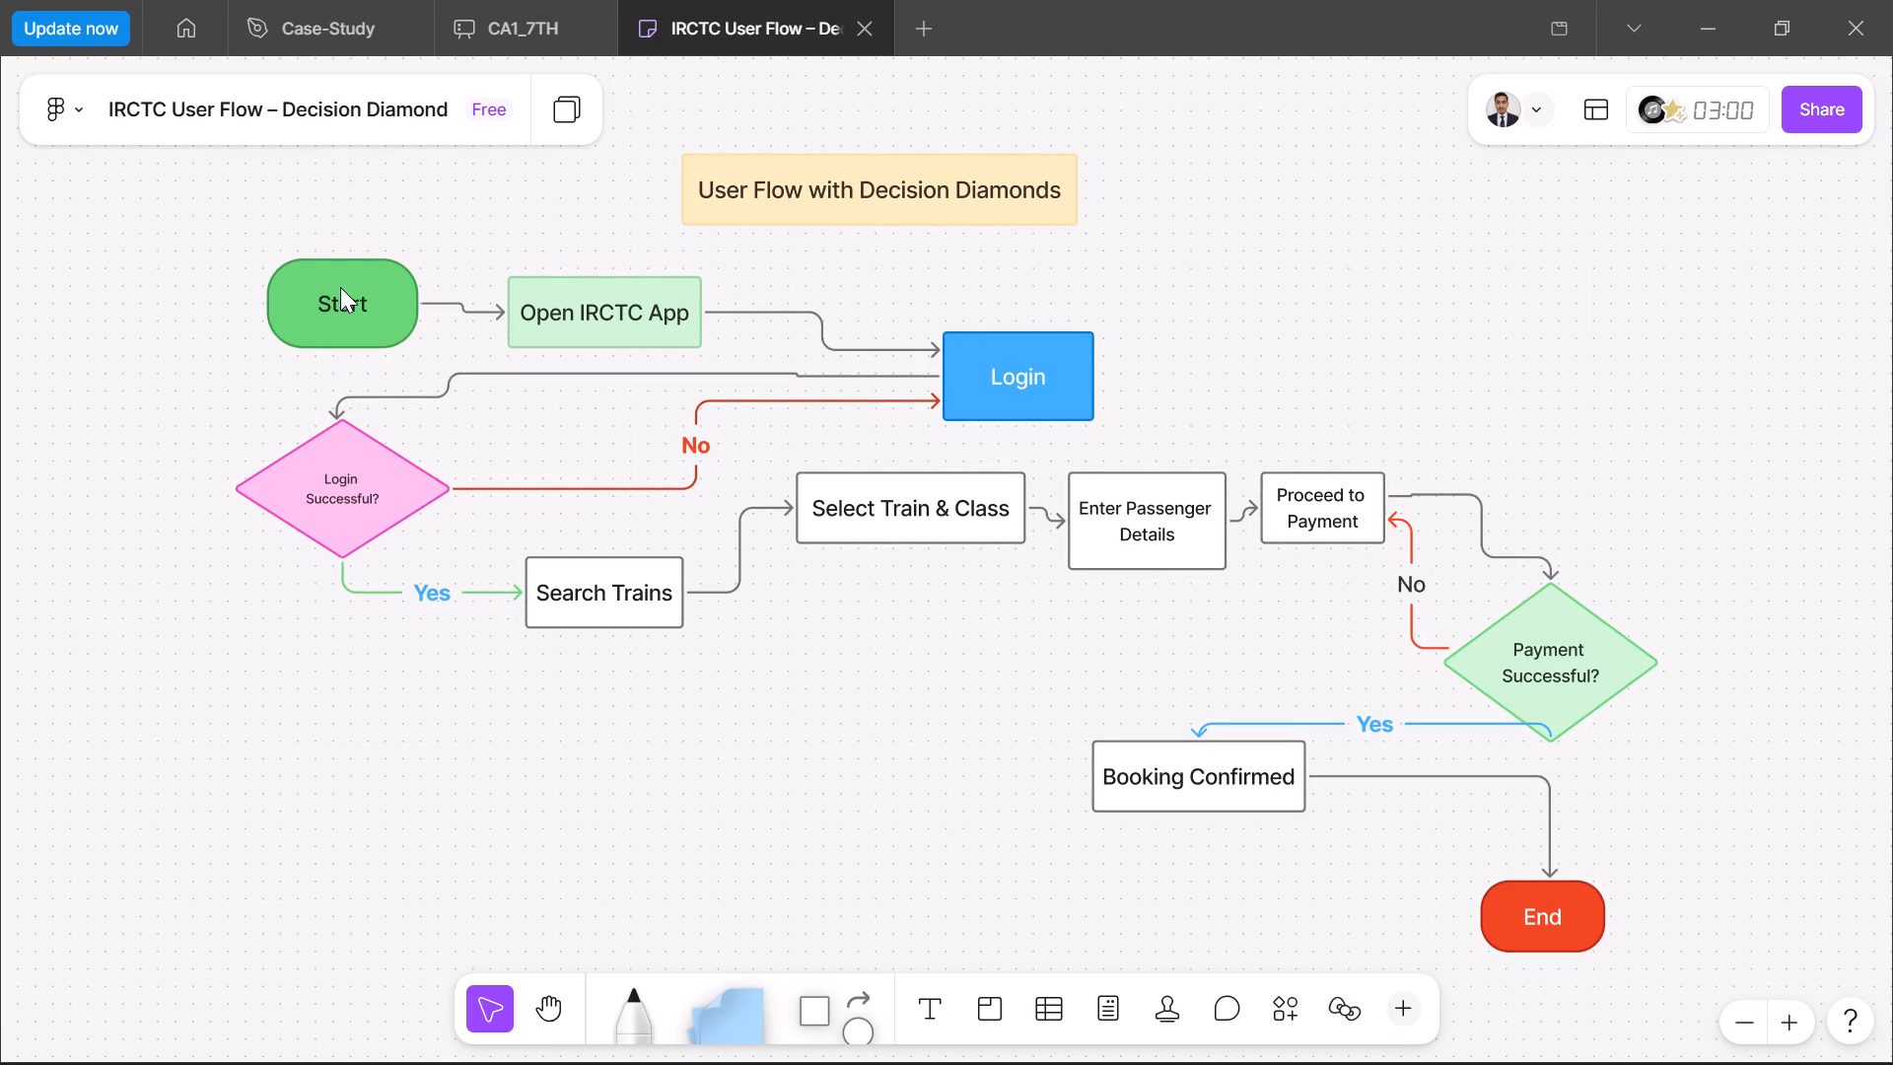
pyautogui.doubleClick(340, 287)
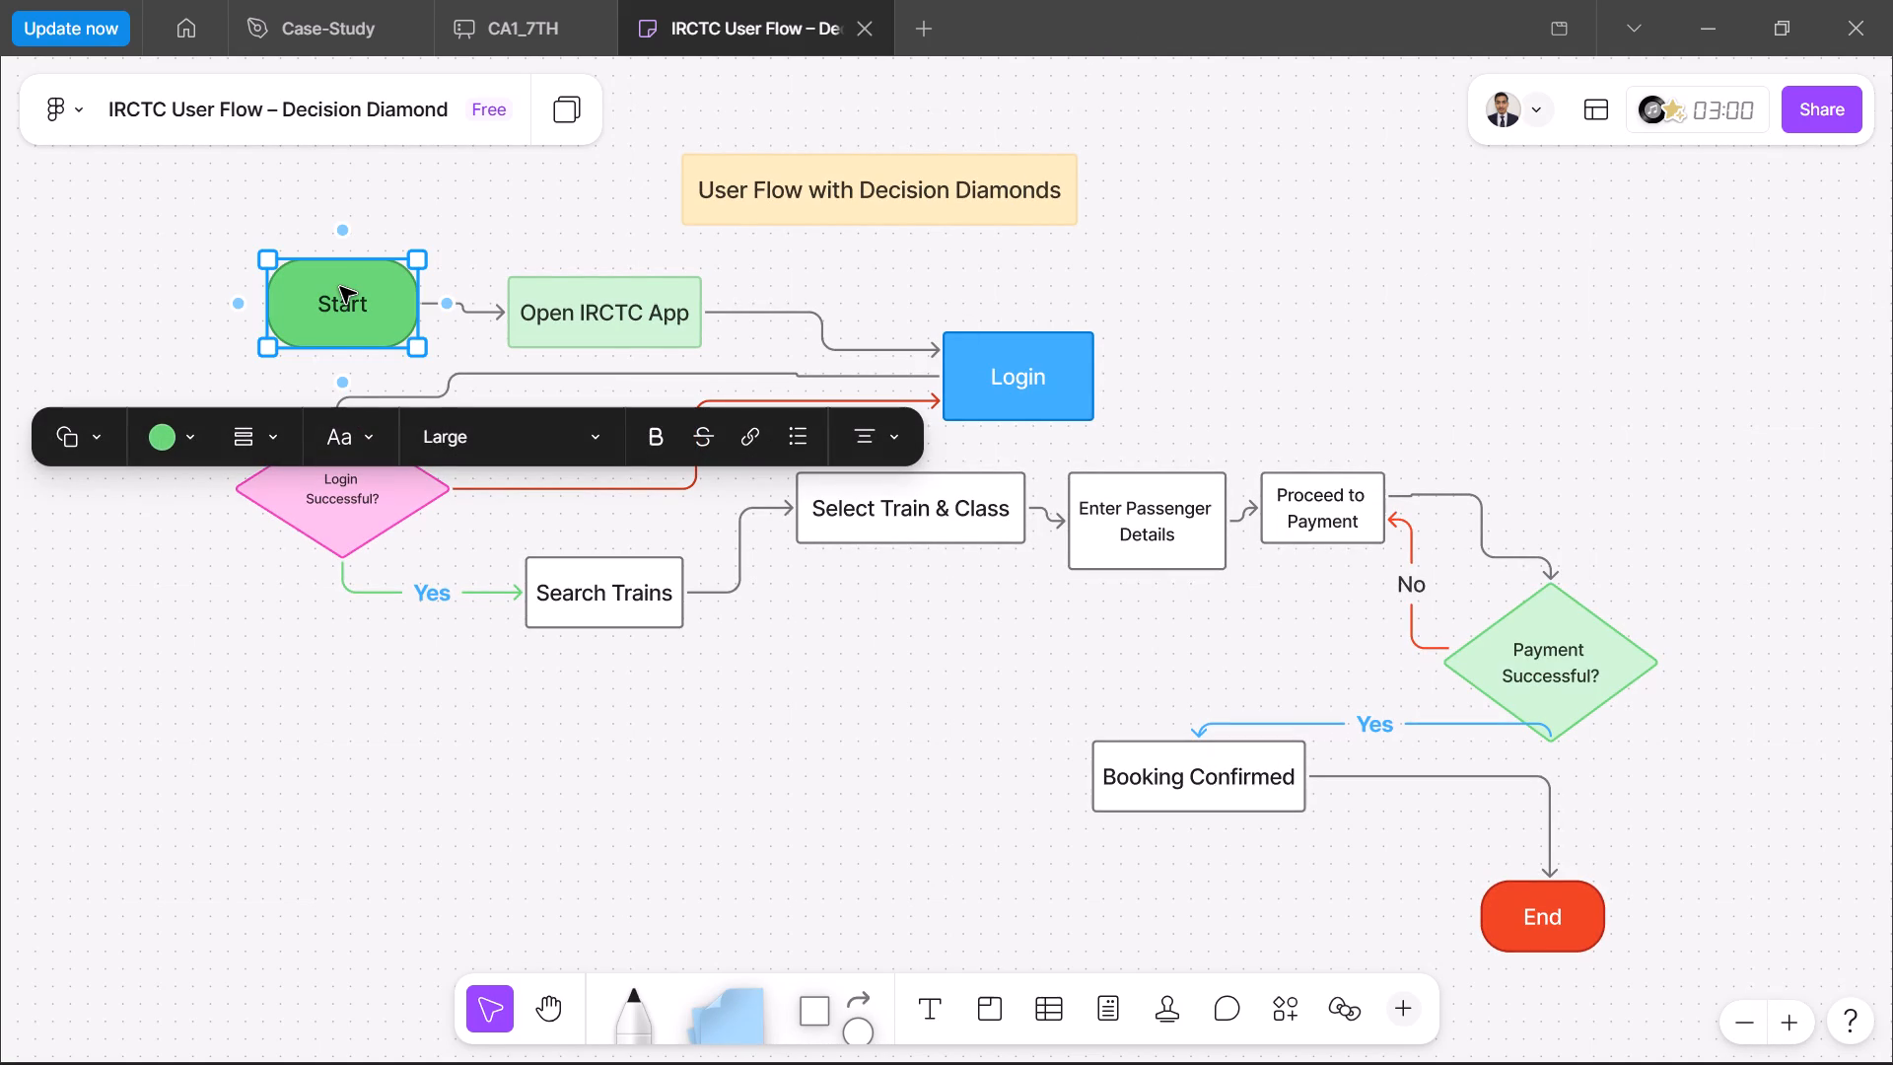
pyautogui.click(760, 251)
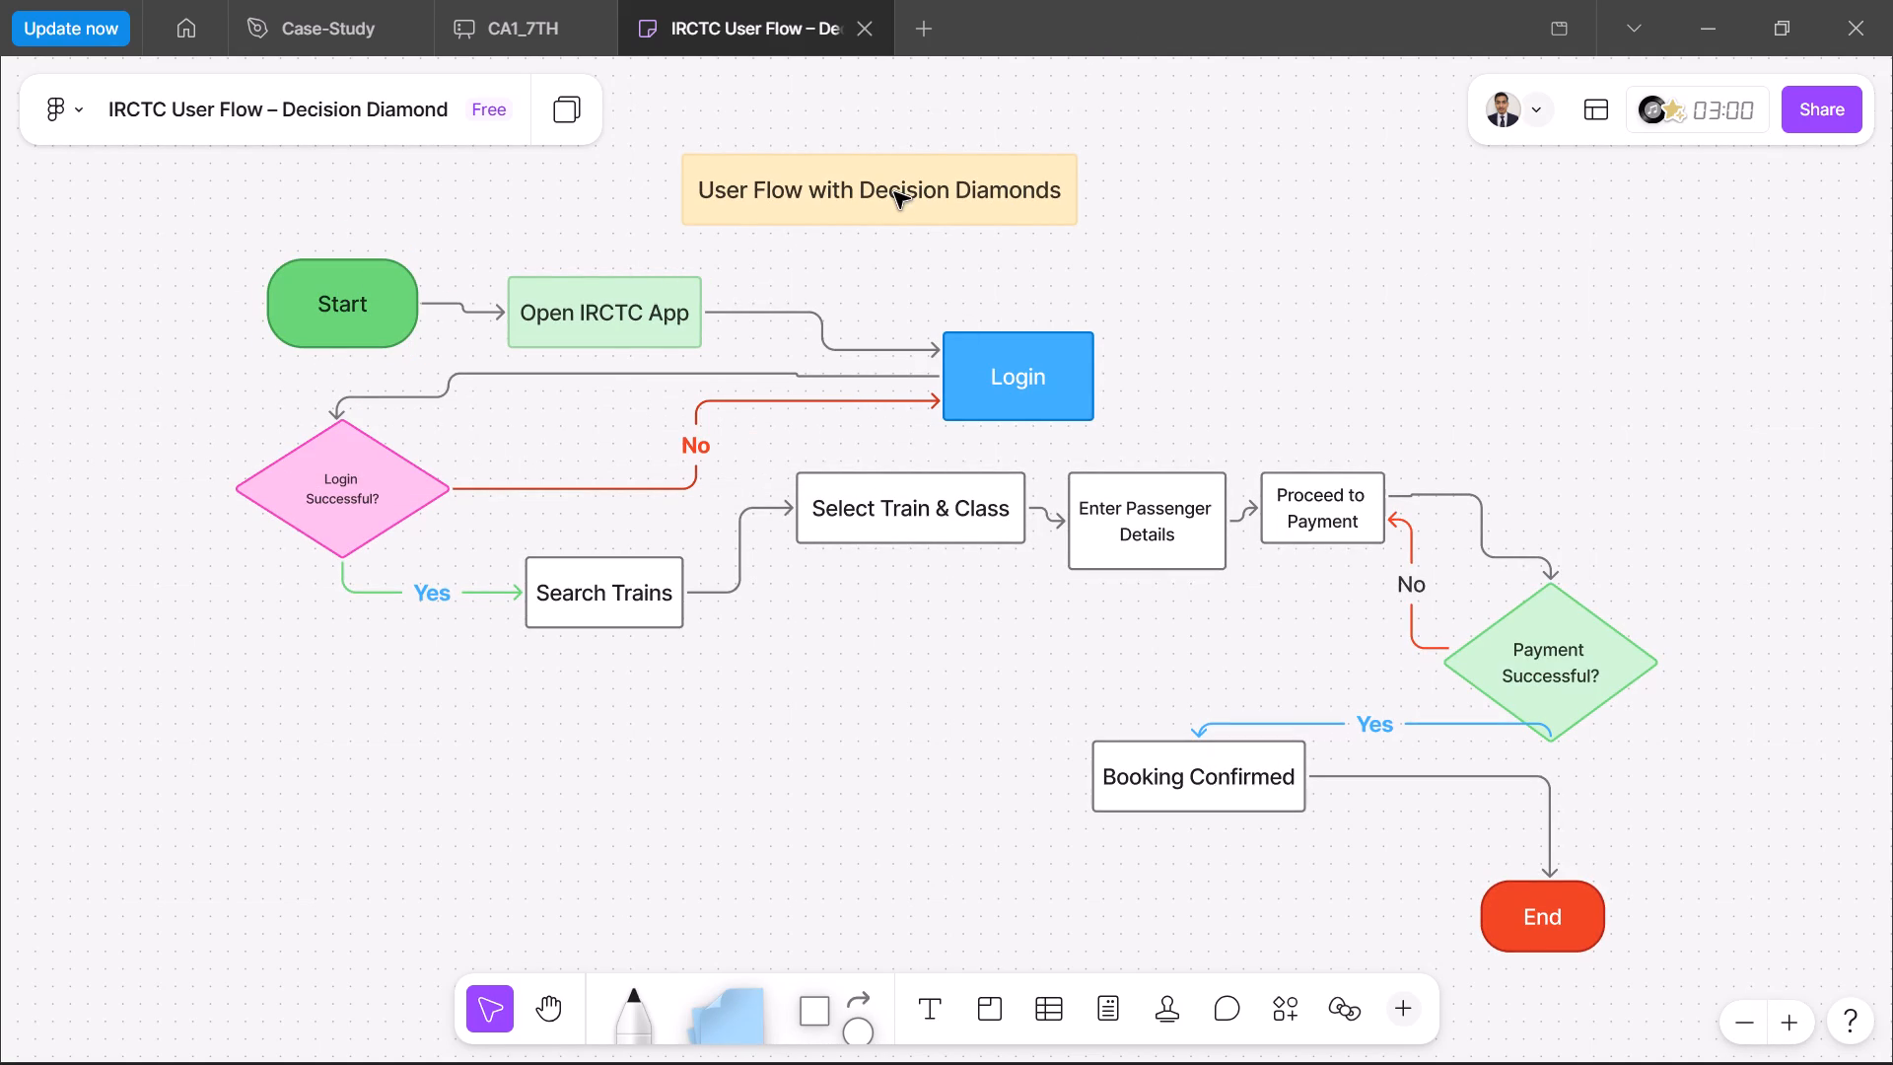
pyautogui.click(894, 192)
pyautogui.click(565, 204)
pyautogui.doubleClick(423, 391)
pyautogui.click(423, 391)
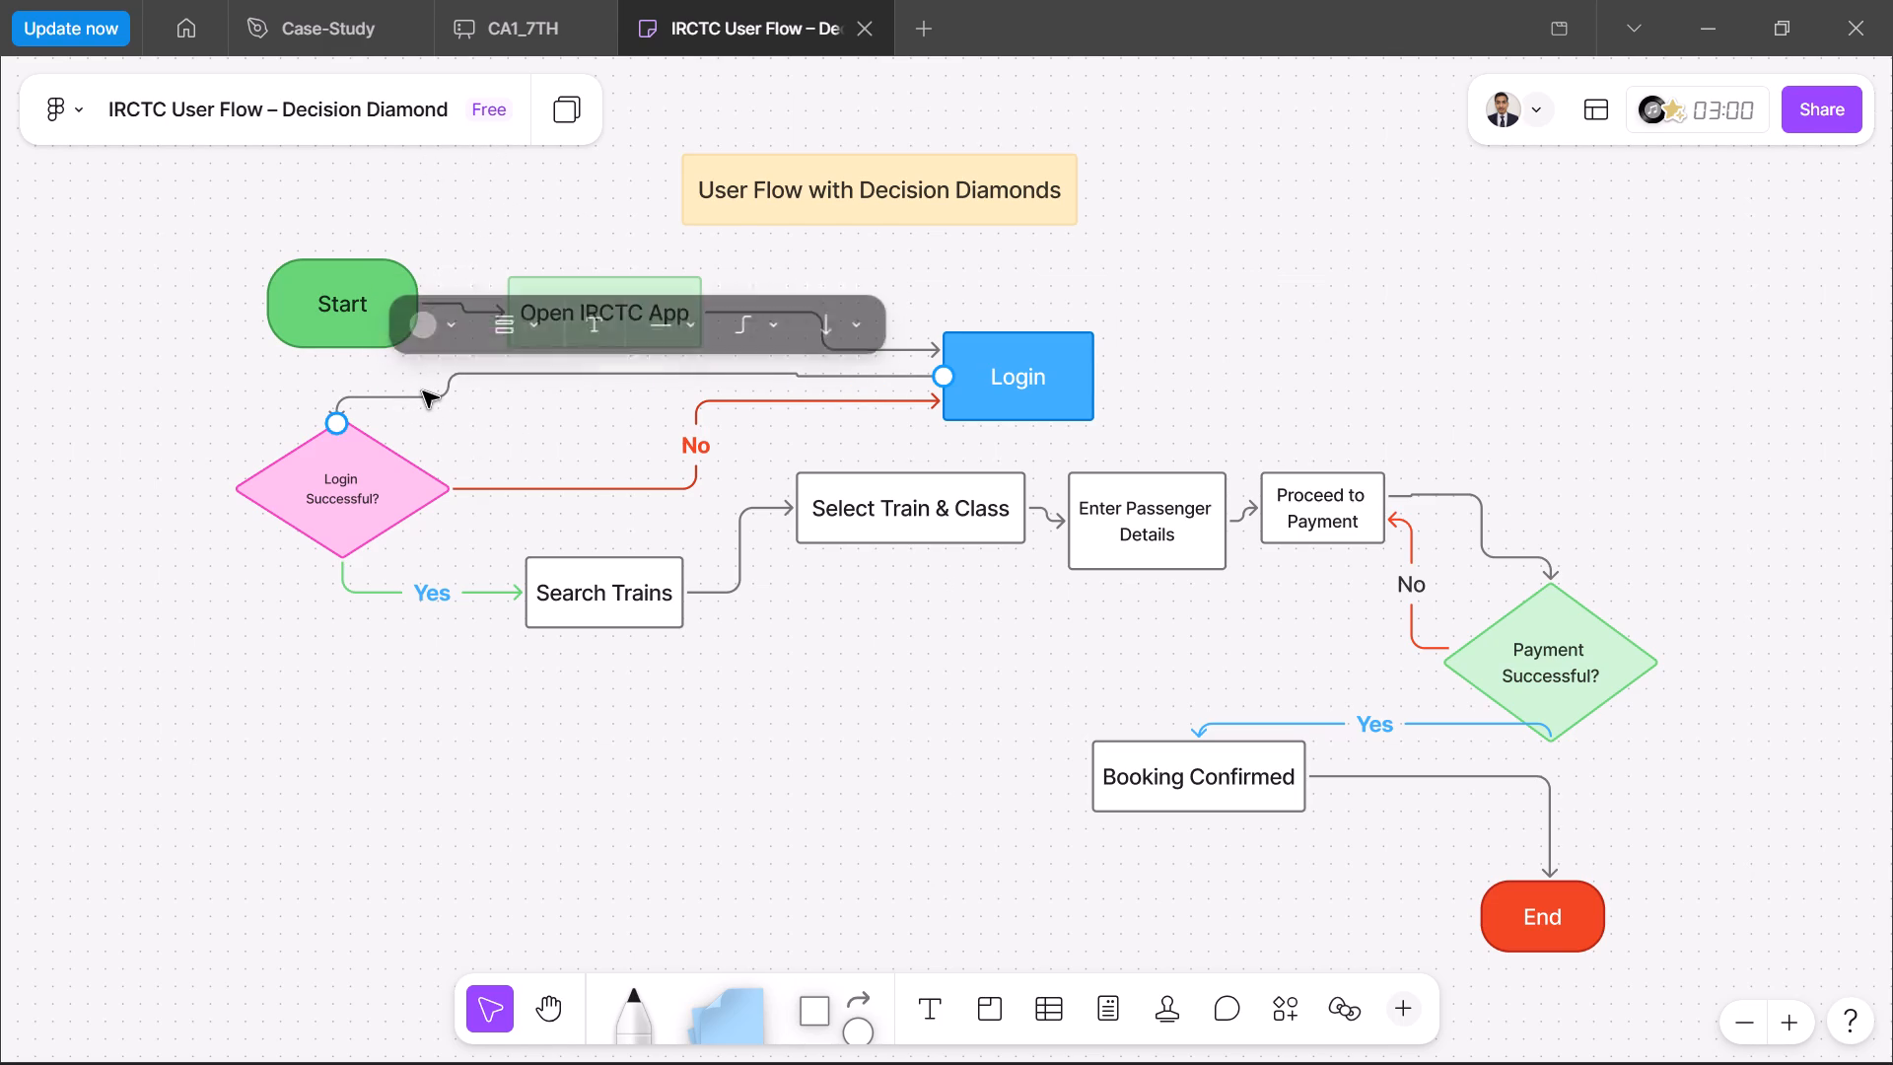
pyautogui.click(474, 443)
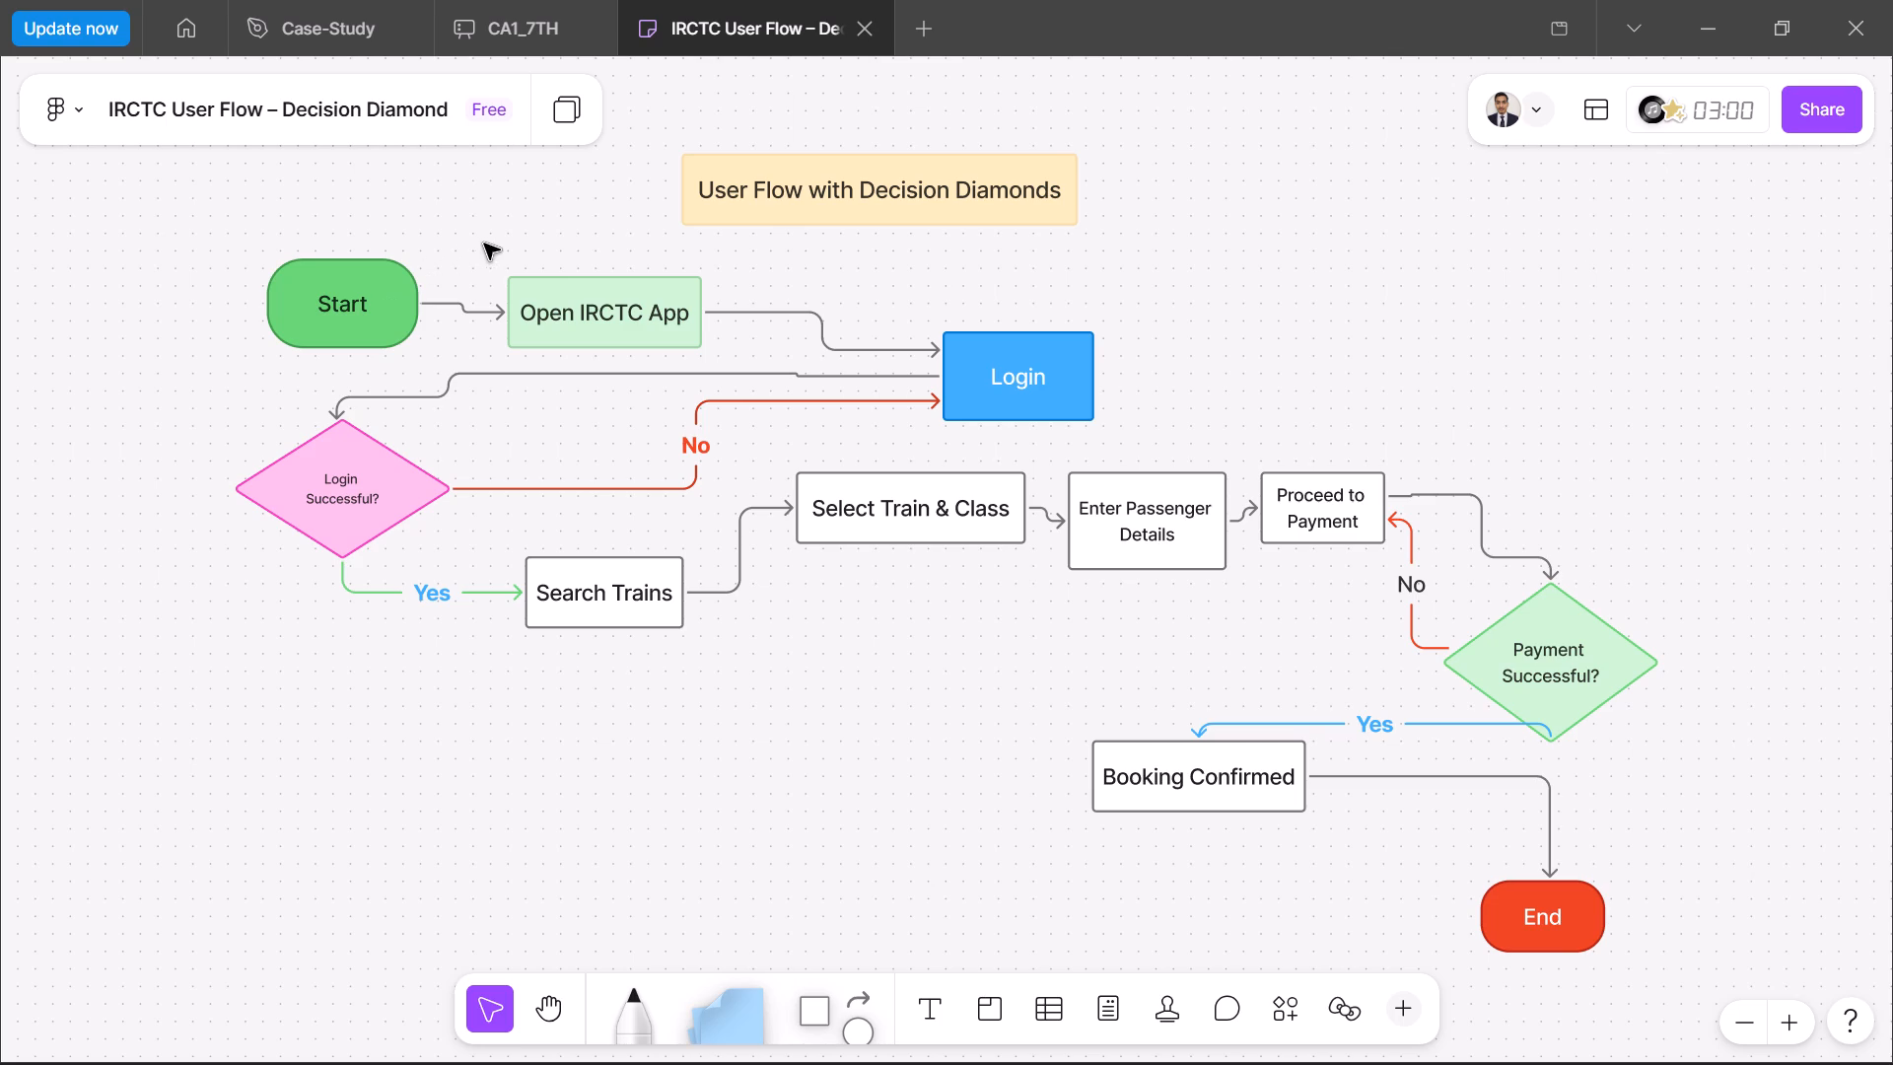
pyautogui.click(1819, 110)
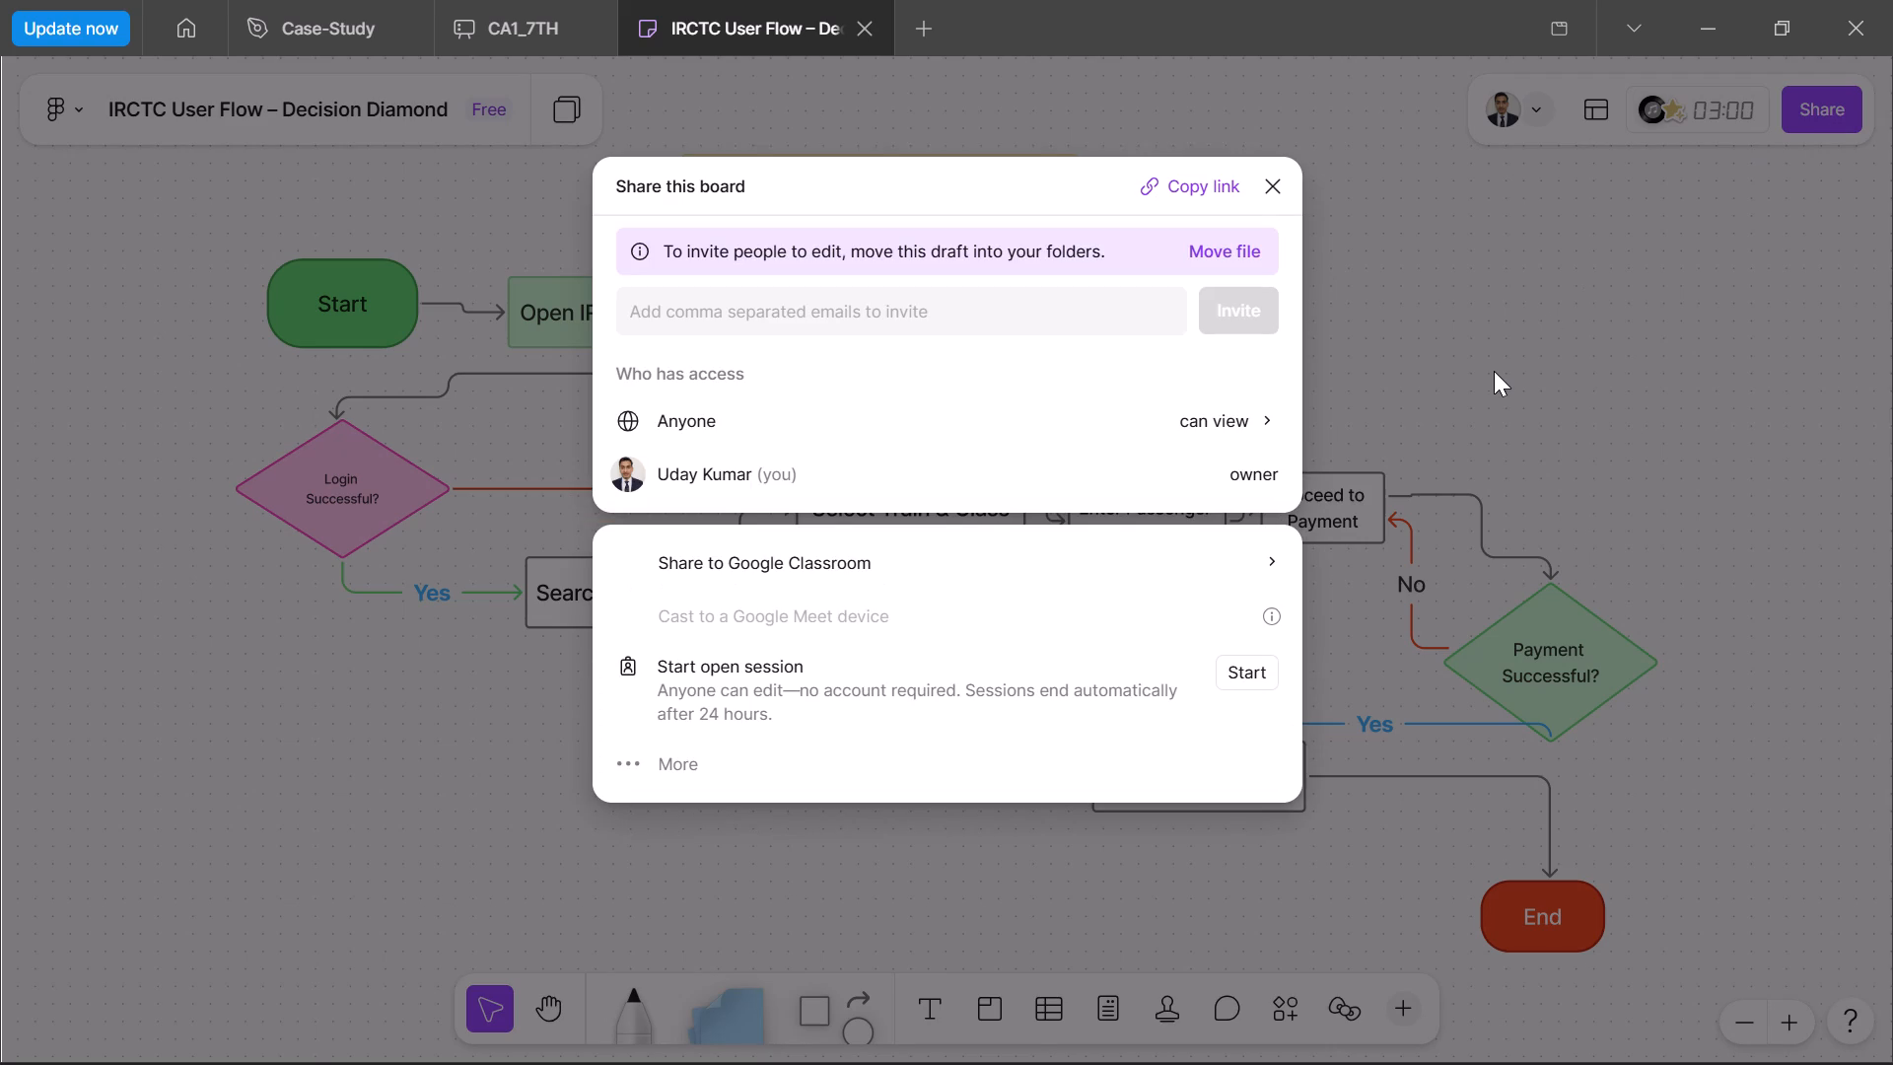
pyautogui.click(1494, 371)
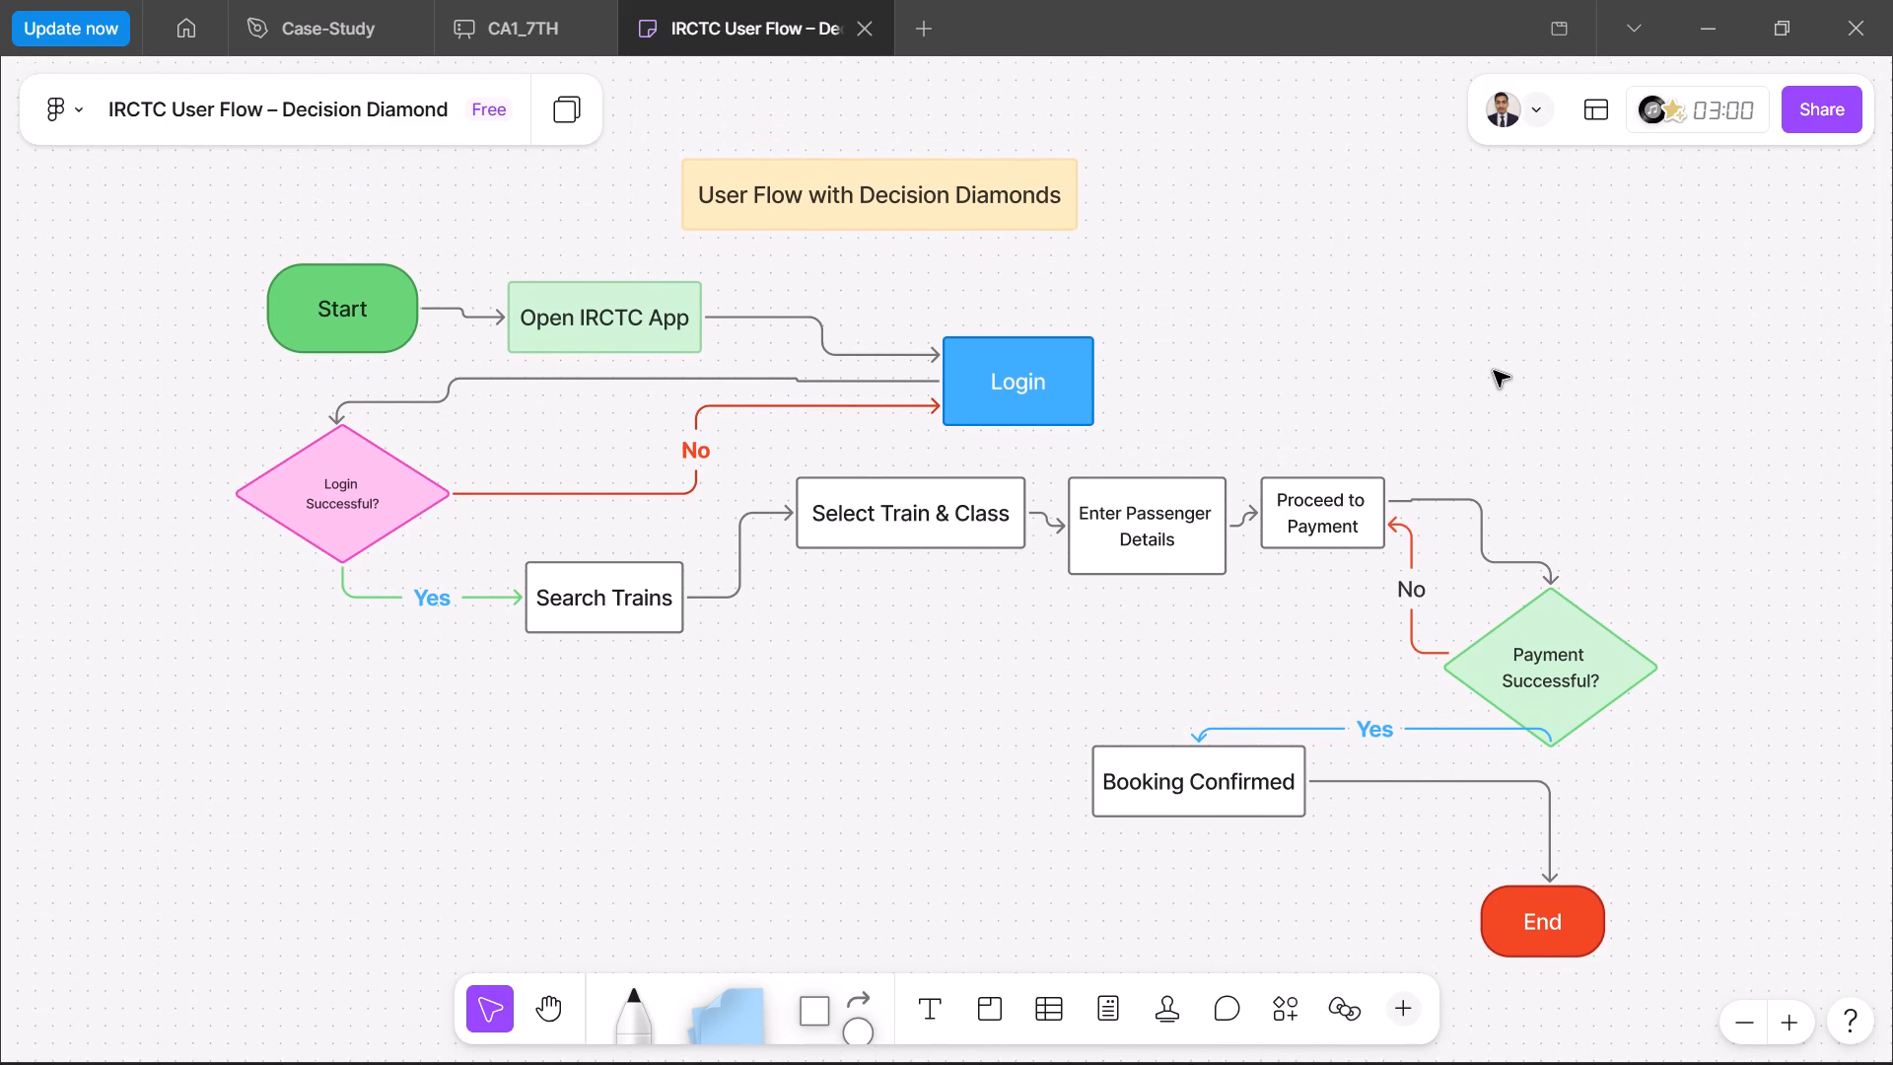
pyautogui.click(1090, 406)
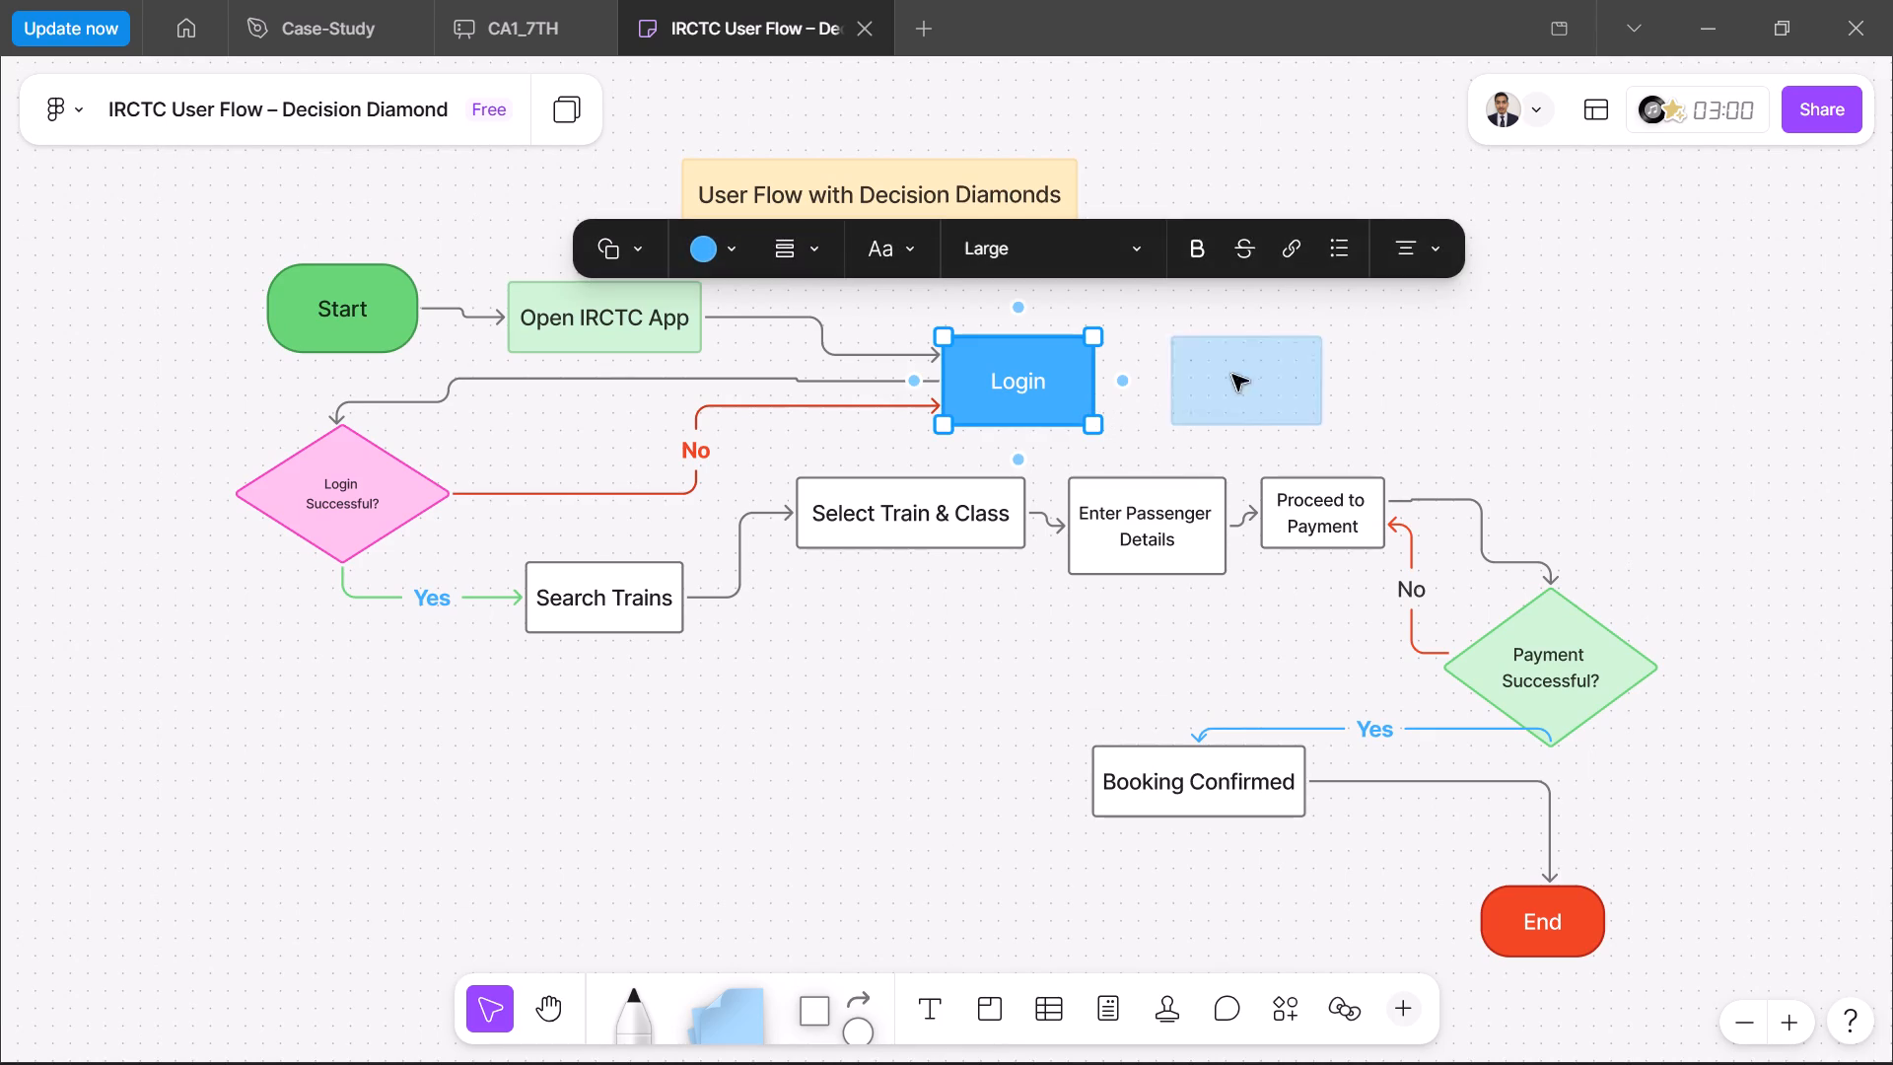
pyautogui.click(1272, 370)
# Copy the whole IRCTC flowchart from Start to End, leaving out the "User Flow with Decision Diamonds" title.
pyautogui.moveTo(166, 229); pyautogui.dragTo(651, 623)
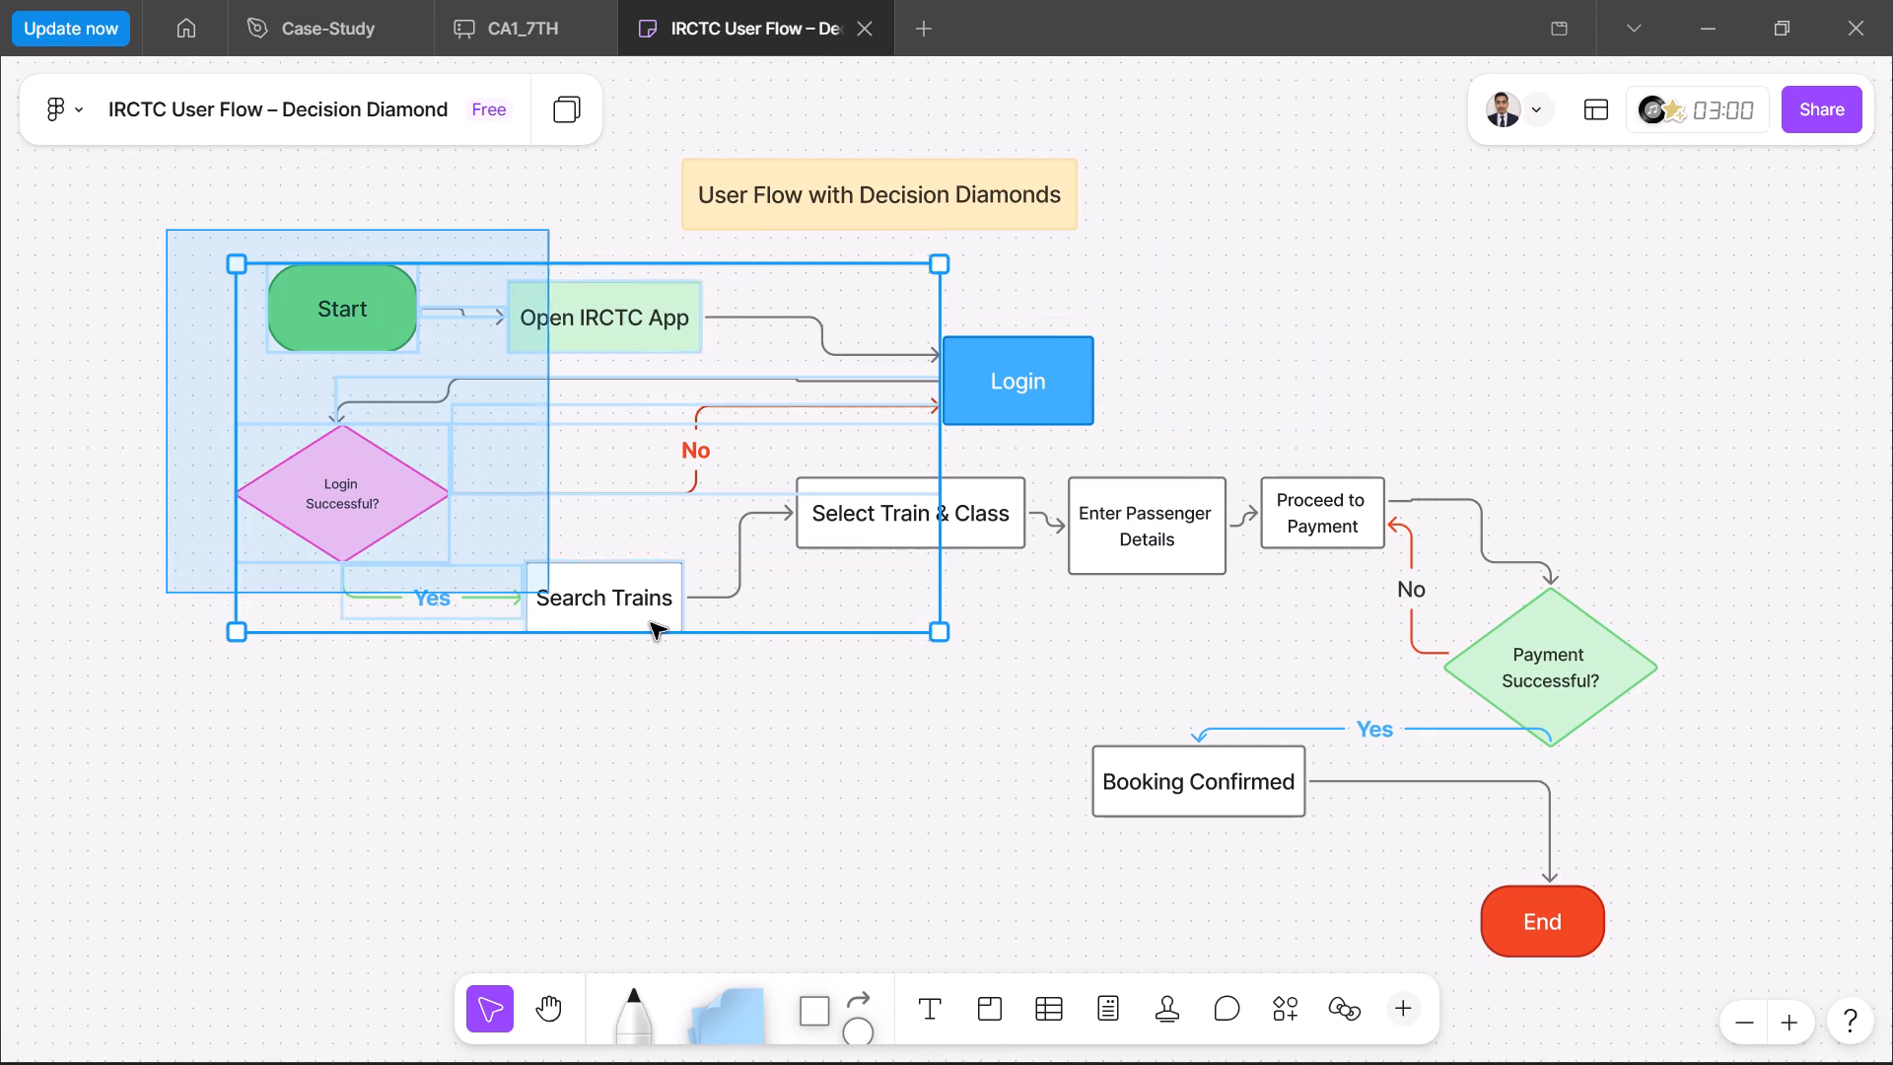
pyautogui.moveTo(651, 623); pyautogui.dragTo(1496, 877)
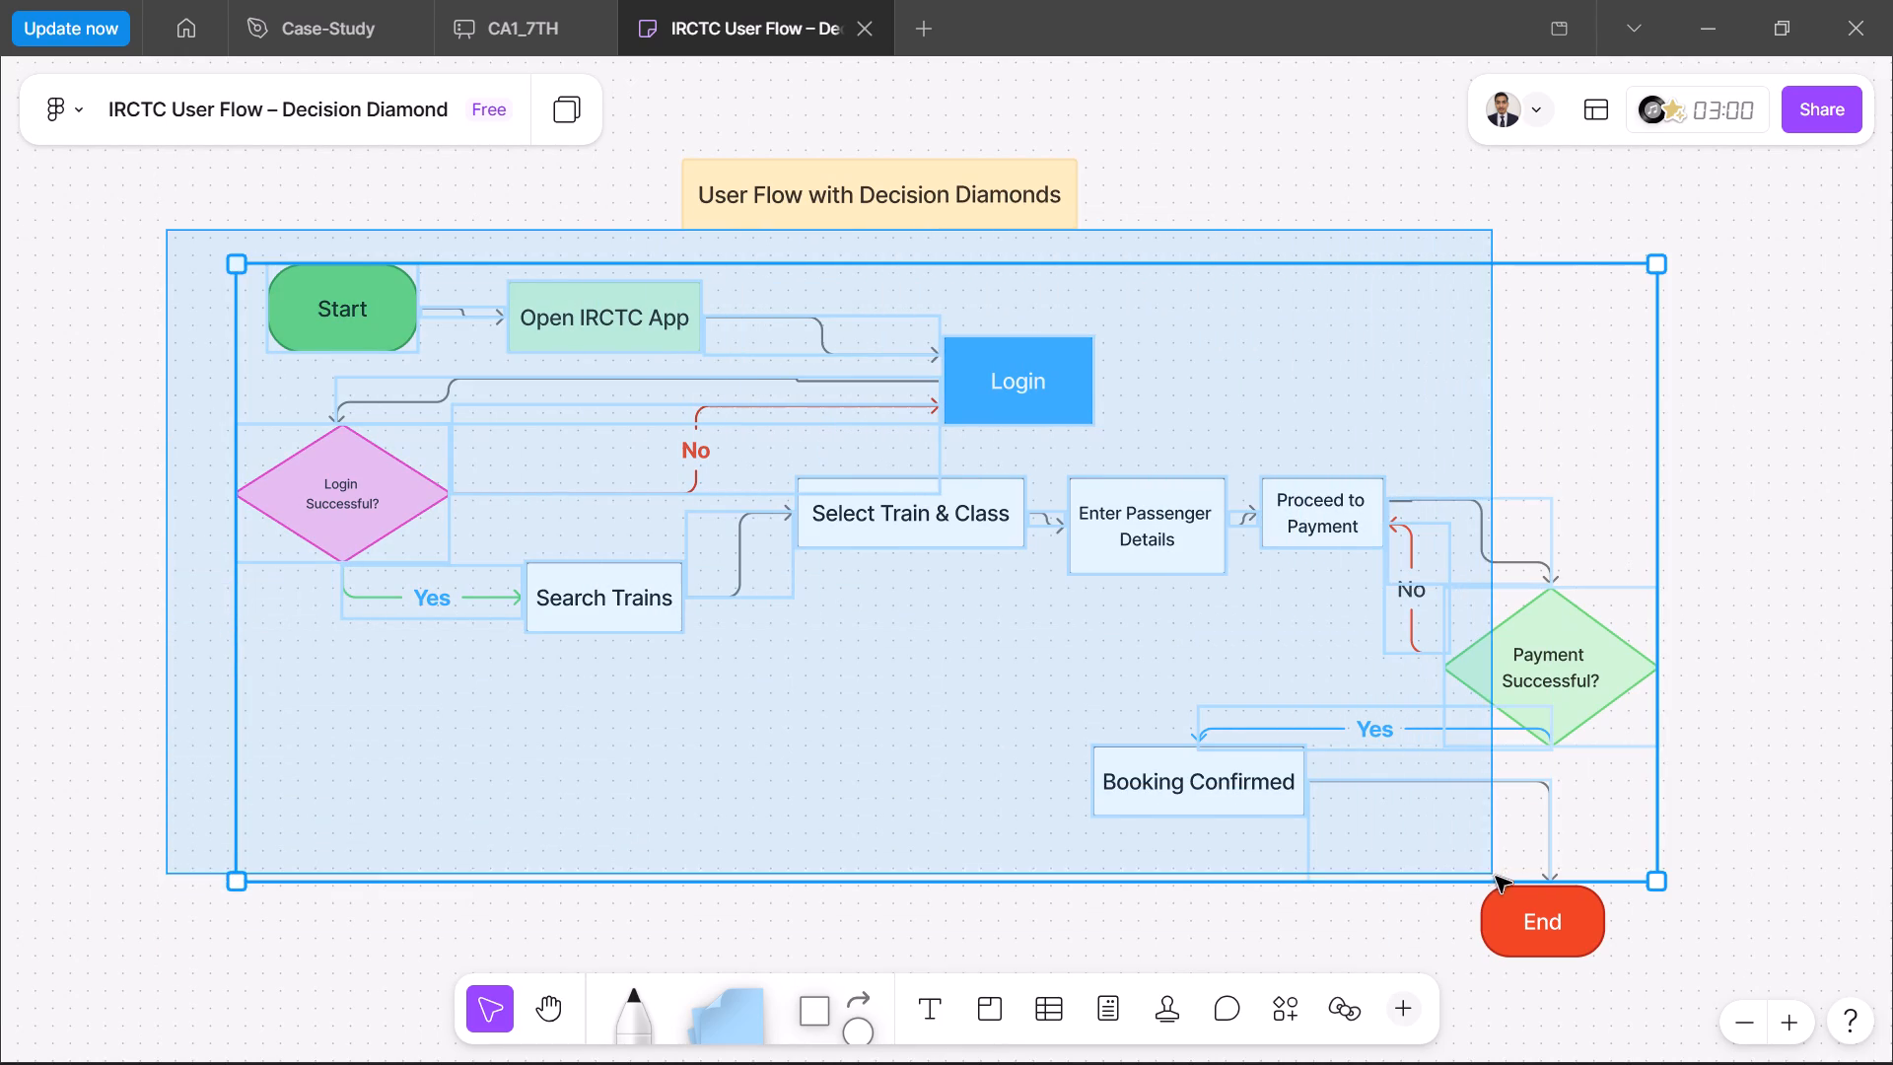
pyautogui.moveTo(1496, 877); pyautogui.dragTo(1660, 954)
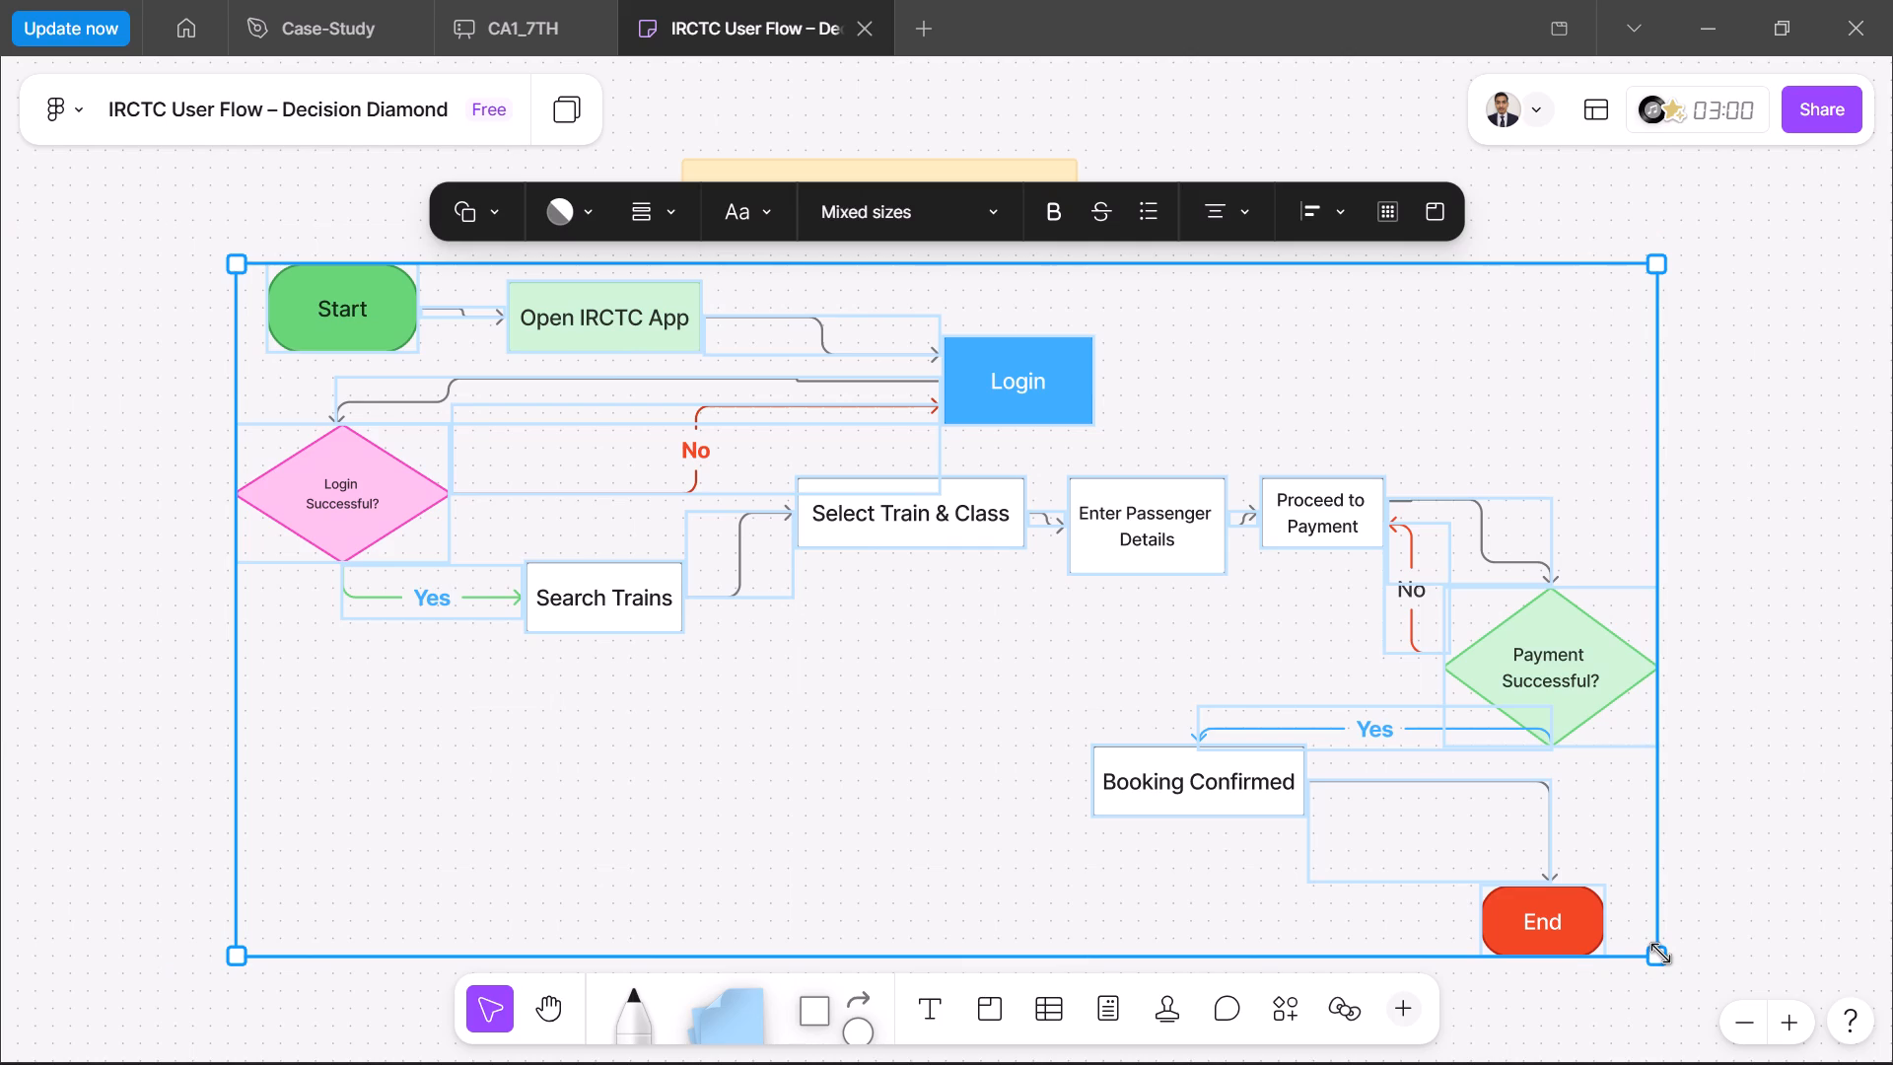
pyautogui.hotkey('ctrl', 'c')
pyautogui.keyDown('ctrl'); pyautogui.click(1660, 954); pyautogui.keyUp('ctrl')
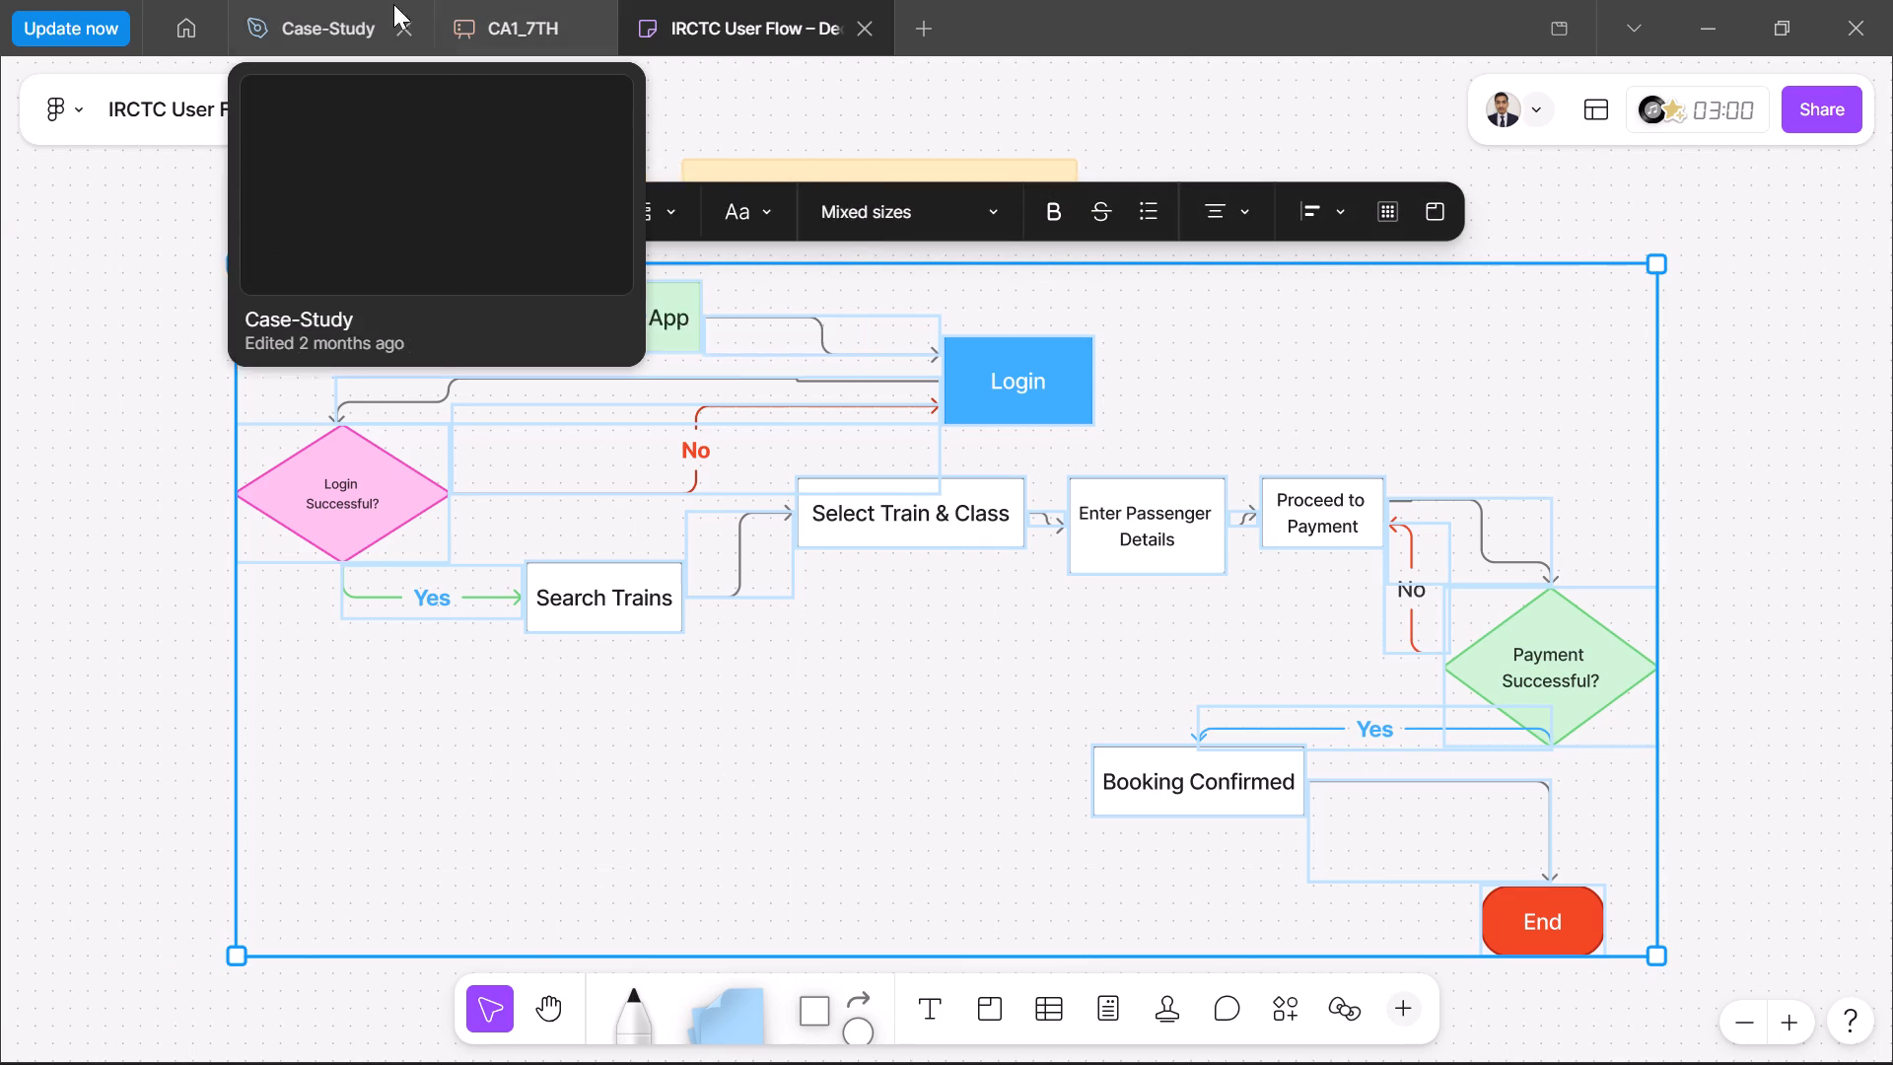
# Replace the yellow square on slide 24 of CA1_7TH with the copied IRCTC flowchart.
pyautogui.click(525, 10)
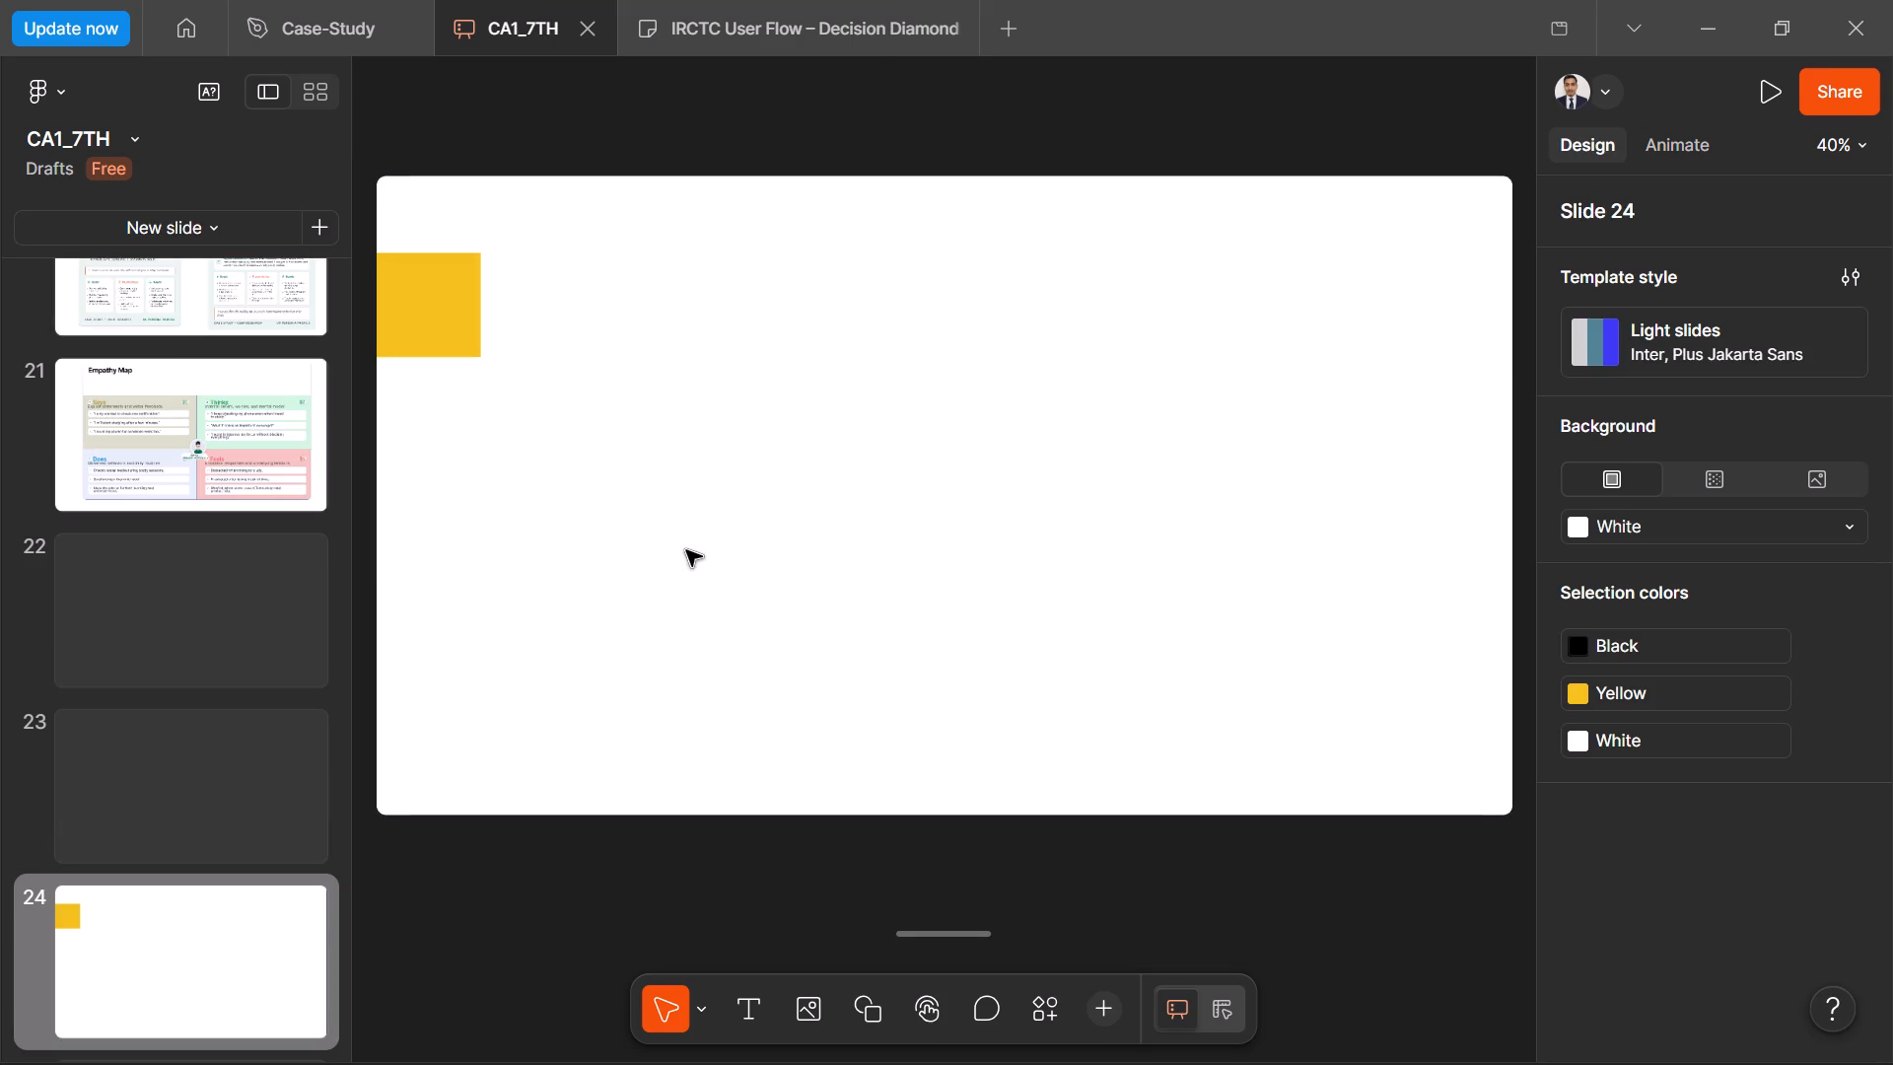
pyautogui.click(481, 279)
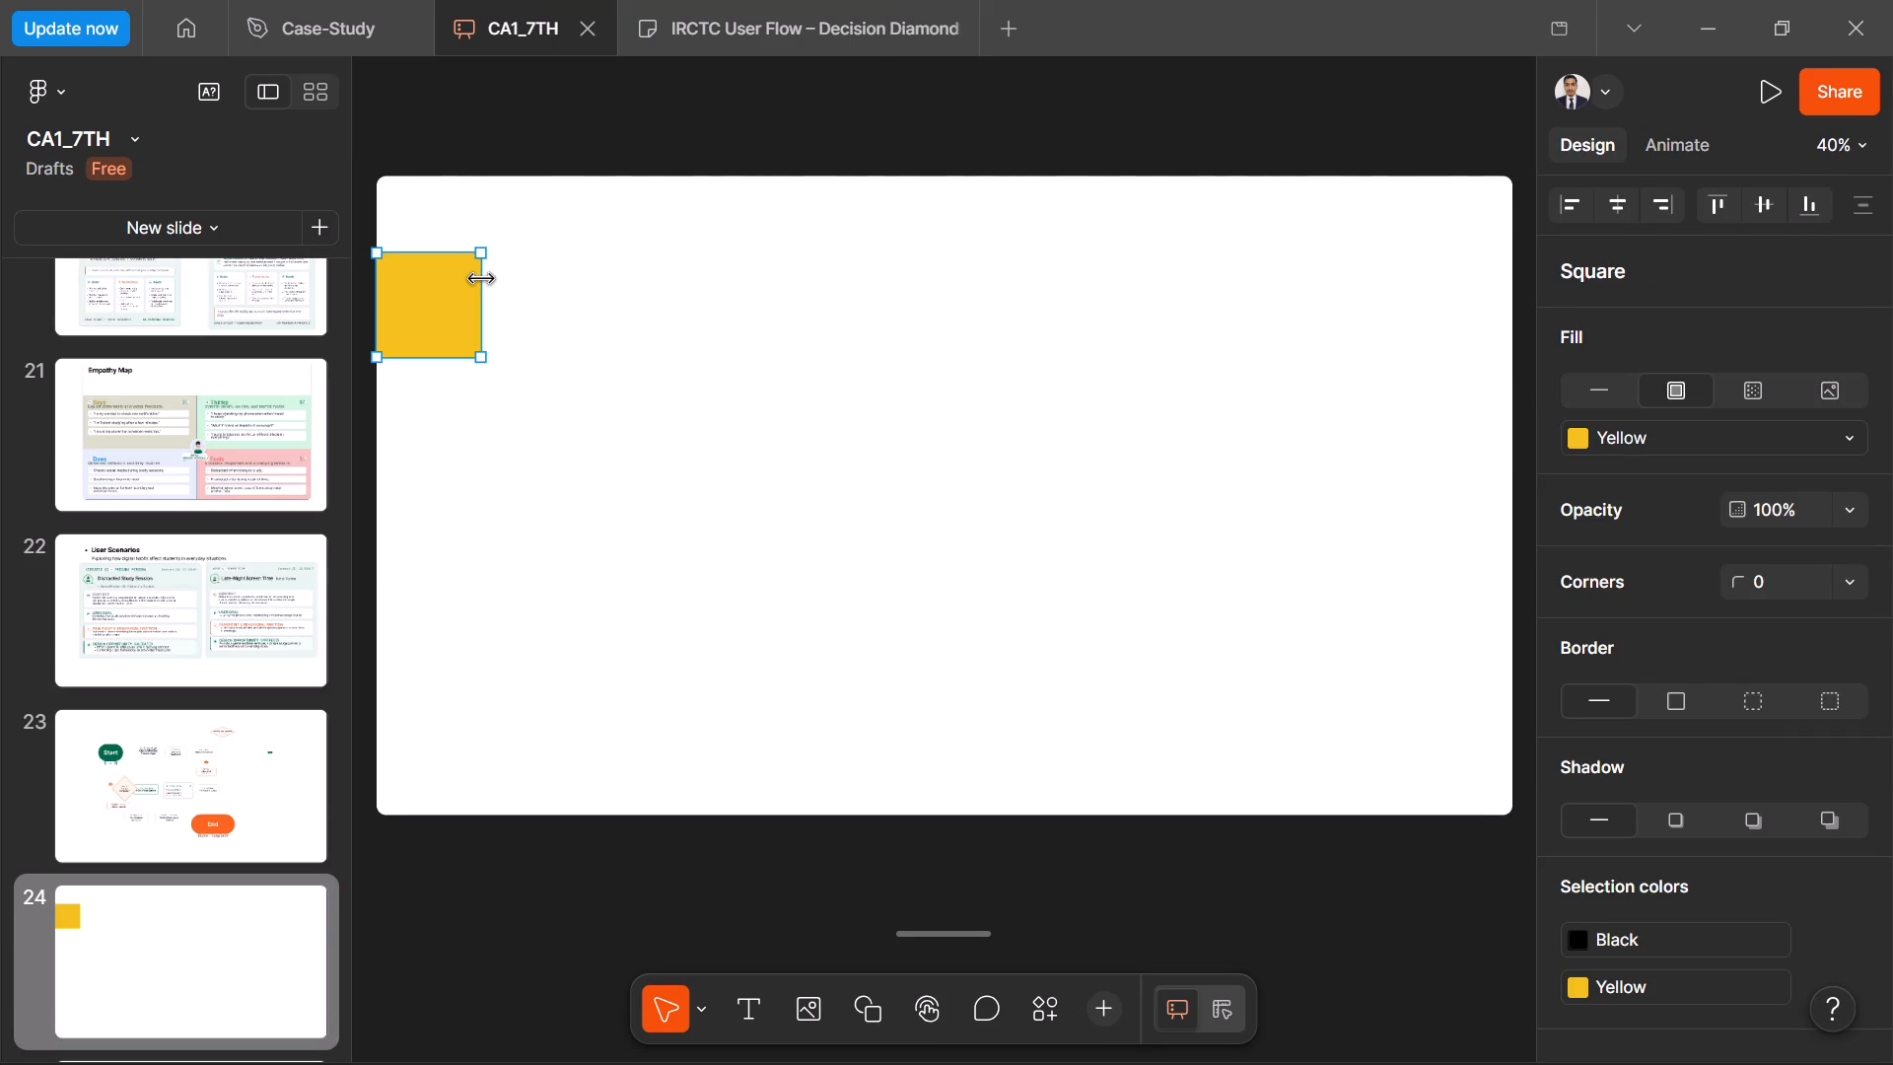
pyautogui.press('Delete')
pyautogui.hotkey('ctrl', 'v')
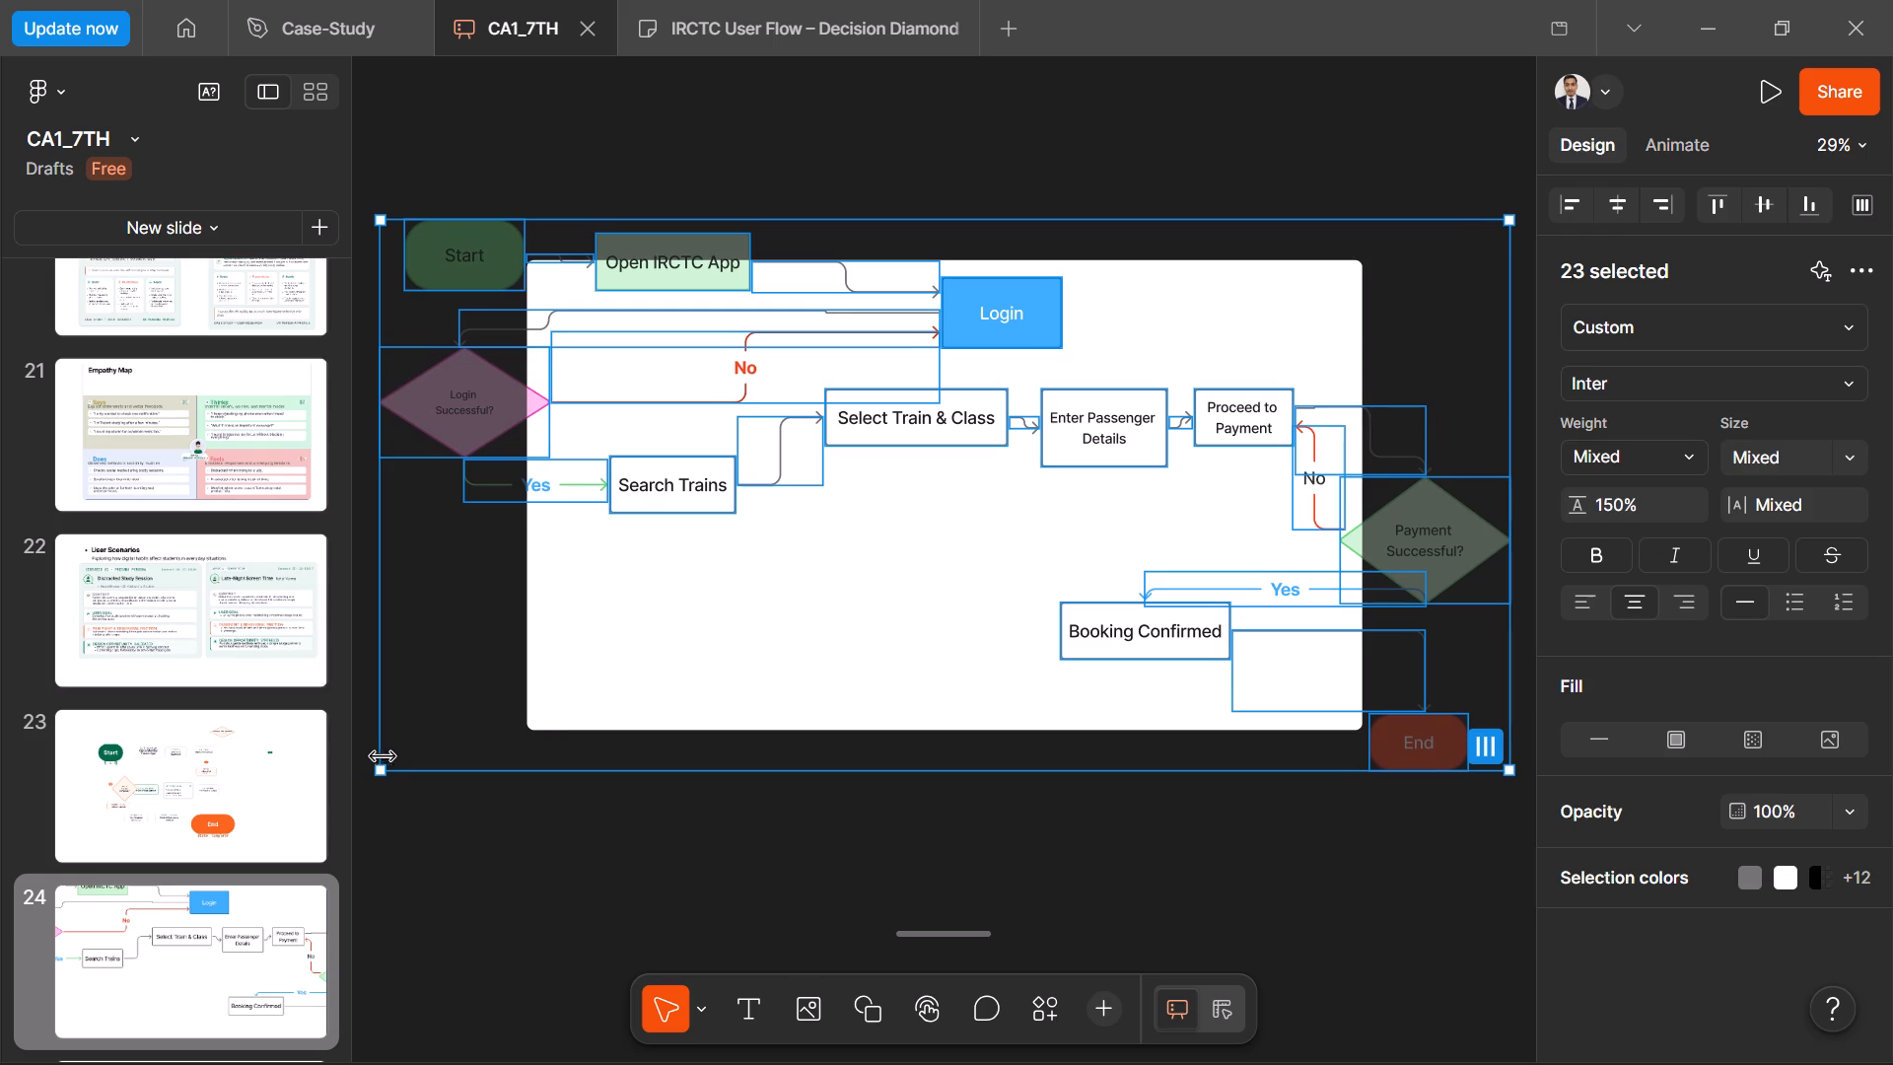
# Shrink and reposition the pasted flowchart on slide 24 so that it spans about the slide's width.
pyautogui.moveTo(389, 763); pyautogui.dragTo(475, 729)
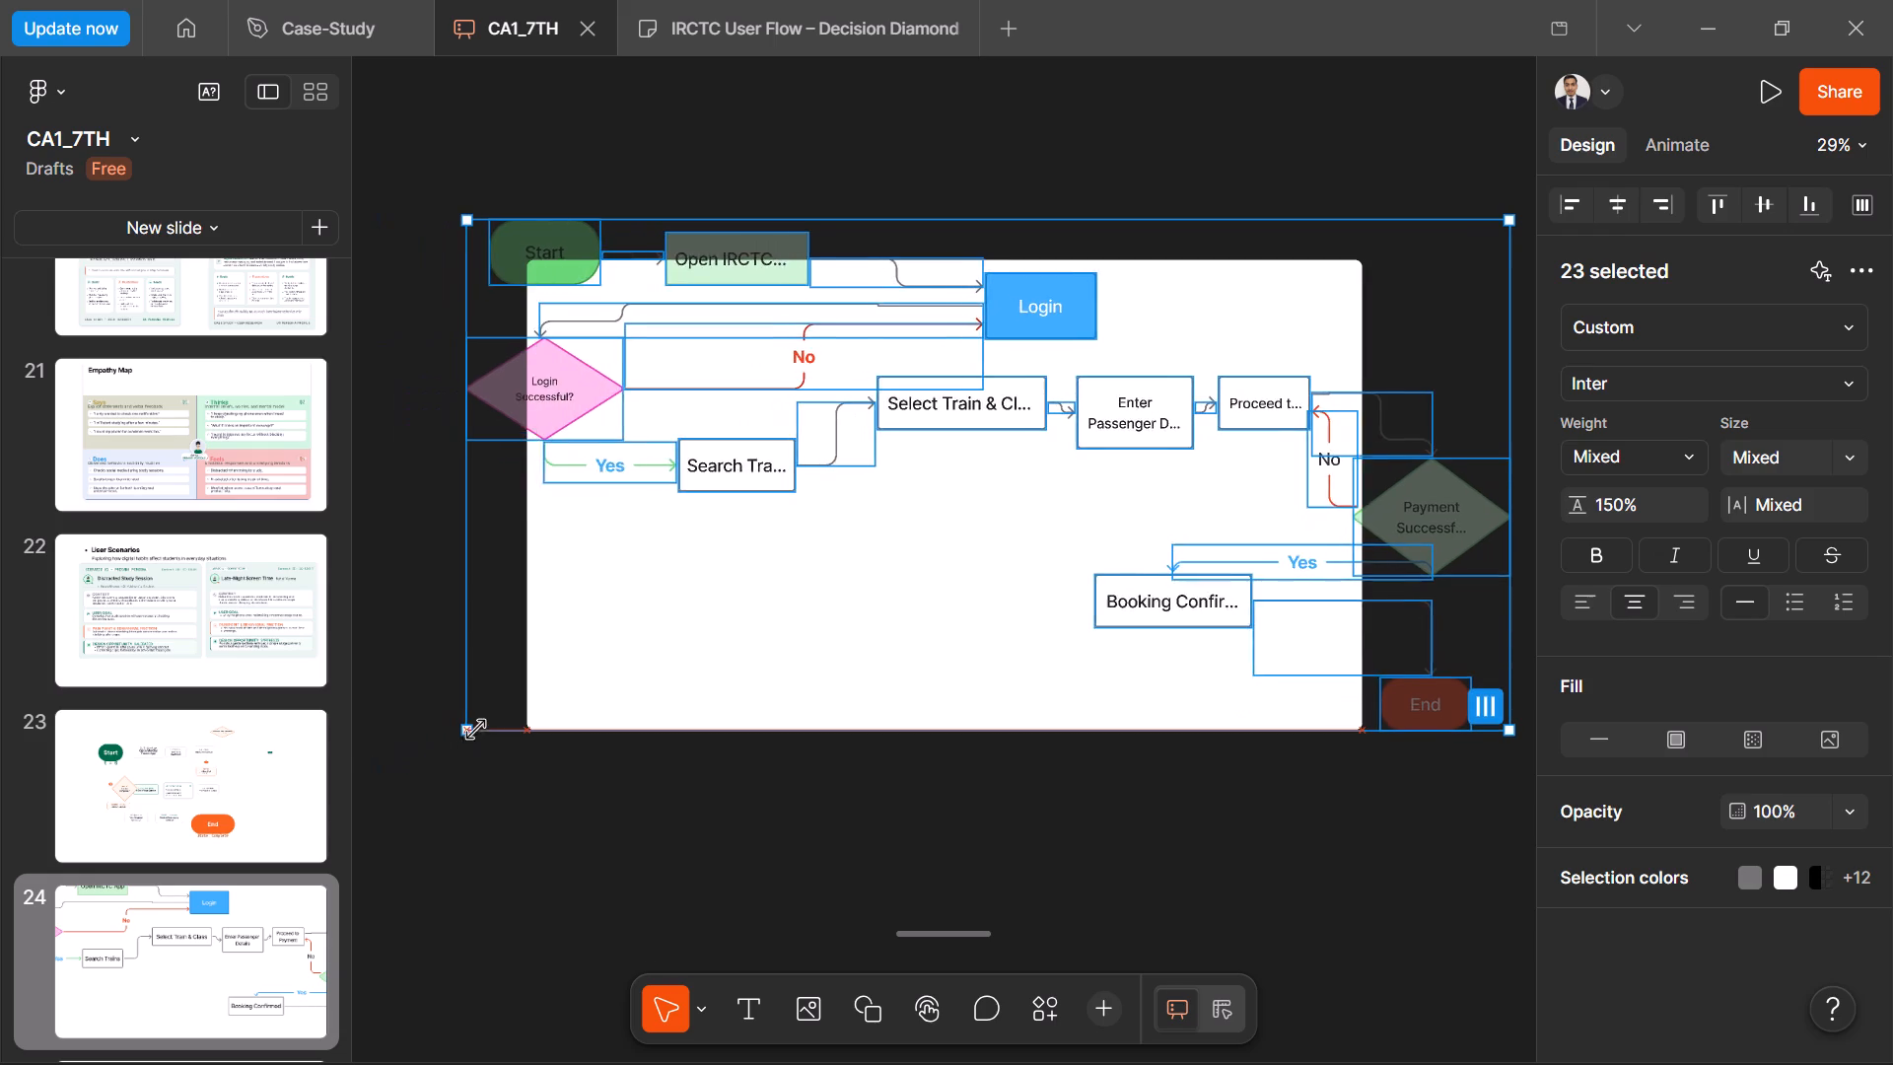
pyautogui.moveTo(475, 729); pyautogui.dragTo(558, 712)
pyautogui.moveTo(706, 596); pyautogui.dragTo(696, 613)
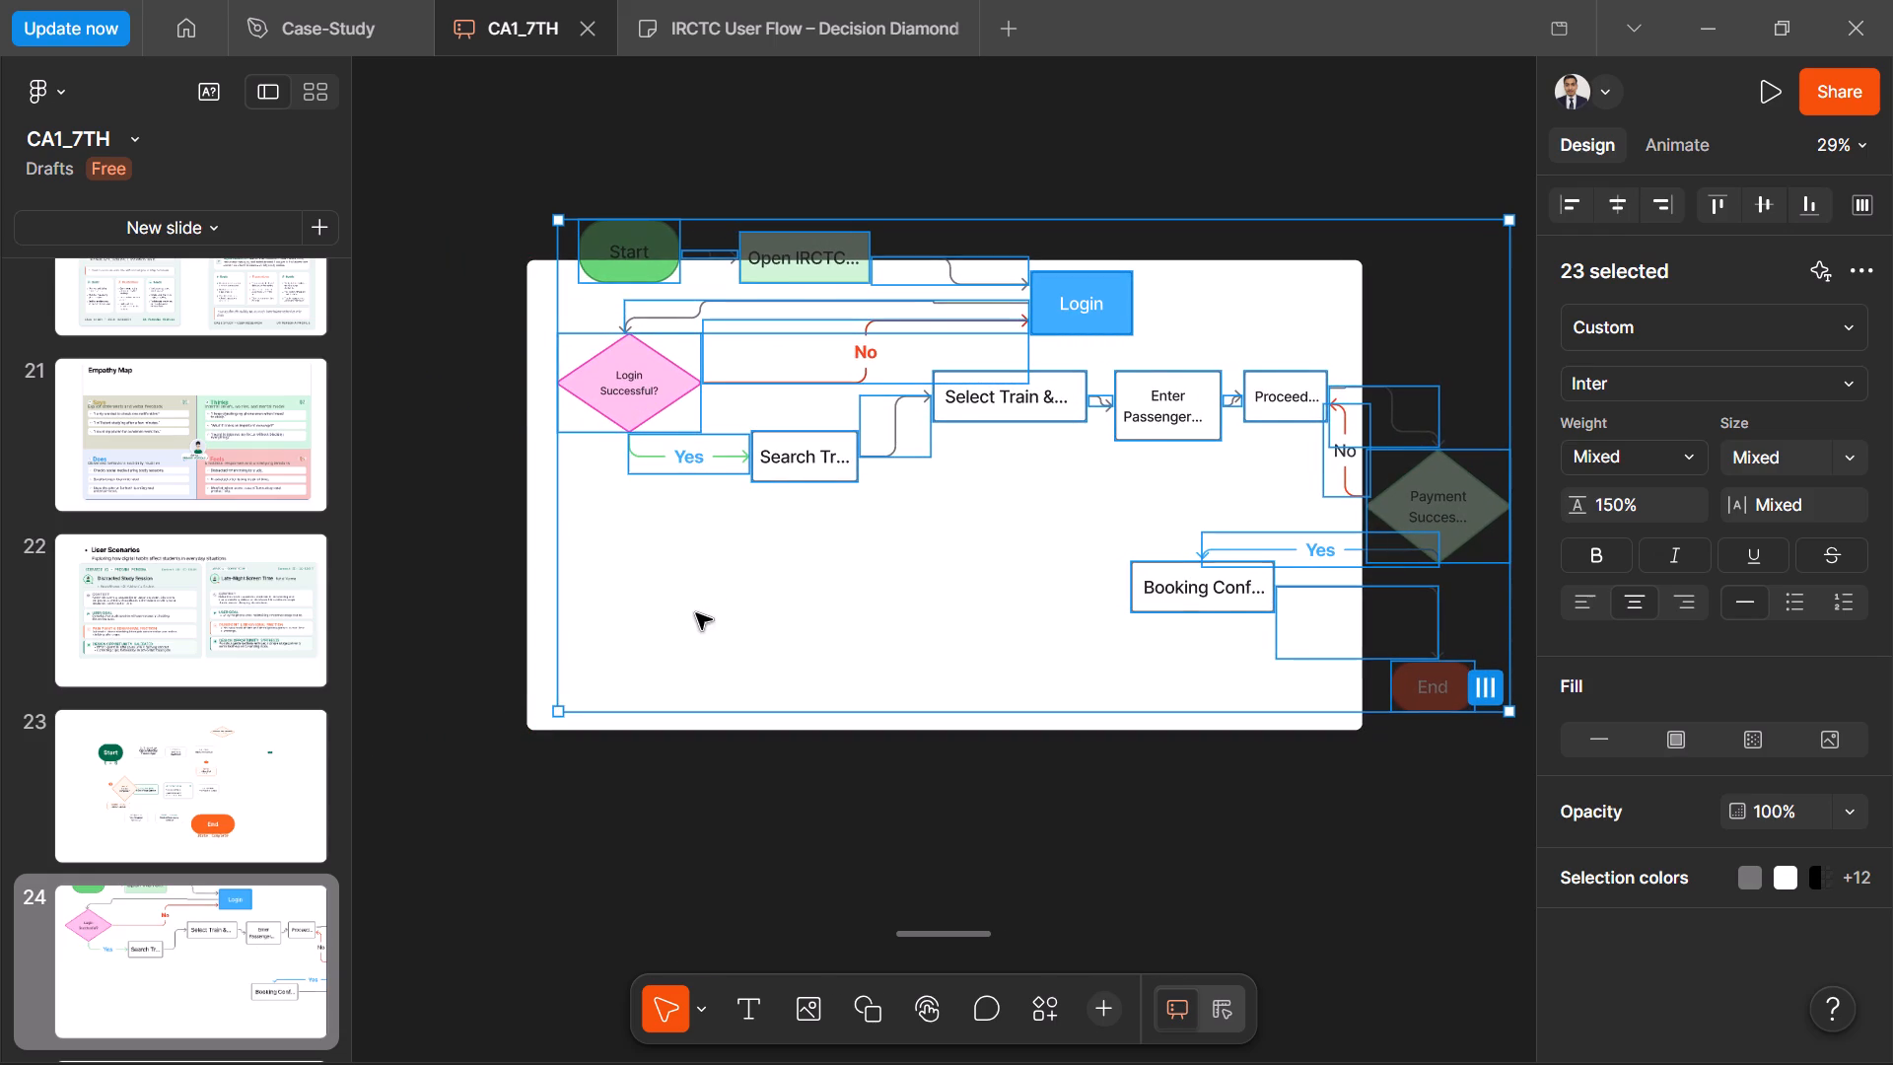
pyautogui.moveTo(696, 613); pyautogui.dragTo(674, 640)
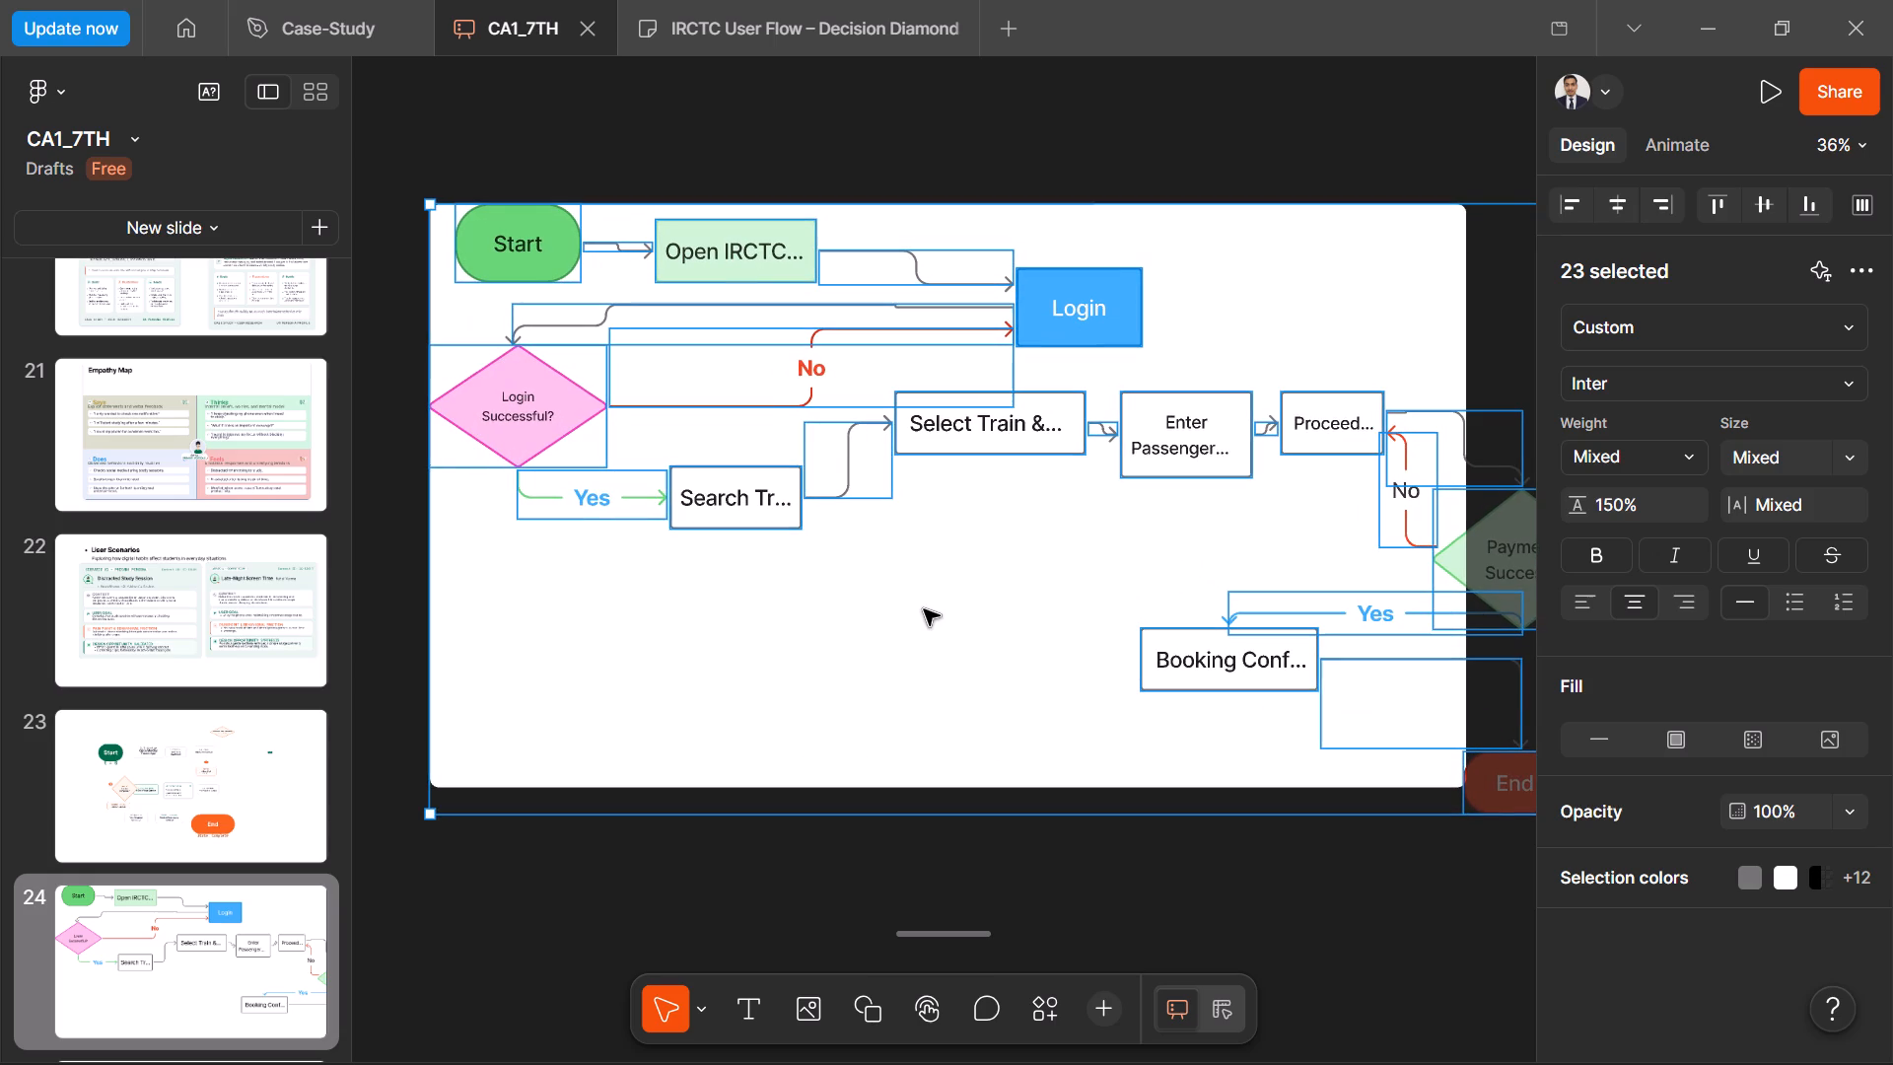
pyautogui.hscroll(-2, 924, 609)
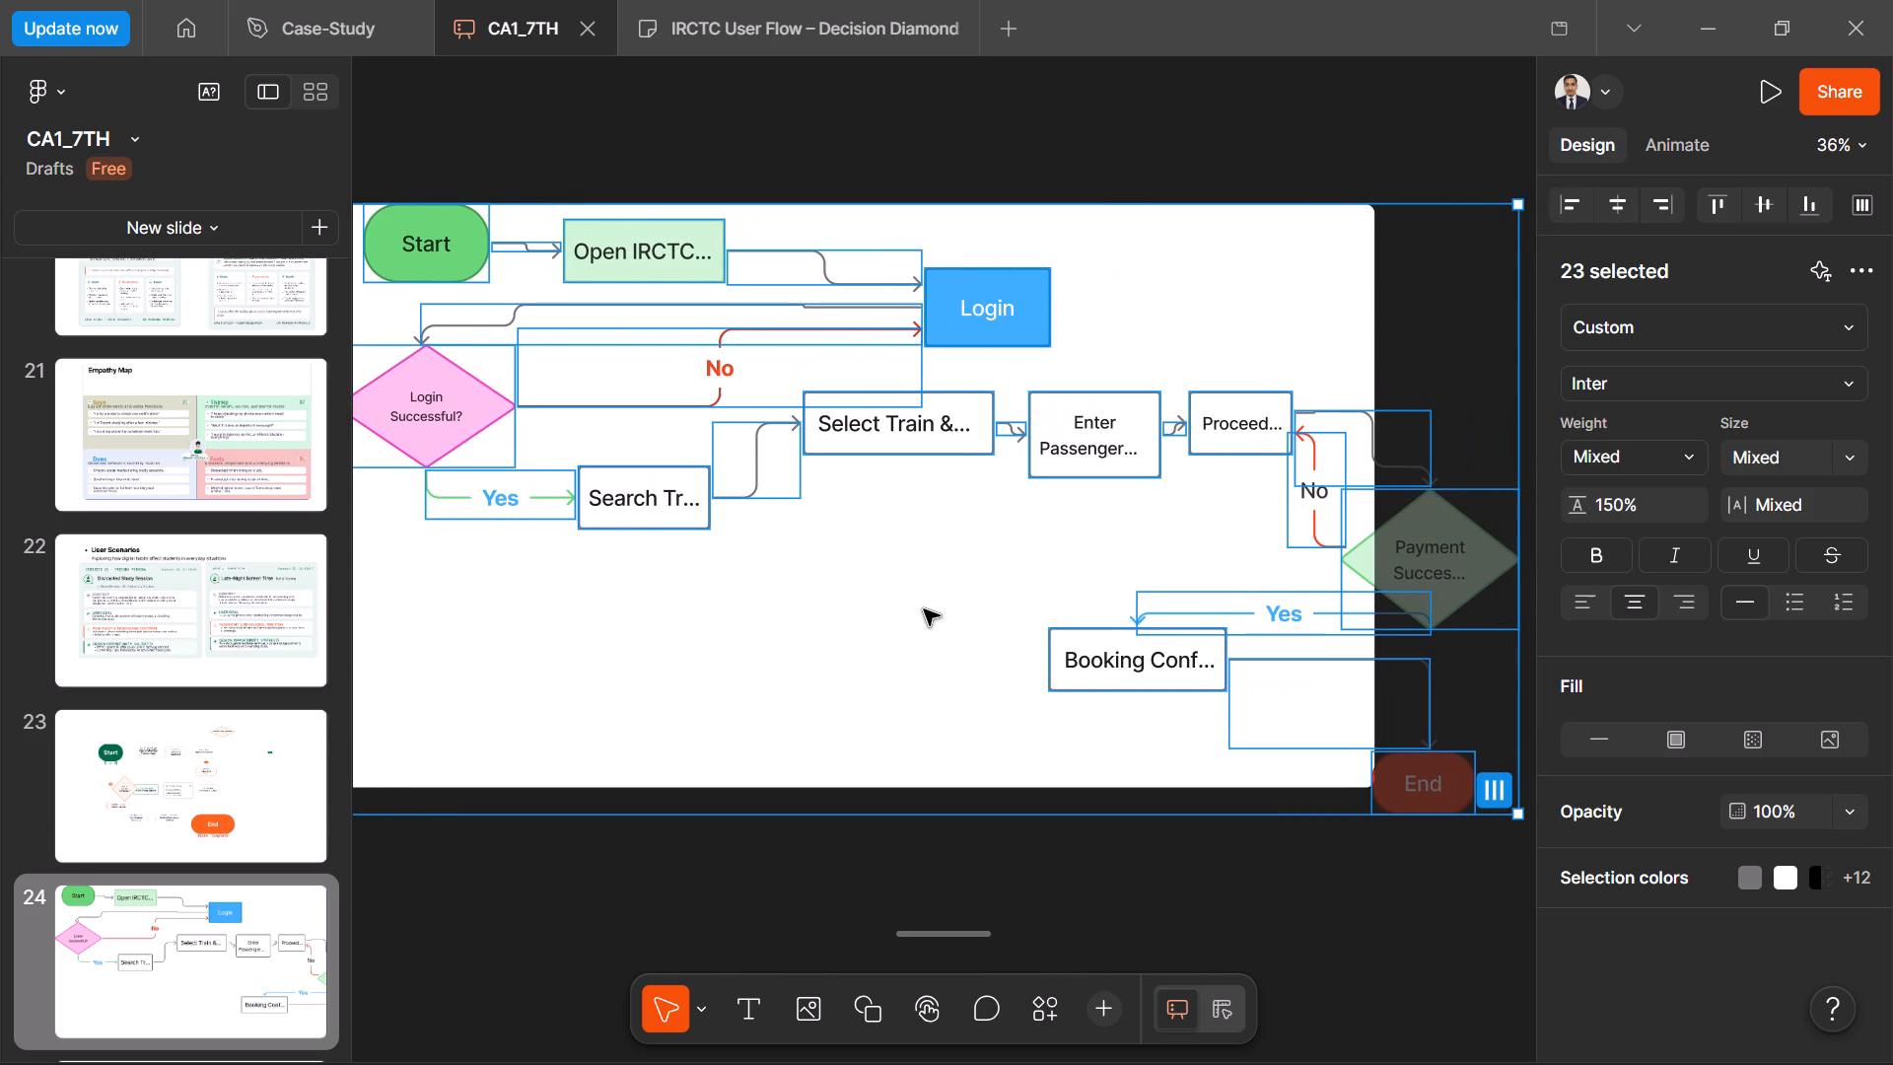
pyautogui.moveTo(1516, 202); pyautogui.dragTo(1492, 202)
pyautogui.moveTo(1492, 202); pyautogui.dragTo(1360, 200)
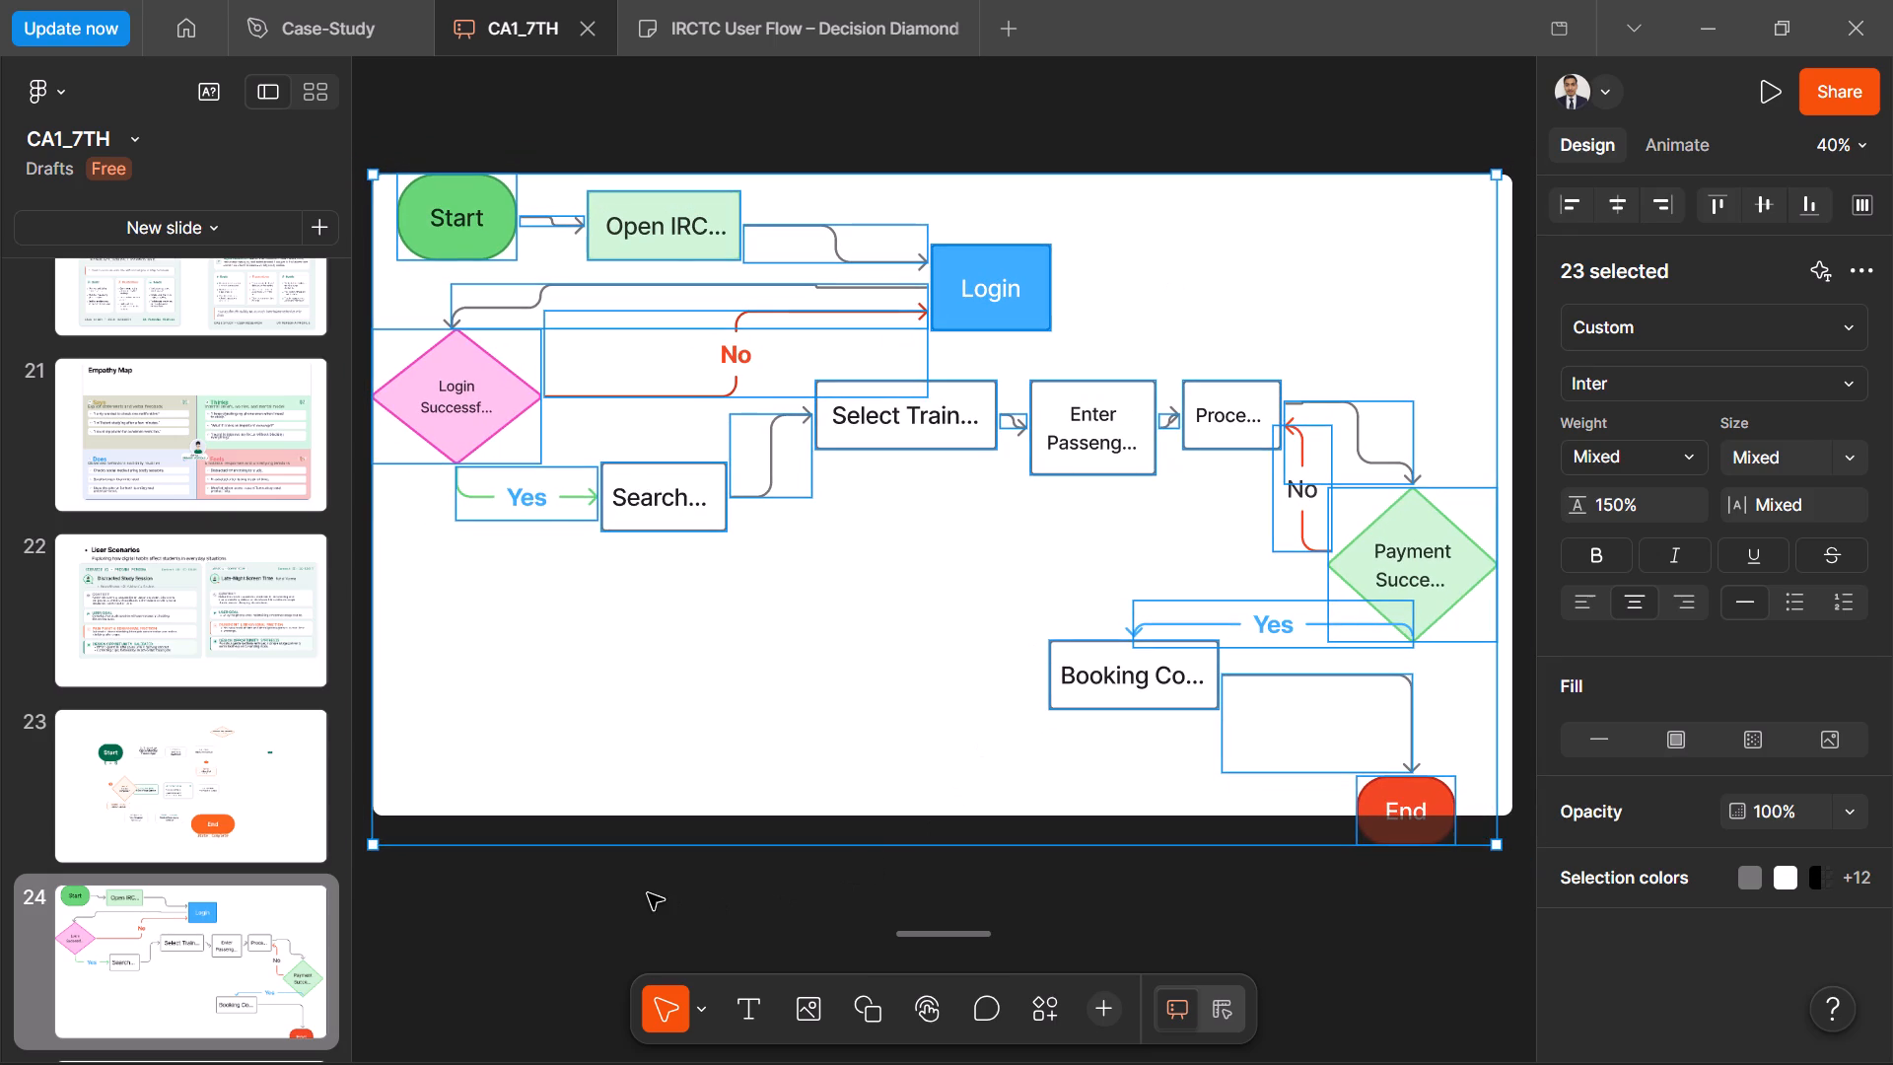
pyautogui.click(648, 893)
# Compare the Mindful Focus flowchart on slide 23 with the IRCTC flowchart on slide 24.
pyautogui.click(233, 804)
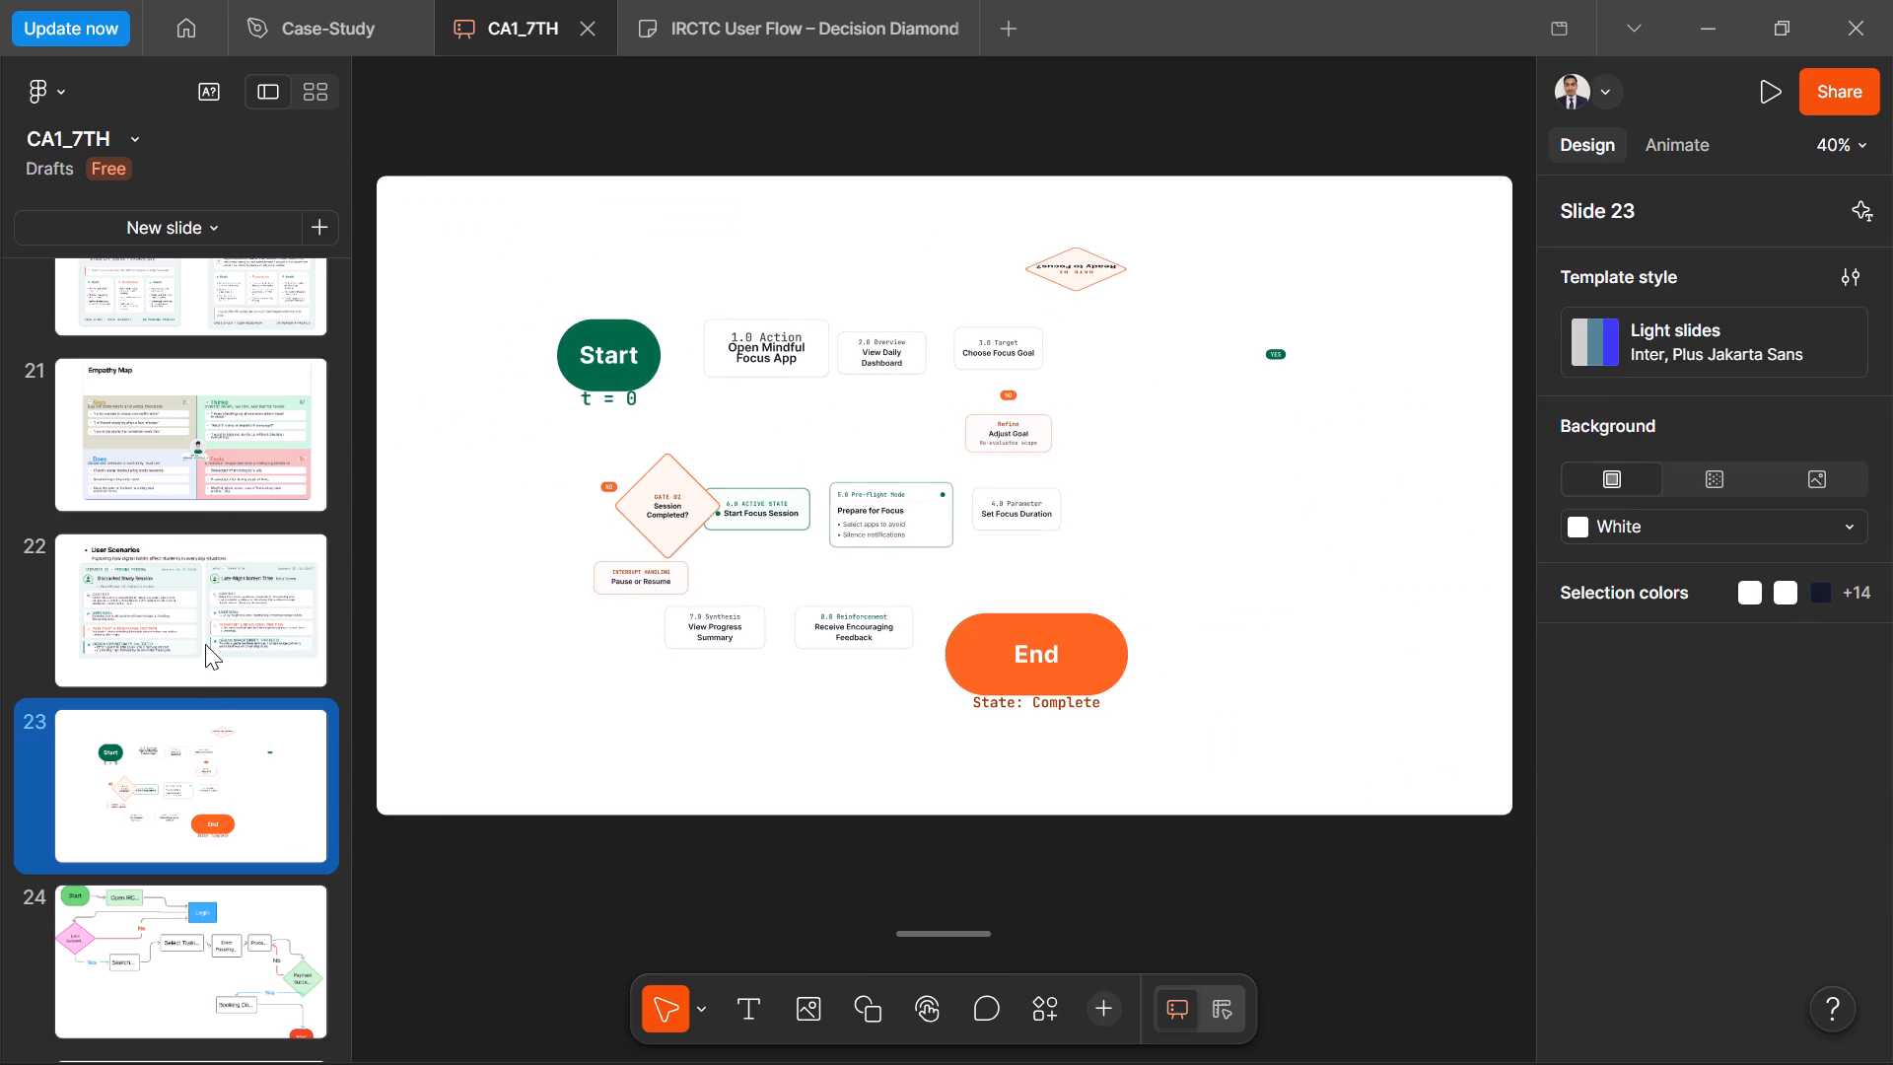
pyautogui.click(205, 638)
pyautogui.click(191, 816)
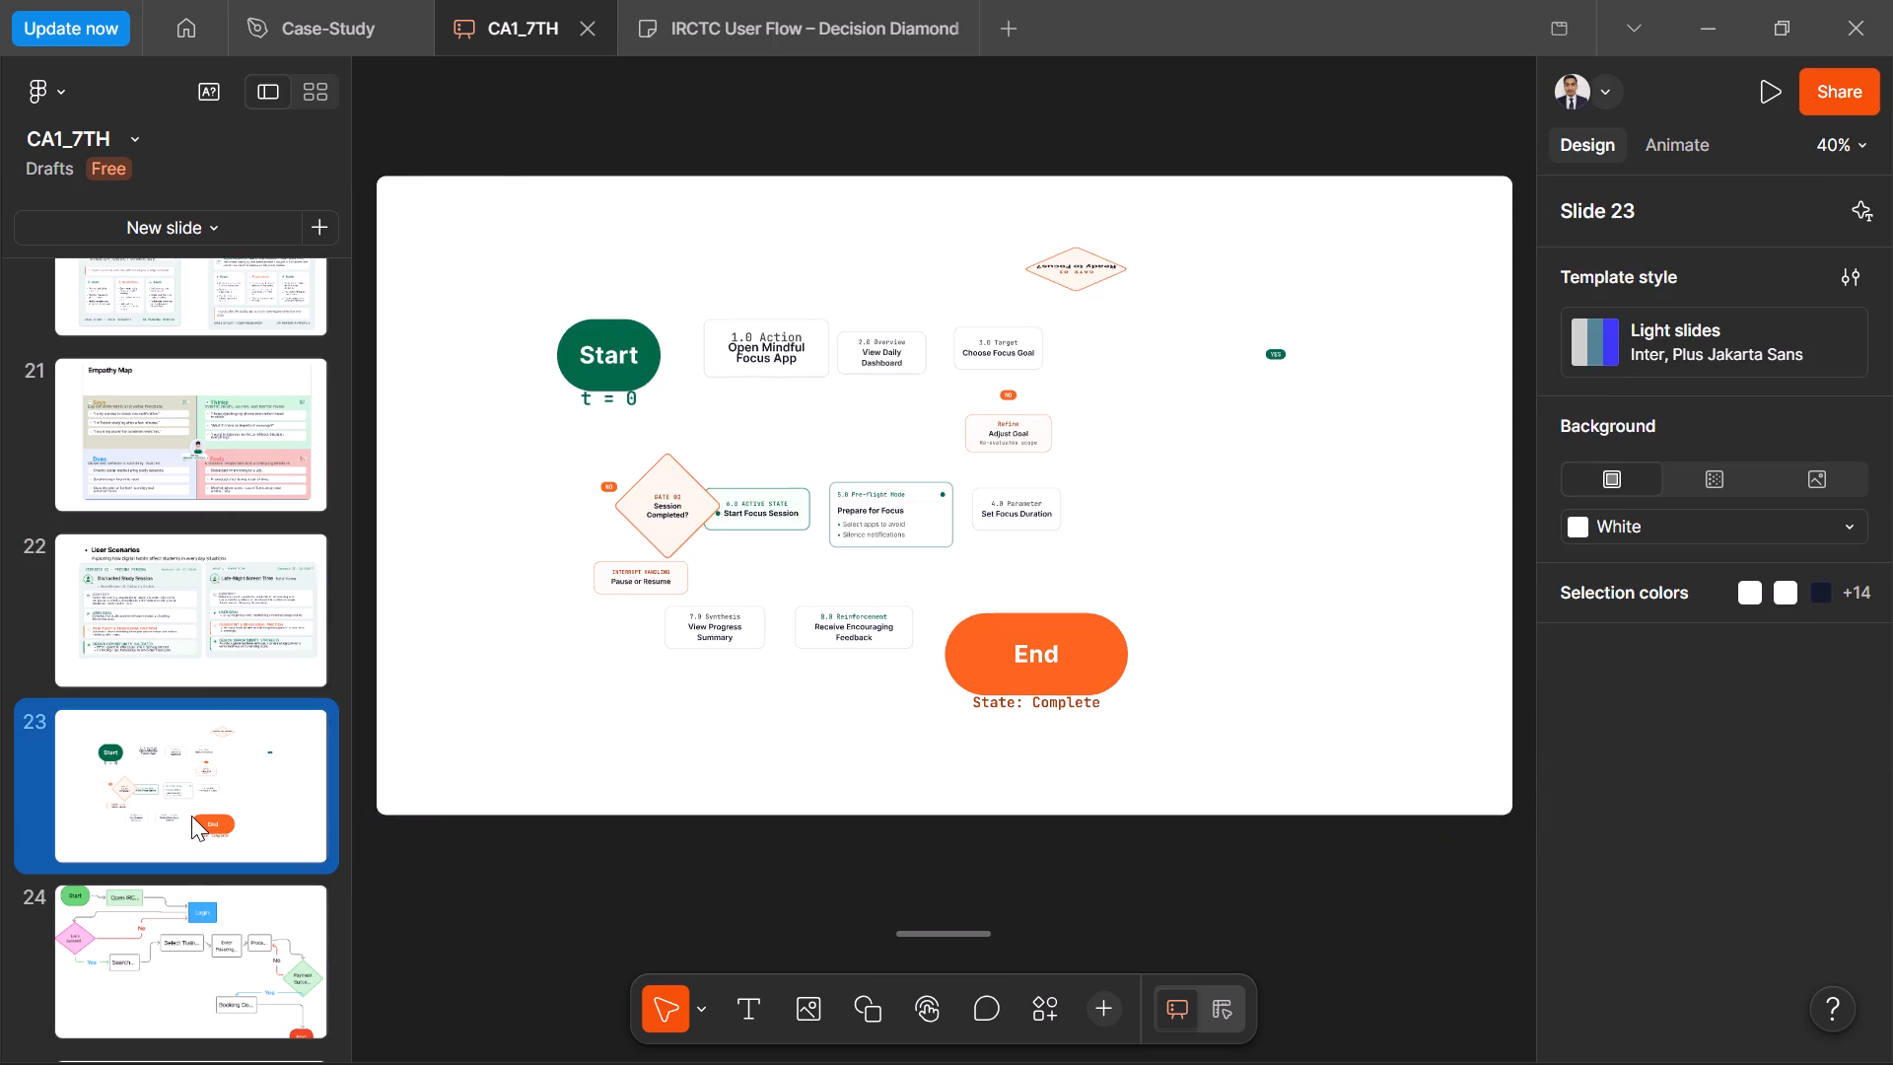
pyautogui.click(206, 935)
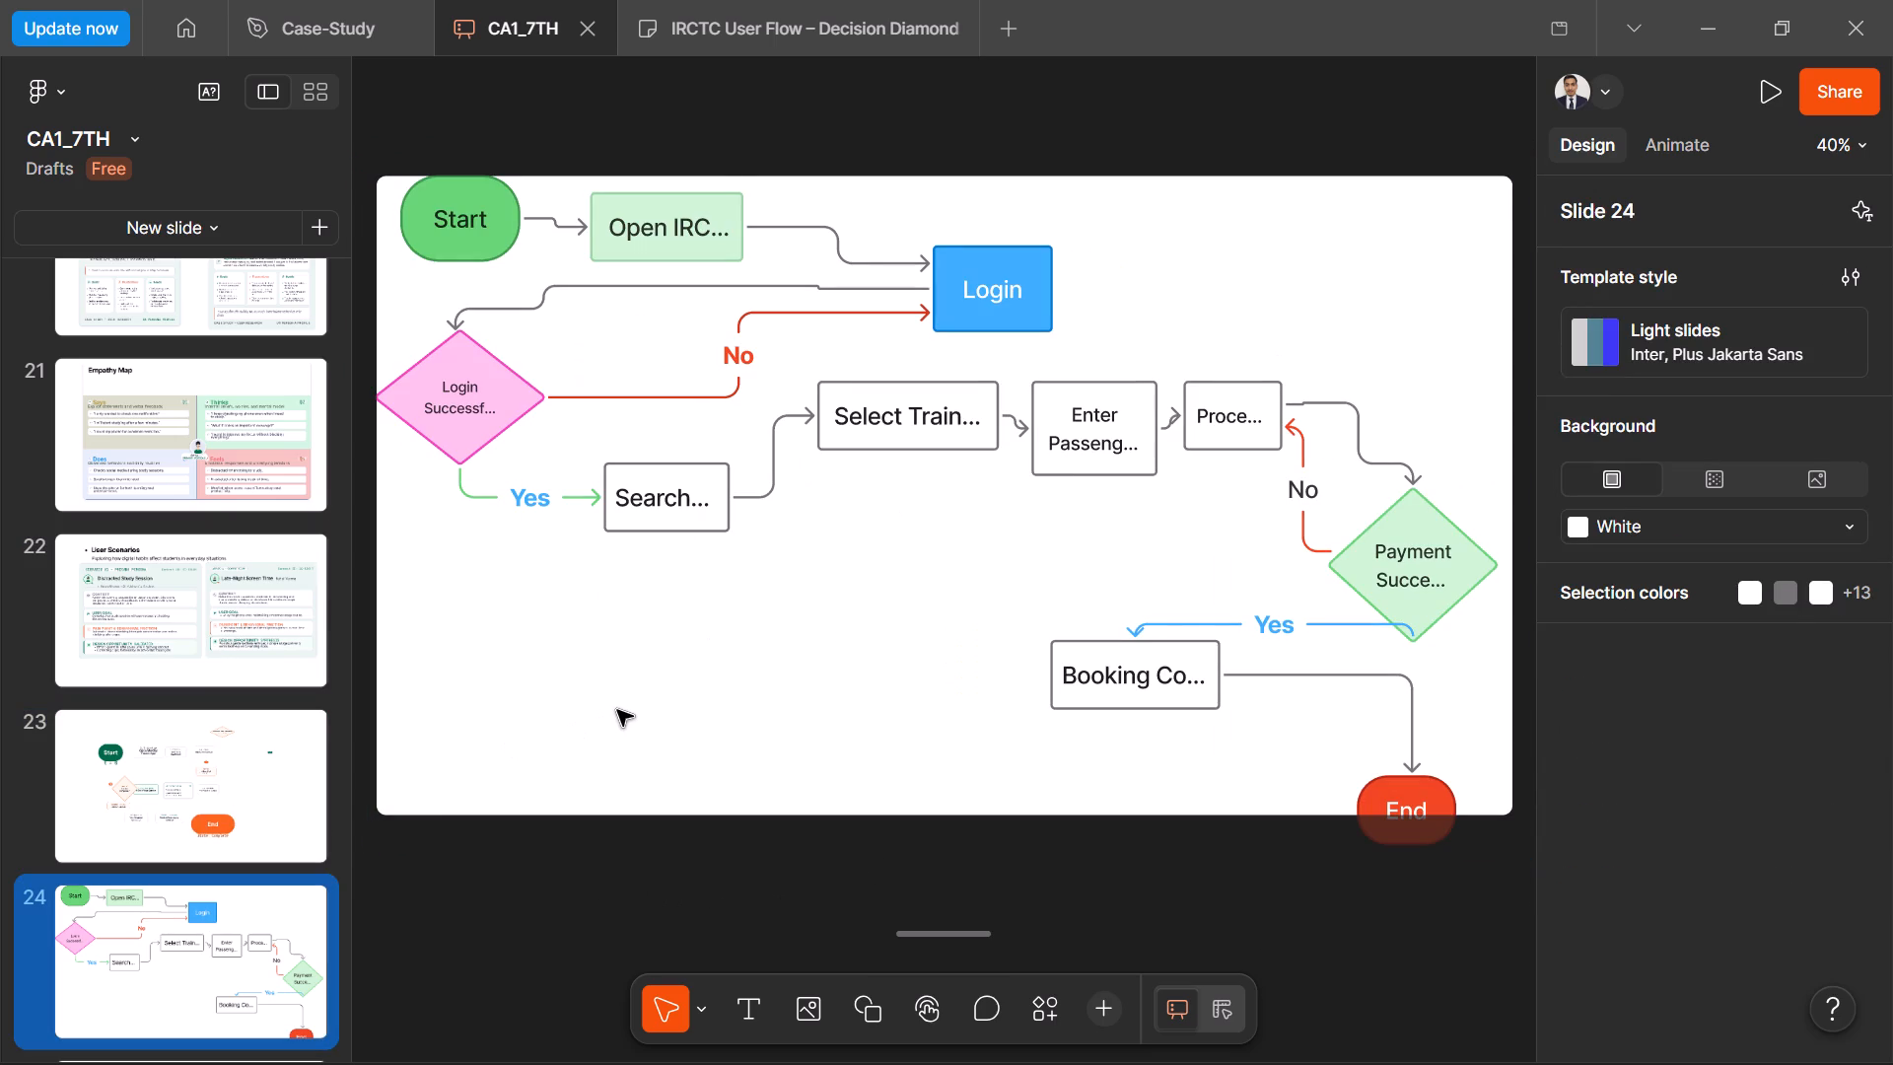
pyautogui.click(317, 766)
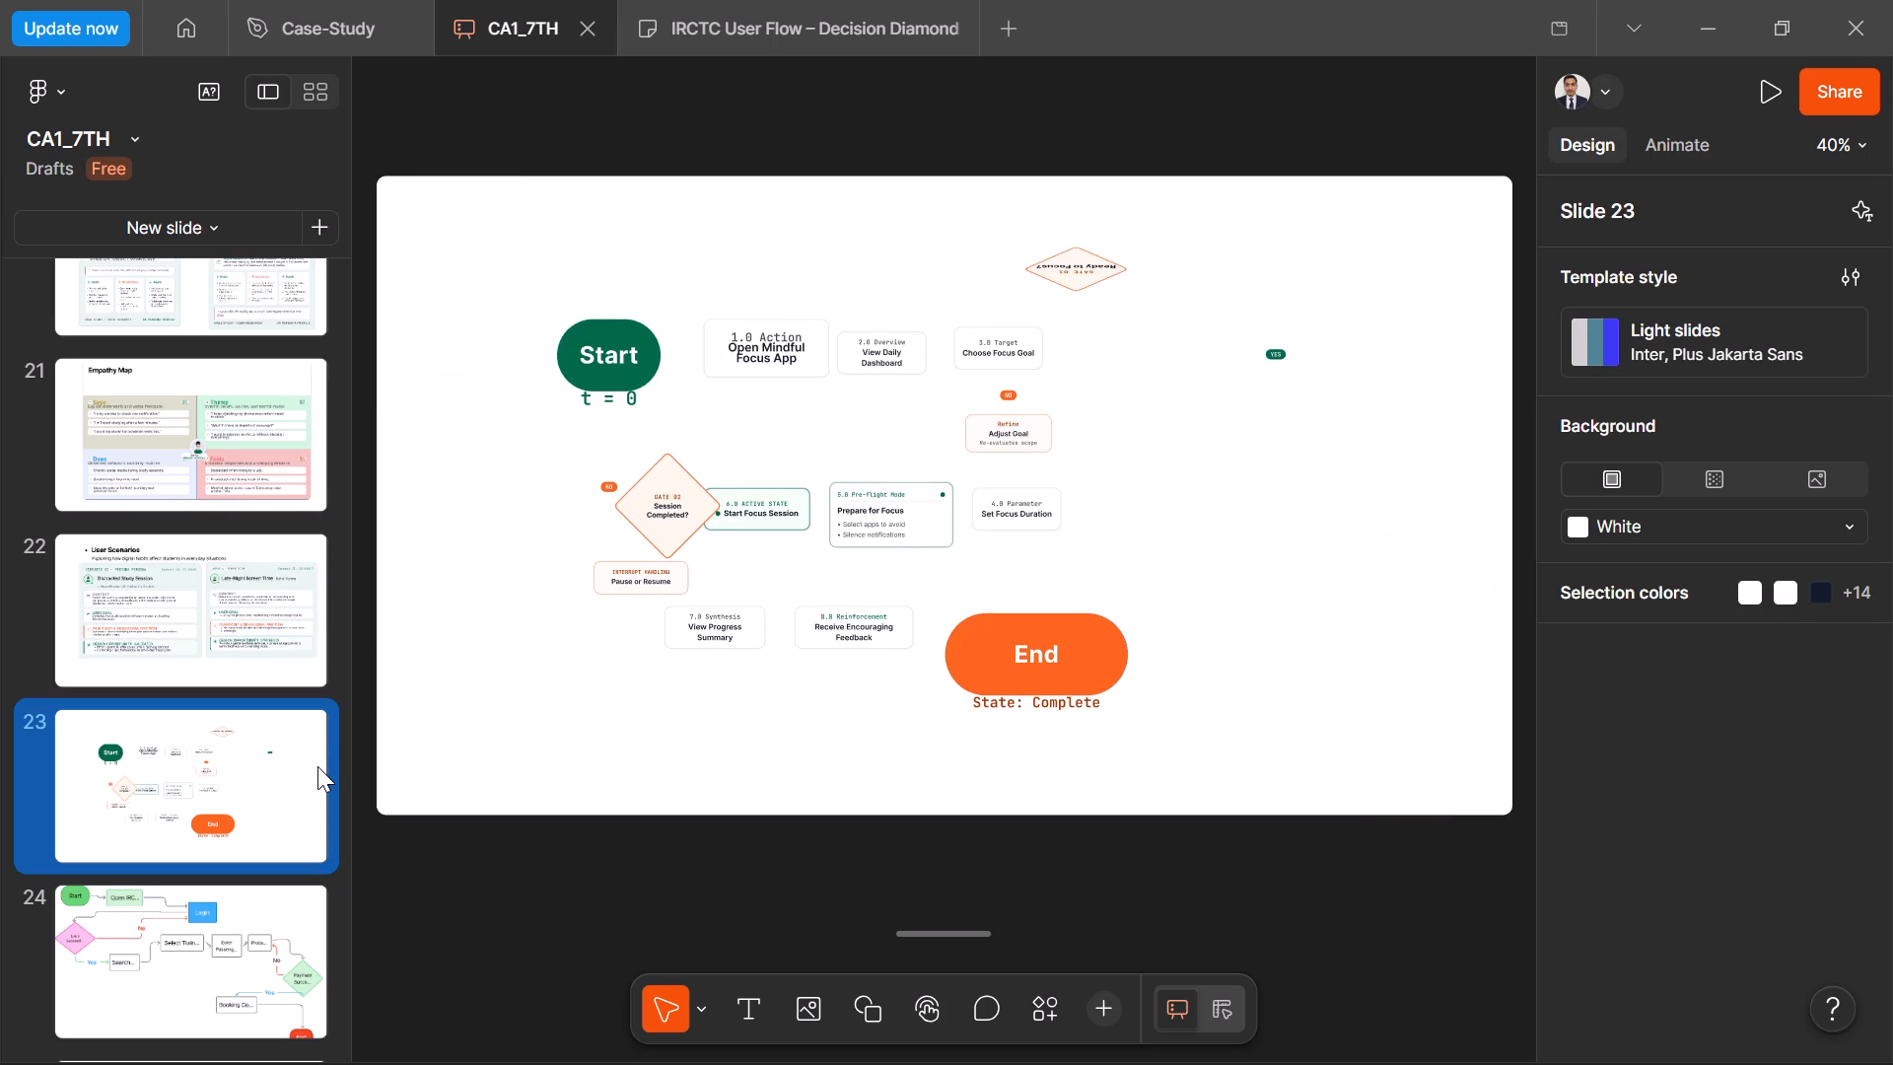
pyautogui.click(210, 759)
pyautogui.click(171, 918)
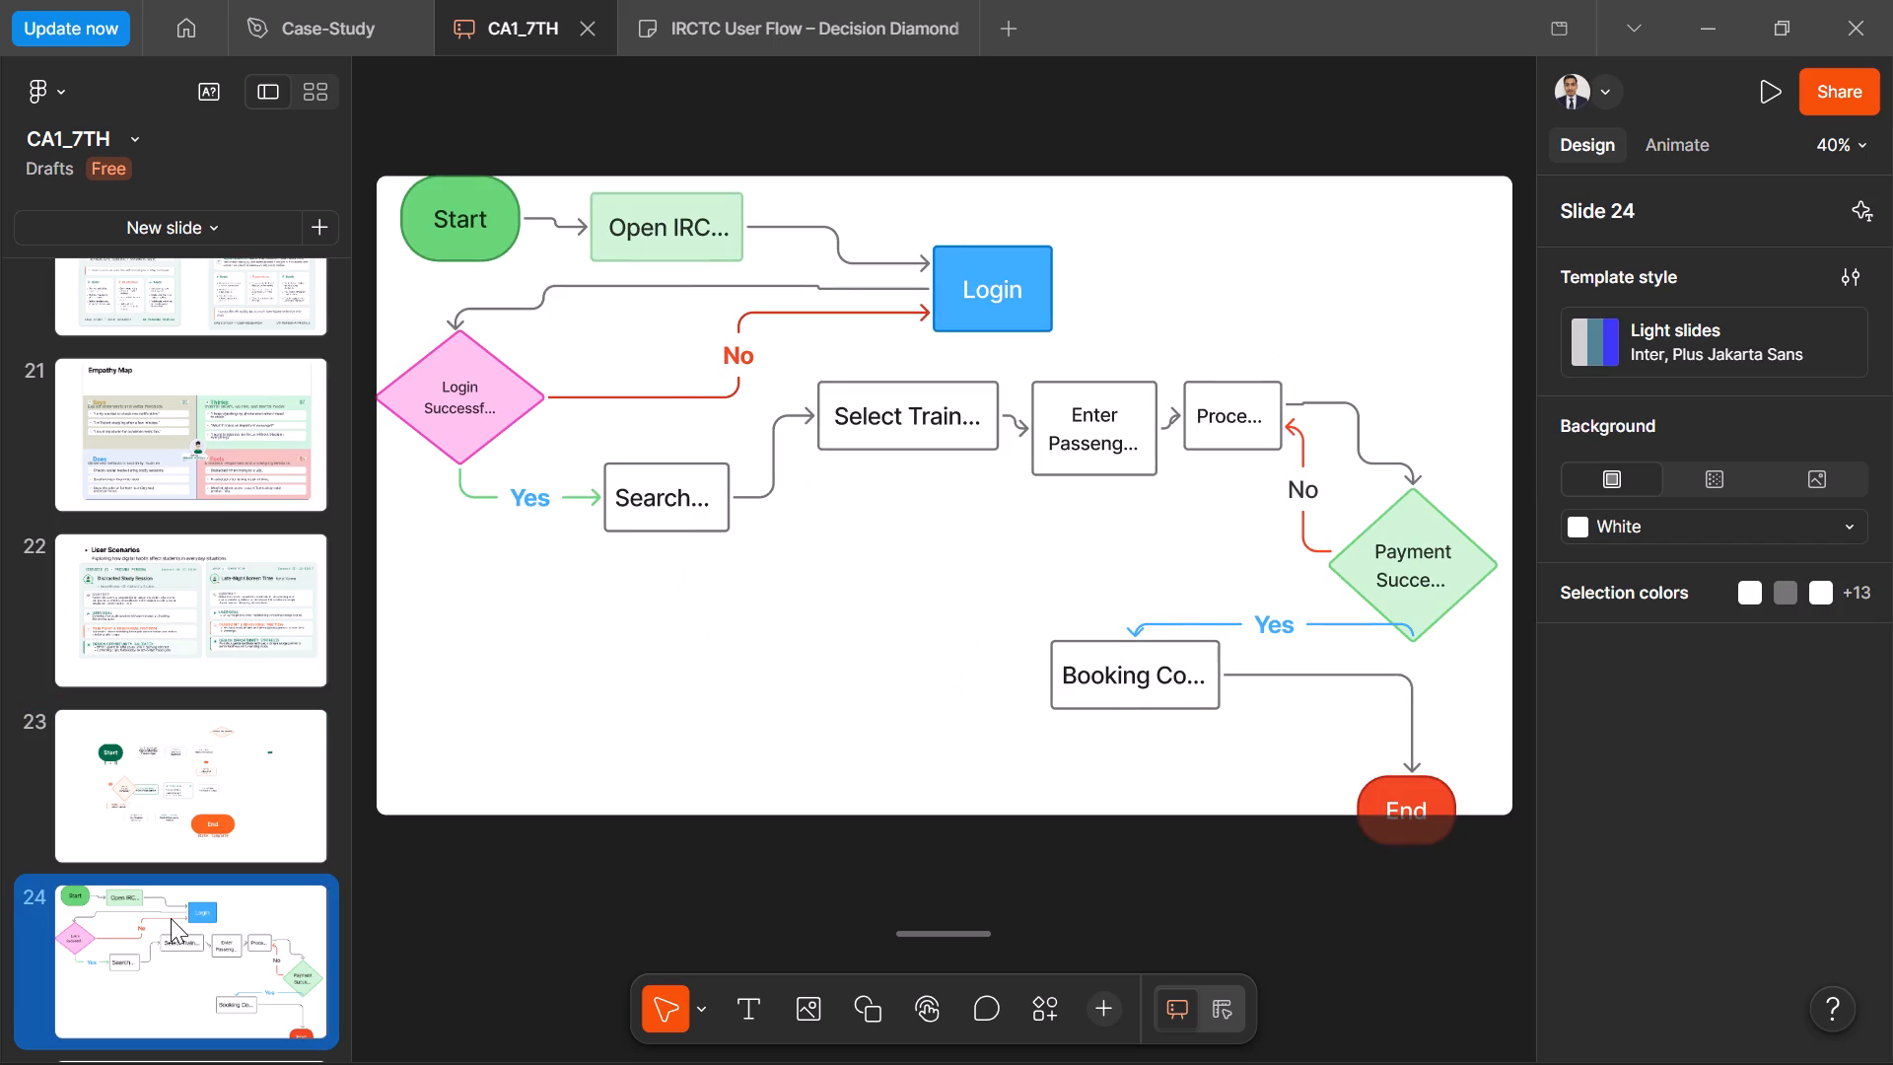
pyautogui.click(192, 765)
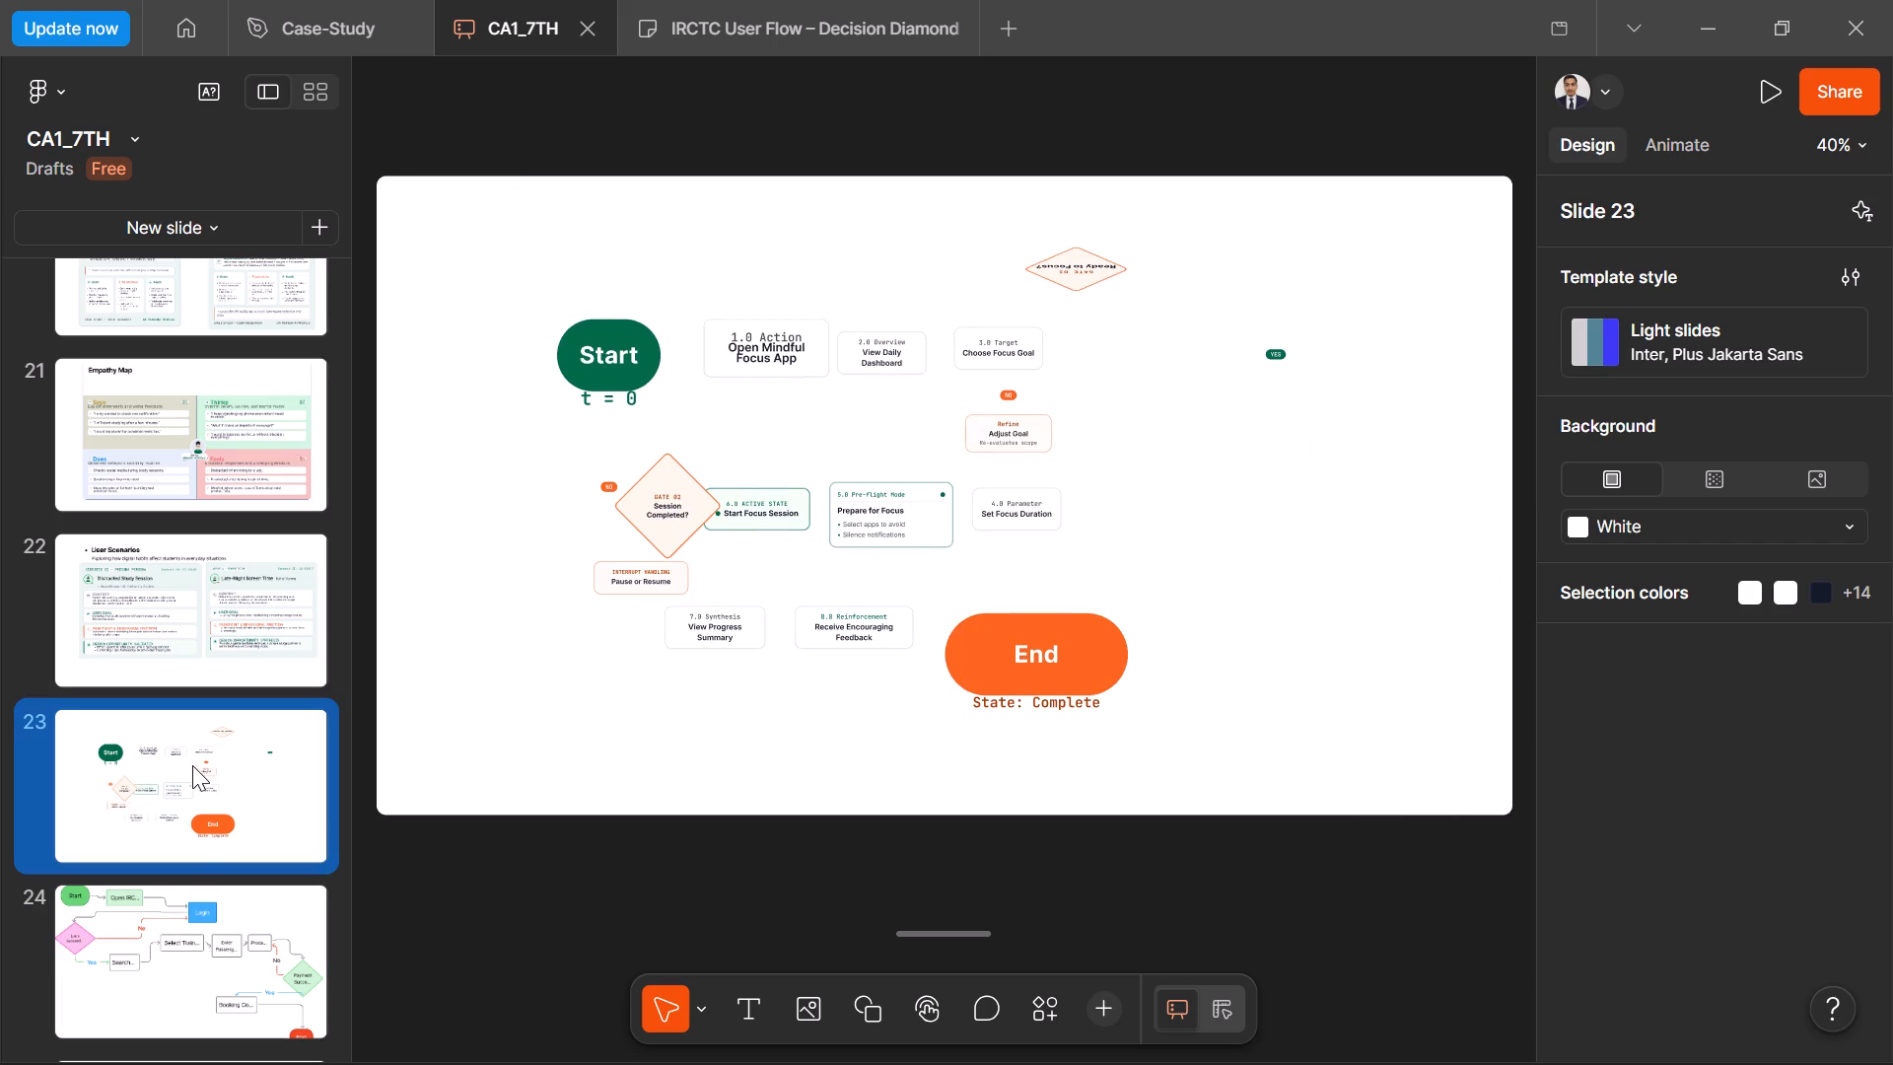
pyautogui.click(187, 899)
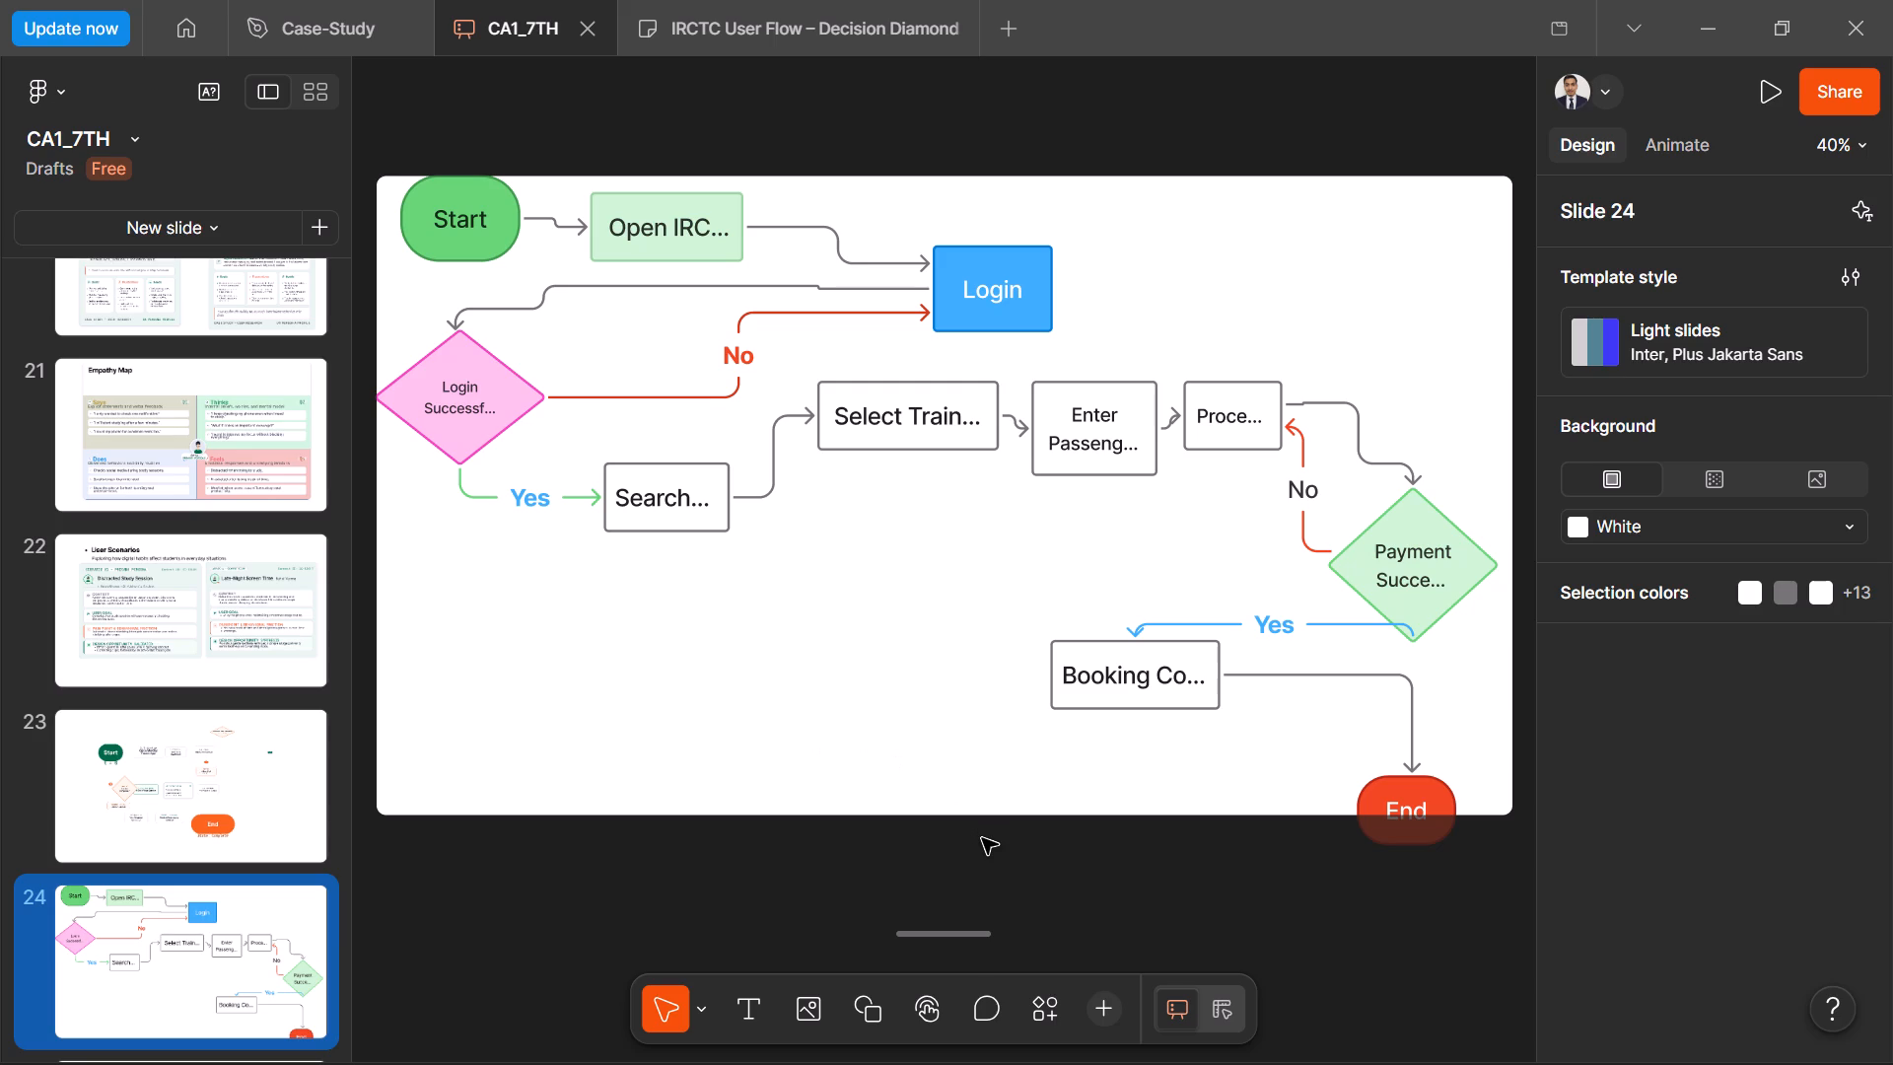
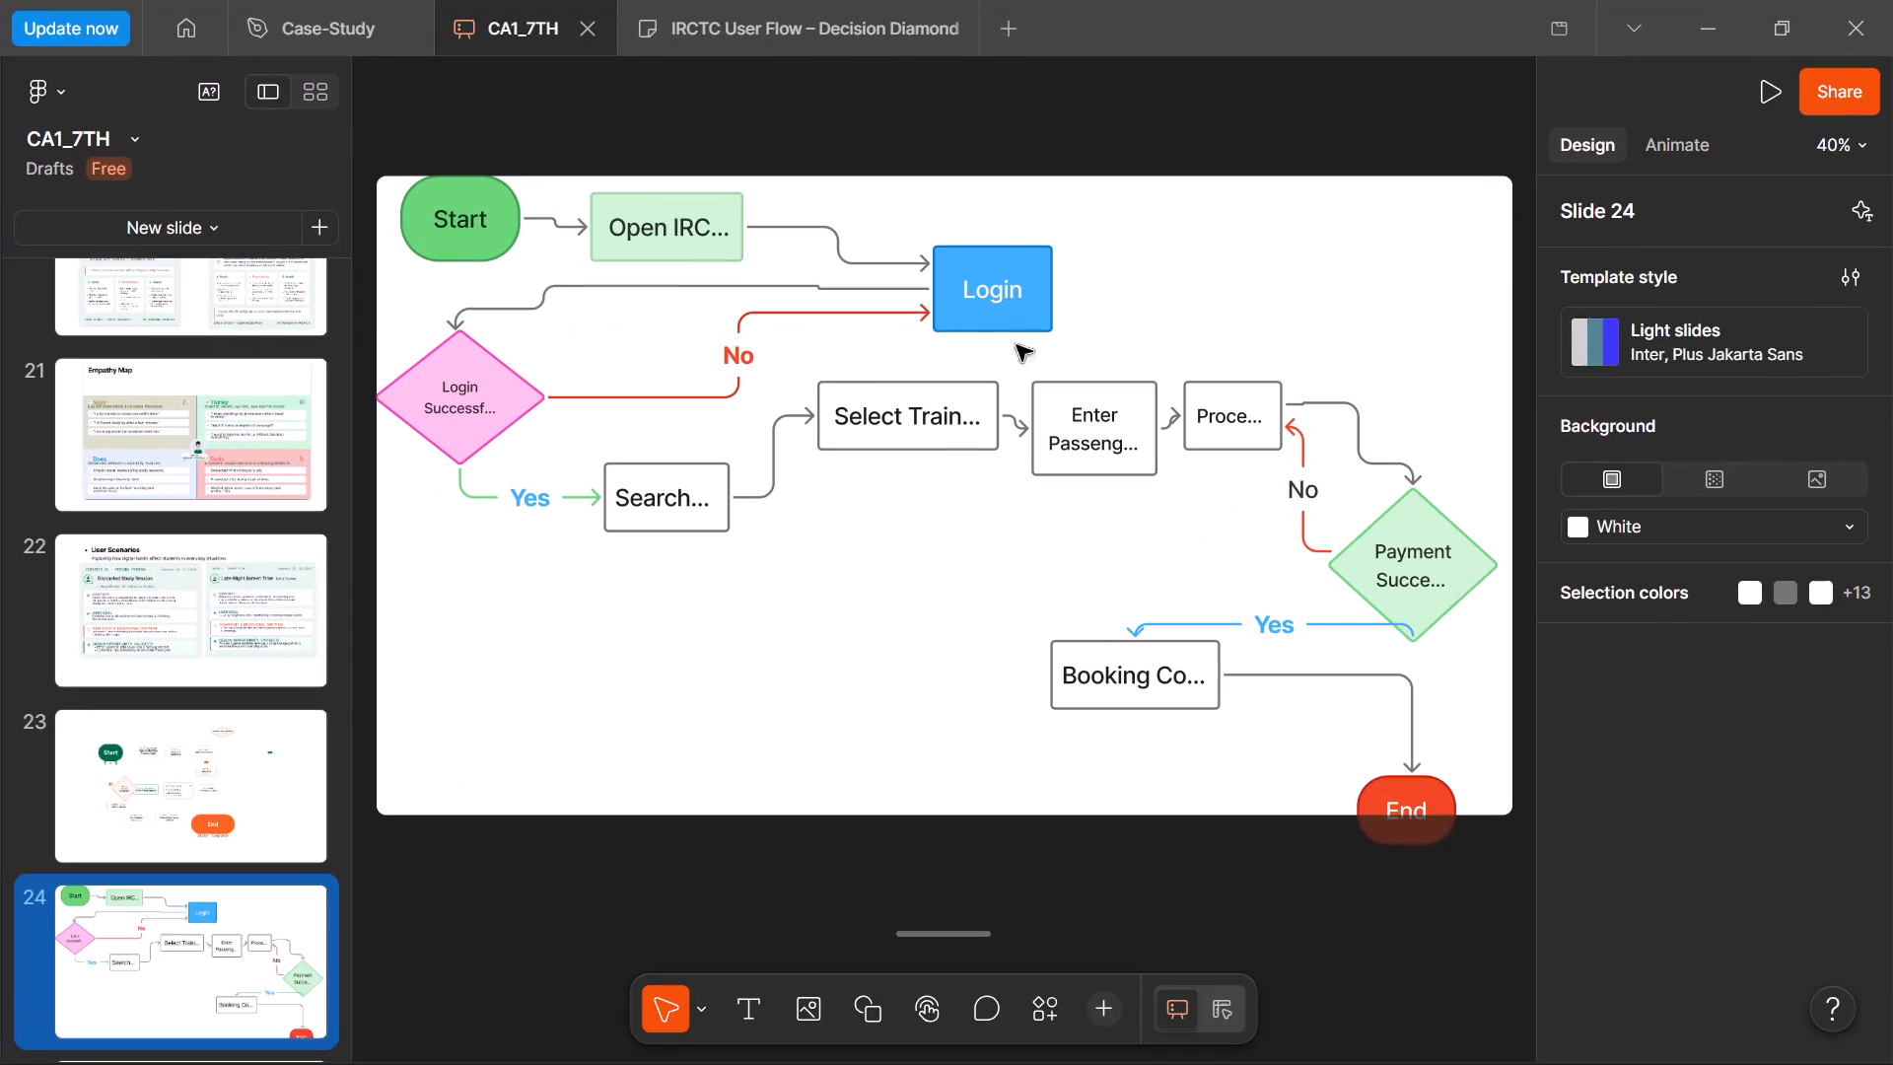
pyautogui.click(187, 757)
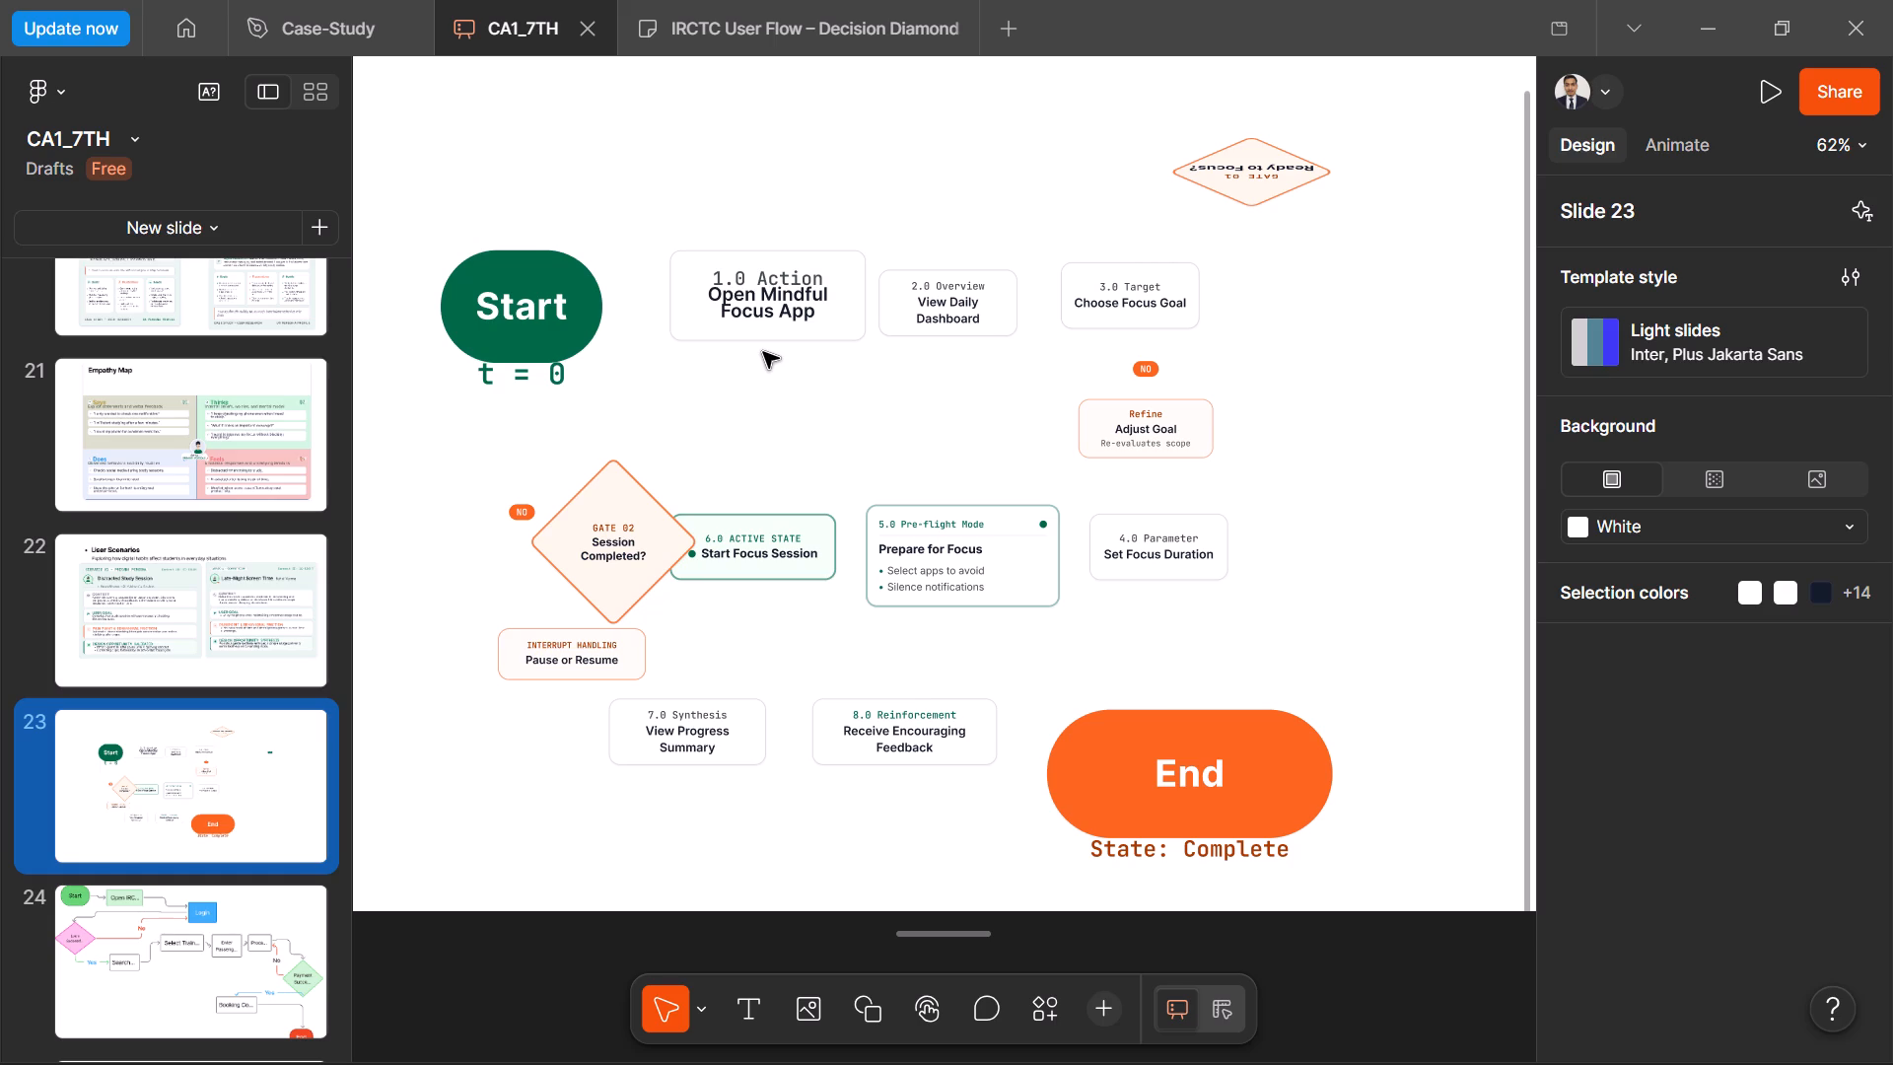
# On slide 24, relabel the "Open IRCTC App" box as "Open Mindful focus app", checking the wording against slide 23.
pyautogui.click(181, 946)
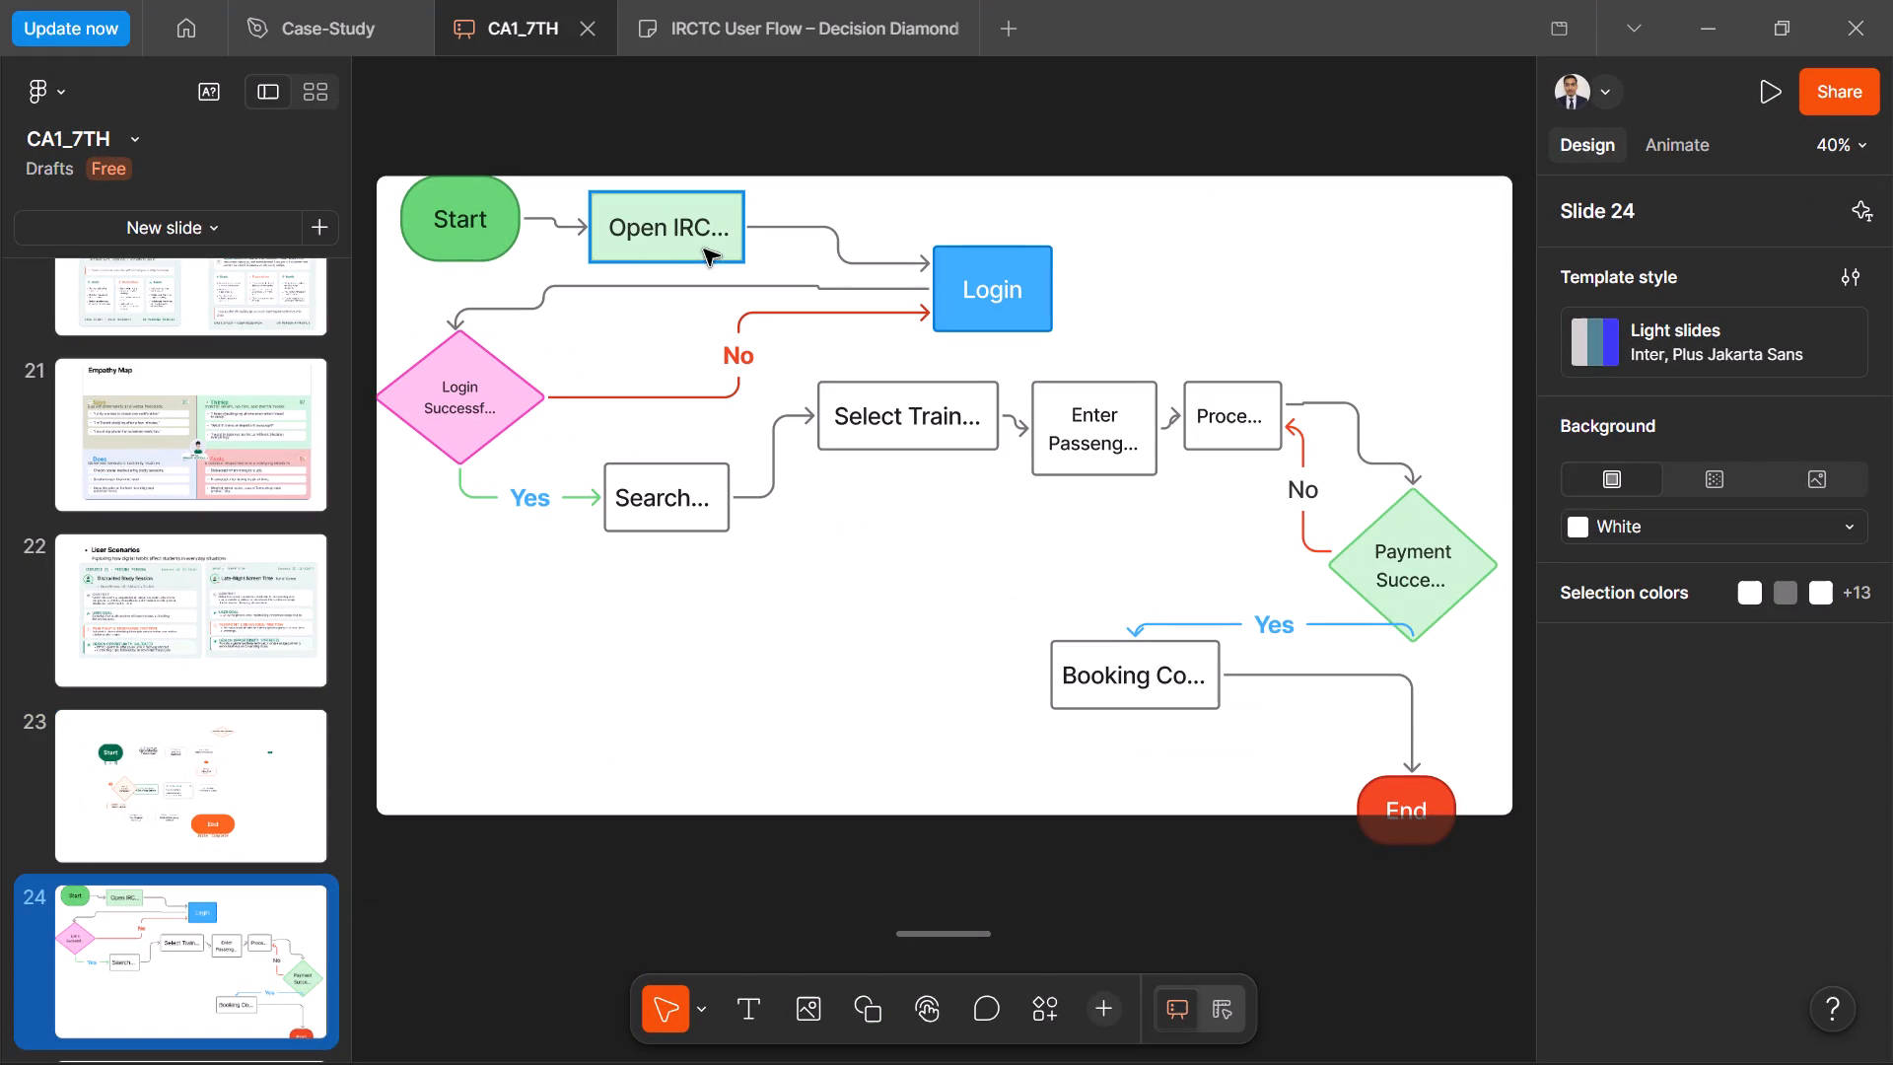
pyautogui.click(696, 236)
pyautogui.doubleClick(696, 236)
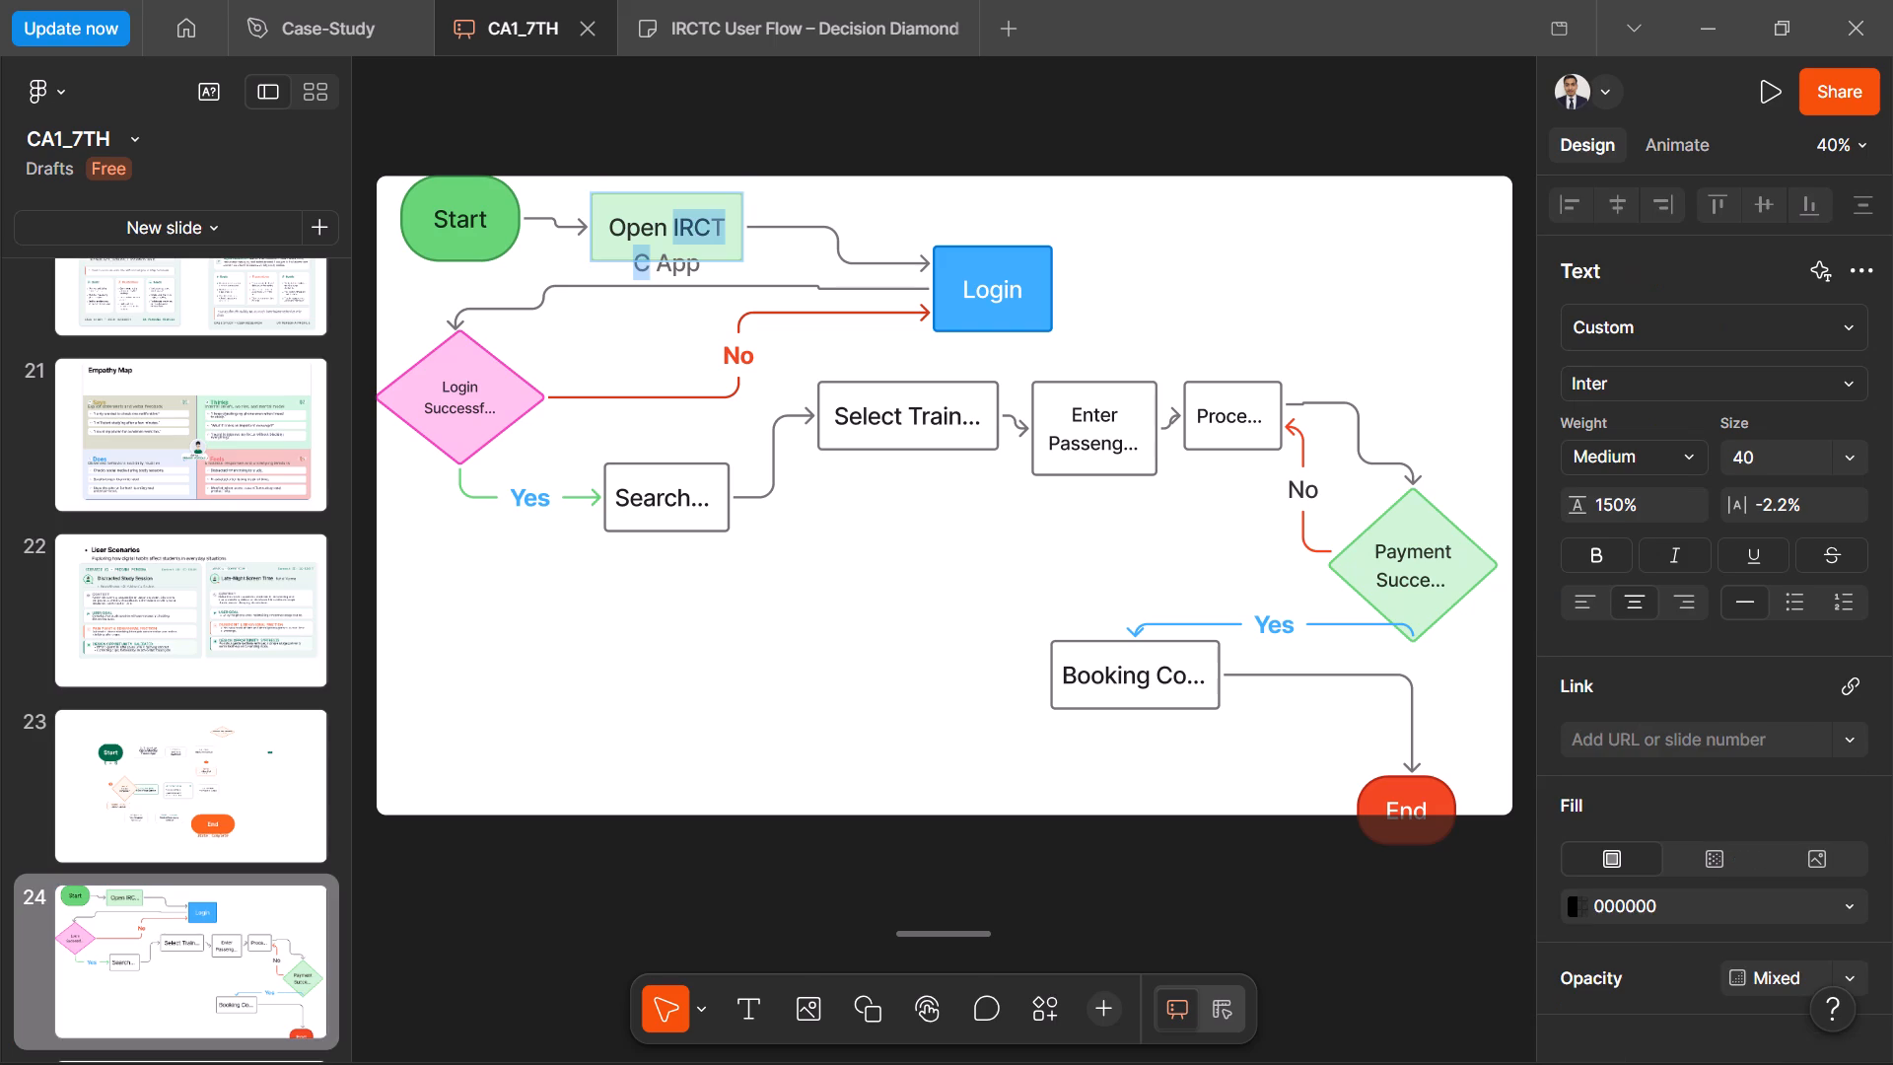
pyautogui.tripleClick(696, 236)
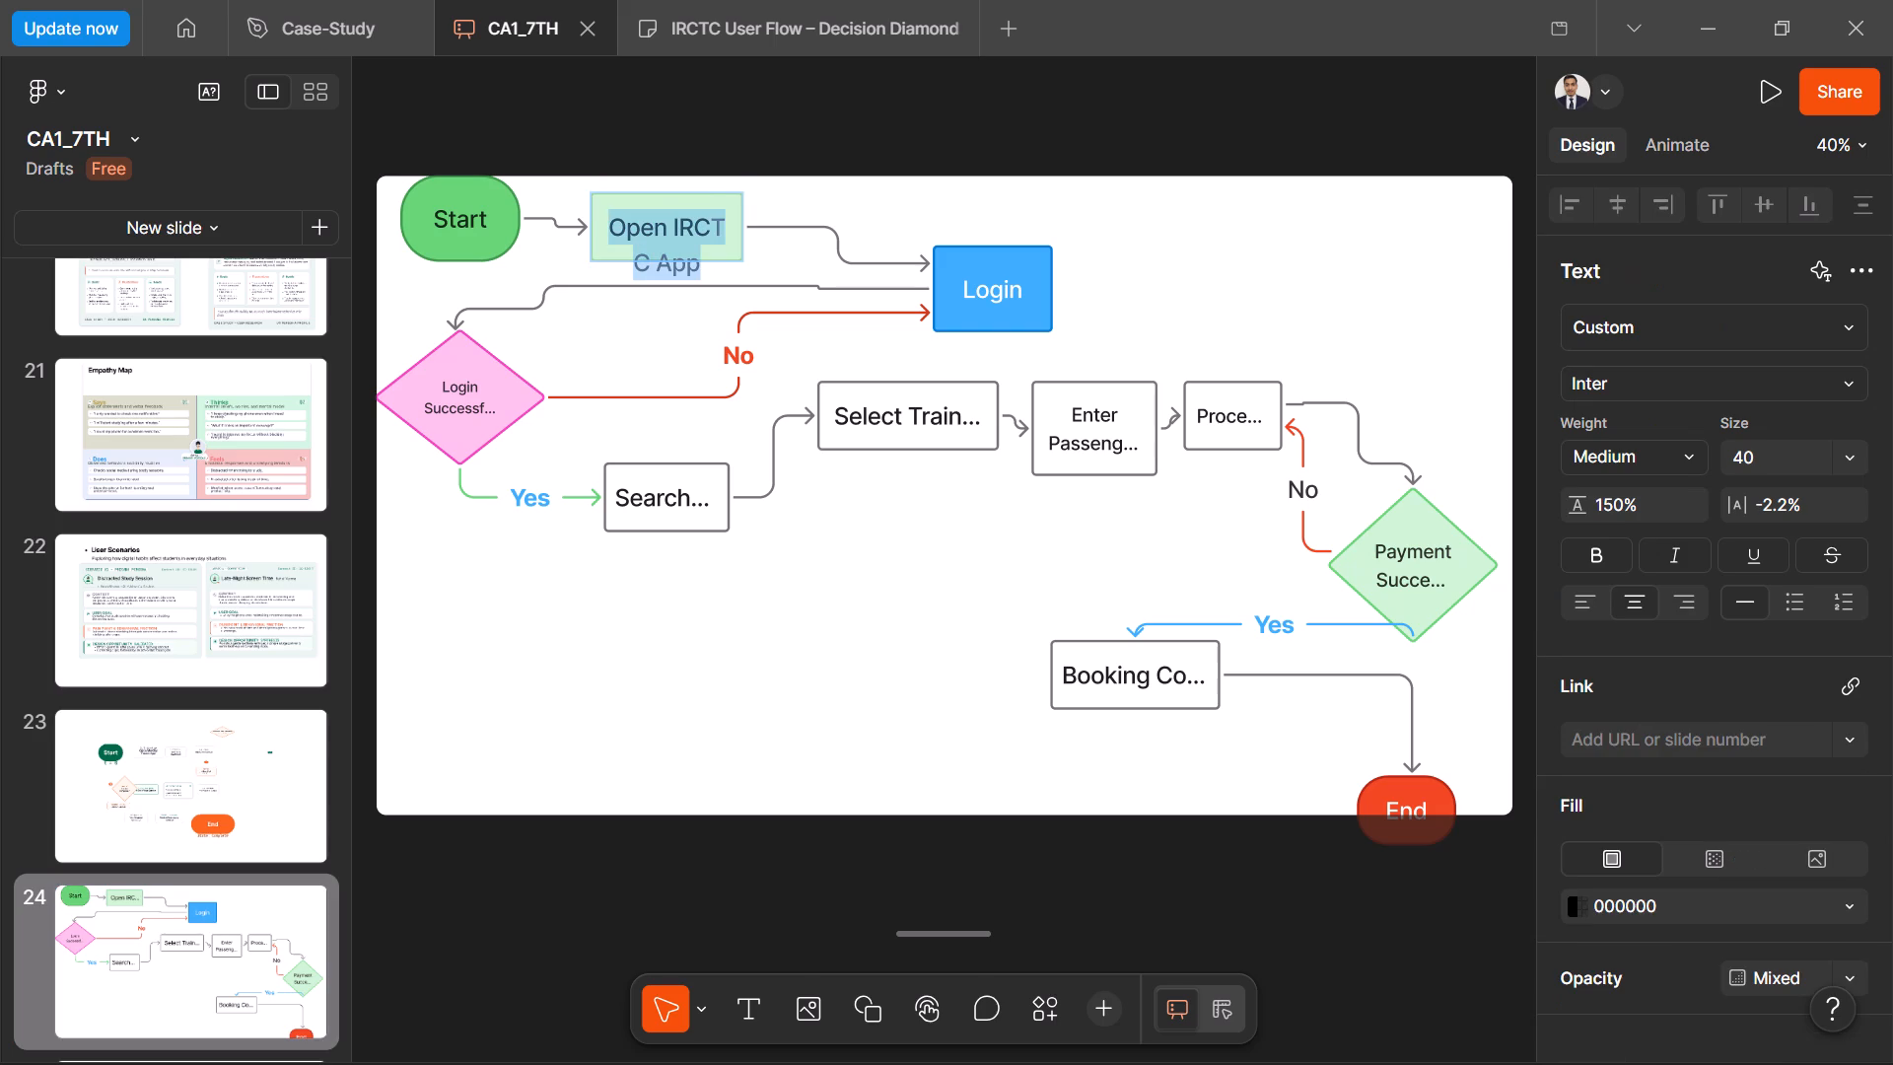
pyautogui.click(696, 236)
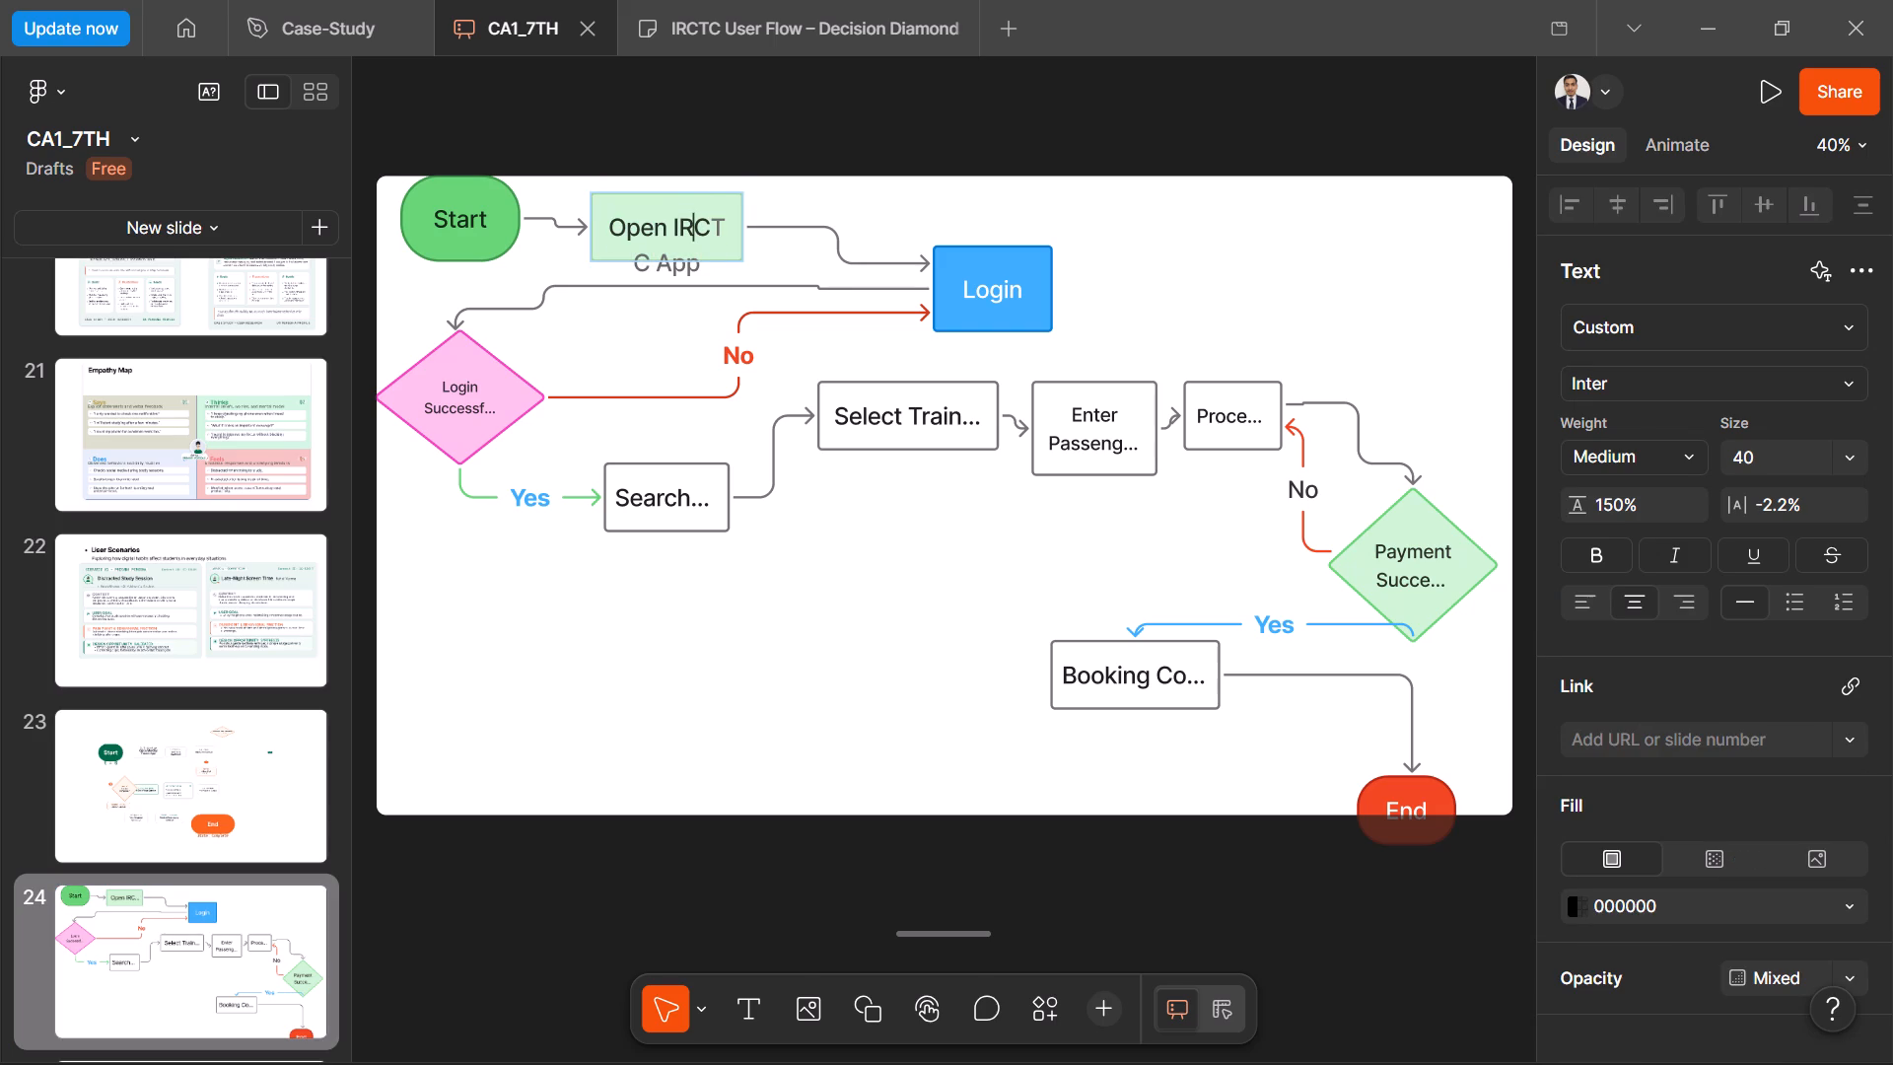
pyautogui.moveTo(675, 223); pyautogui.dragTo(703, 251)
pyautogui.press('BackSpace')
pyautogui.press('BackSpace')
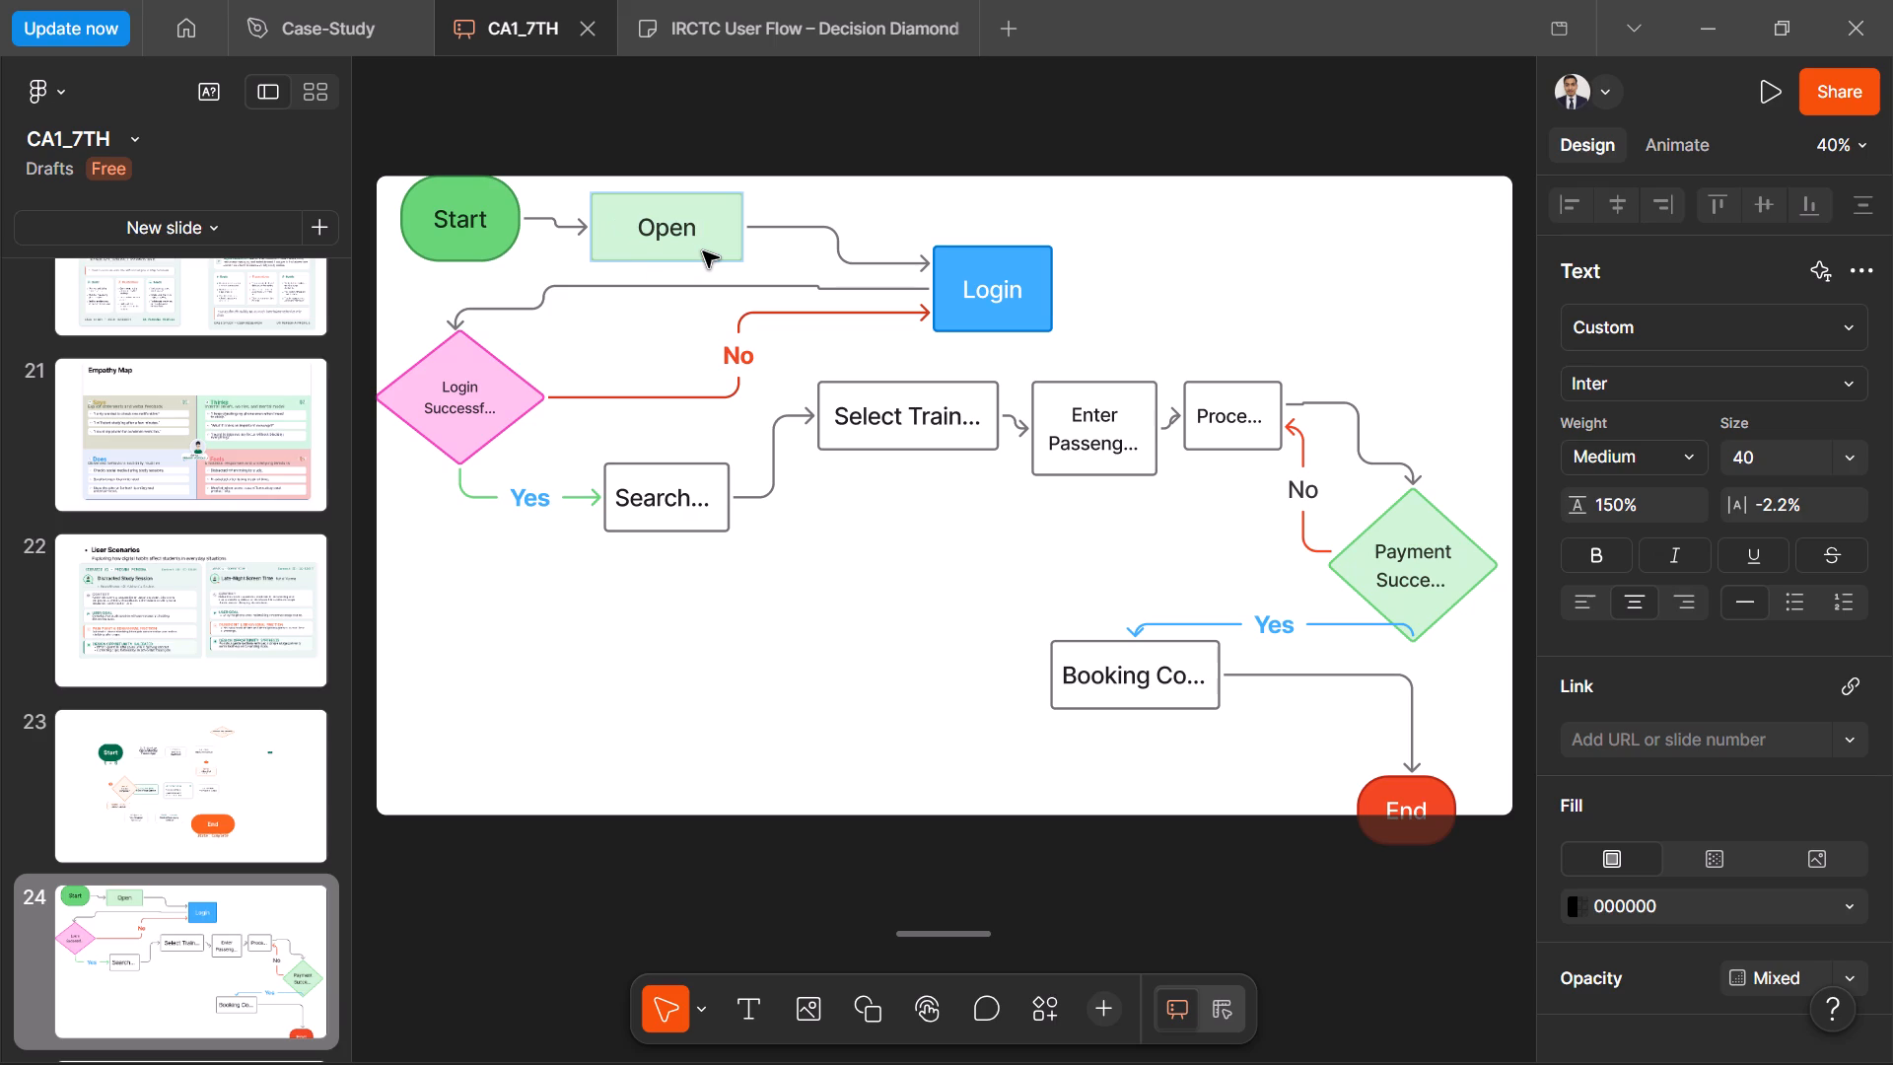
pyautogui.write('ind')
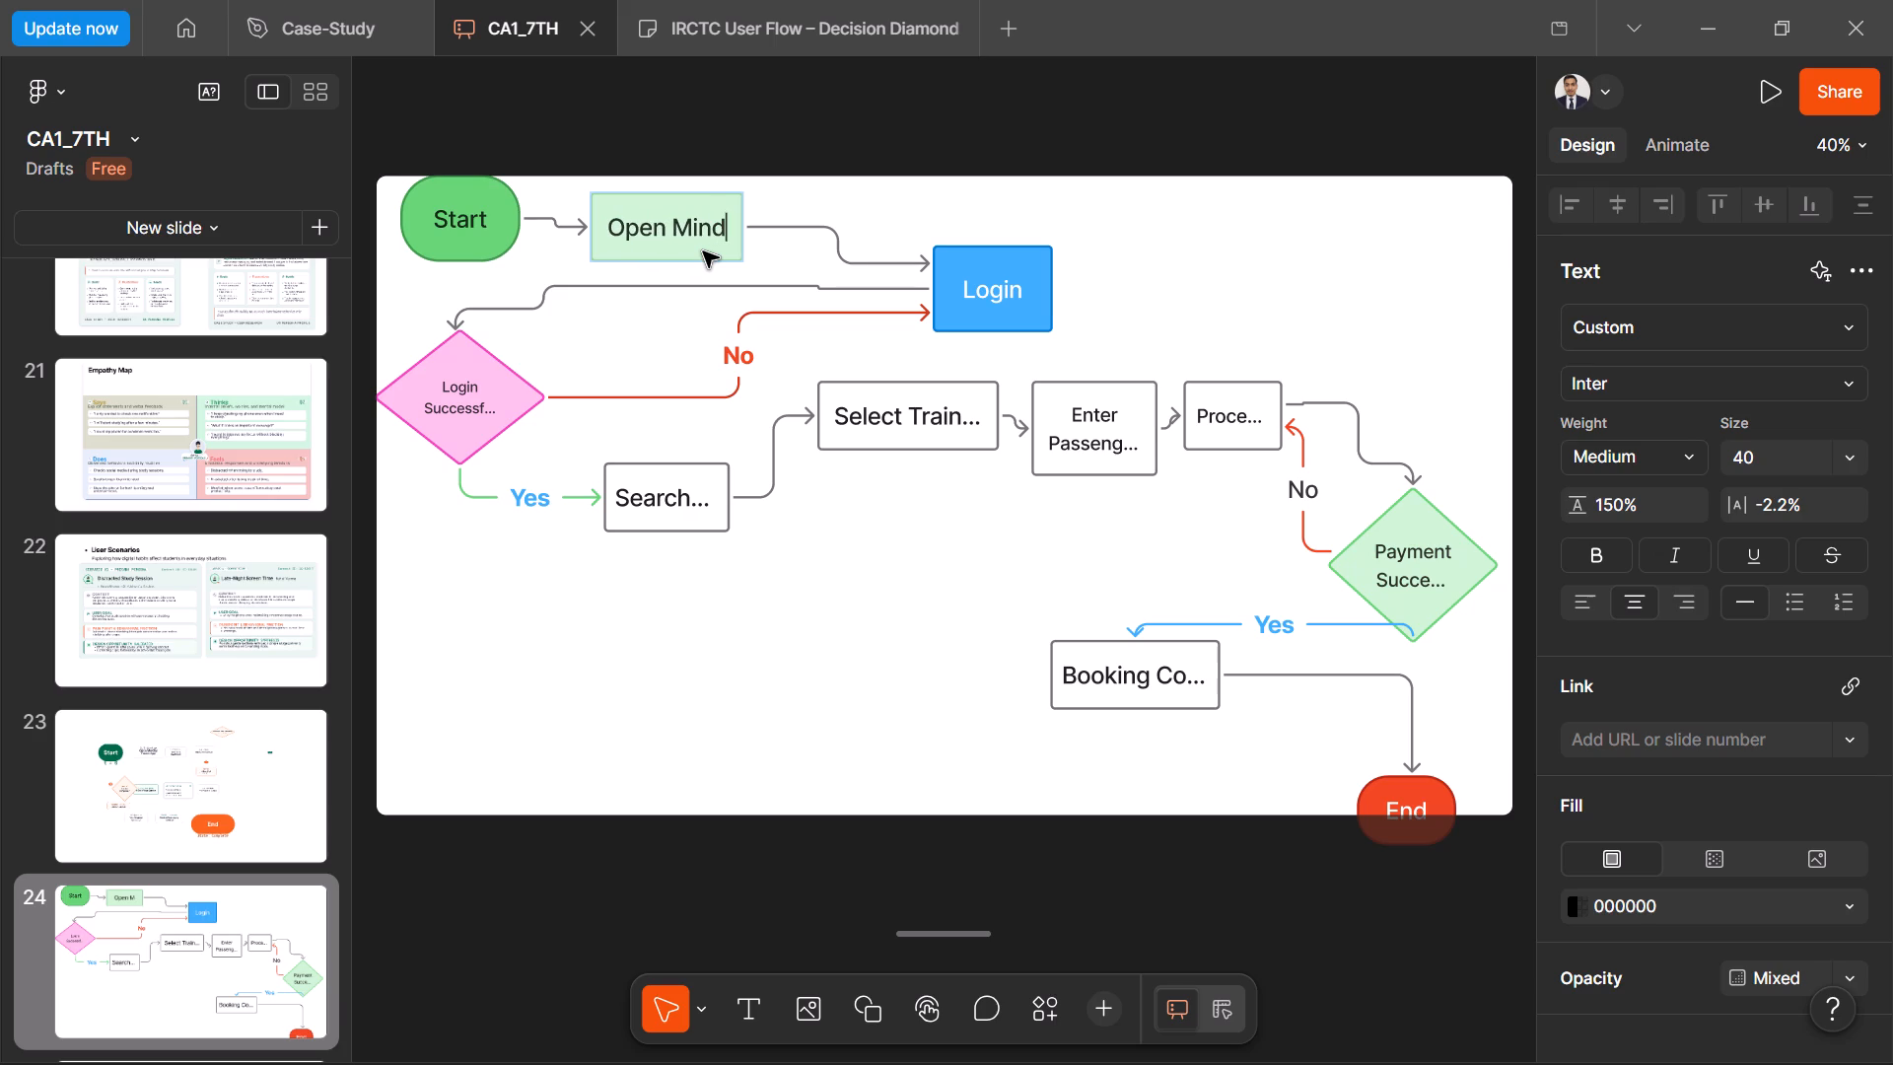
pyautogui.click(217, 815)
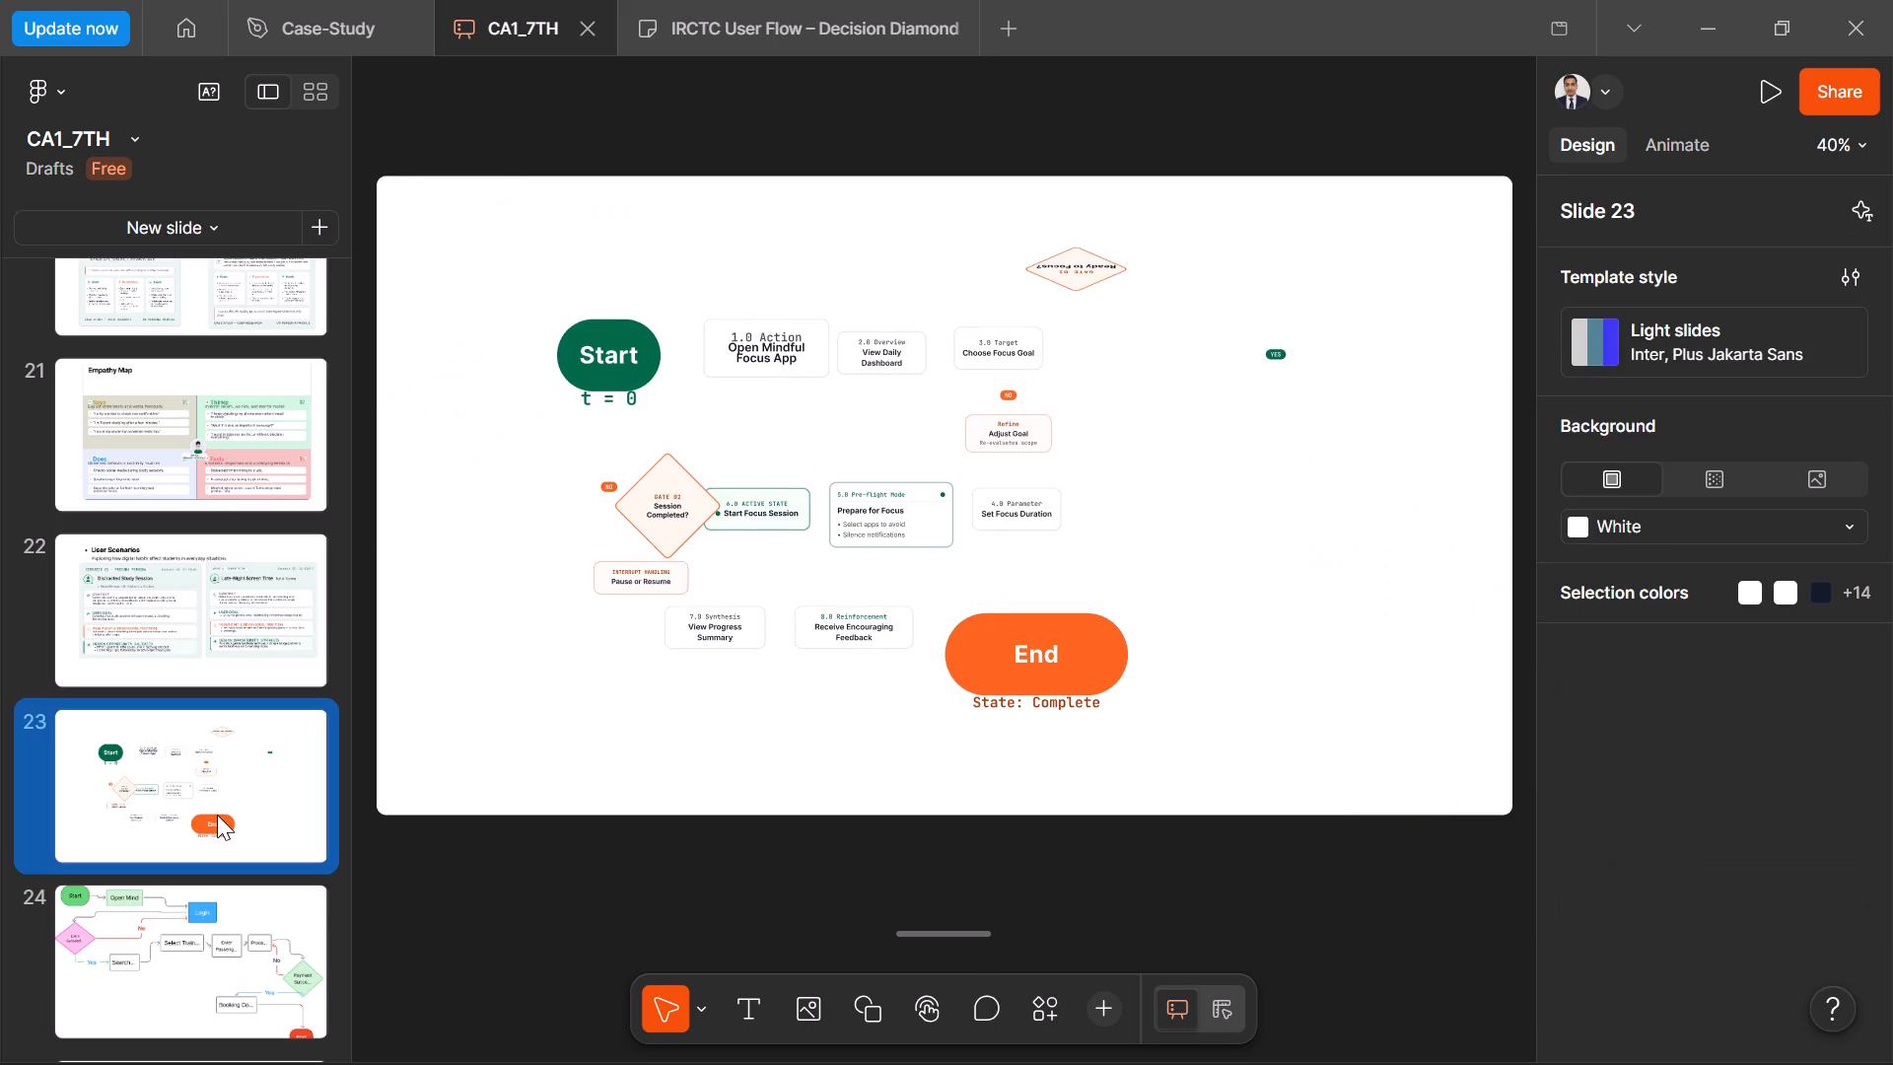
pyautogui.click(196, 927)
pyautogui.doubleClick(709, 235)
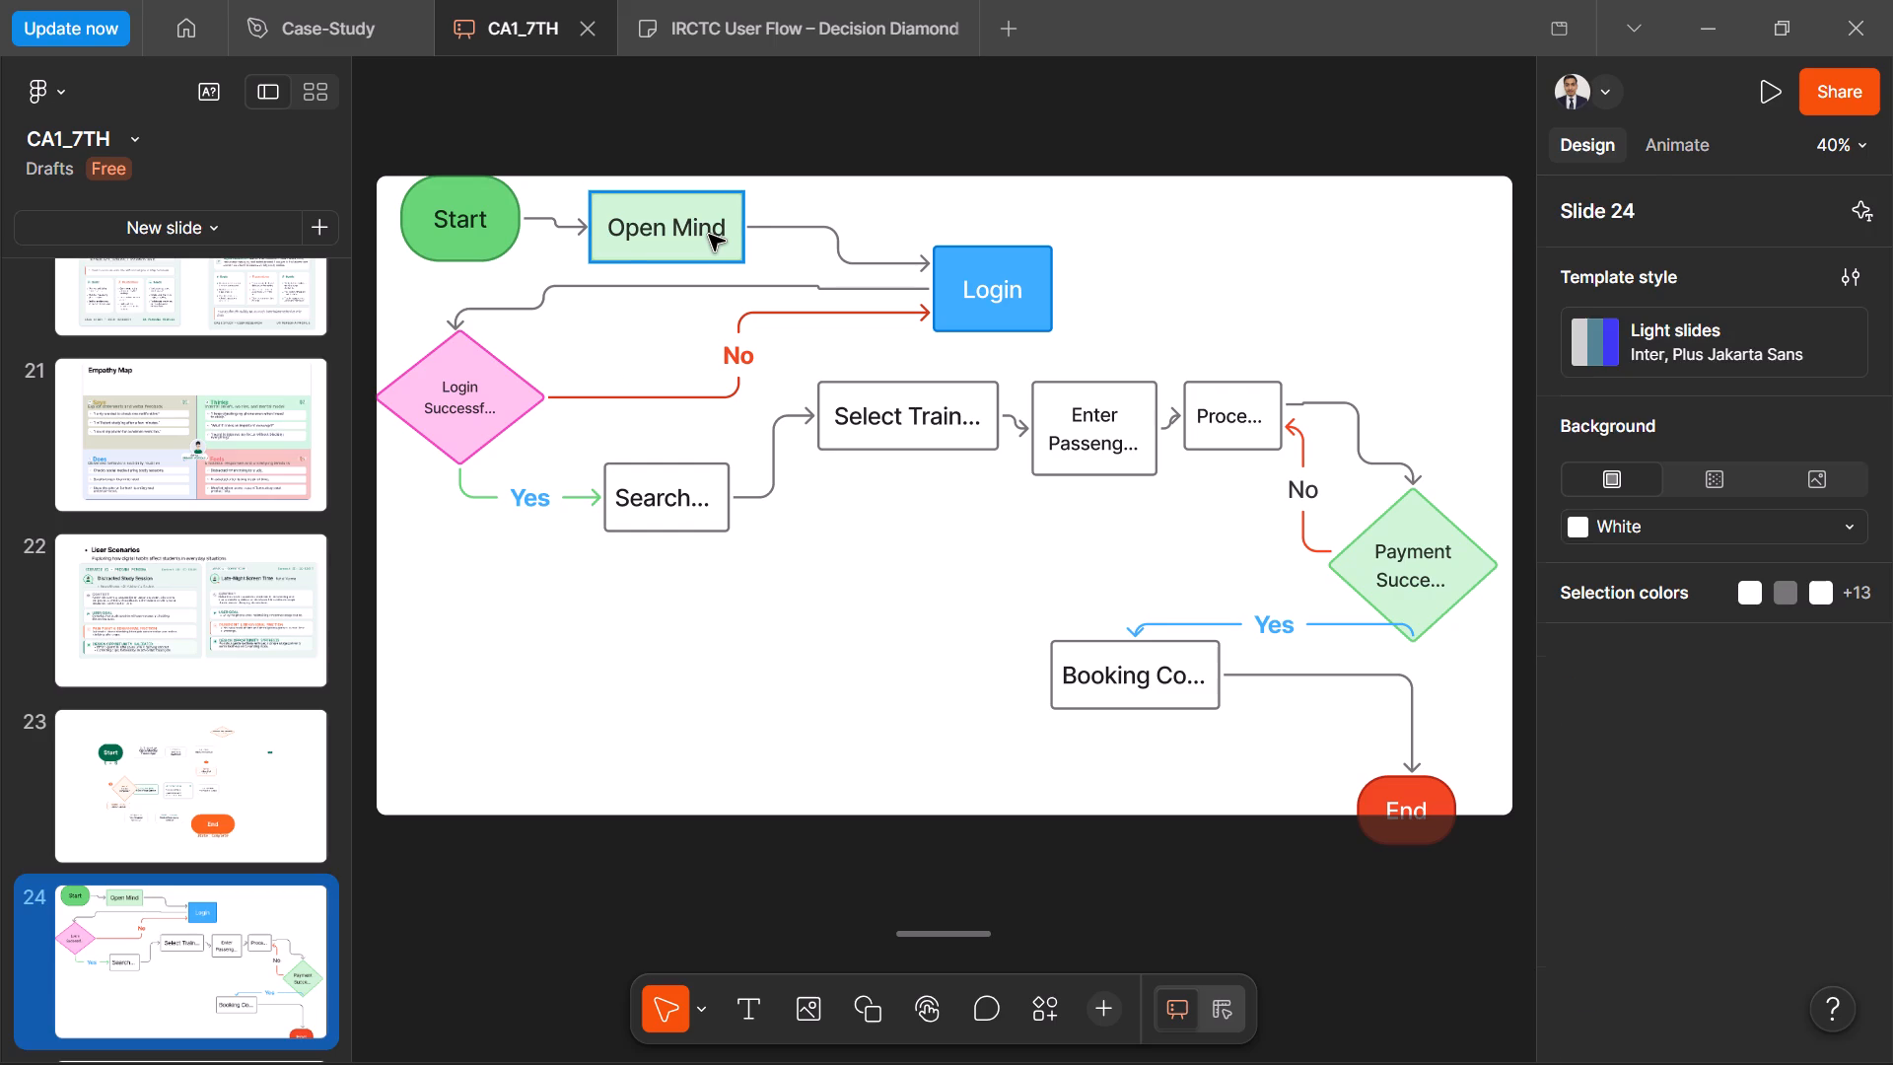
pyautogui.click(721, 231)
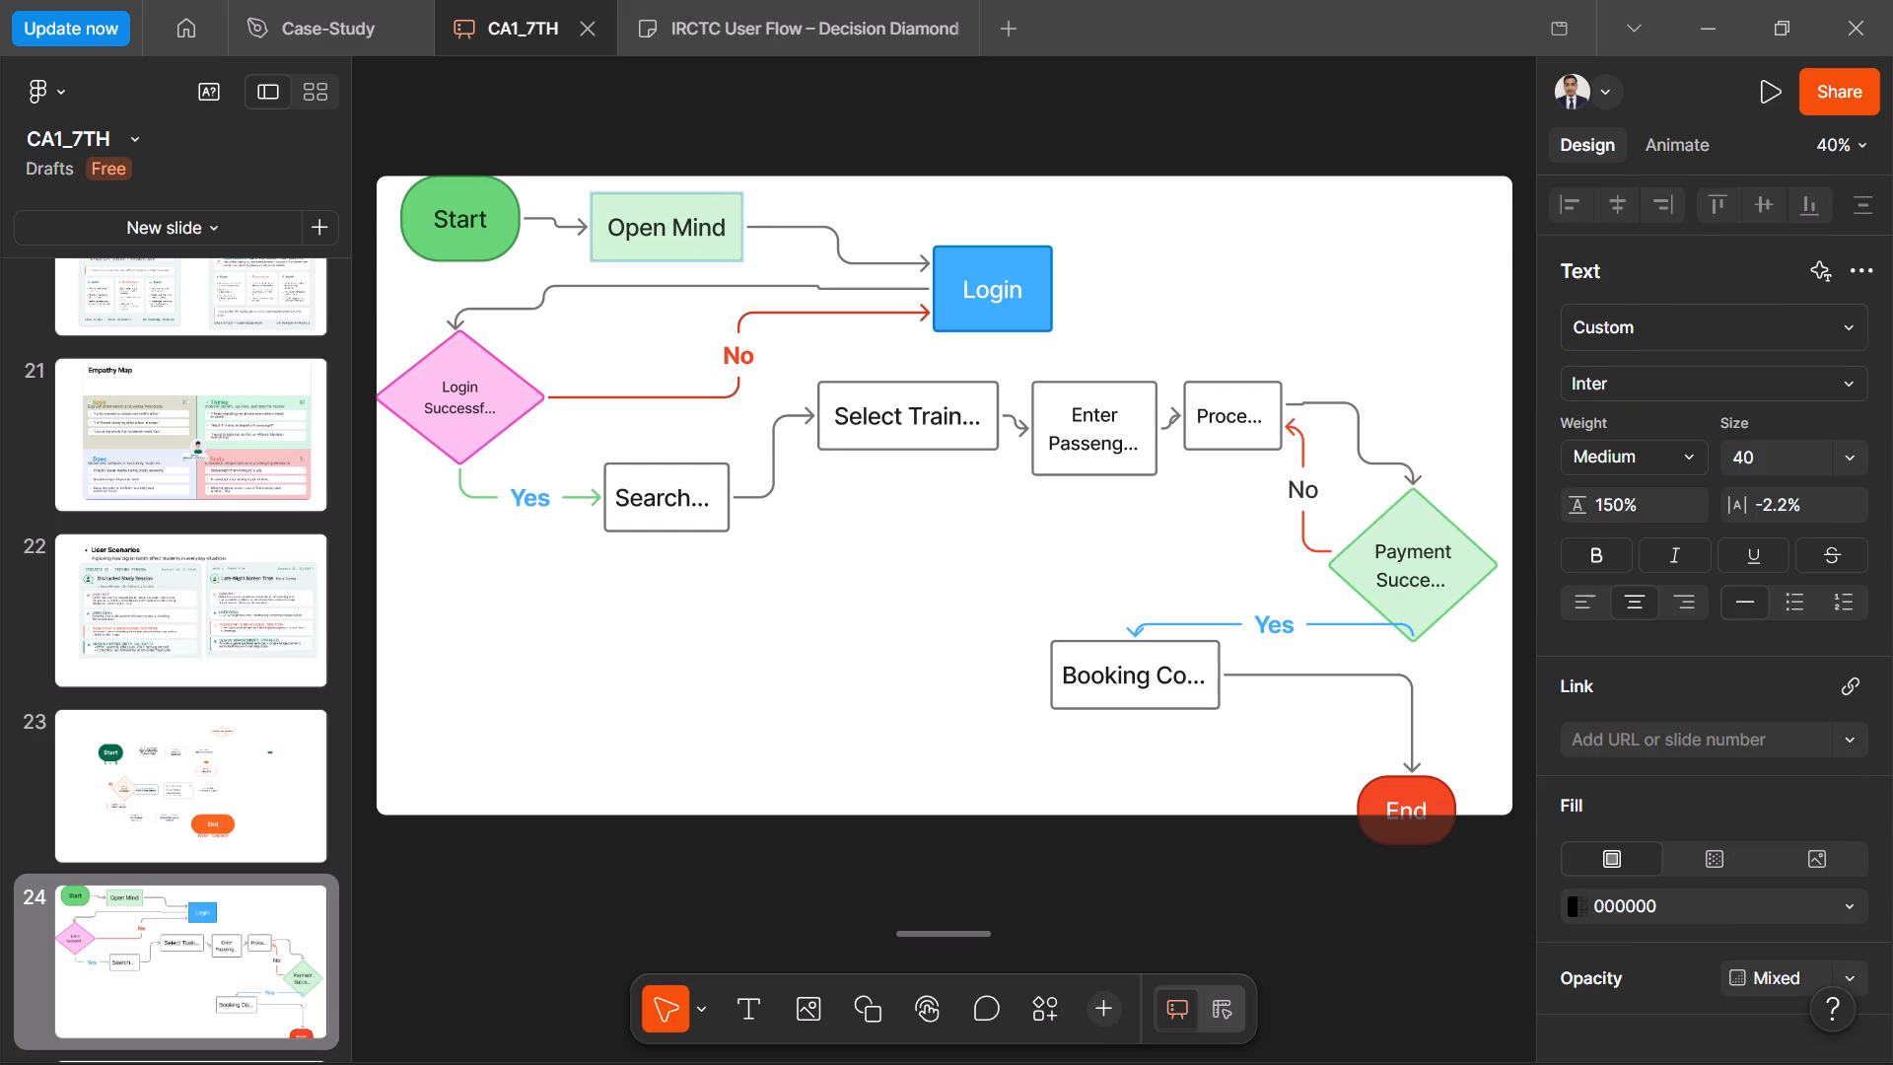
pyautogui.write('ful')
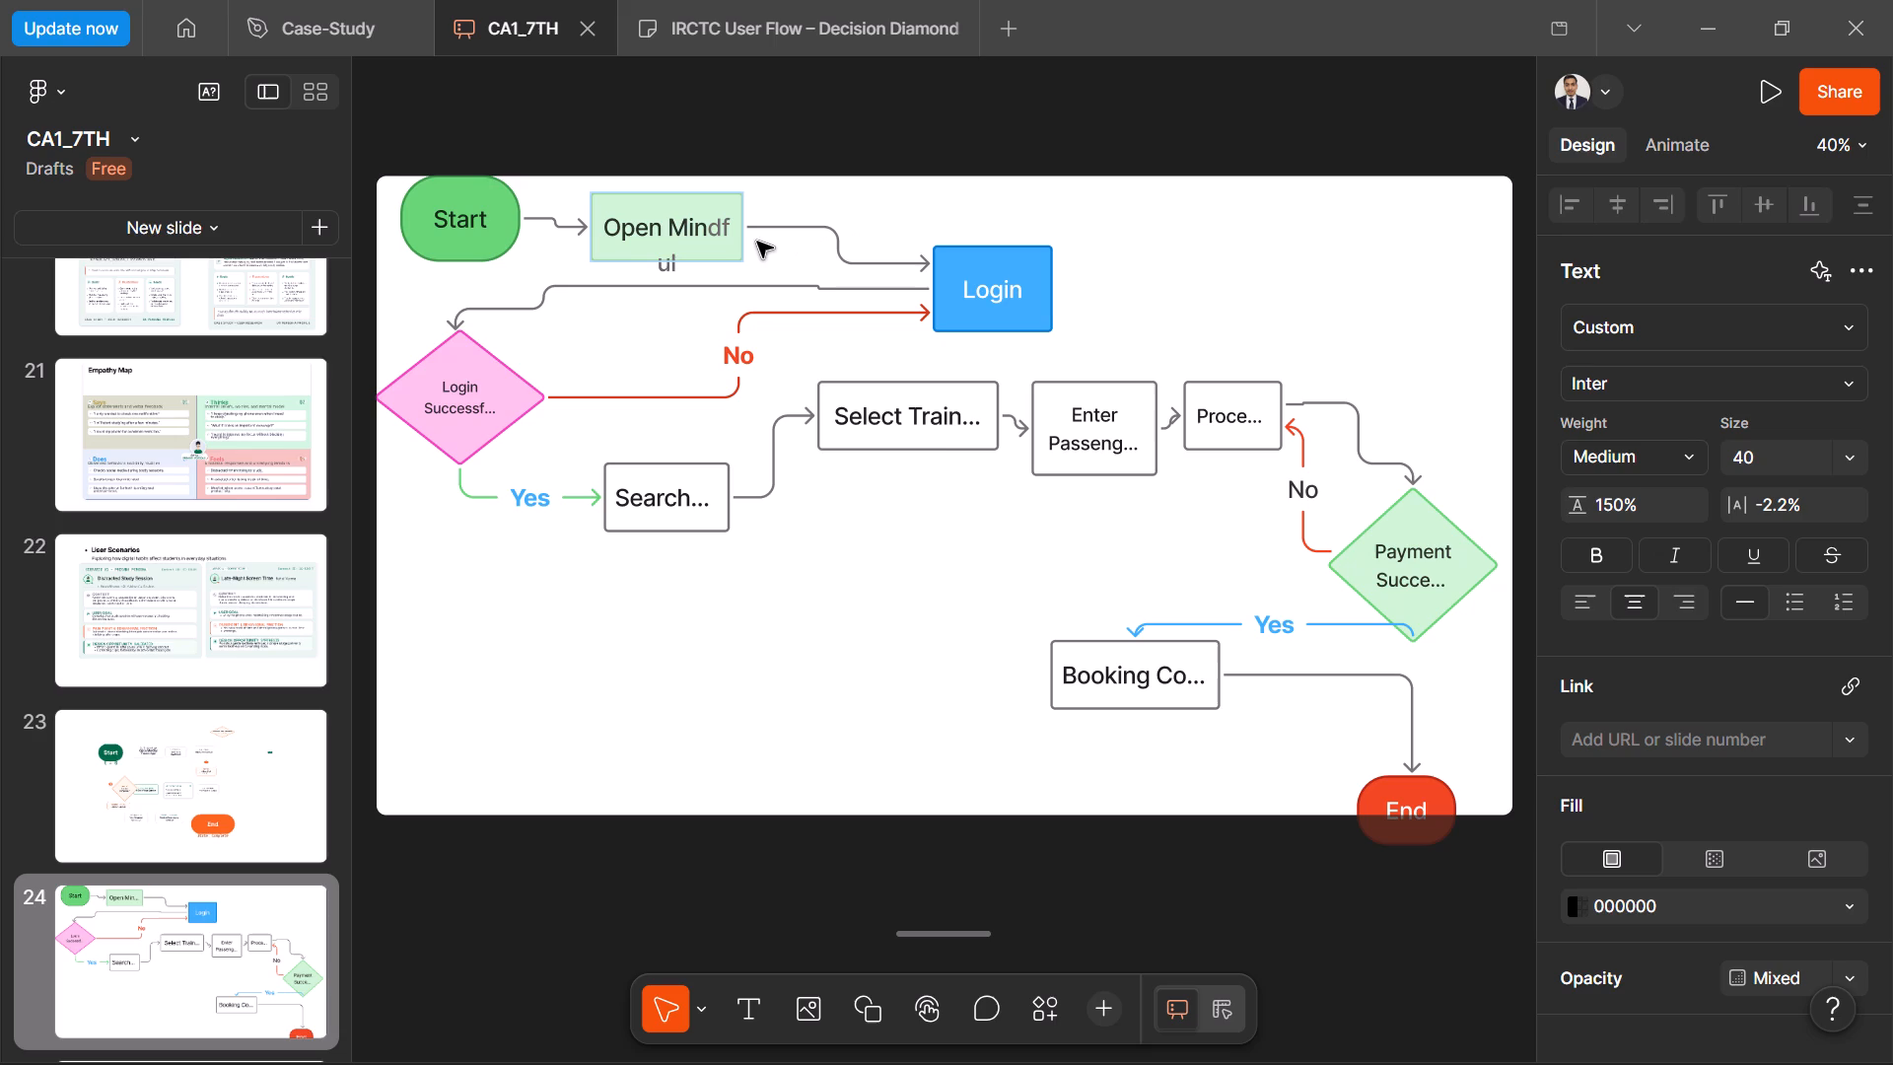
pyautogui.press('space')
pyautogui.write('f')
pyautogui.write('ocus')
pyautogui.click(199, 796)
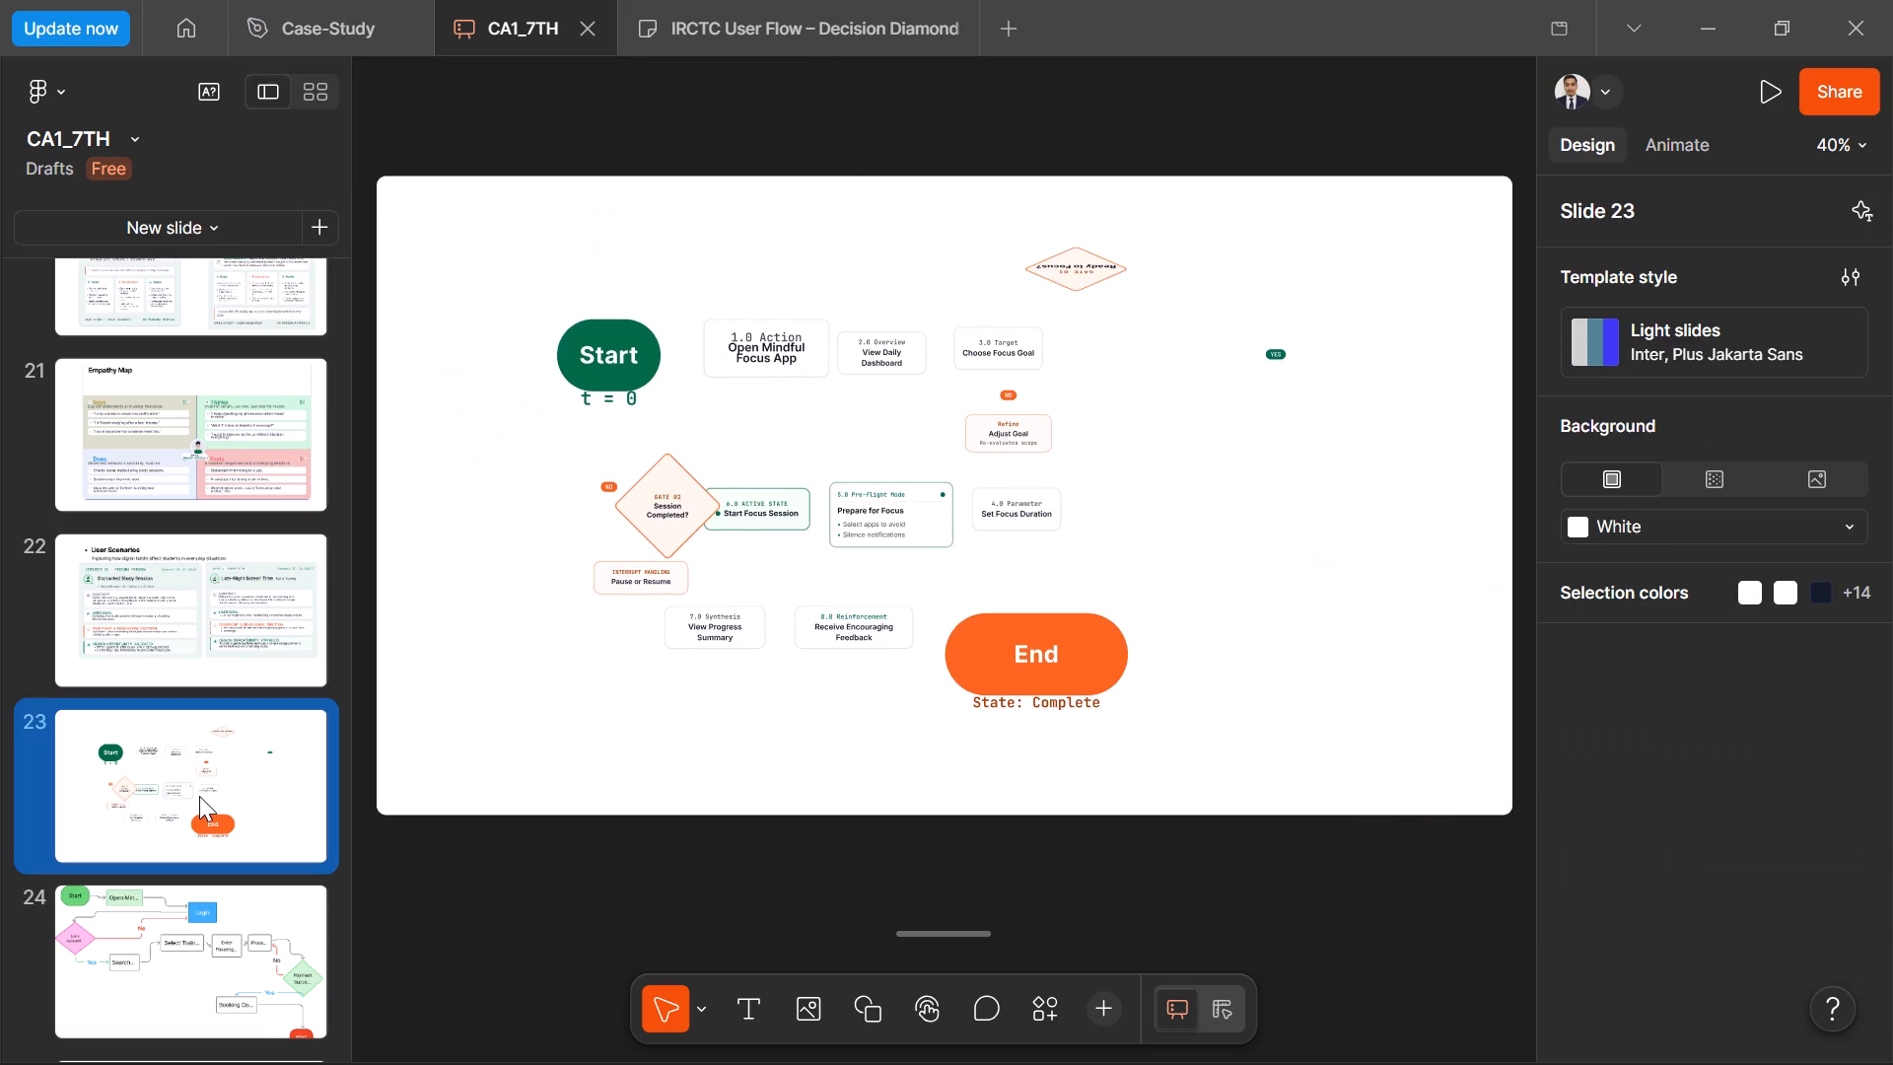
pyautogui.click(181, 921)
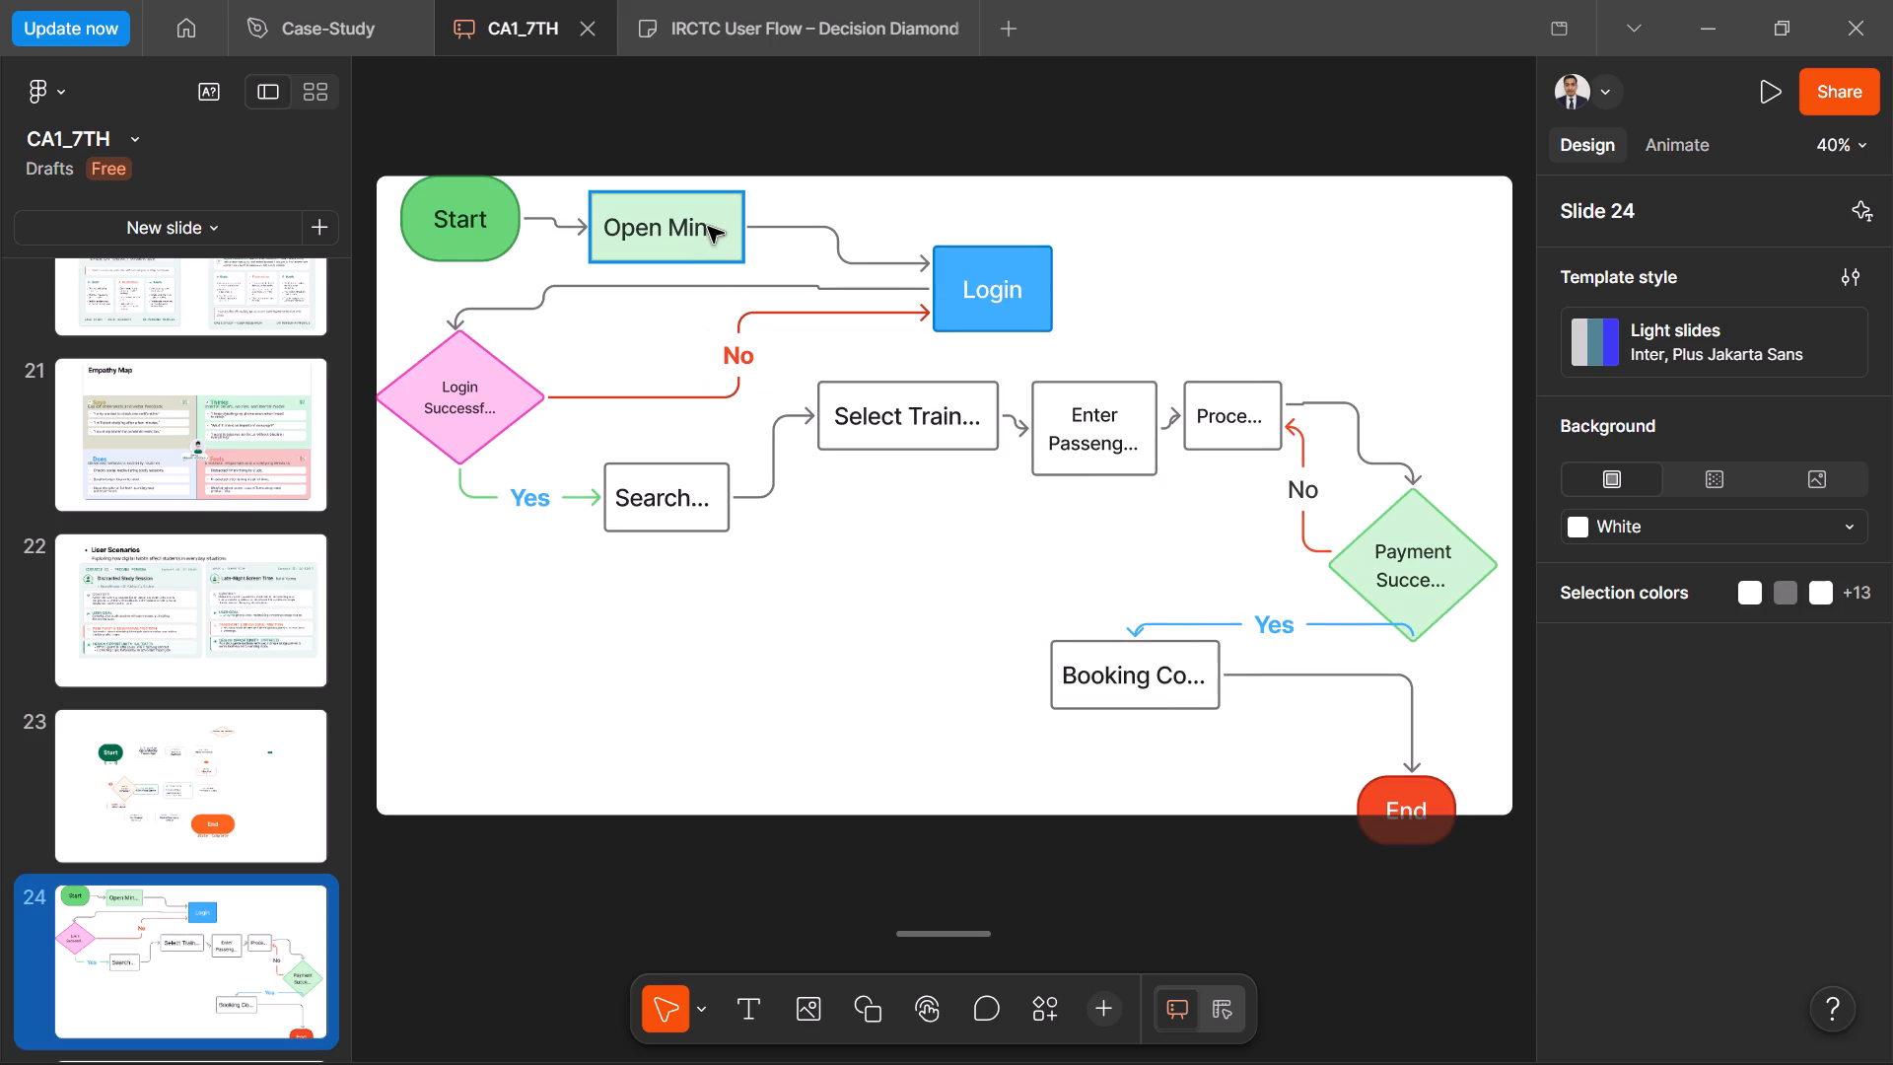
pyautogui.doubleClick(708, 227)
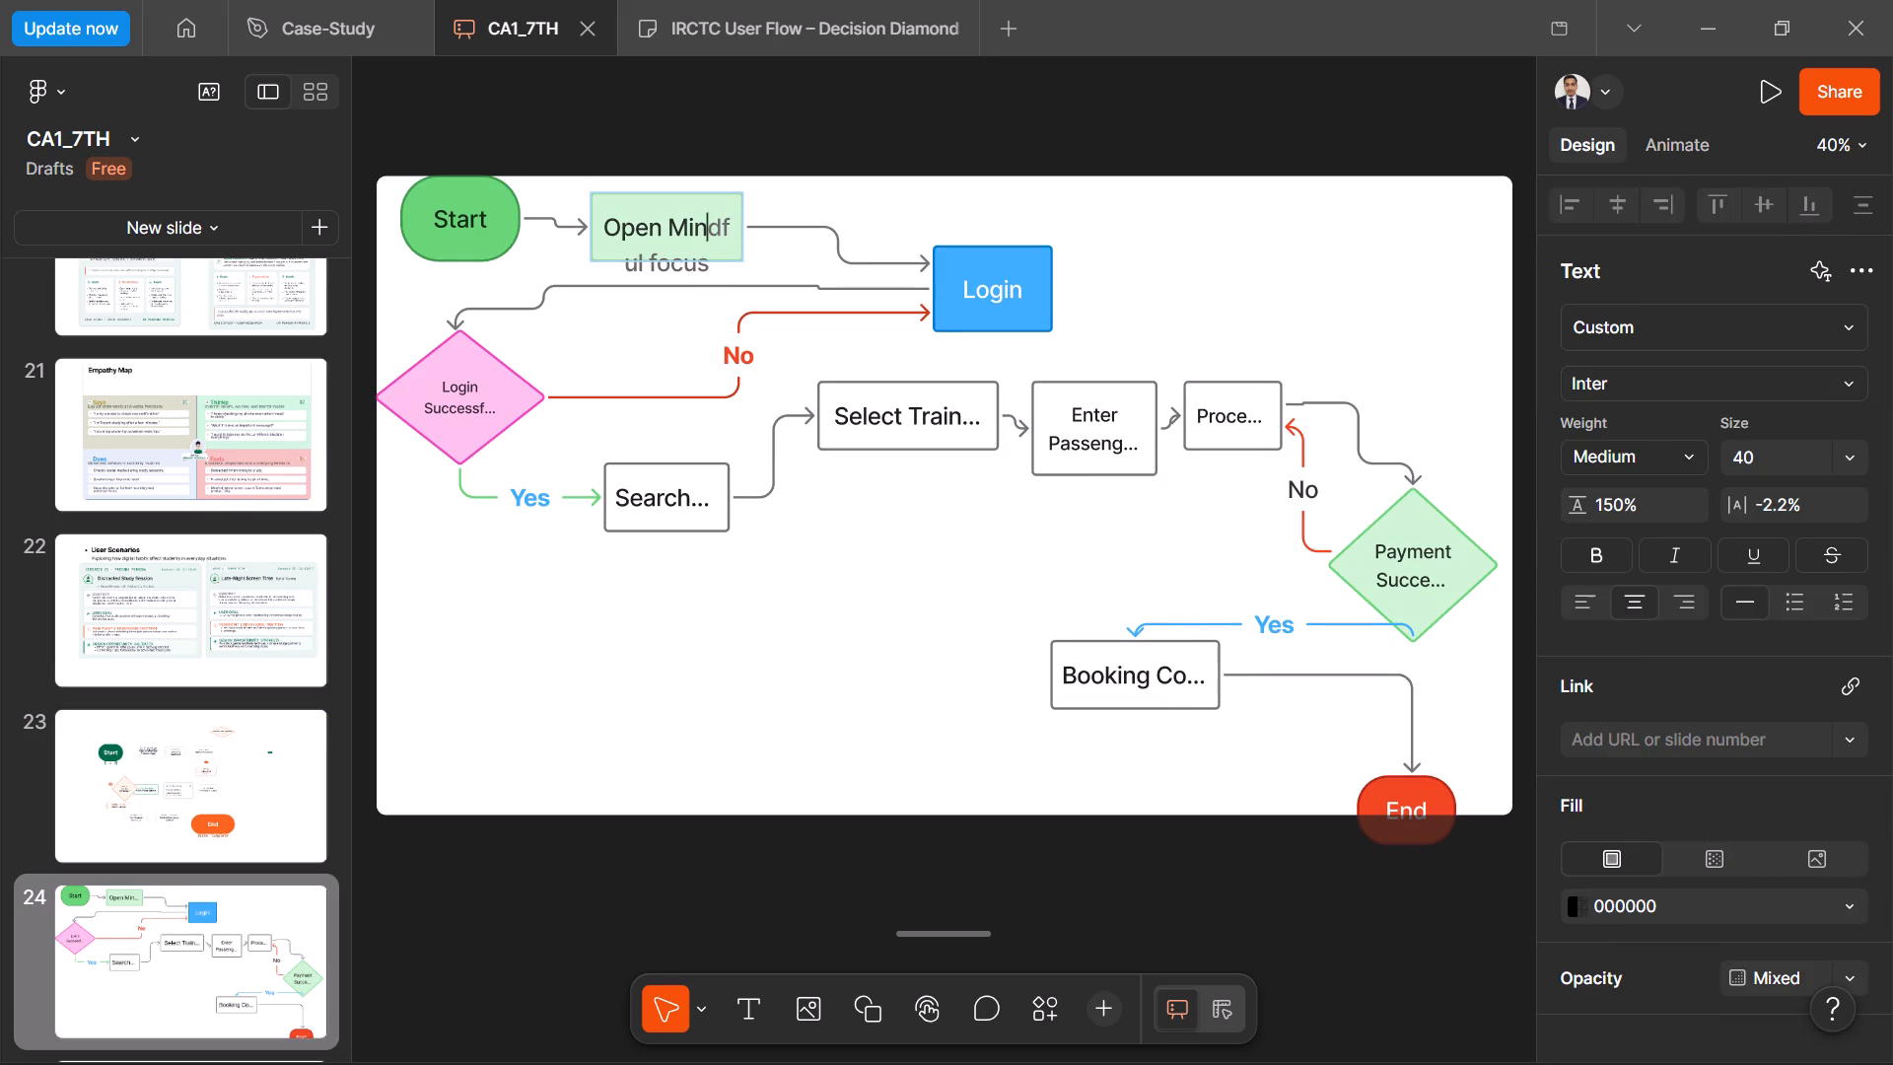
pyautogui.click(714, 248)
pyautogui.press('space')
pyautogui.write('app')
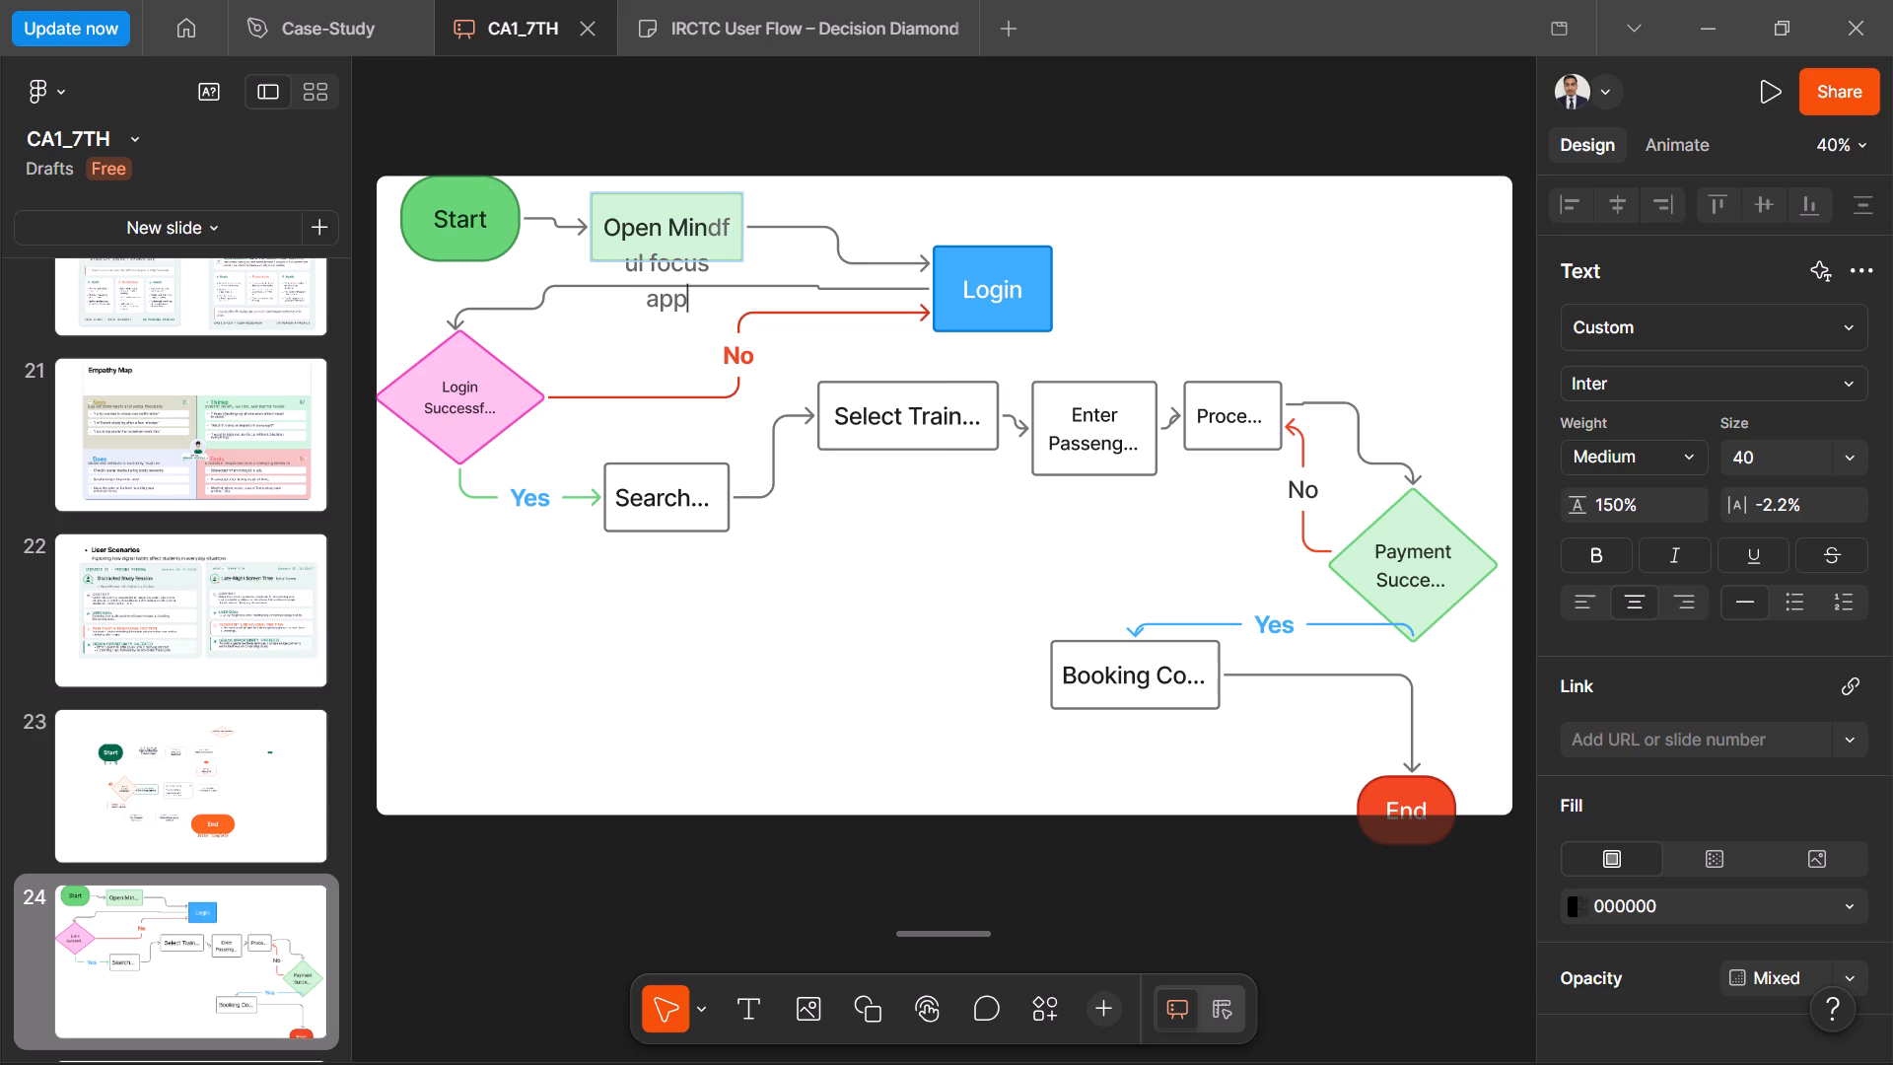
# Set the font size of the whole "Open Mindful focus app" label to 24.
pyautogui.doubleClick(595, 220)
pyautogui.doubleClick(602, 226)
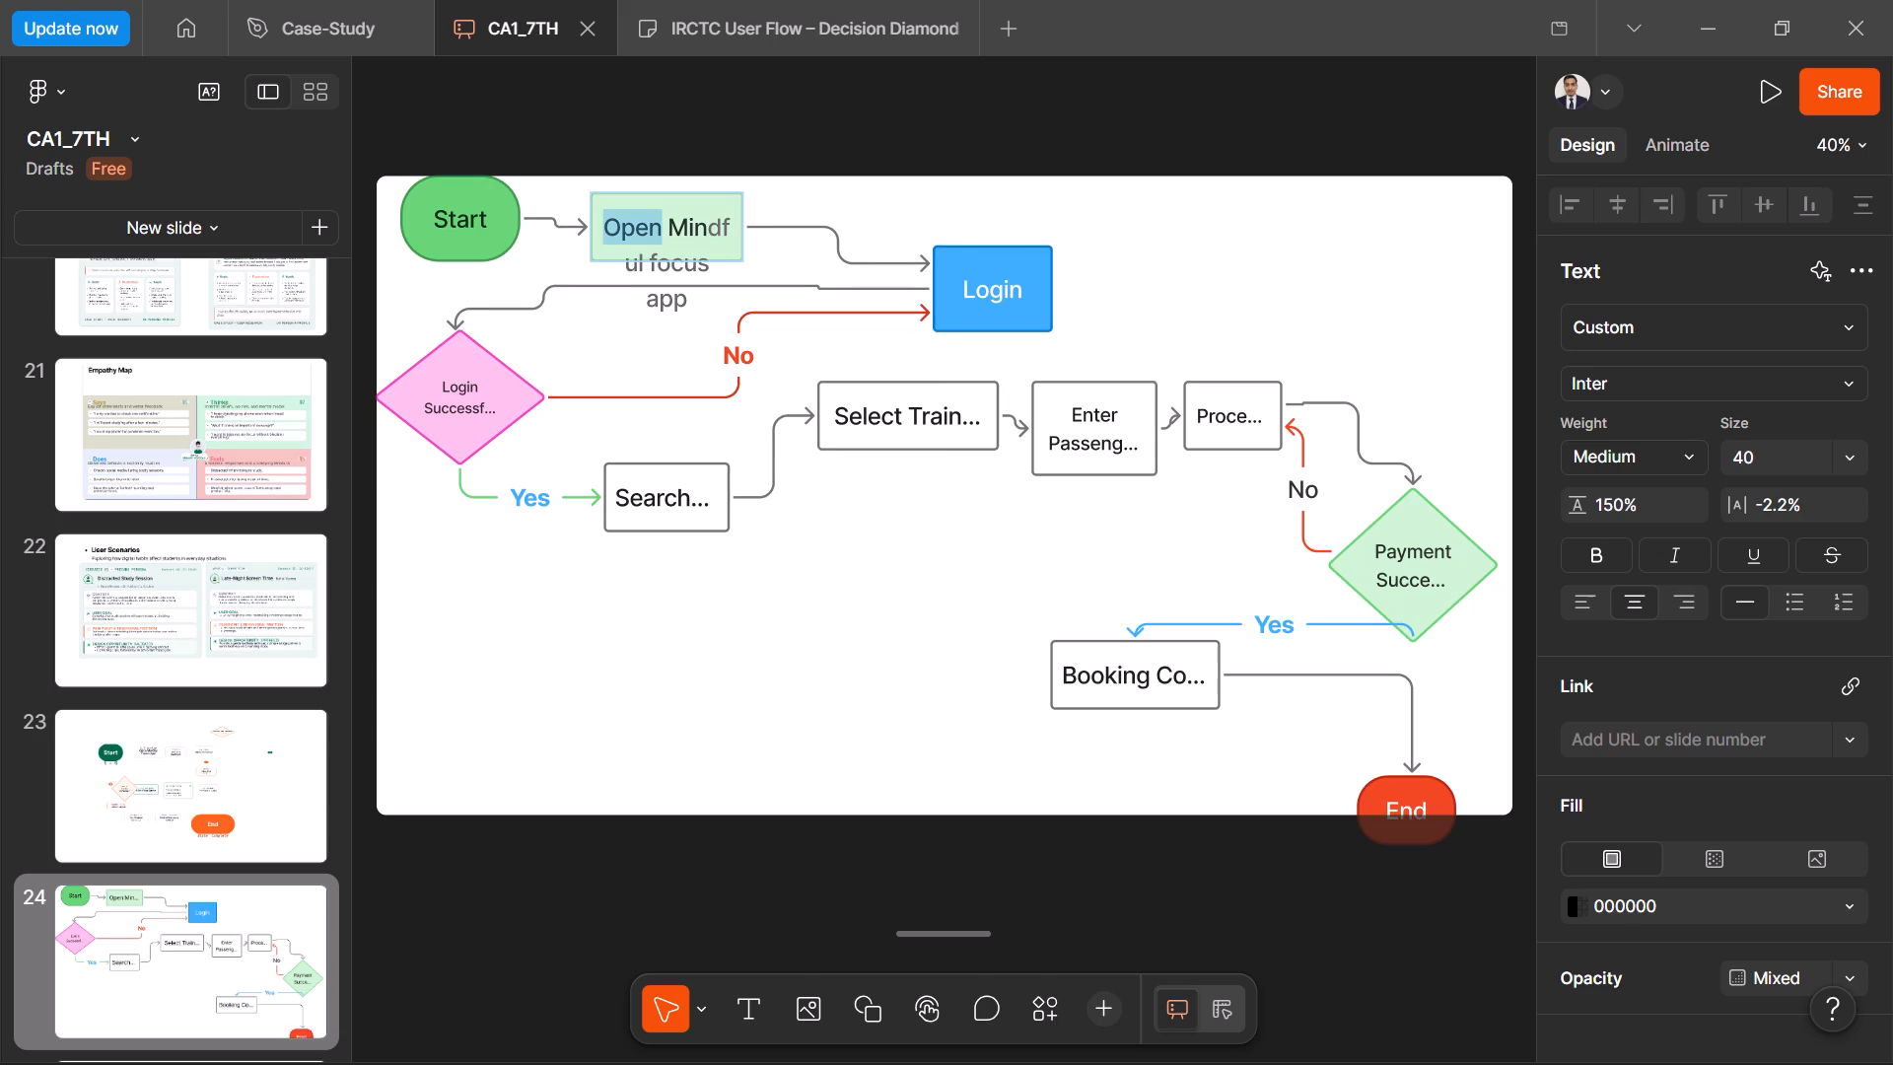
pyautogui.tripleClick(602, 226)
pyautogui.click(602, 226)
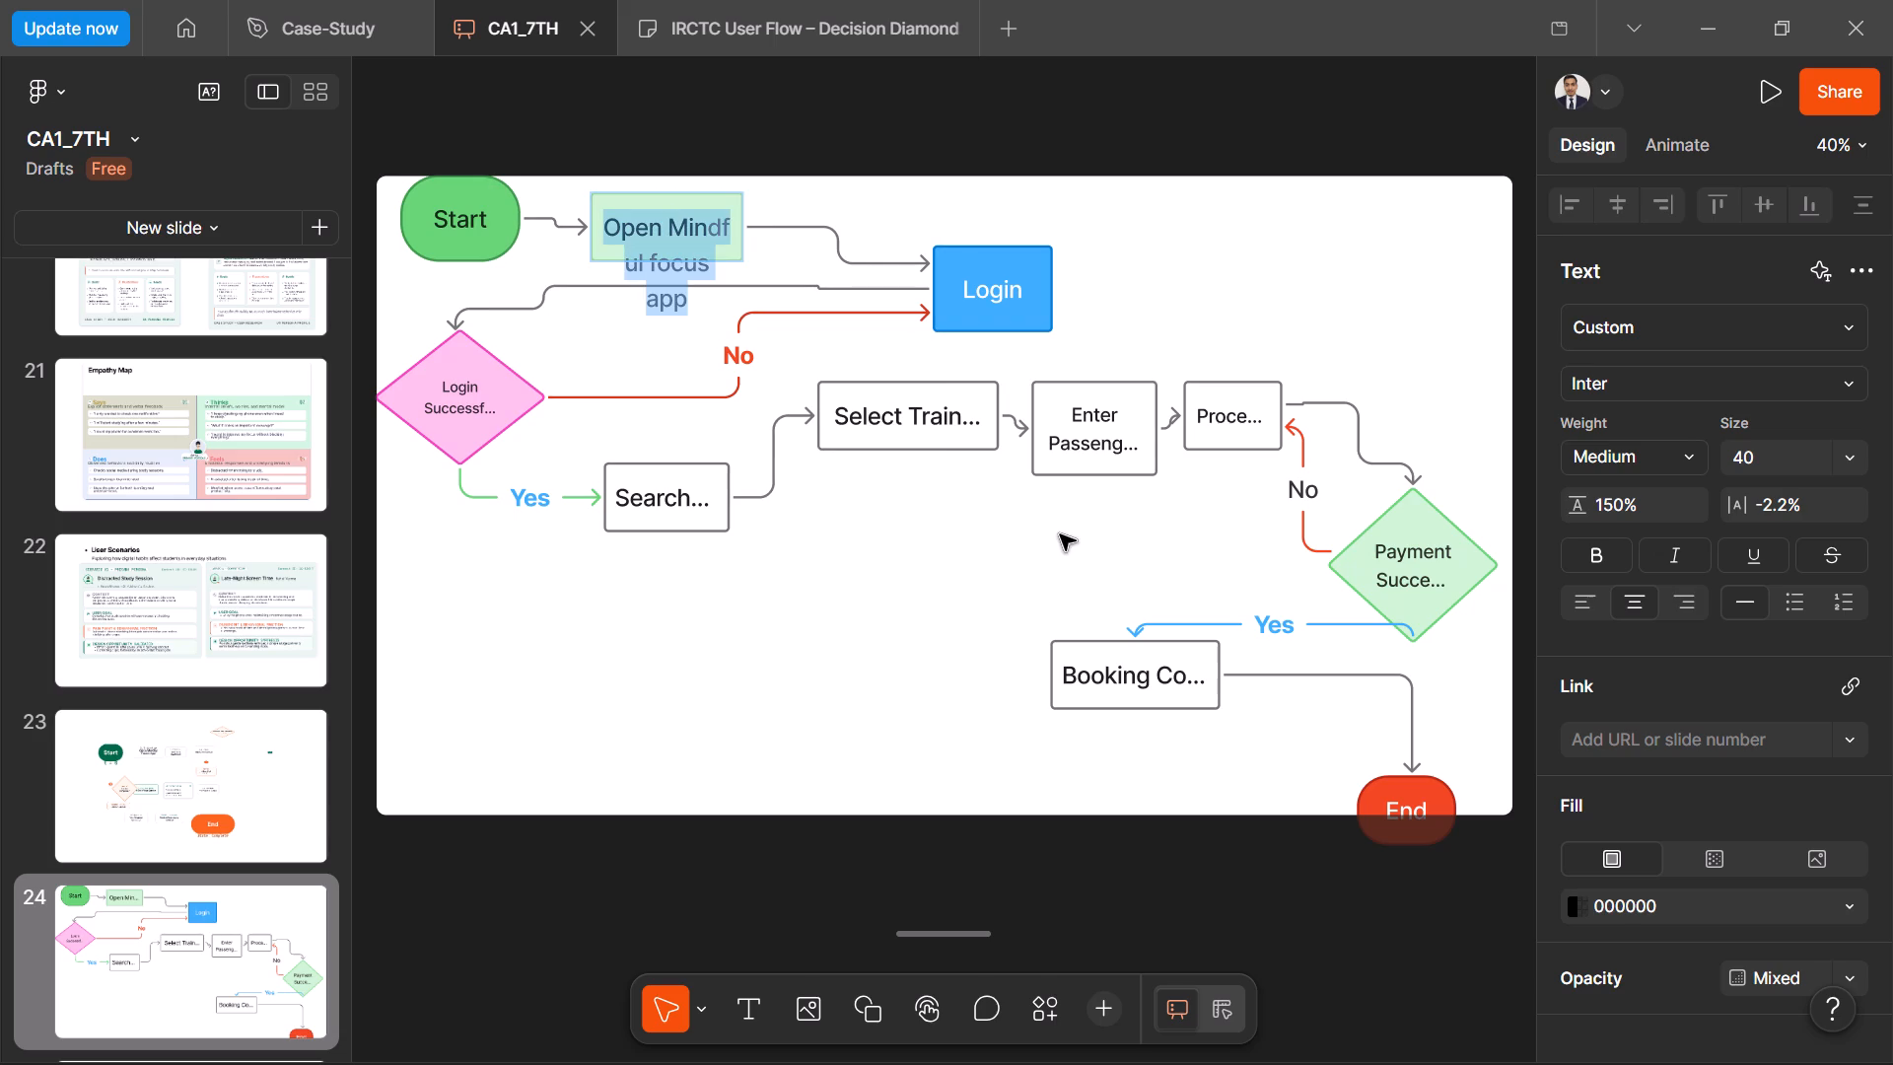
pyautogui.click(1851, 461)
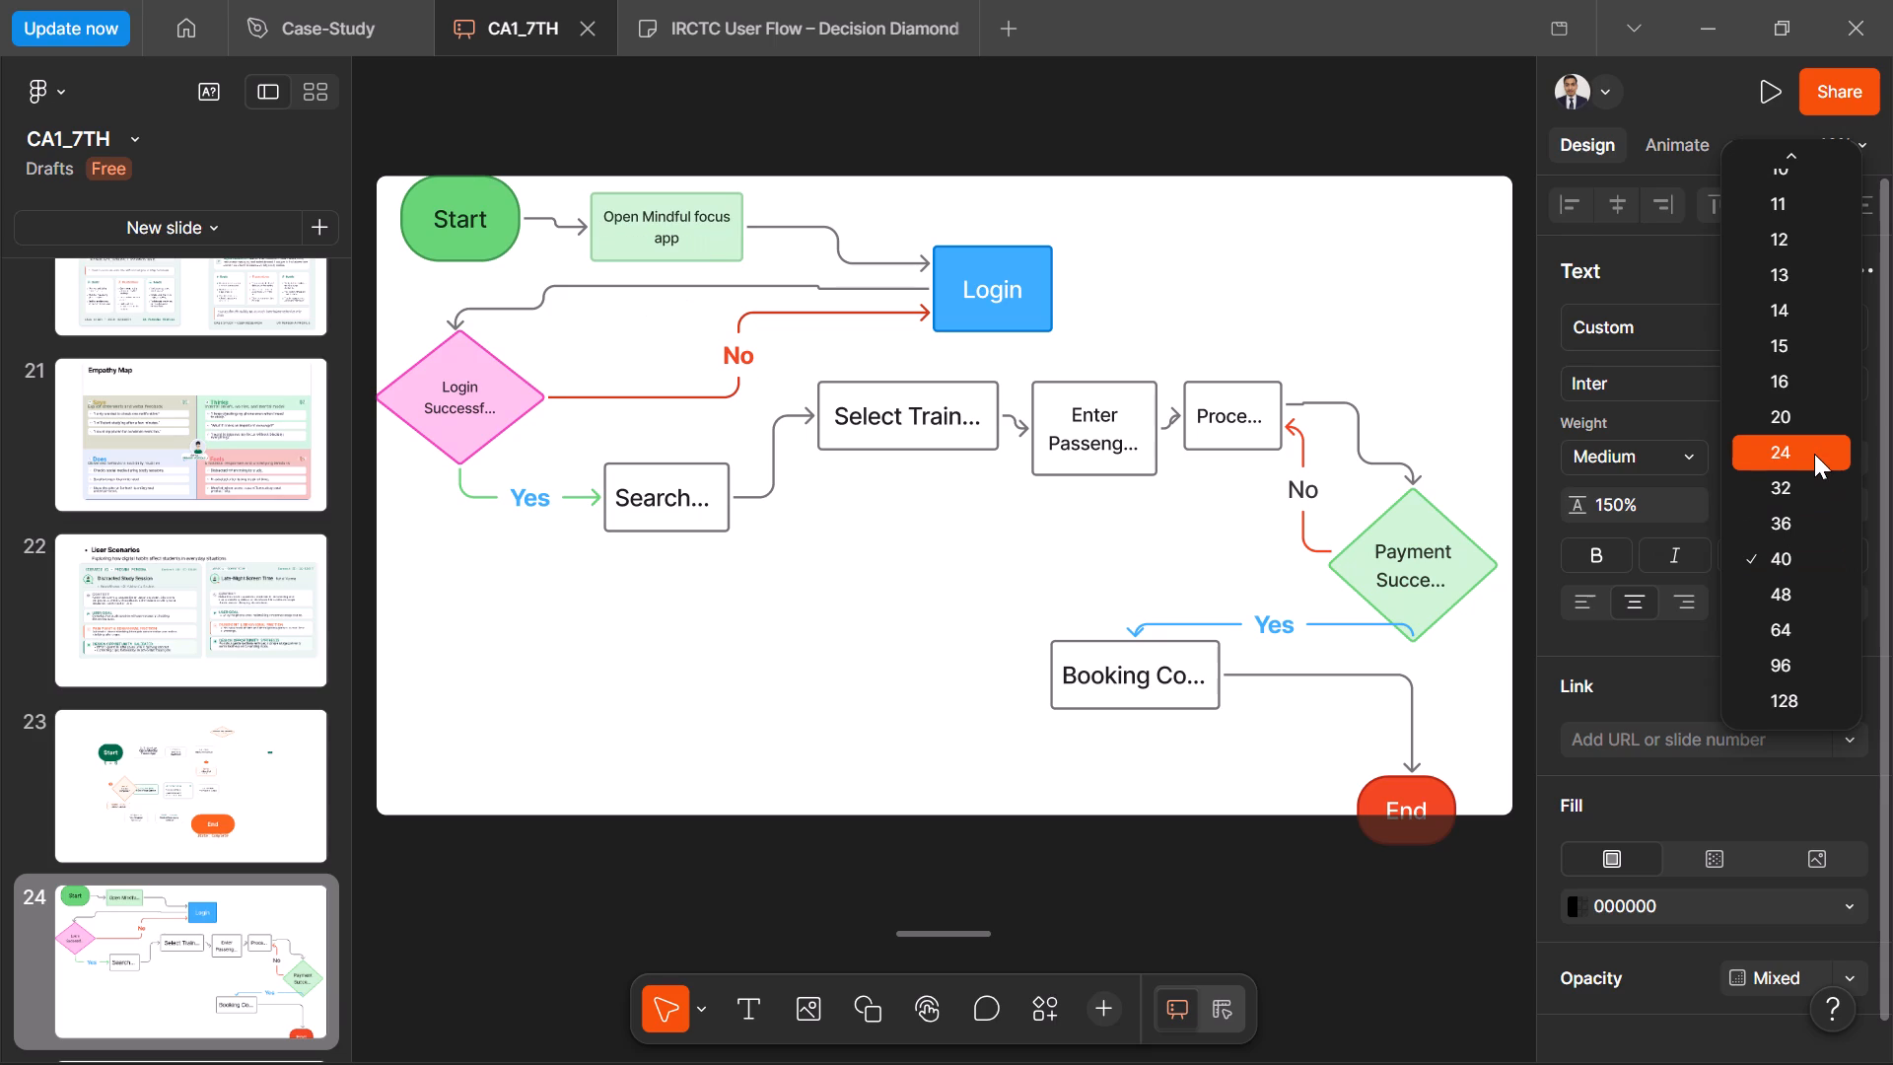
pyautogui.click(1814, 454)
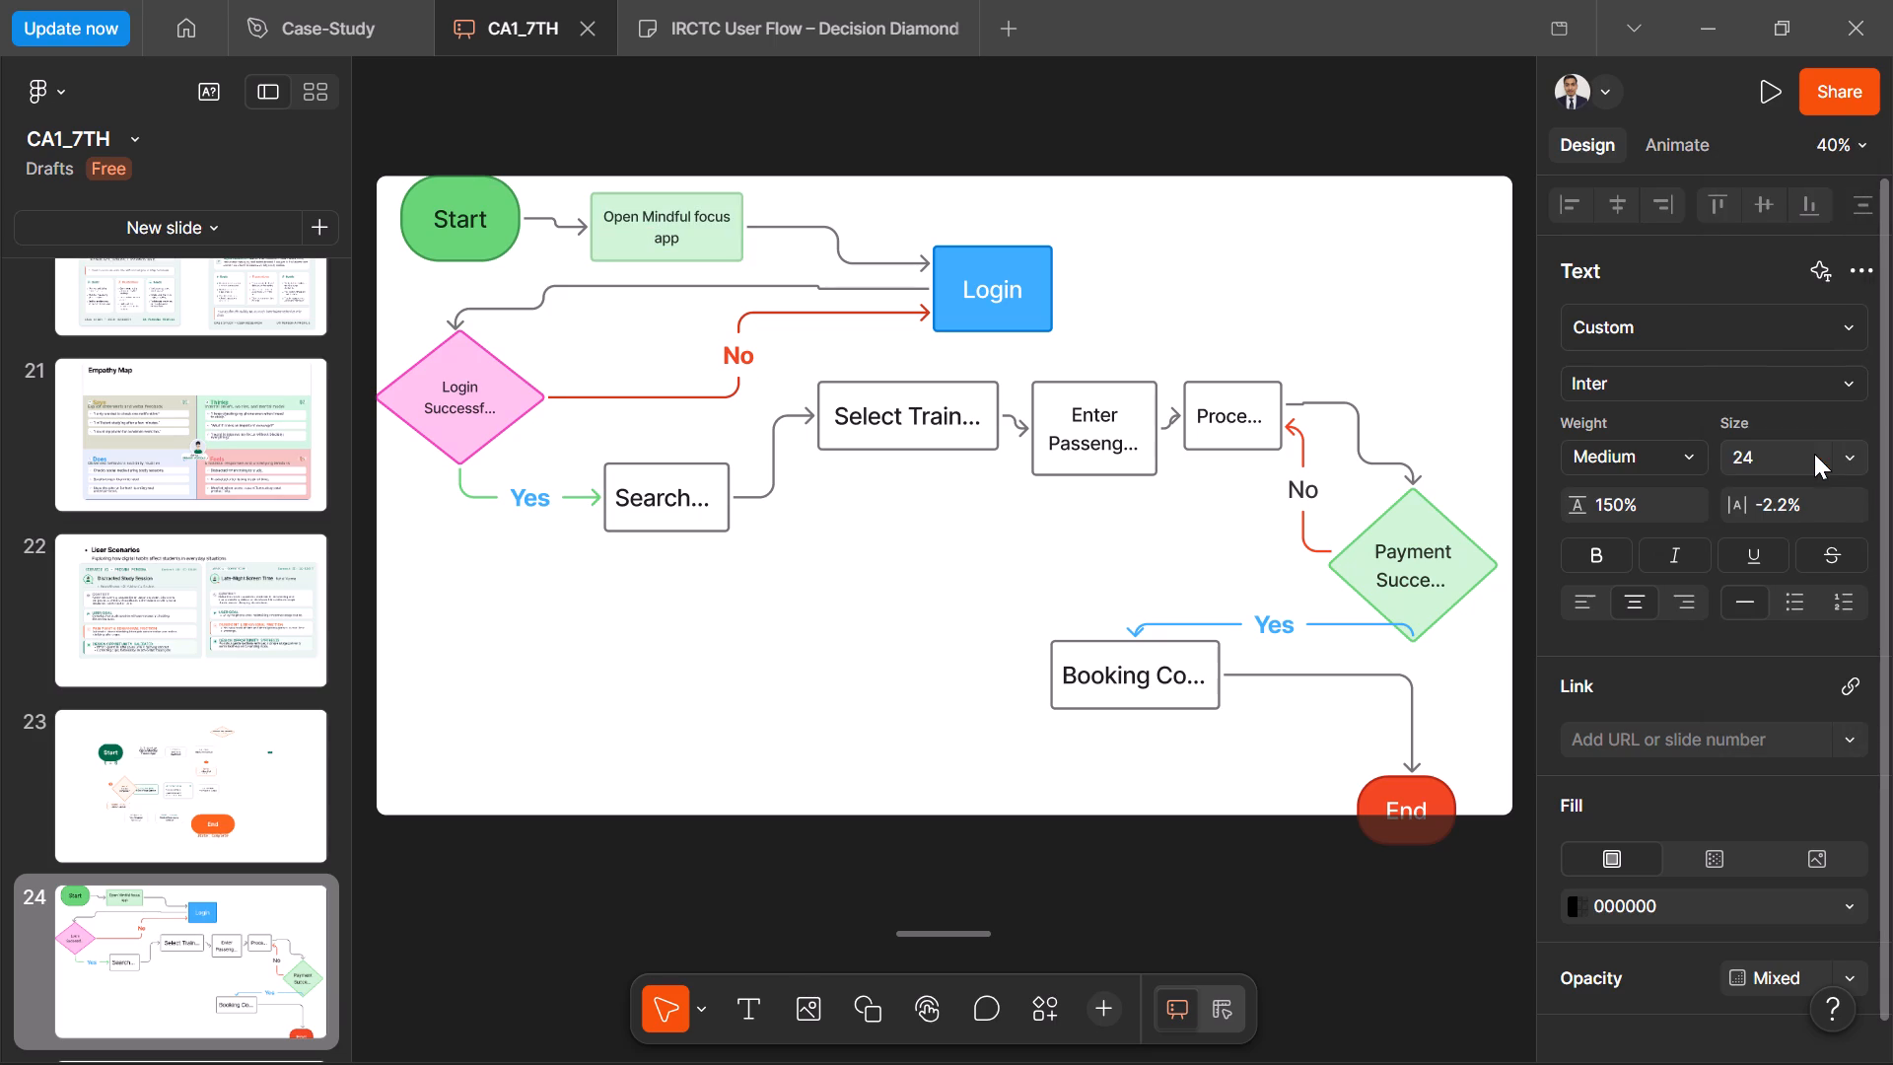
# Set the font size of the Start label on slide 24 to 32.
pyautogui.tripleClick(477, 223)
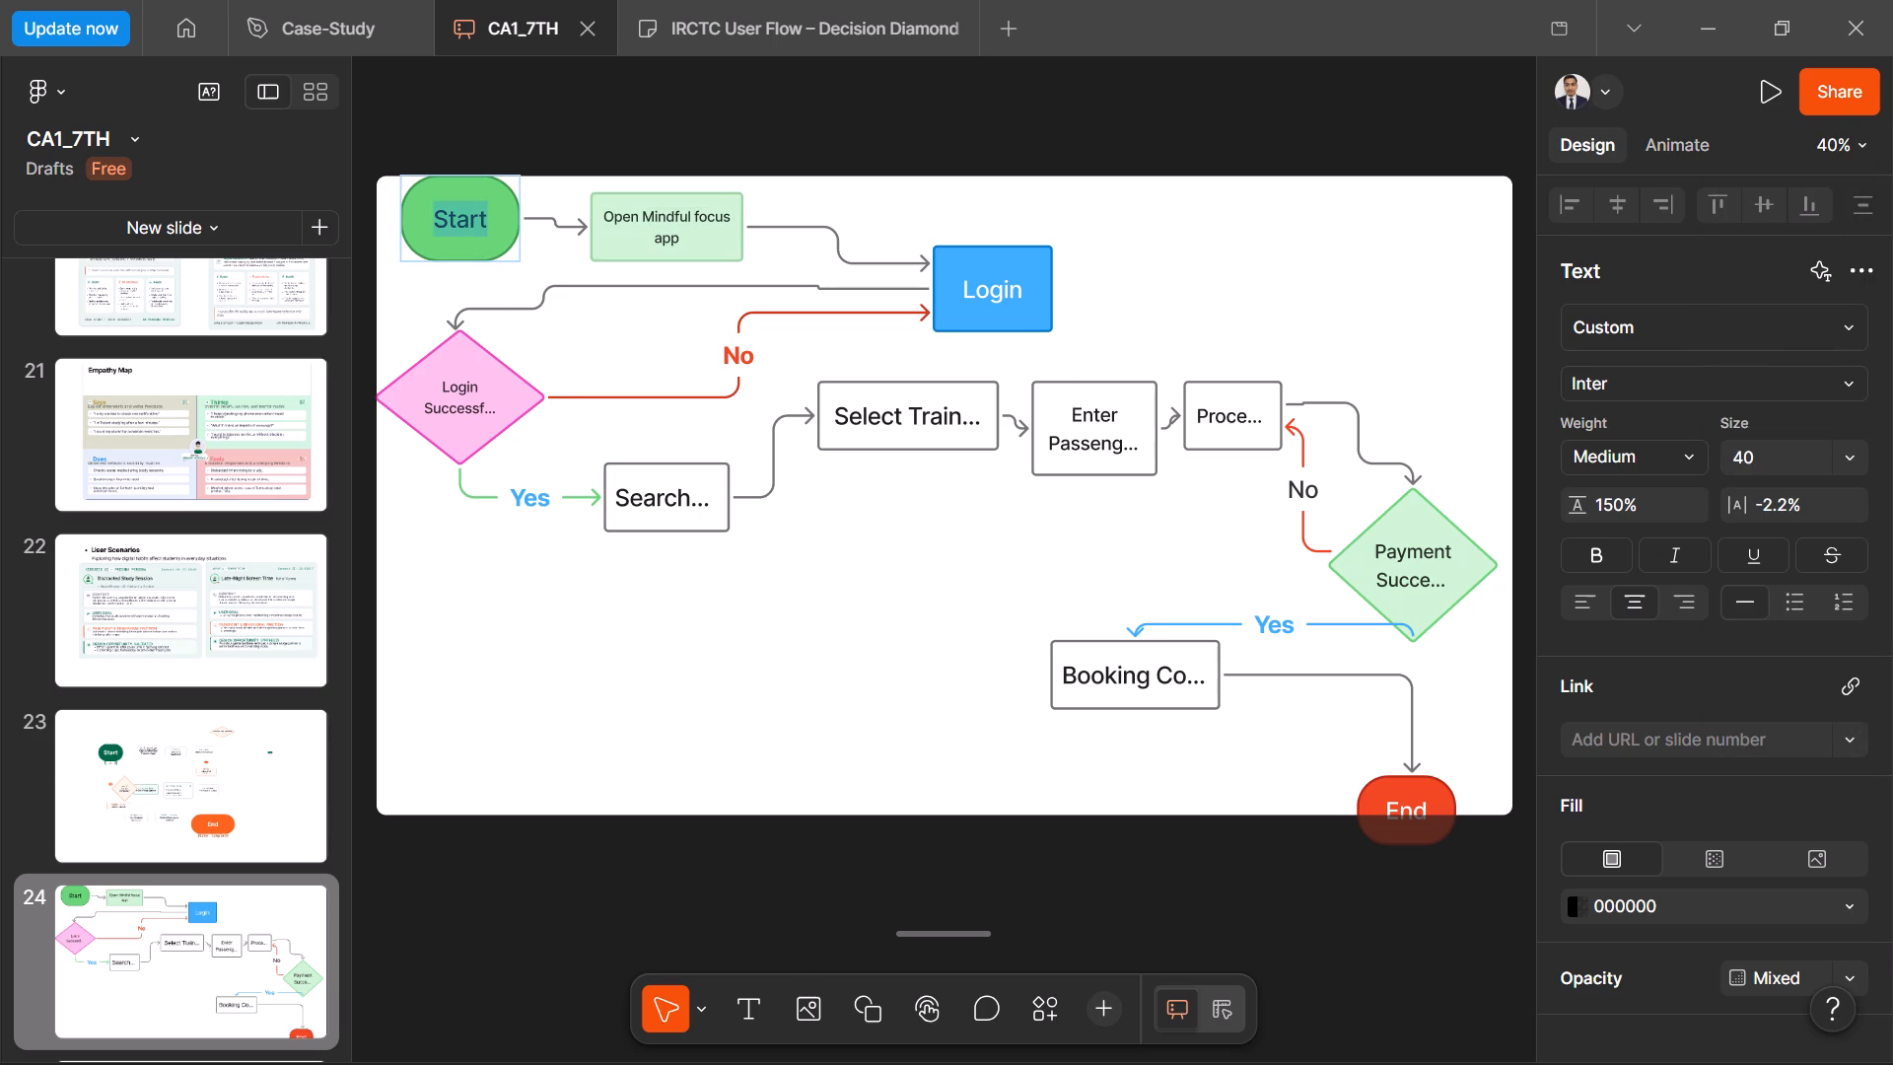
pyautogui.click(1852, 473)
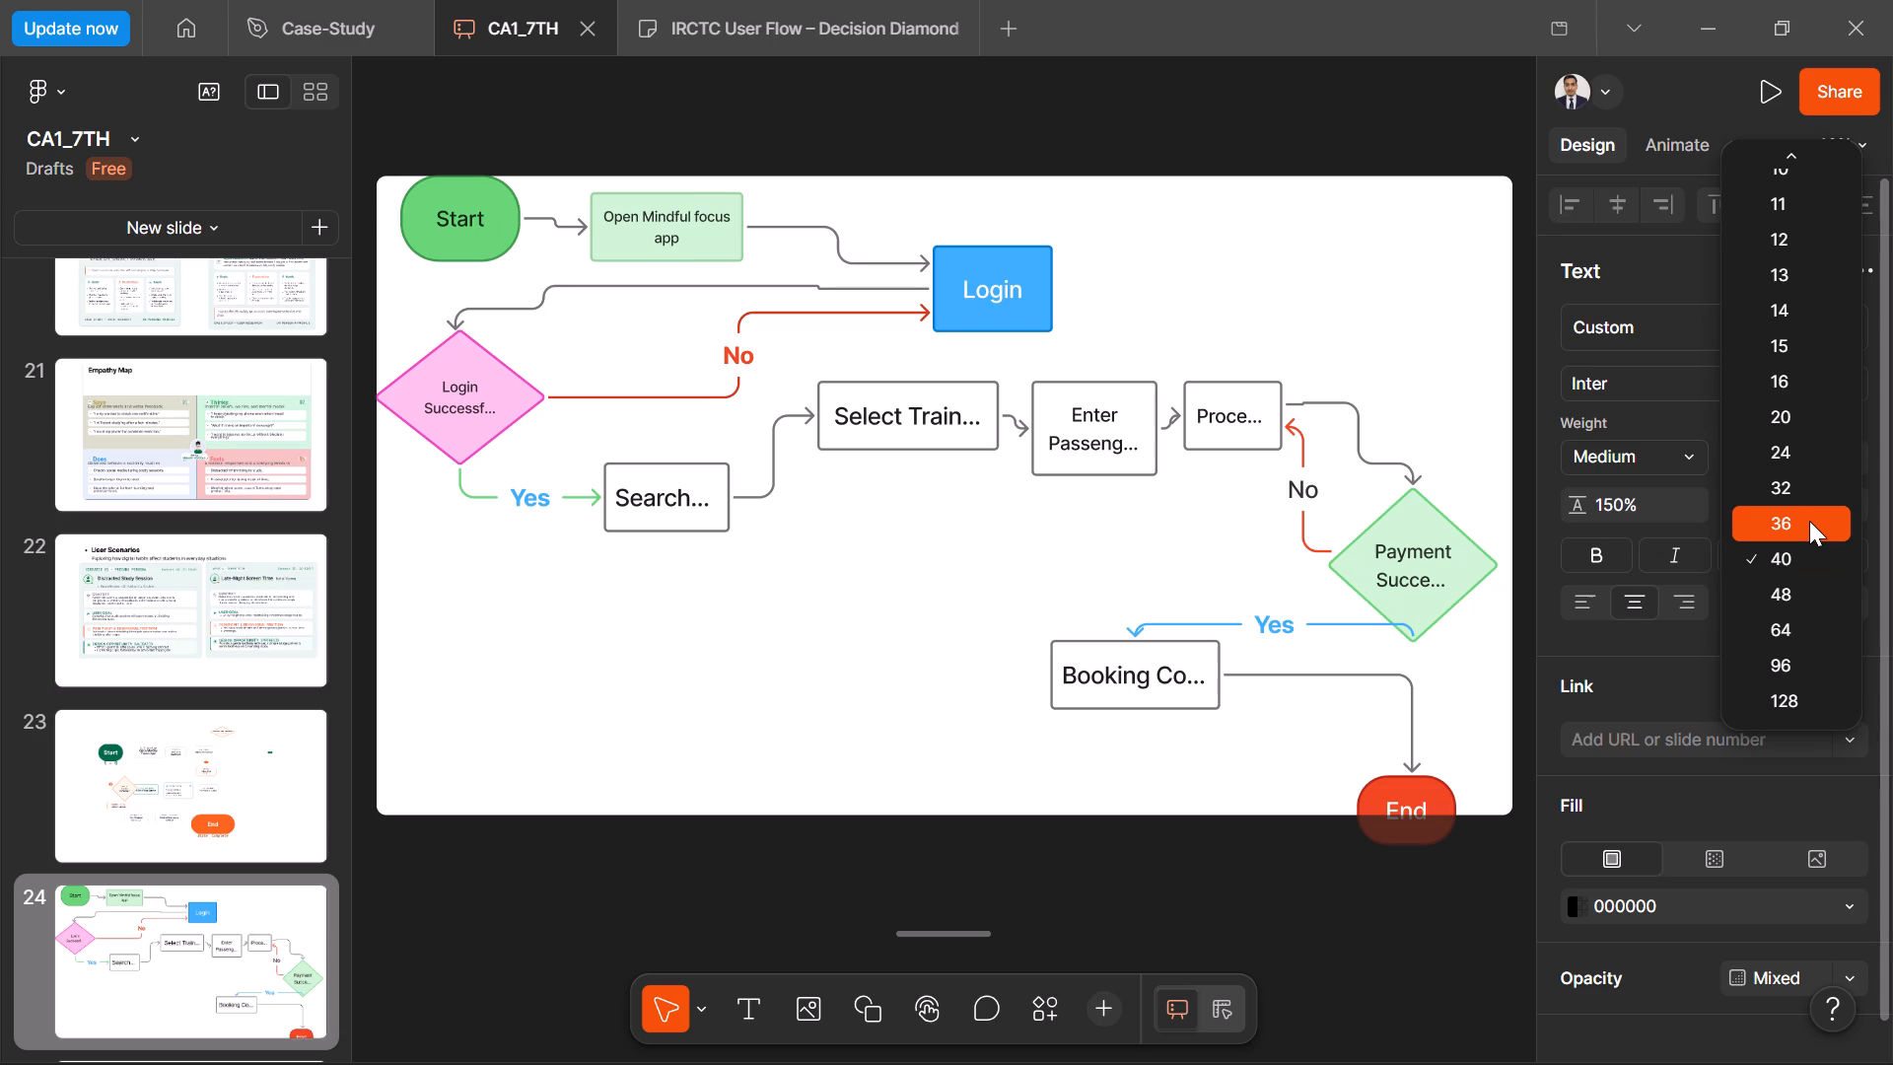
pyautogui.click(1800, 473)
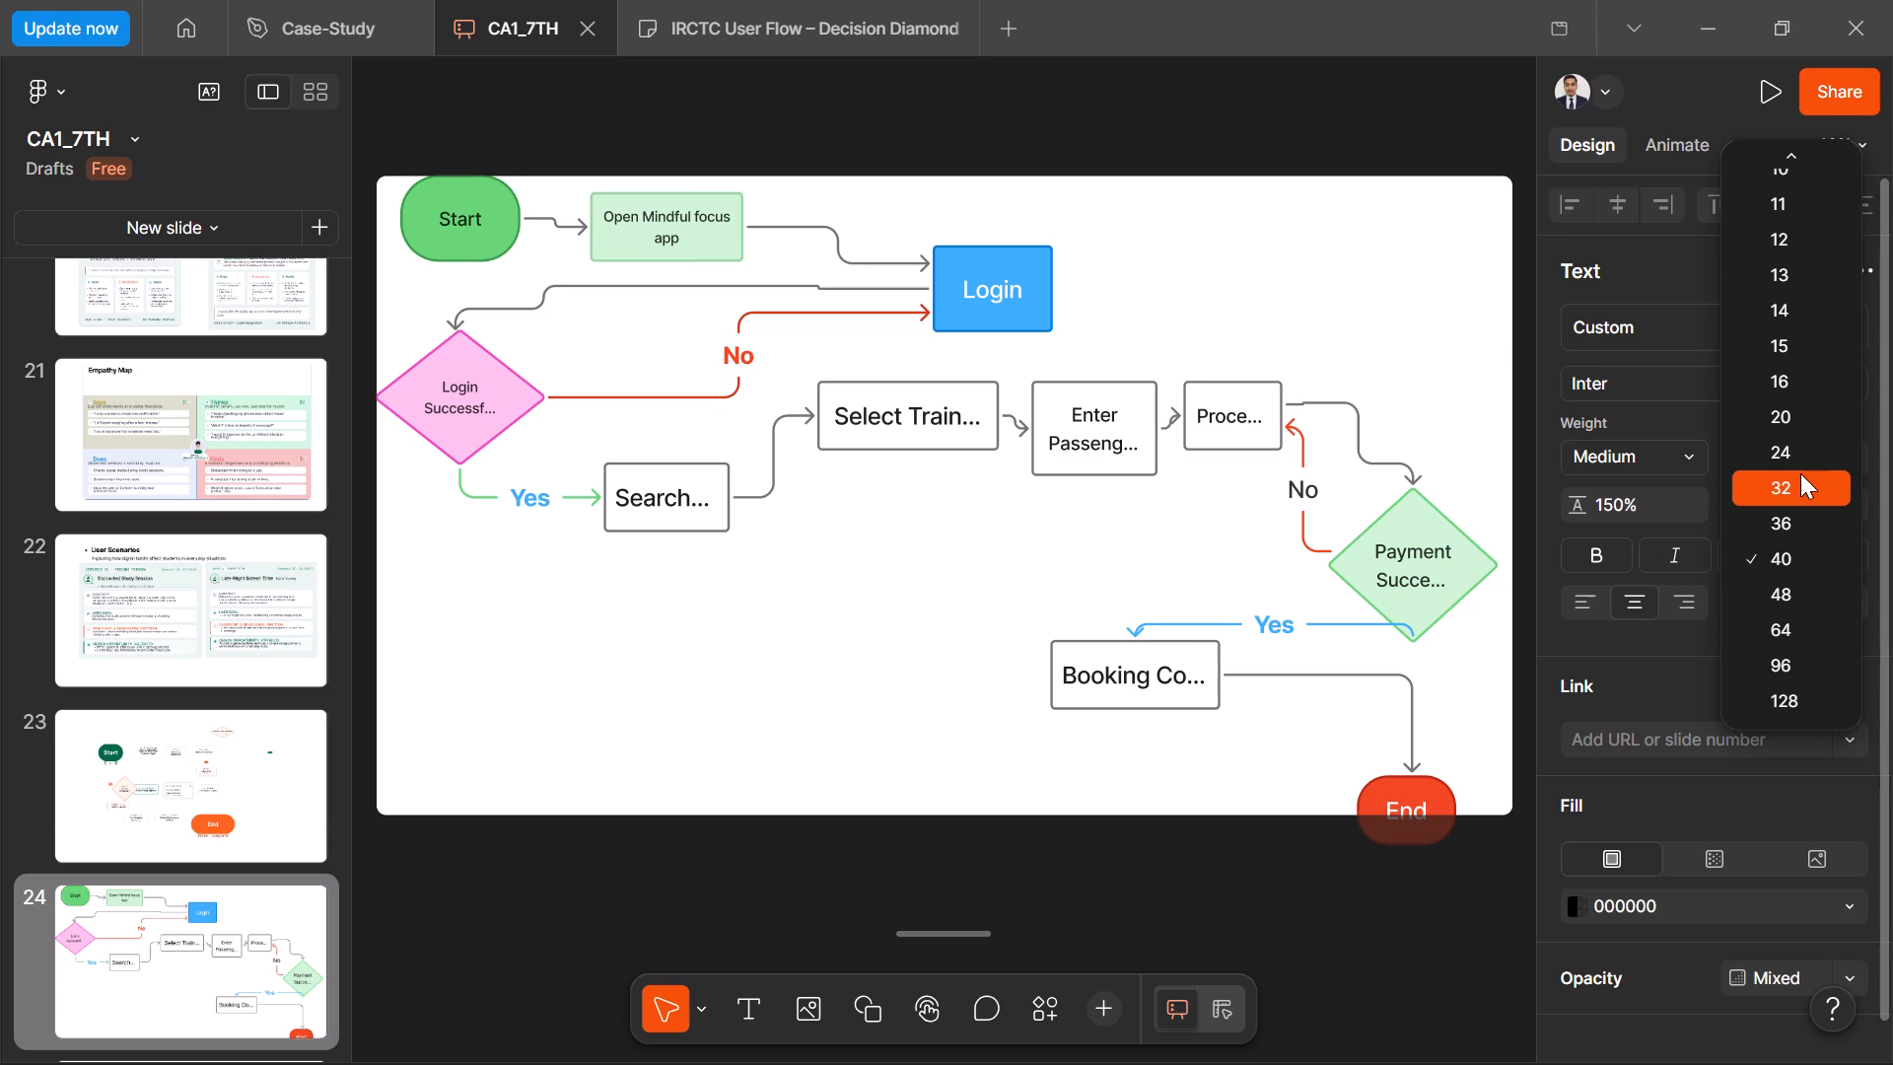
pyautogui.click(1199, 273)
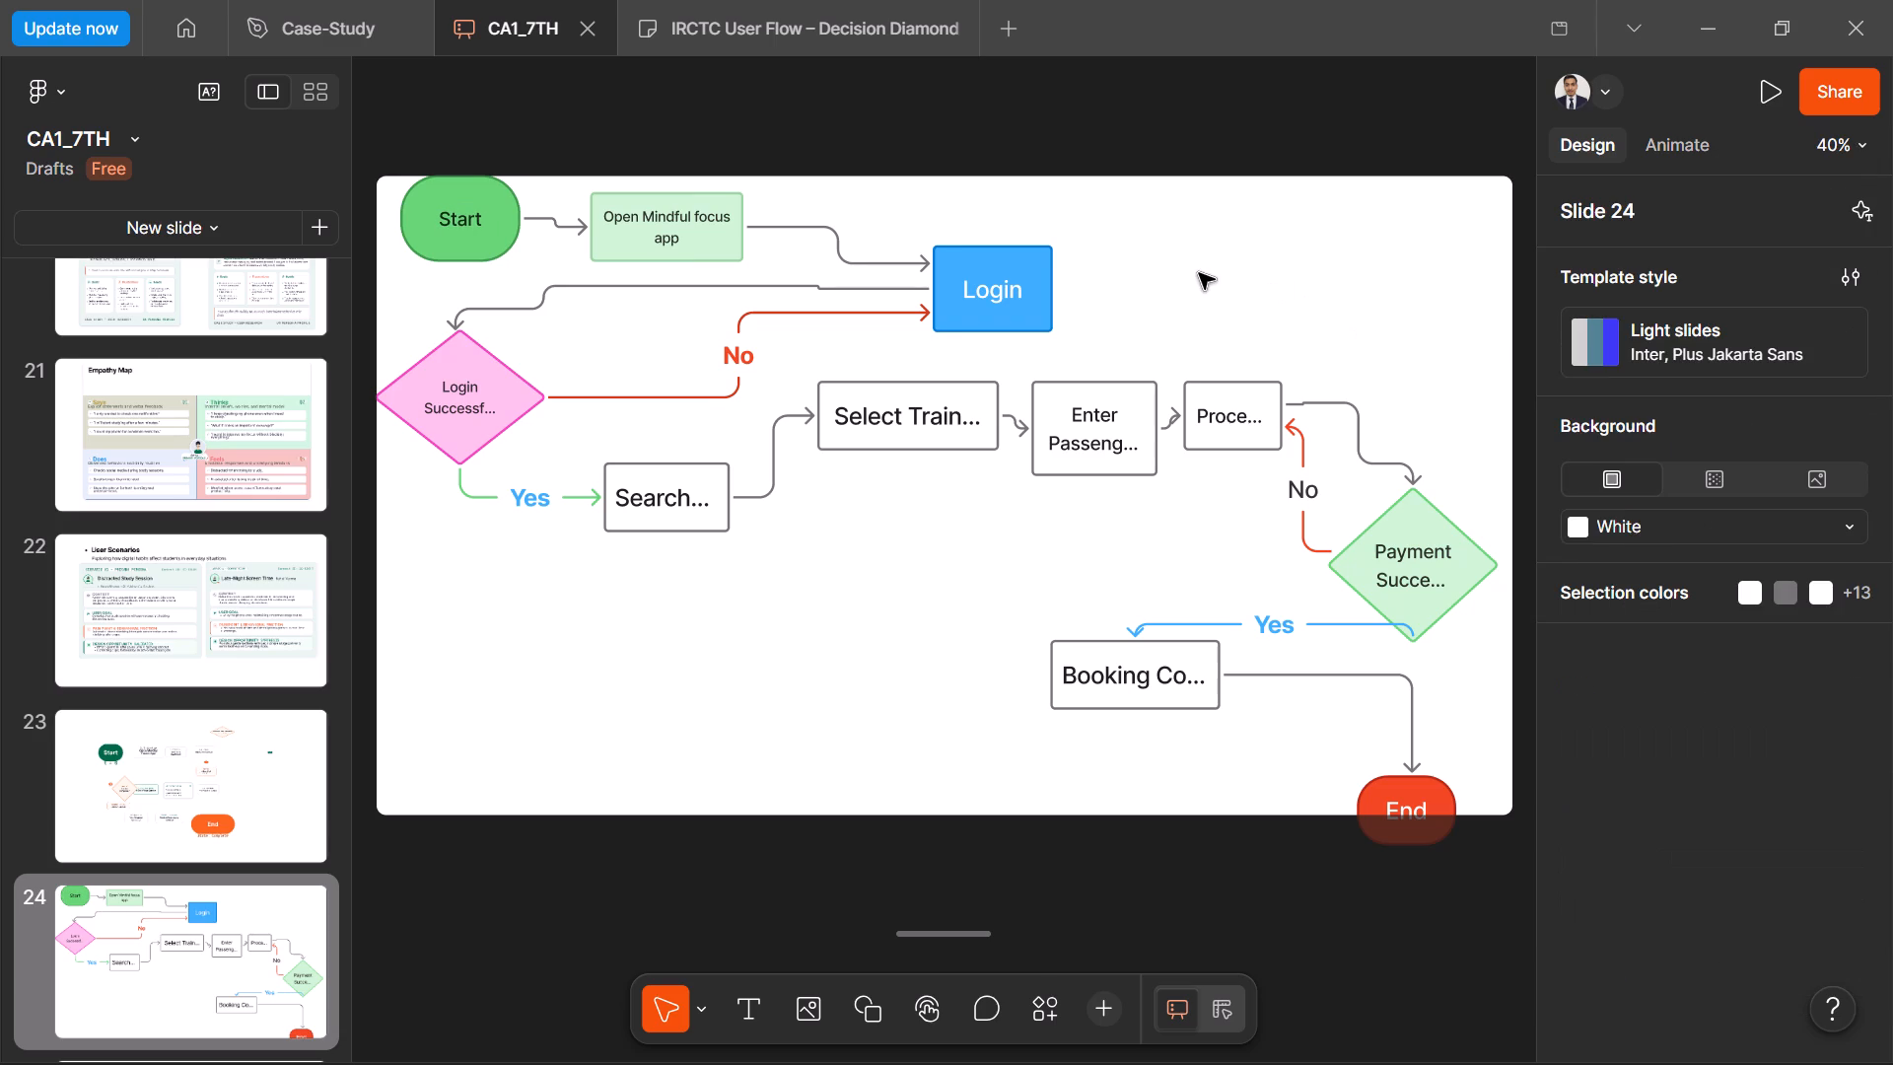
# Move the blue Login box slightly further right, away from the "Open Mindful focus app" box.
pyautogui.moveTo(973, 280); pyautogui.dragTo(1015, 283)
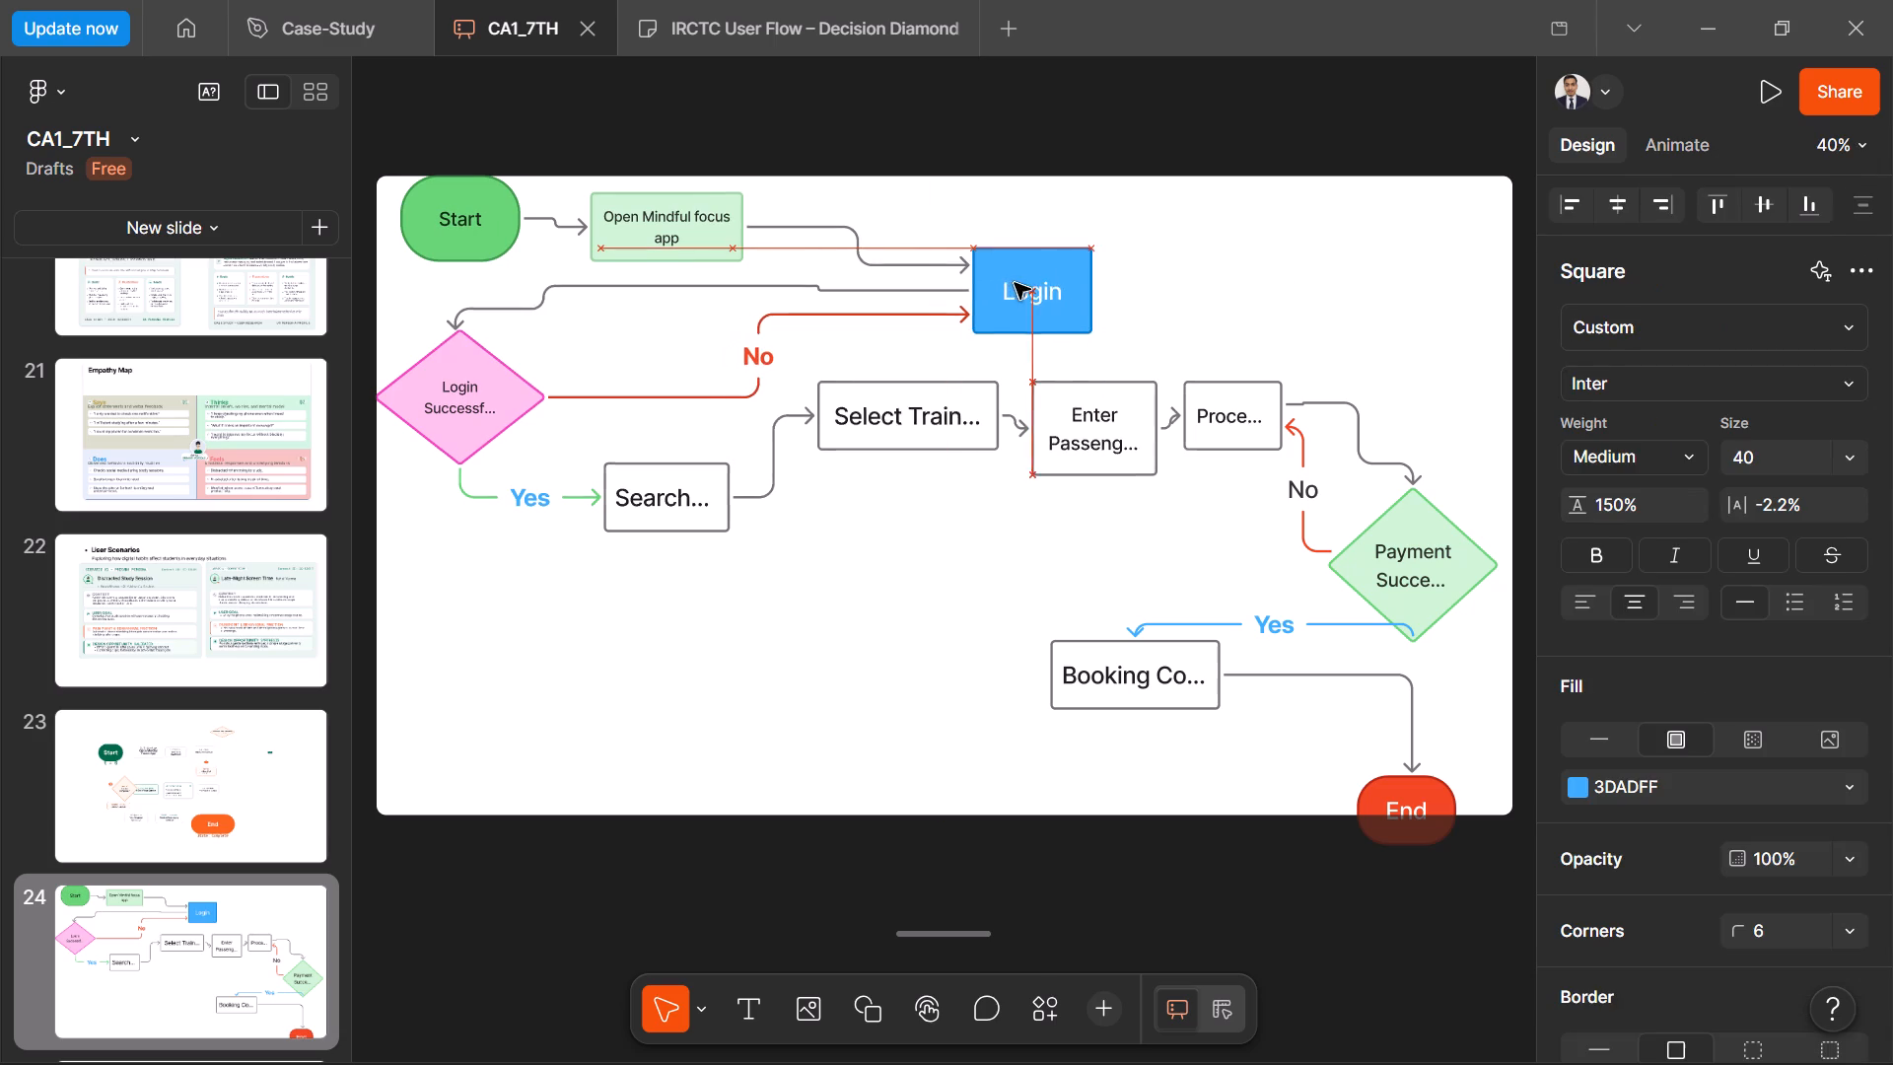
pyautogui.moveTo(1015, 283); pyautogui.dragTo(1046, 287)
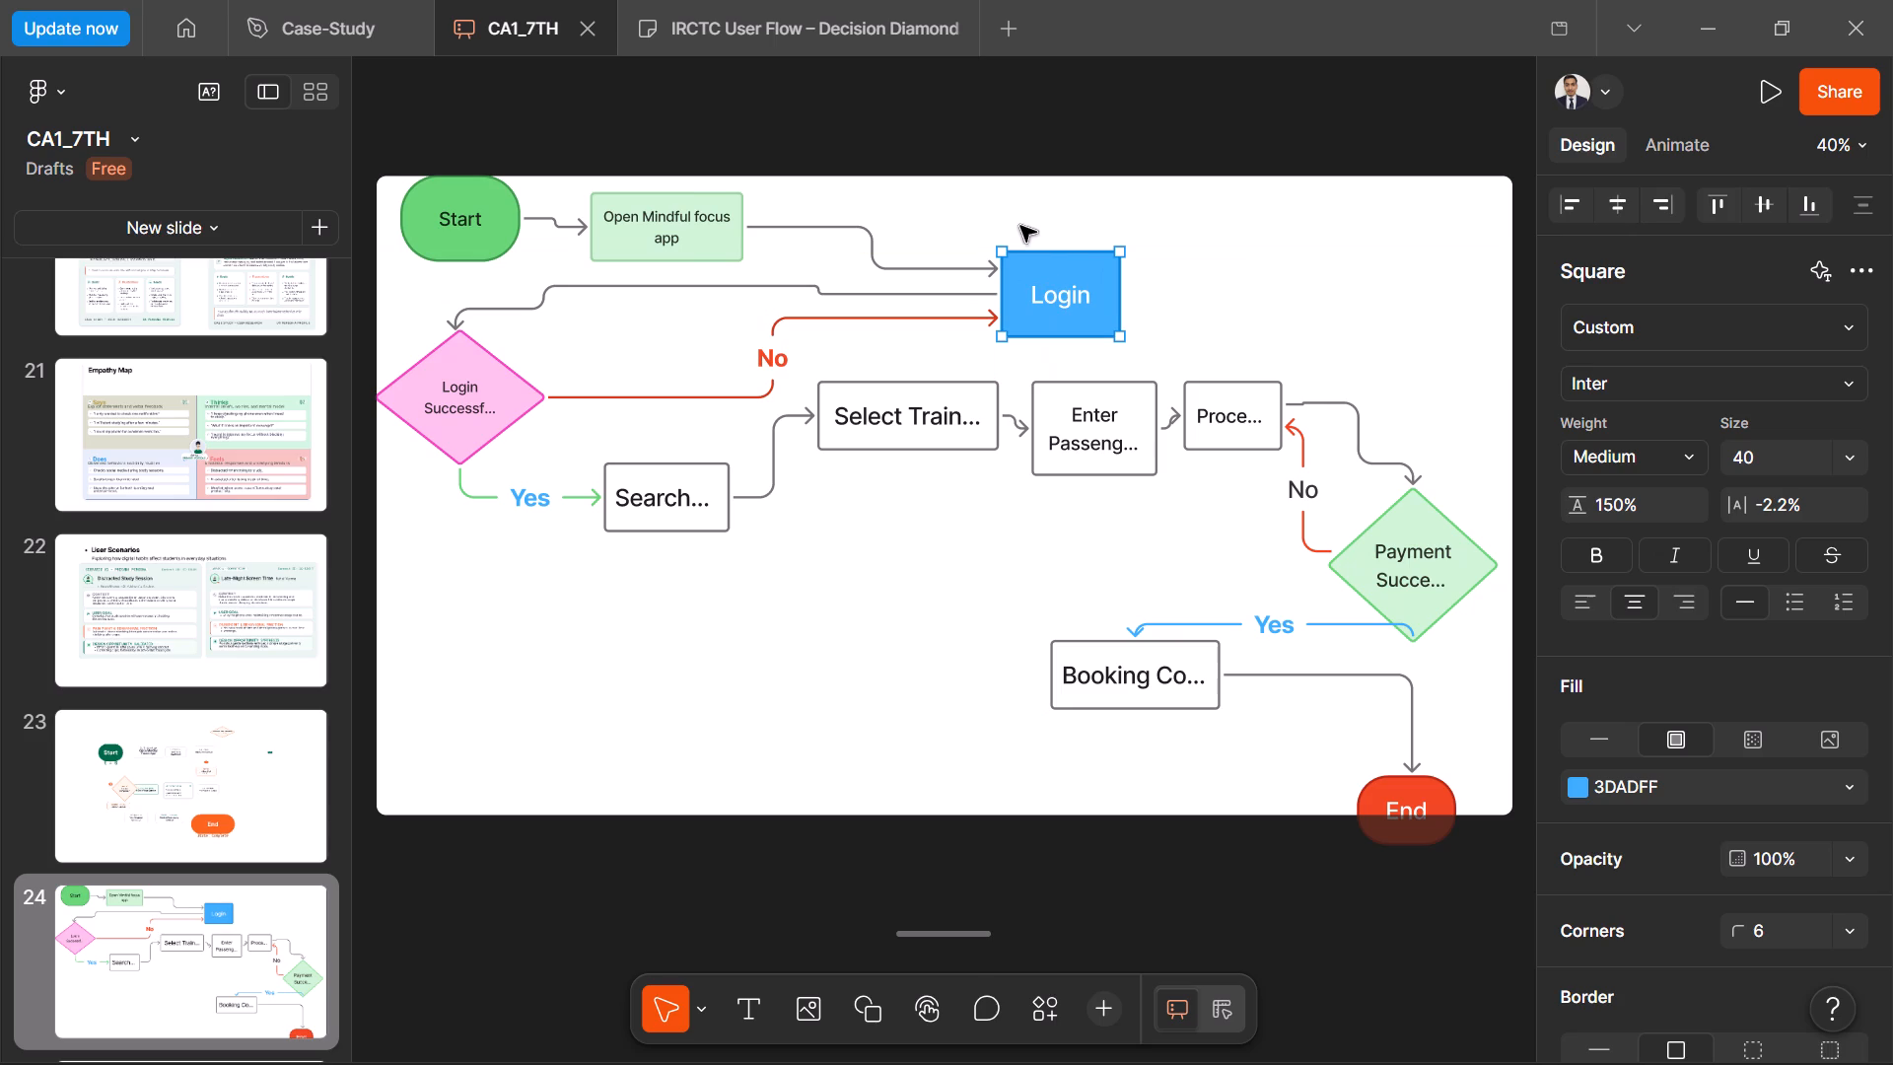
pyautogui.click(971, 197)
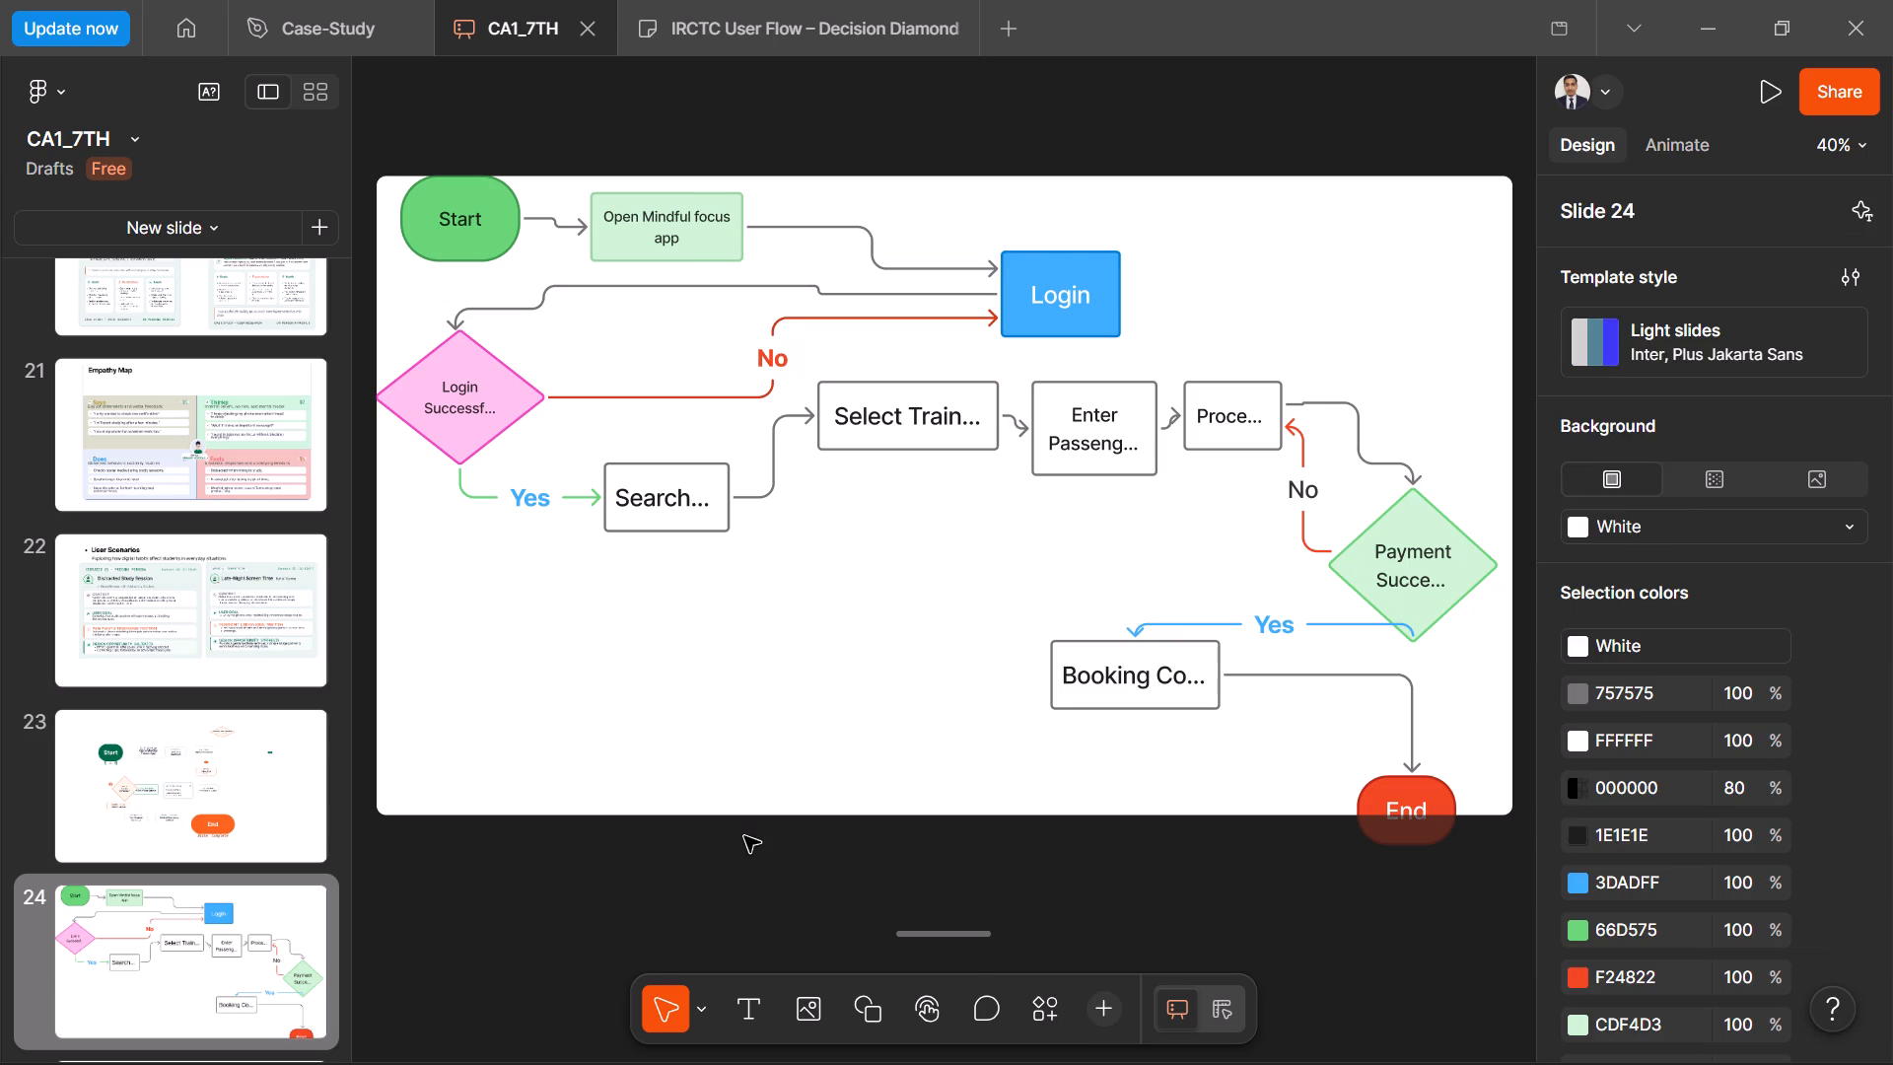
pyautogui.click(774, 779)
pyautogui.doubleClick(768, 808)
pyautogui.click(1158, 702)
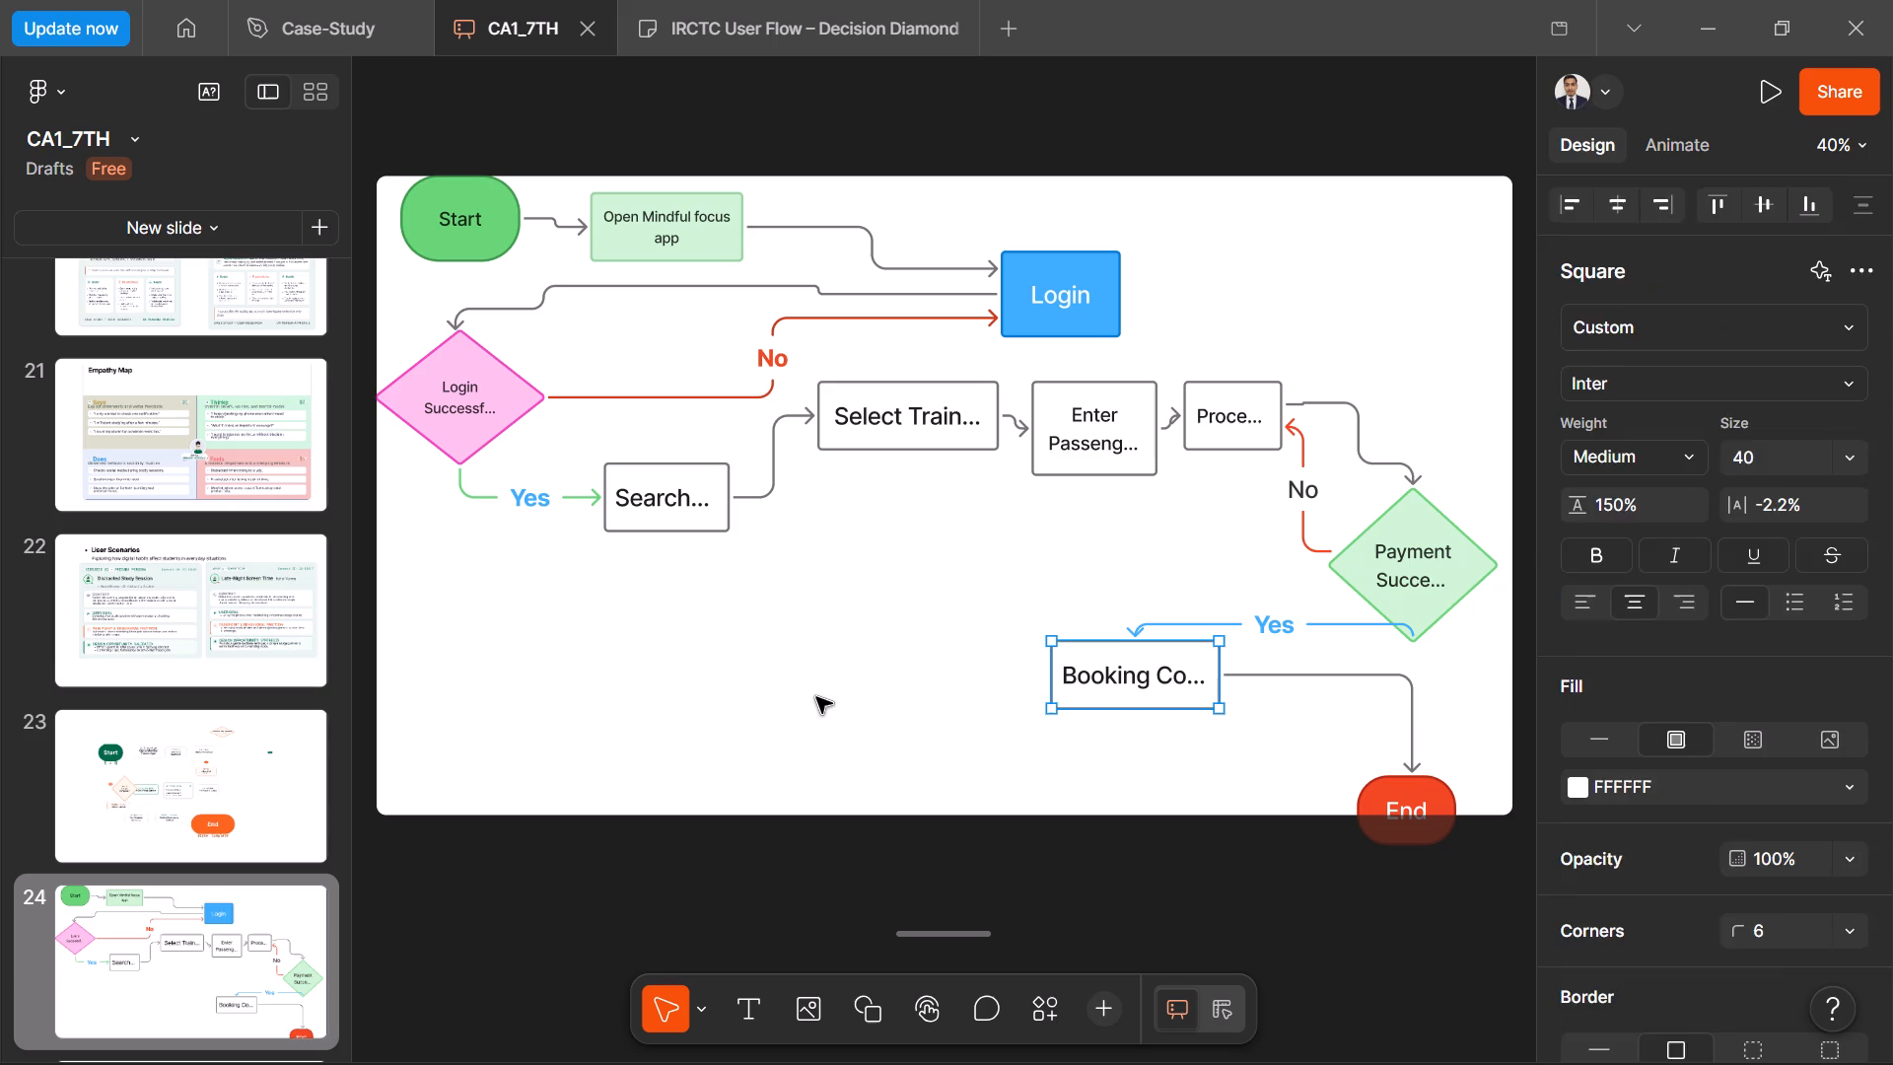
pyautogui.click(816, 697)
# Examine the flow boxes on slide 23, including View Daily Dashboard, and undo back to slide 24.
pyautogui.click(219, 797)
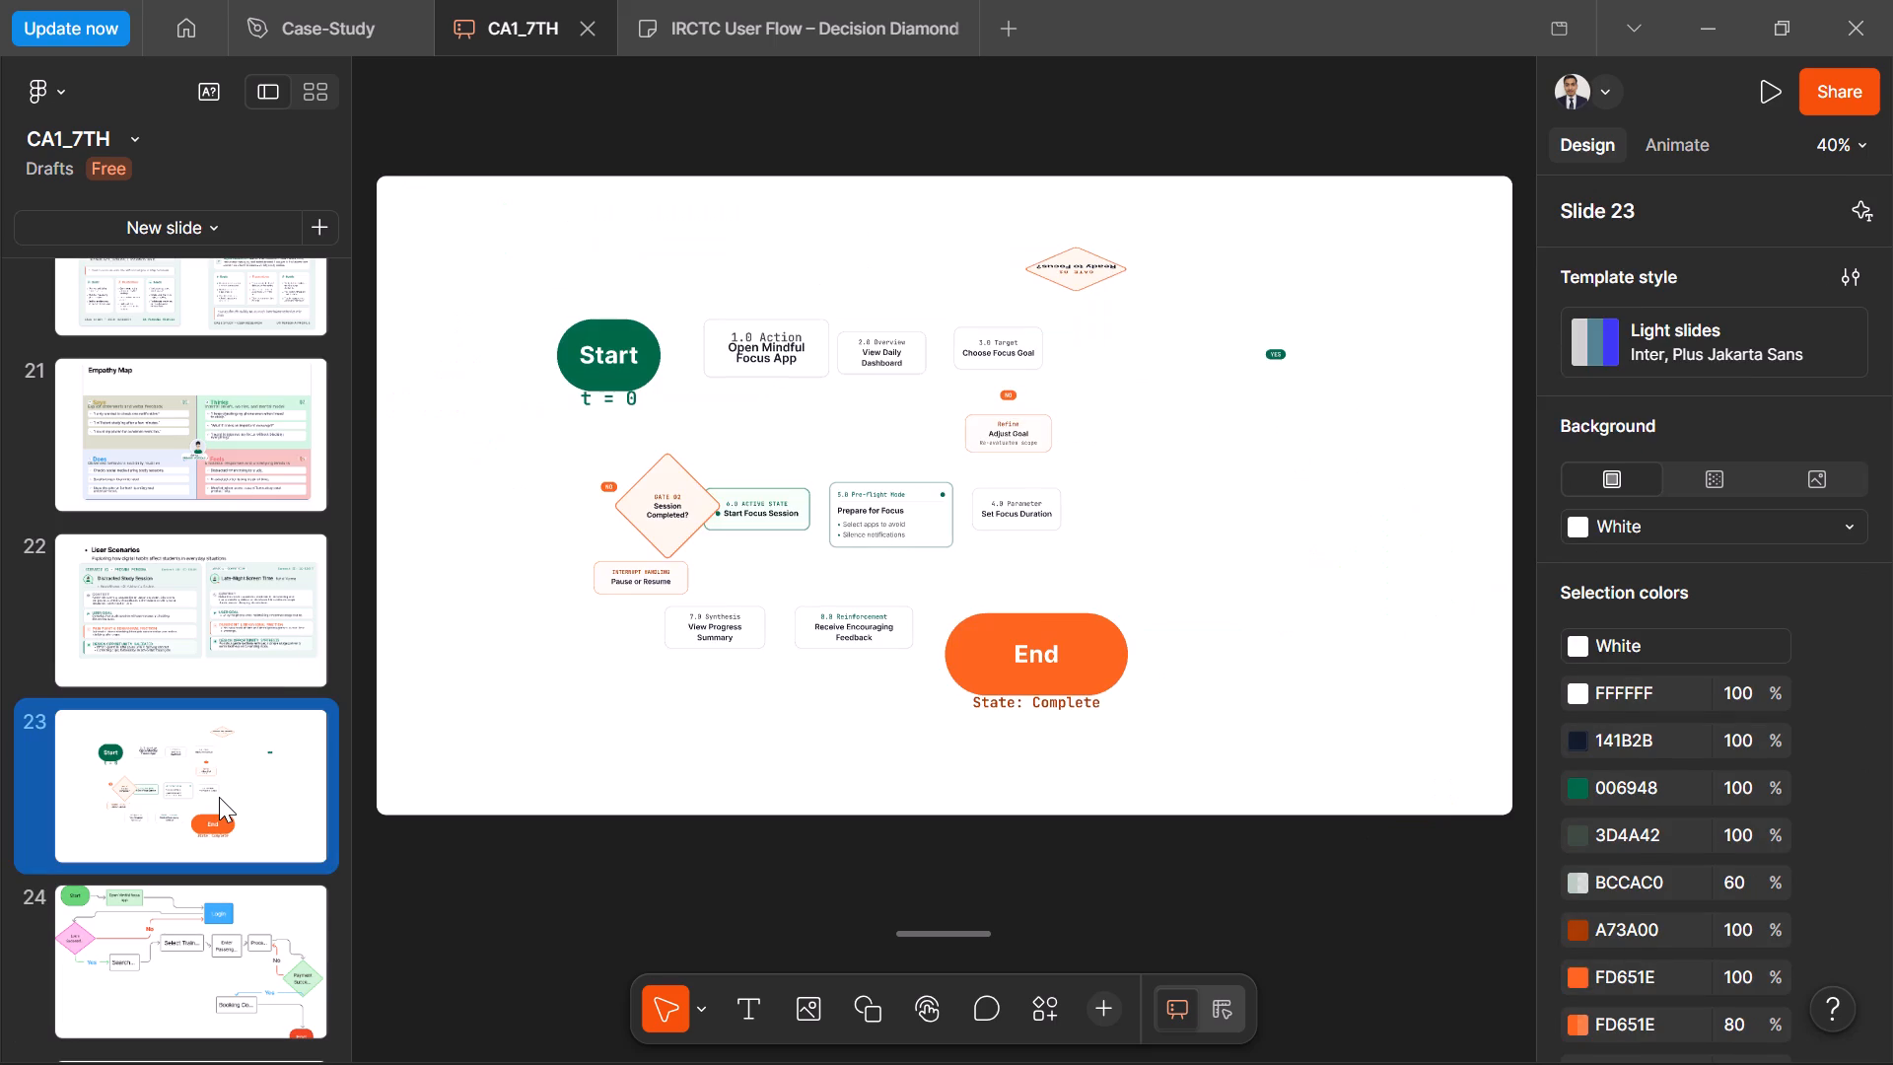
pyautogui.click(886, 359)
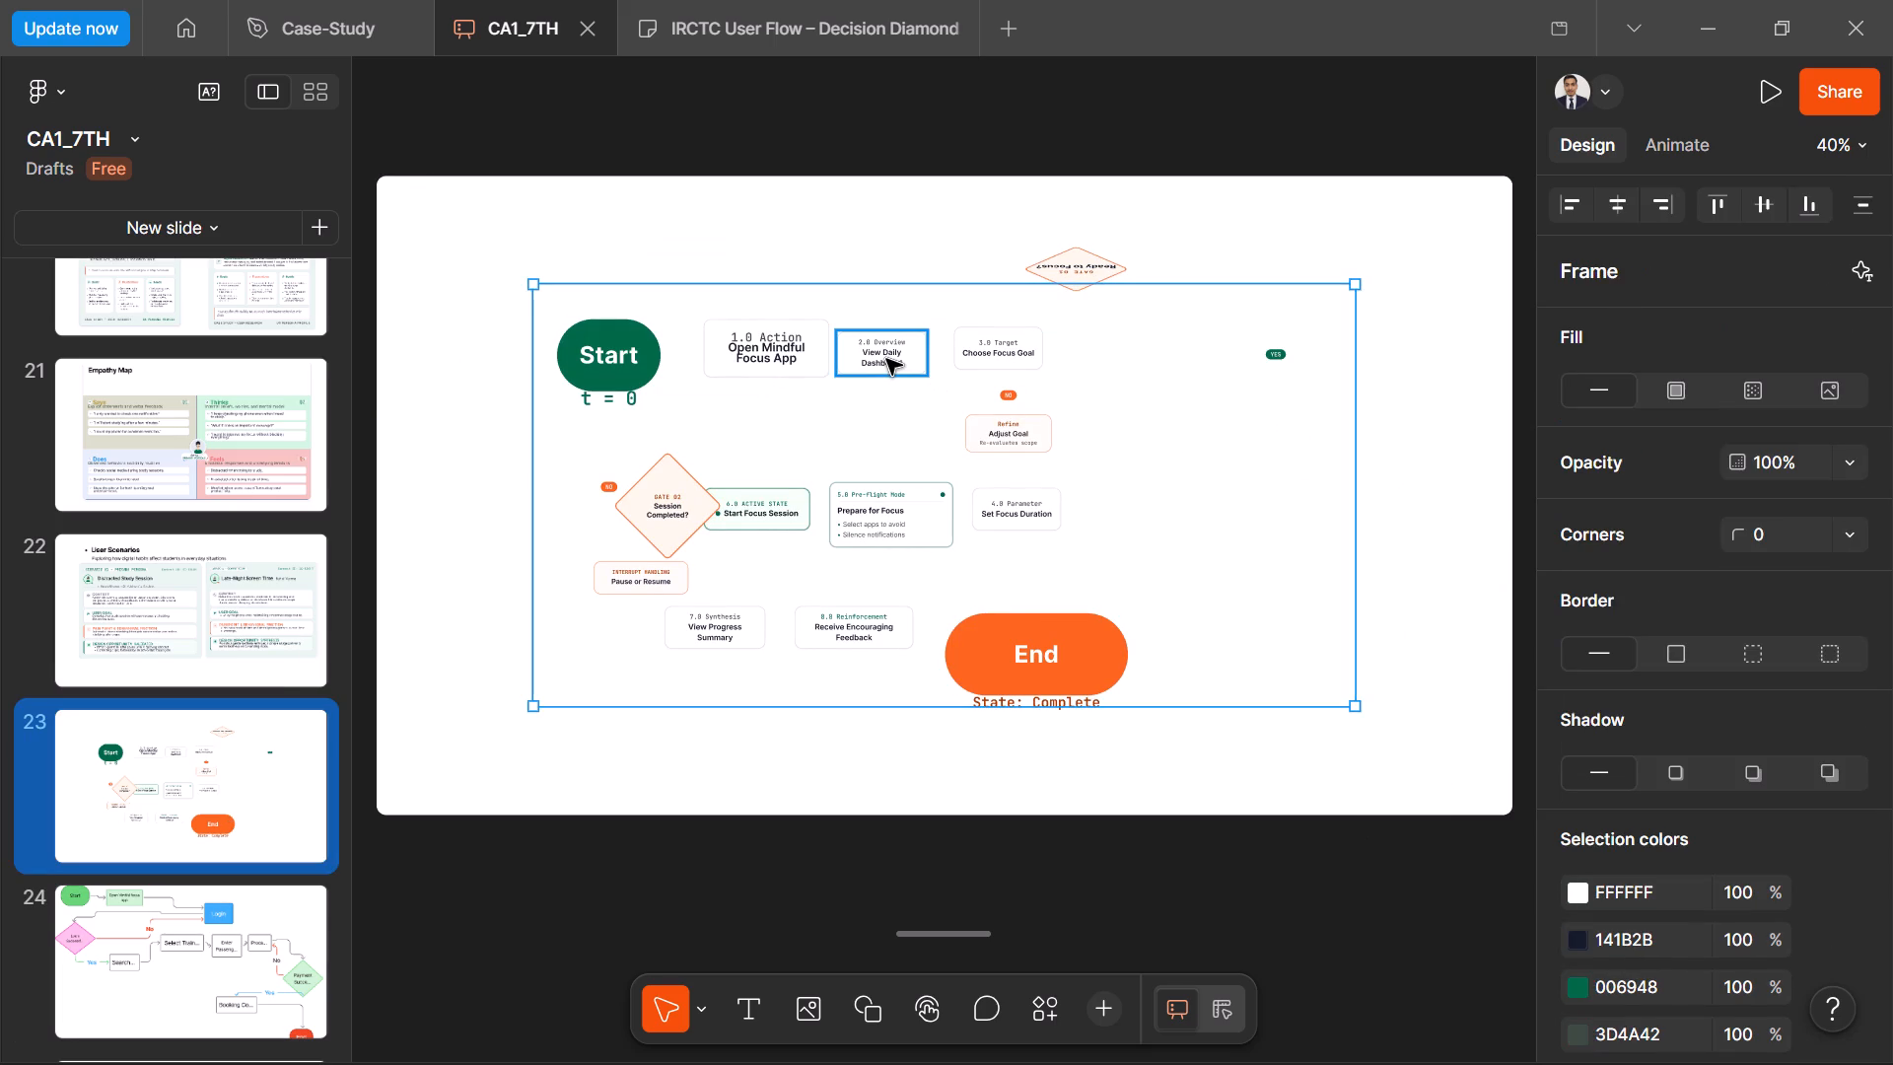
pyautogui.doubleClick(886, 359)
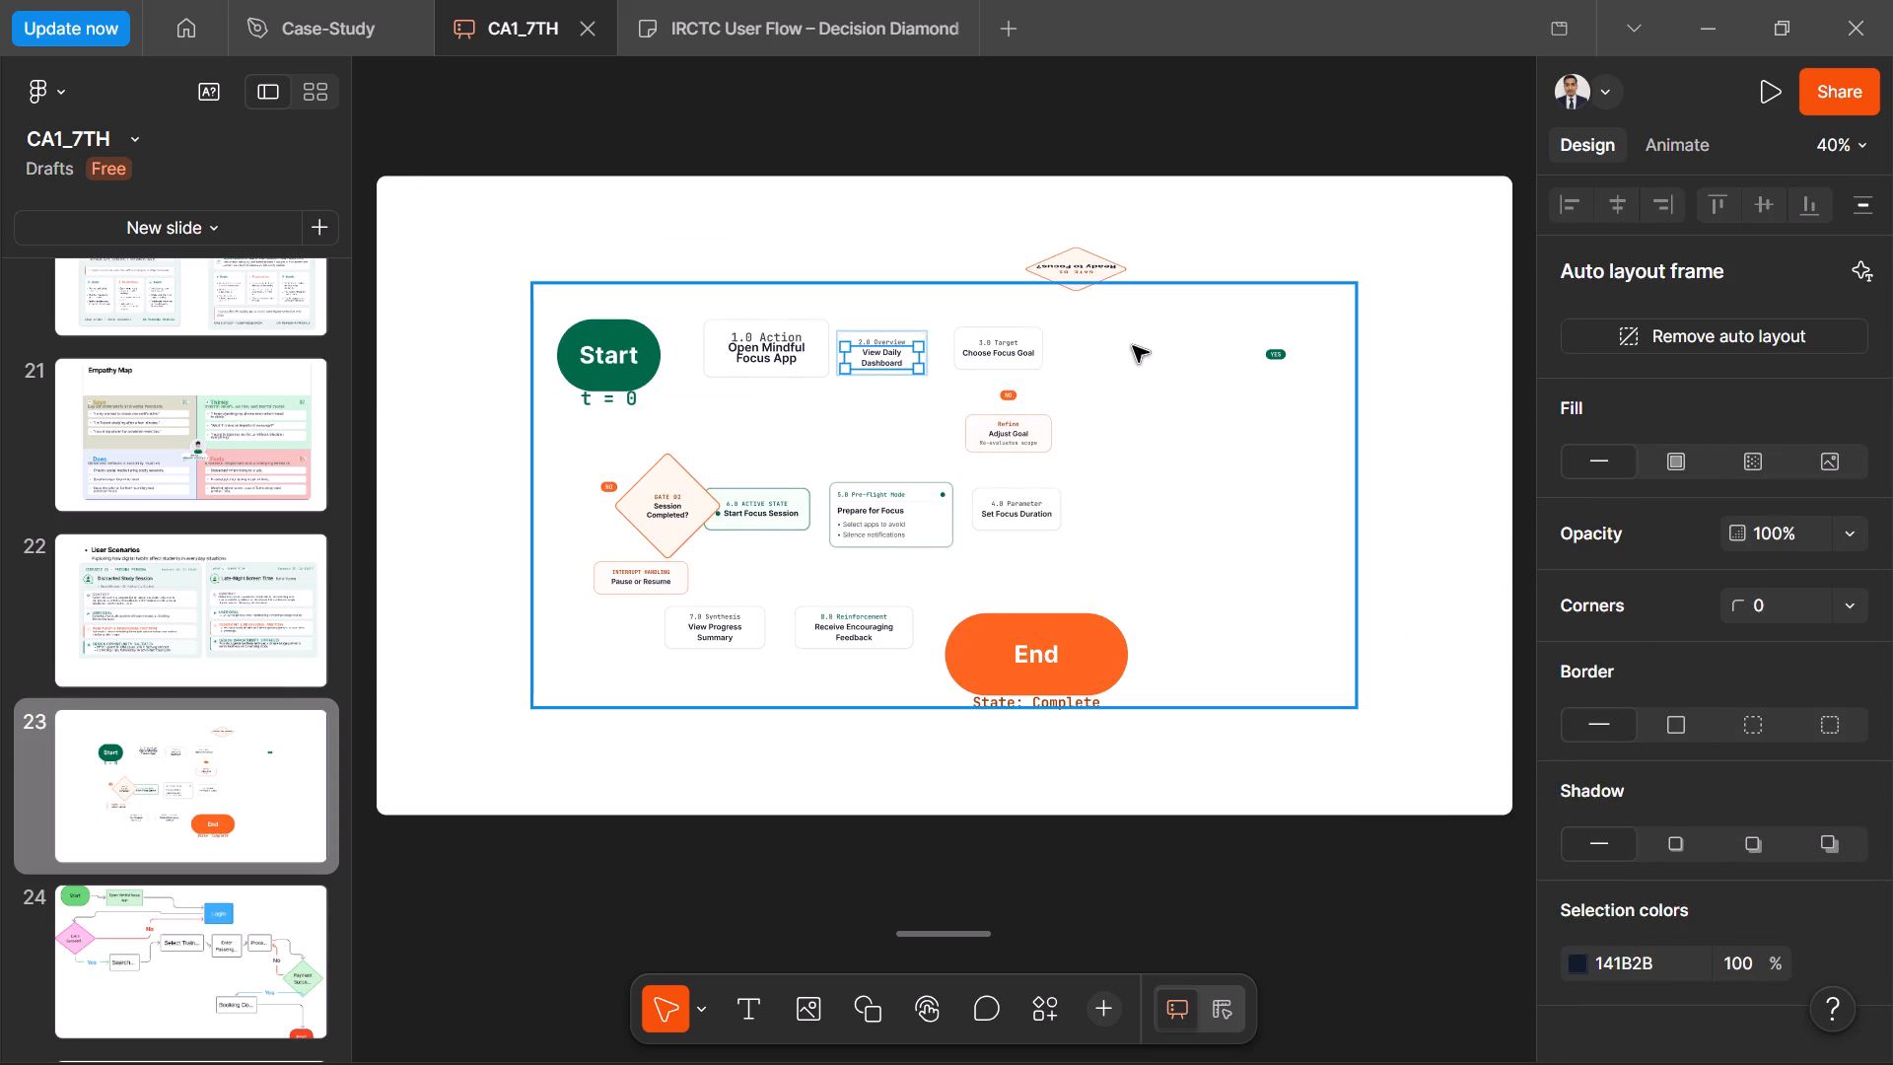
pyautogui.click(1133, 346)
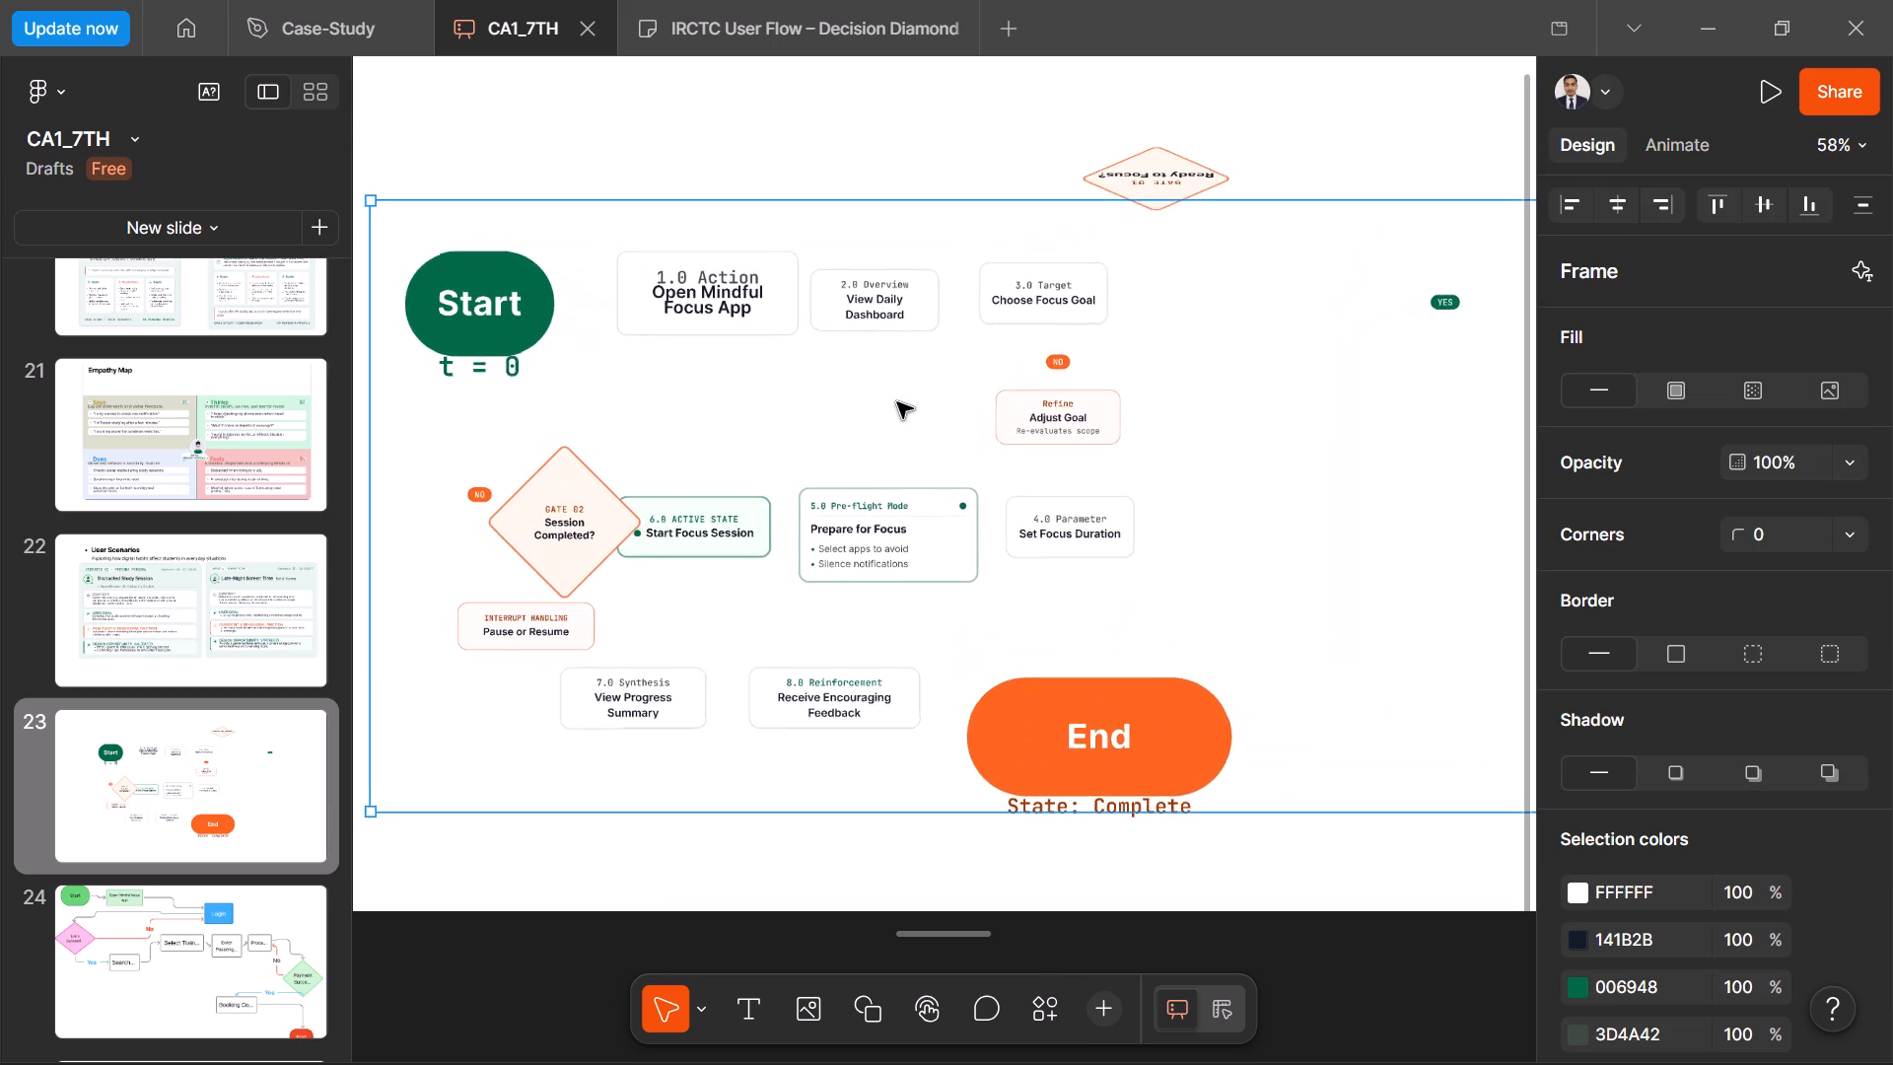
pyautogui.click(1268, 564)
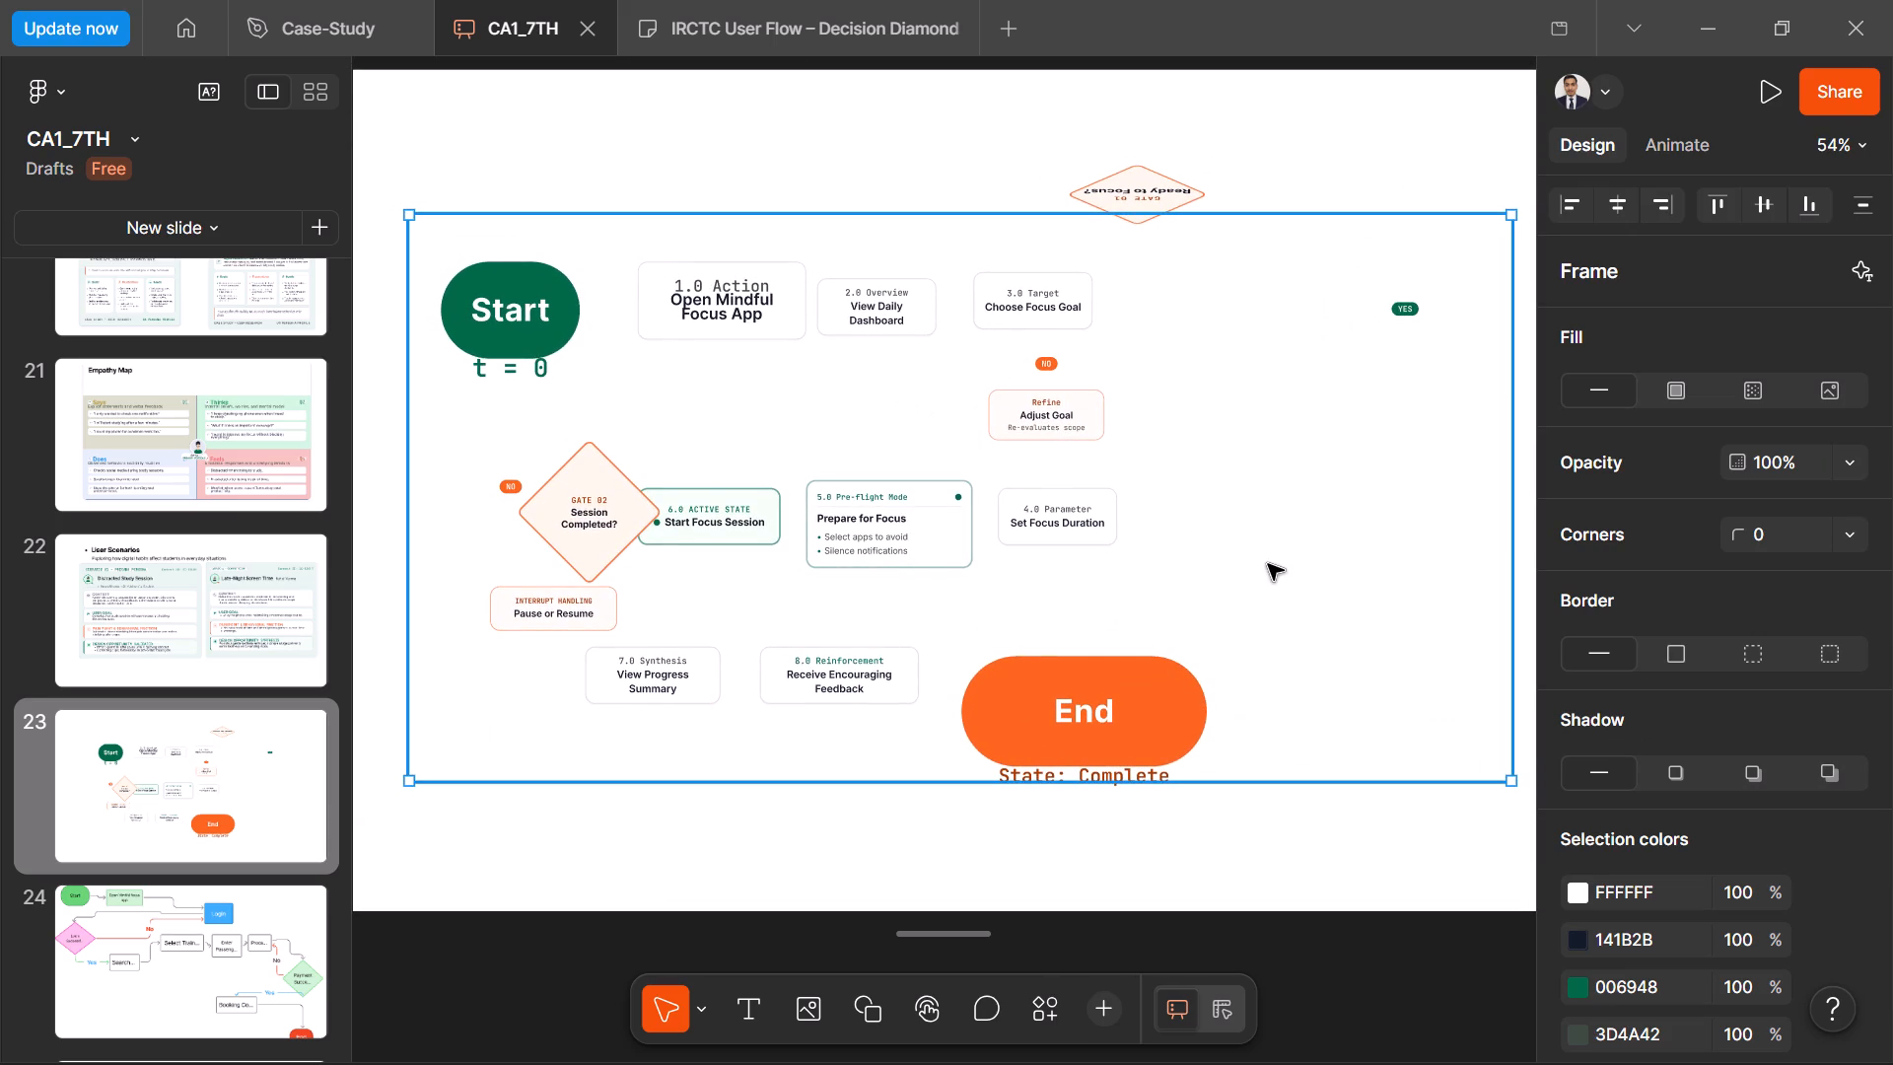
pyautogui.hotkey('ctrl', 'z')
pyautogui.hotkey('ctrl', 'z')
pyautogui.hotkey('ctrl', 'z')
pyautogui.hotkey('ctrl', 'z')
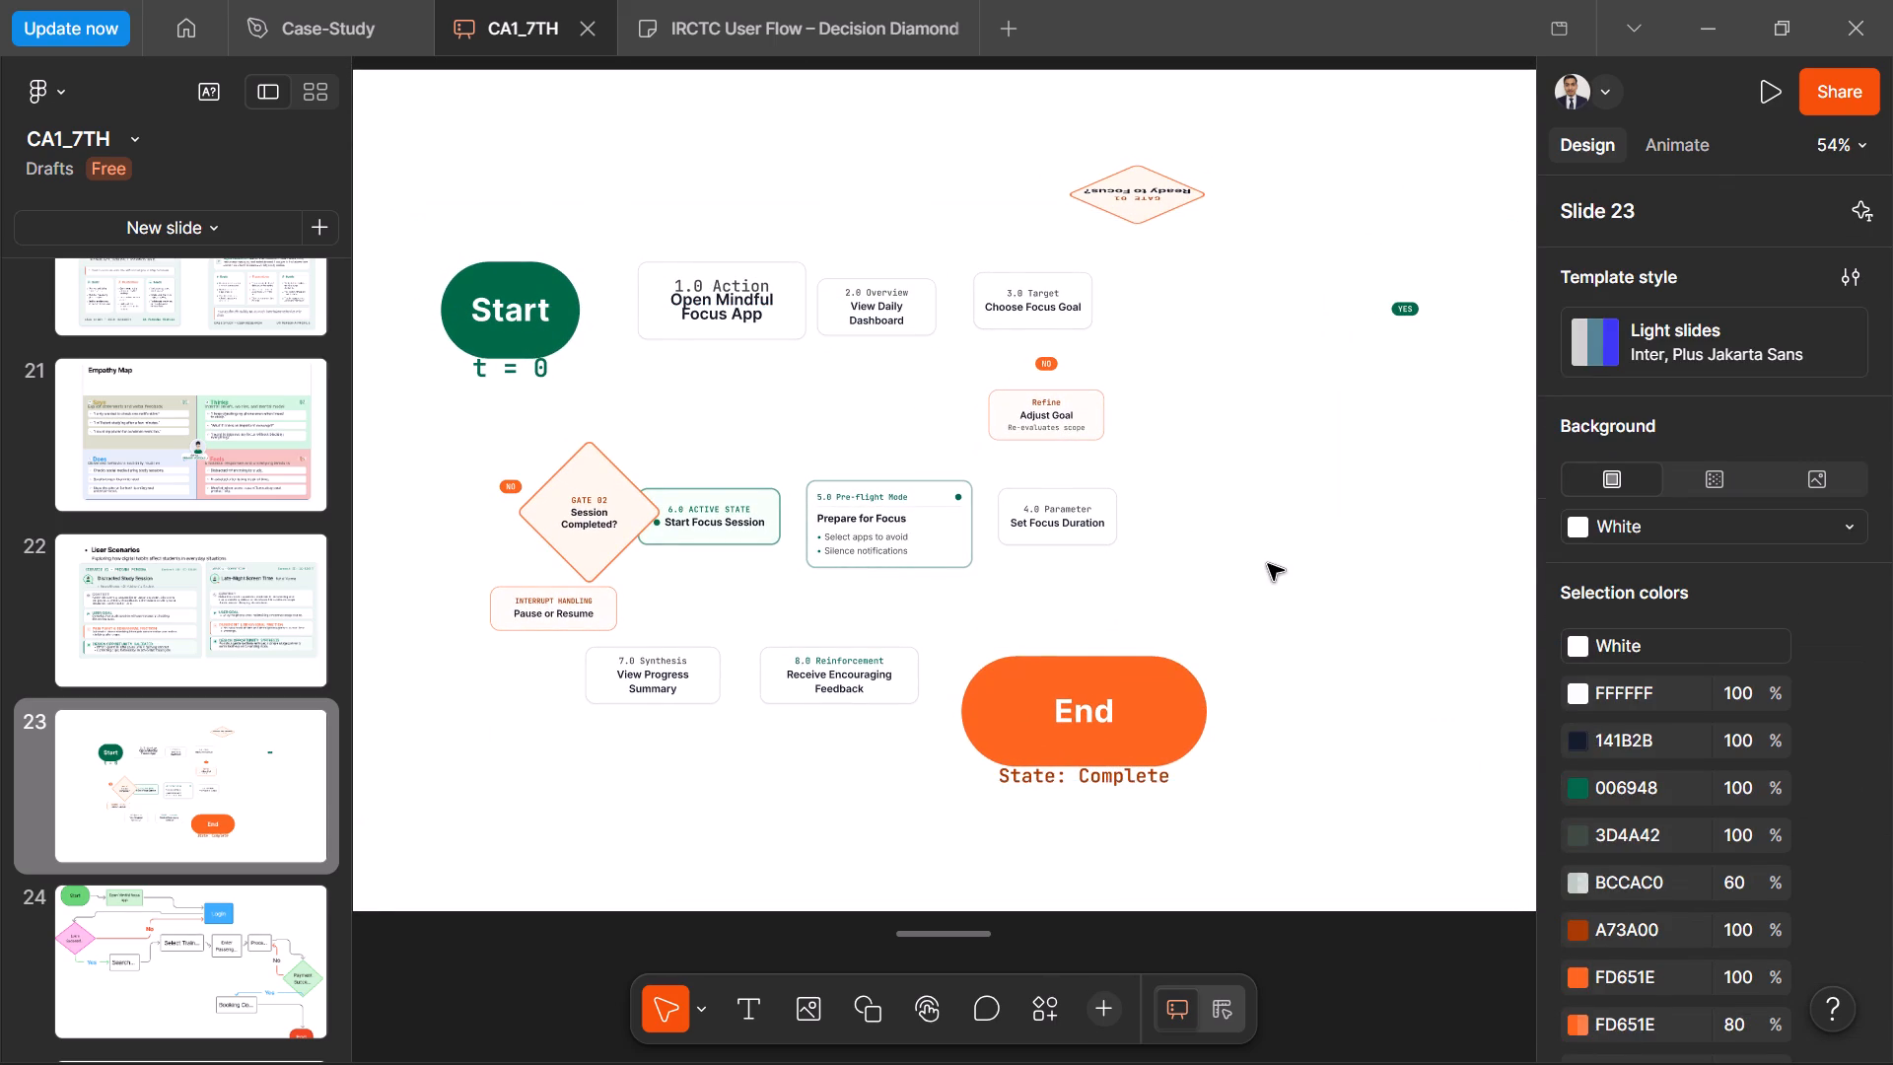
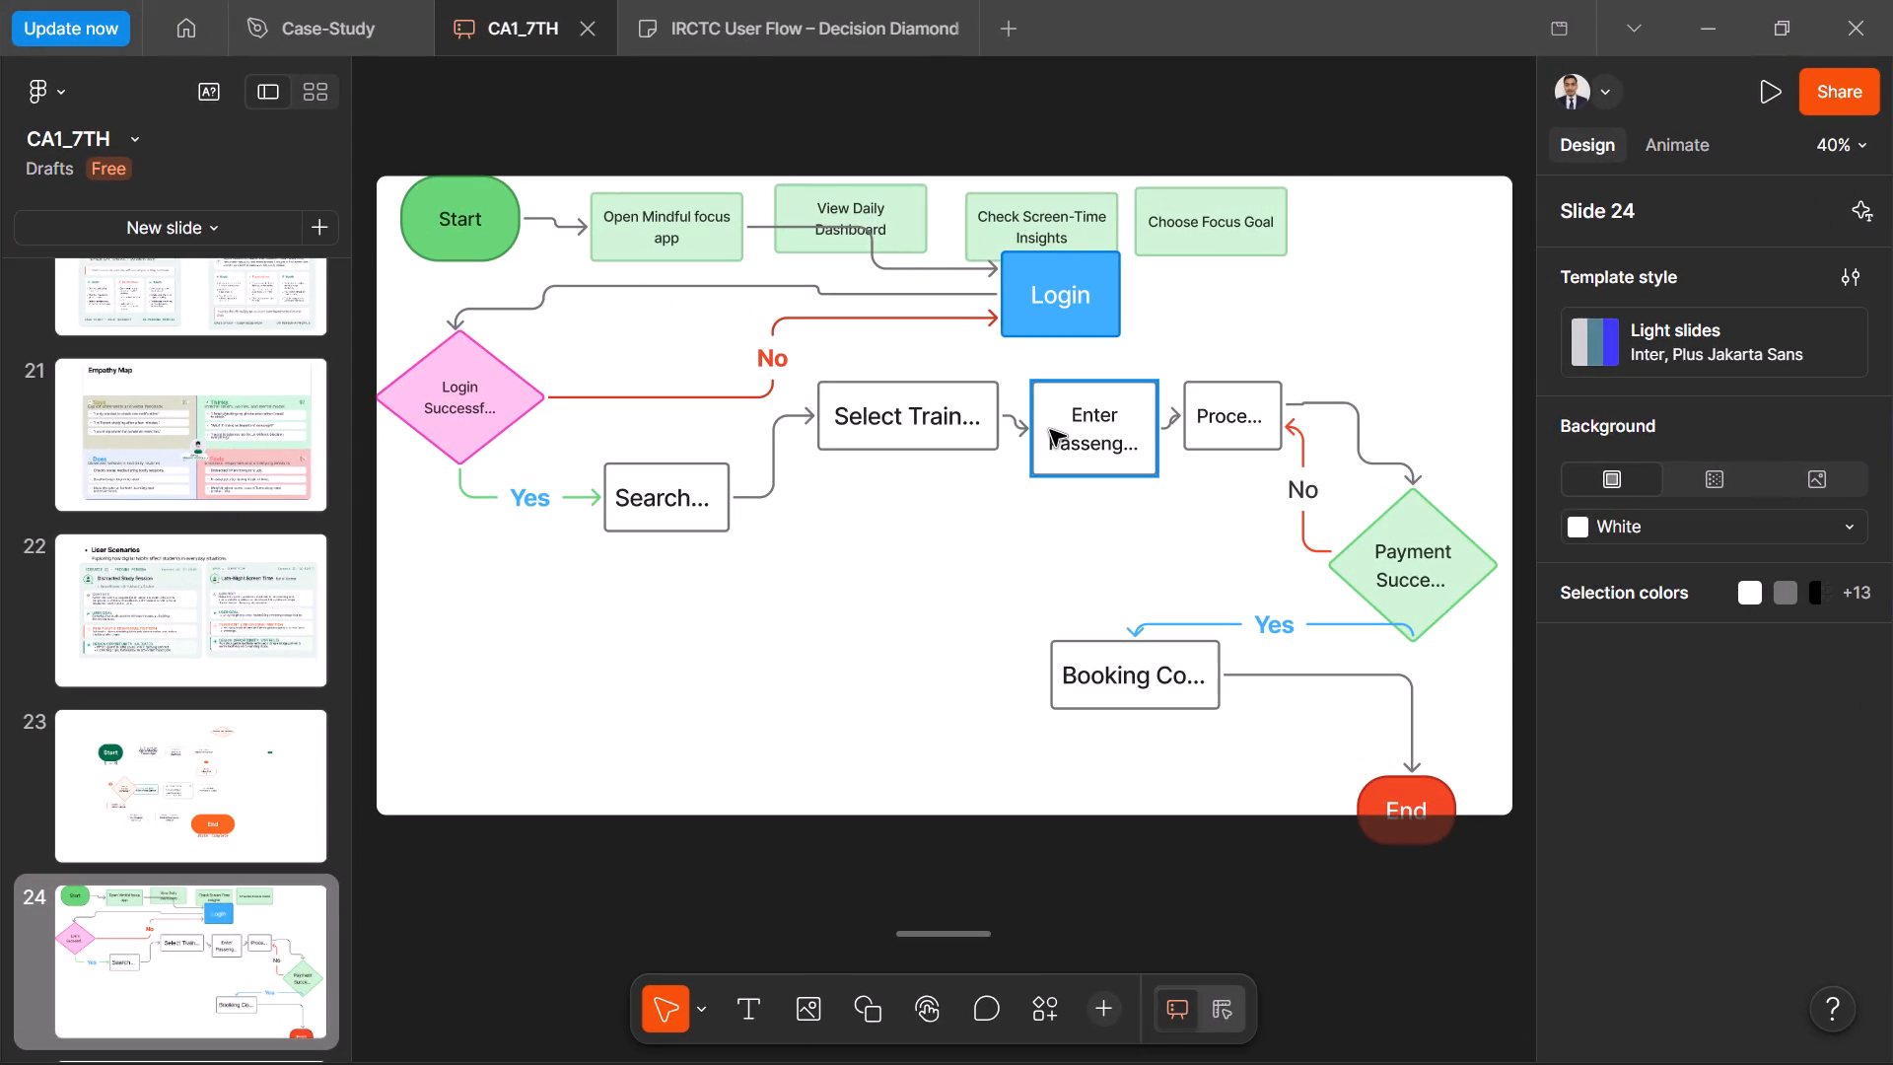
# Duplicate the pink Login Successful diamond, place the copy just below and beyond "Choose Focus Goal", and replace its text with "Ready to Focus?".
pyautogui.click(508, 382)
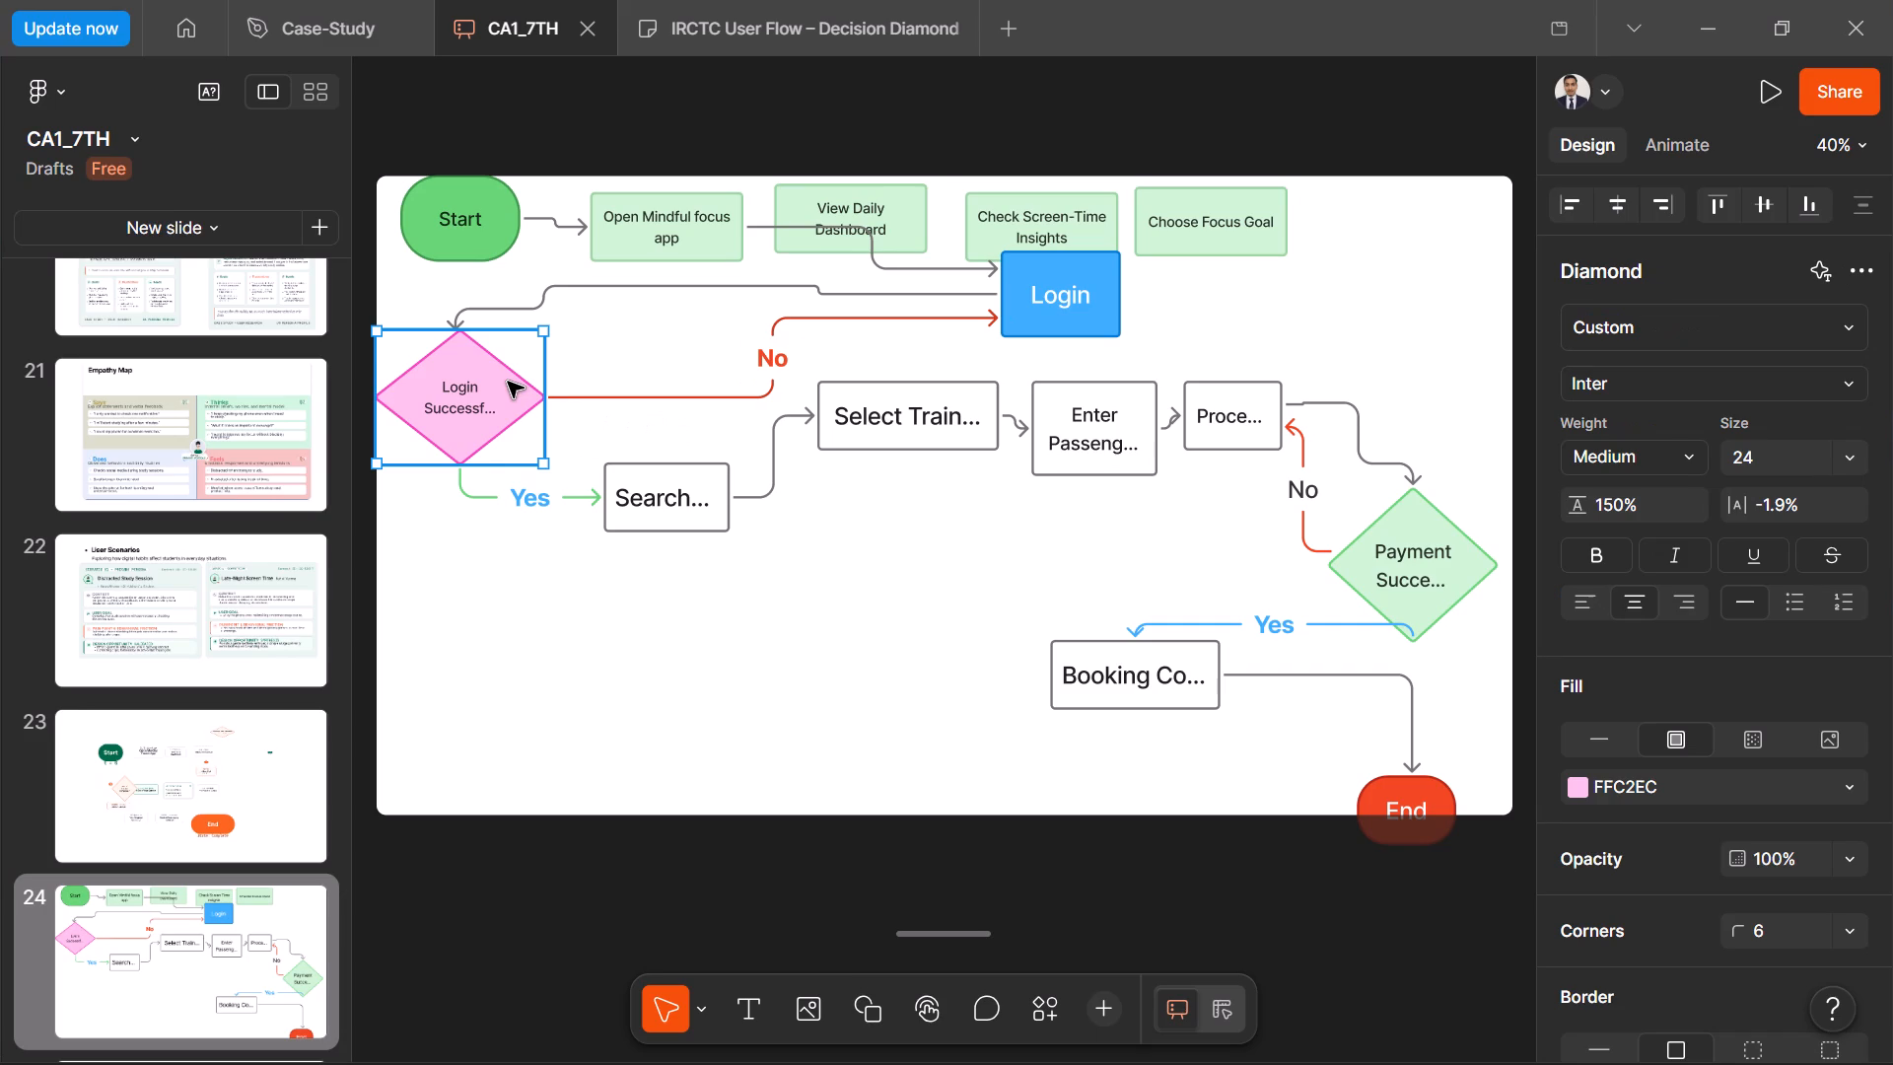
pyautogui.hotkey('ctrl', 'd')
pyautogui.moveTo(508, 382); pyautogui.dragTo(1353, 279)
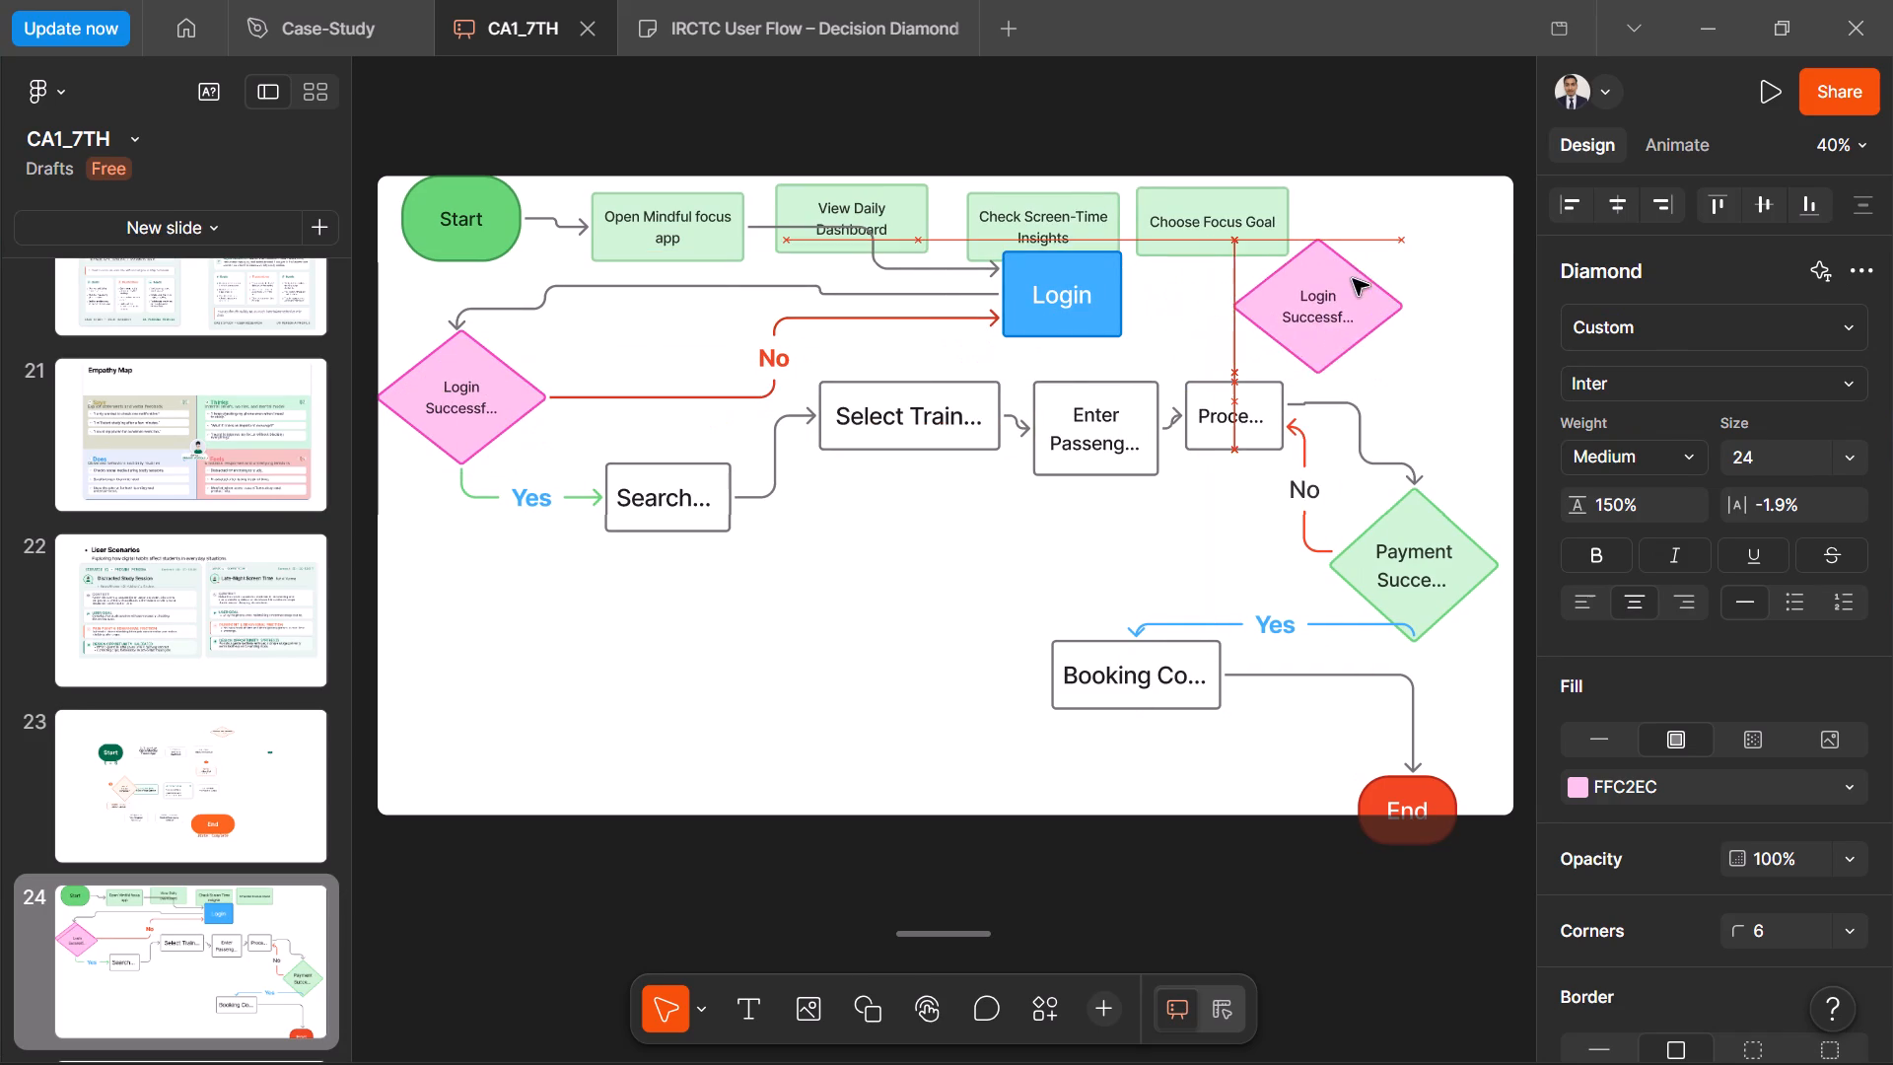
pyautogui.moveTo(1353, 279); pyautogui.dragTo(1398, 289)
pyautogui.tripleClick(1357, 313)
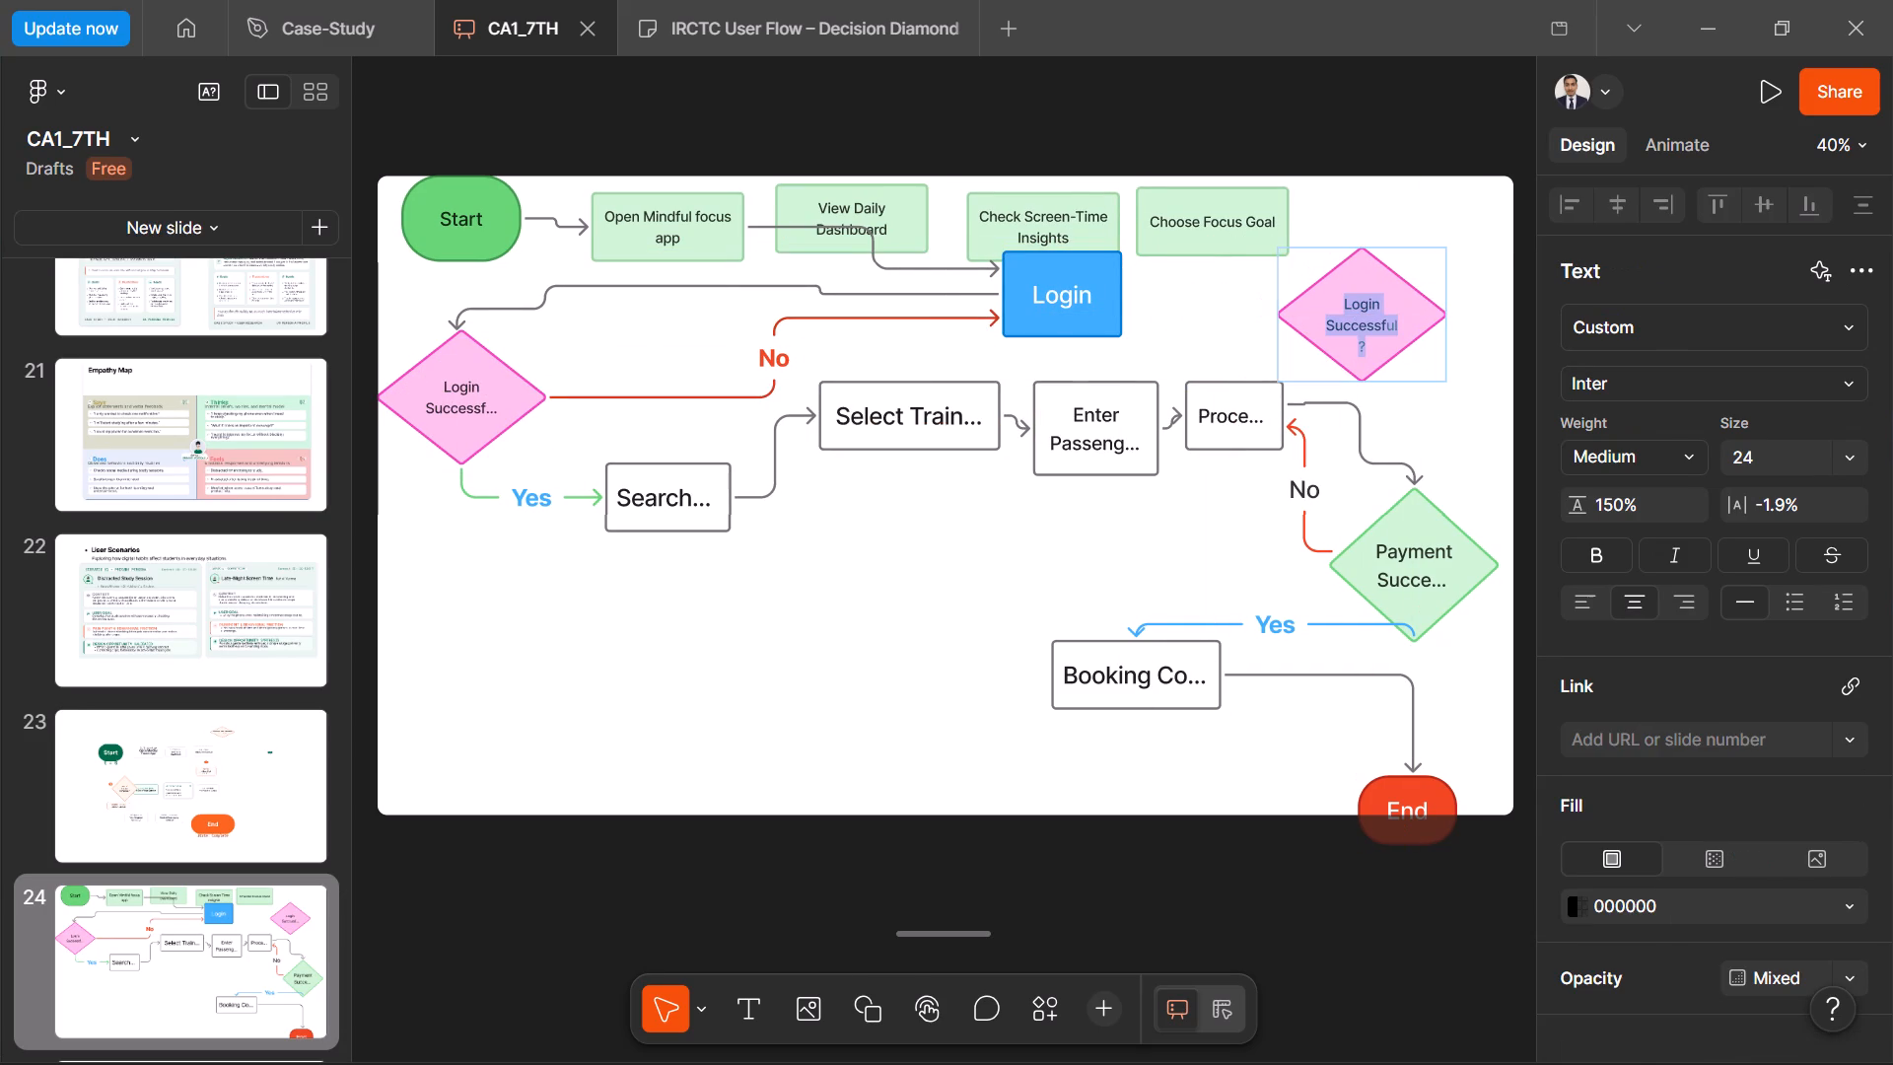
pyautogui.press('BackSpace')
pyautogui.hotkey('ctrl', 'v')
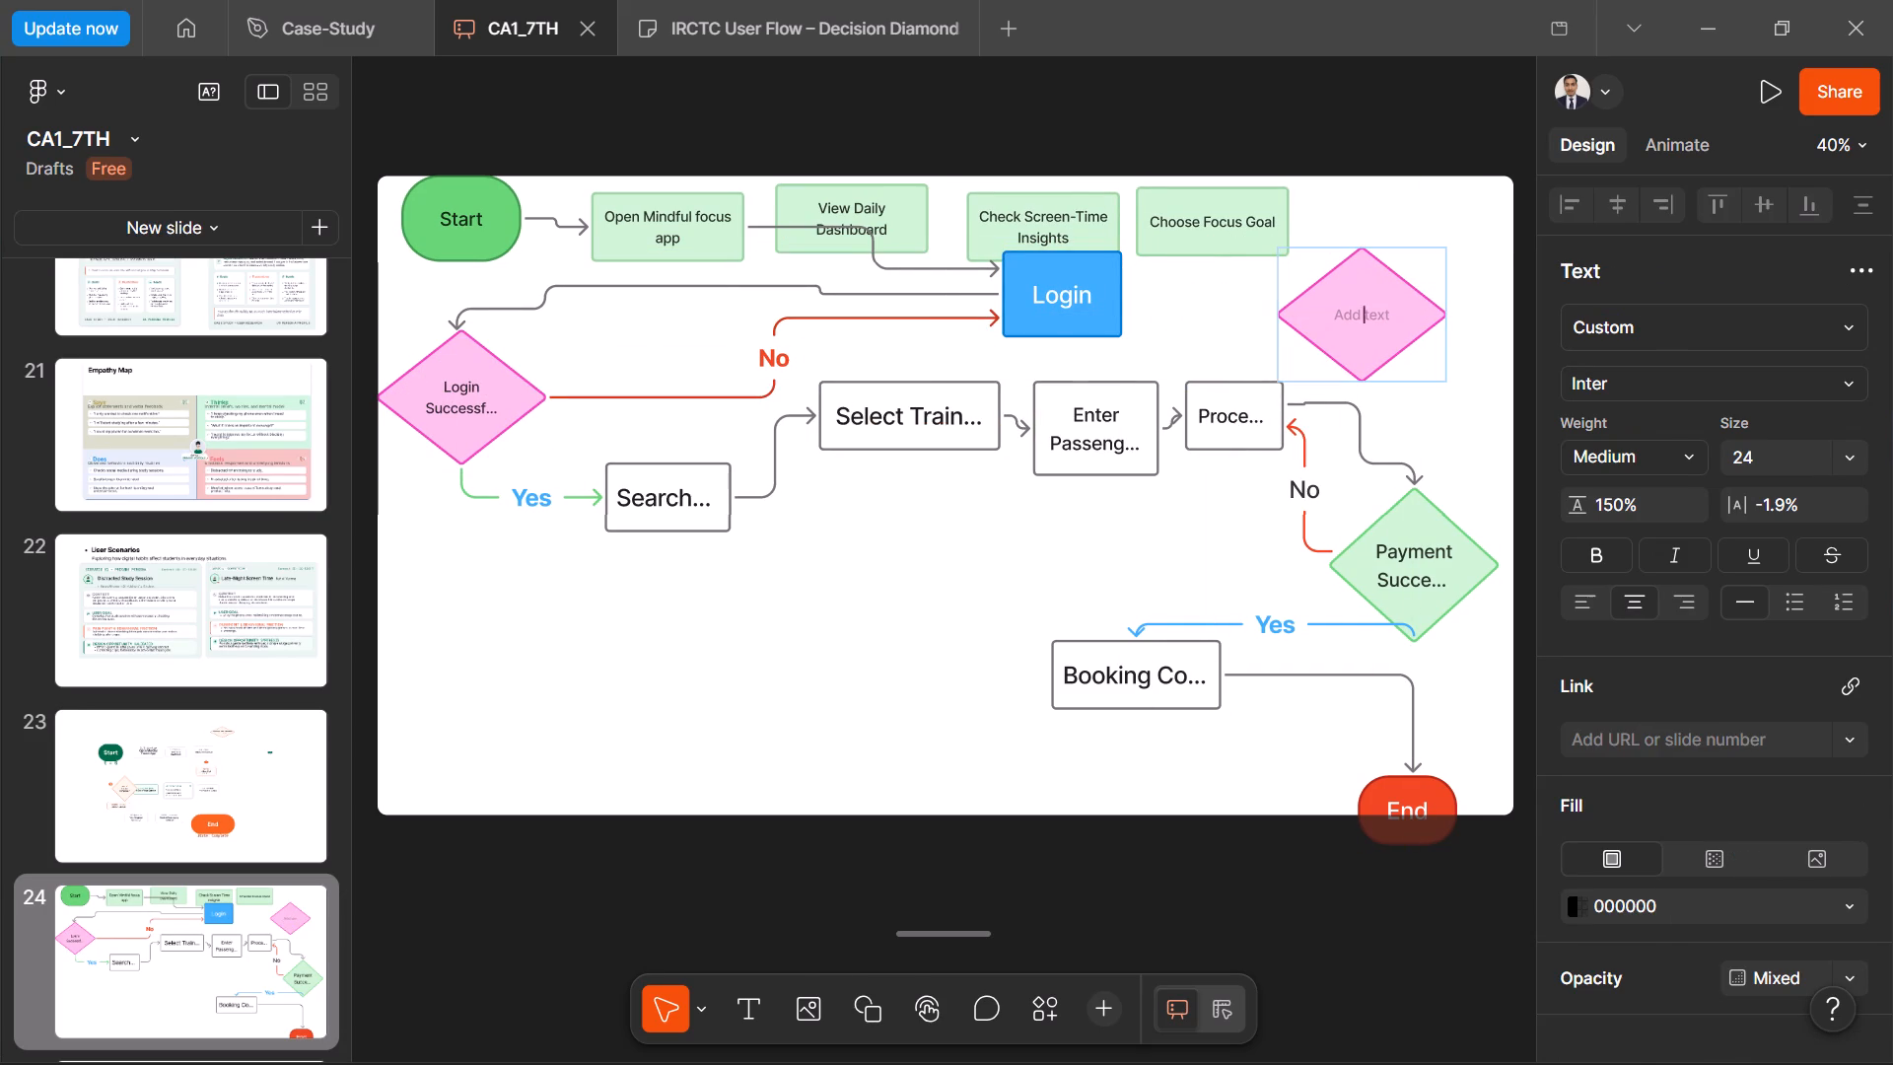
pyautogui.click(1404, 210)
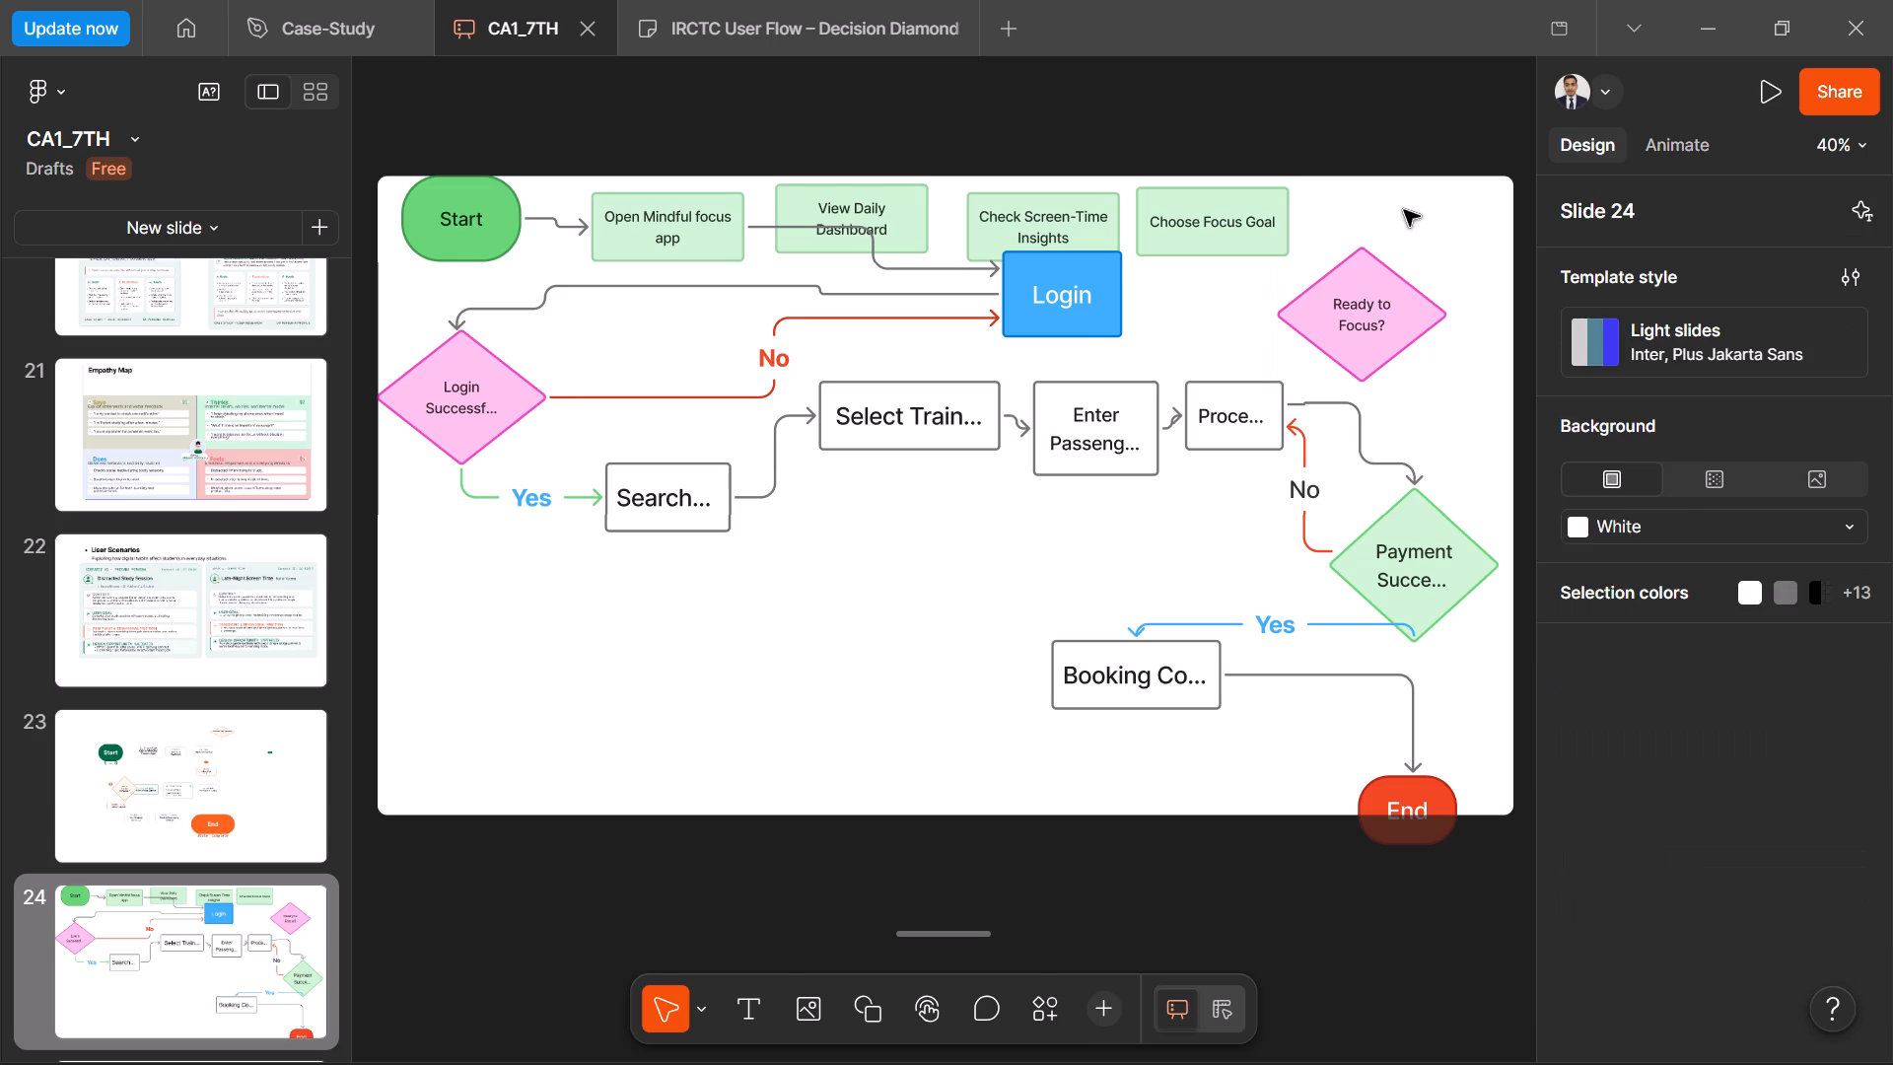
# Move the IRCTC Search, Login Successful, Select Train, Login and Enter Passenger shapes down into the lower half of slide 24.
pyautogui.moveTo(695, 497); pyautogui.dragTo(693, 582)
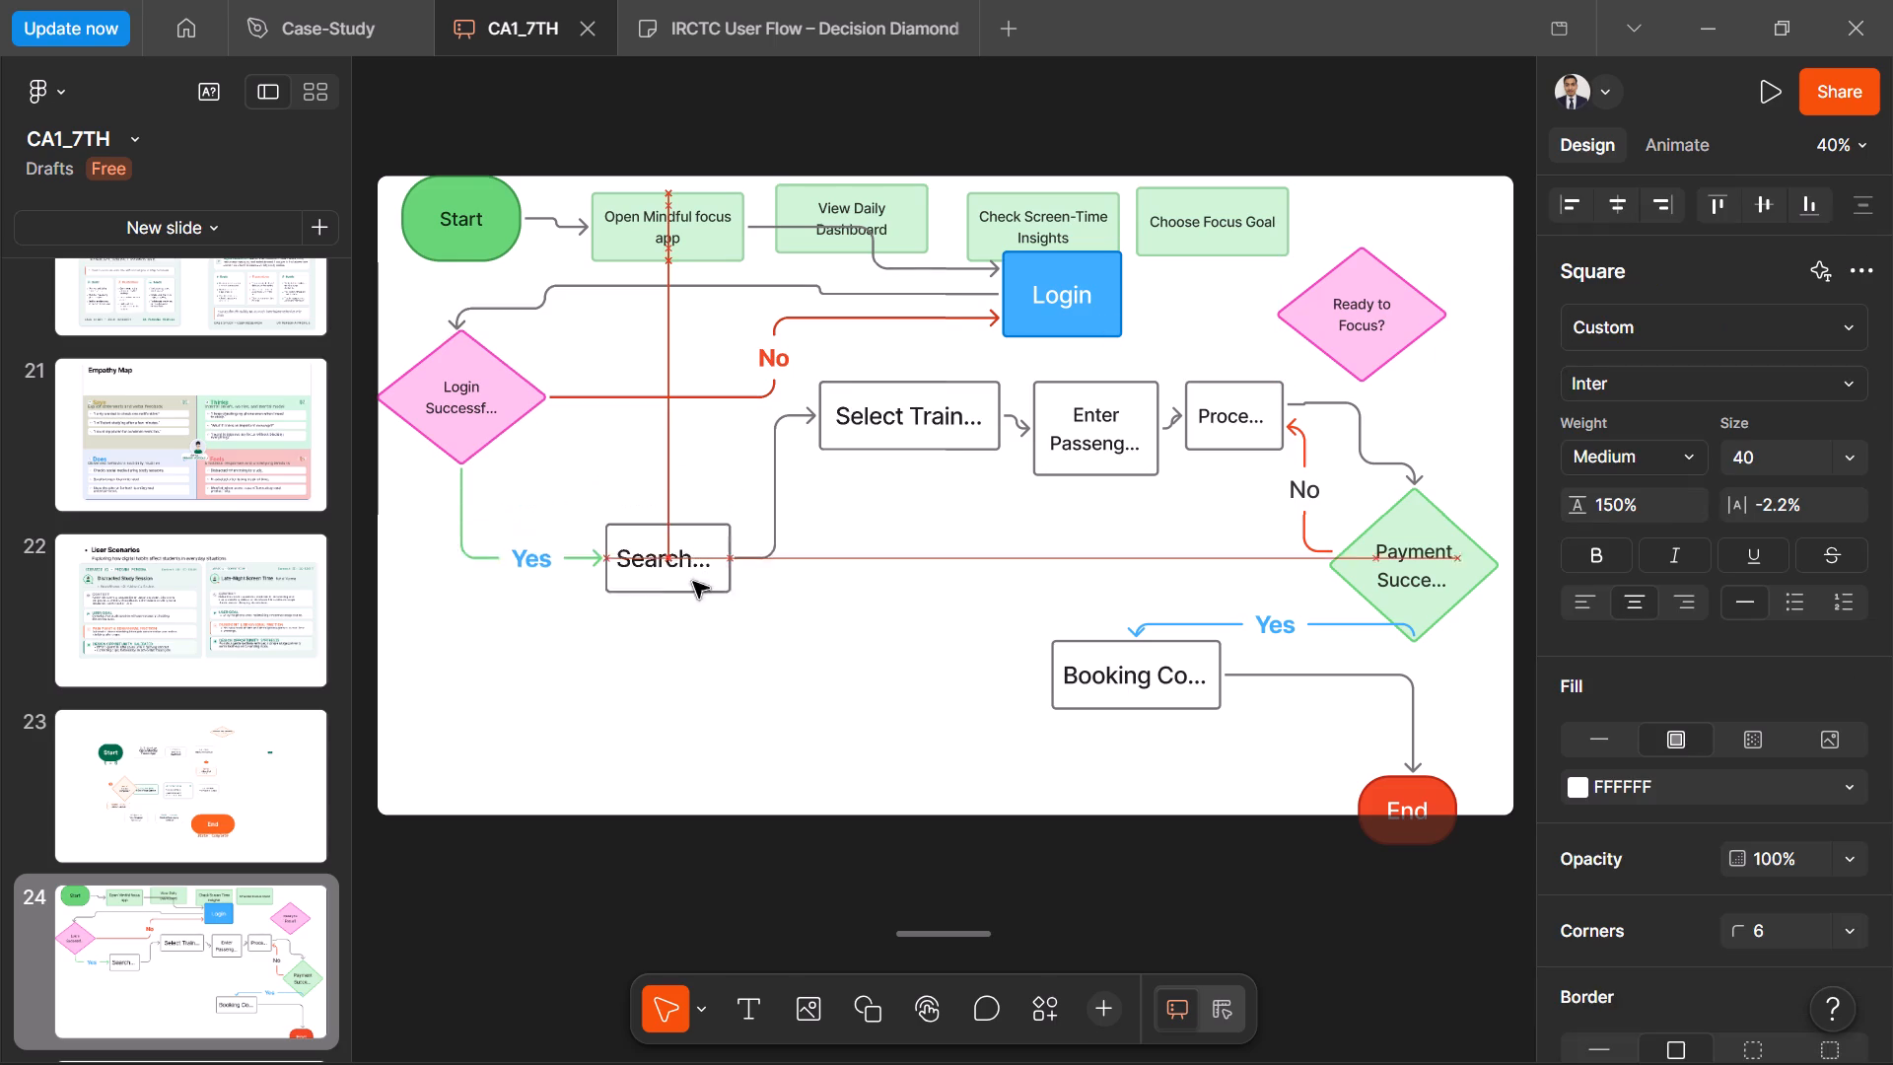
pyautogui.moveTo(693, 582); pyautogui.dragTo(693, 722)
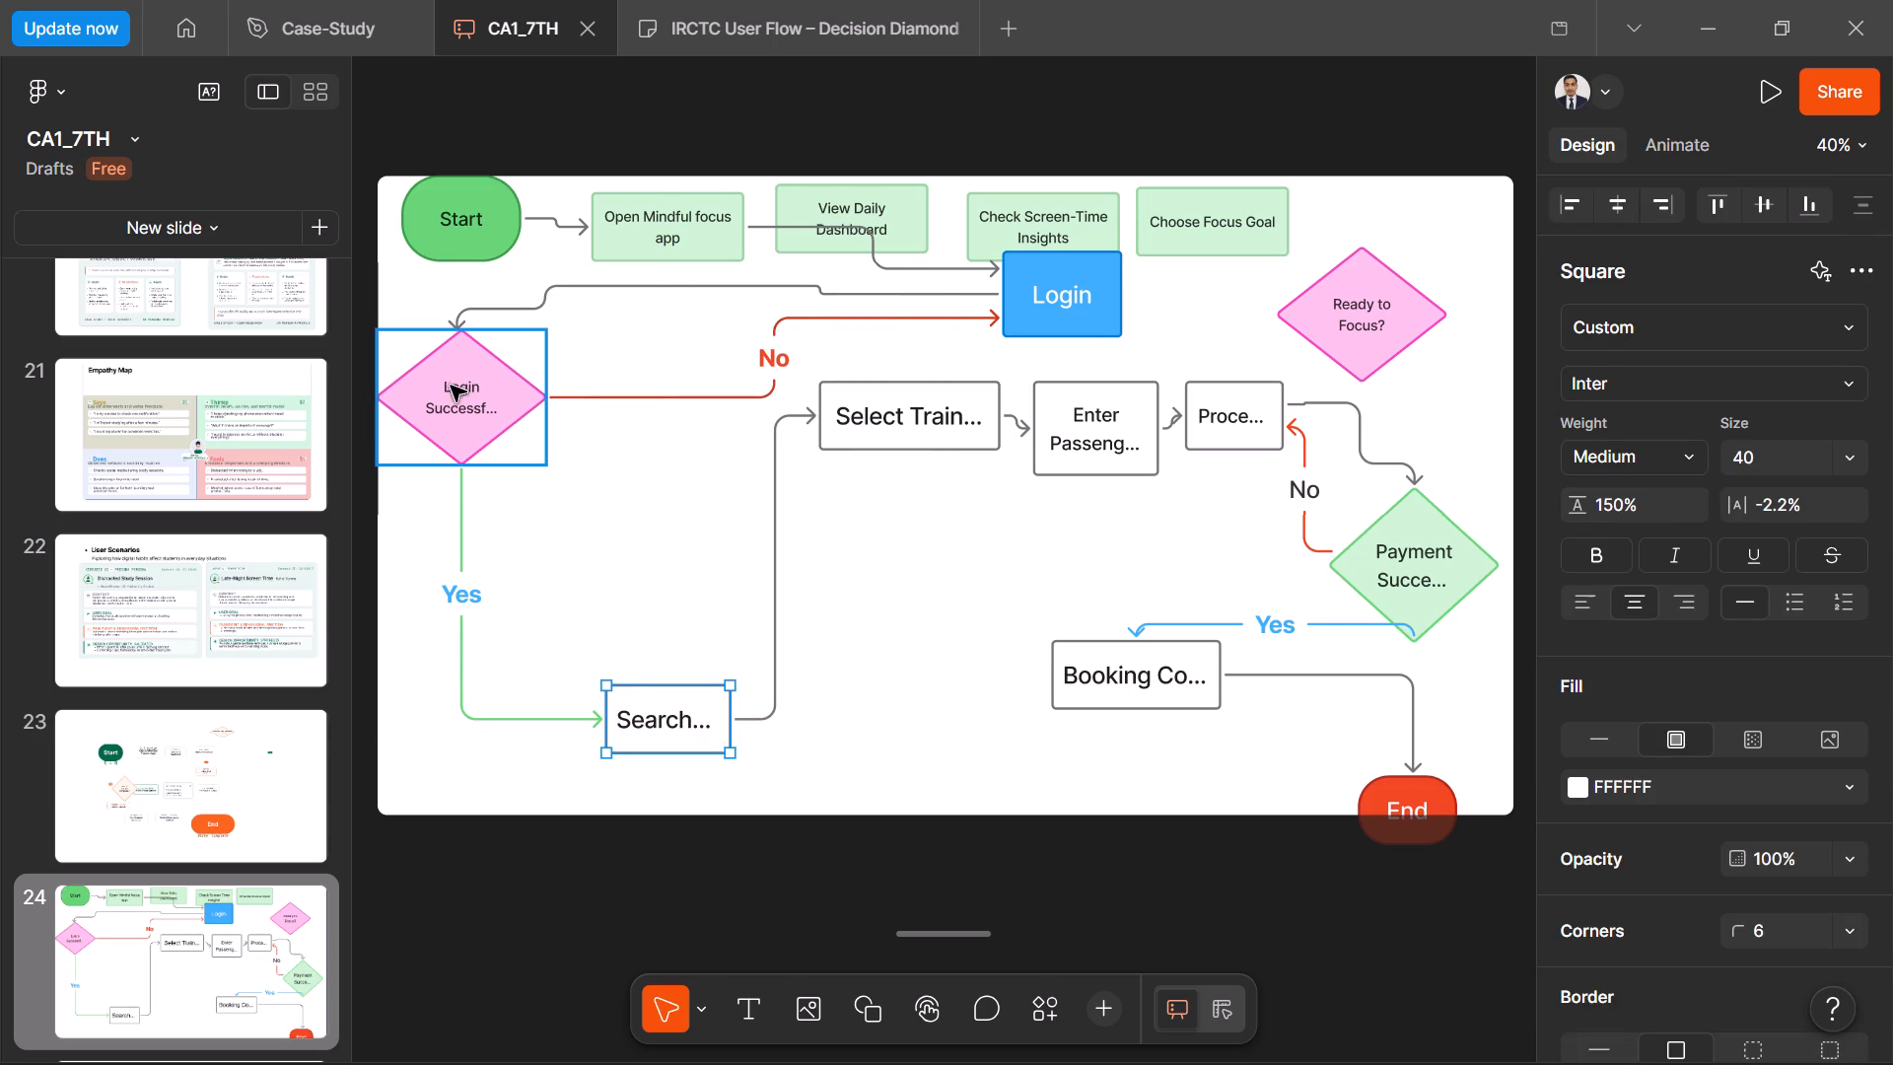
pyautogui.moveTo(451, 380); pyautogui.dragTo(453, 584)
pyautogui.moveTo(876, 414); pyautogui.dragTo(887, 555)
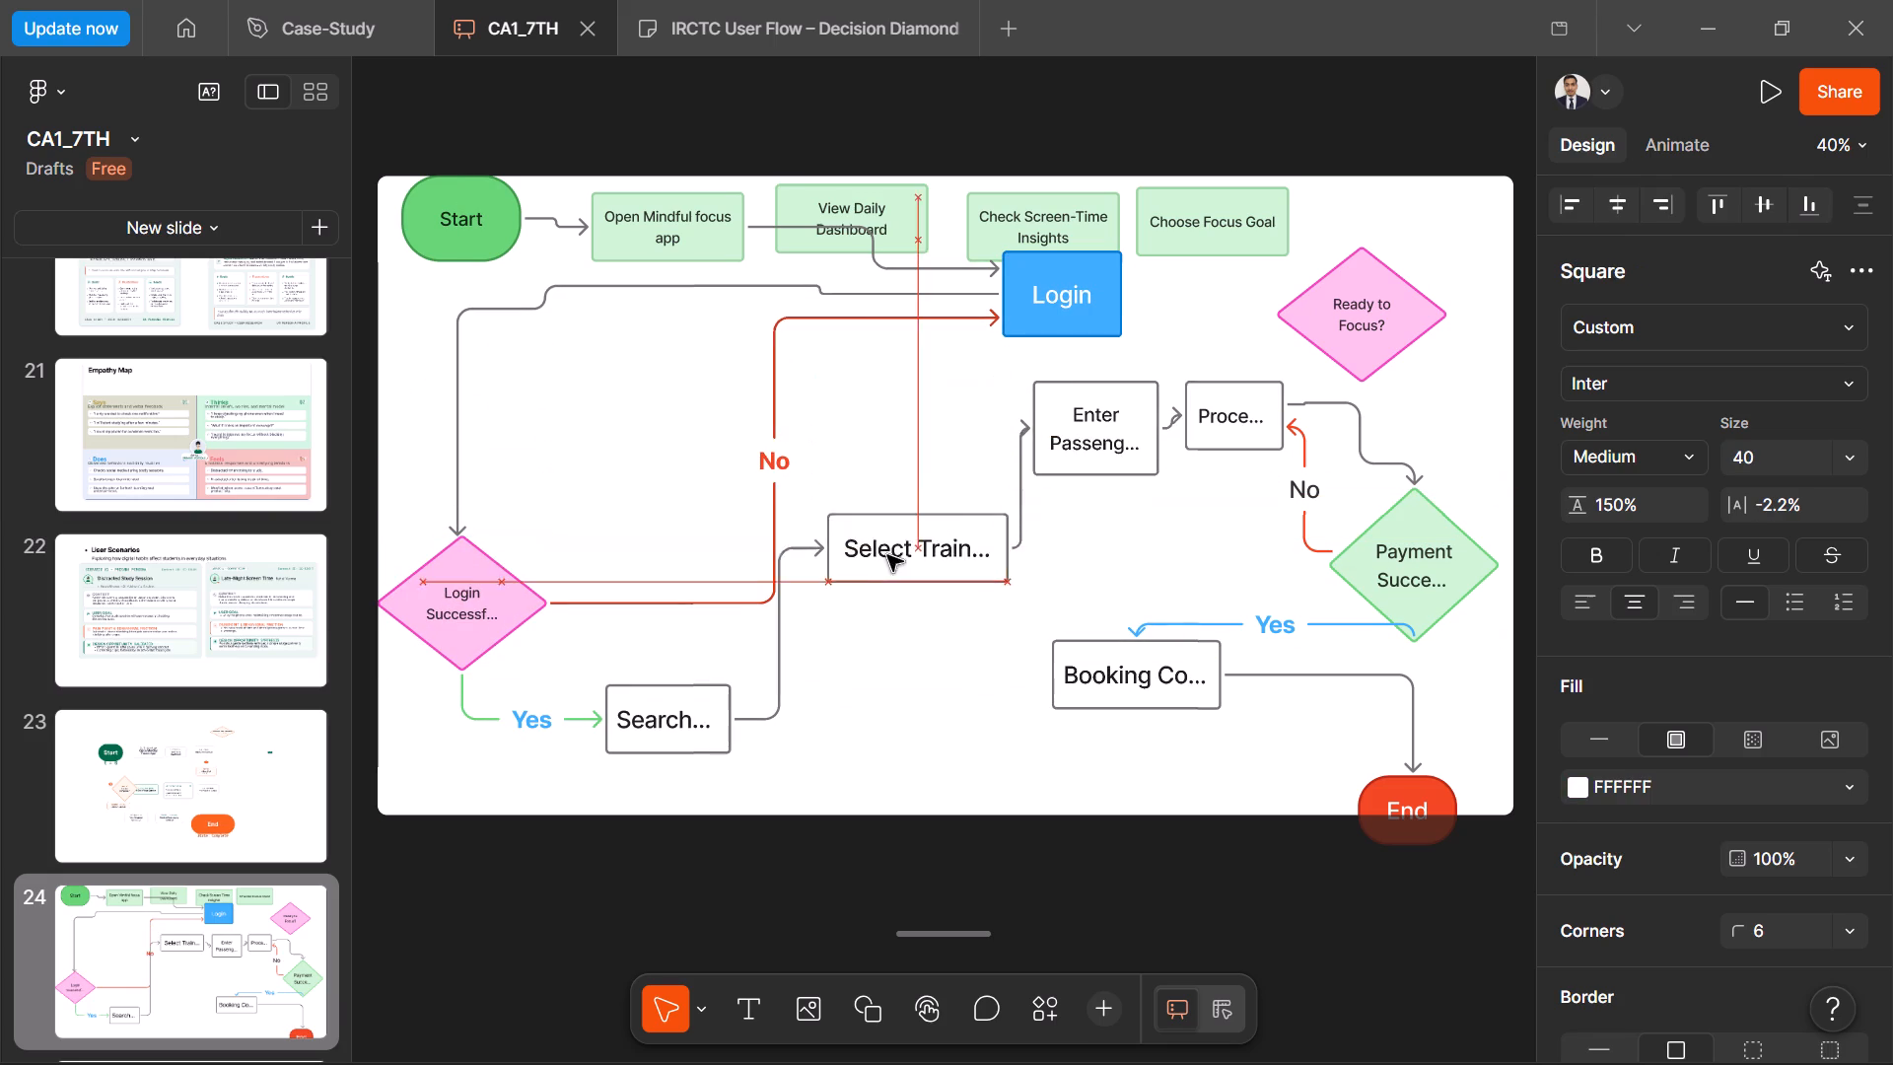
pyautogui.moveTo(887, 555); pyautogui.dragTo(890, 599)
pyautogui.moveTo(1039, 323); pyautogui.dragTo(690, 559)
pyautogui.moveTo(1086, 404); pyautogui.dragTo(1112, 542)
# Lower the Booking box and the Payment diamond, and move the End shape fully inside the slide's lower edge.
pyautogui.moveTo(1136, 683); pyautogui.dragTo(1127, 768)
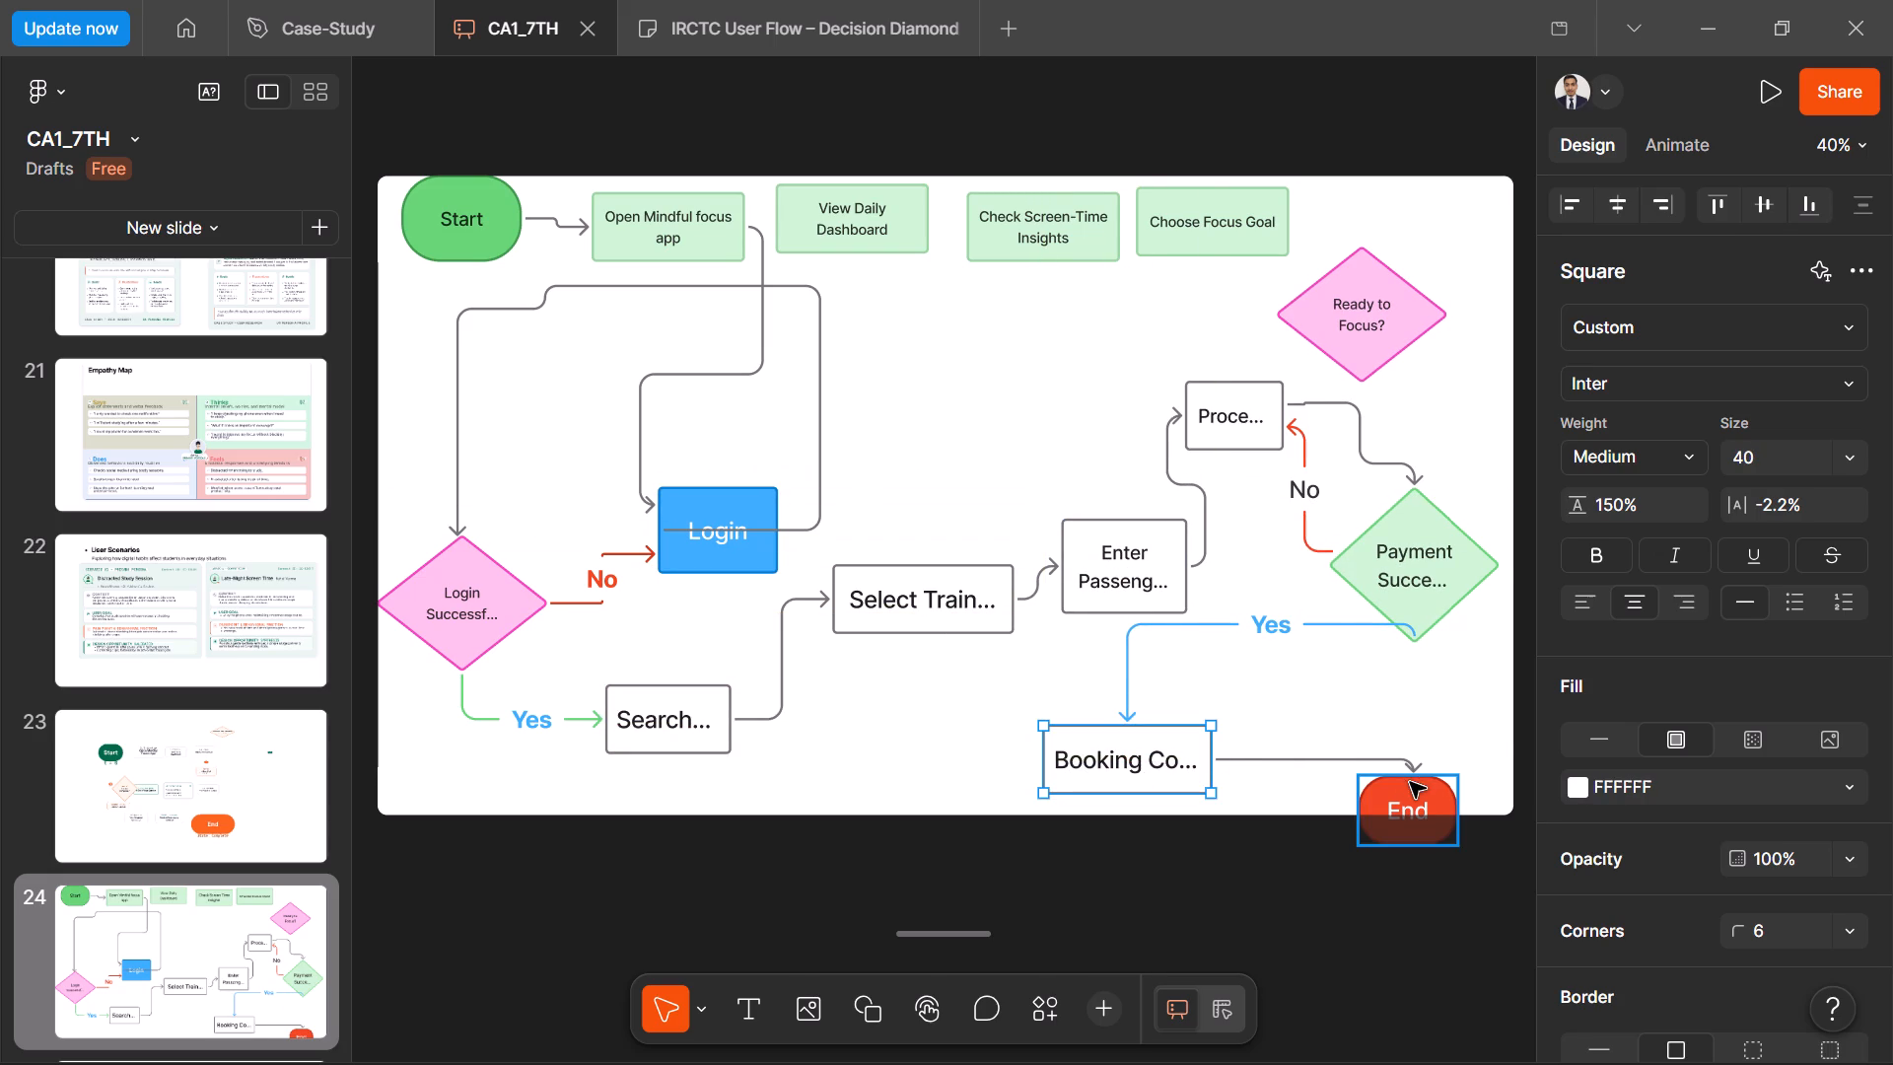
pyautogui.moveTo(1416, 798); pyautogui.dragTo(1447, 745)
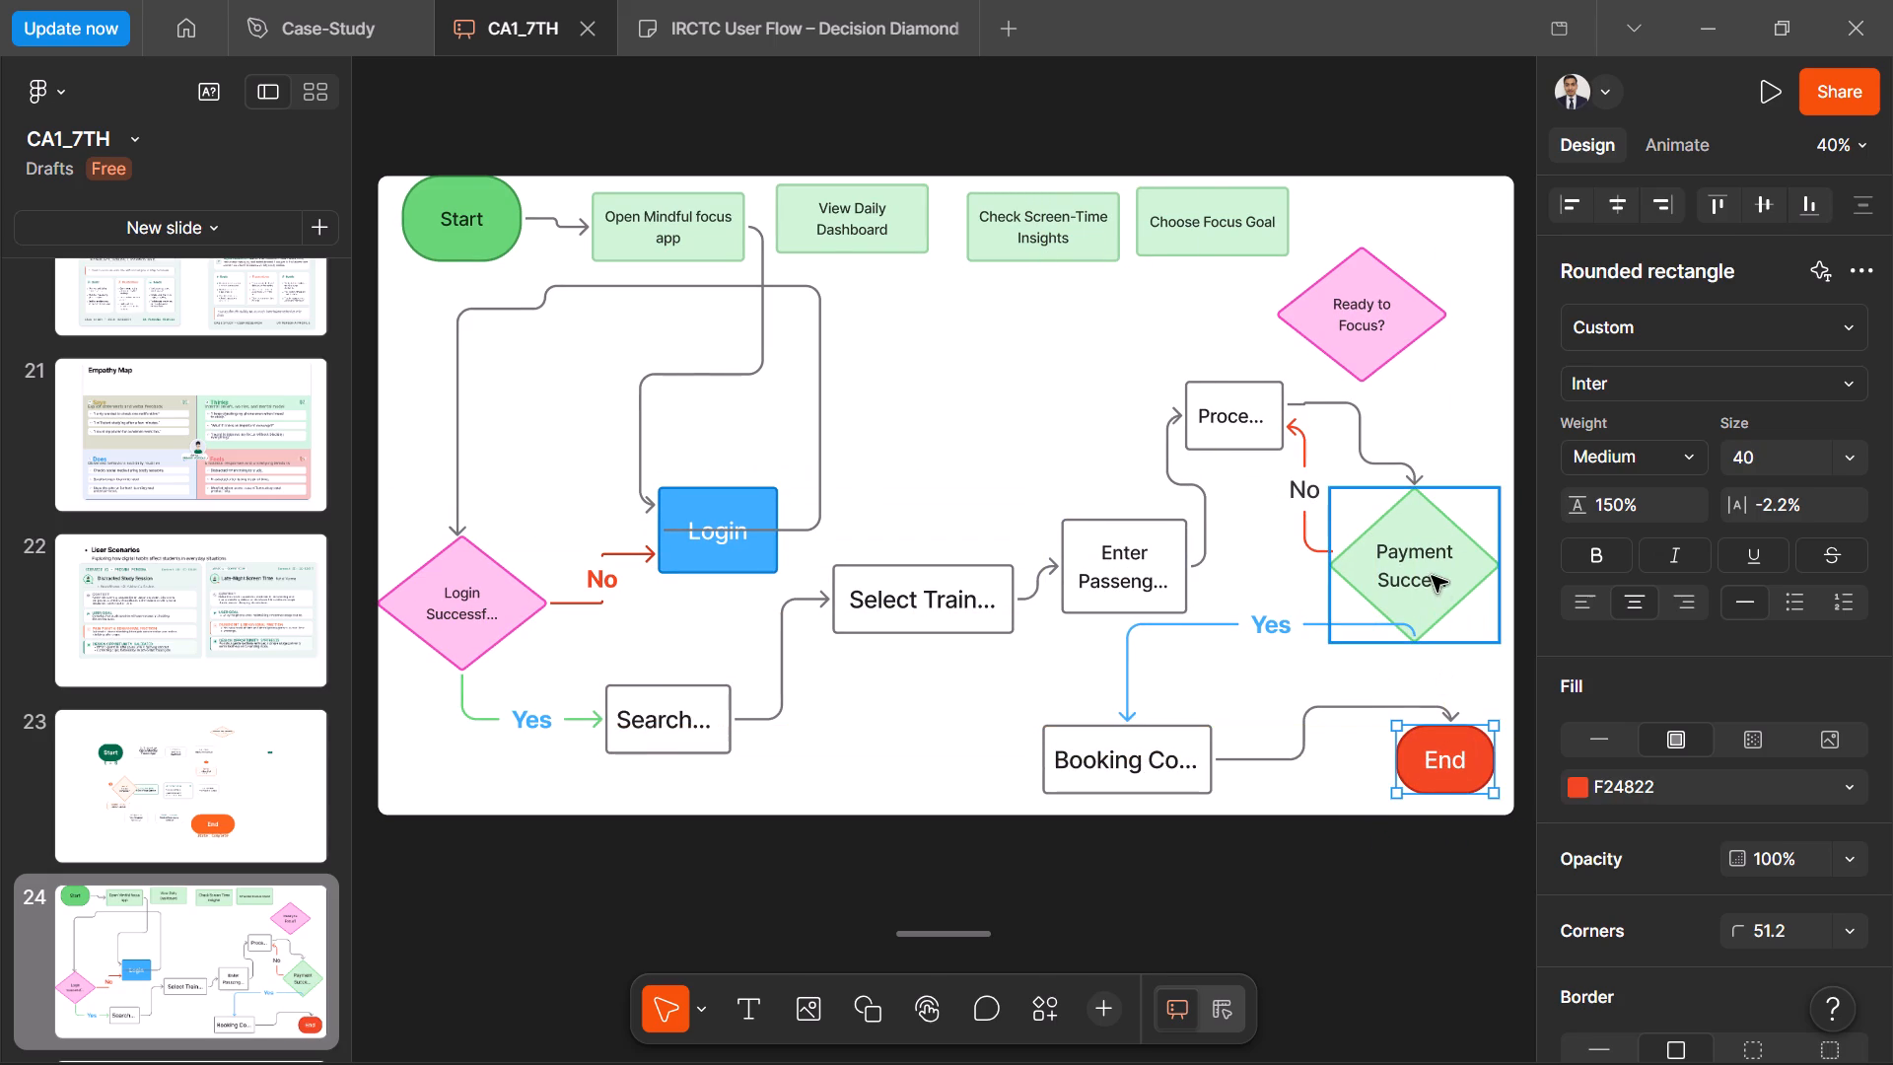
pyautogui.moveTo(1432, 573); pyautogui.dragTo(1462, 614)
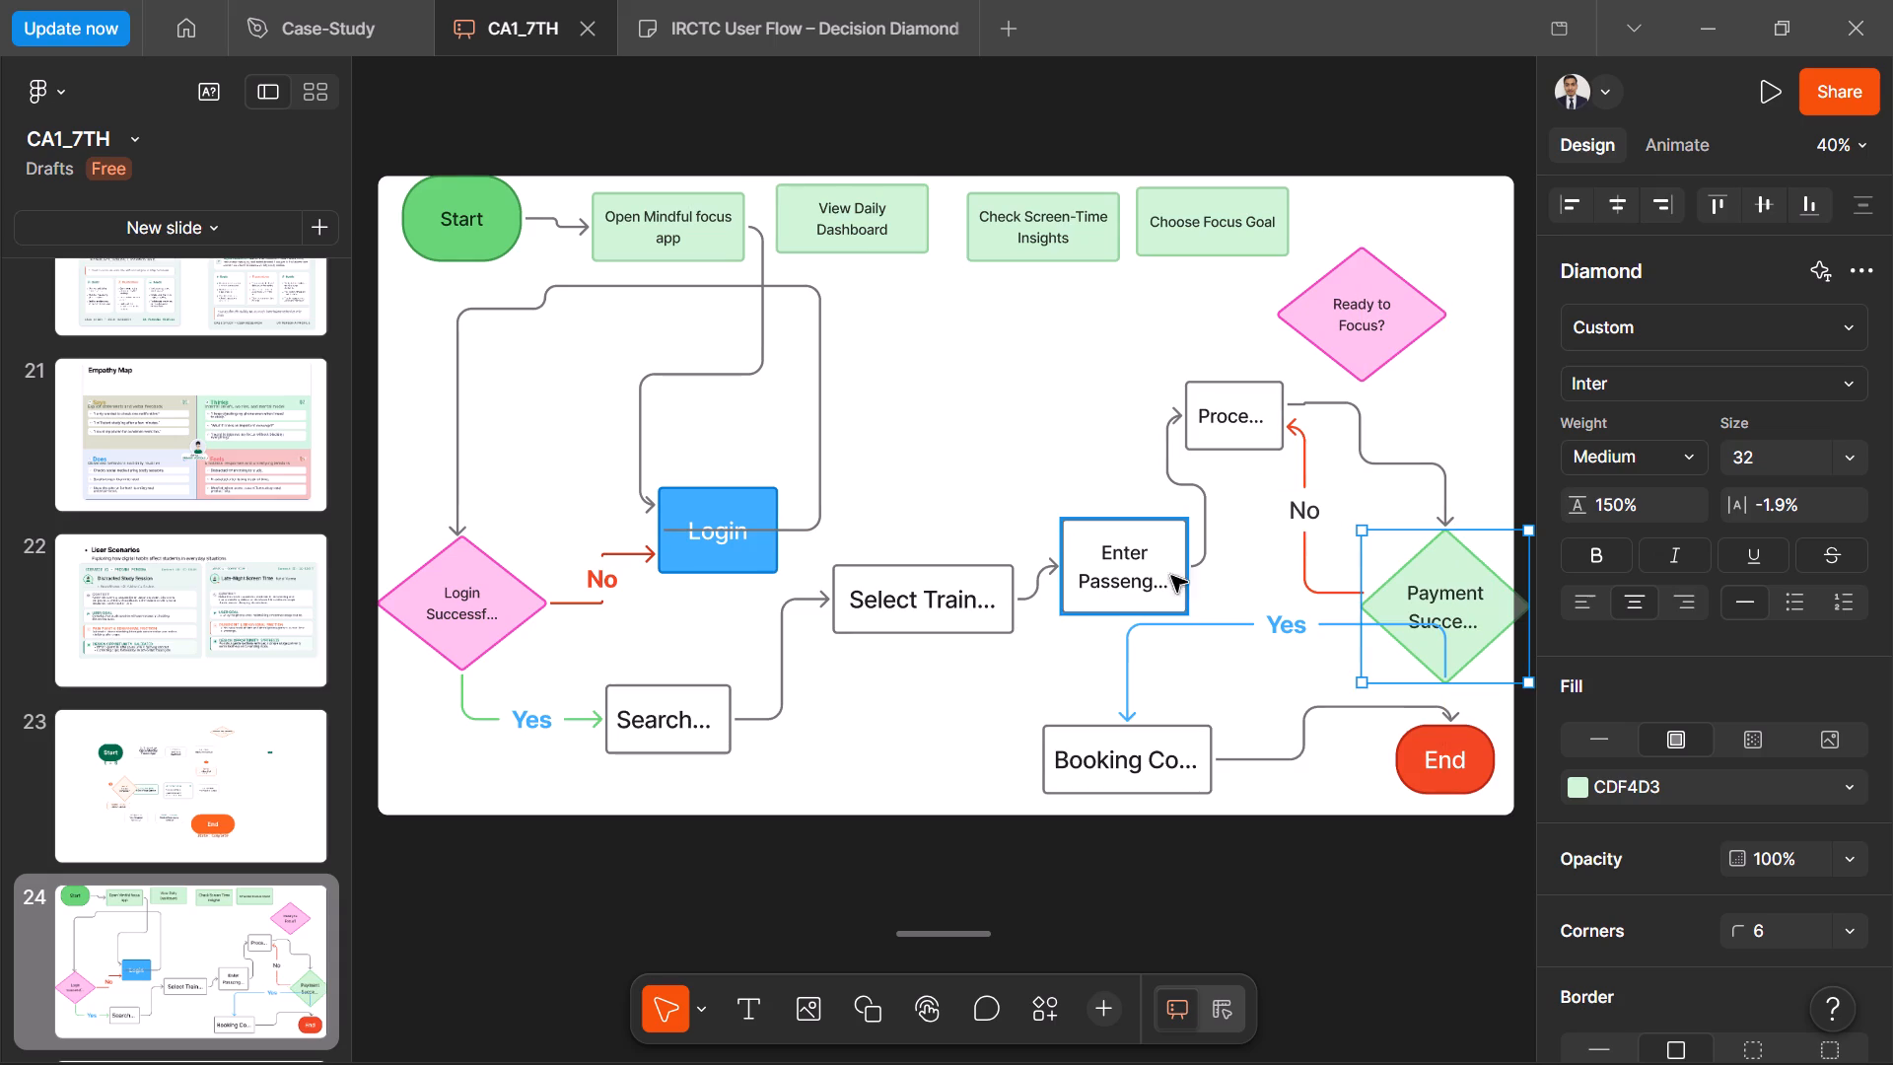
# Rearrange the Select Train, Enter Passenger and Proceed boxes into a rising chain between the Search box and the Payment diamond.
pyautogui.moveTo(989, 599); pyautogui.dragTo(932, 740)
pyautogui.click(1060, 571)
pyautogui.moveTo(1093, 571); pyautogui.dragTo(975, 594)
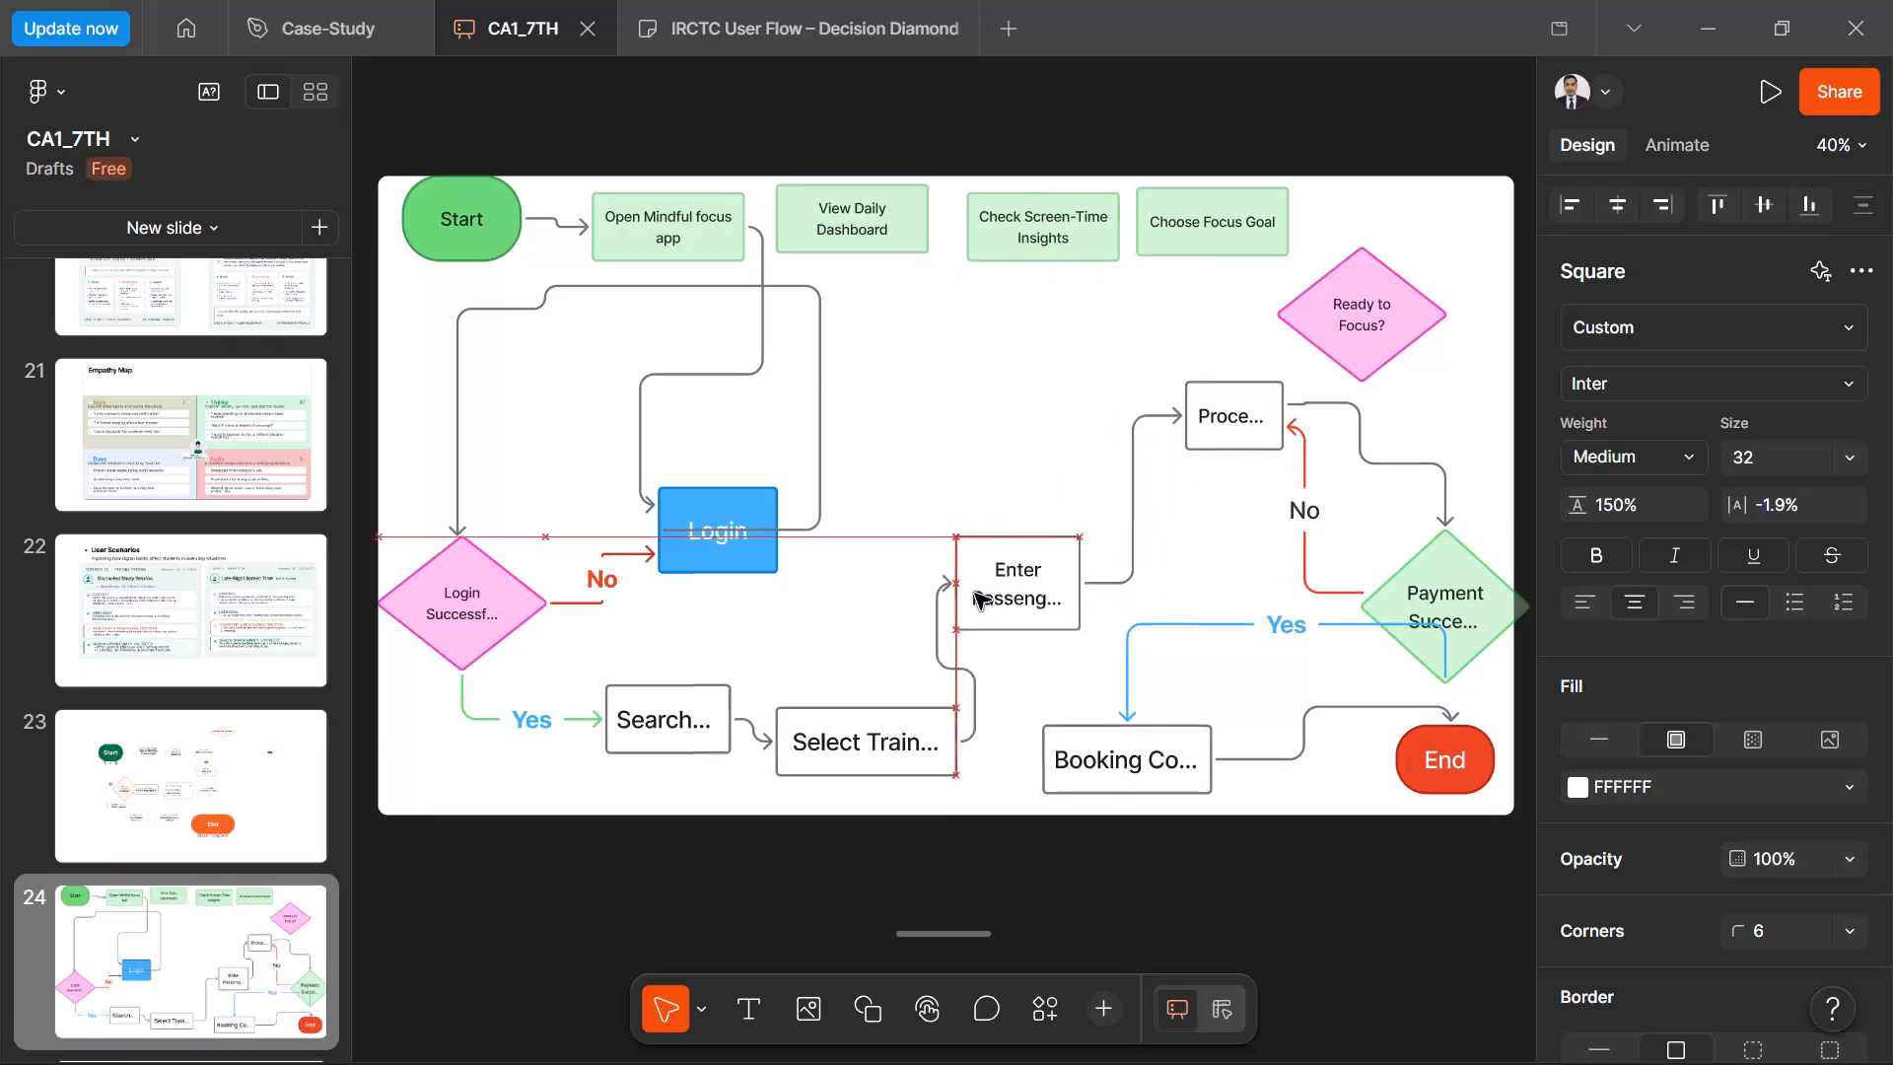
pyautogui.moveTo(975, 594); pyautogui.dragTo(1011, 662)
pyautogui.moveTo(1223, 447); pyautogui.dragTo(1171, 619)
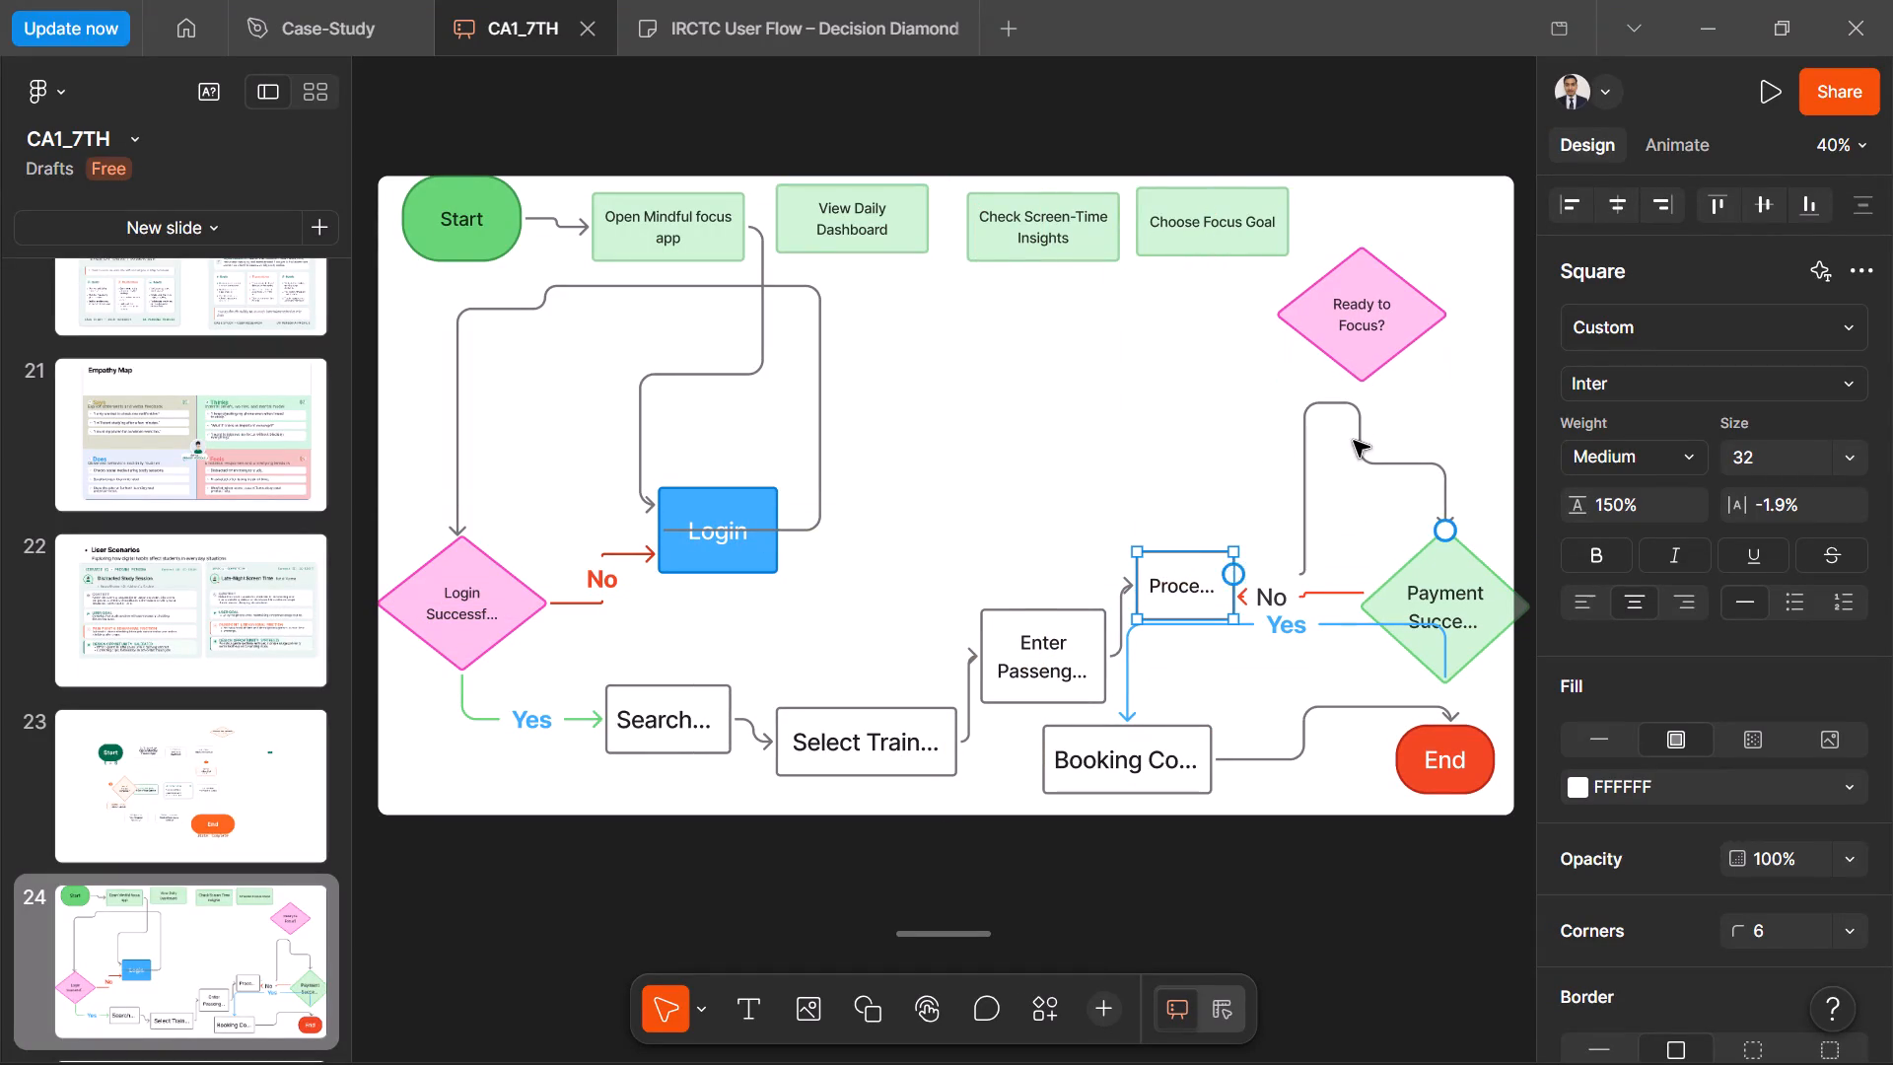
# Reroute the grey connector between the Proceed box and the Payment diamond lower so it runs close to both shapes.
pyautogui.click(1327, 404)
pyautogui.moveTo(1327, 404); pyautogui.dragTo(1362, 581)
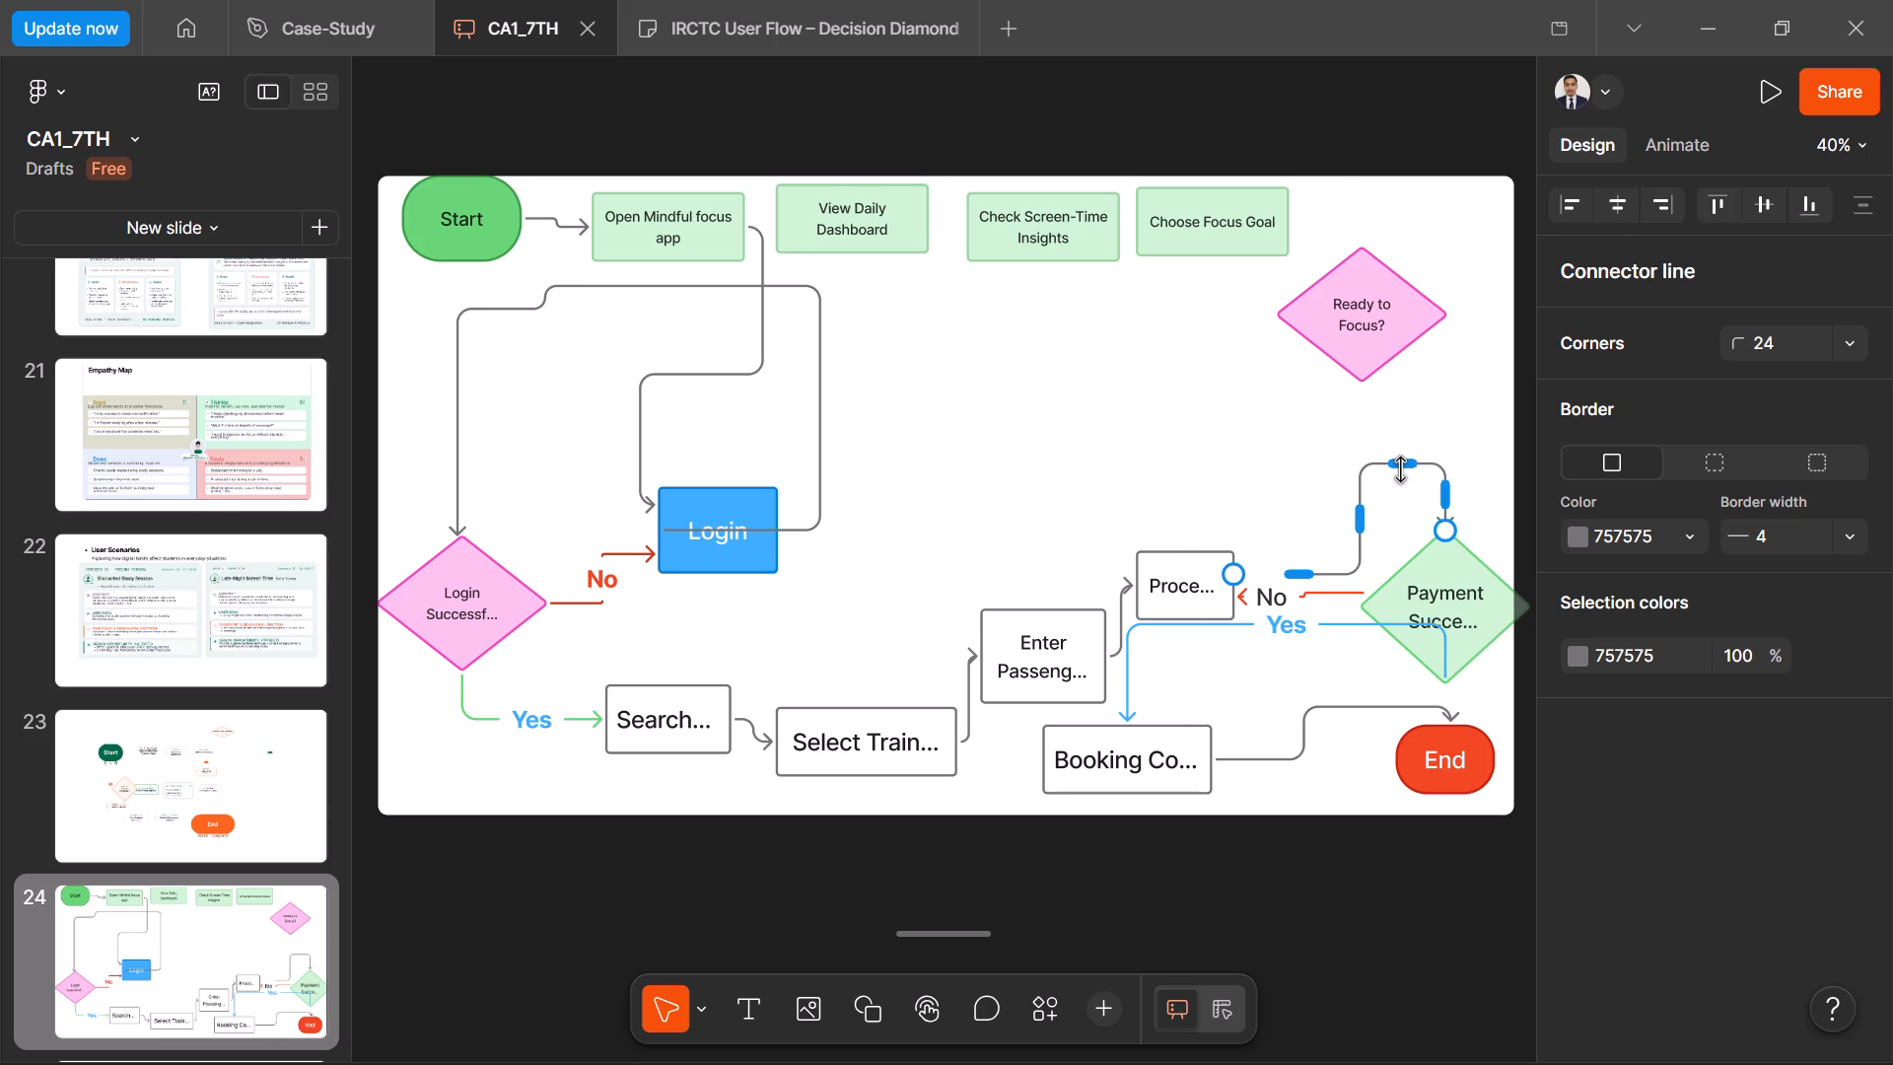
pyautogui.moveTo(1400, 469); pyautogui.dragTo(1406, 549)
pyautogui.click(1477, 439)
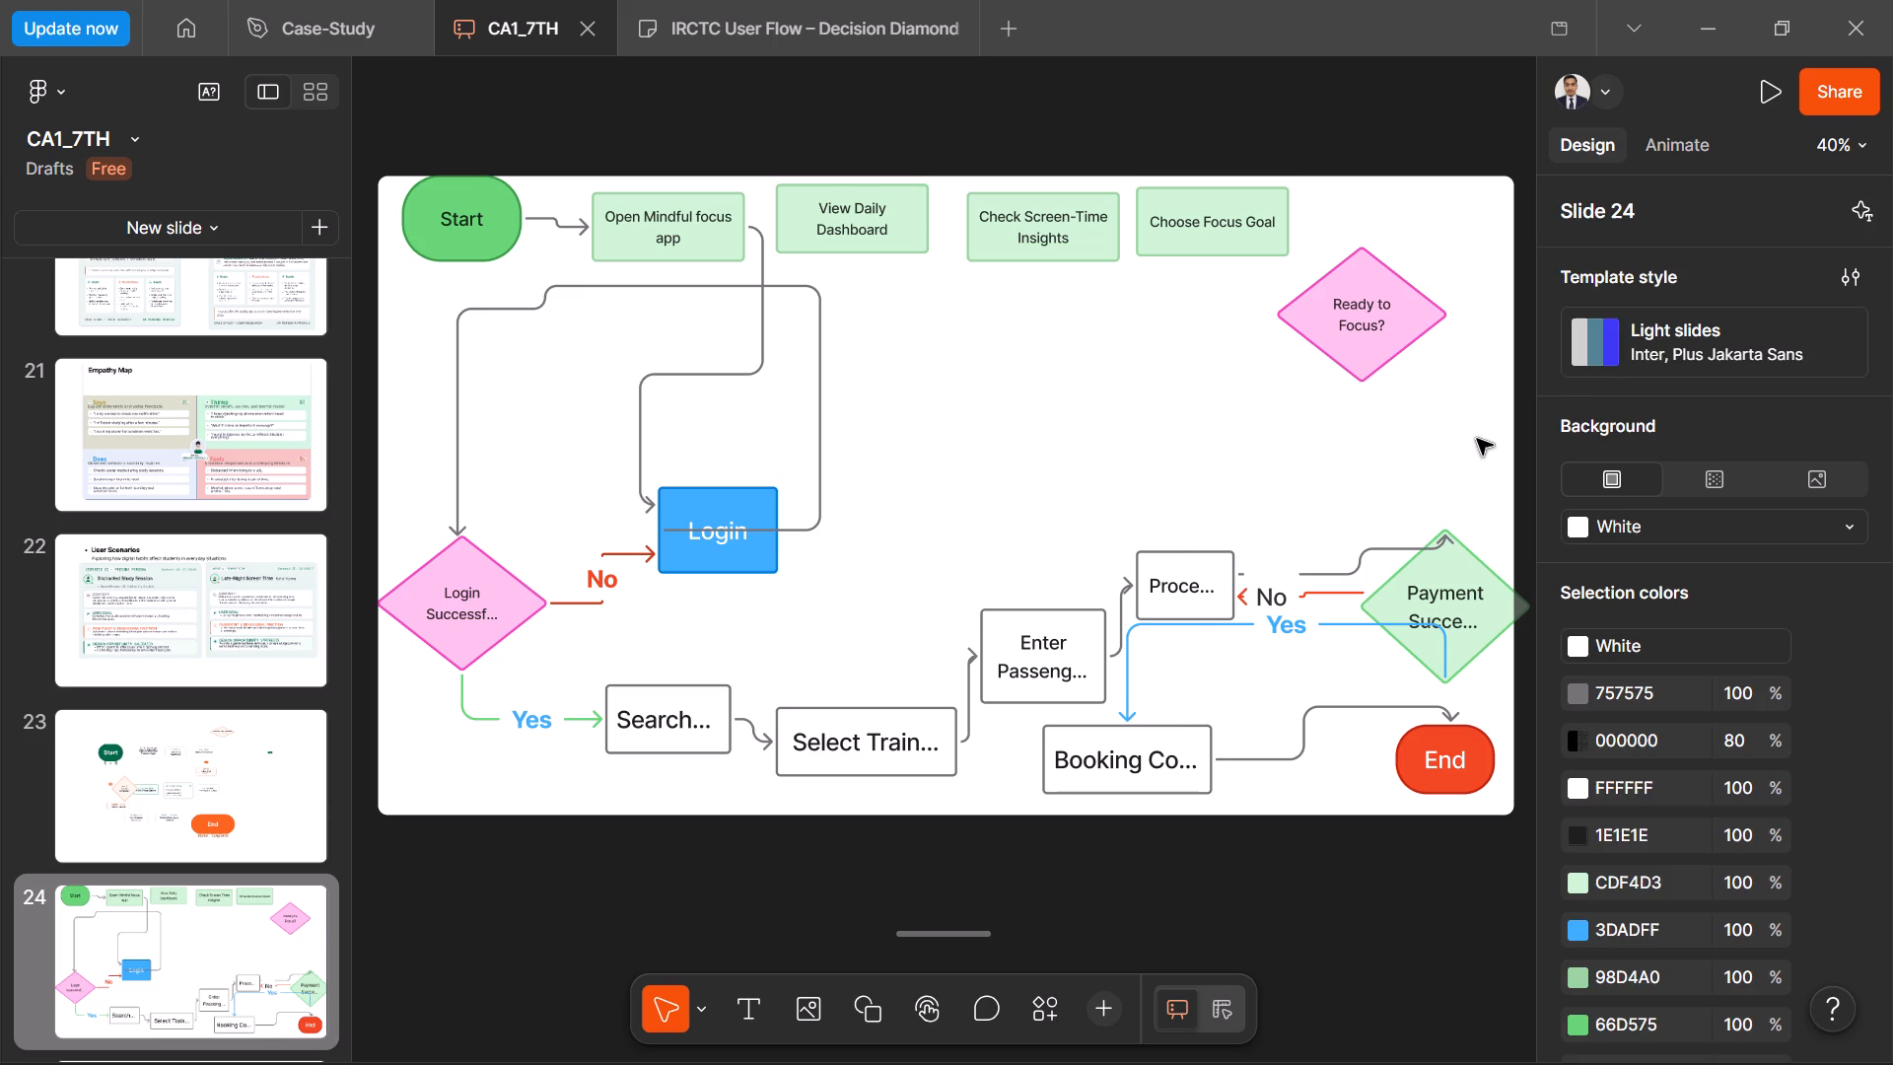
pyautogui.click(732, 550)
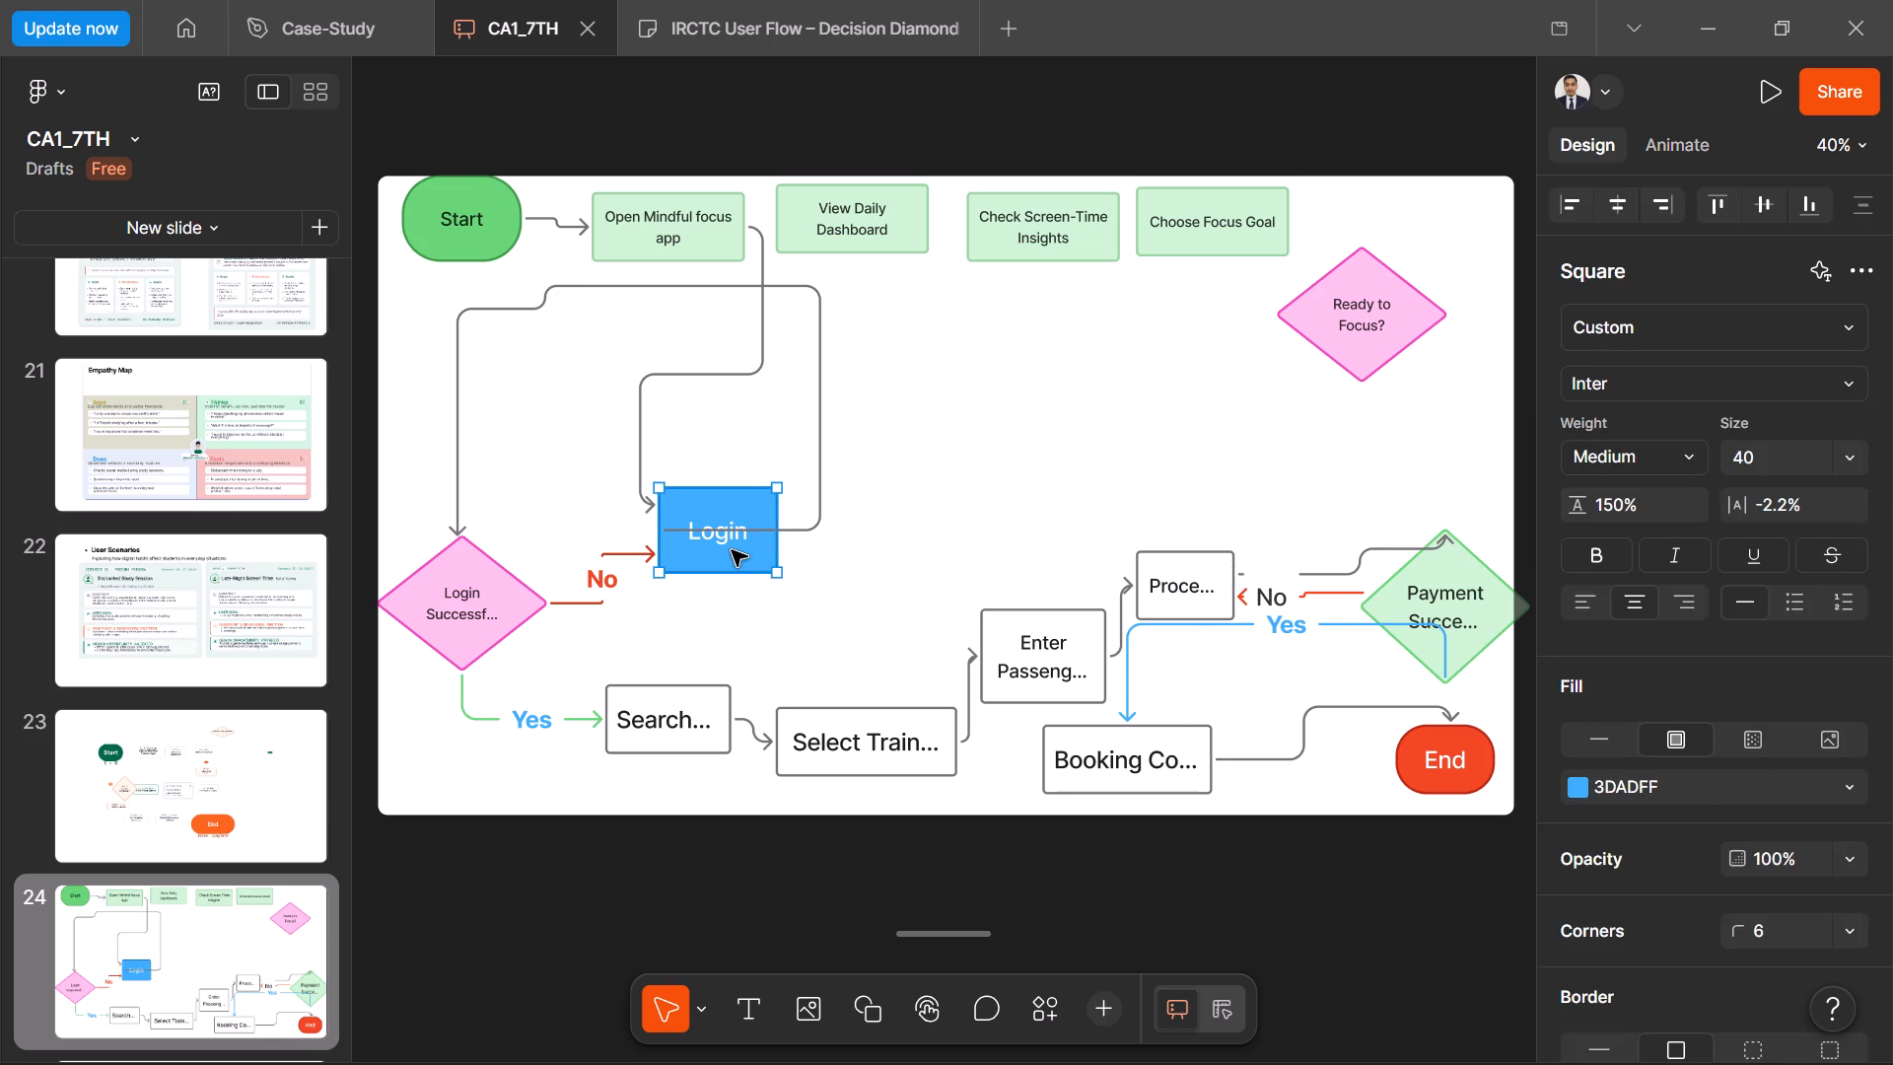
pyautogui.click(1018, 527)
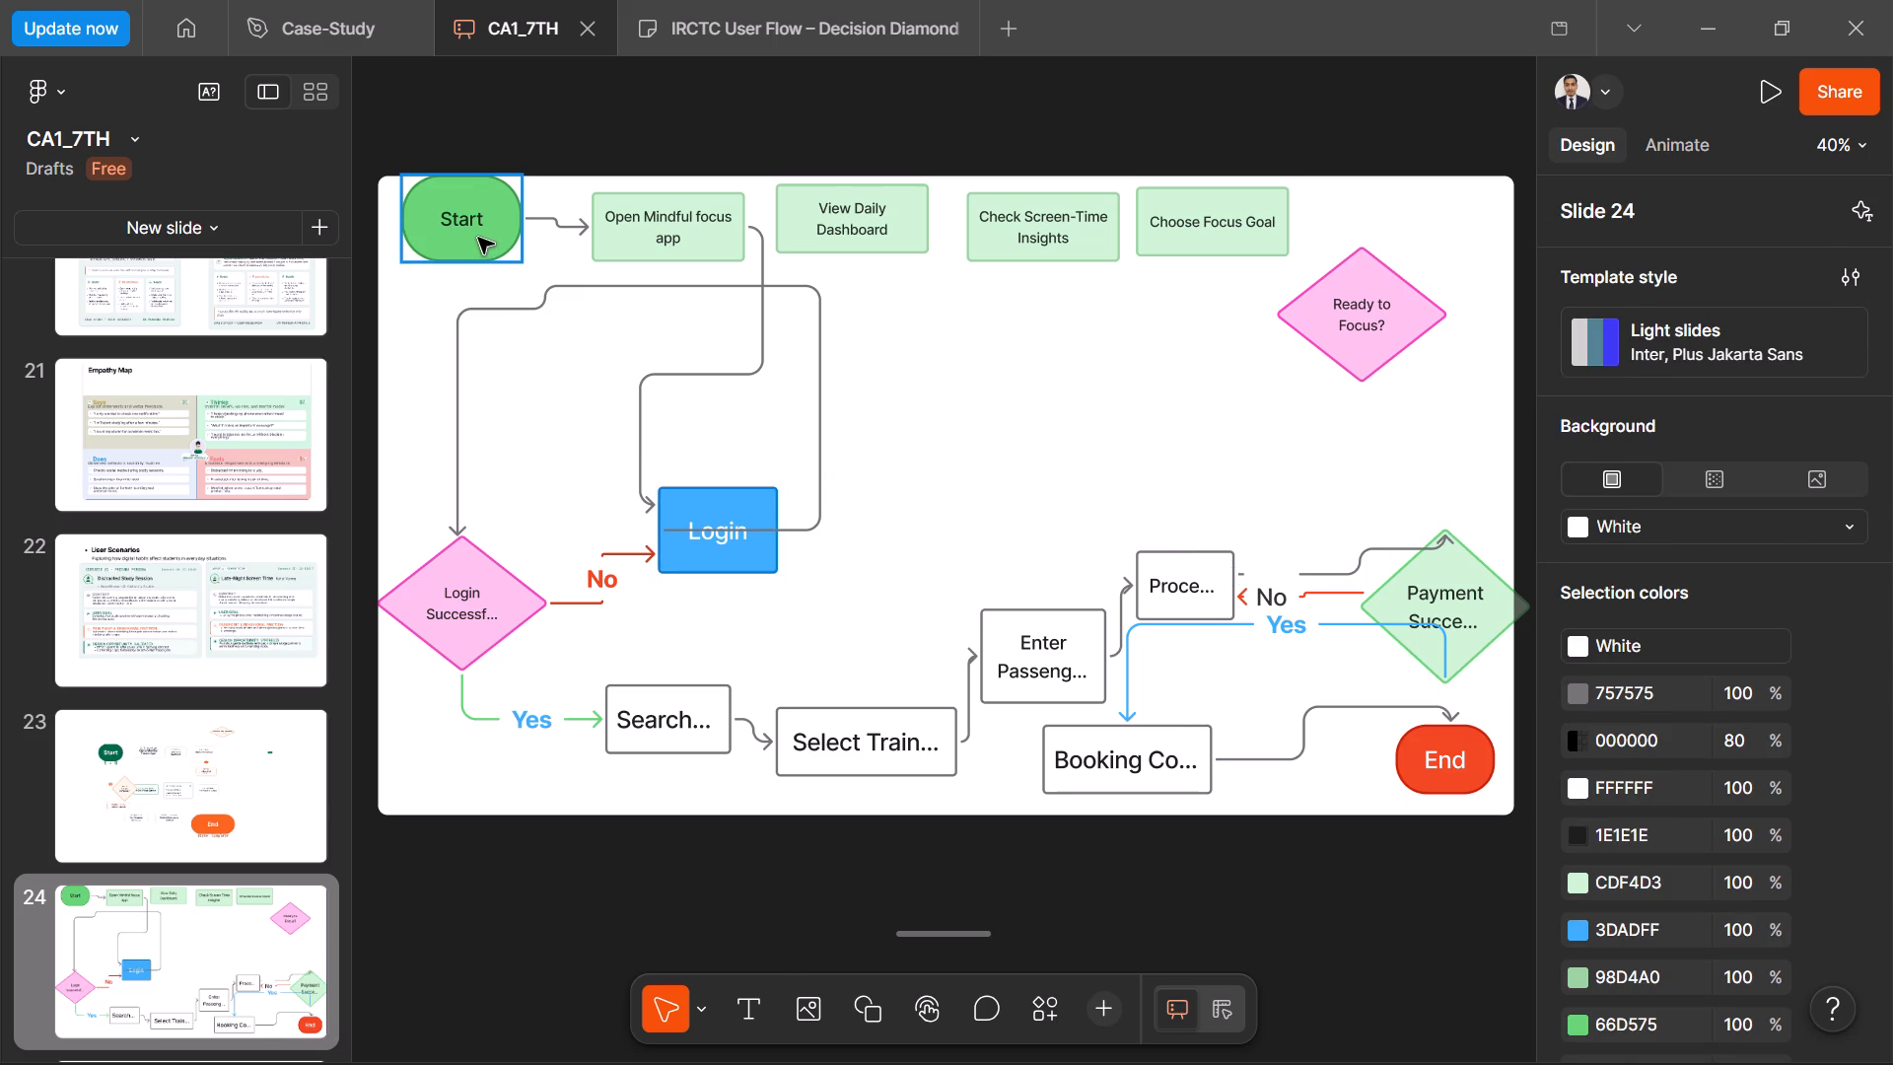
# Move the Start shape and the "Open Mindful focus app" box slightly down from the slide's upper edge.
pyautogui.moveTo(478, 238); pyautogui.dragTo(472, 281)
pyautogui.moveTo(640, 238); pyautogui.dragTo(640, 261)
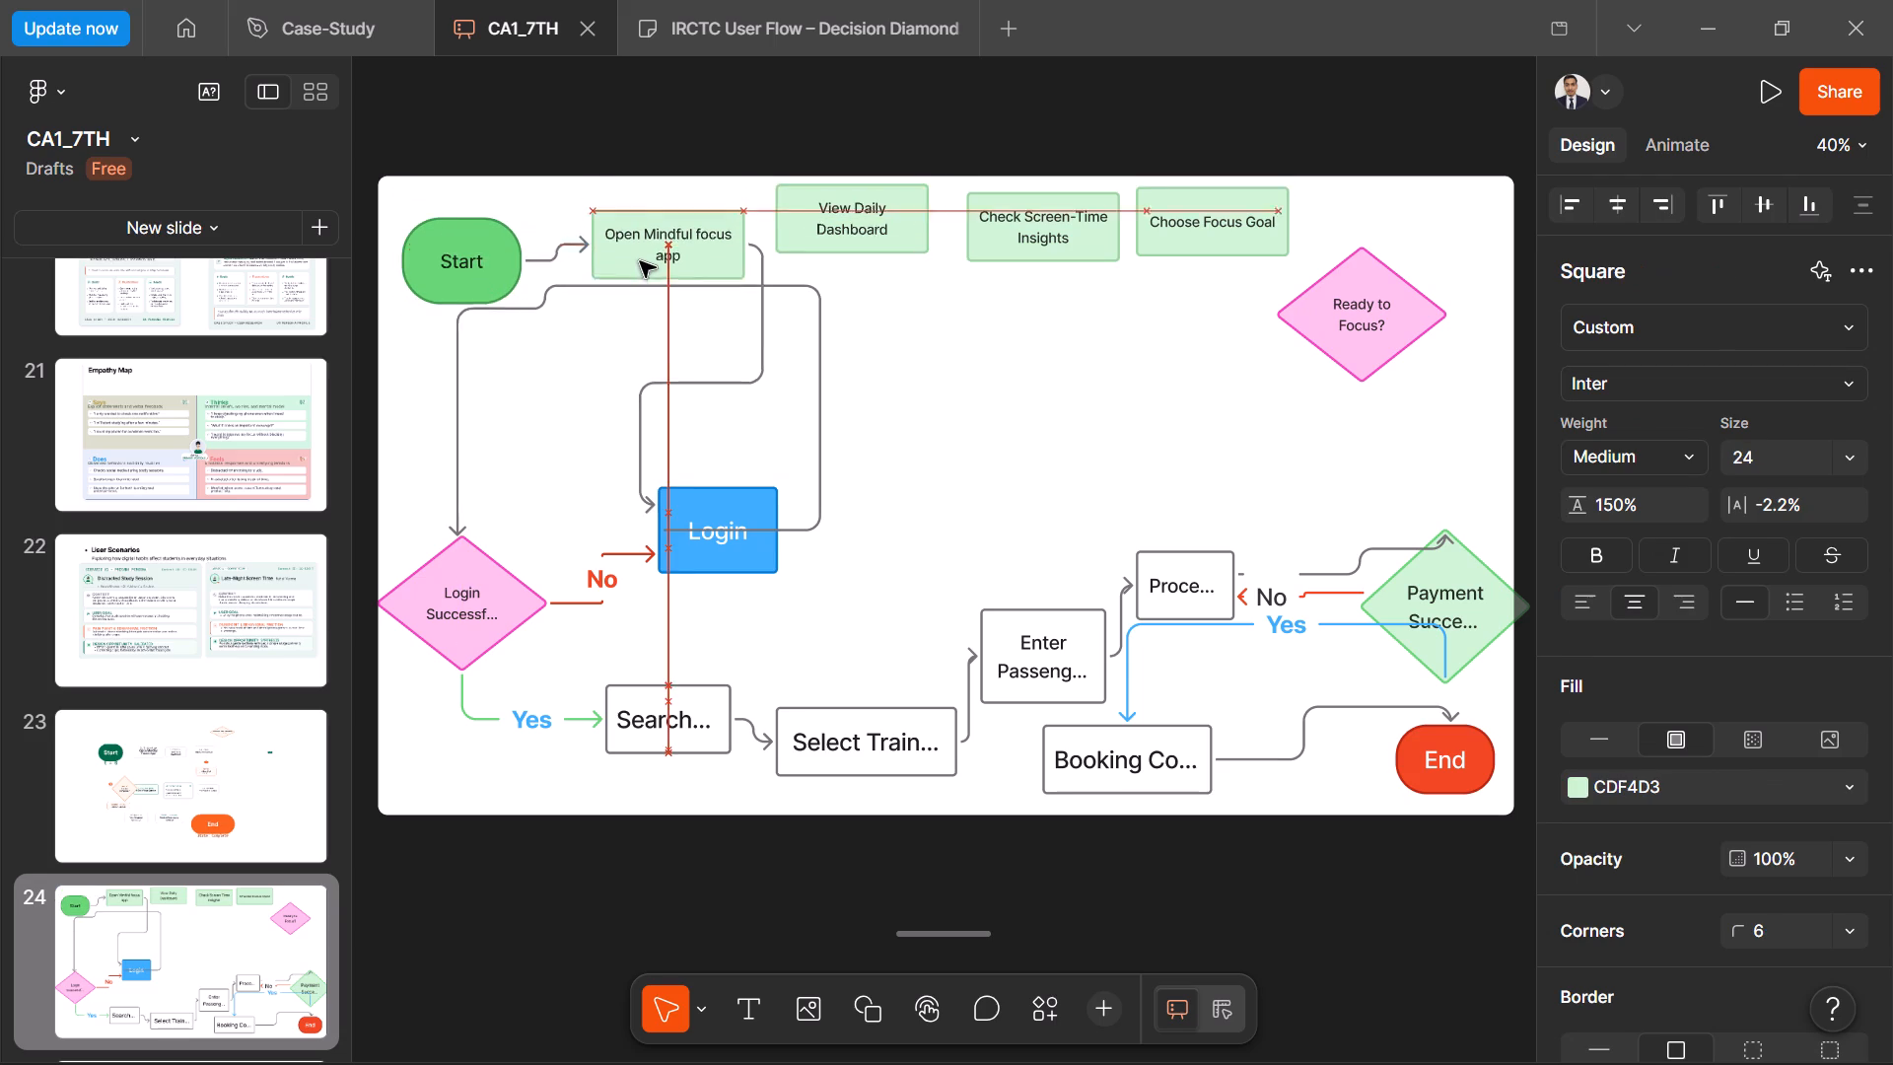
pyautogui.moveTo(640, 261); pyautogui.dragTo(639, 265)
# Reroute the connector from Login to the Login Successful diamond lower, clear of the Start and "Open Mindful focus app" shapes.
pyautogui.click(540, 306)
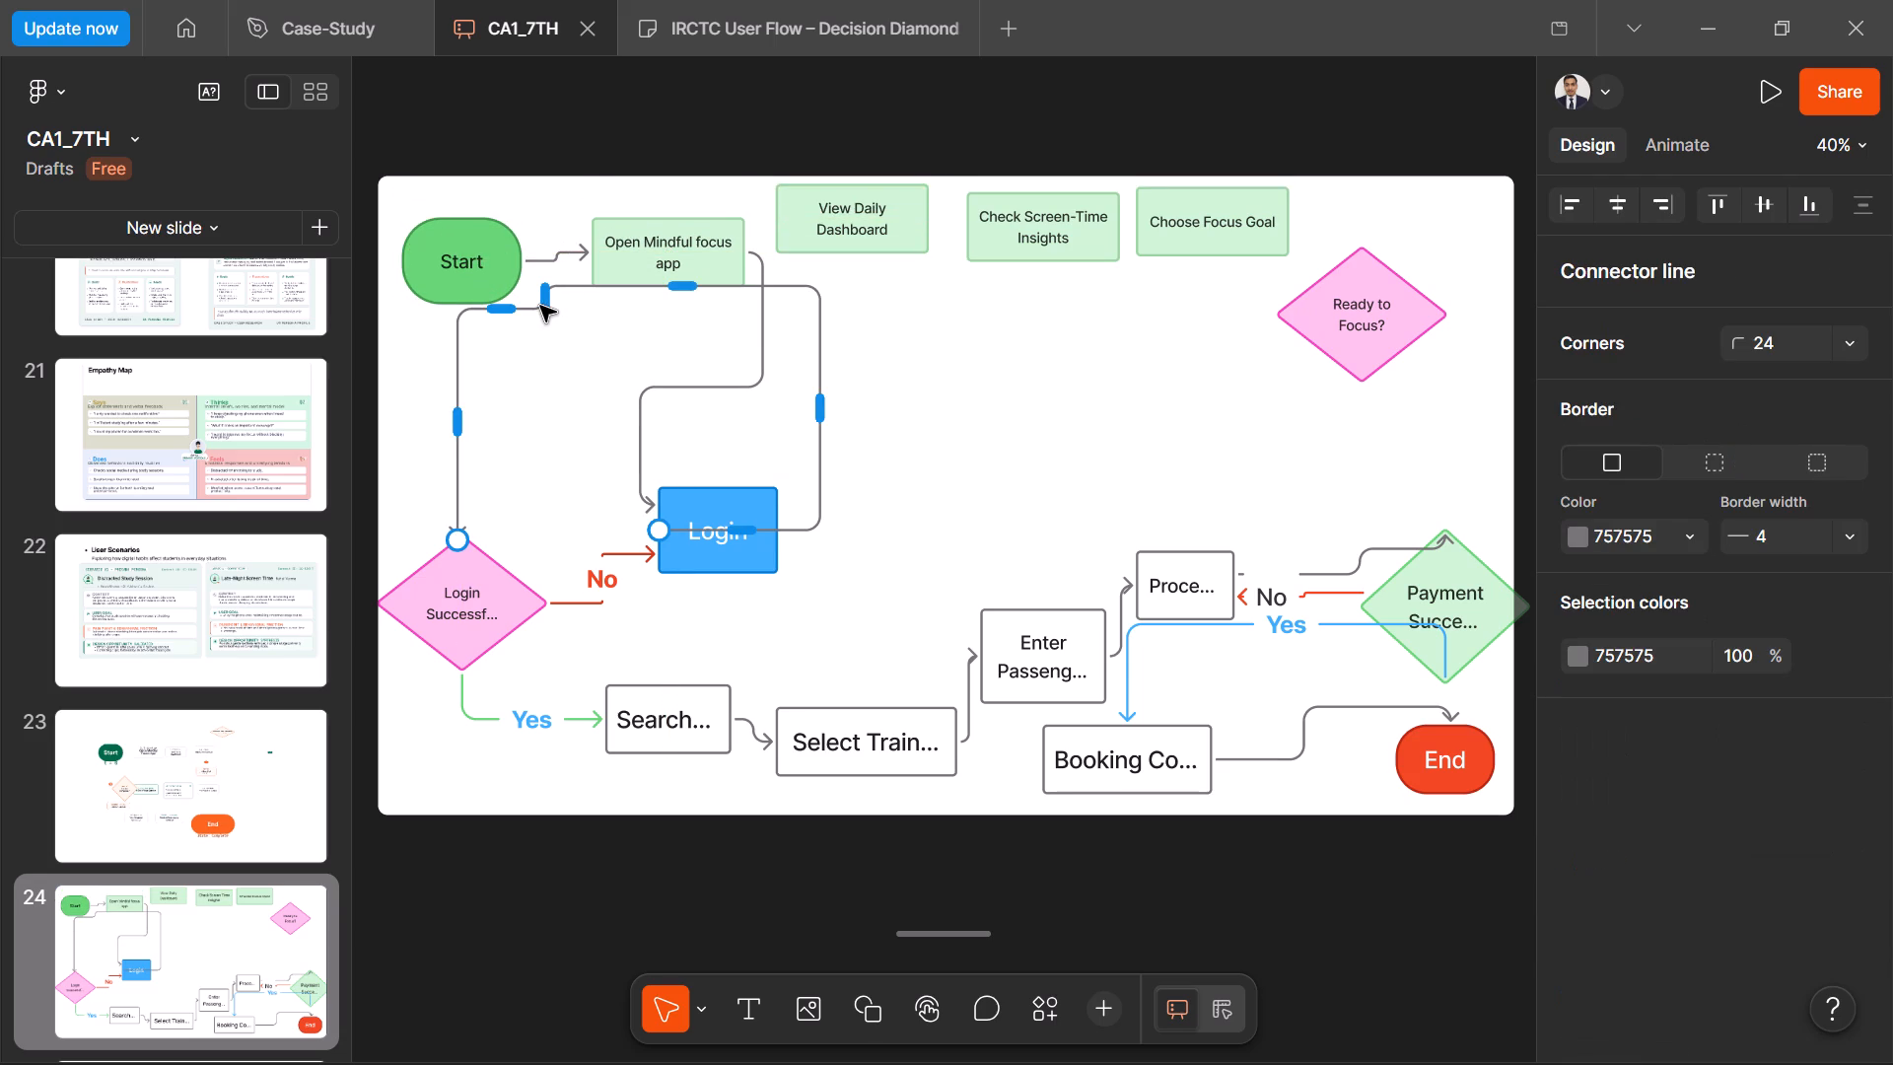
pyautogui.moveTo(540, 306); pyautogui.dragTo(540, 383)
pyautogui.moveTo(511, 315); pyautogui.dragTo(515, 417)
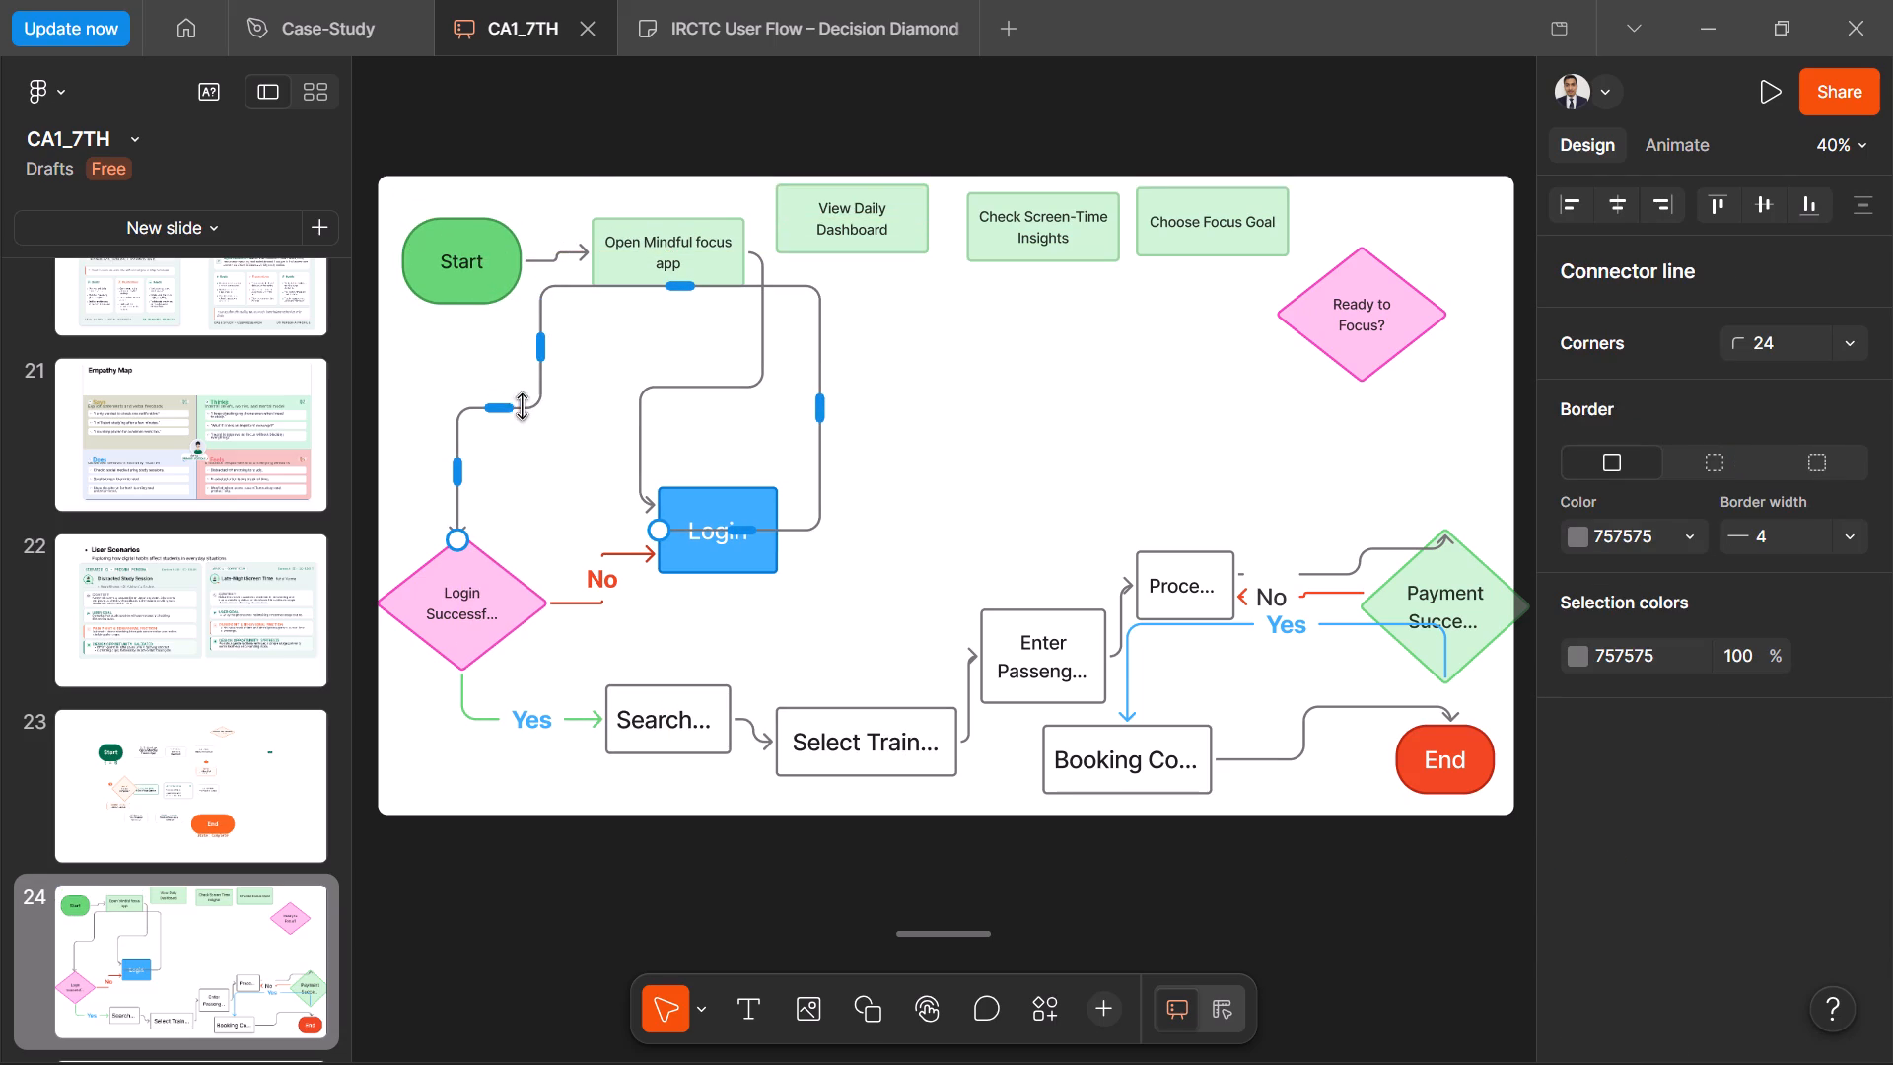
pyautogui.moveTo(675, 288); pyautogui.dragTo(668, 388)
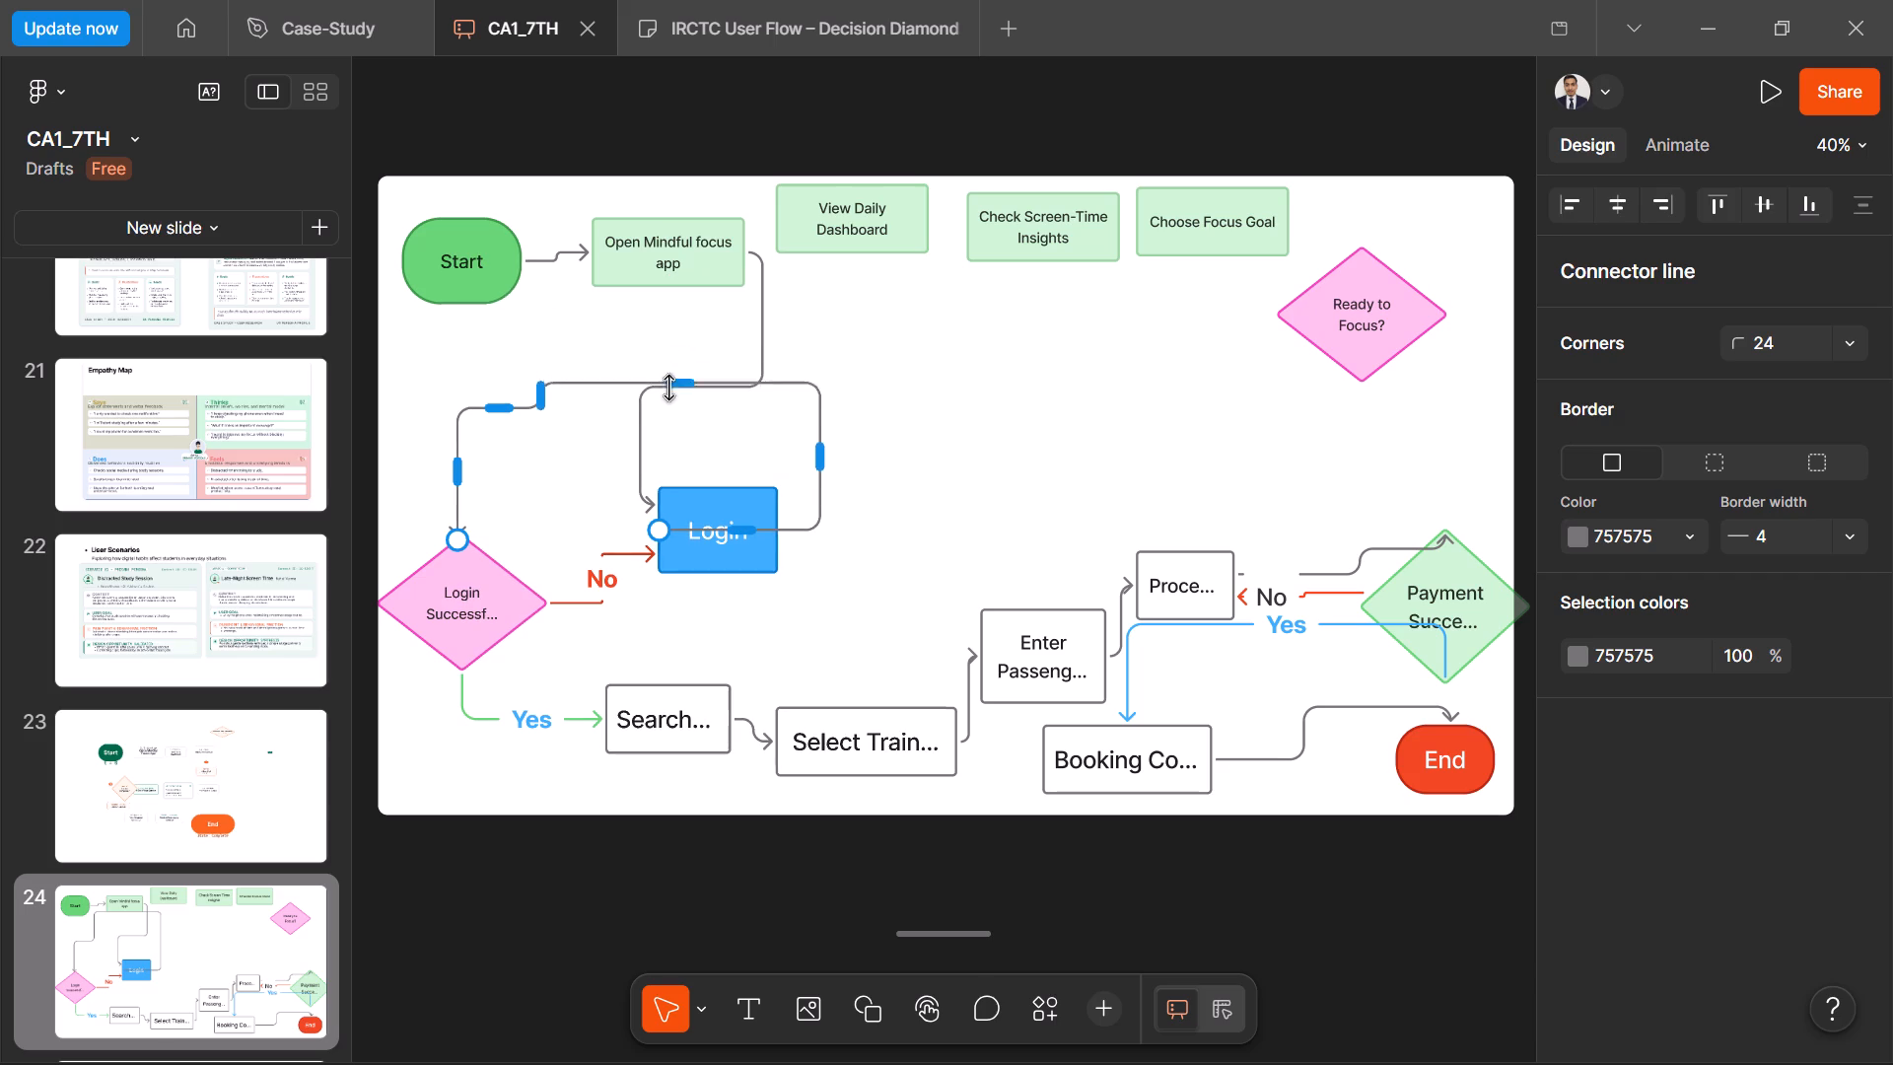
pyautogui.moveTo(668, 388); pyautogui.dragTo(665, 457)
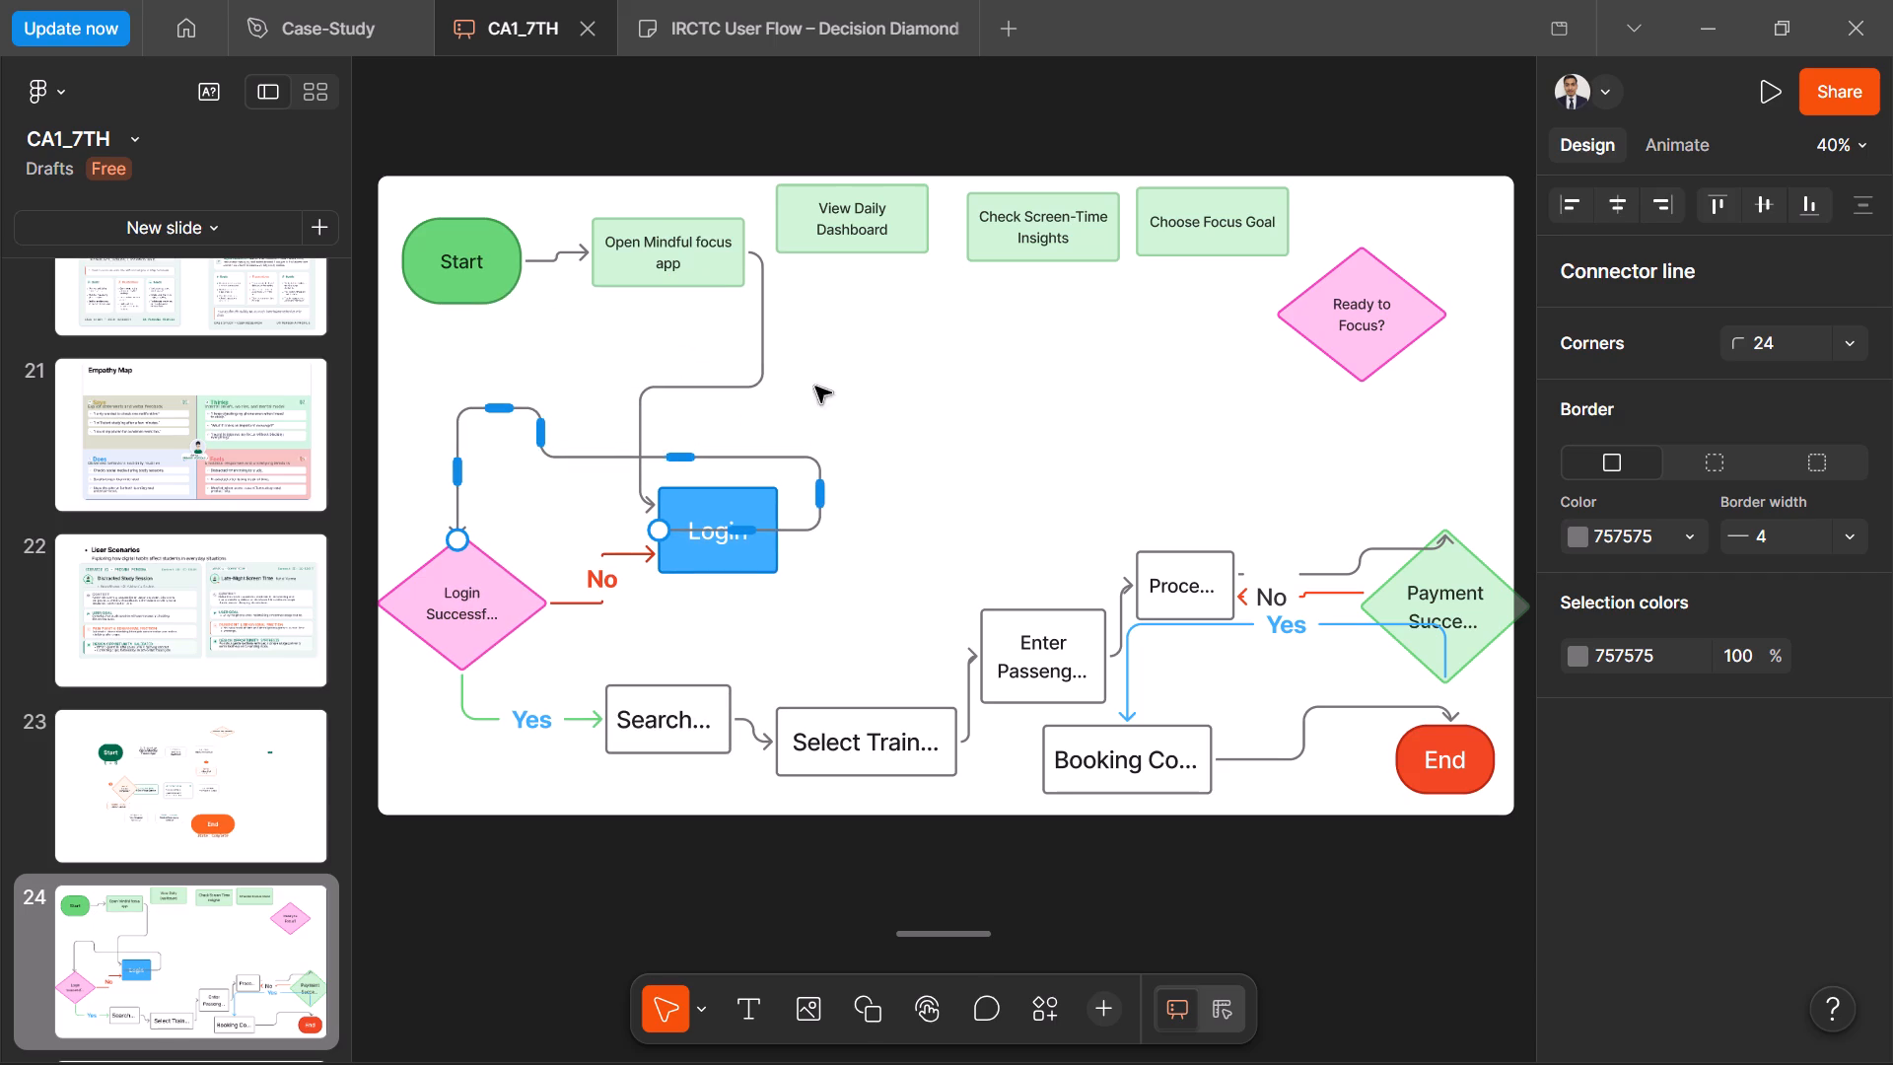
pyautogui.click(913, 388)
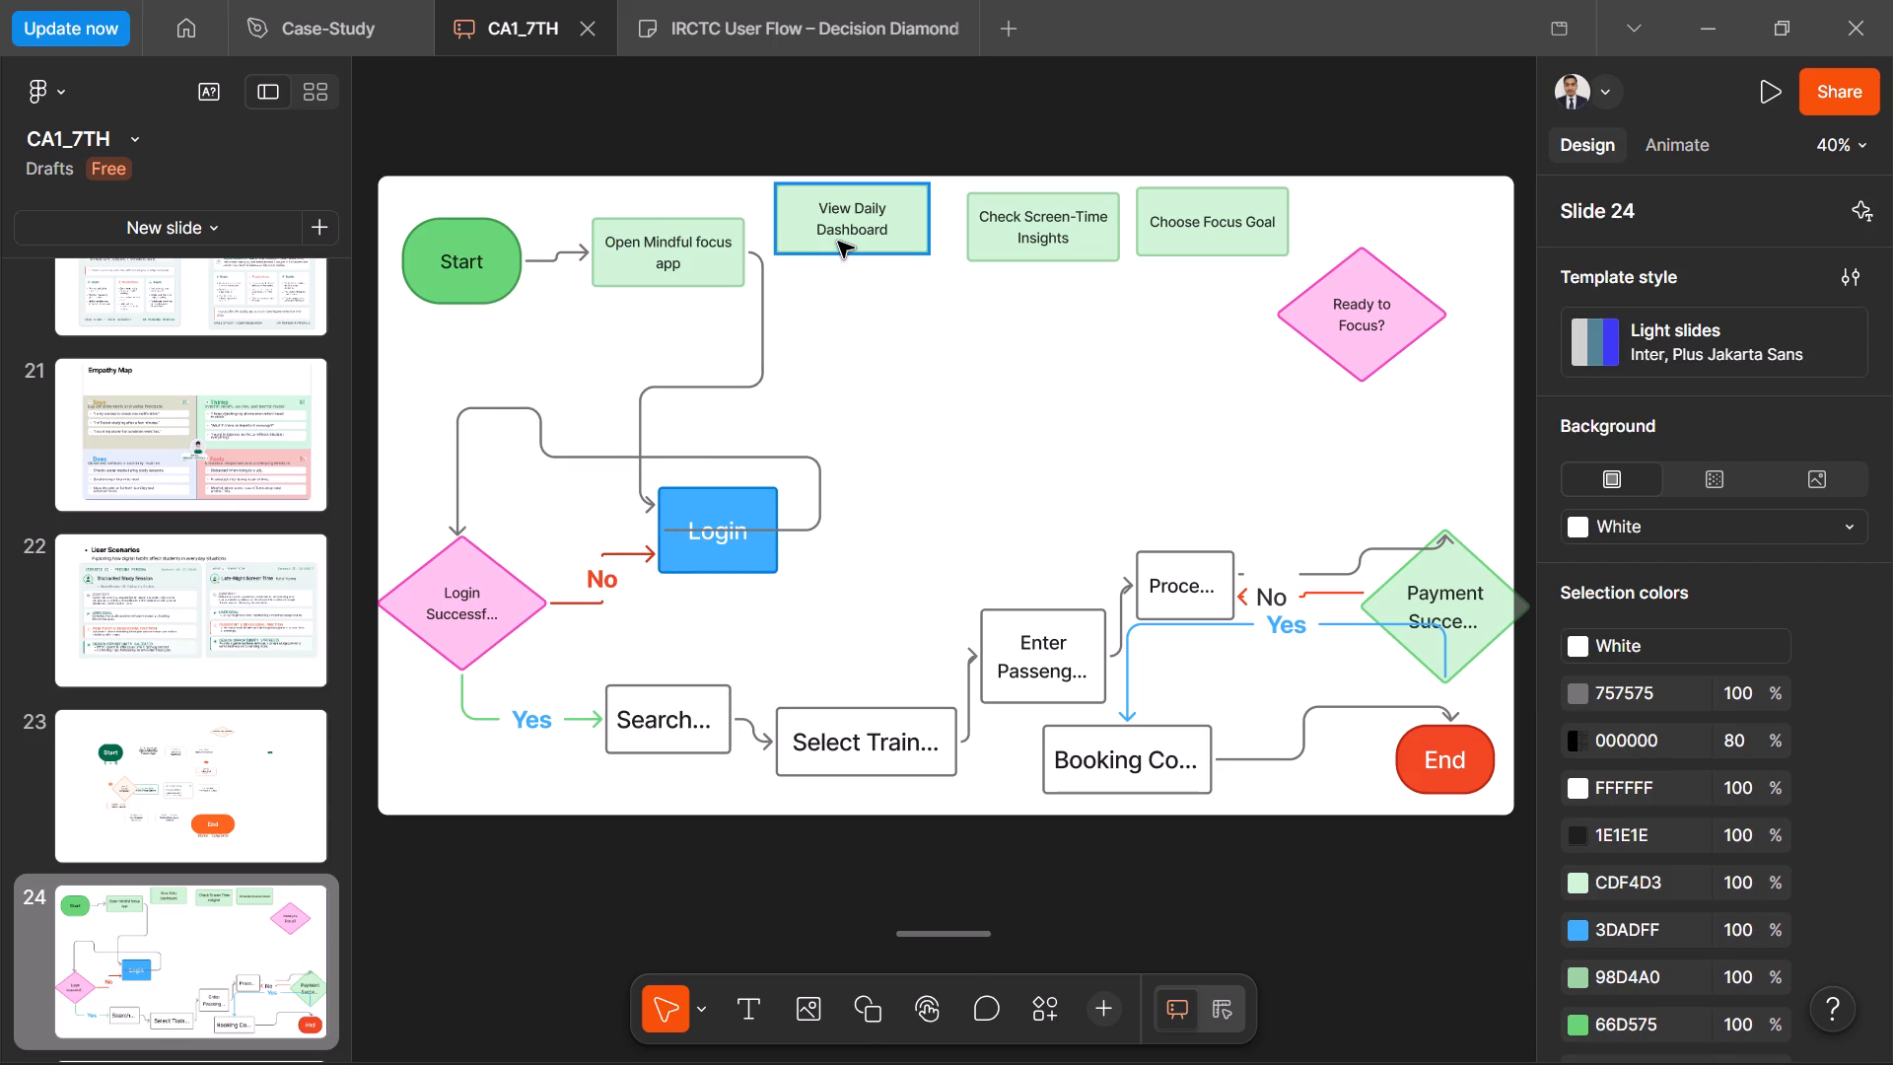
# Align the "Open Mindful focus app" and "View Daily Dashboard" boxes in one row beside Start, evening out the gaps between them.
pyautogui.moveTo(838, 242); pyautogui.dragTo(846, 289)
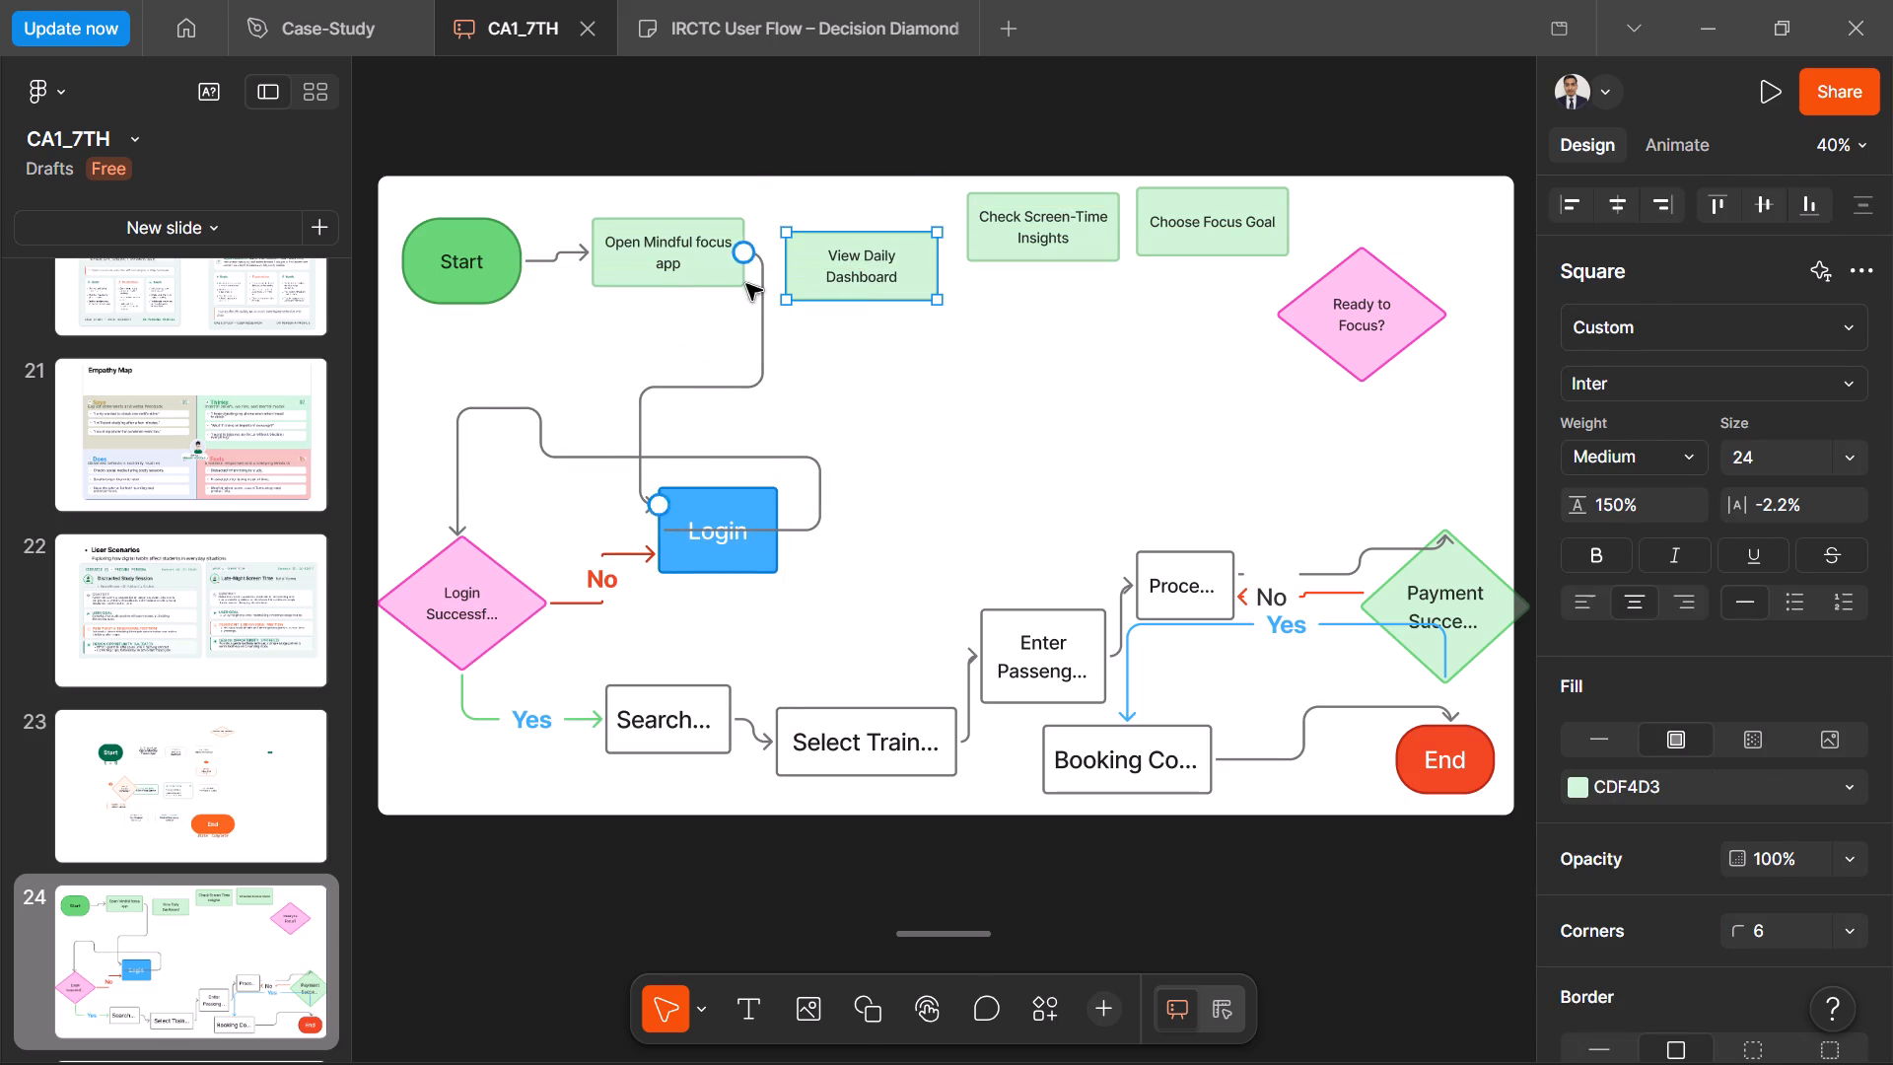
pyautogui.moveTo(695, 280); pyautogui.dragTo(698, 285)
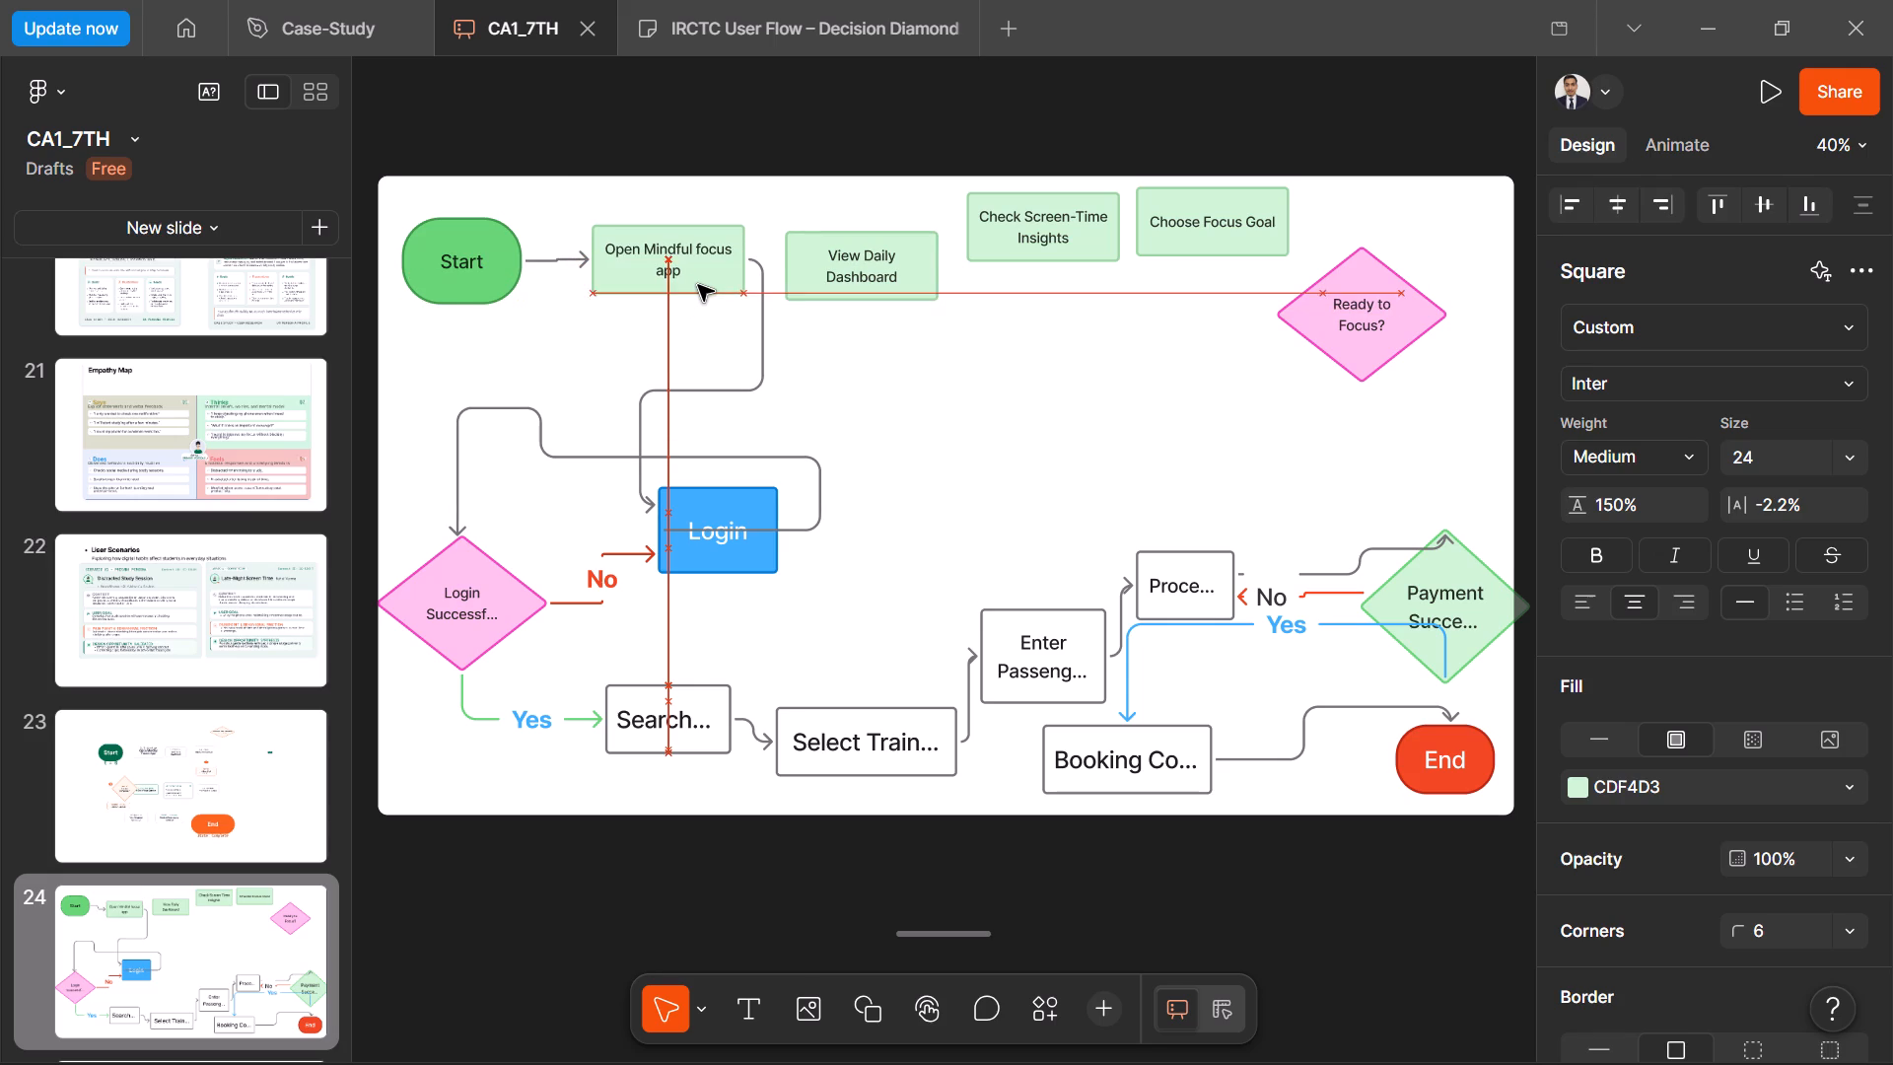
pyautogui.moveTo(698, 285); pyautogui.dragTo(682, 291)
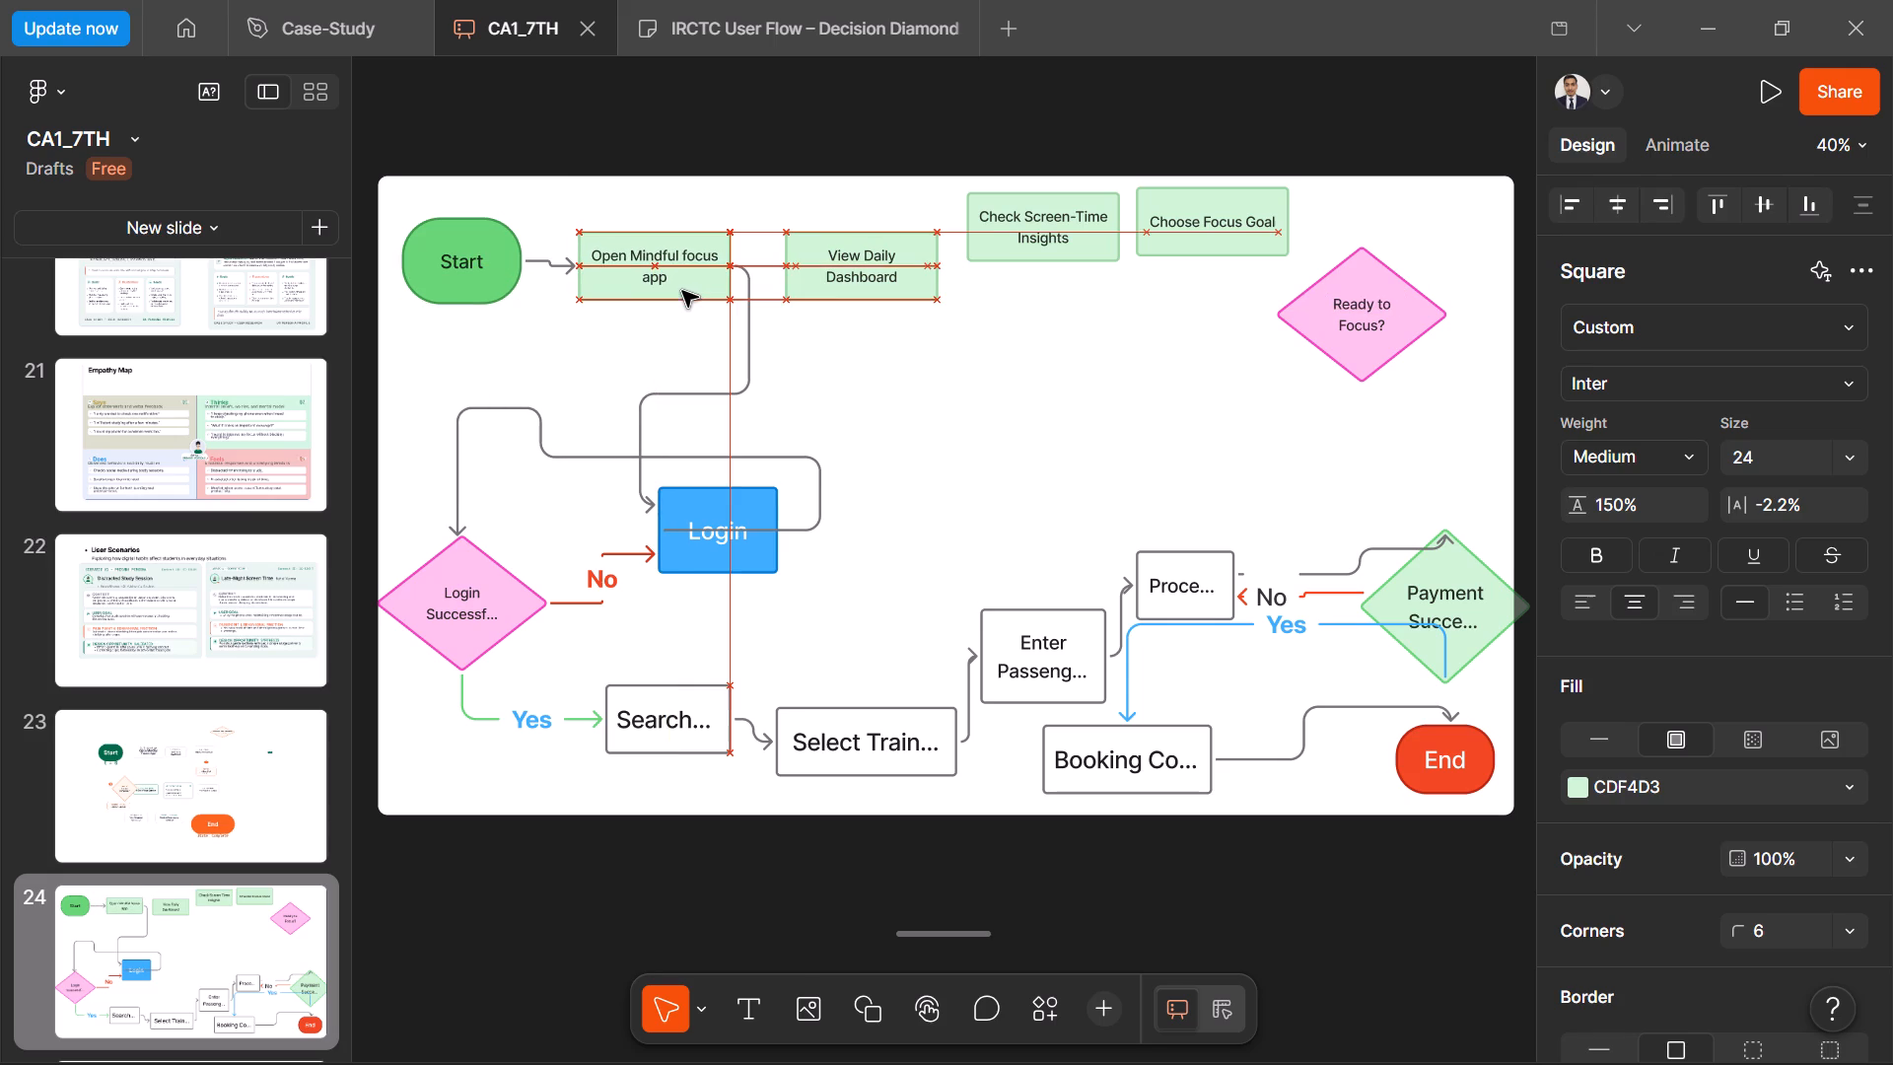
pyautogui.moveTo(682, 291); pyautogui.dragTo(680, 290)
pyautogui.click(829, 354)
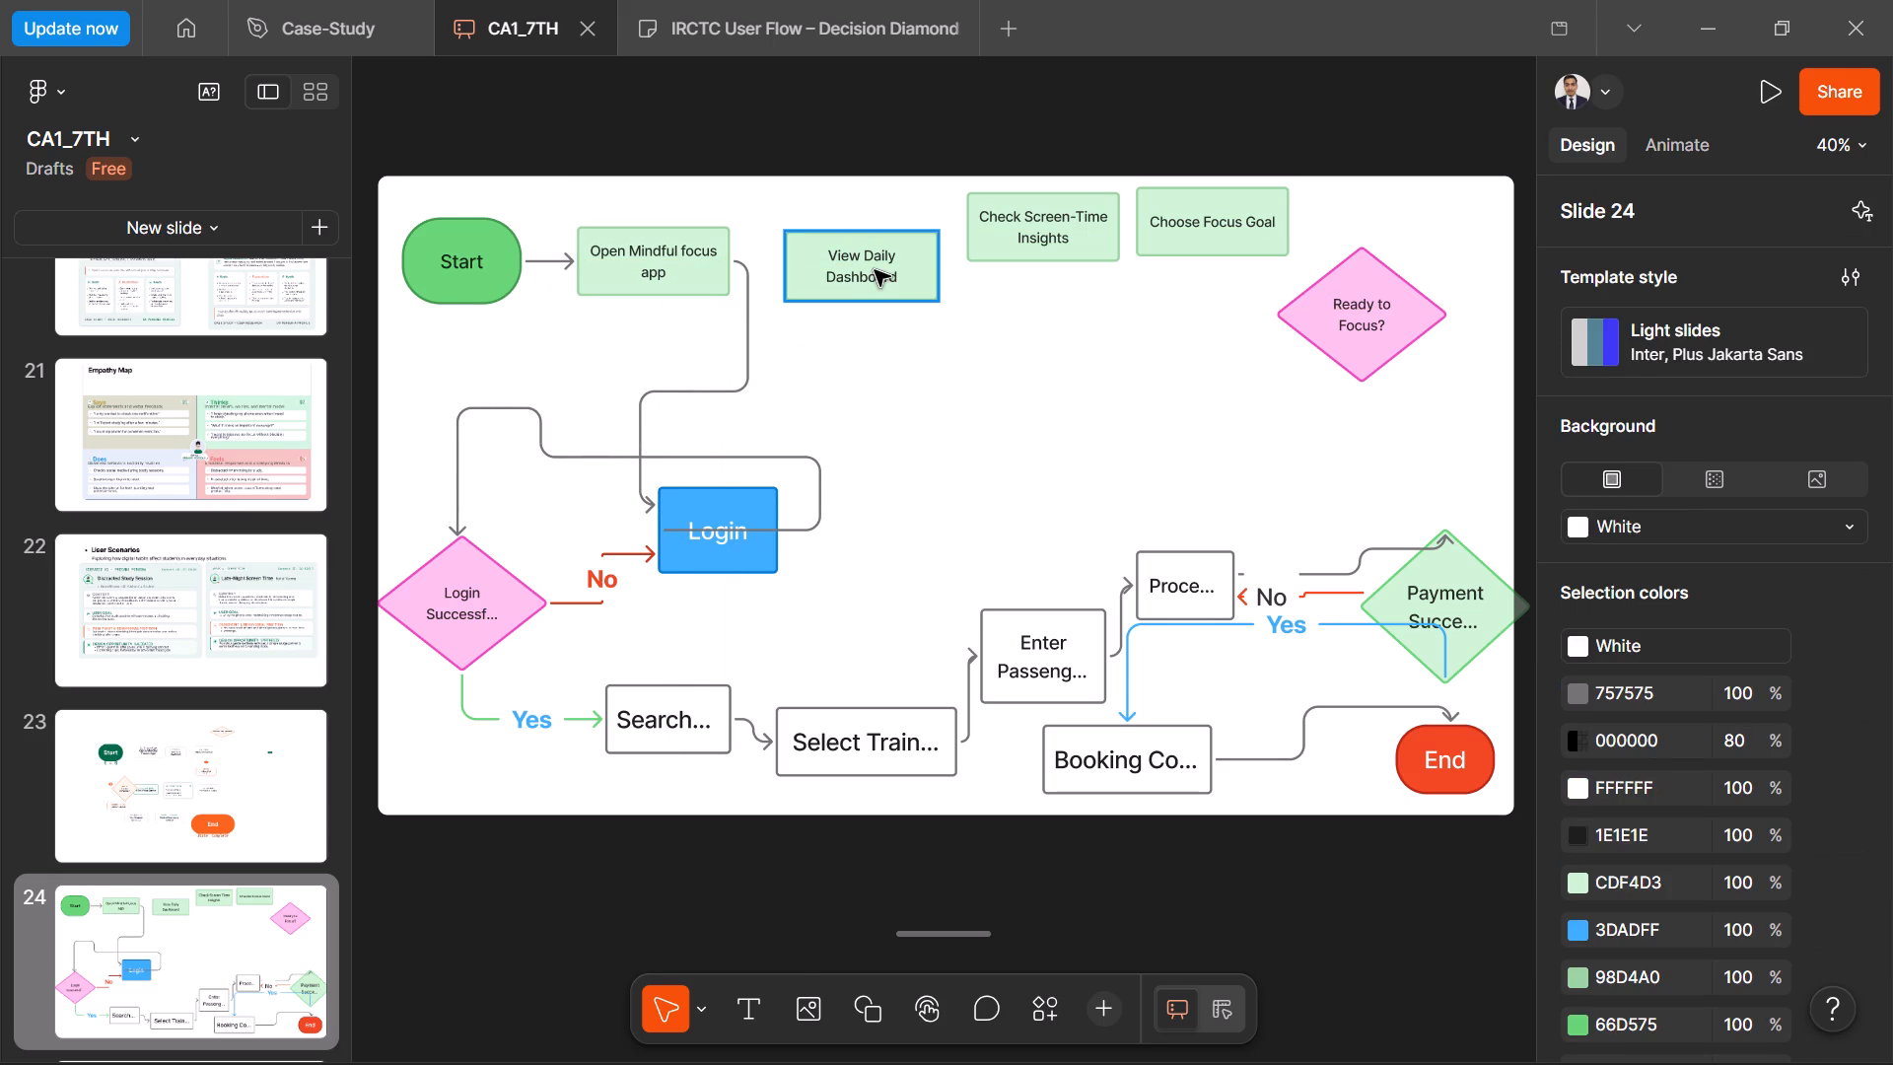
pyautogui.moveTo(875, 270); pyautogui.dragTo(858, 271)
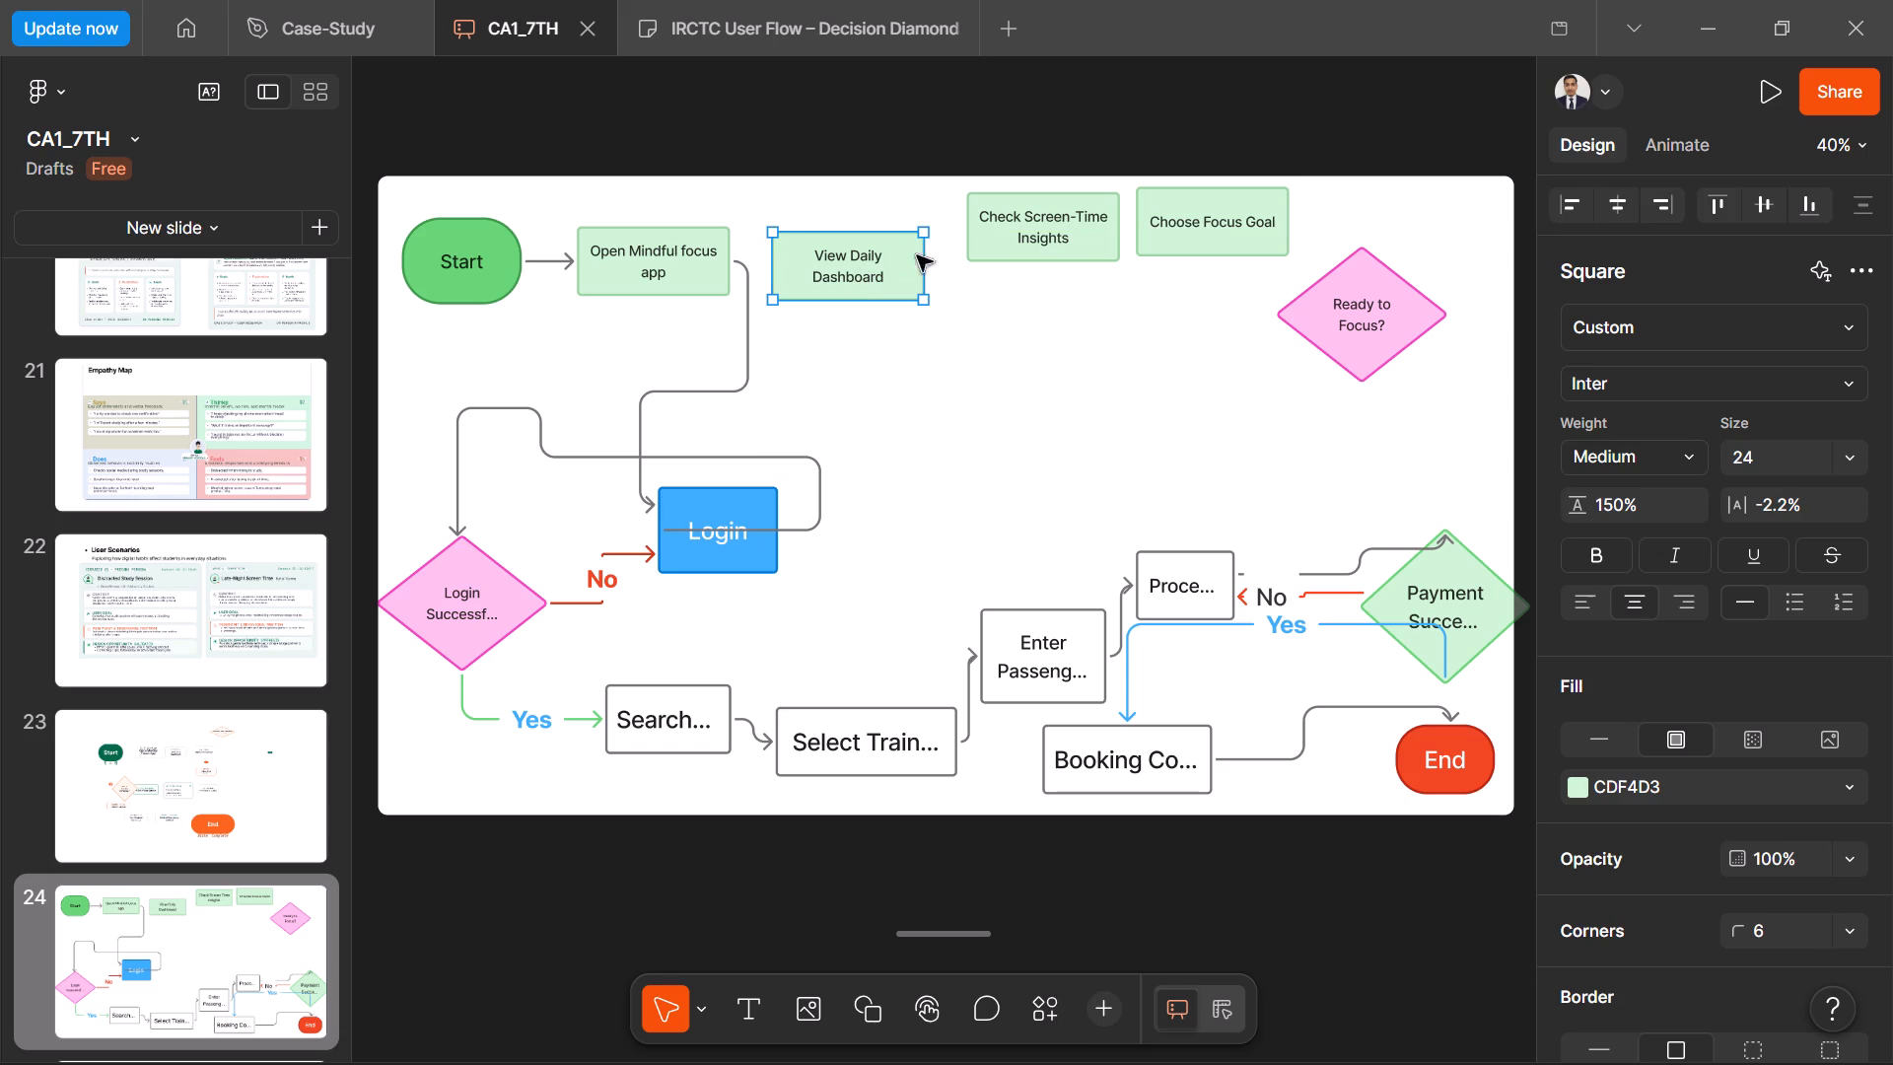
# Move the "Check Screen-Time Insights" and "Choose Focus Goal" boxes down into one evenly spaced row beside "View Daily Dashboard".
pyautogui.moveTo(1067, 229); pyautogui.dragTo(1069, 266)
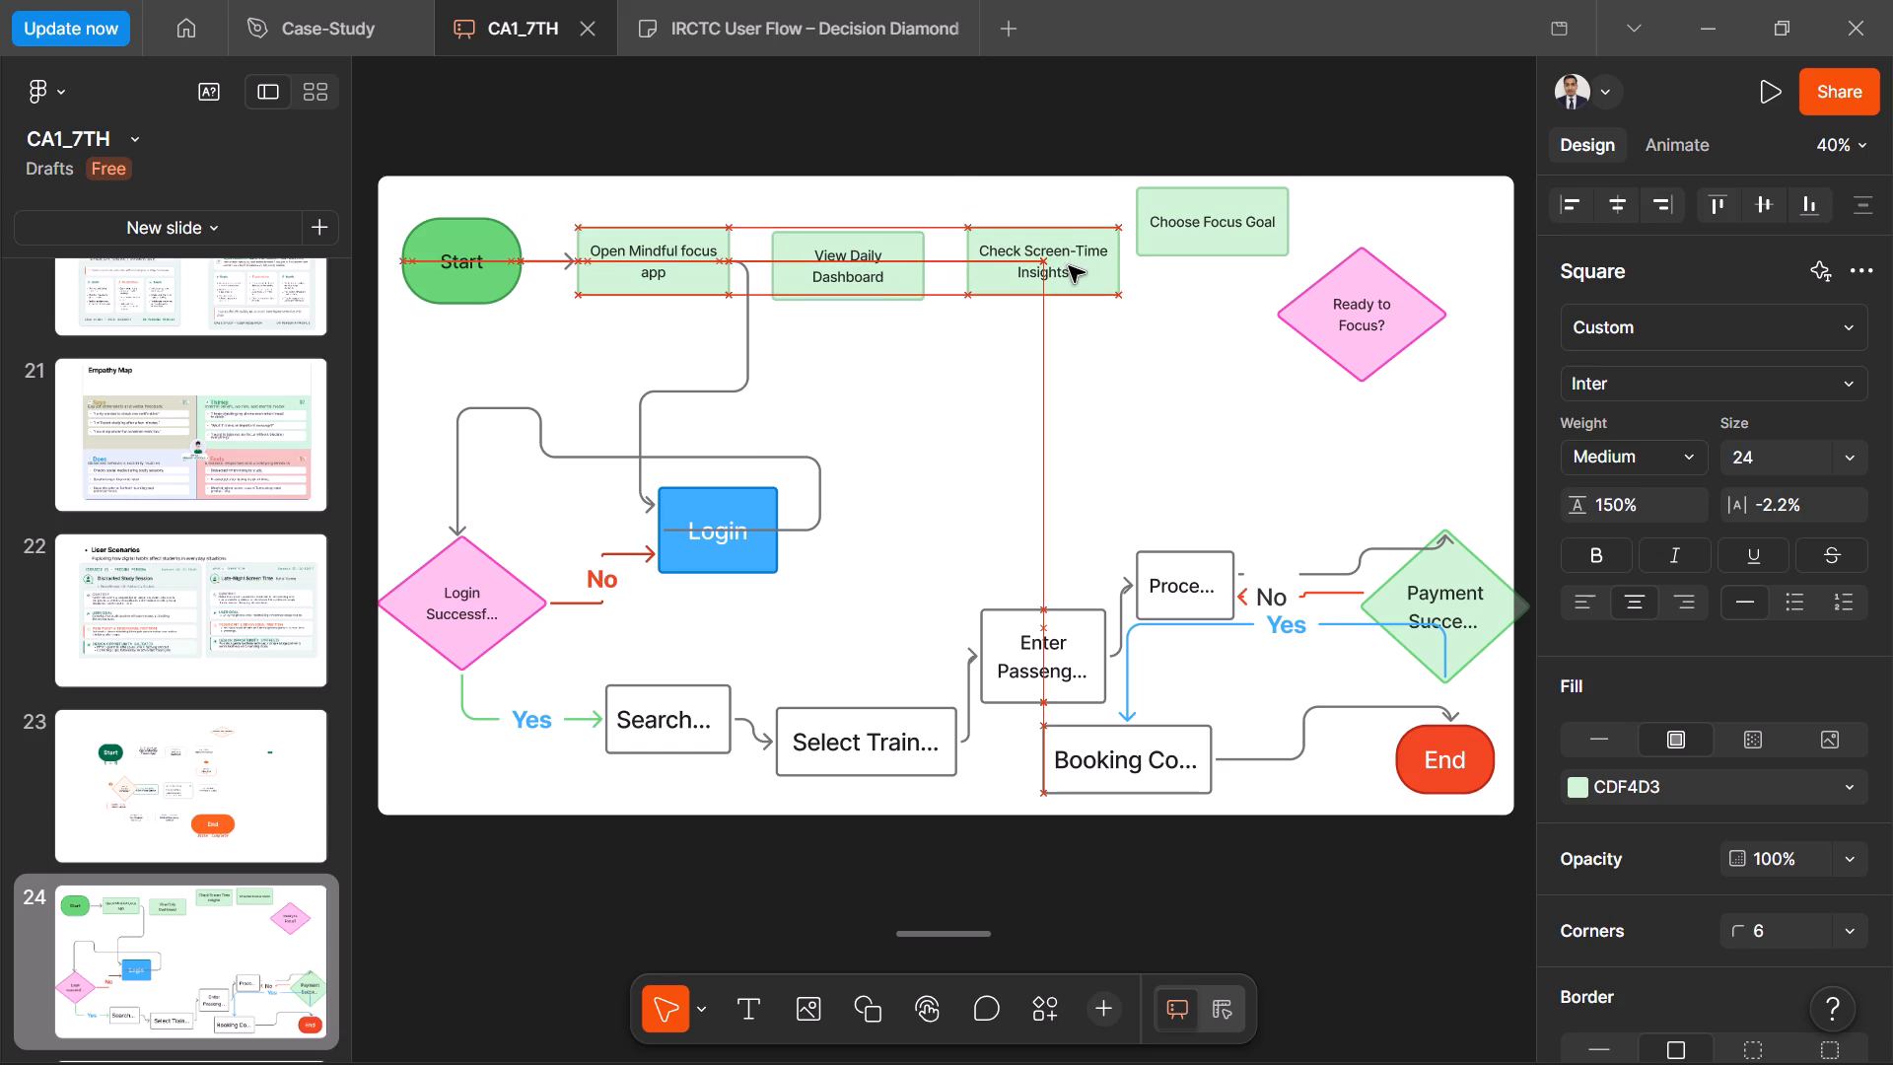
pyautogui.moveTo(1069, 266); pyautogui.dragTo(1069, 268)
pyautogui.moveTo(1205, 222); pyautogui.dragTo(1221, 252)
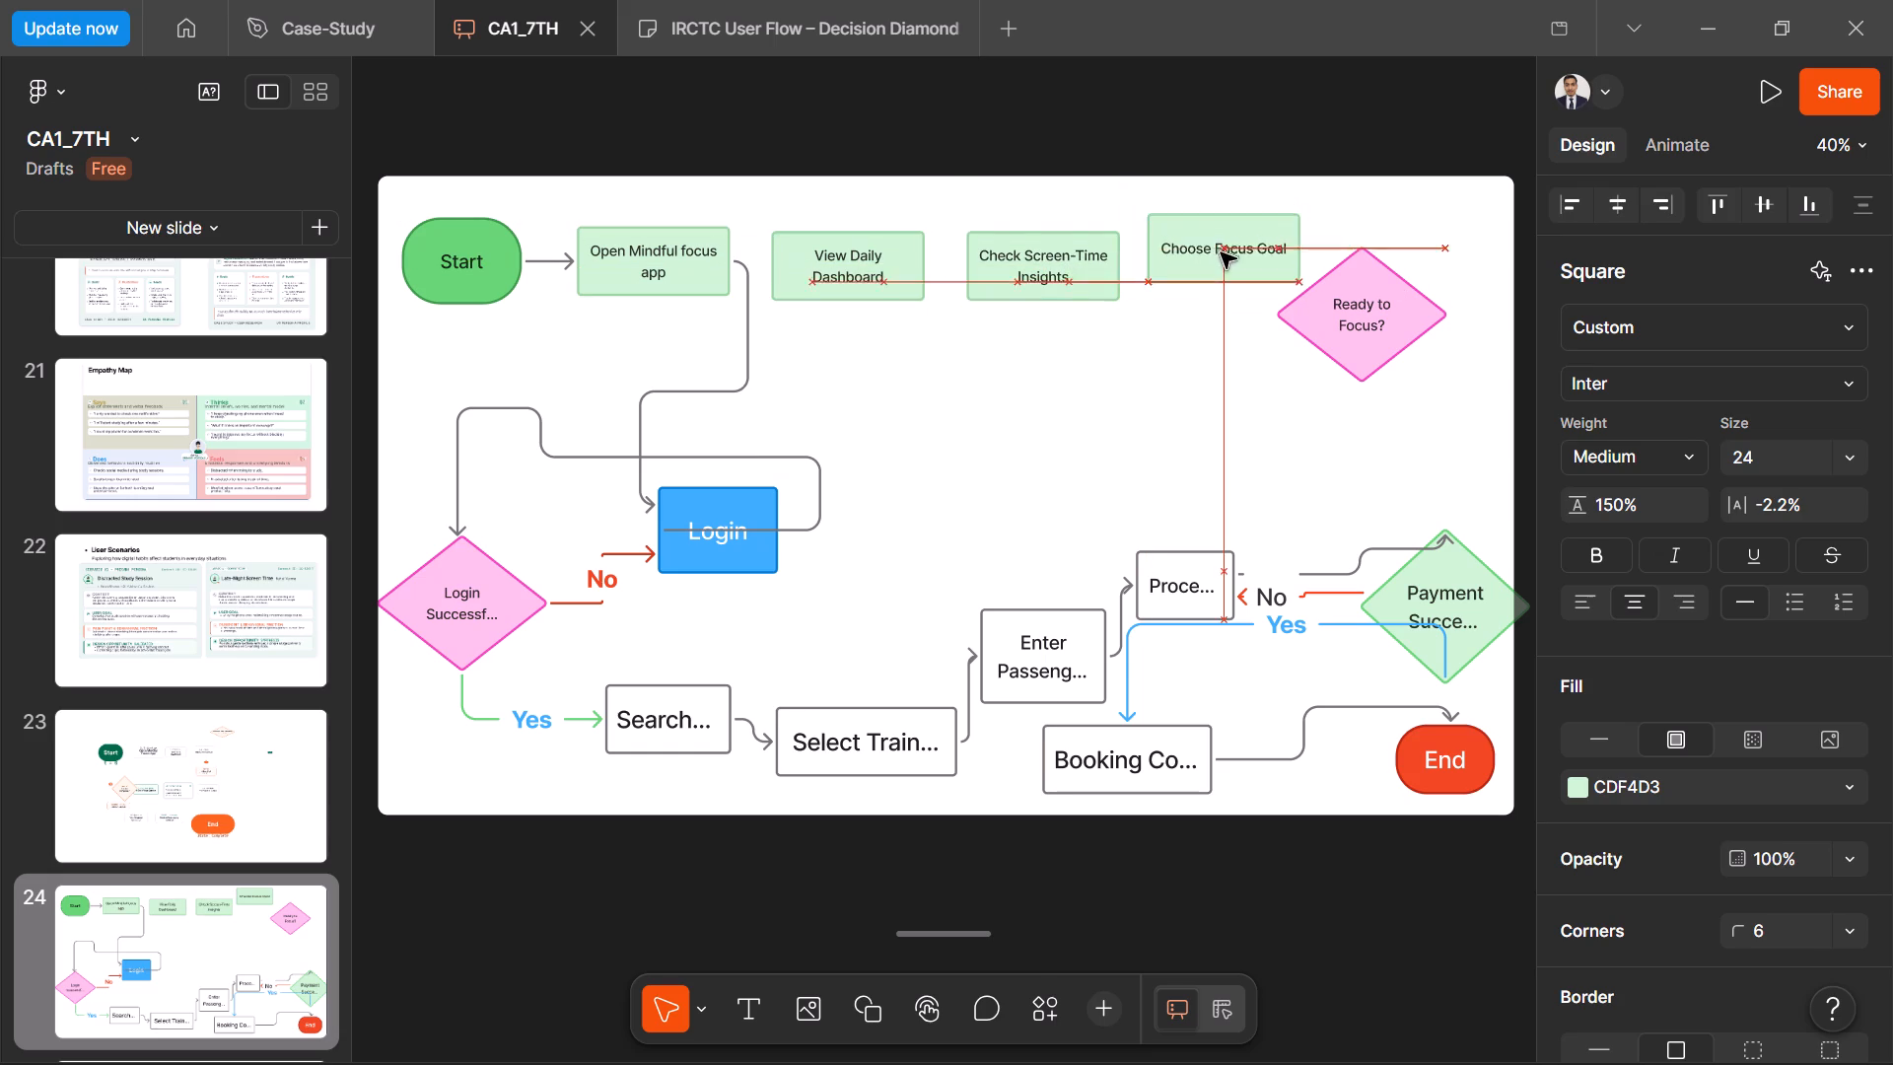
pyautogui.moveTo(1221, 252); pyautogui.dragTo(1226, 270)
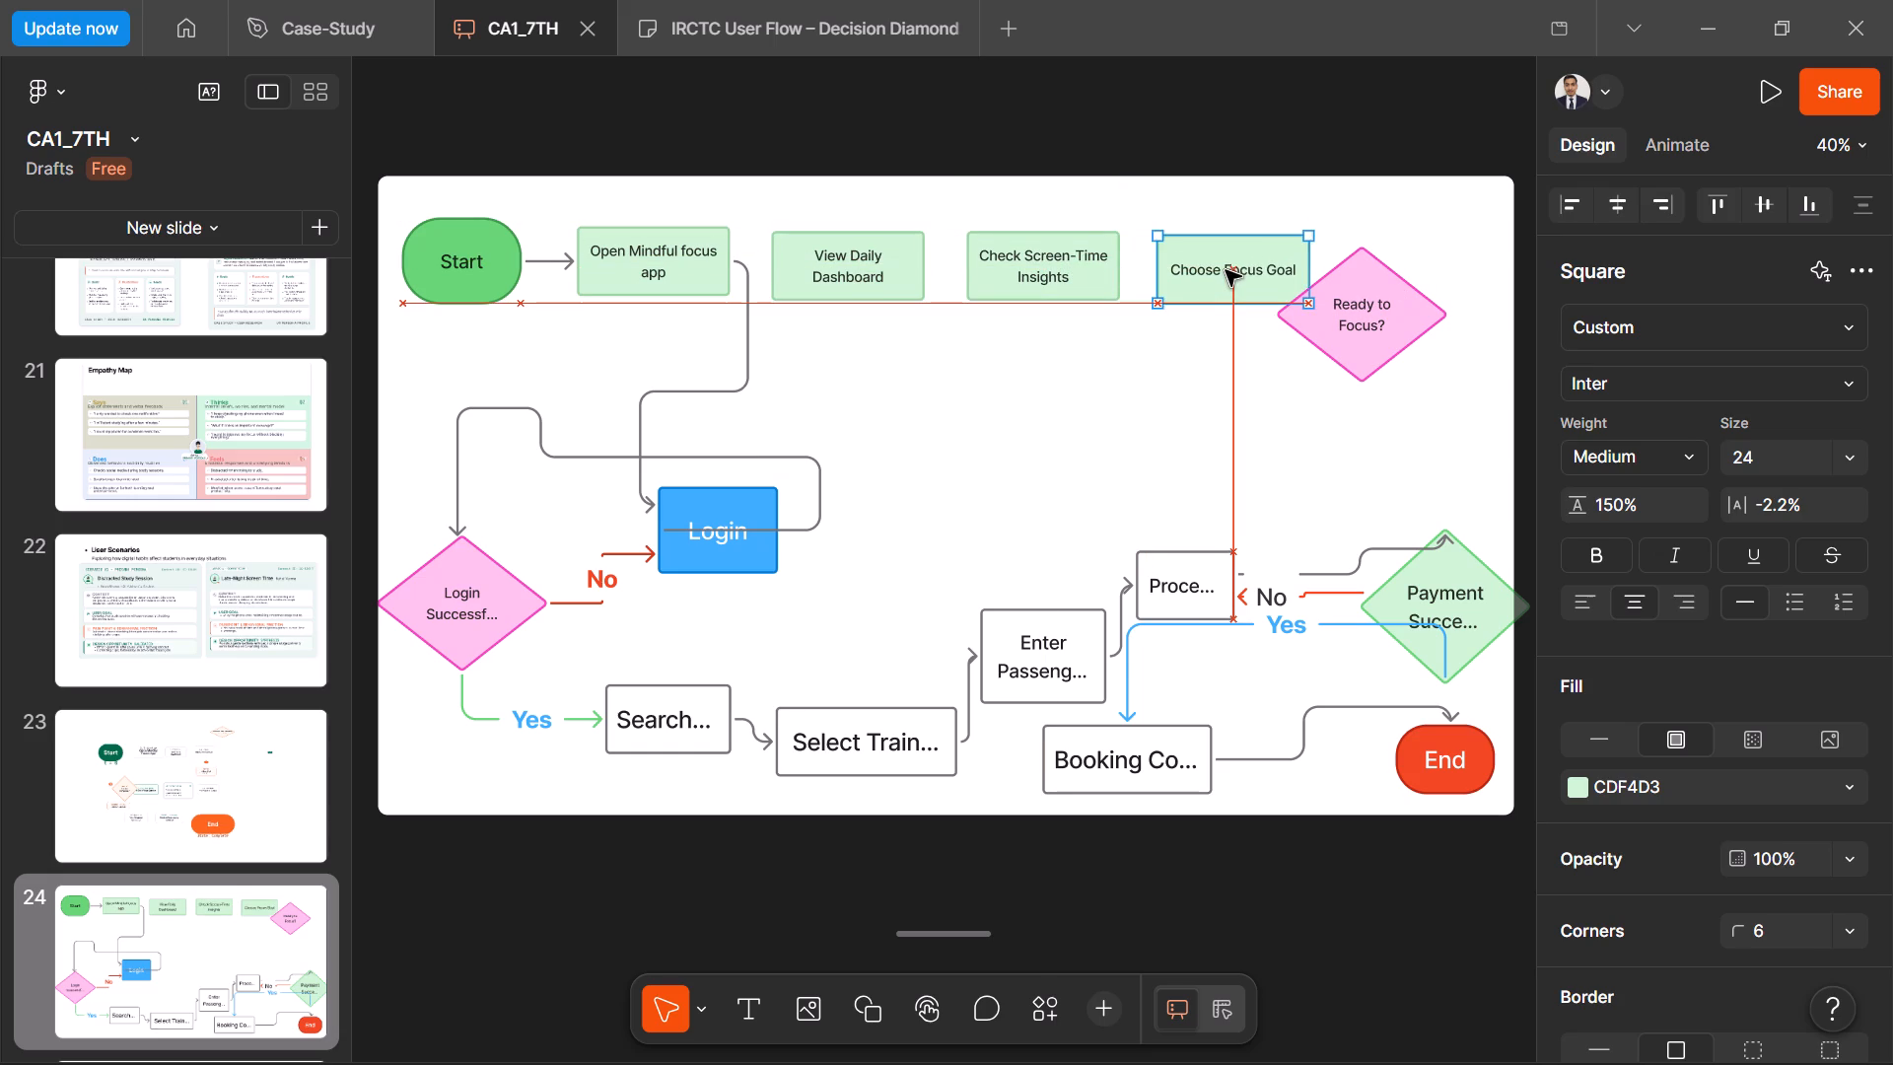
pyautogui.moveTo(1226, 270); pyautogui.dragTo(1226, 266)
# Nudge "View Daily Dashboard", "Open Mindful focus app" and Start onto the same centre line as the "Check Screen-Time Insights" box.
pyautogui.click(870, 274)
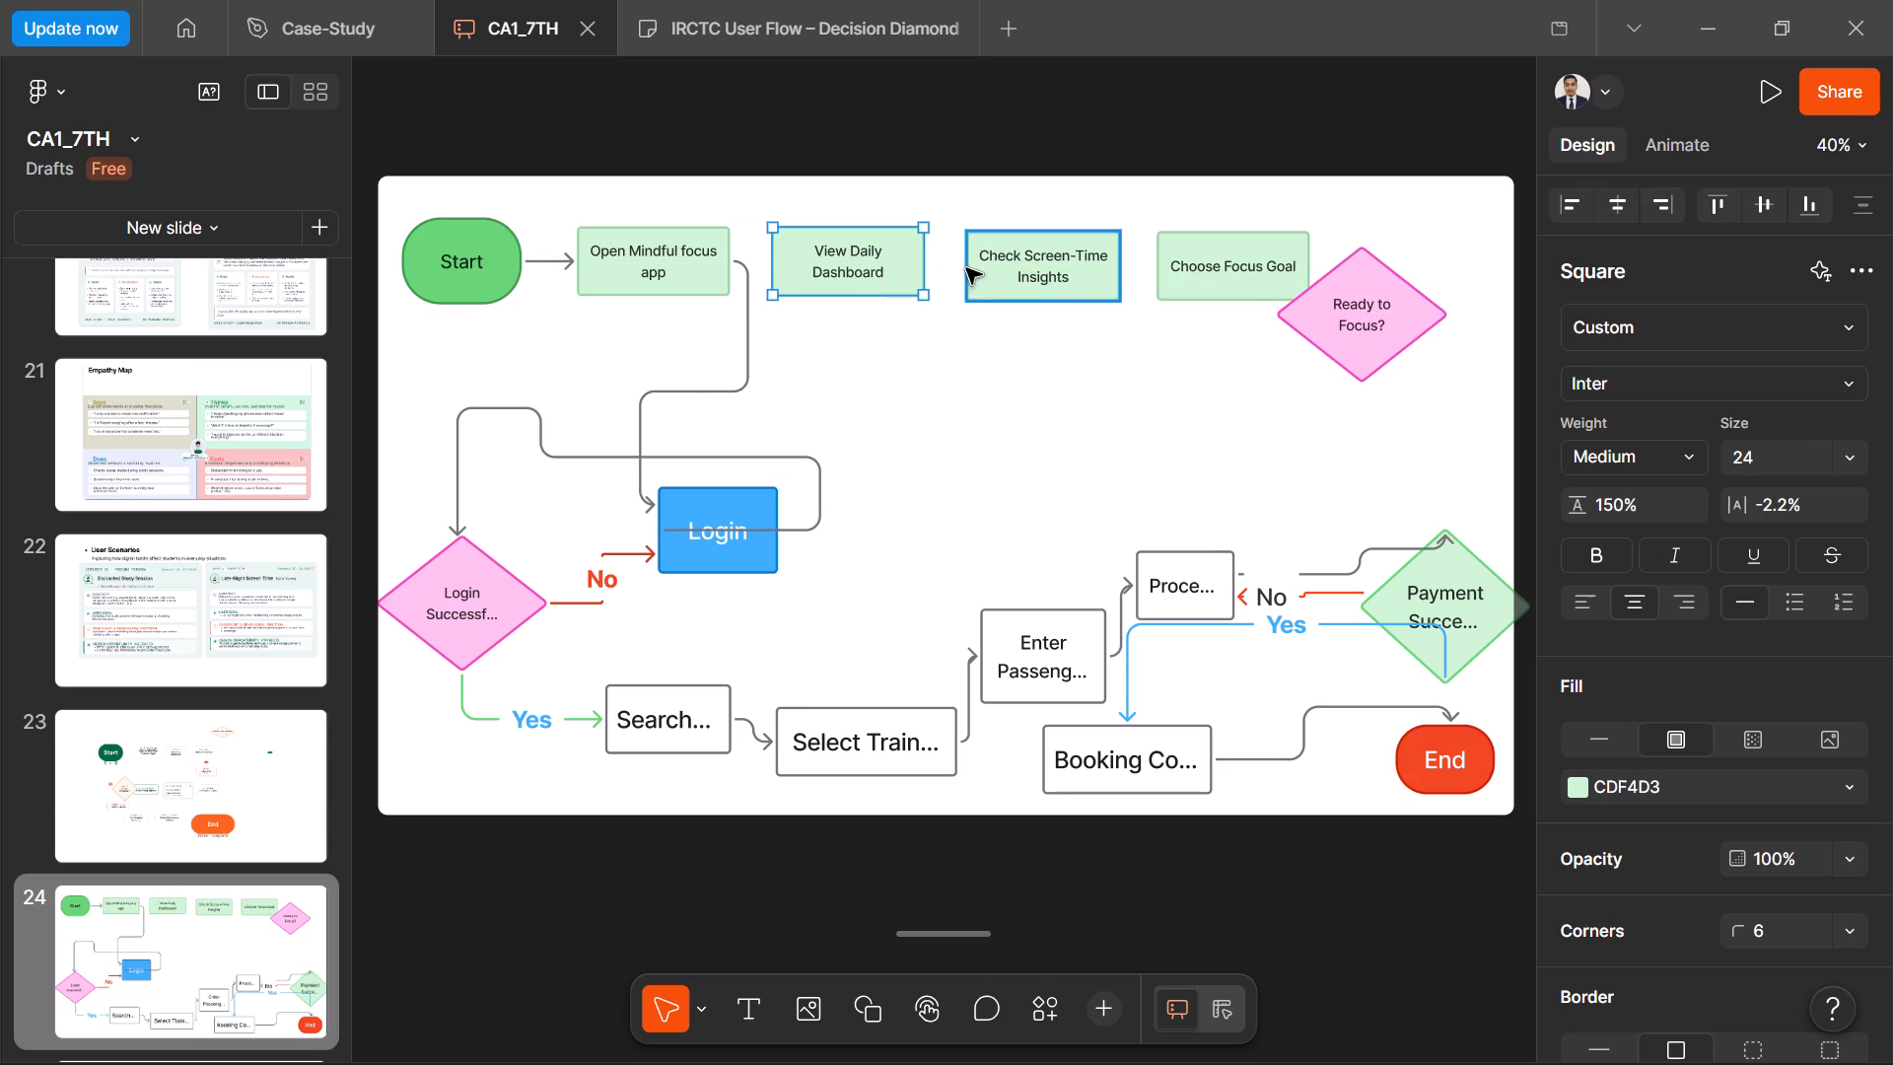
pyautogui.click(845, 267)
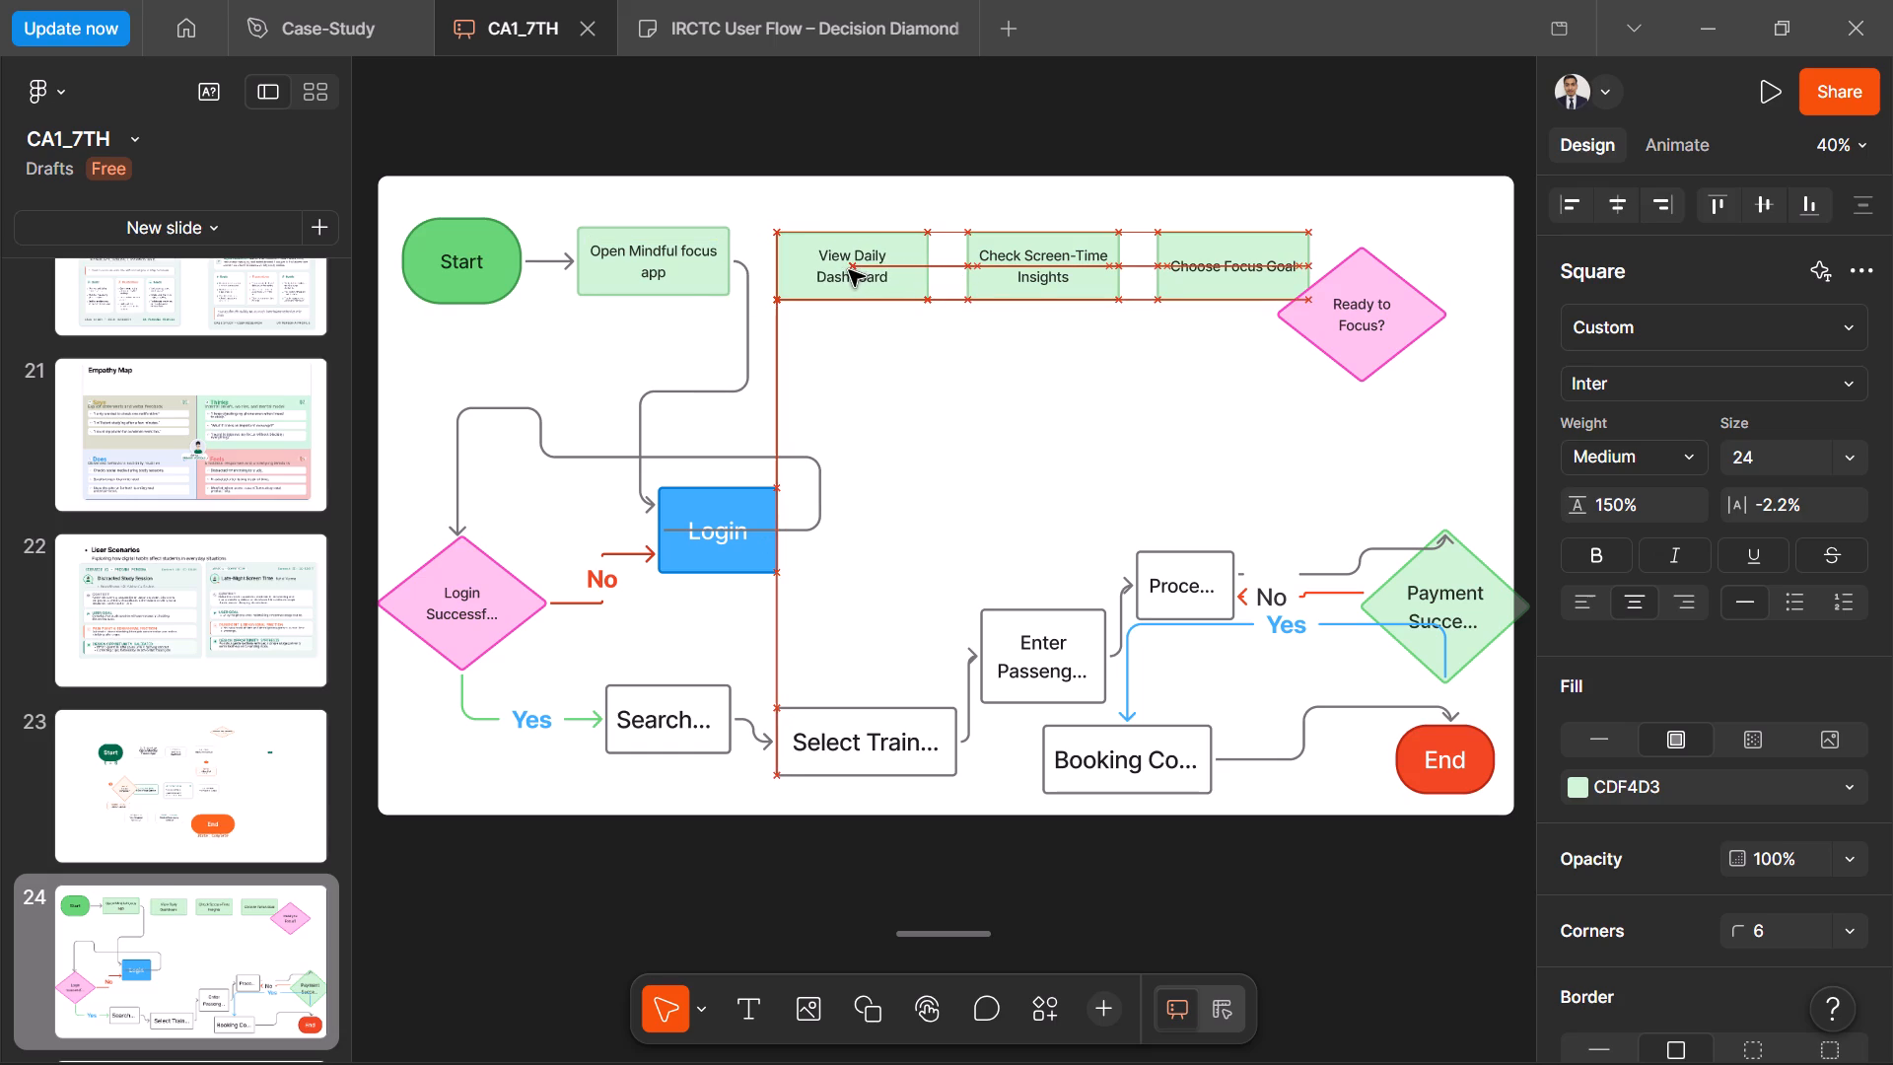
pyautogui.click(702, 268)
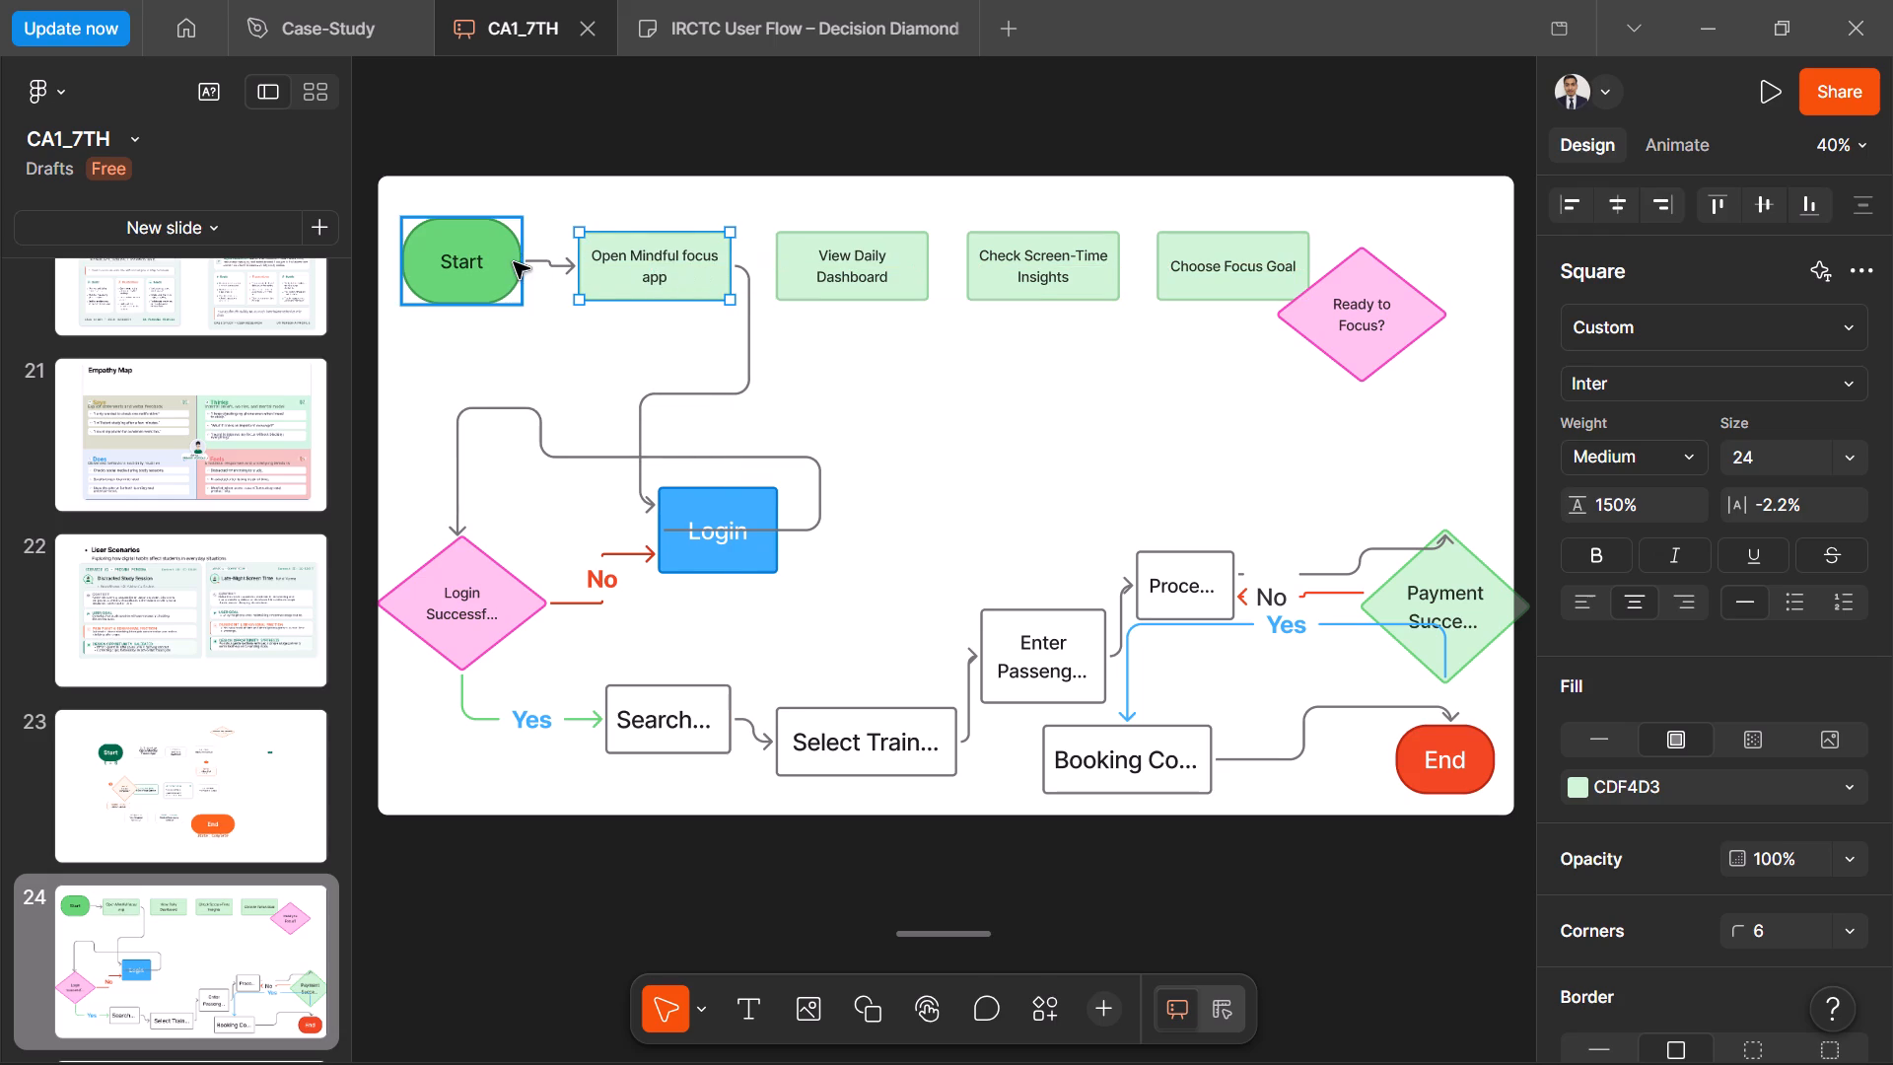
pyautogui.click(471, 271)
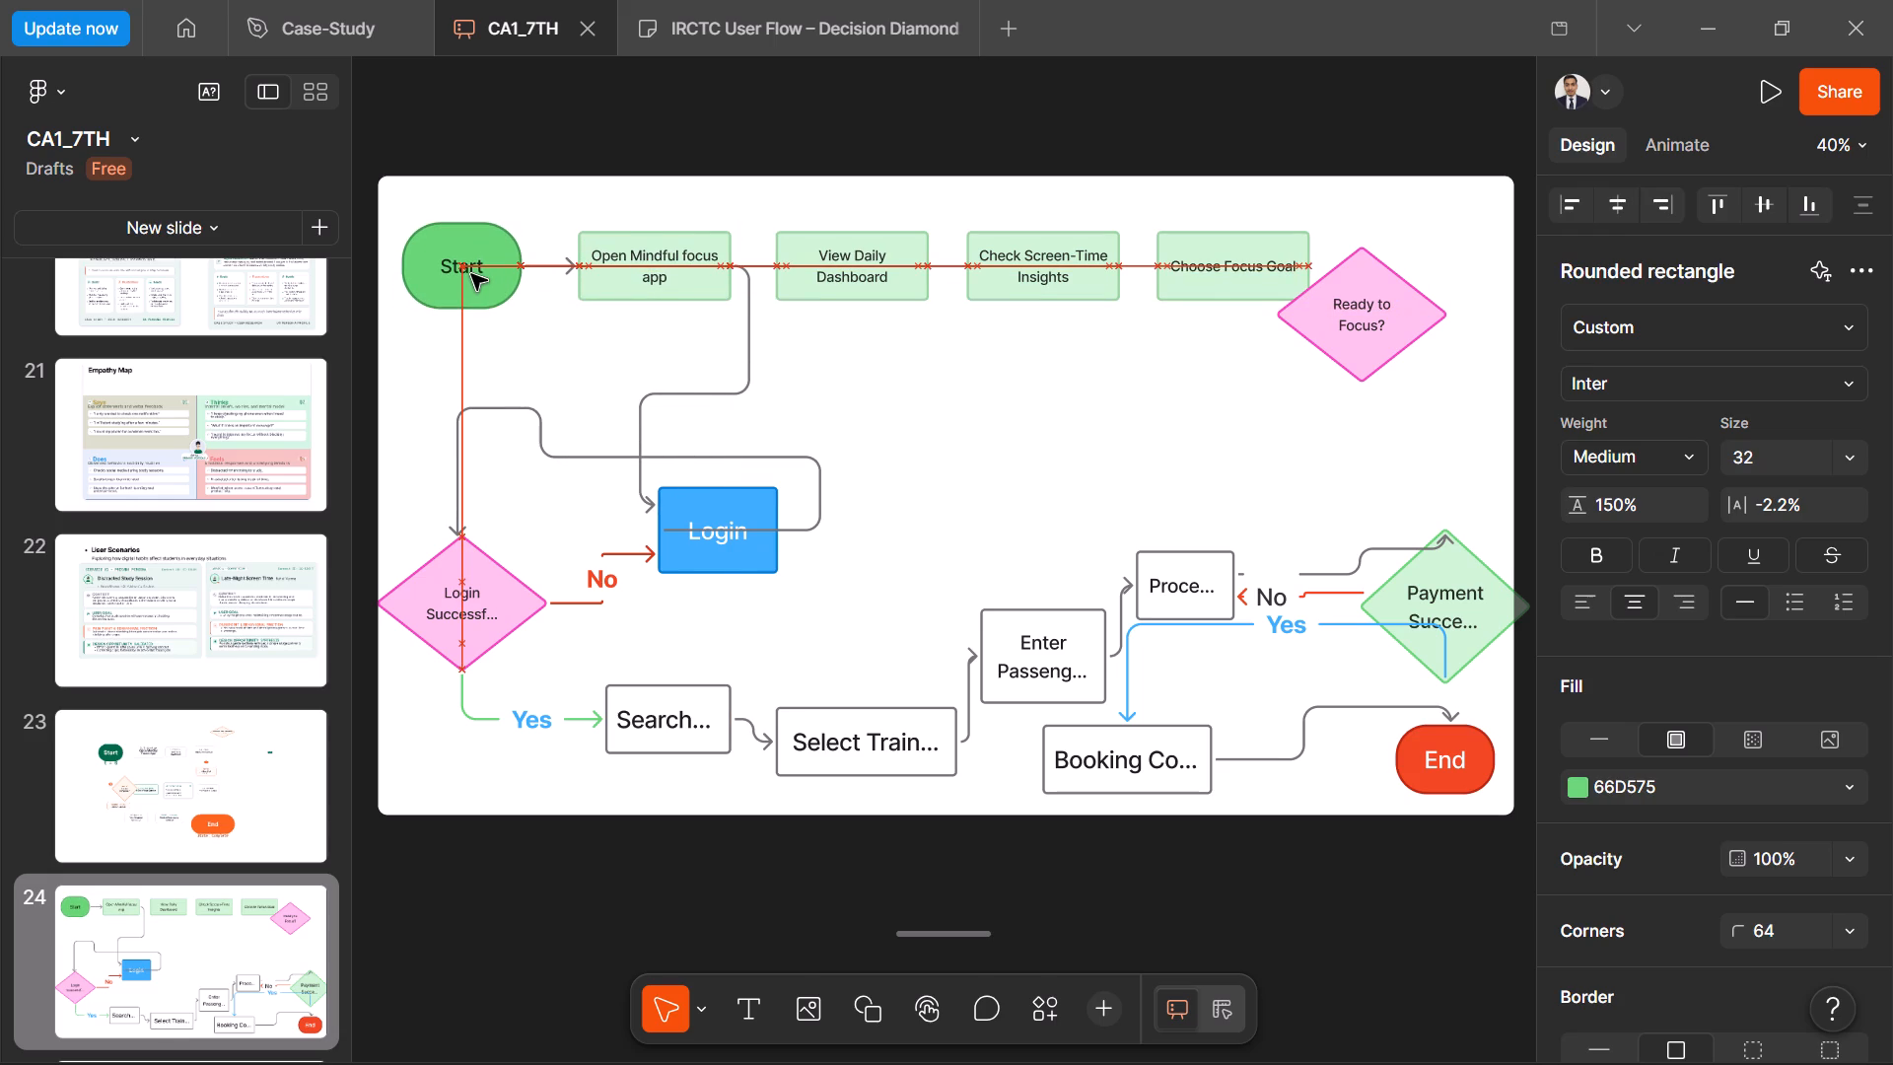
pyautogui.click(609, 329)
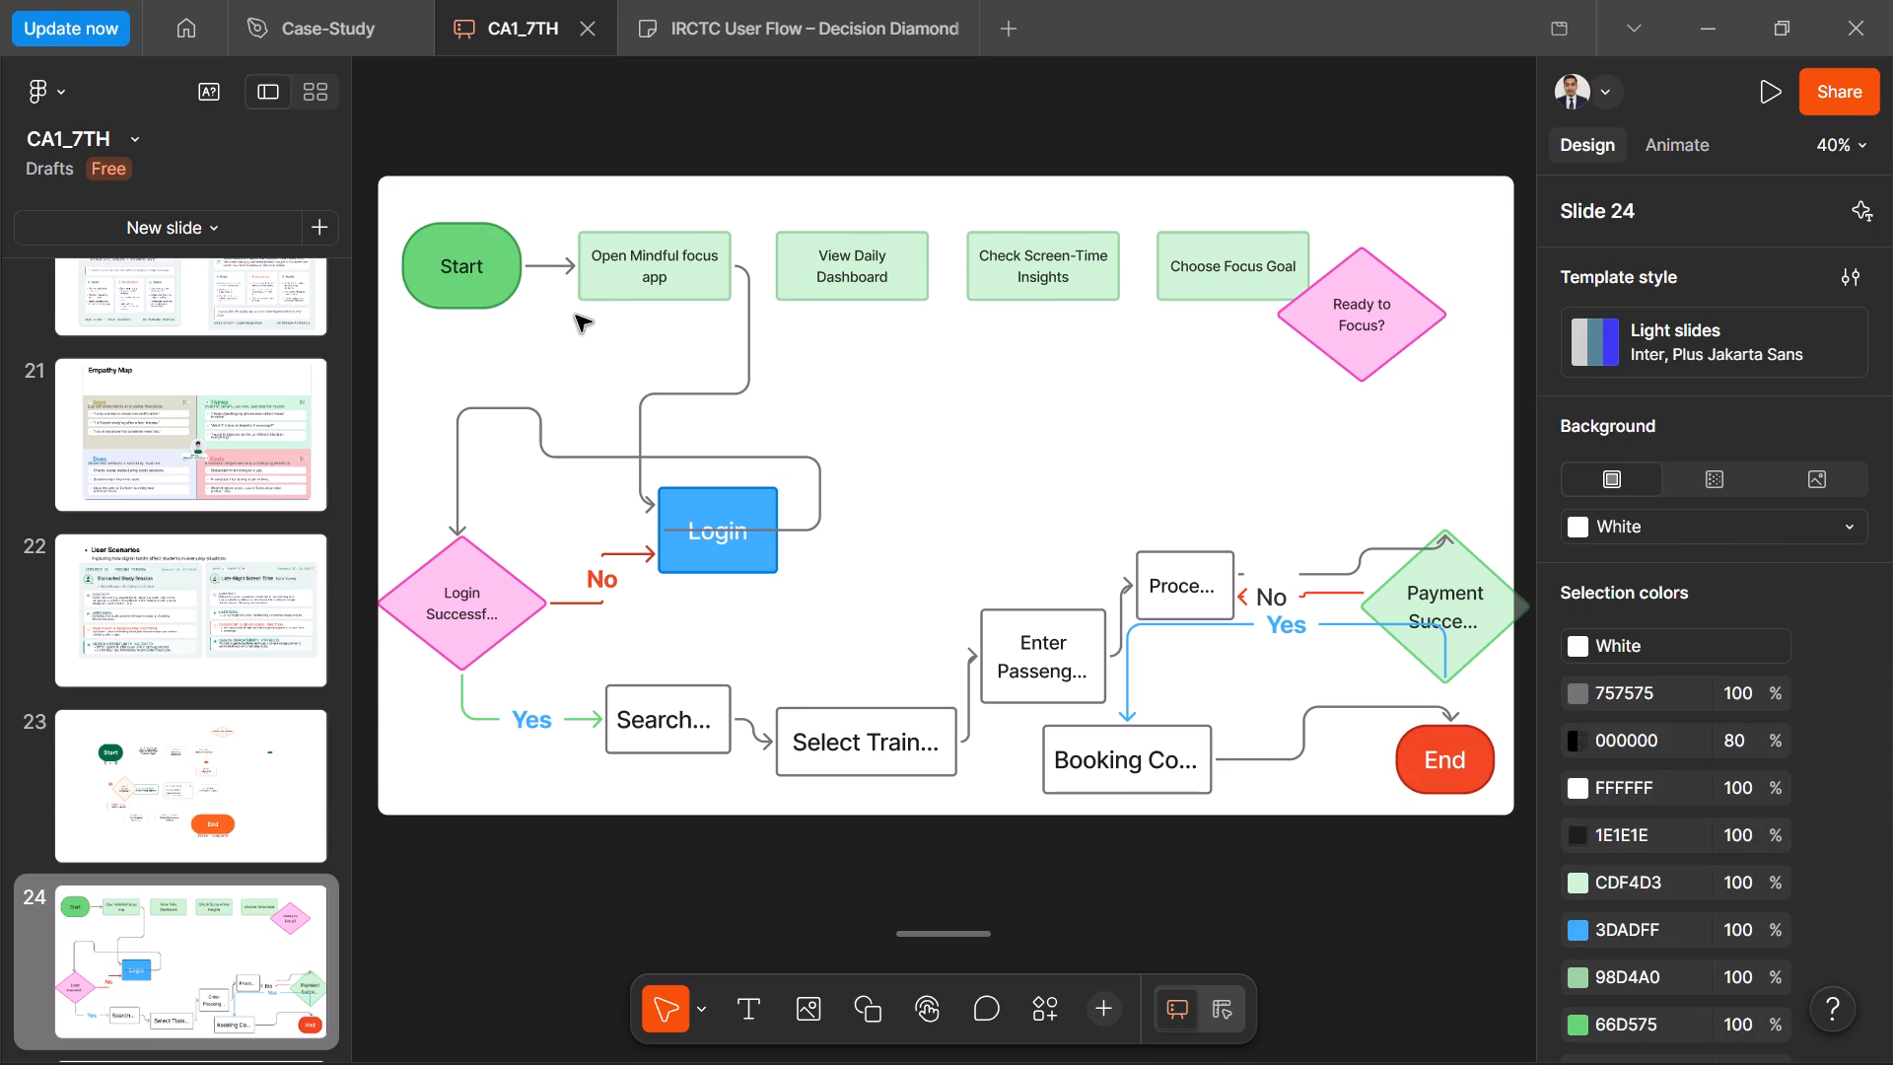
# Detach the Login connector from the "Open Mindful focus app" box and leave its loose end just above the Login box.
pyautogui.click(748, 351)
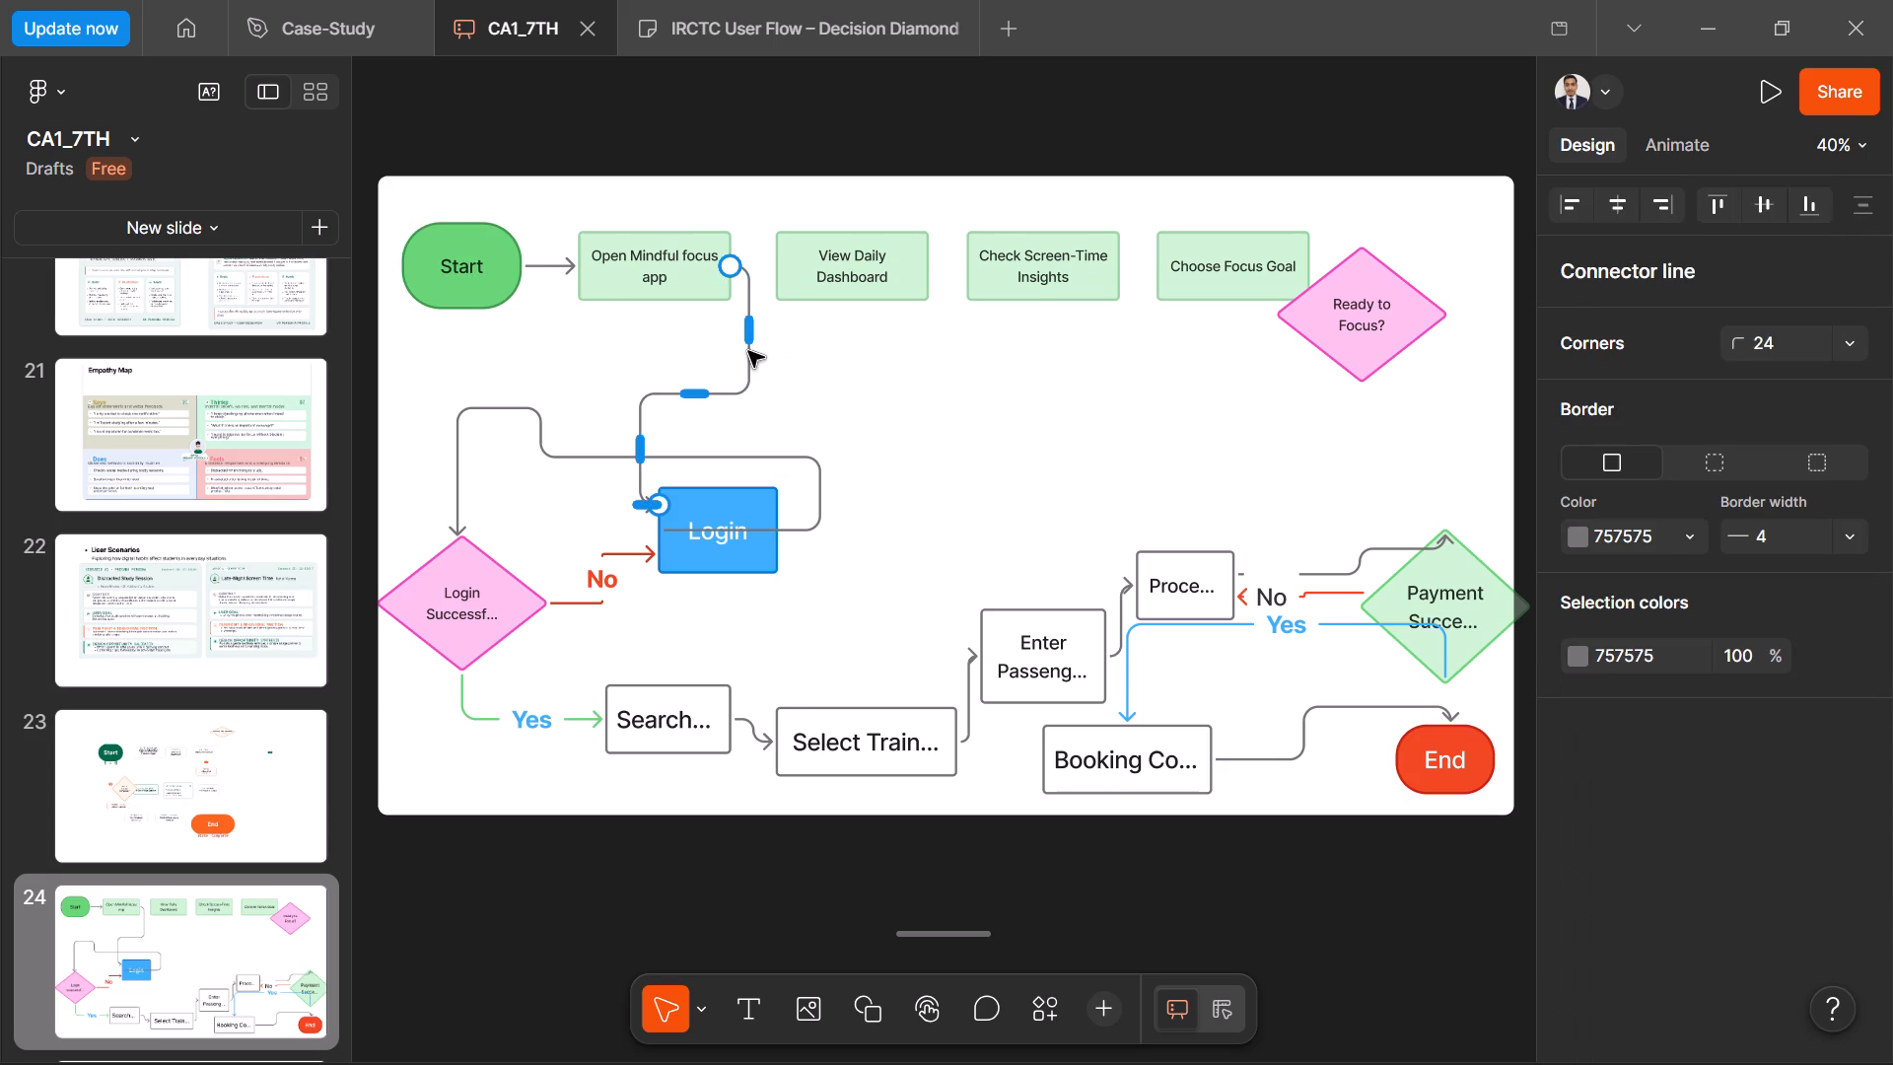
pyautogui.click(732, 258)
pyautogui.moveTo(736, 269); pyautogui.dragTo(714, 383)
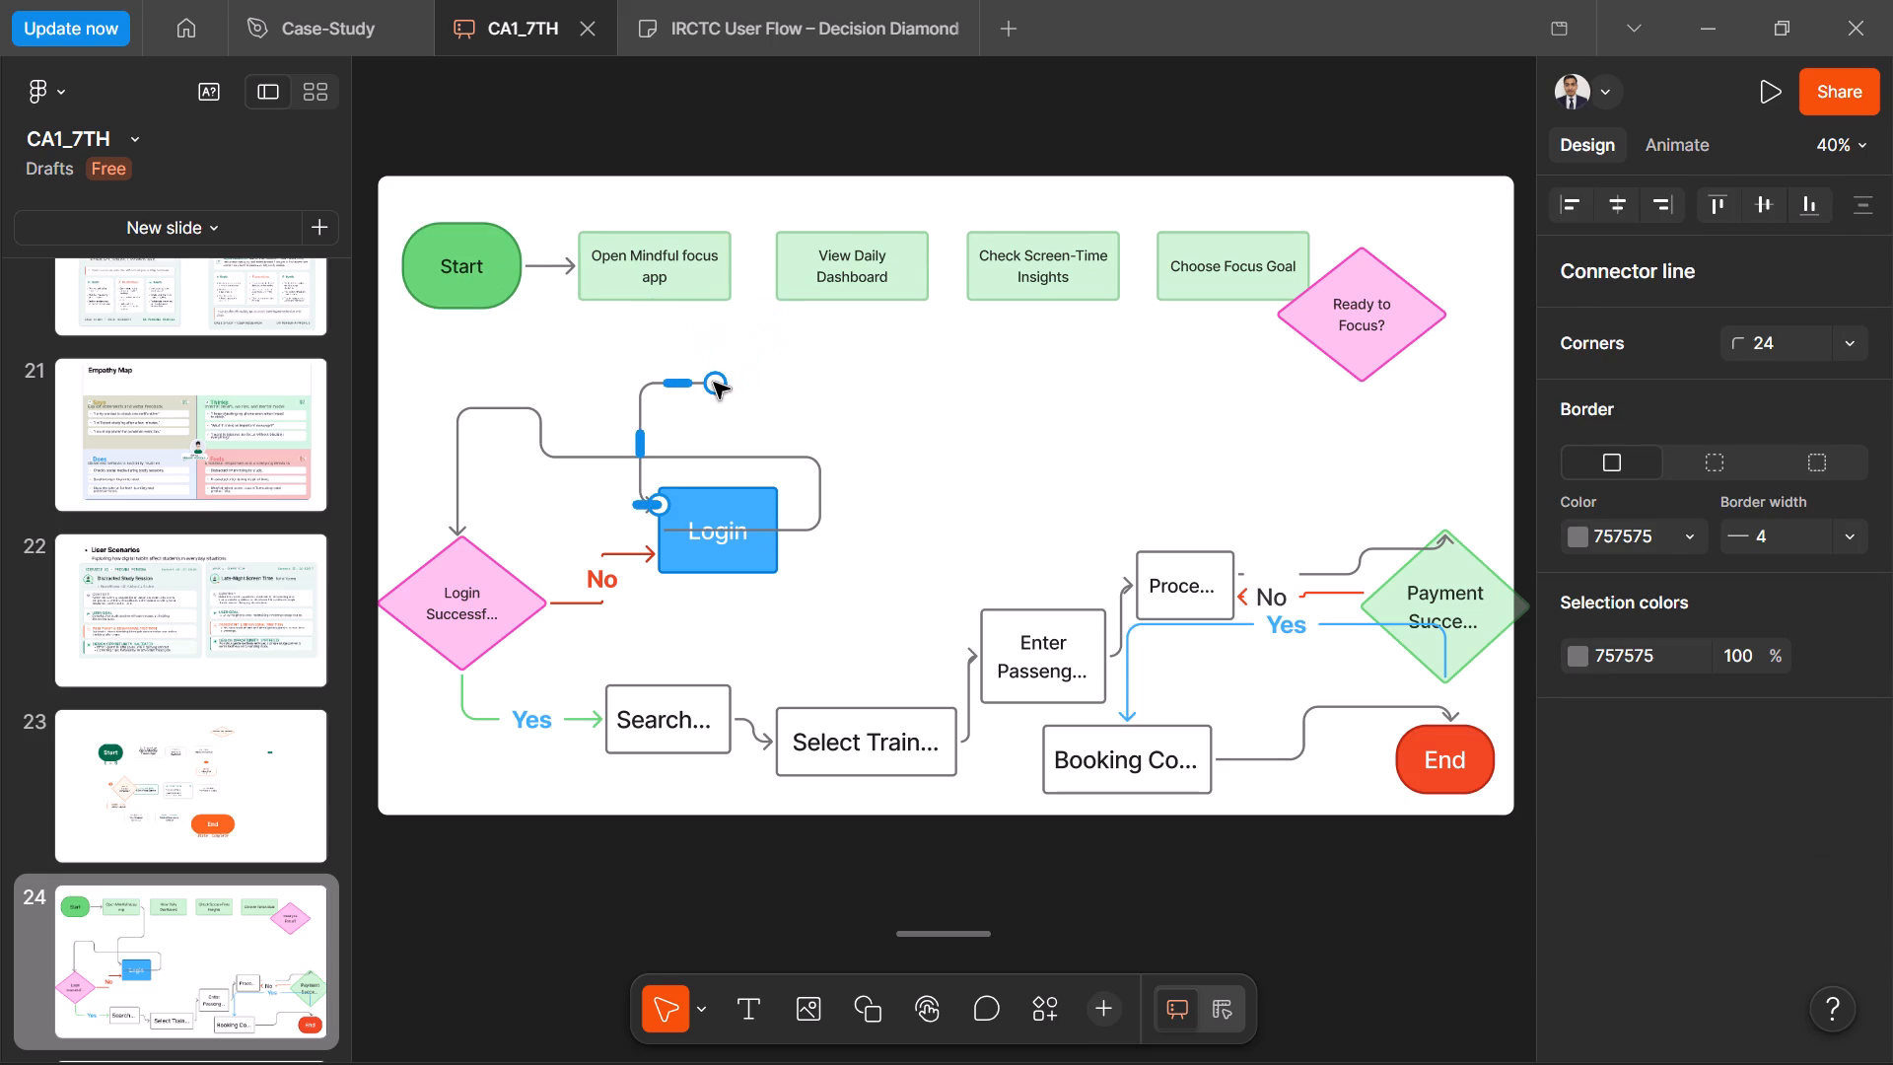
pyautogui.moveTo(714, 383); pyautogui.dragTo(714, 408)
pyautogui.click(906, 351)
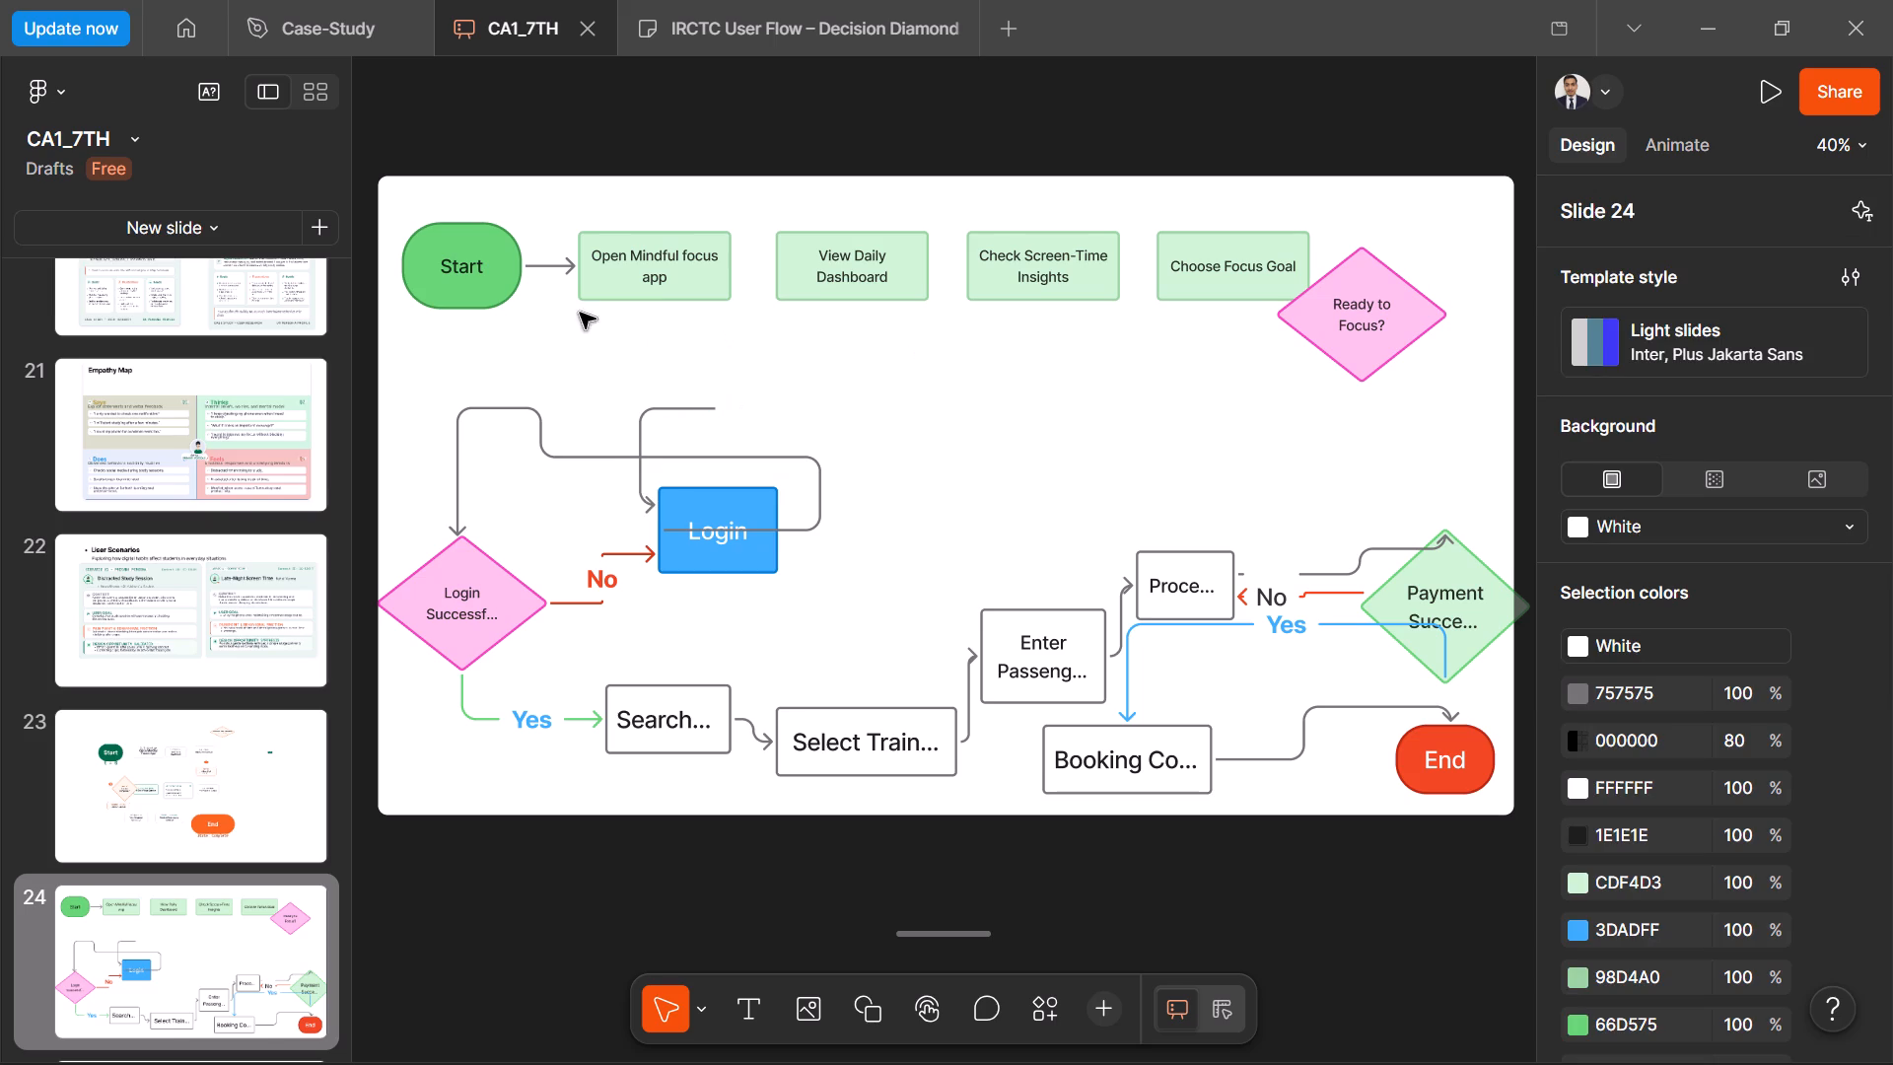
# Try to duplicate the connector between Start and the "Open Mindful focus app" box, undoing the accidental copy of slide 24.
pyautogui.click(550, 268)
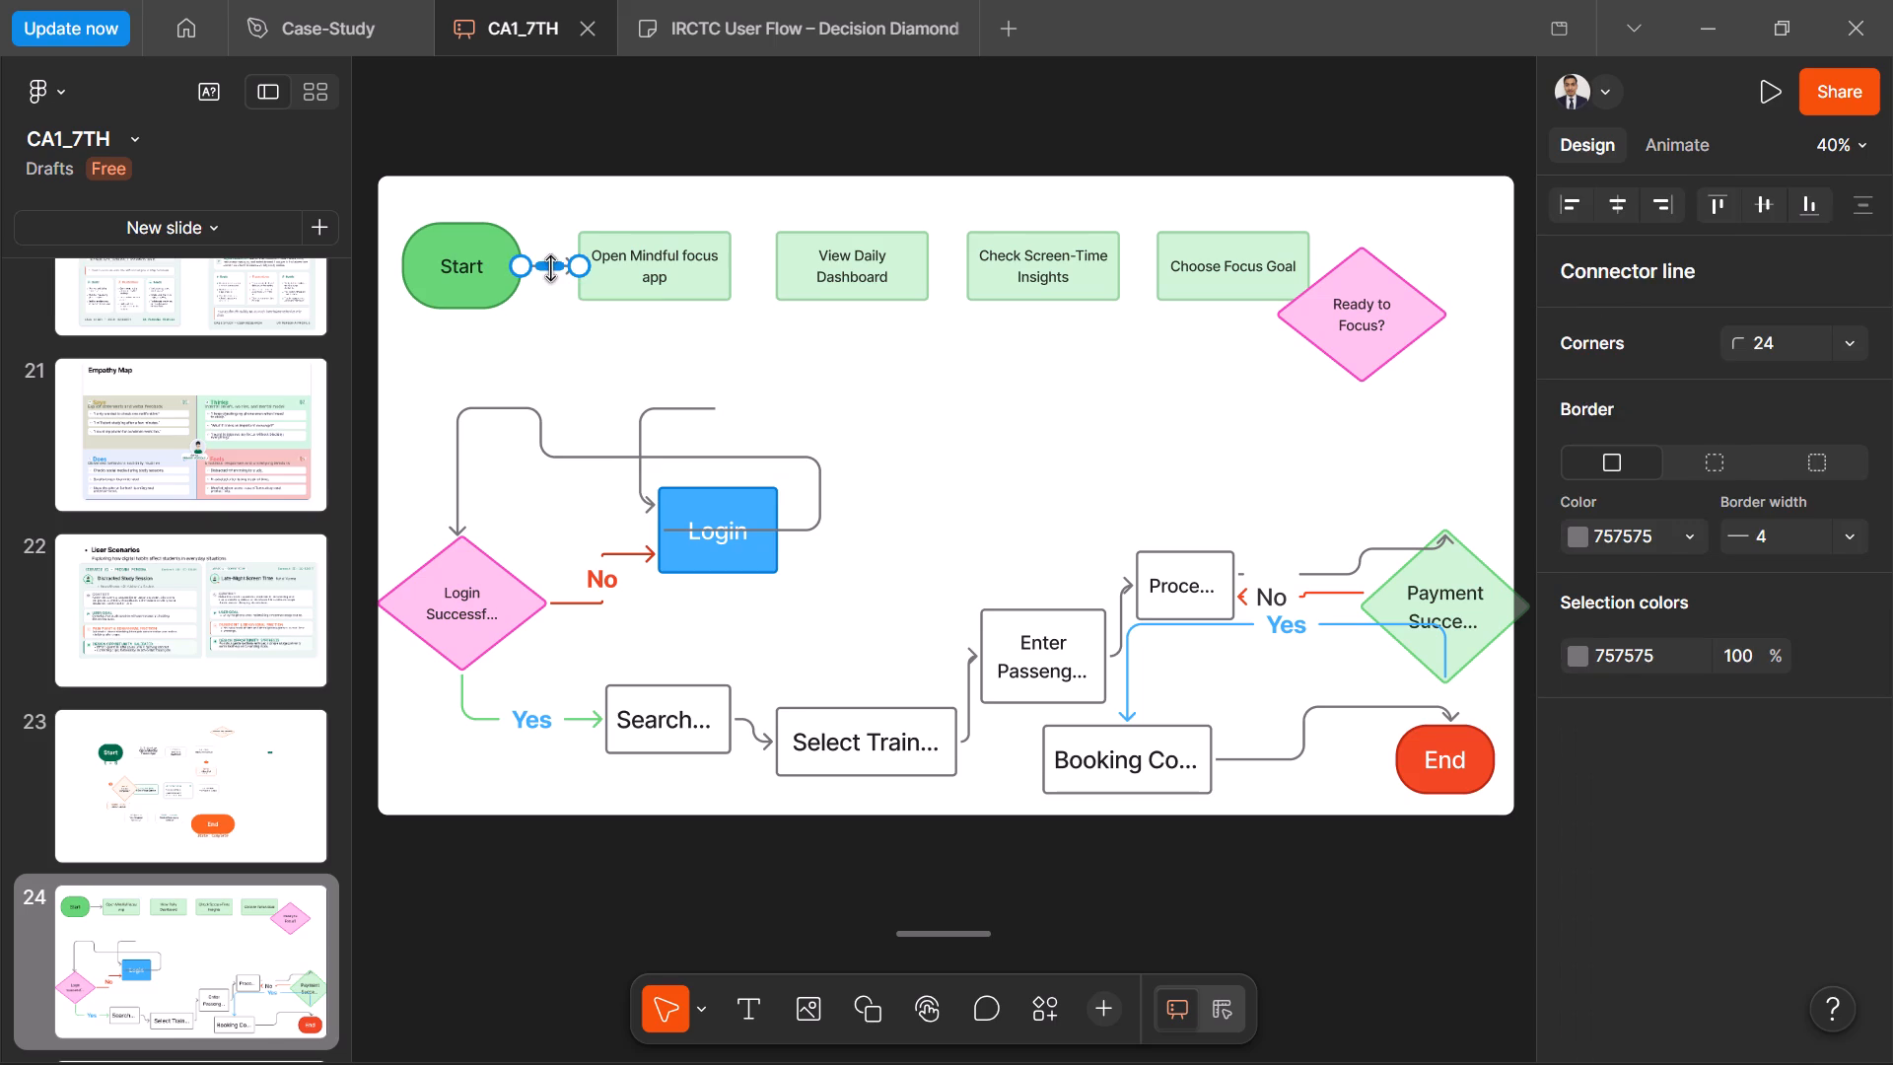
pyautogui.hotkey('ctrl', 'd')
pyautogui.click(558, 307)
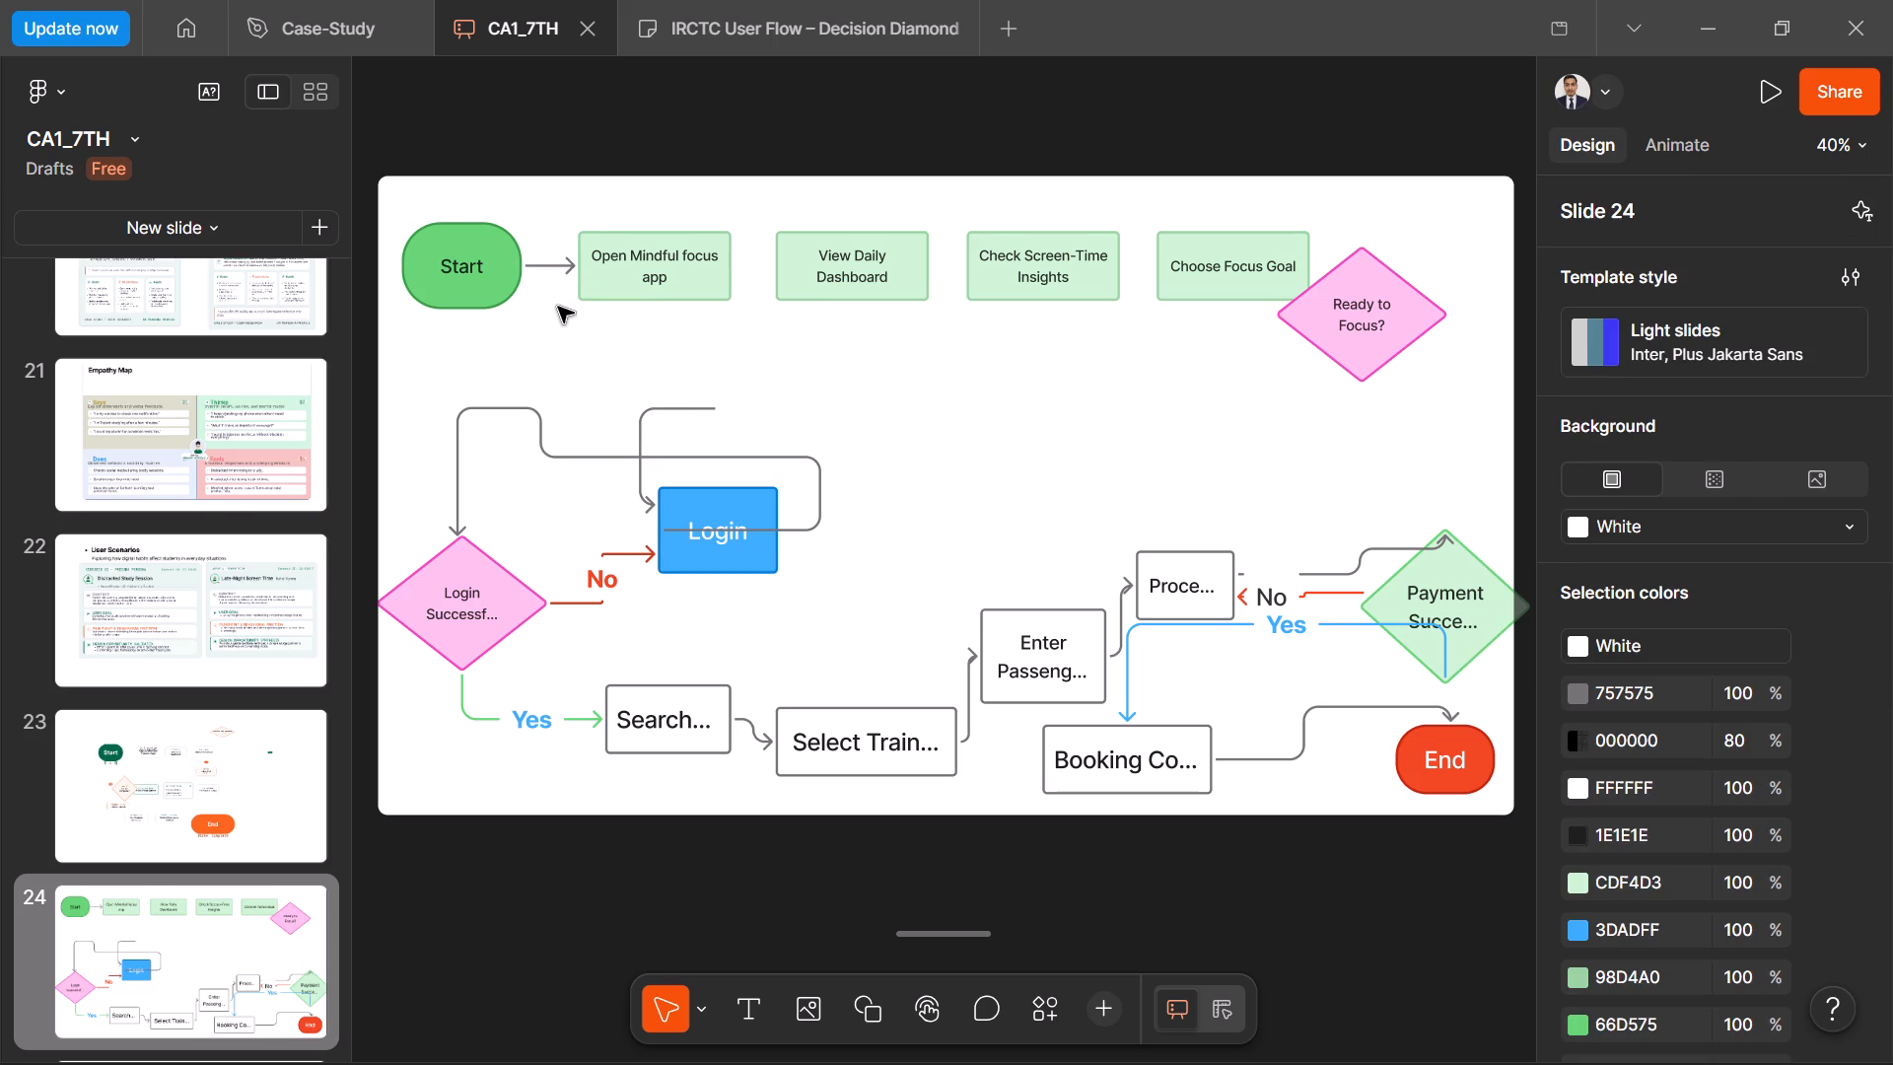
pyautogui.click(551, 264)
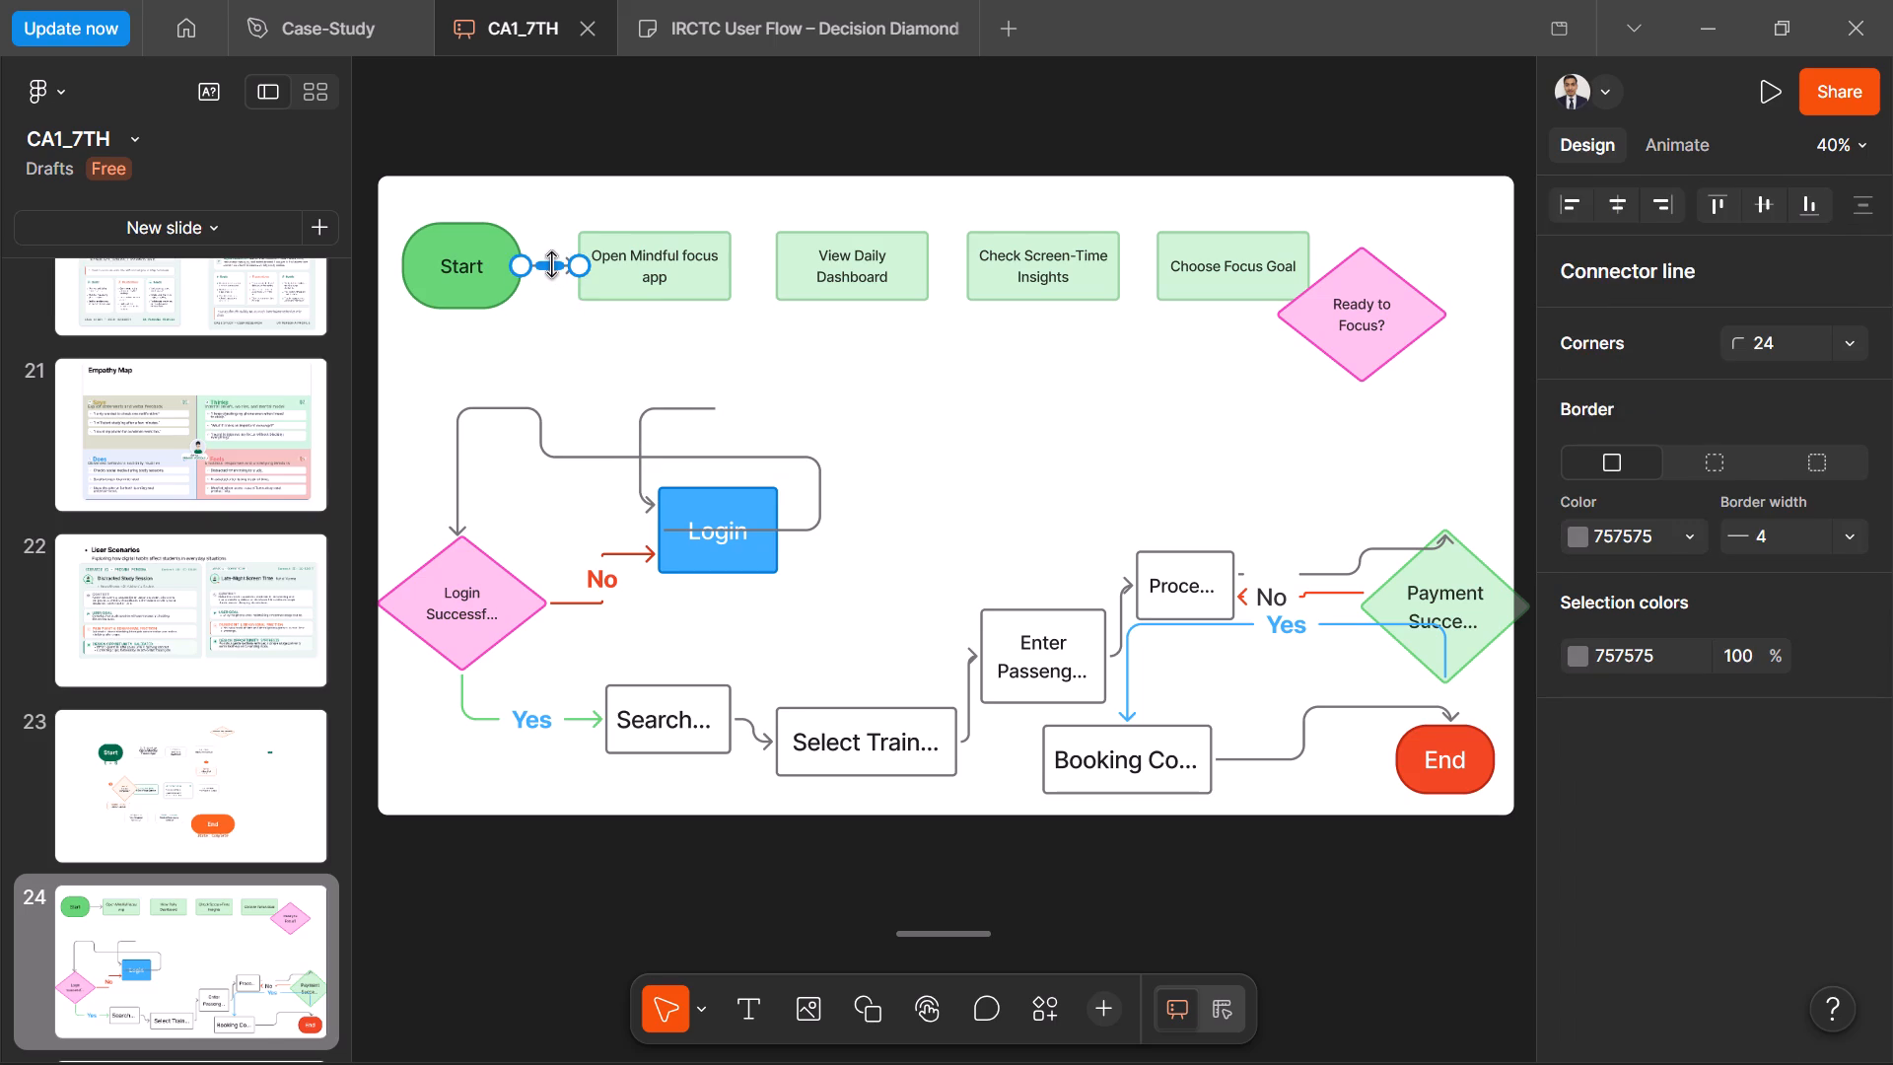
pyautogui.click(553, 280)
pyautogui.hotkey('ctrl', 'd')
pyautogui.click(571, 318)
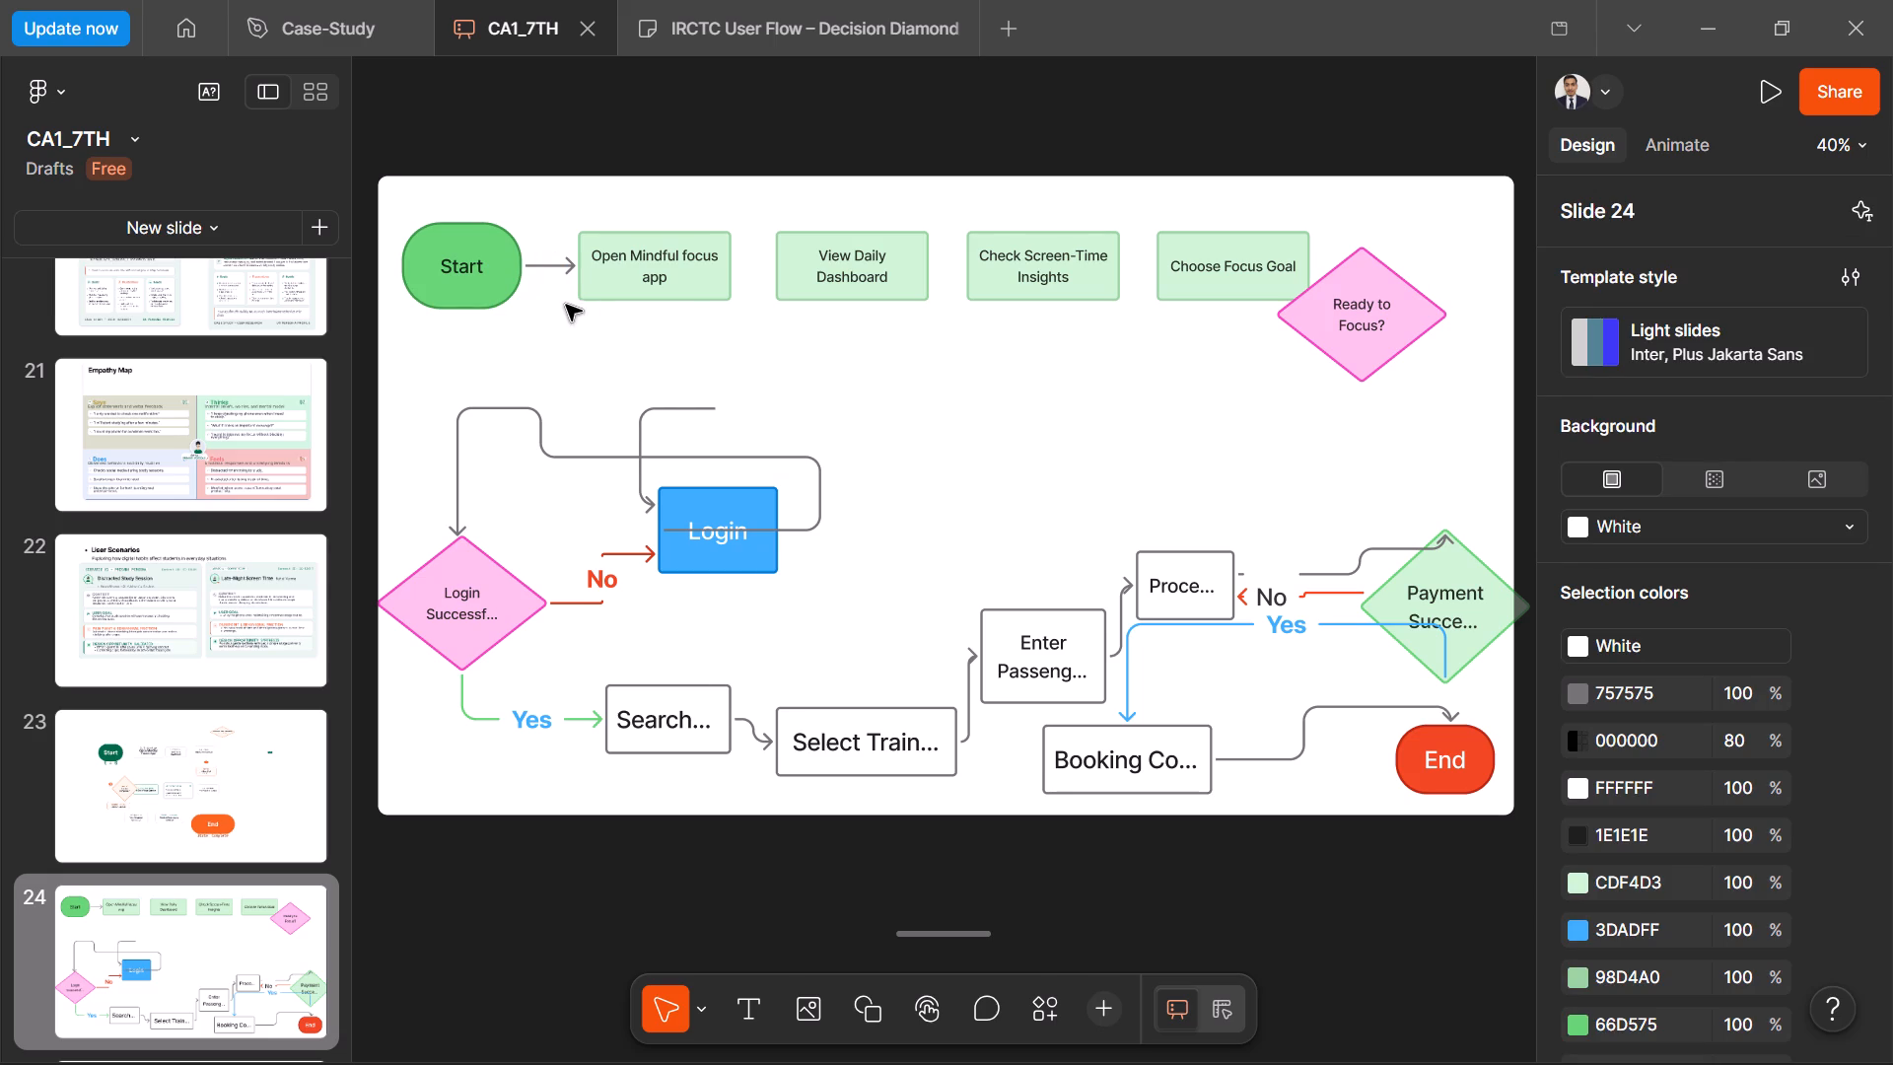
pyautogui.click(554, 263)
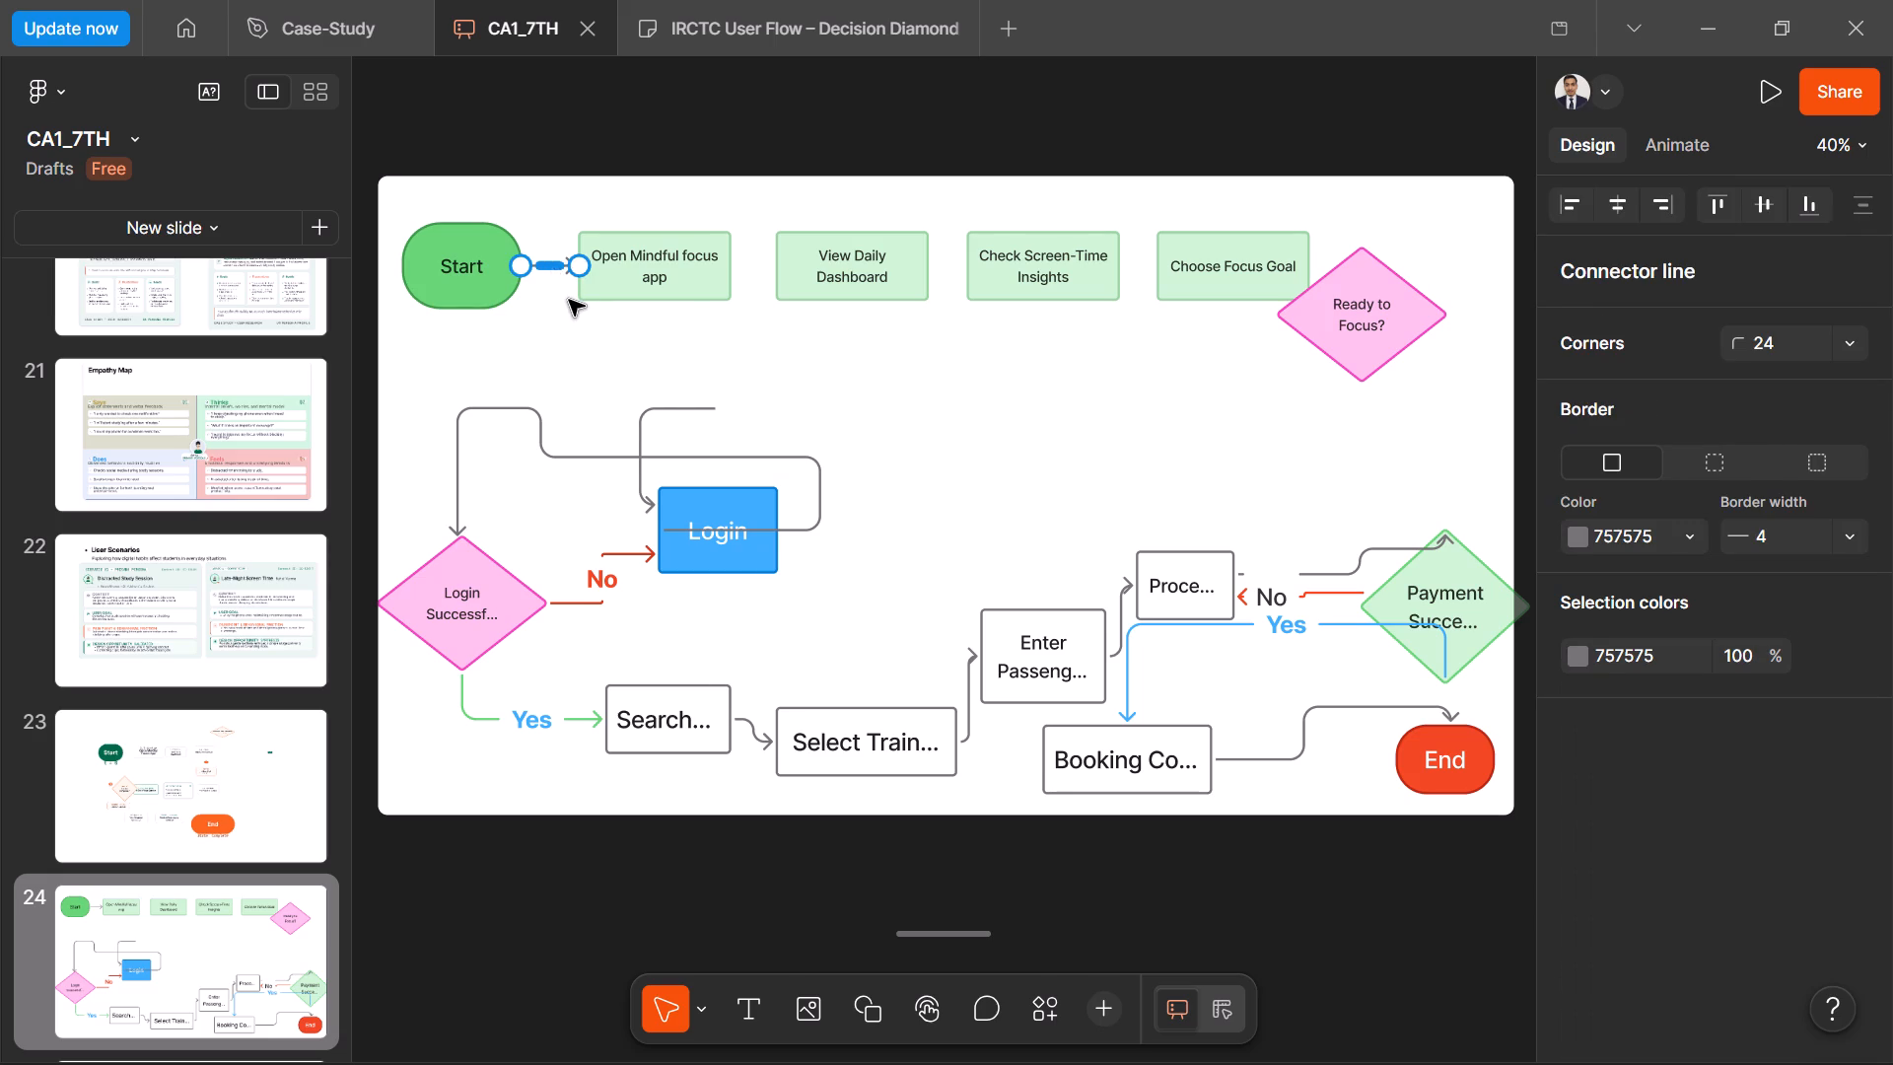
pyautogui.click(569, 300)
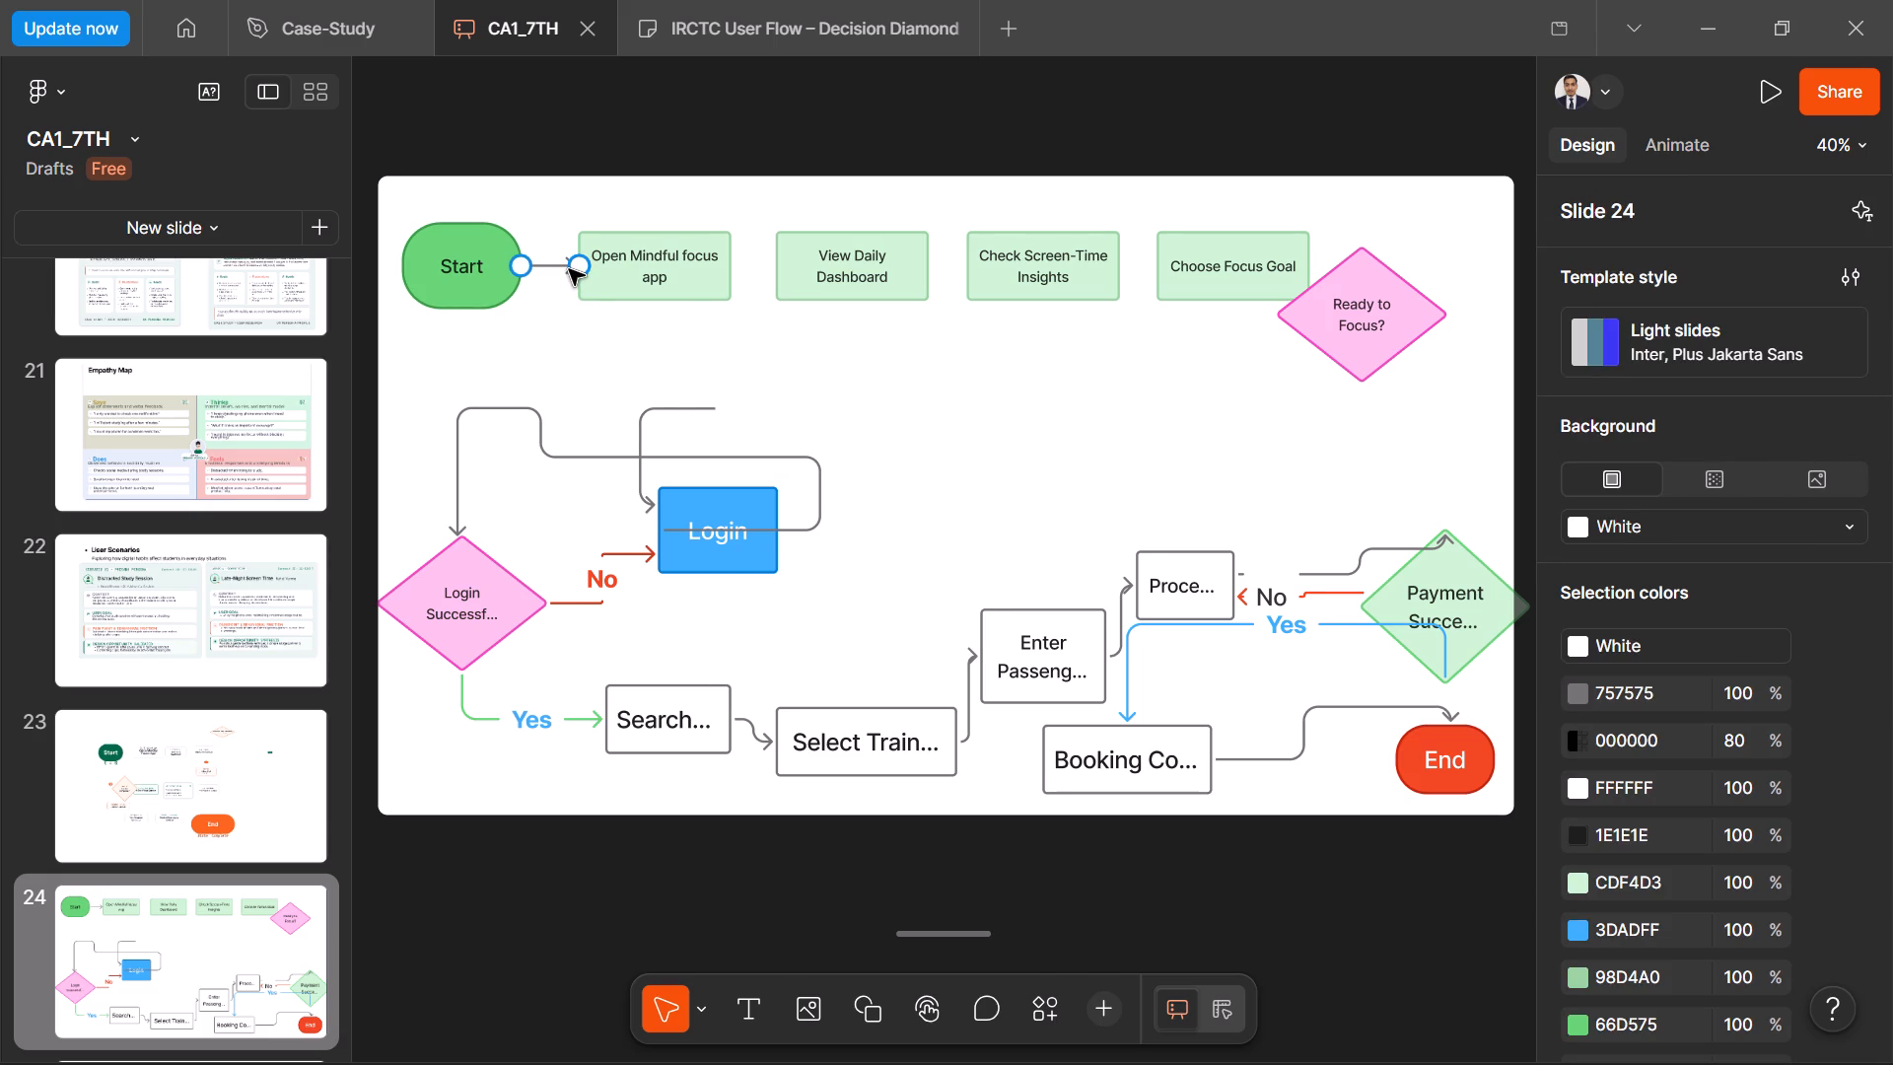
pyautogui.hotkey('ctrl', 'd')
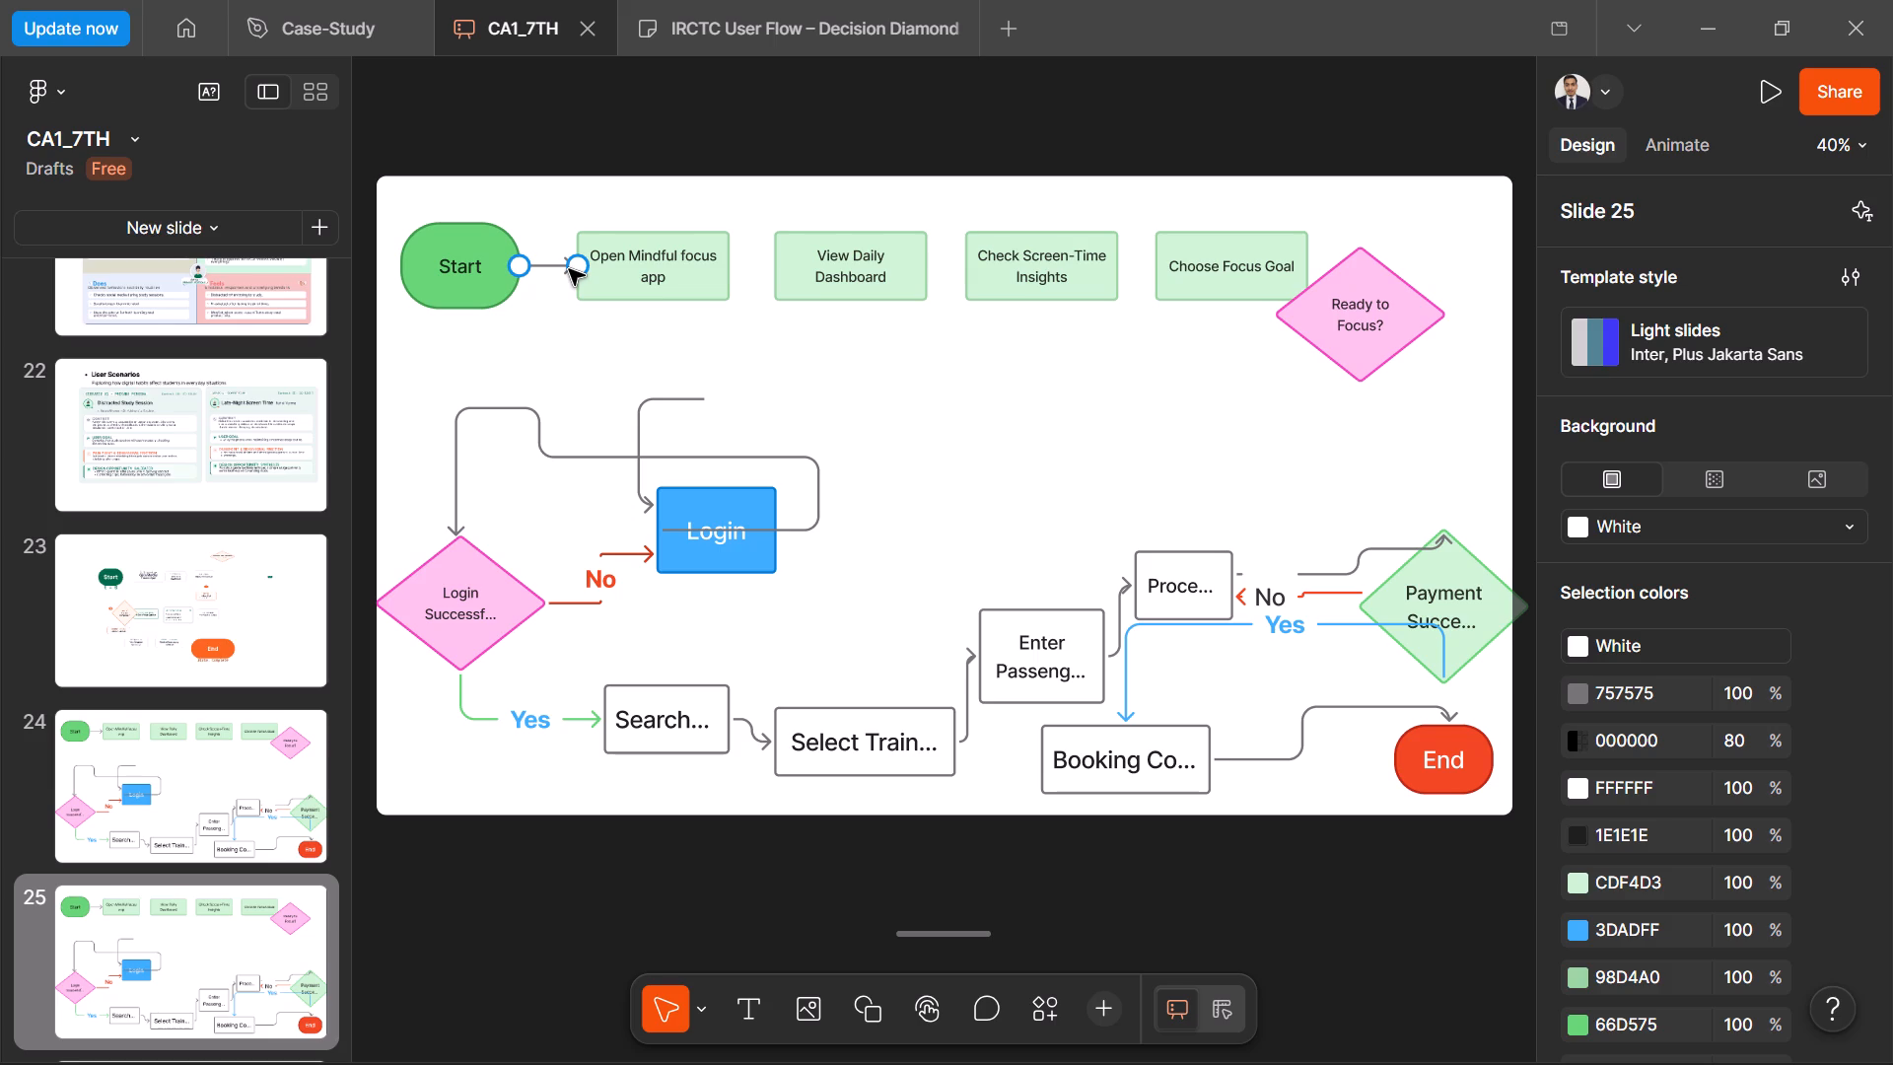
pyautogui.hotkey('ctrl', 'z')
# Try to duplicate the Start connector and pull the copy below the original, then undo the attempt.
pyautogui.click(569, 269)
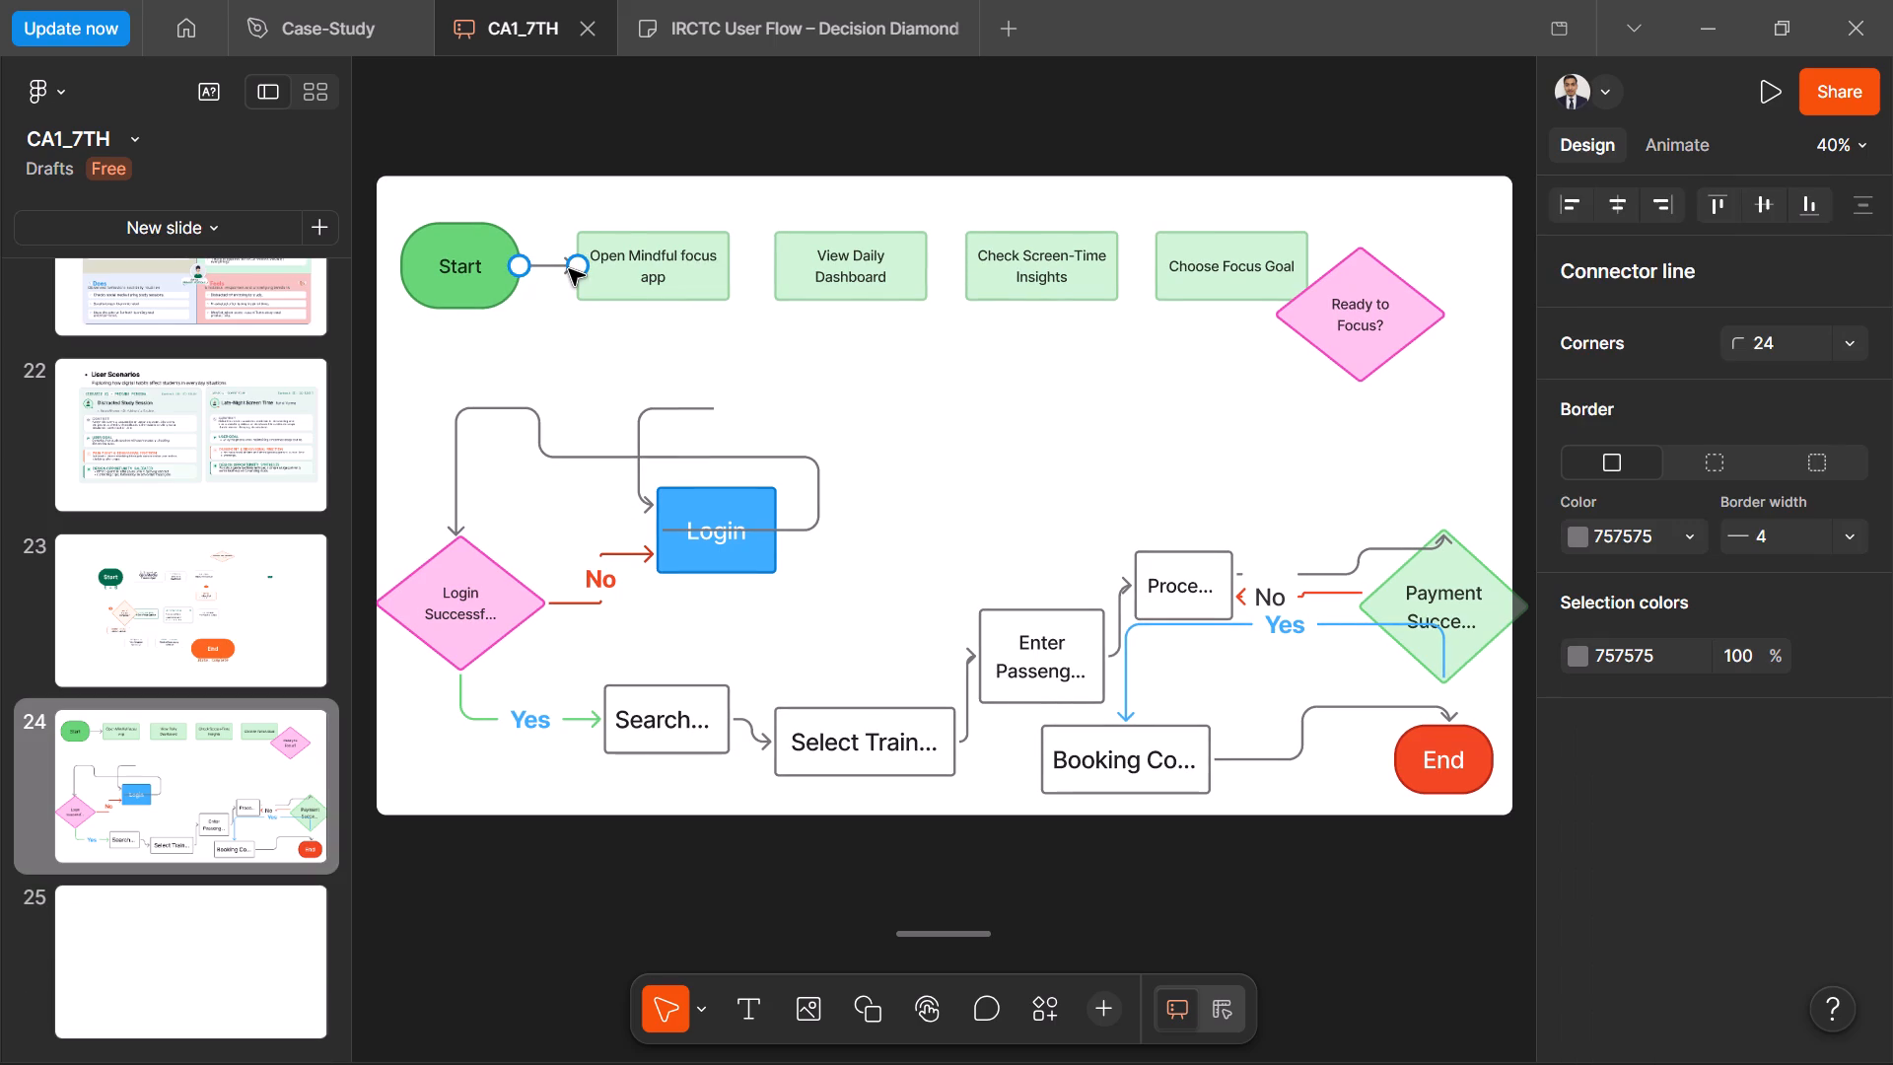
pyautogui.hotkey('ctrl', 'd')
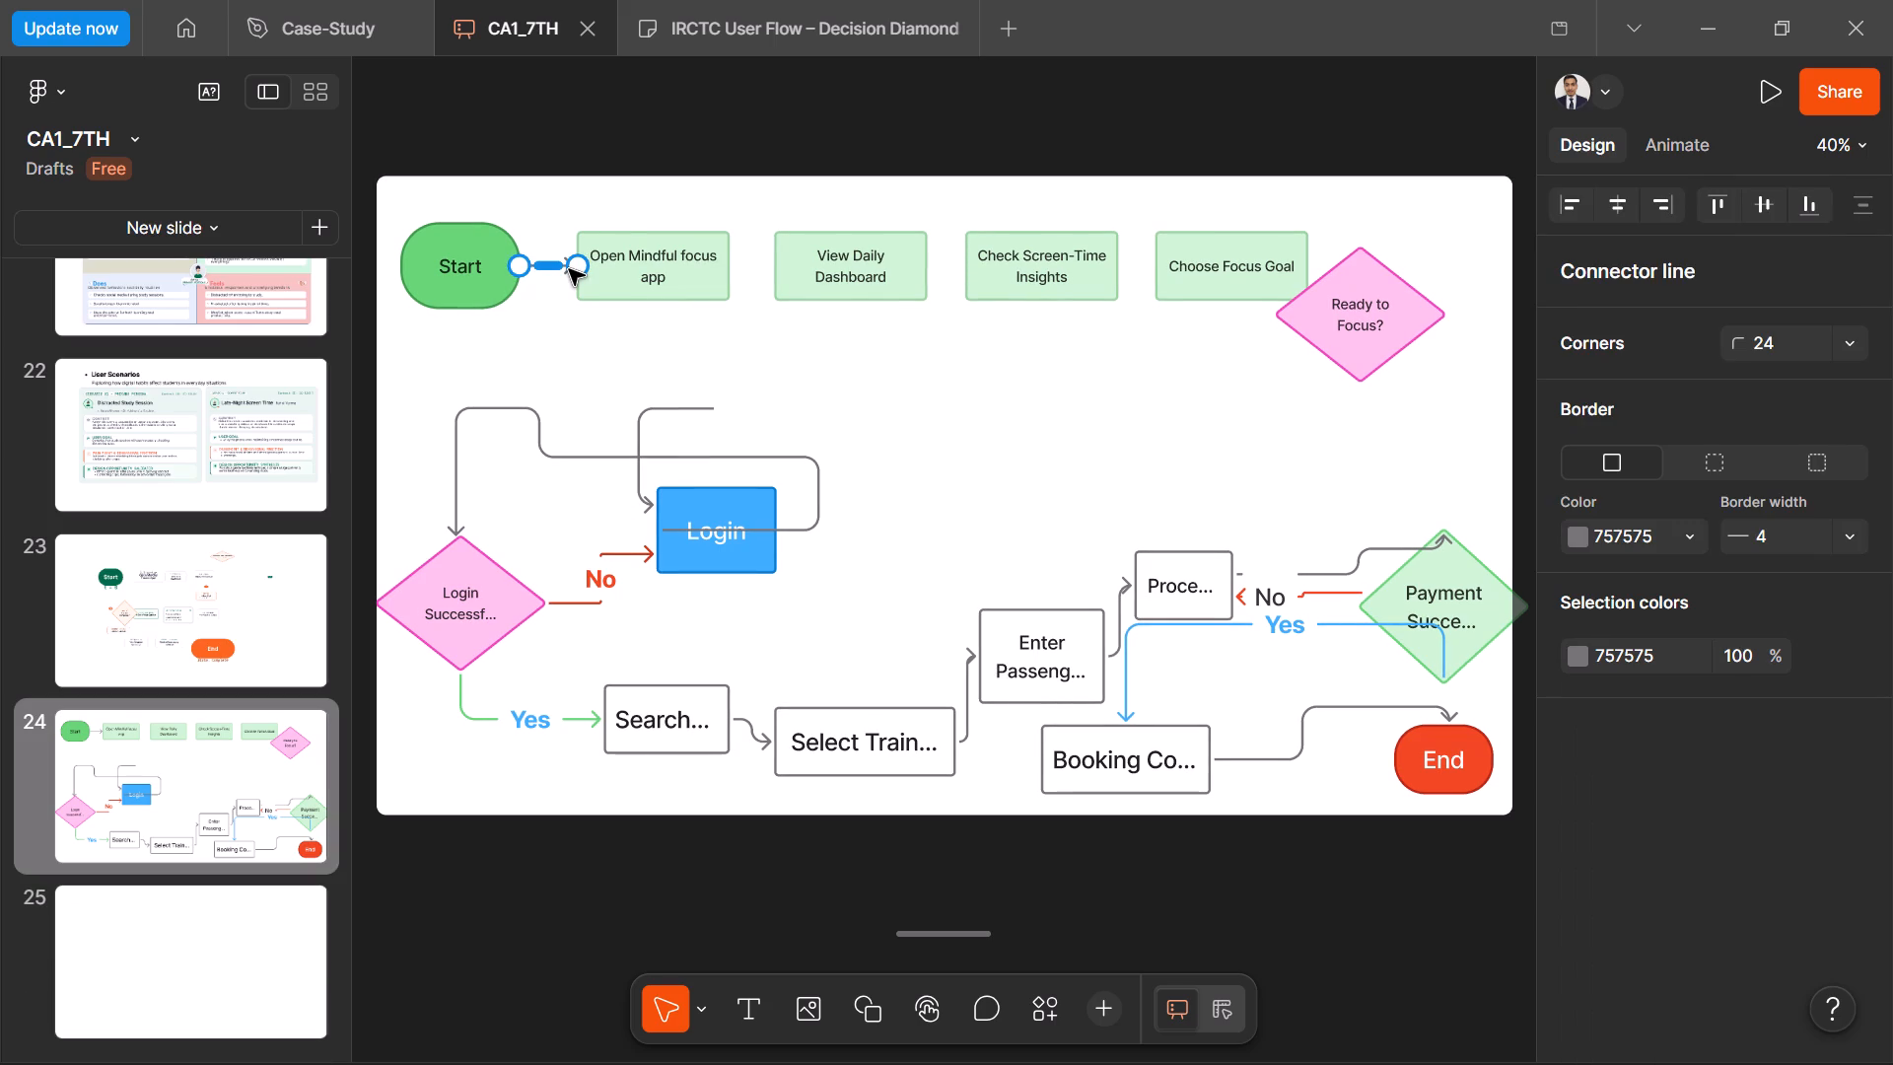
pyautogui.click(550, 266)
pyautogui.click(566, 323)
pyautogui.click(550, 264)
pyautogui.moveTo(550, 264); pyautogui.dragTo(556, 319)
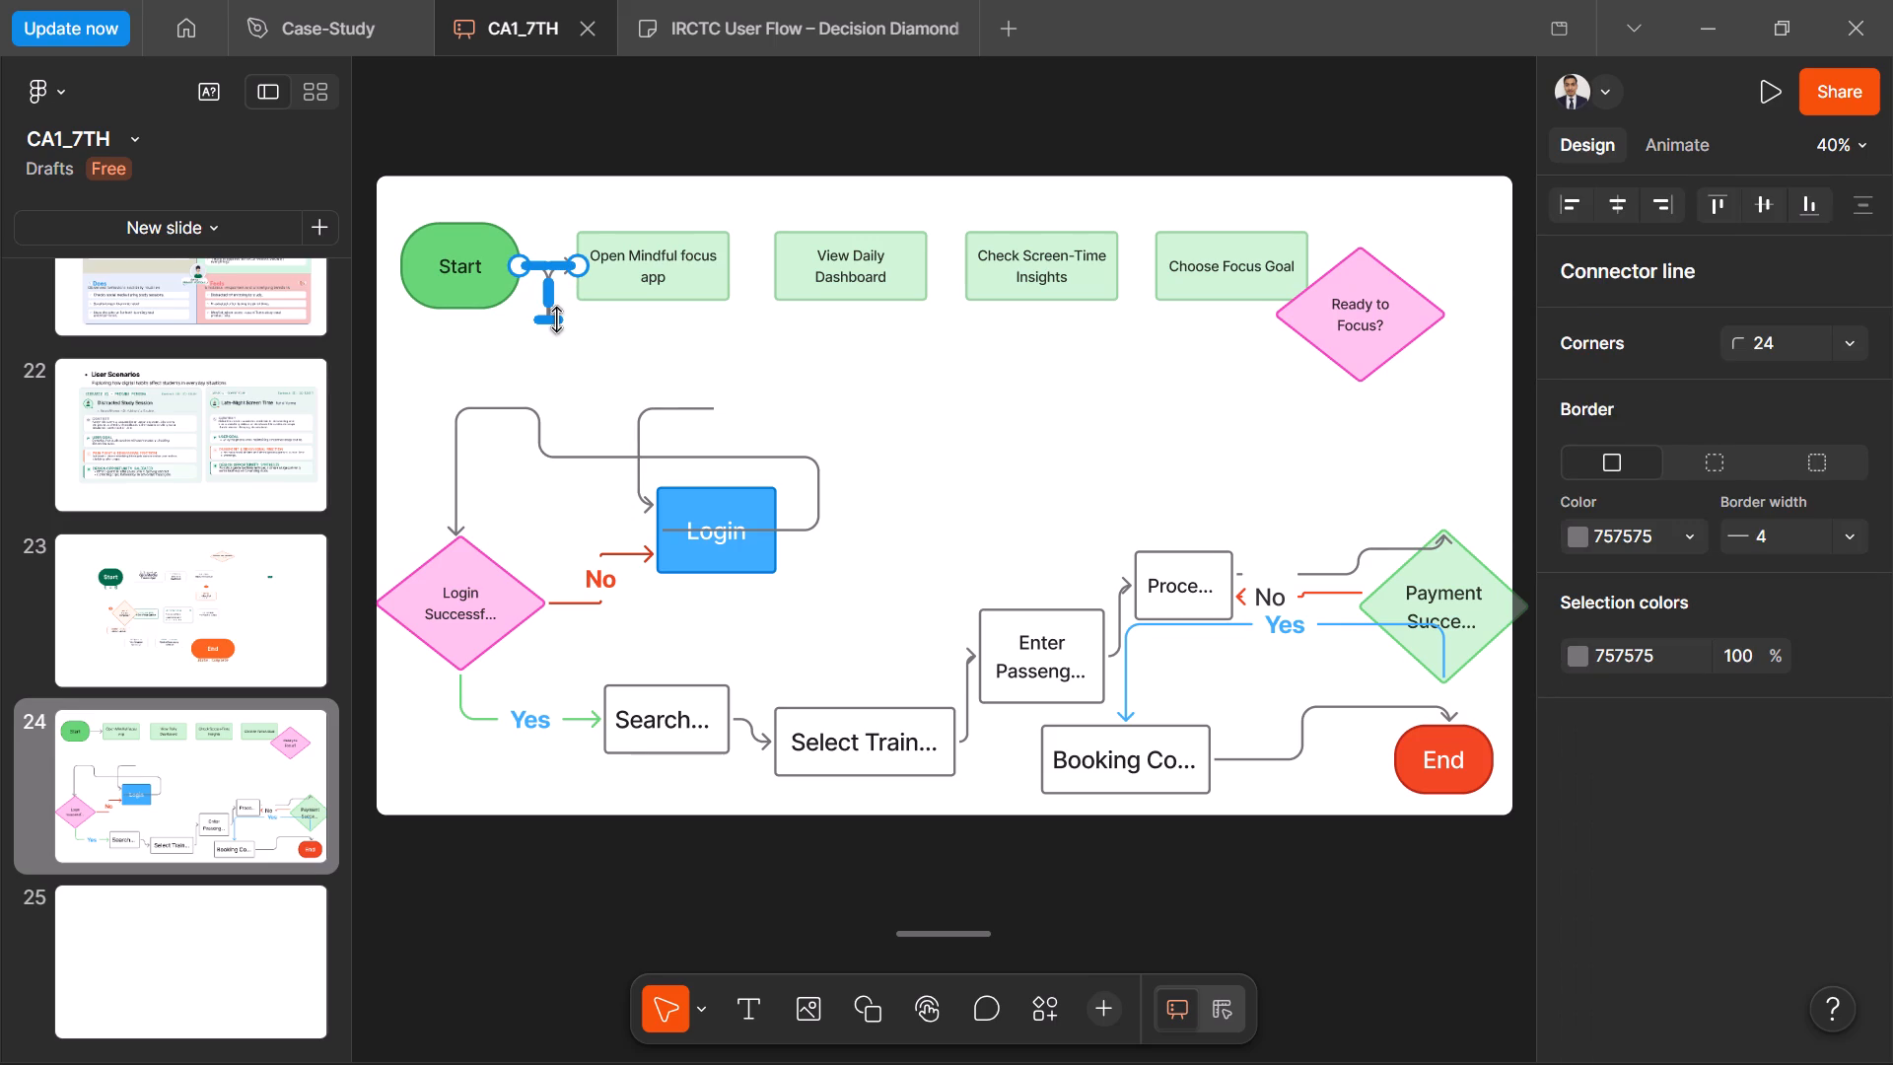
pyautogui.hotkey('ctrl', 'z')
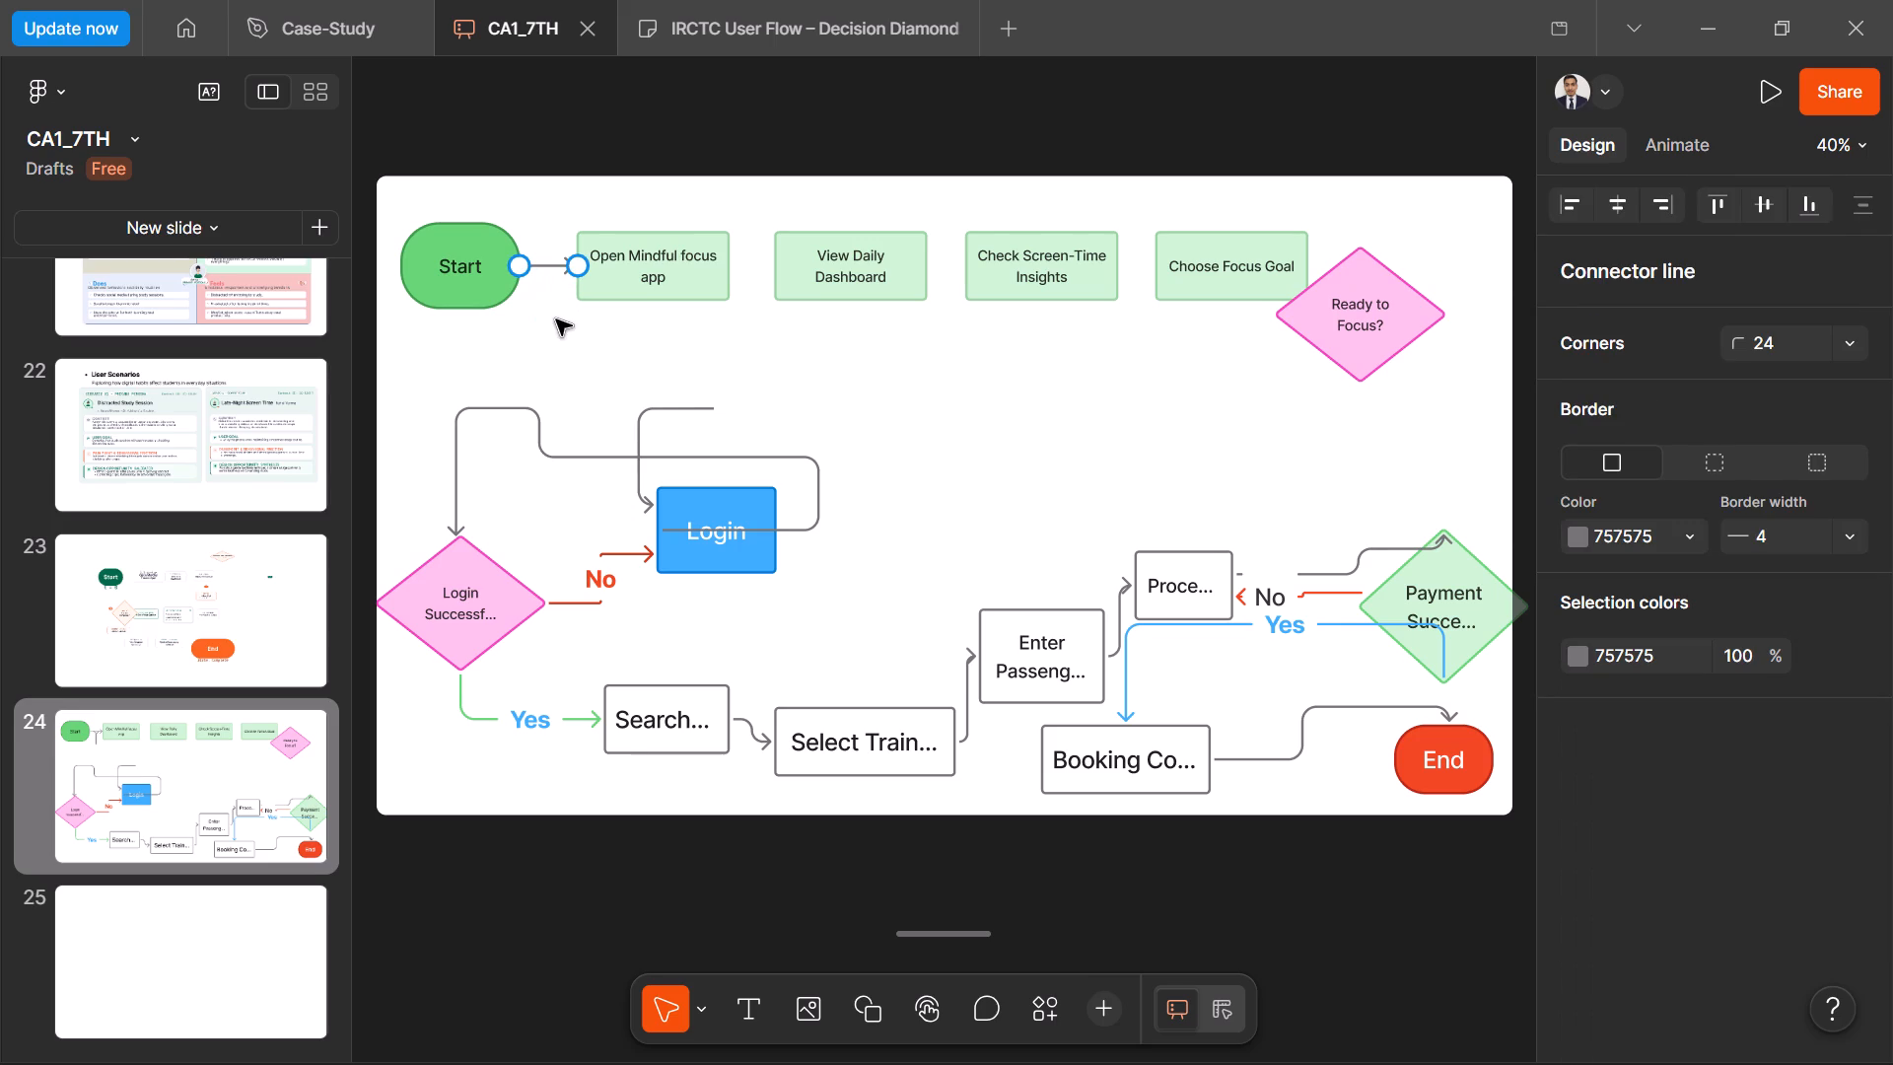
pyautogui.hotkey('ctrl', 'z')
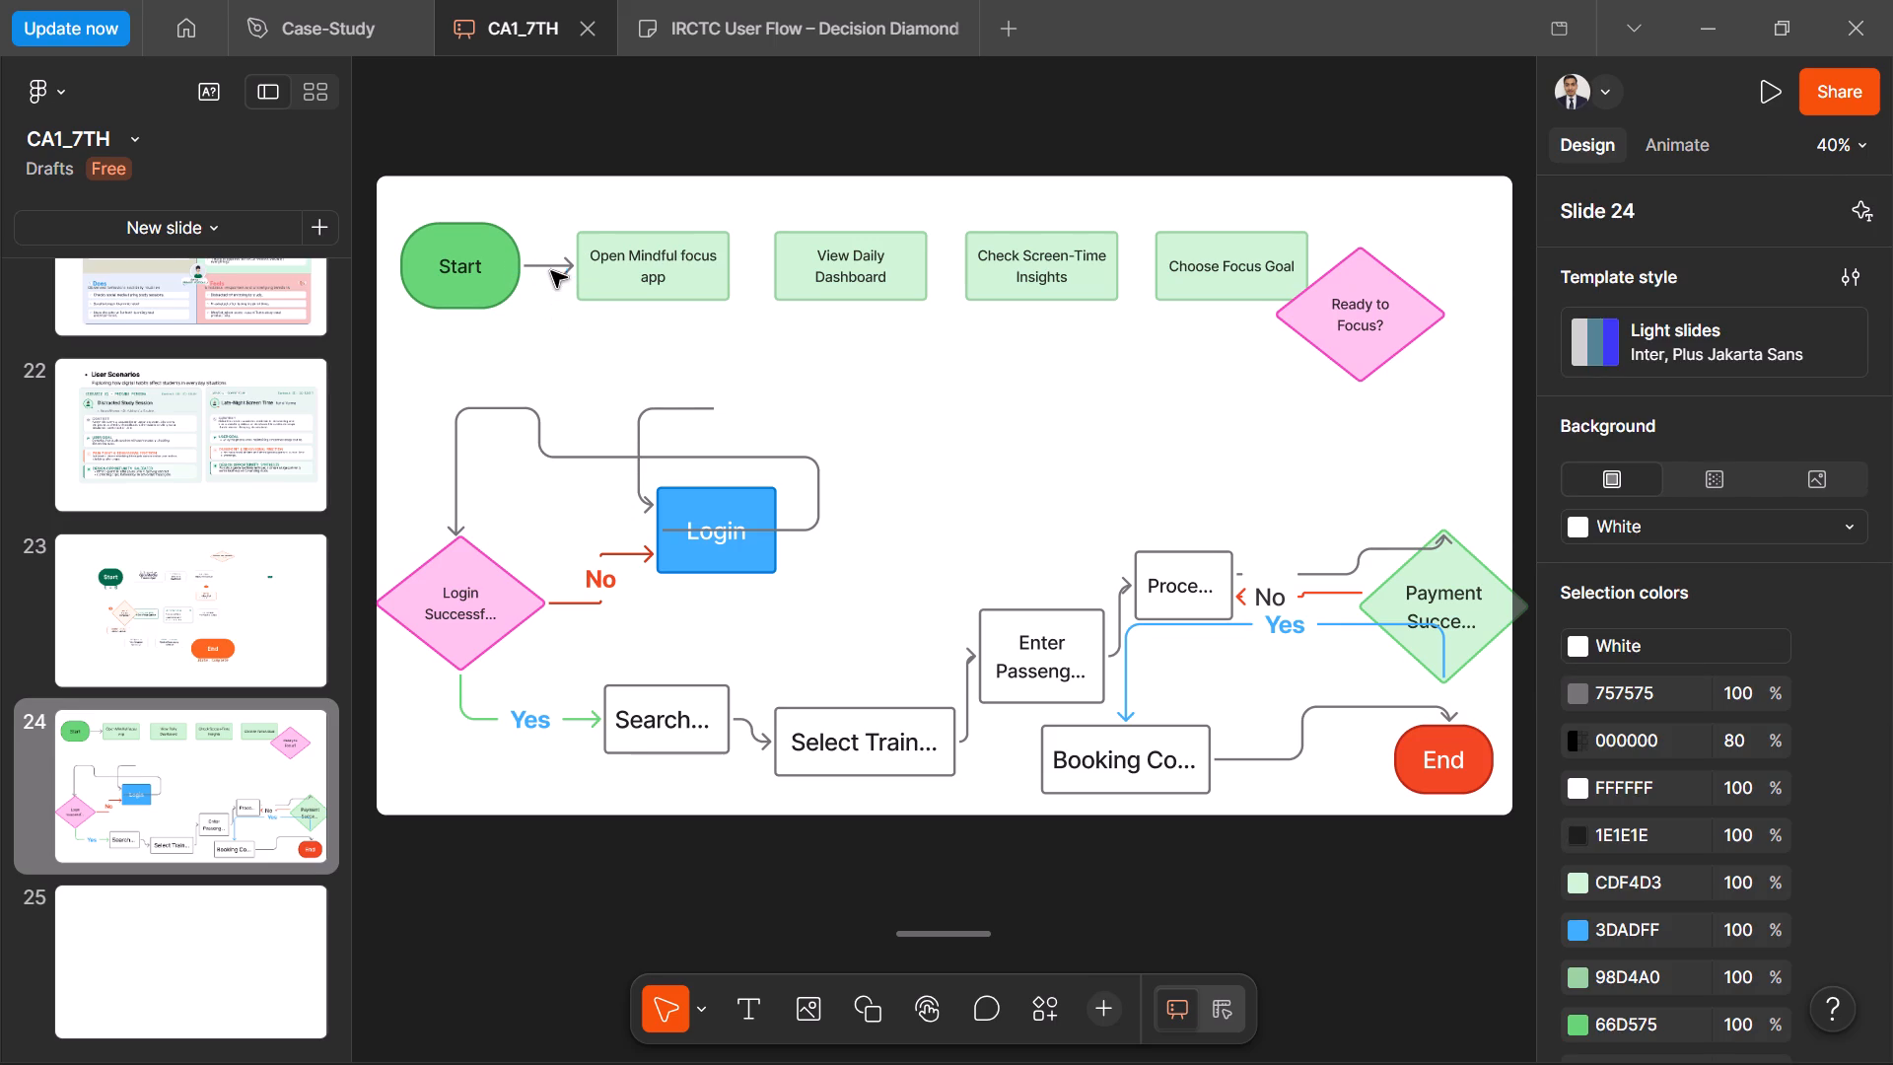
# Duplicate the Start connector and detach both ends of the copy to form a short loose arrow just below the original.
pyautogui.click(549, 267)
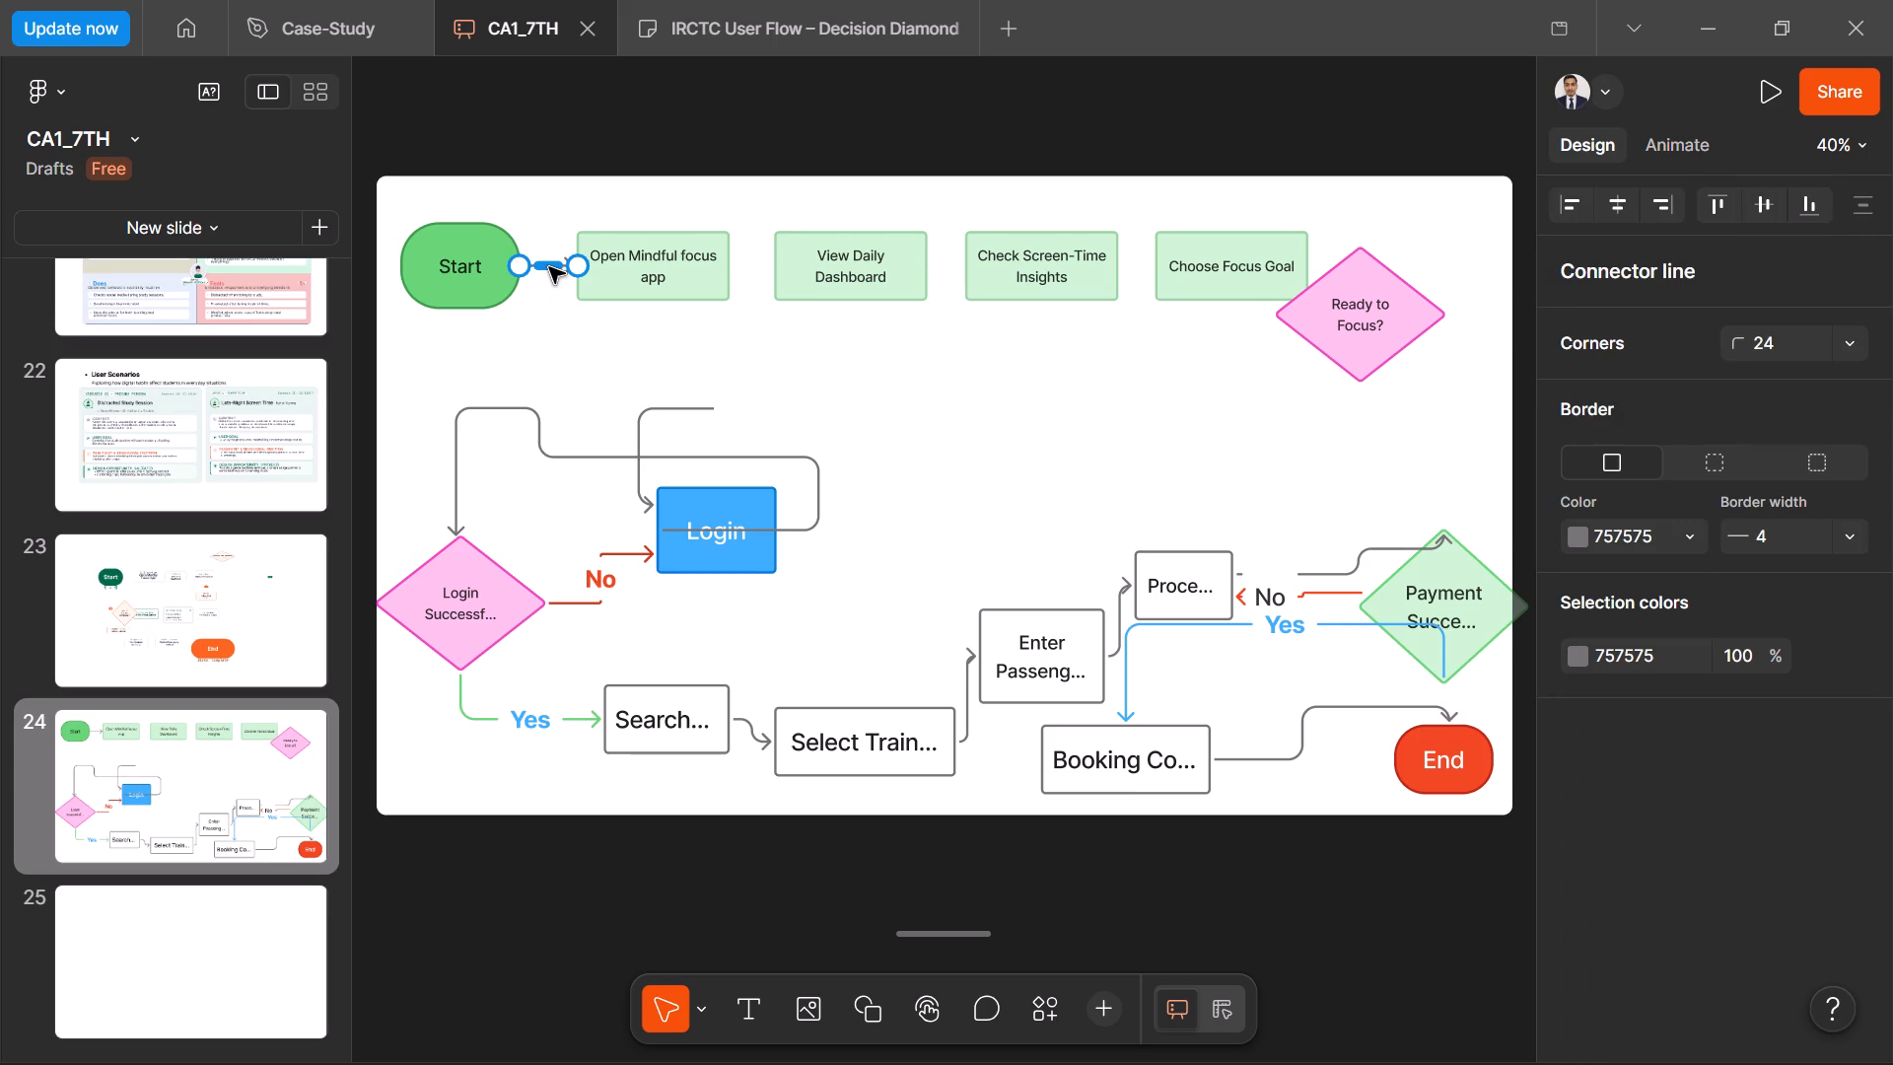
pyautogui.hotkey('ctrl', 'd')
pyautogui.click(578, 267)
pyautogui.moveTo(578, 267); pyautogui.dragTo(576, 321)
pyautogui.click(642, 348)
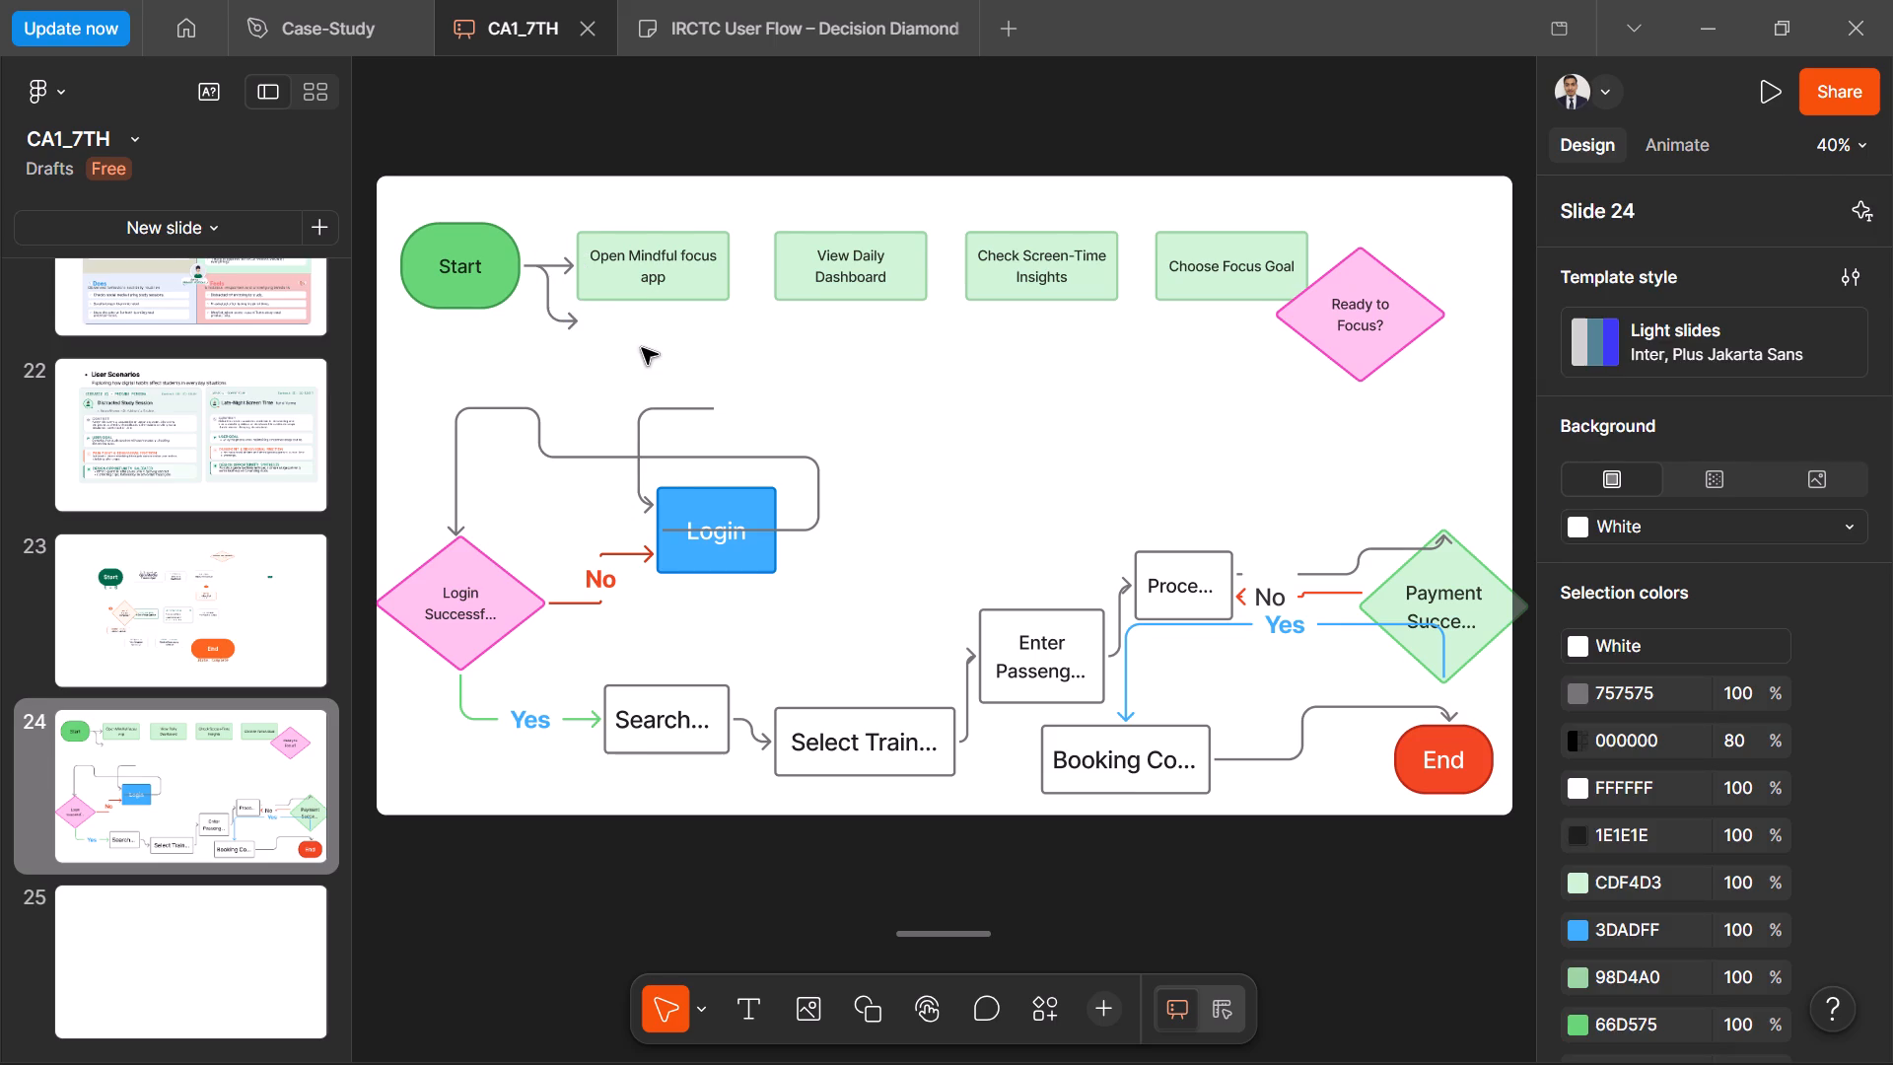
pyautogui.moveTo(526, 264); pyautogui.dragTo(537, 351)
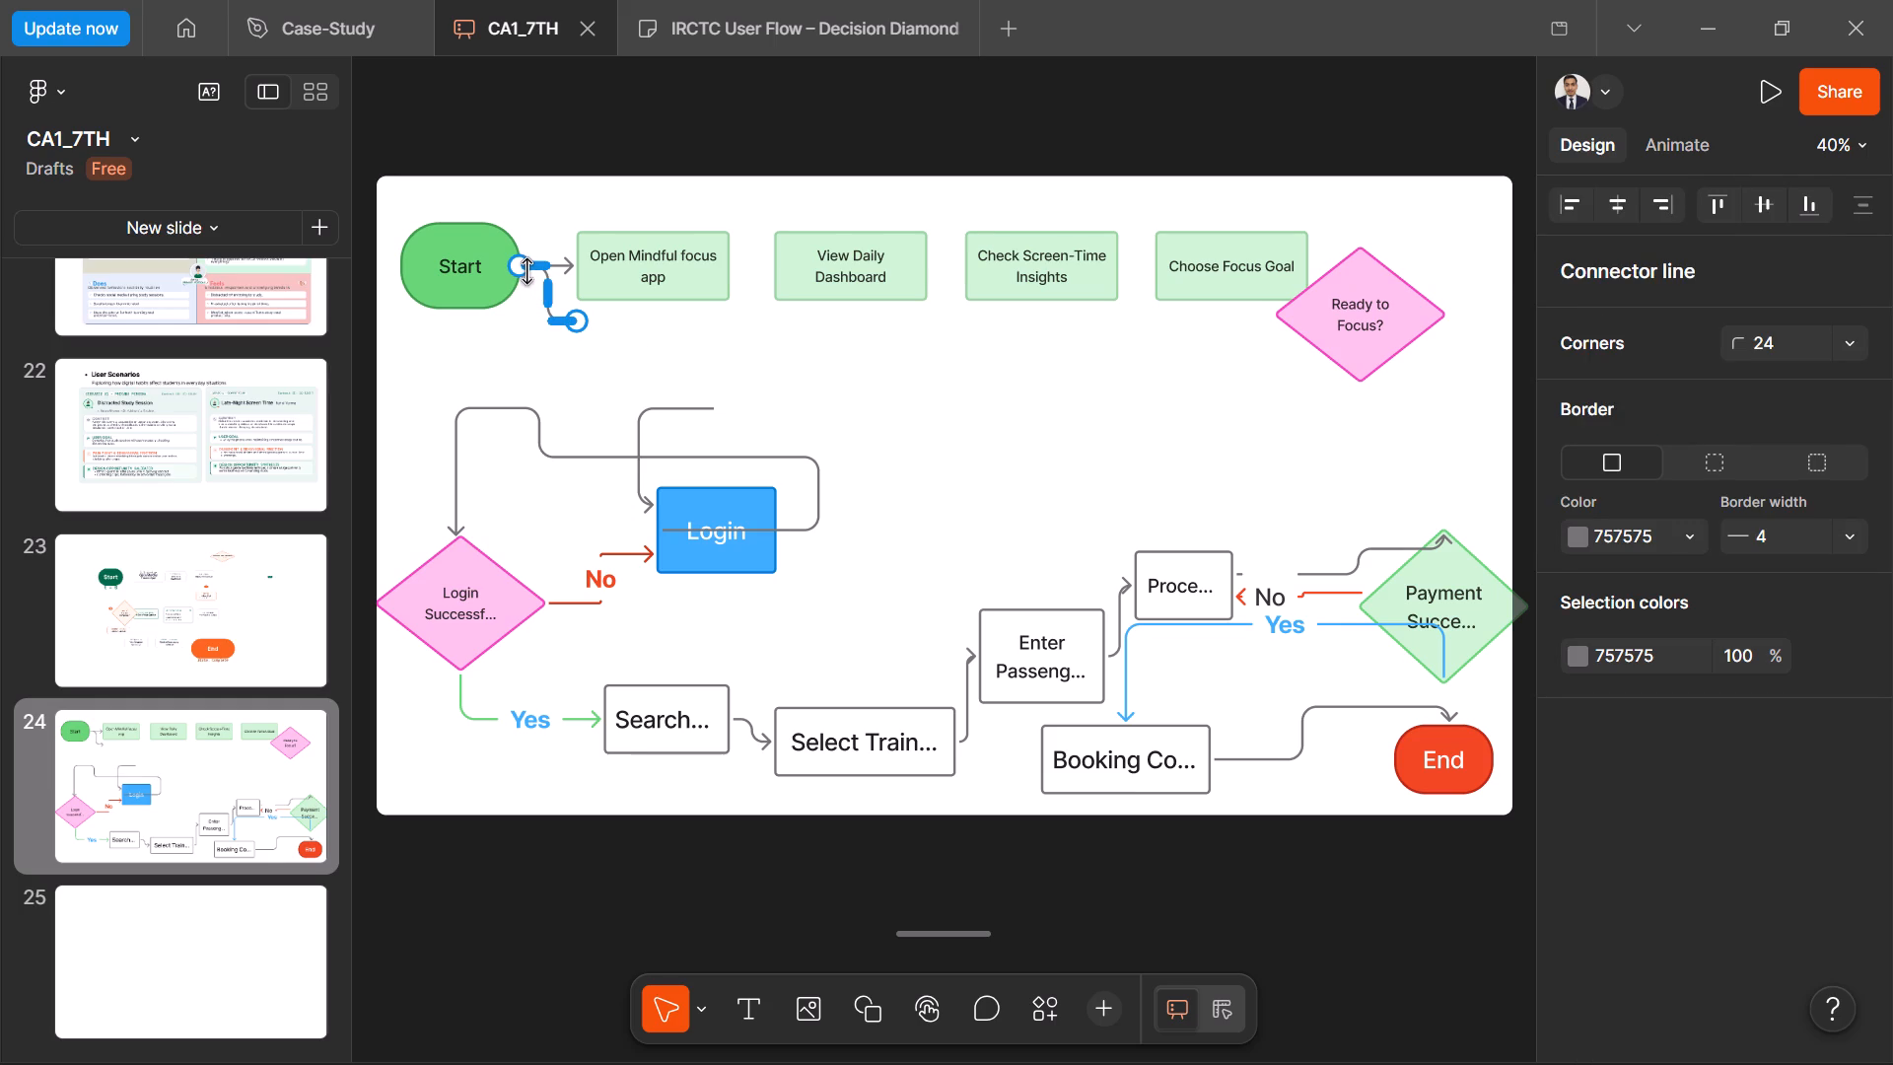
pyautogui.moveTo(526, 271); pyautogui.dragTo(530, 325)
pyautogui.click(592, 358)
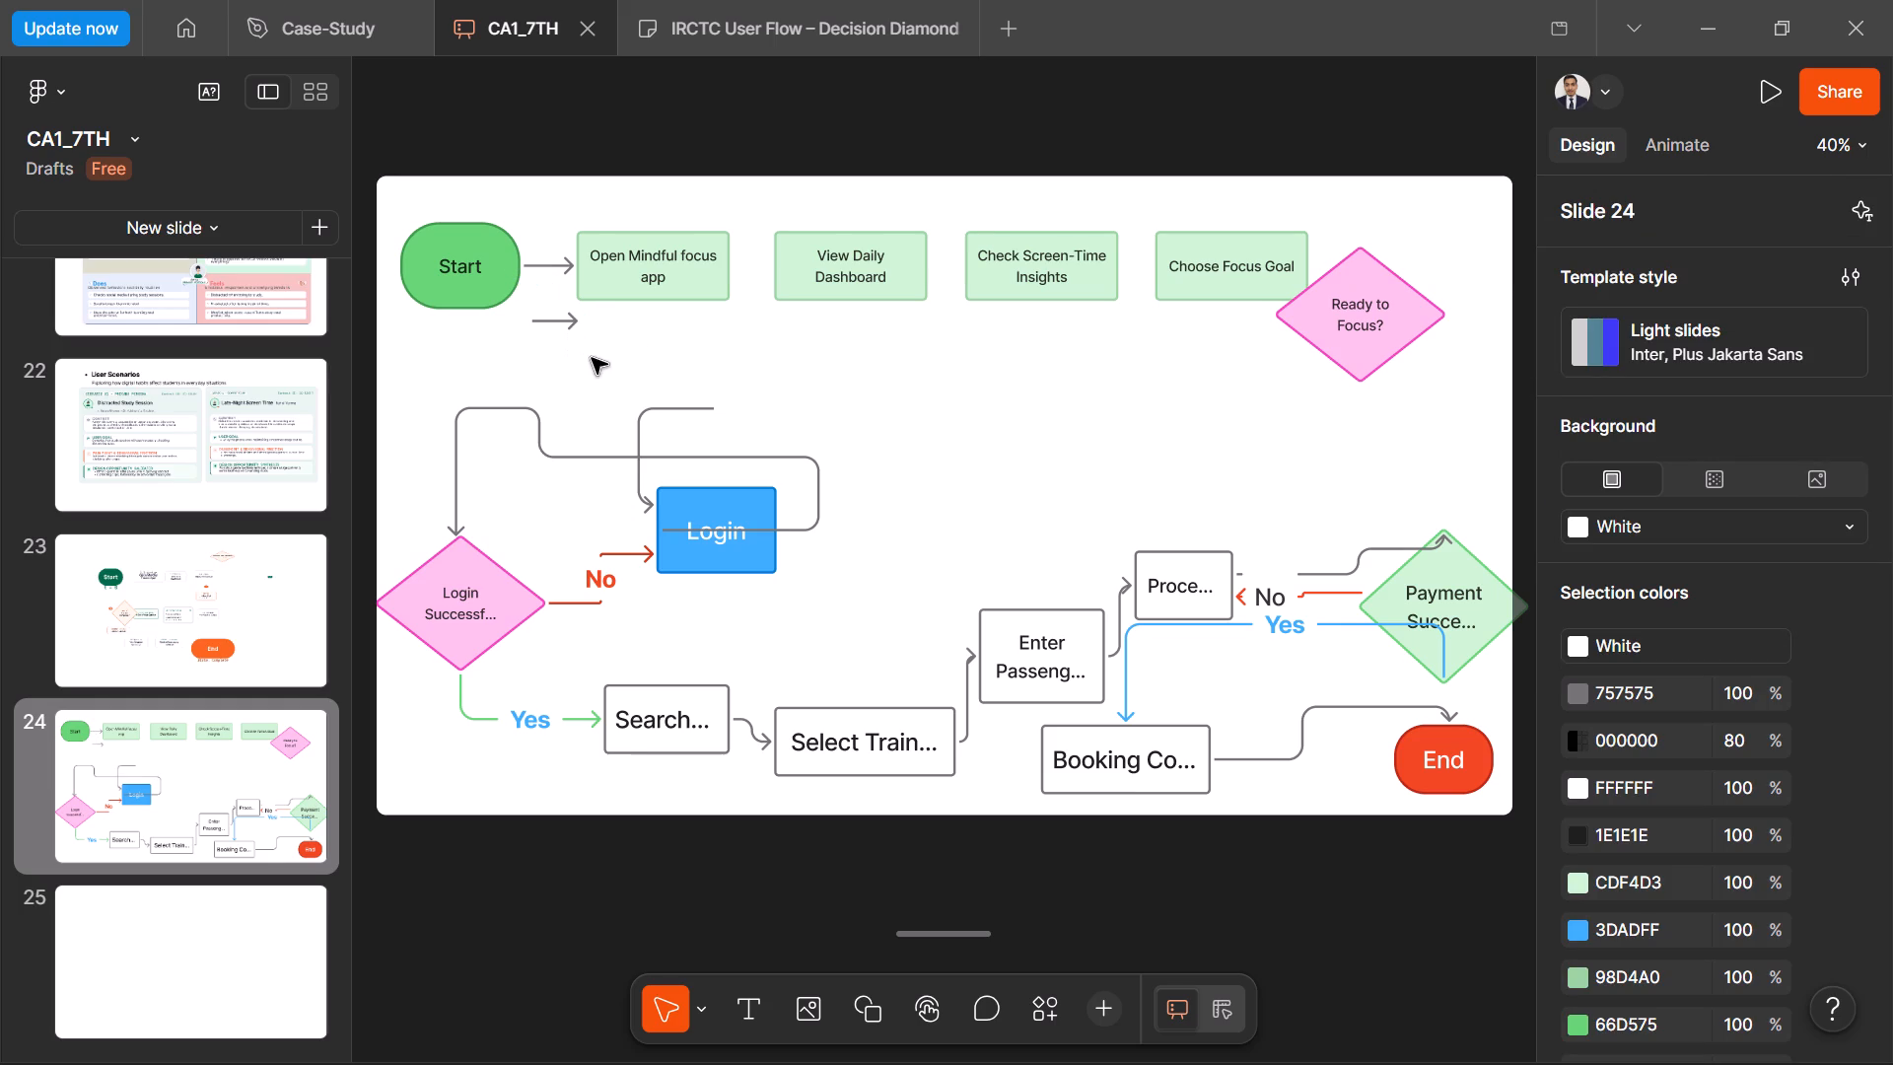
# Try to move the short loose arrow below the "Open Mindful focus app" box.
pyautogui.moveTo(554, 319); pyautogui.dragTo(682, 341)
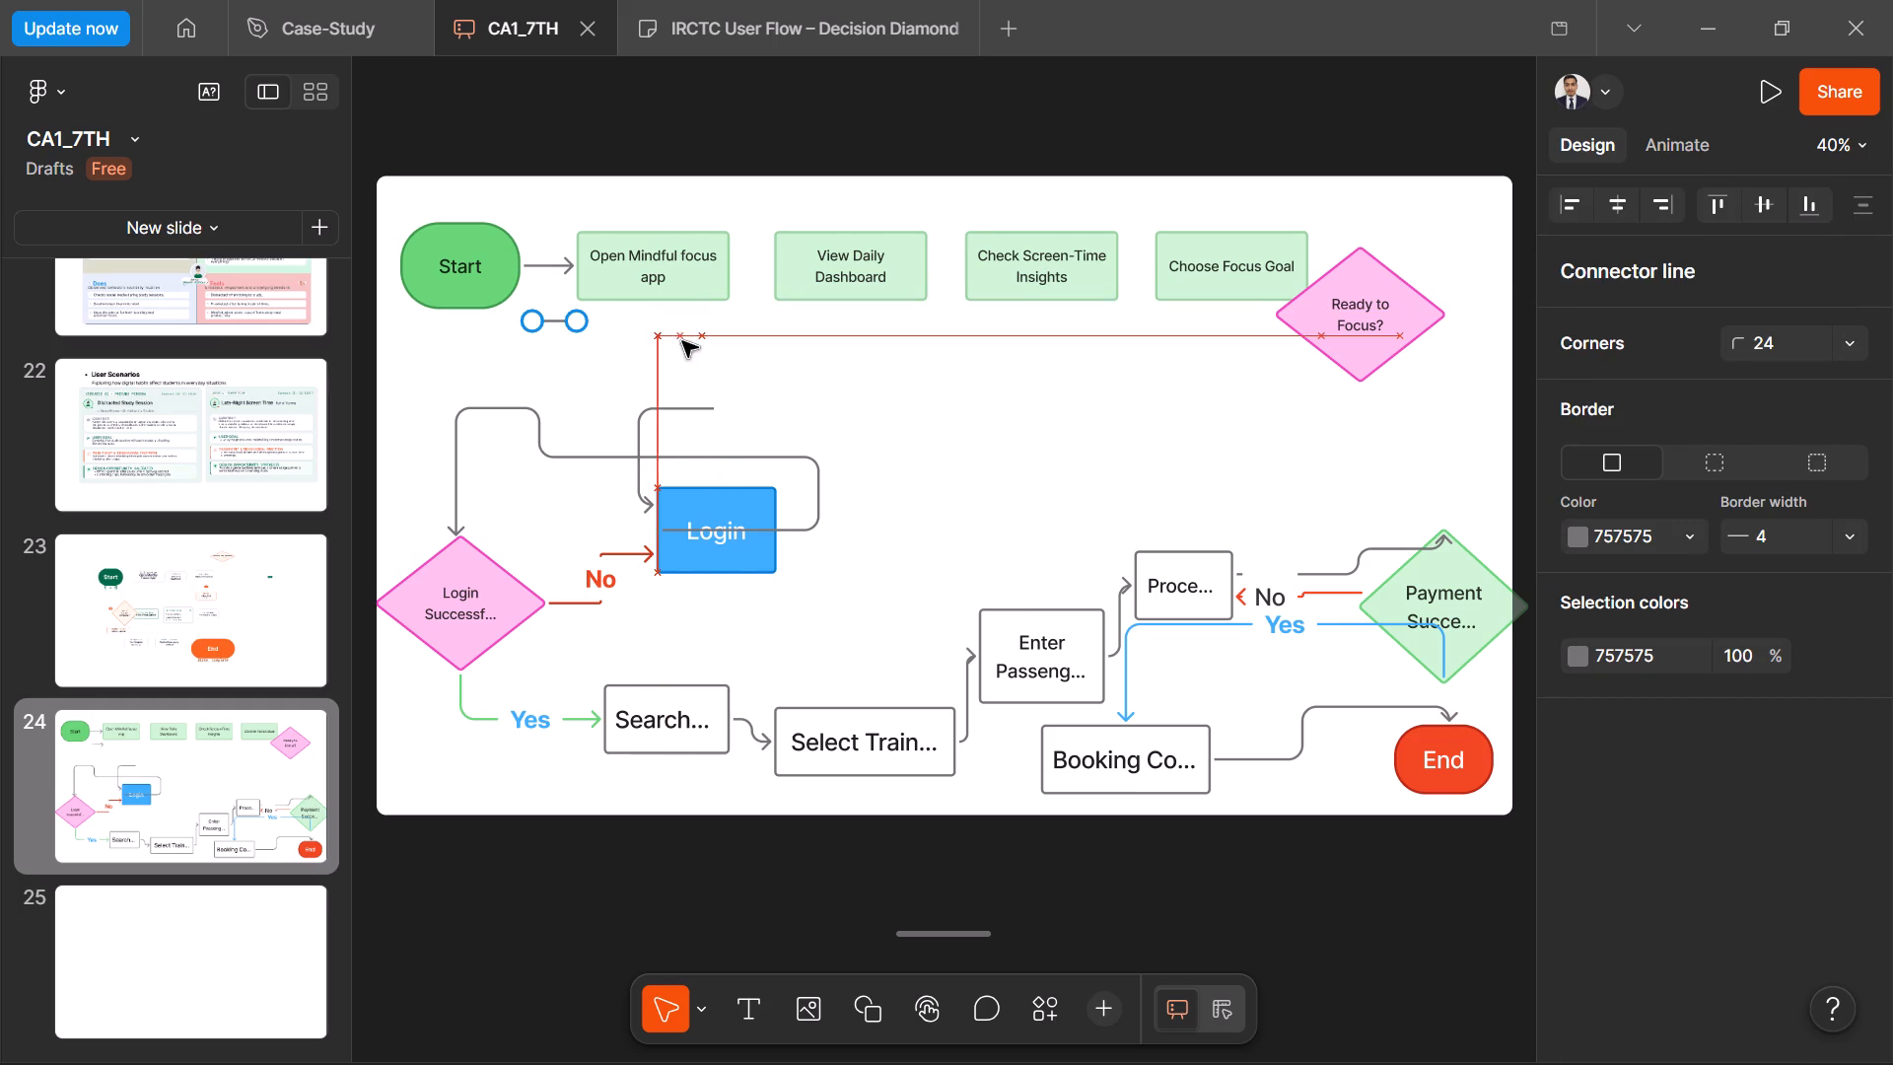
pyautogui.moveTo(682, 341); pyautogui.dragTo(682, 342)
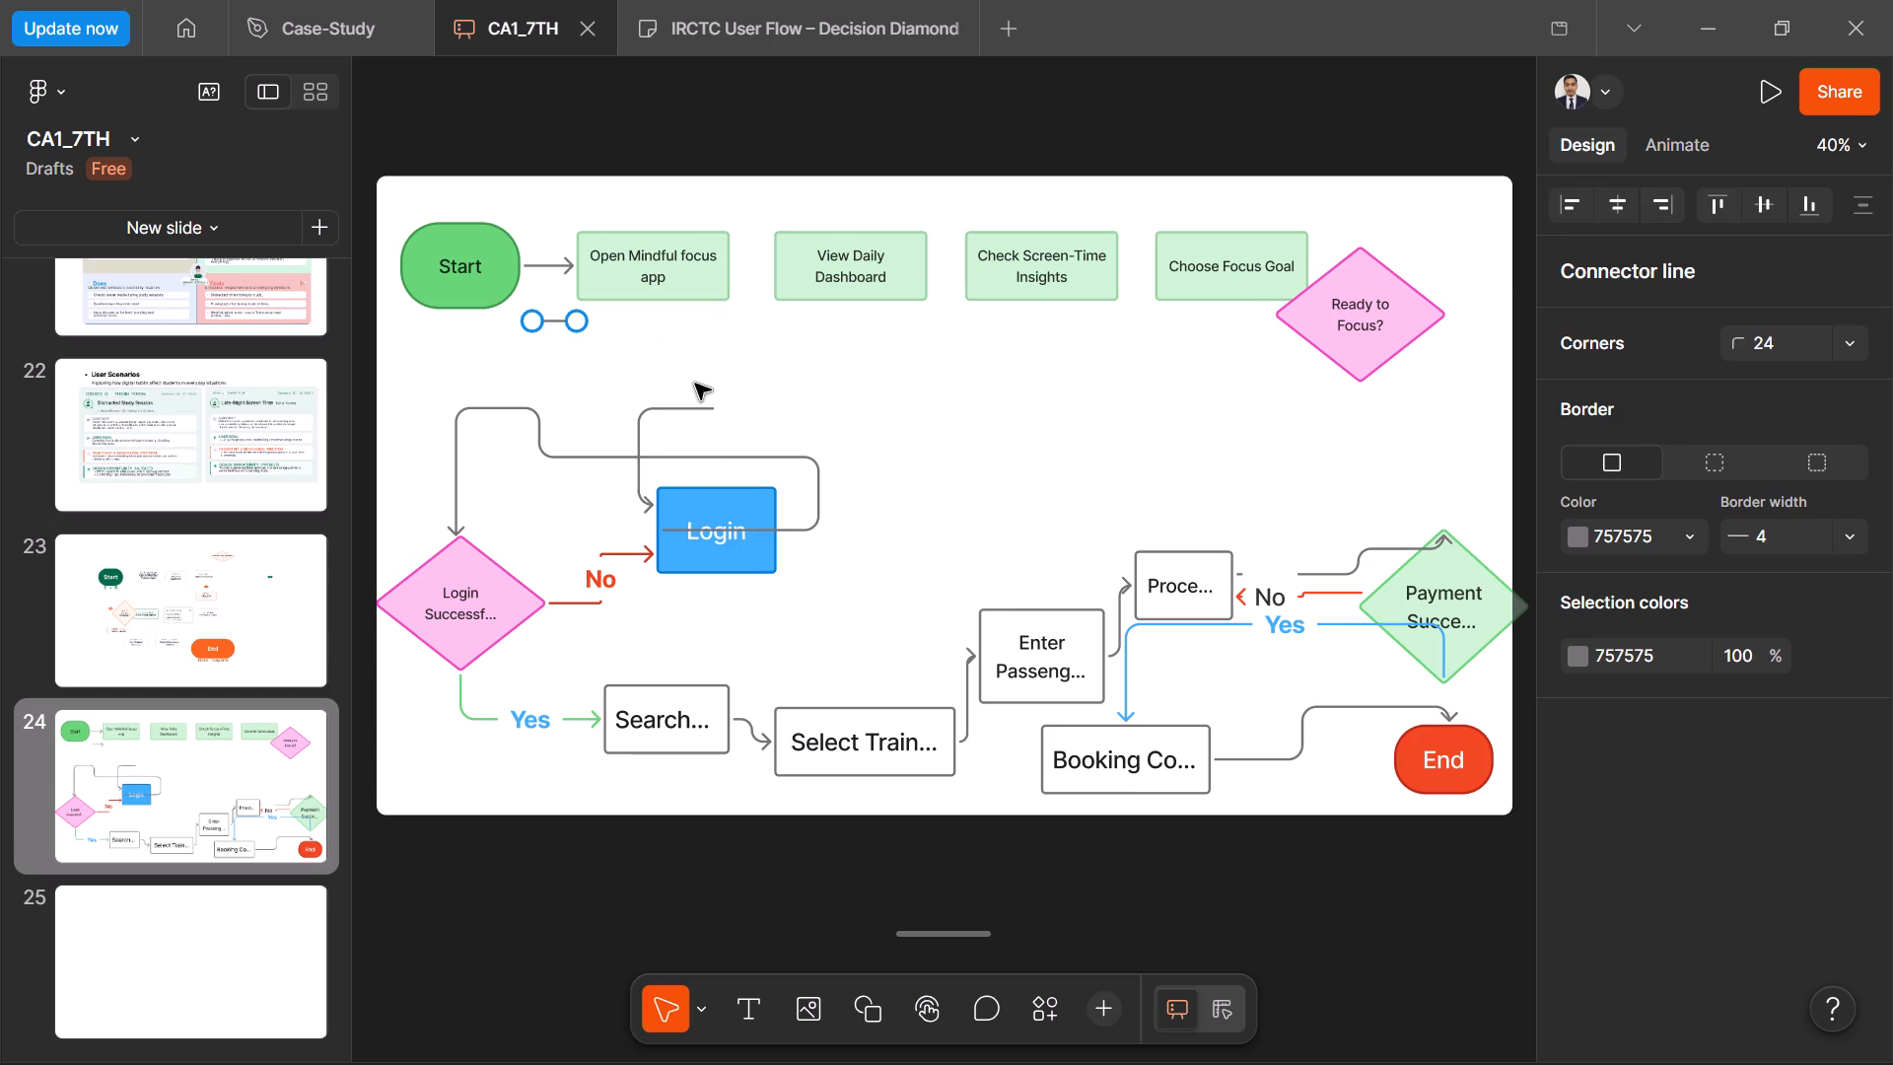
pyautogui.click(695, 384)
# Duplicate the short loose arrow below the Start connector.
pyautogui.click(551, 324)
pyautogui.hotkey('ctrl', 'd')
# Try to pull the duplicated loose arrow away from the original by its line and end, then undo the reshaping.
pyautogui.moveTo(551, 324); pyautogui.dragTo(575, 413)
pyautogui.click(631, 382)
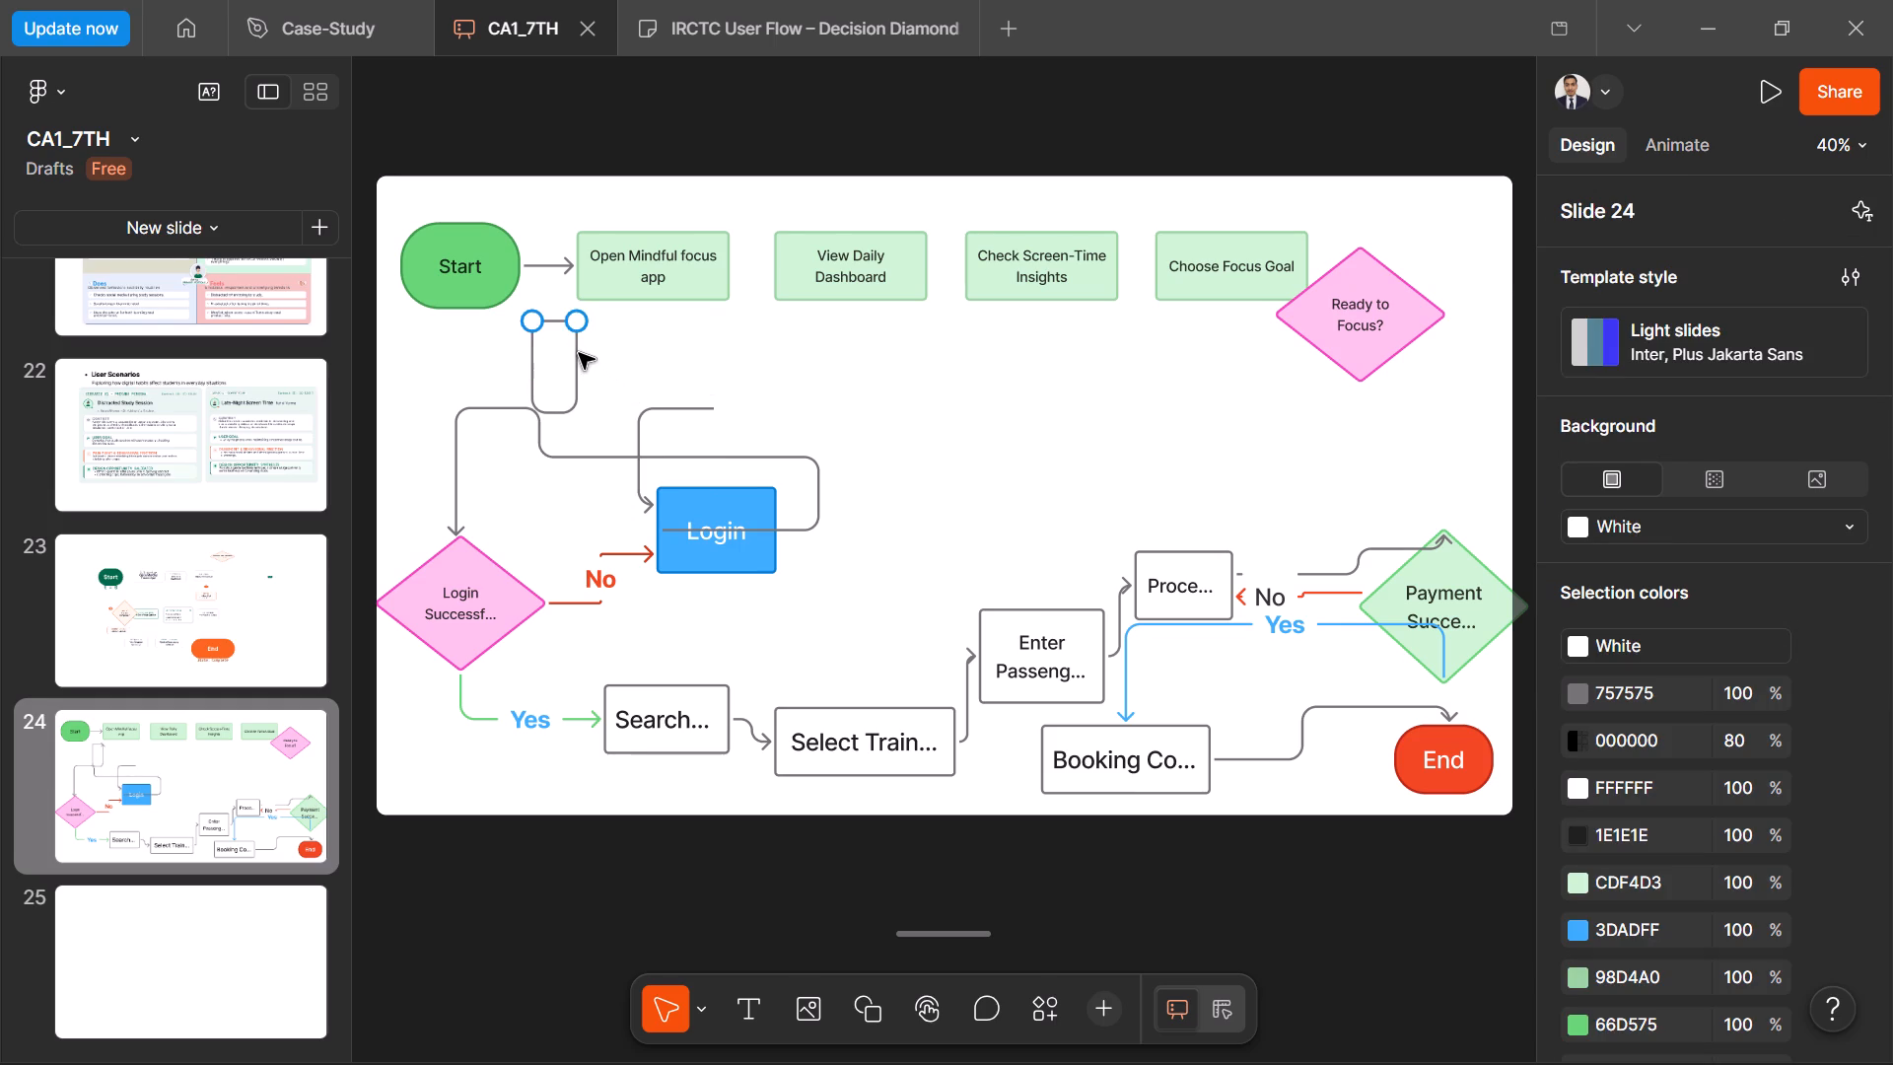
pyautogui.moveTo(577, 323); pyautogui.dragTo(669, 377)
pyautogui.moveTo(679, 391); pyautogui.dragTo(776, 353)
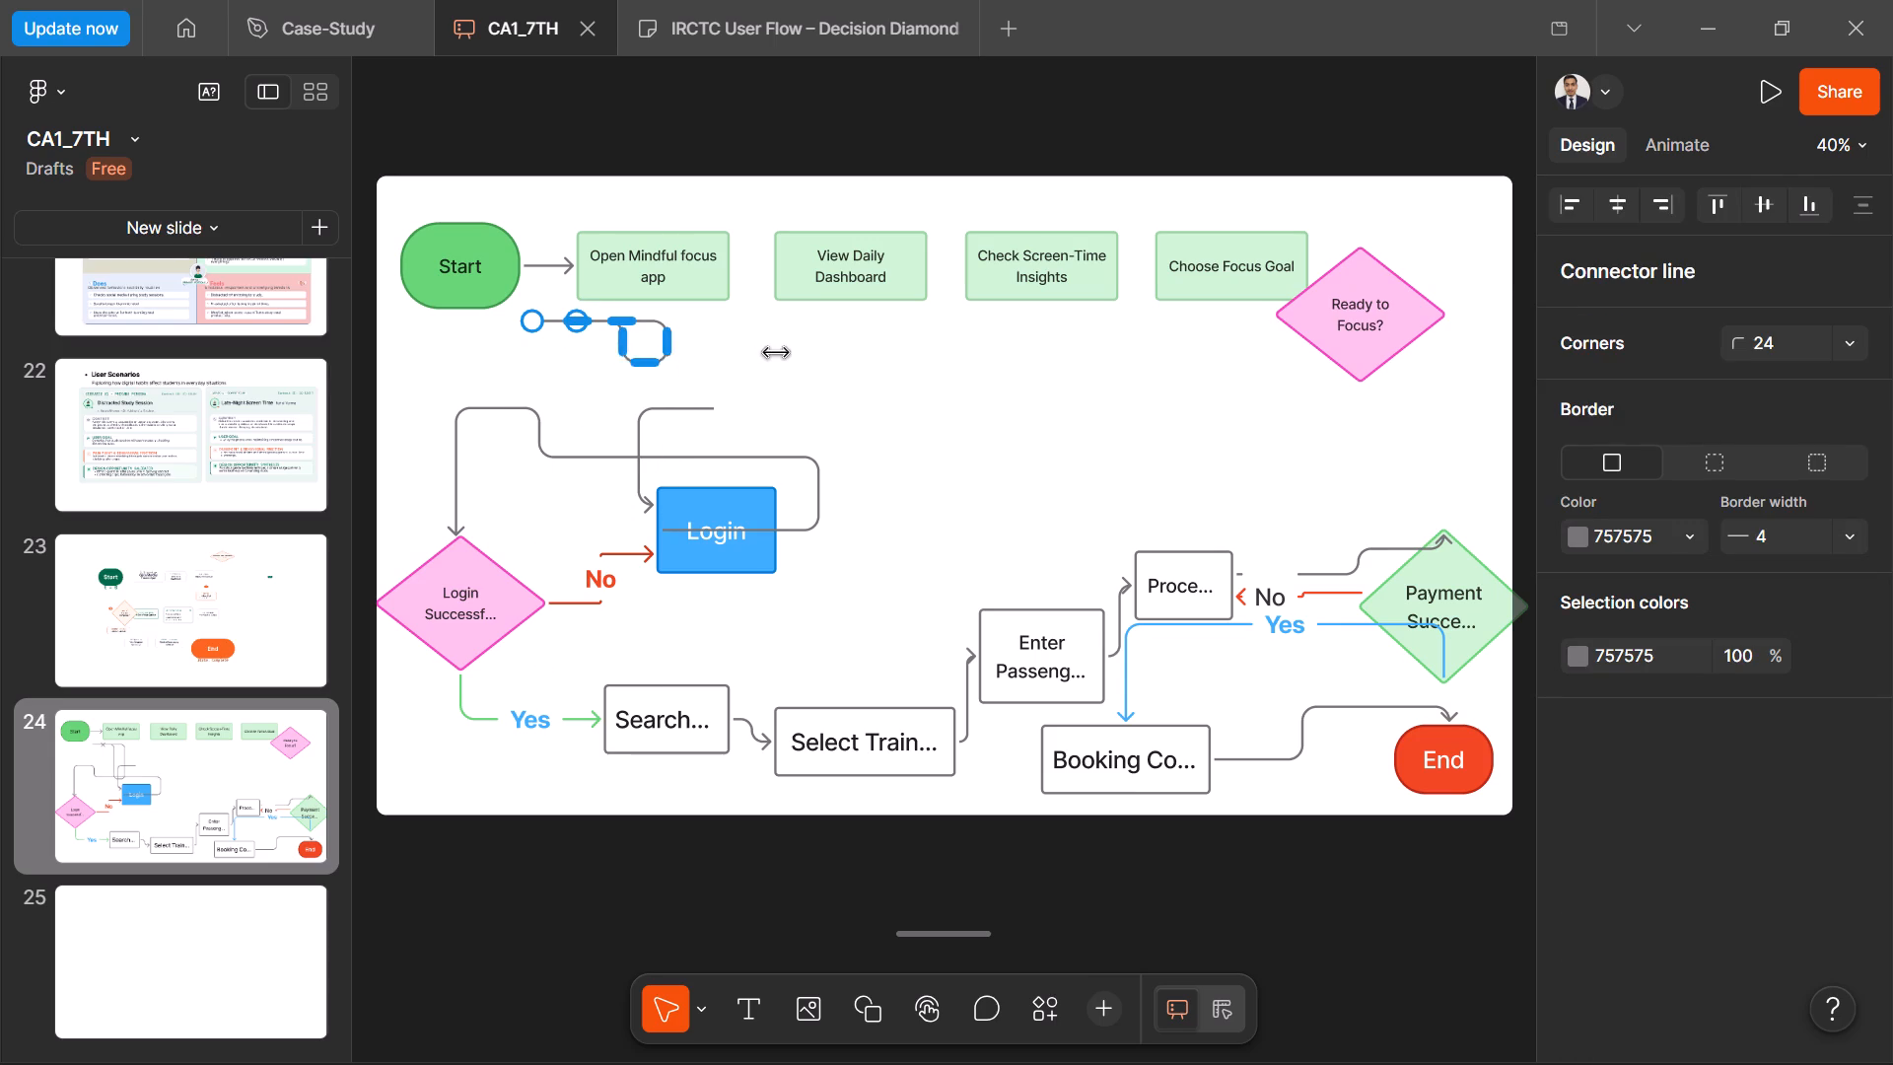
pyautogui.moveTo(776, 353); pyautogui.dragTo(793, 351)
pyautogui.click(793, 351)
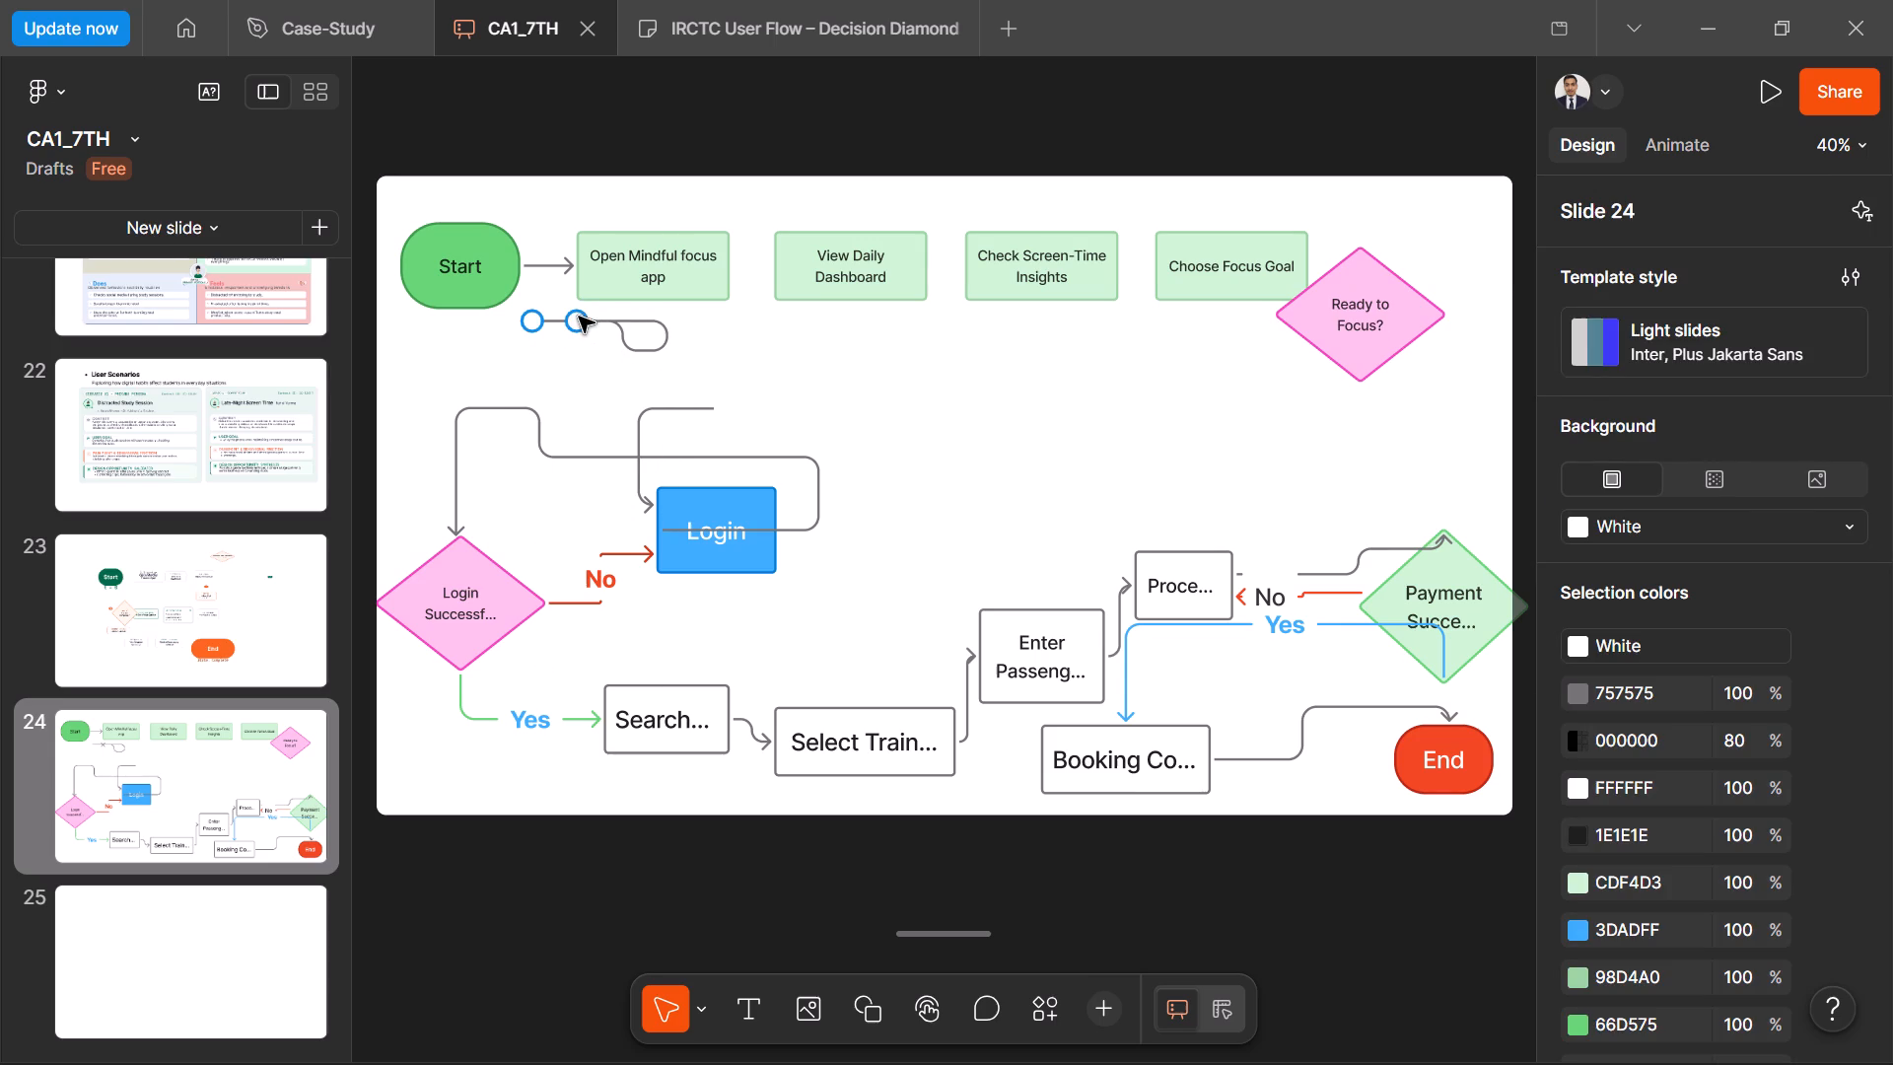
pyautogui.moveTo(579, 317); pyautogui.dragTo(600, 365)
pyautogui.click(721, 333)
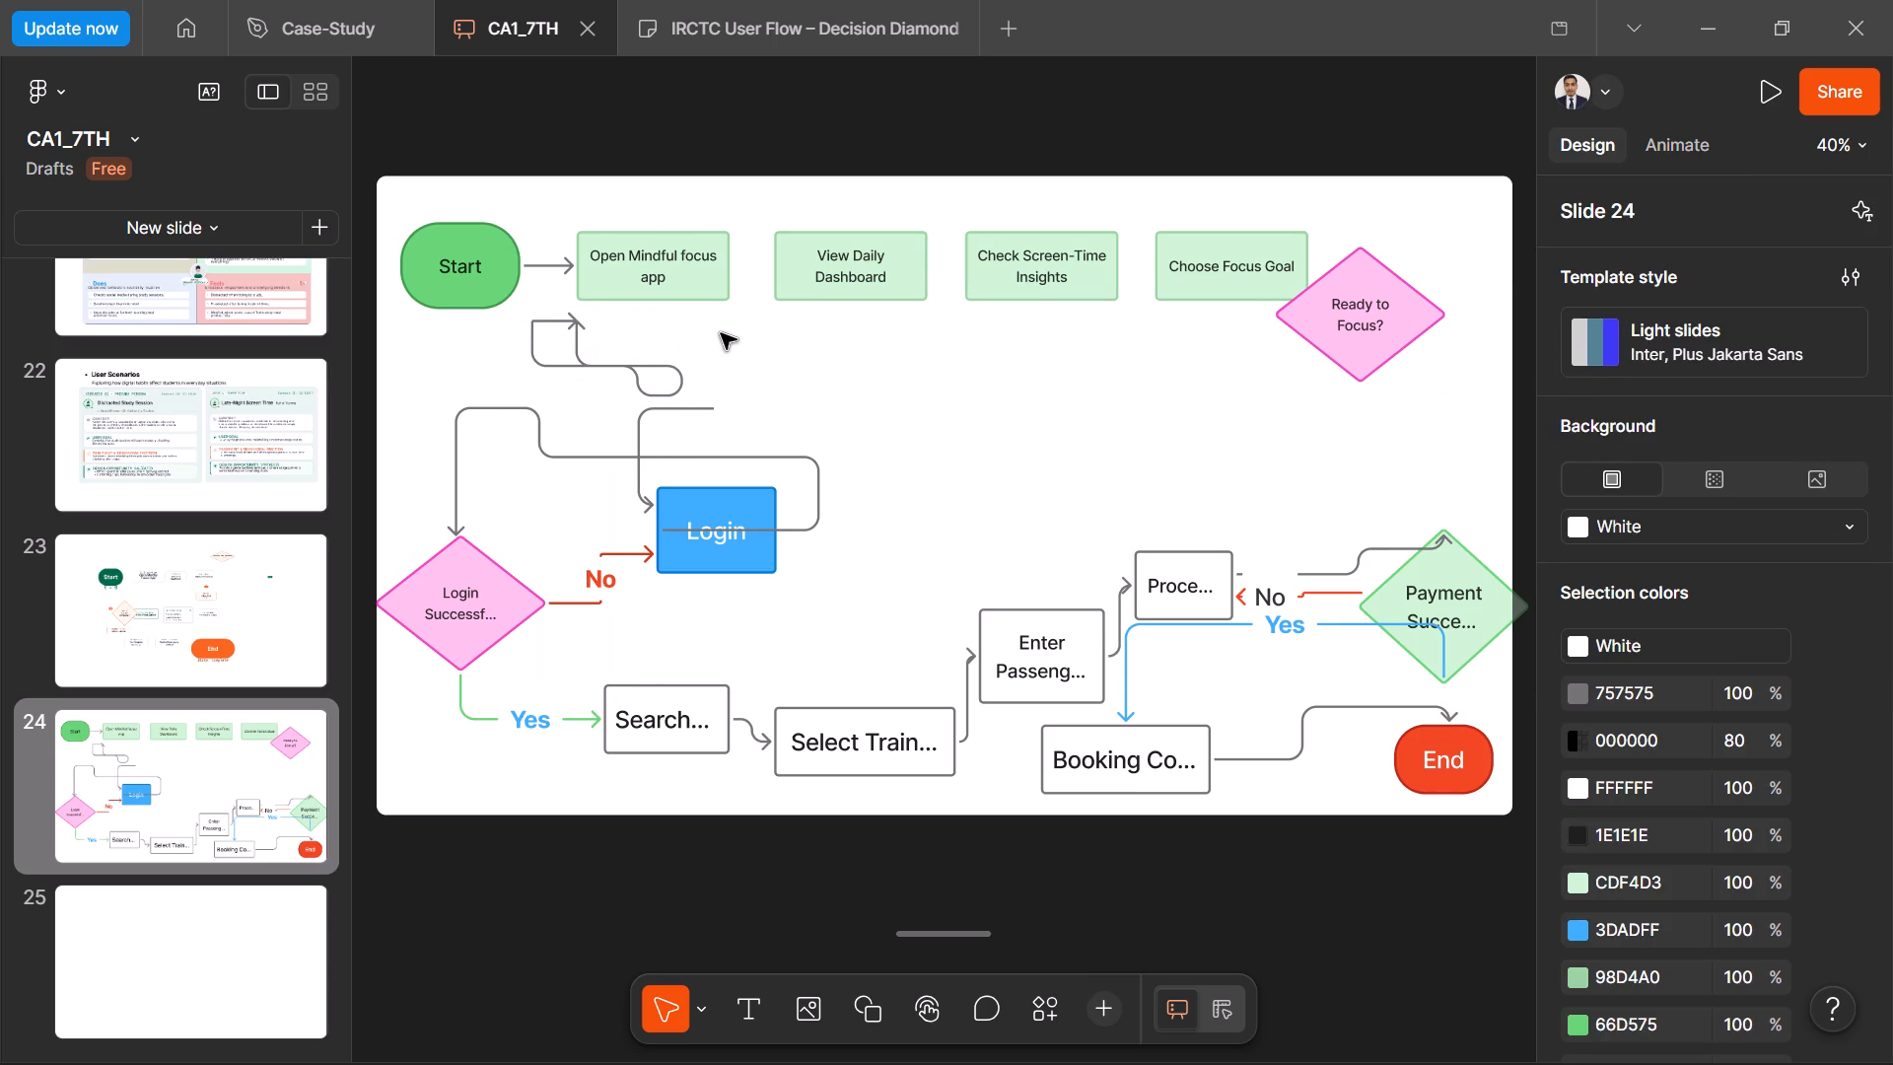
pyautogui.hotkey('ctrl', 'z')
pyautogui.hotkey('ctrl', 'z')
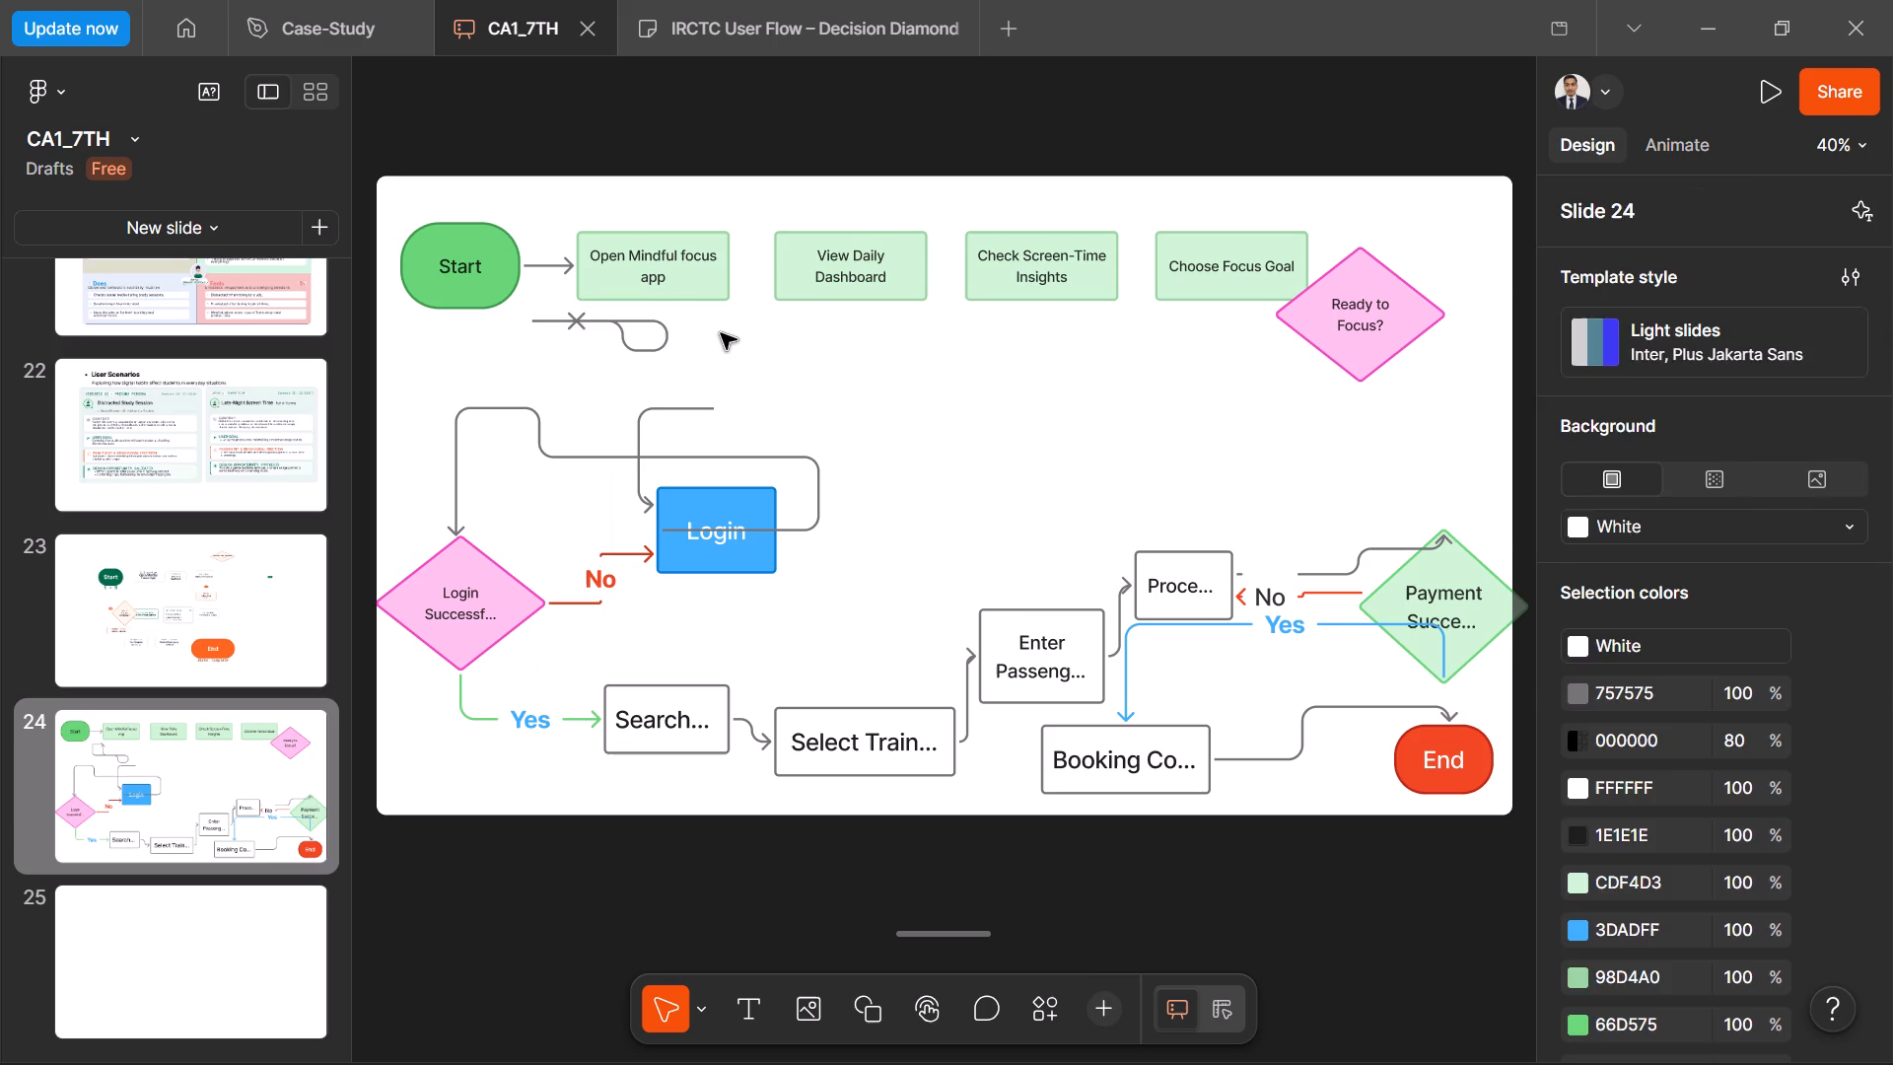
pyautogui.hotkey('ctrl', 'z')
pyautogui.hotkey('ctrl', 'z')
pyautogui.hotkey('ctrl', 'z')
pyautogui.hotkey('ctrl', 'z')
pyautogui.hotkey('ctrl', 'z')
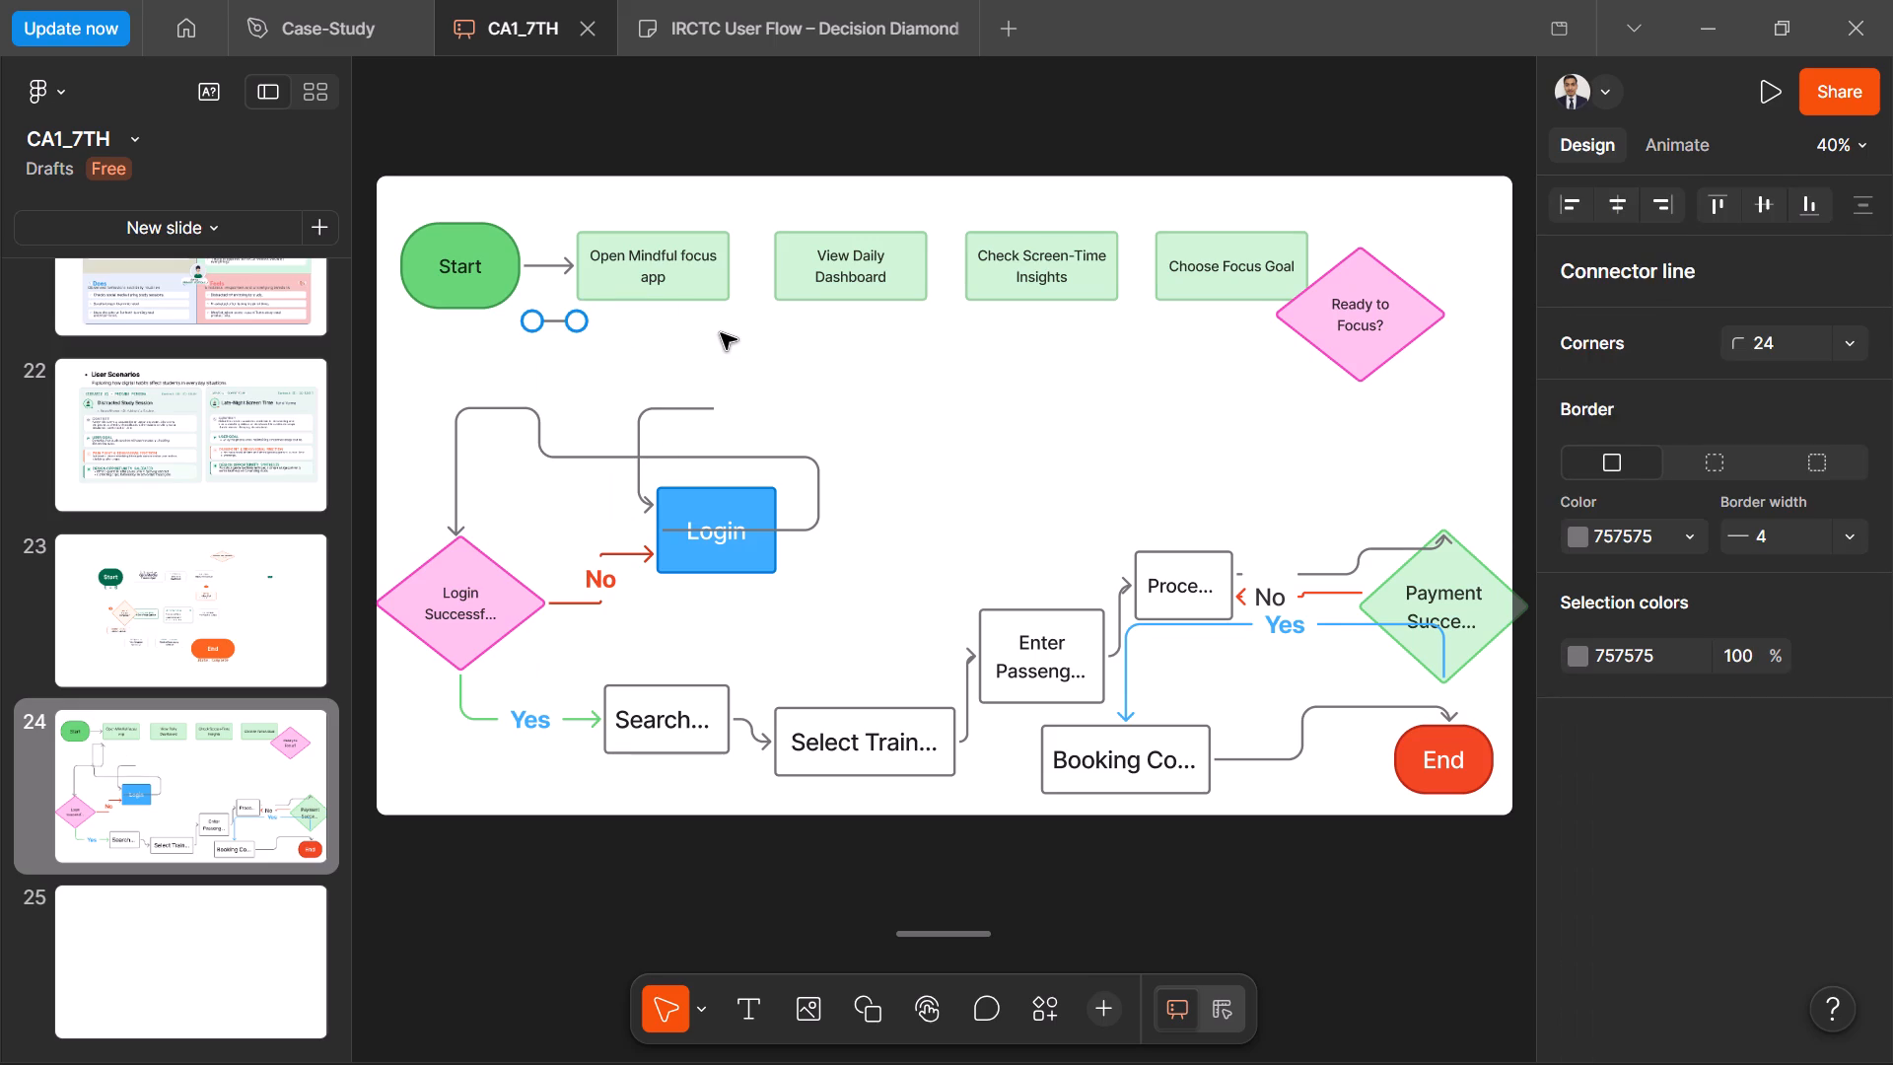
# Attach one loose arrow from the "Open Mindful focus app" box to the "View Daily Dashboard" box.
pyautogui.click(721, 333)
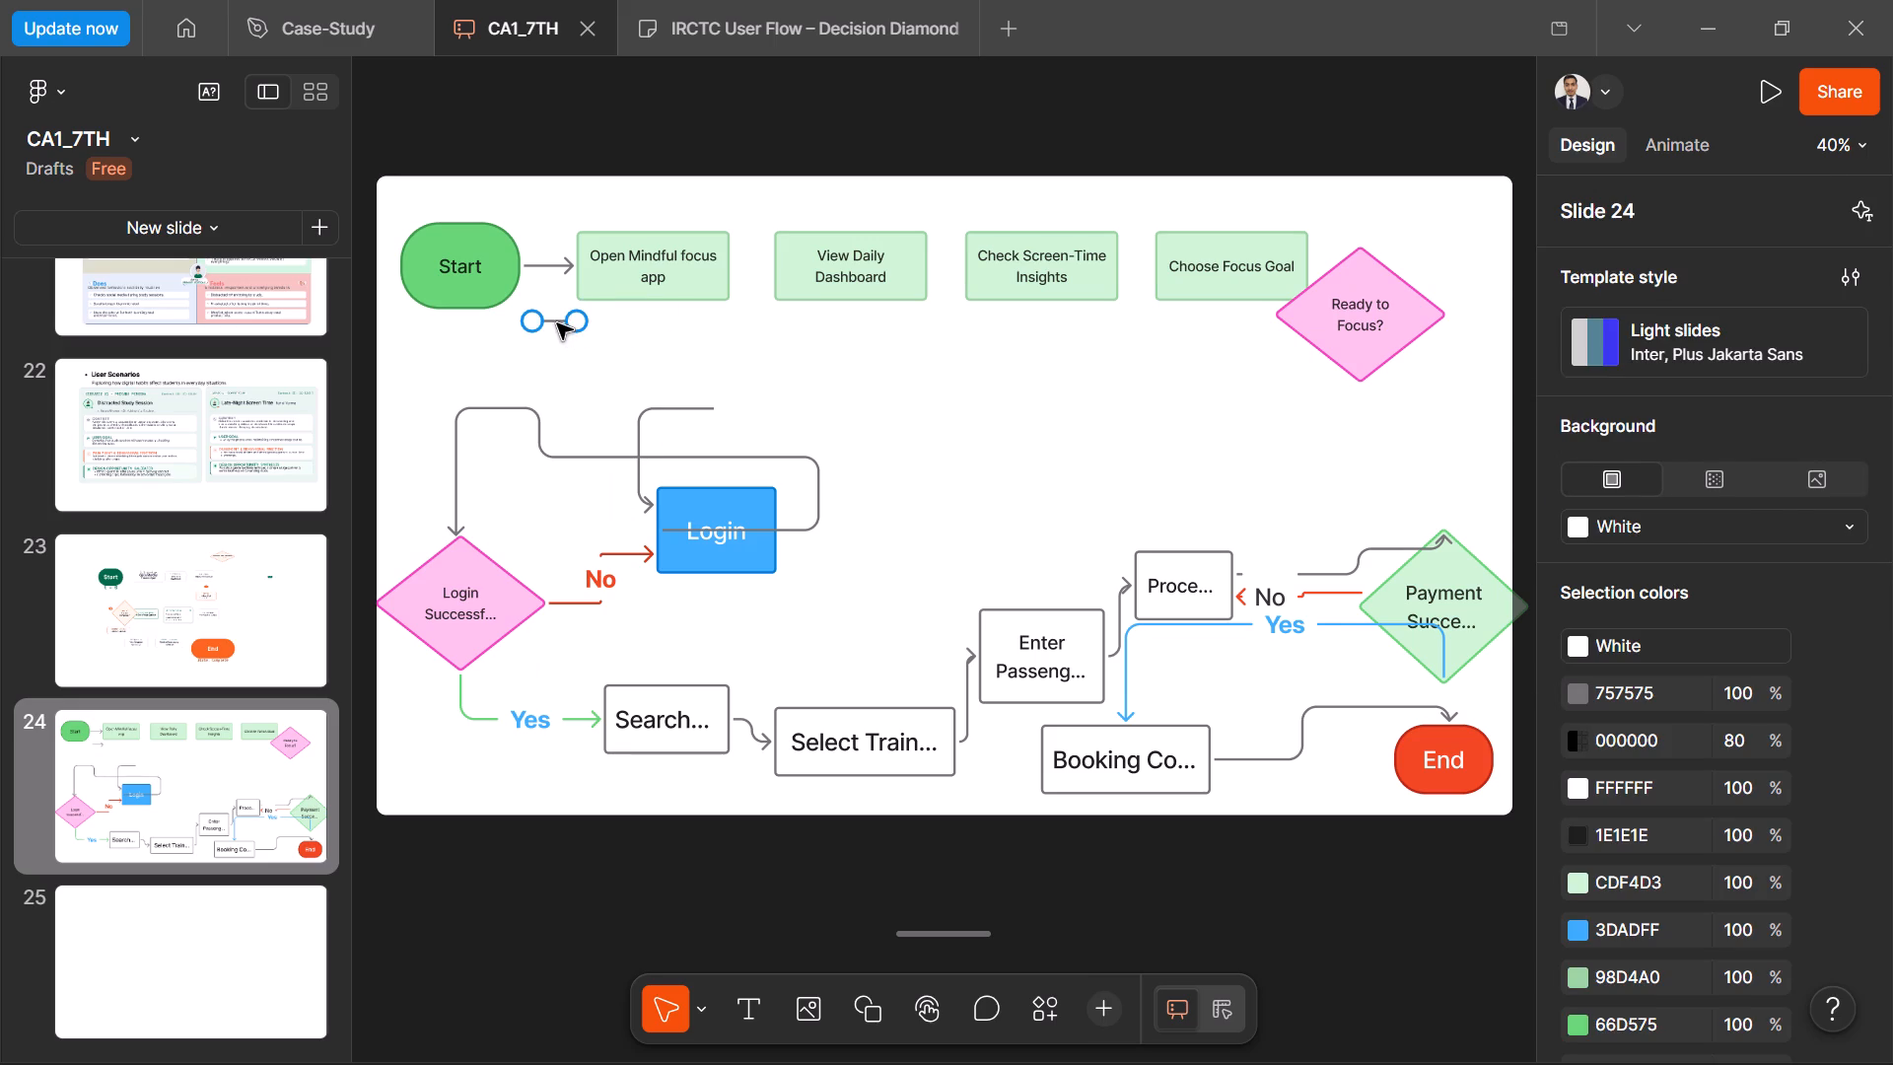
pyautogui.moveTo(557, 323); pyautogui.dragTo(714, 366)
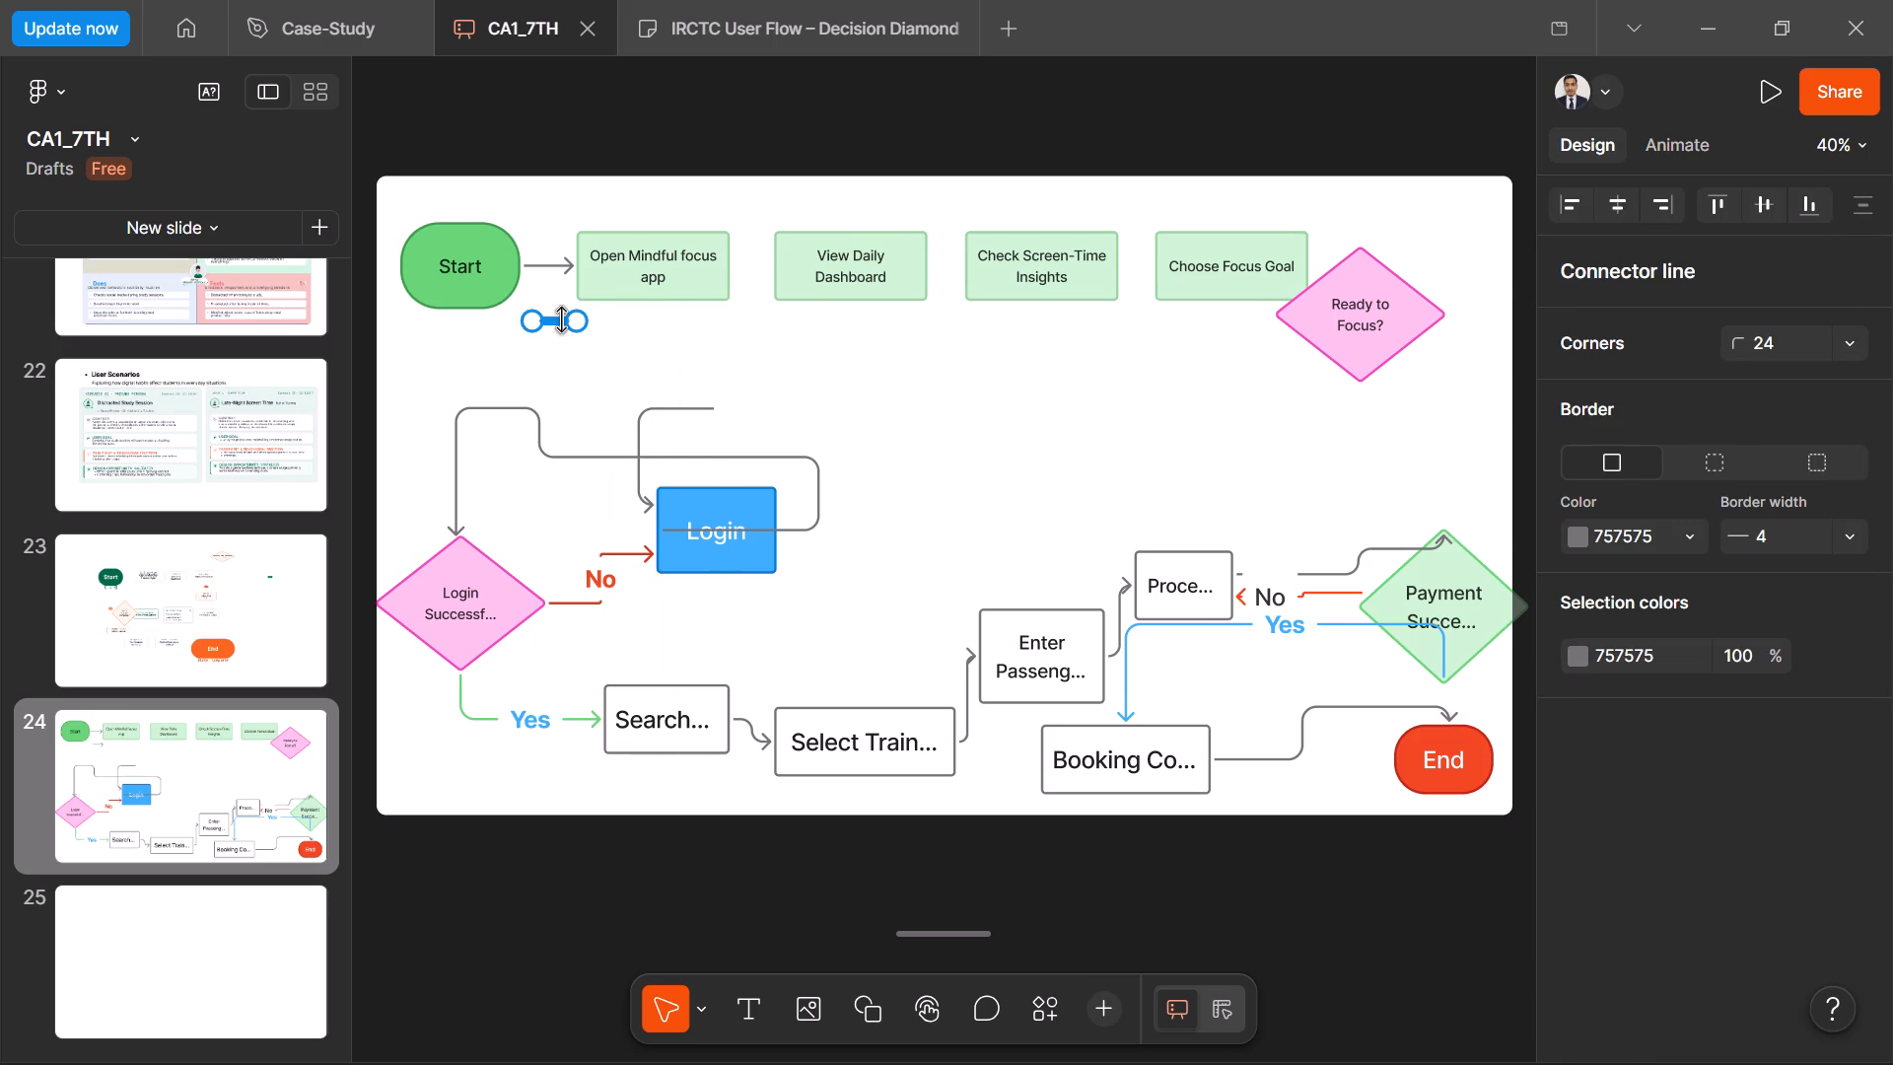
pyautogui.click(581, 338)
pyautogui.moveTo(533, 320); pyautogui.dragTo(747, 328)
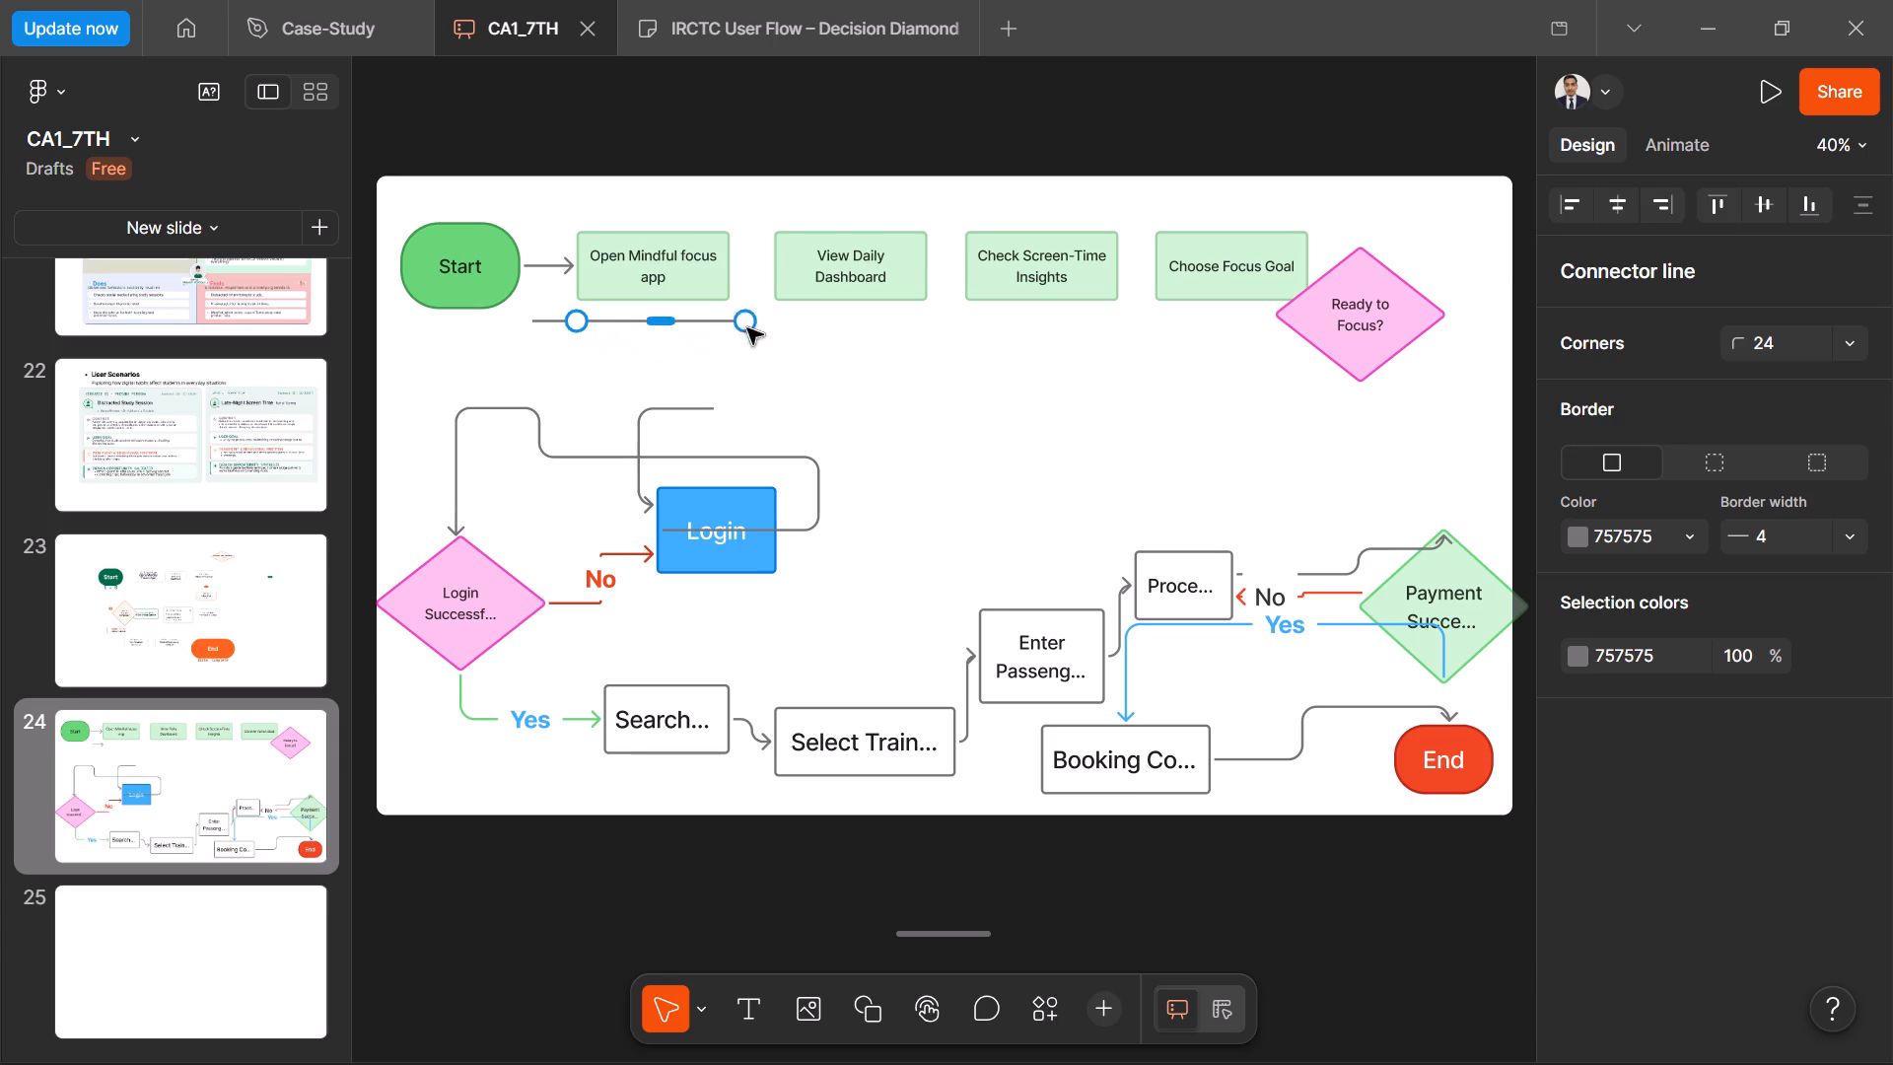
pyautogui.moveTo(747, 328); pyautogui.dragTo(737, 266)
pyautogui.click(757, 346)
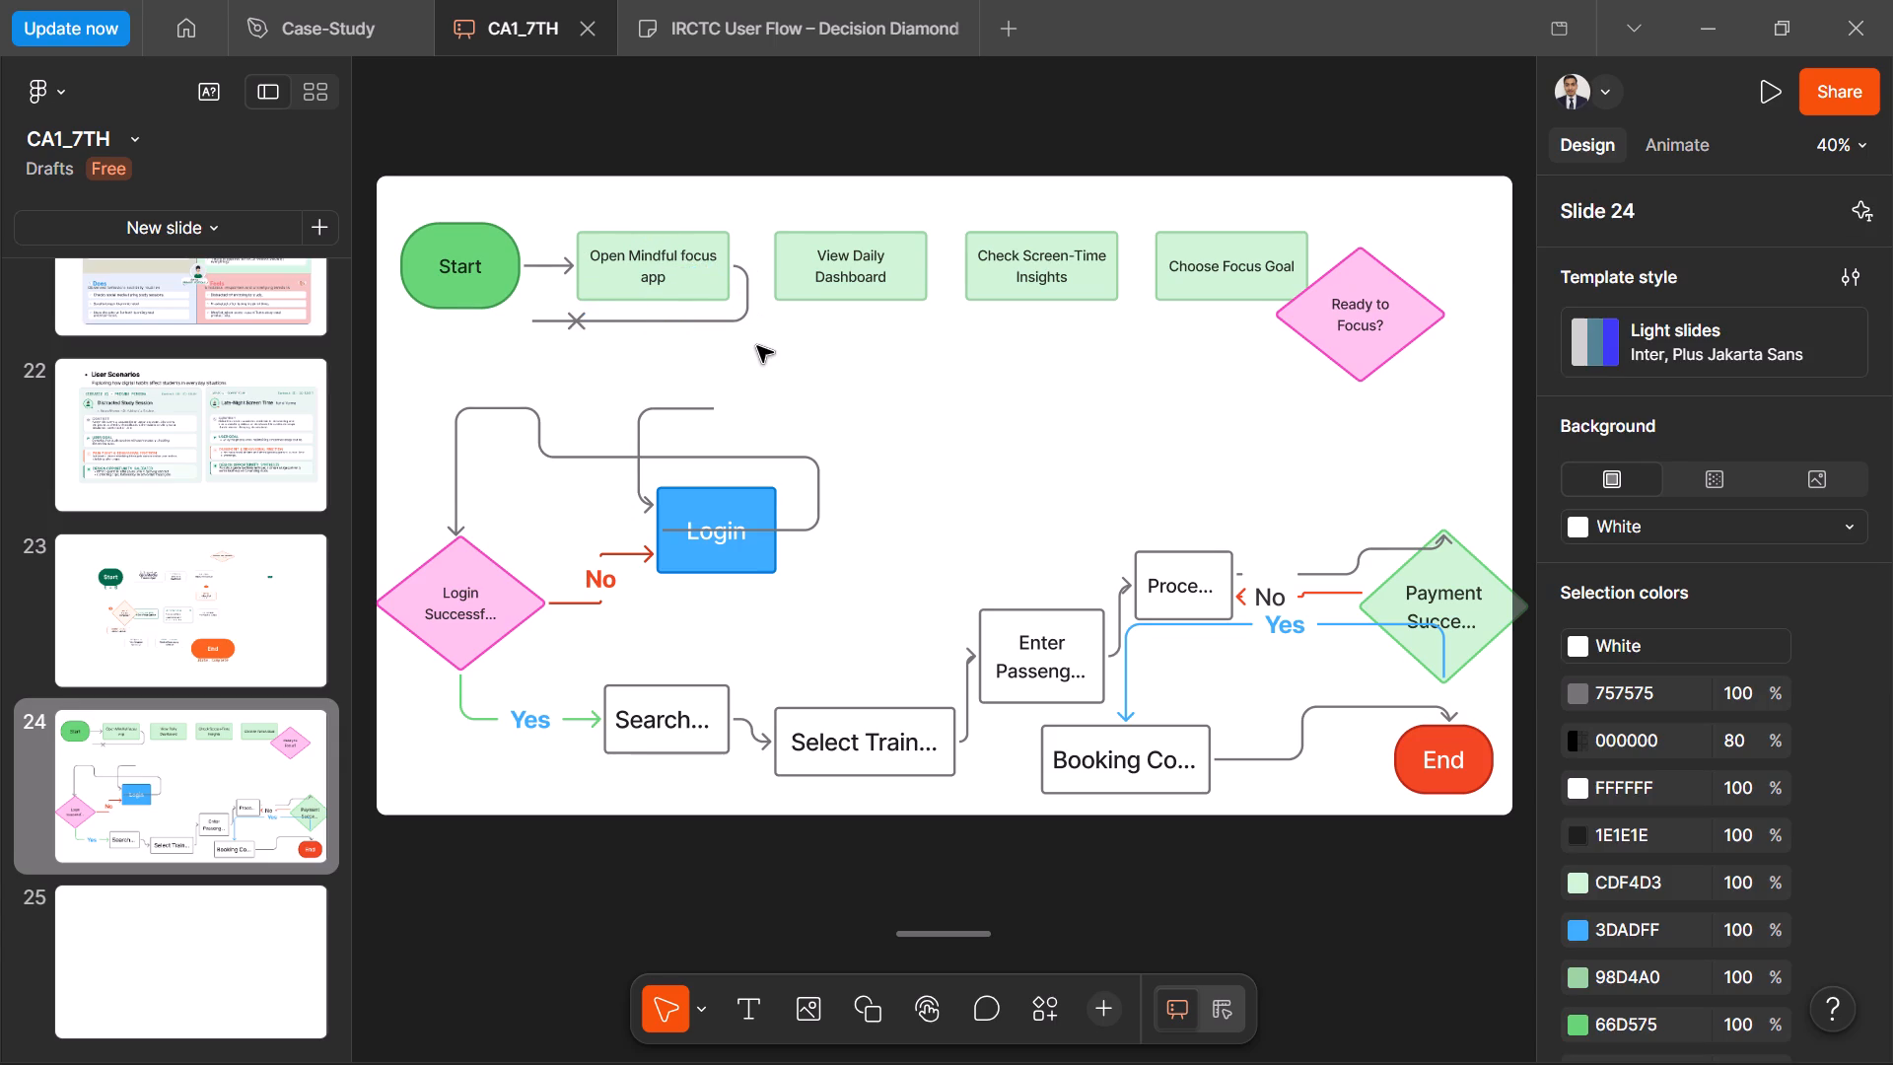
pyautogui.moveTo(542, 322); pyautogui.dragTo(698, 371)
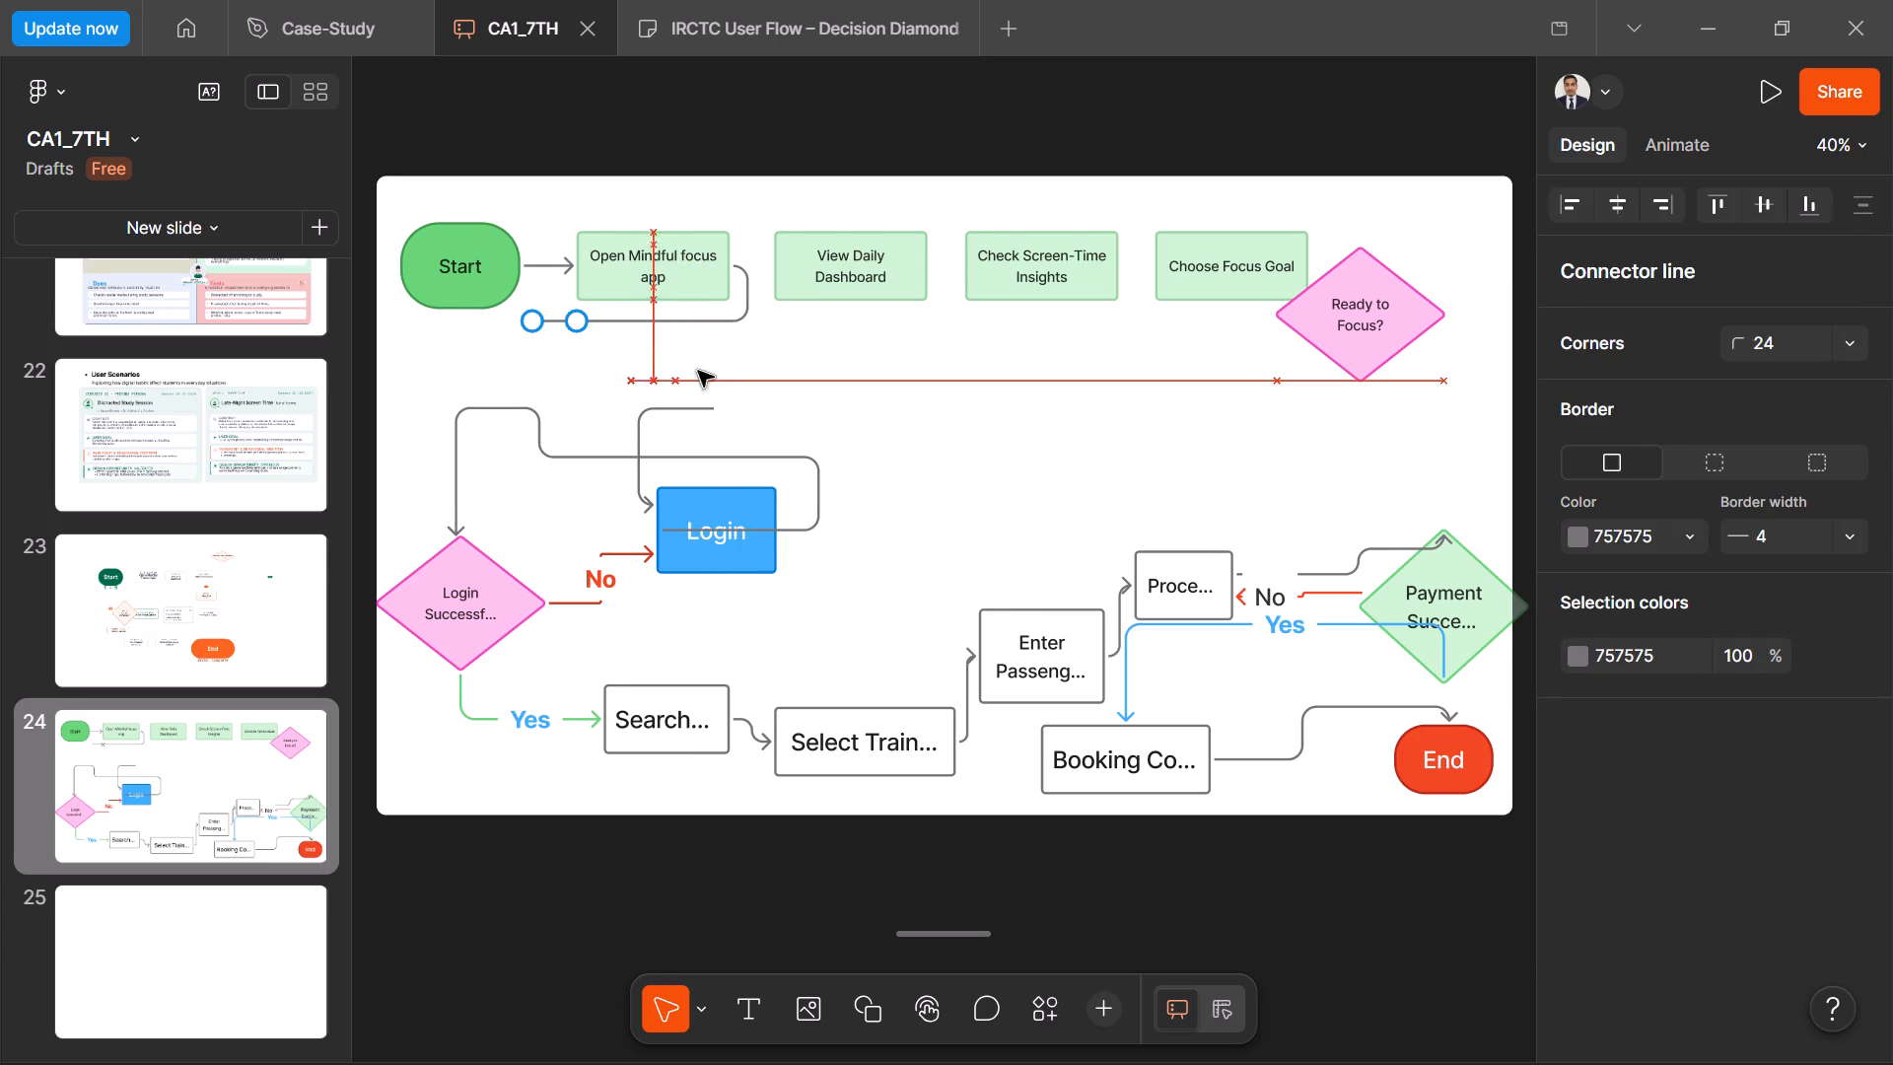
pyautogui.moveTo(698, 371); pyautogui.dragTo(754, 360)
pyautogui.click(754, 360)
pyautogui.click(580, 321)
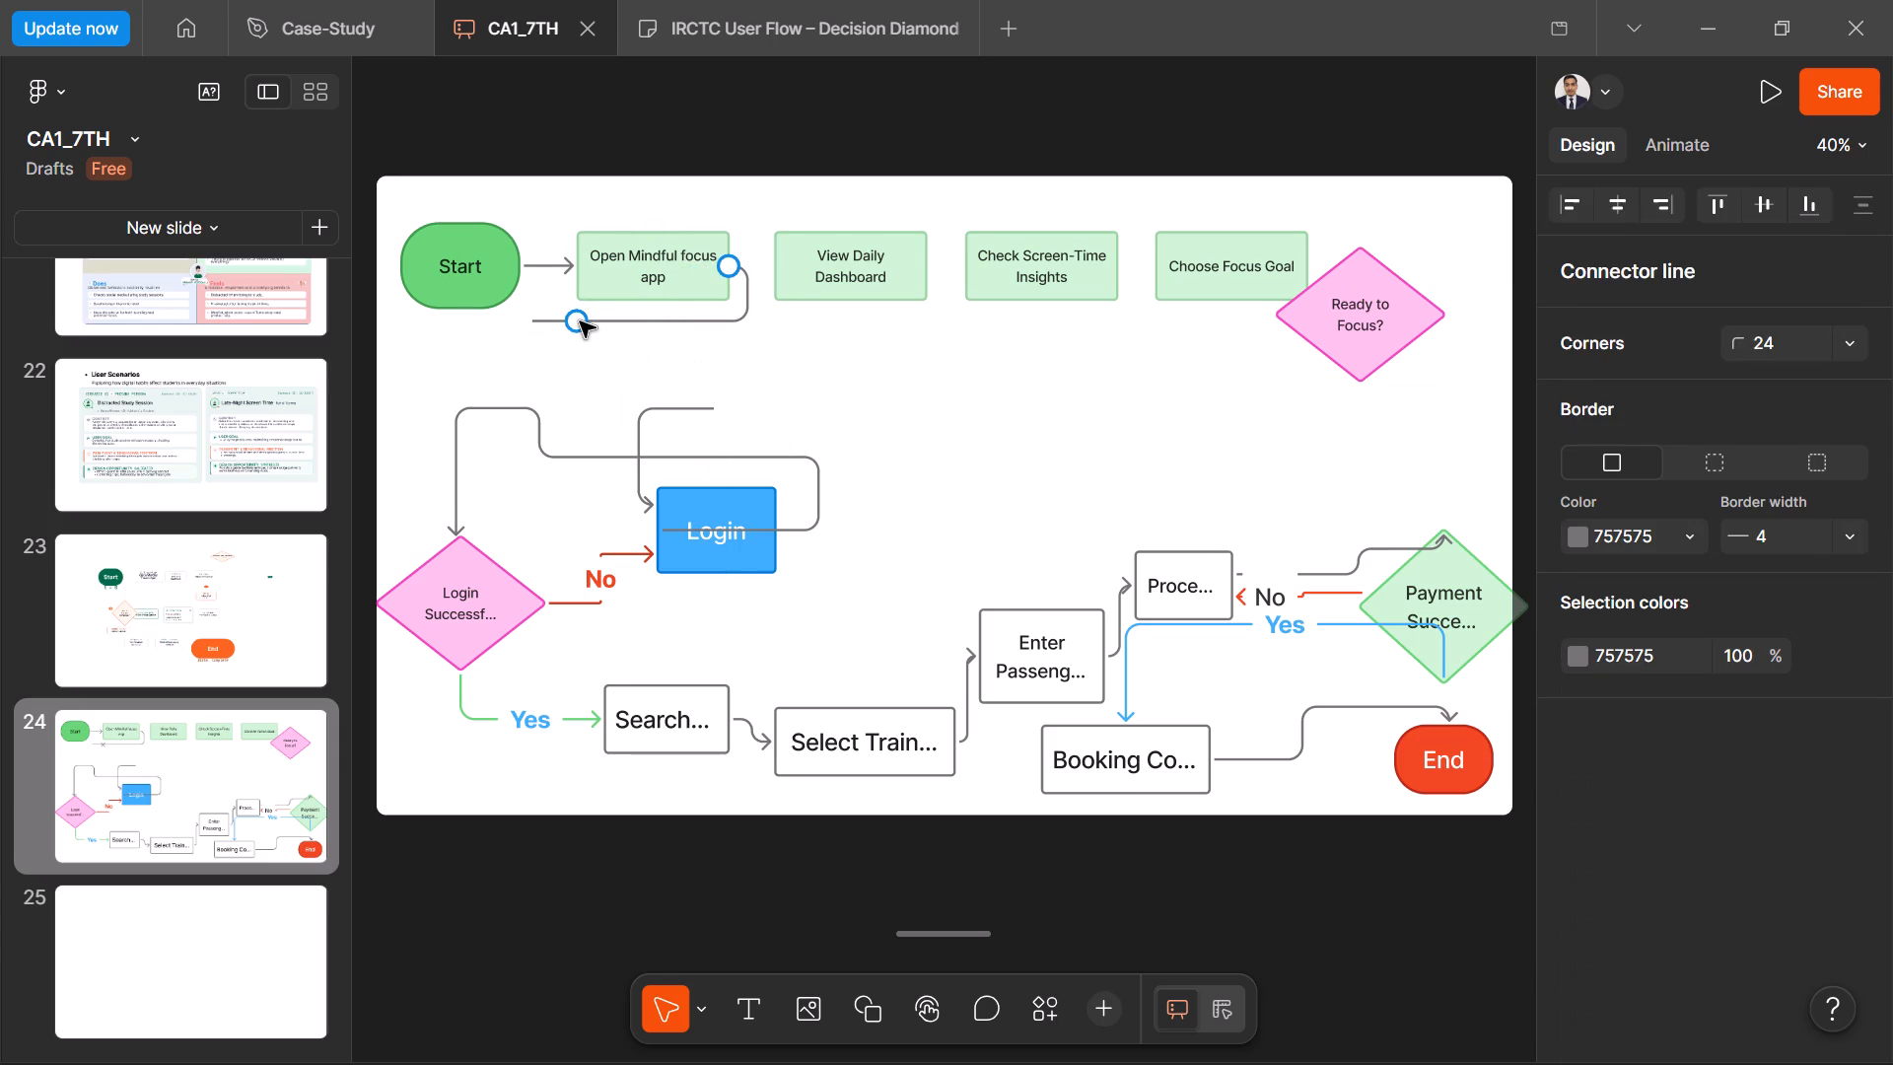
pyautogui.moveTo(573, 317); pyautogui.dragTo(765, 273)
pyautogui.click(777, 331)
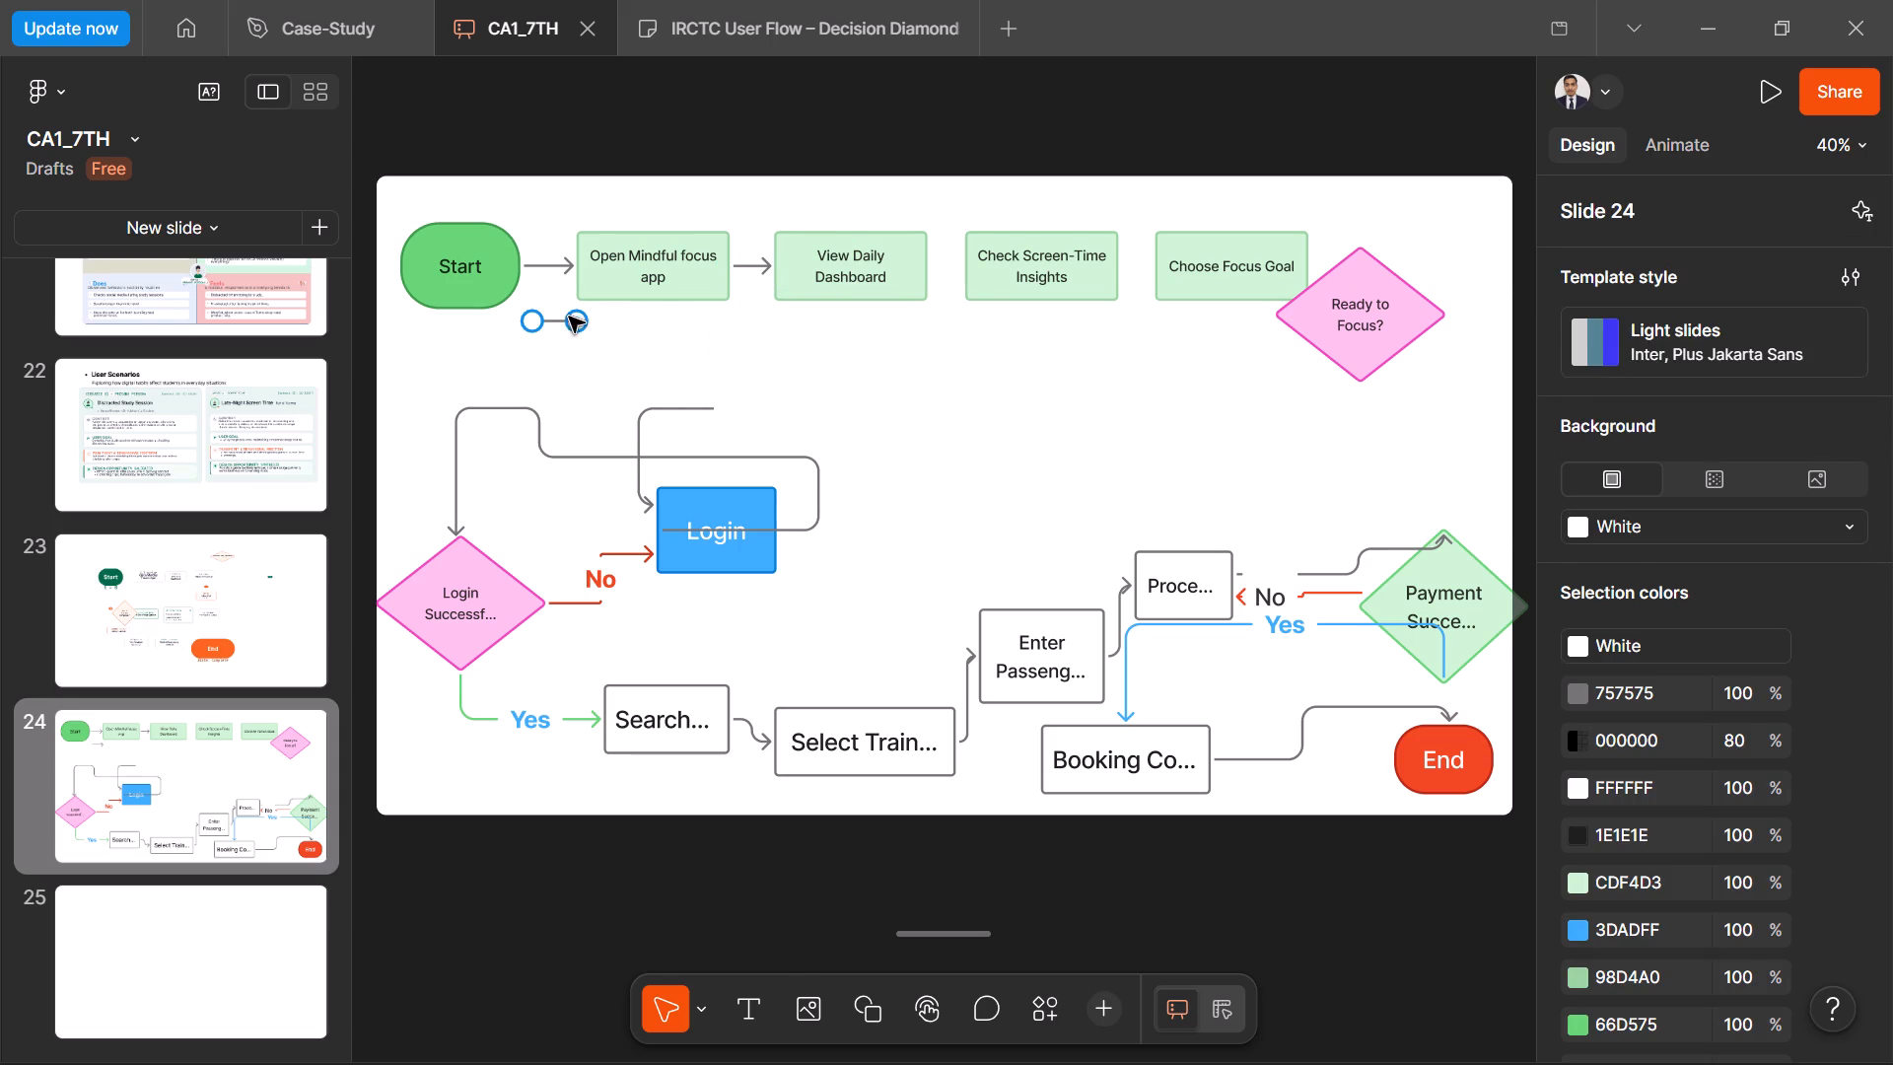
# Stretch the remaining loose arrow so its head lies just below the edge of the "Check Screen-Time Insights" box facing "View Daily Dashboard".
pyautogui.moveTo(580, 323); pyautogui.dragTo(871, 353)
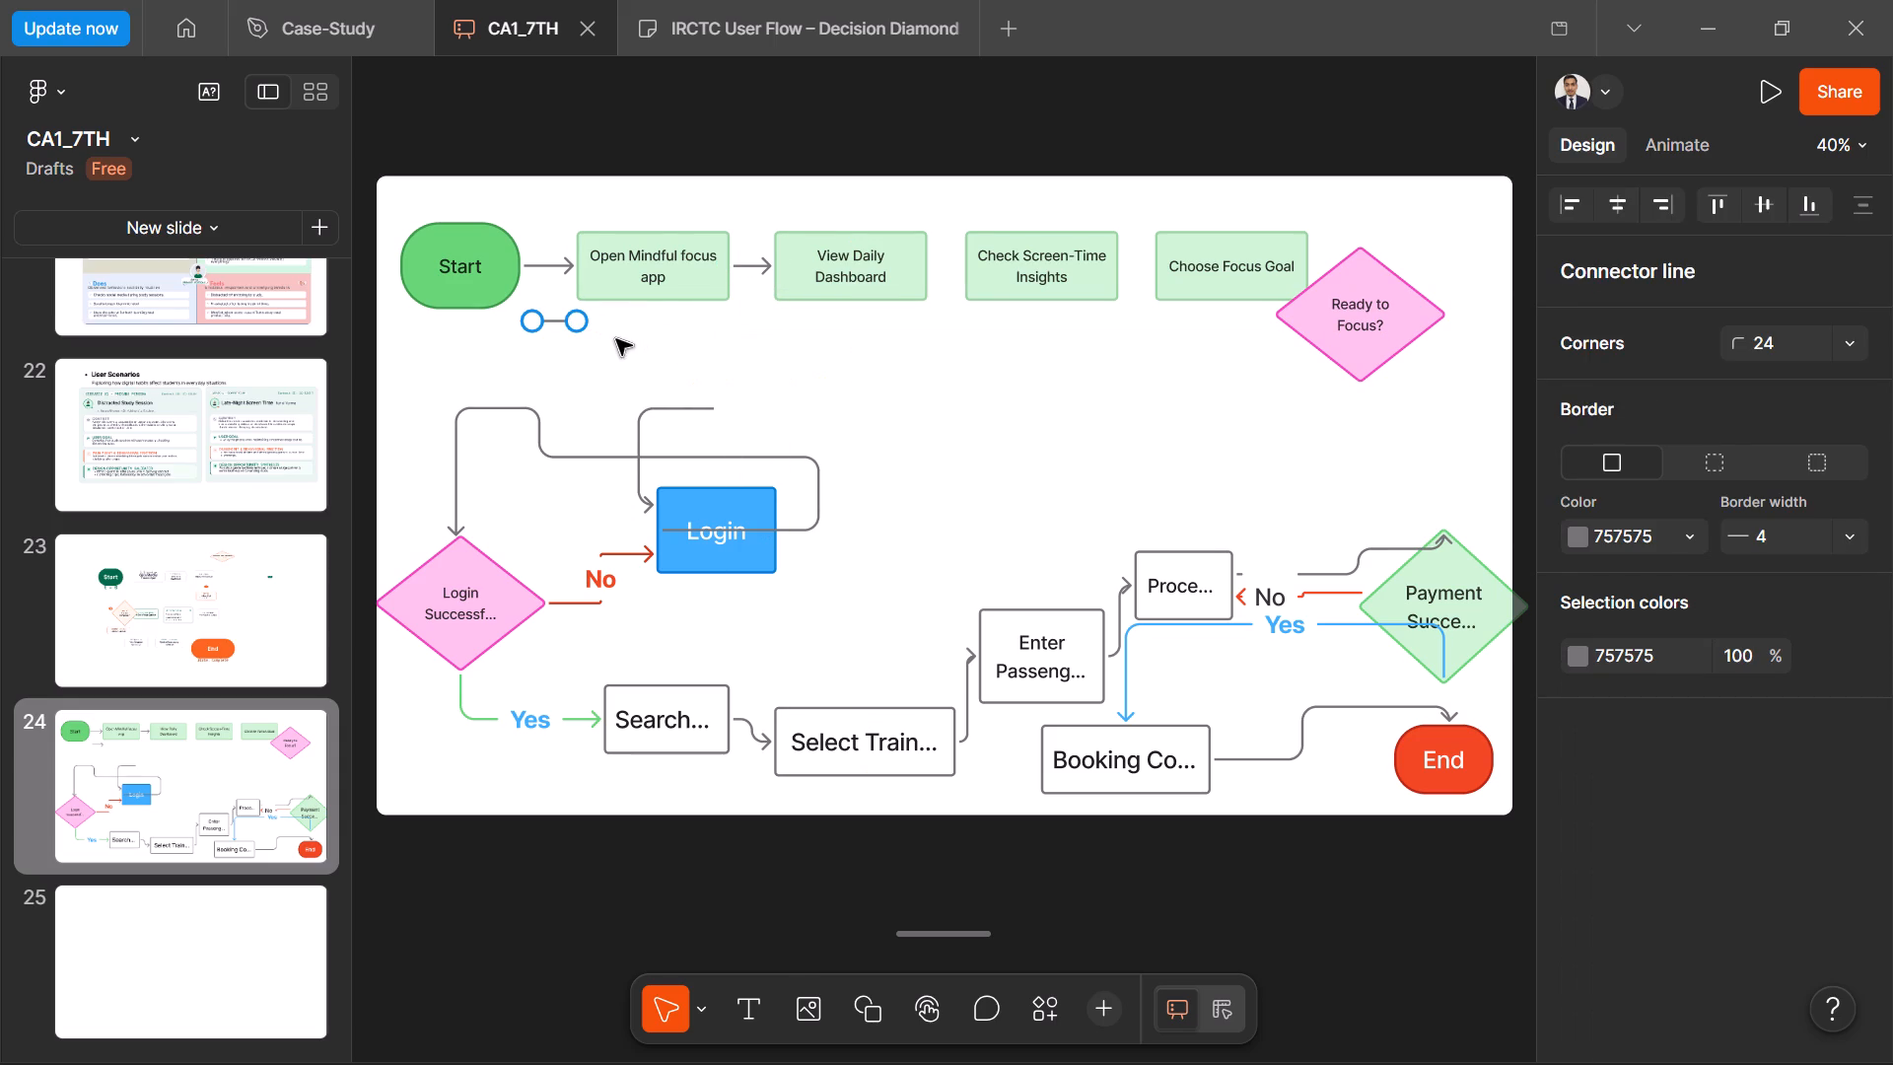
pyautogui.moveTo(583, 323); pyautogui.dragTo(962, 337)
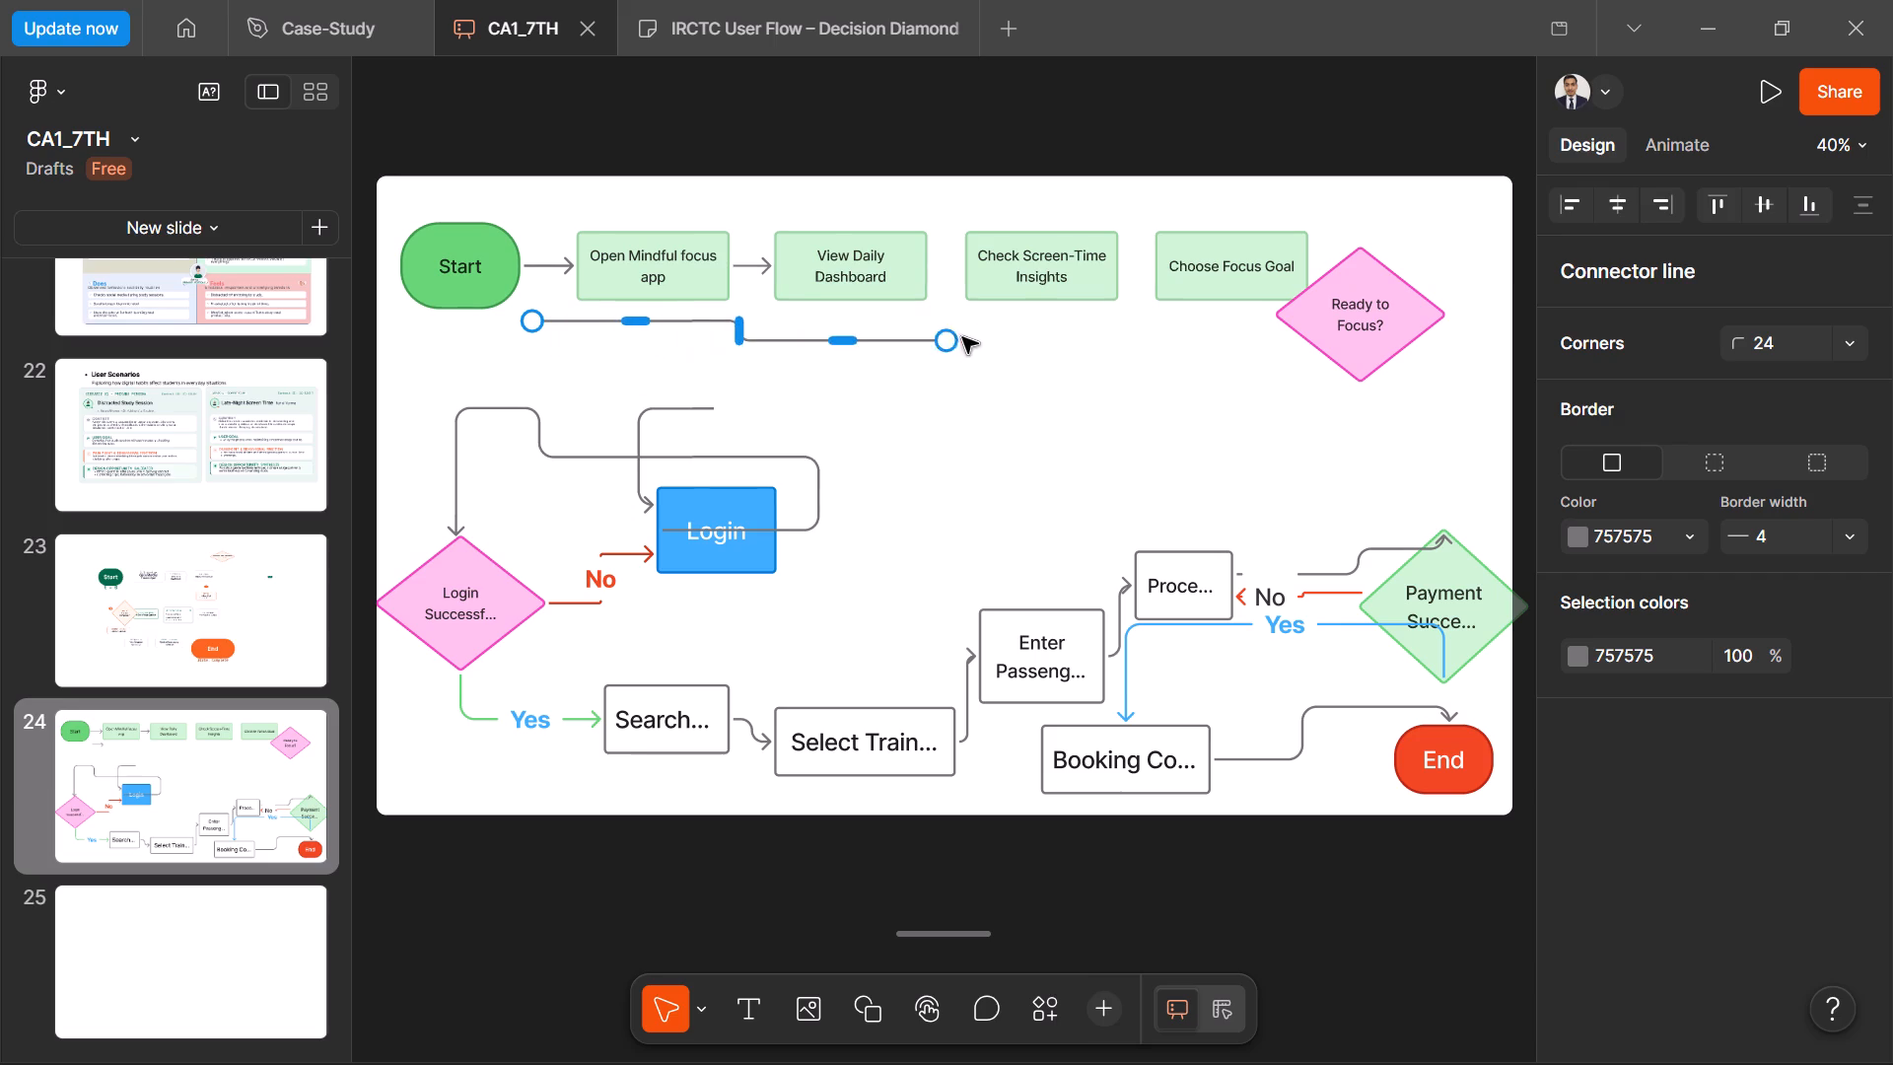
pyautogui.moveTo(962, 337); pyautogui.dragTo(969, 337)
pyautogui.click(923, 386)
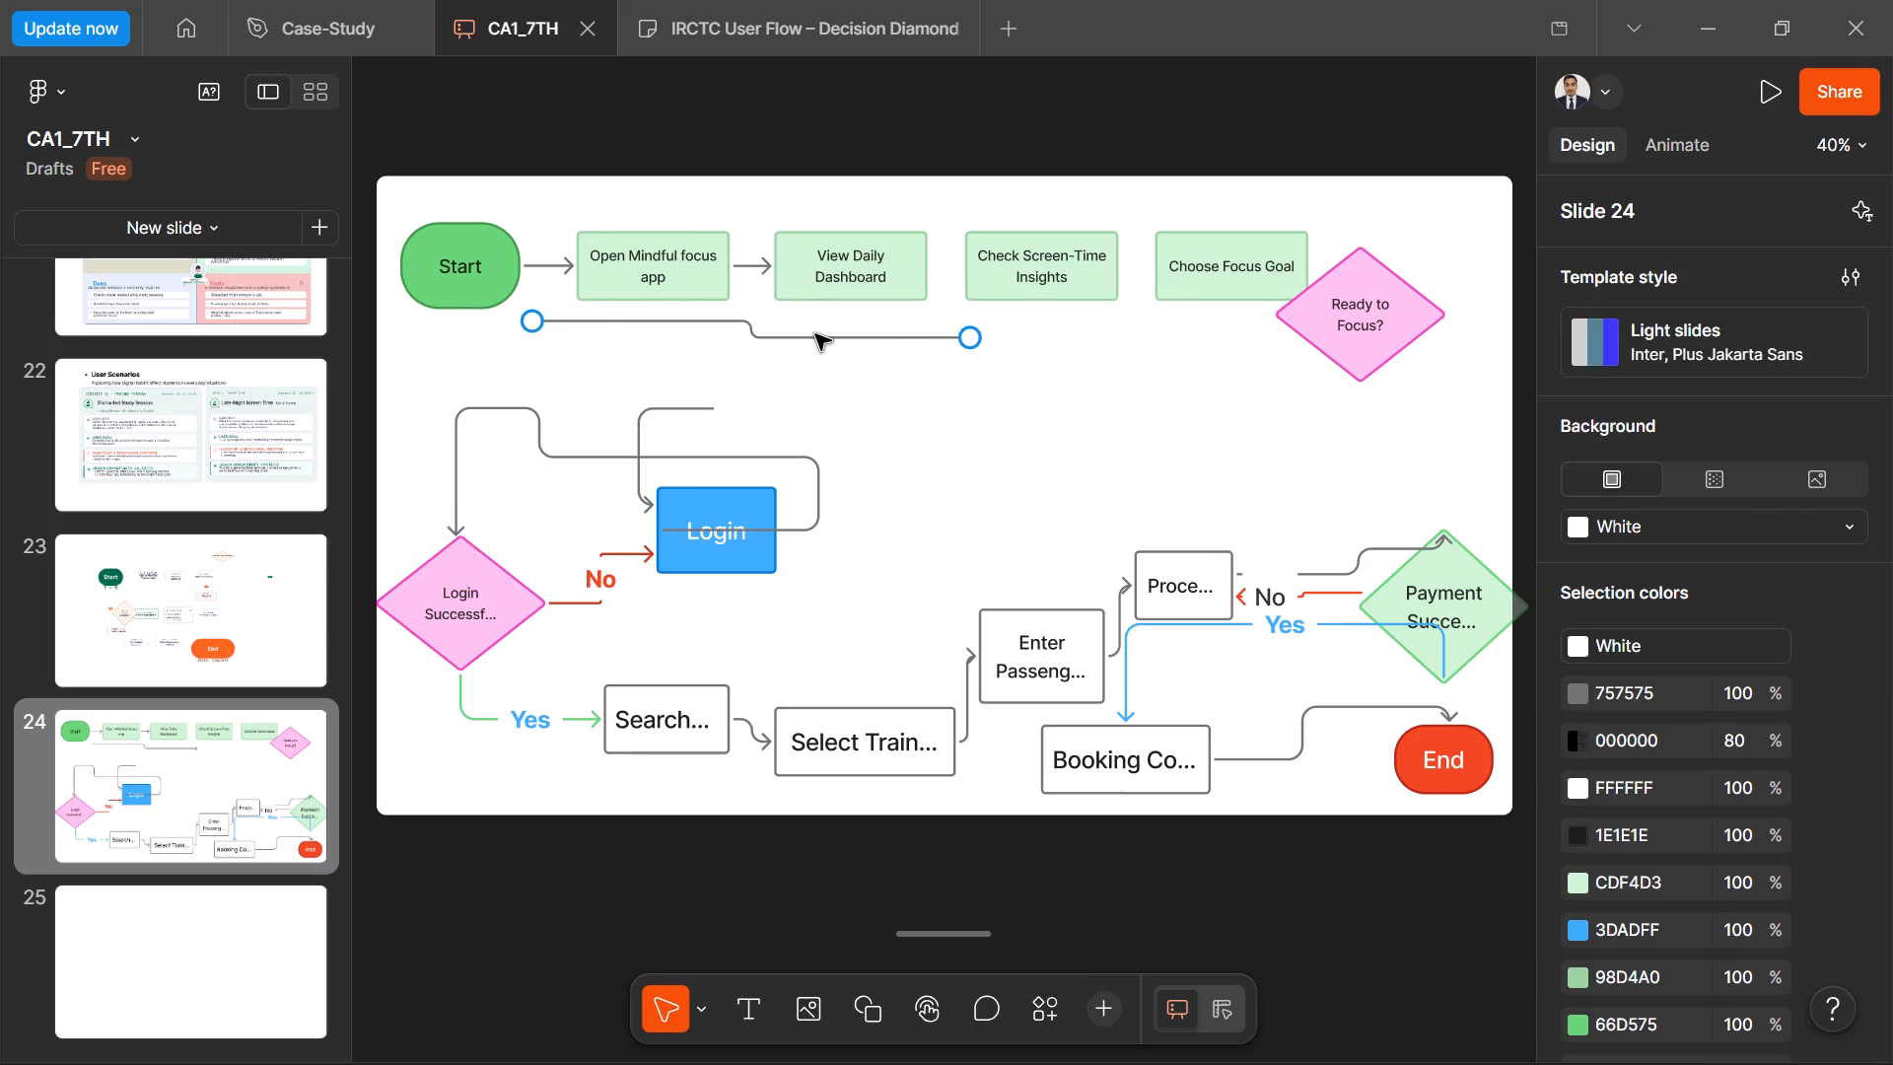
# Duplicate the long loose arrow and shift both ends of the copy so it runs below the original.
pyautogui.click(815, 334)
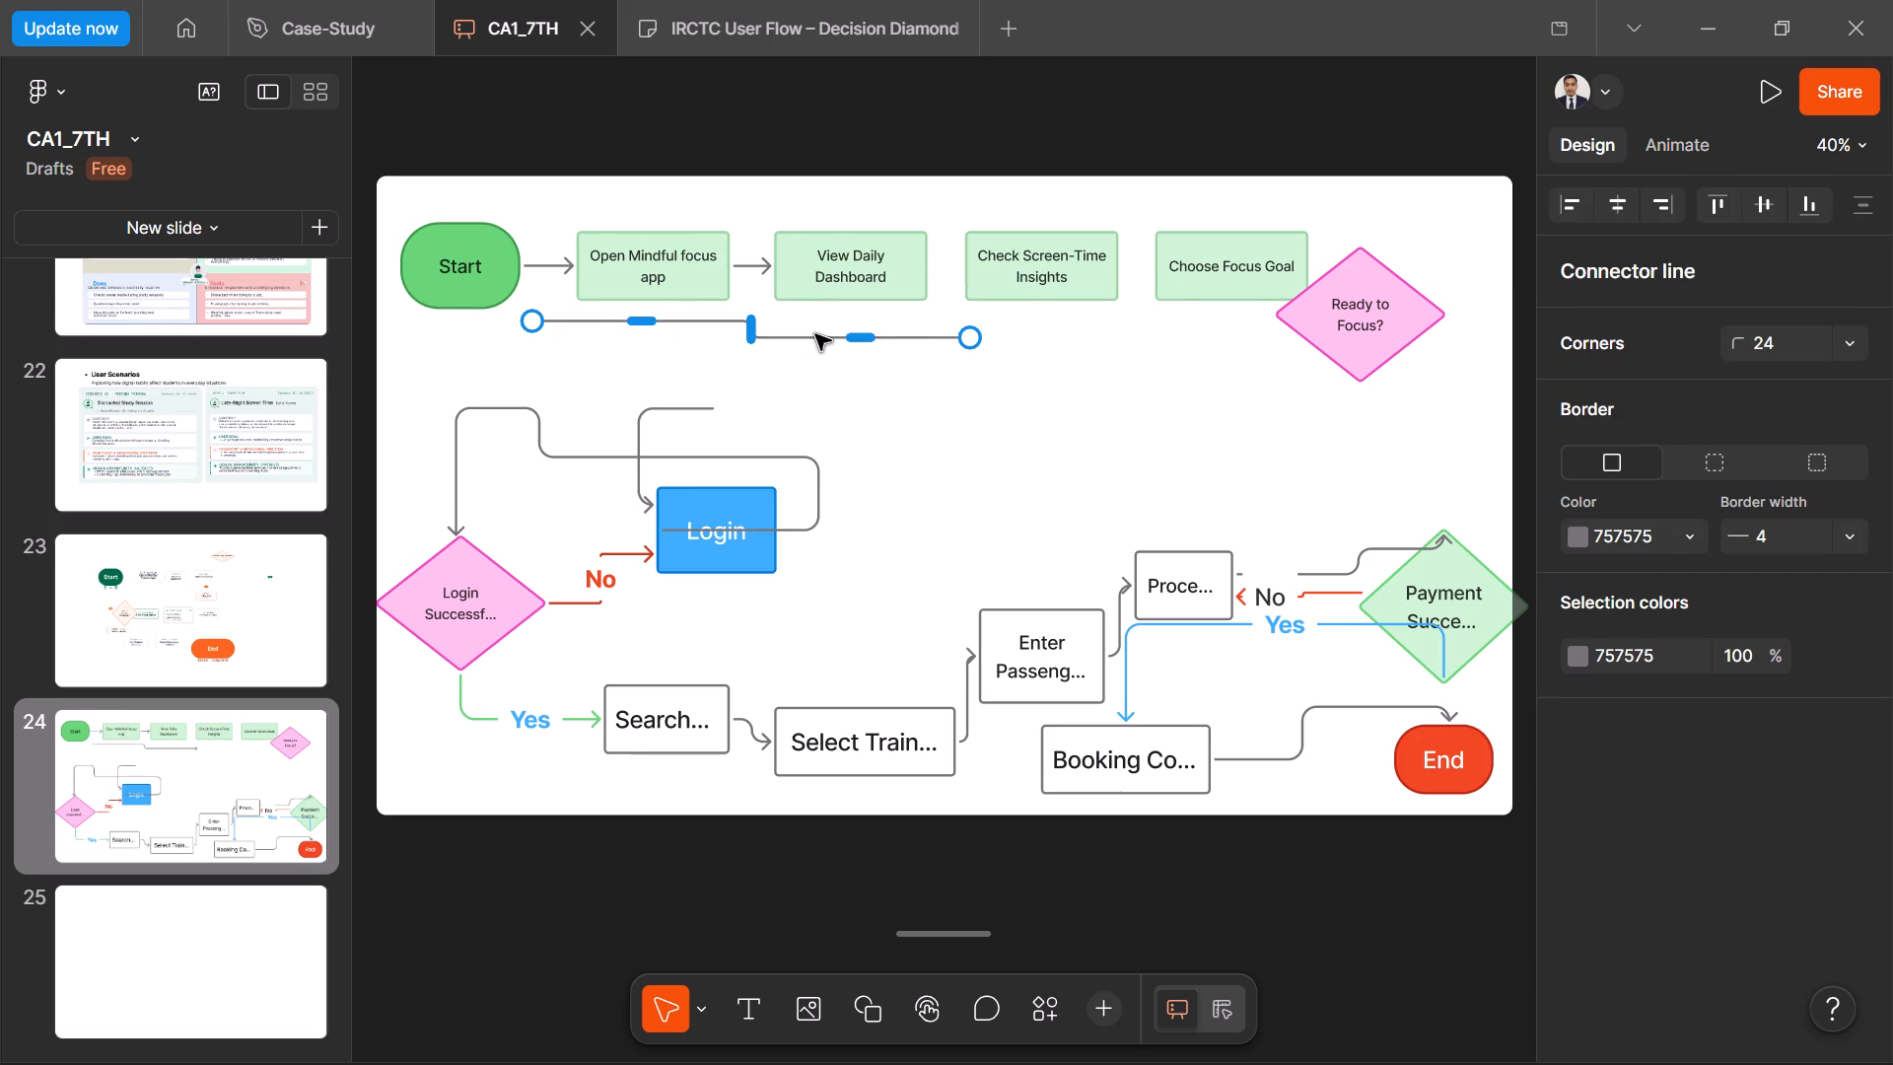
pyautogui.hotkey('ctrl', 'd')
pyautogui.moveTo(815, 334); pyautogui.dragTo(821, 376)
pyautogui.moveTo(831, 336); pyautogui.dragTo(837, 379)
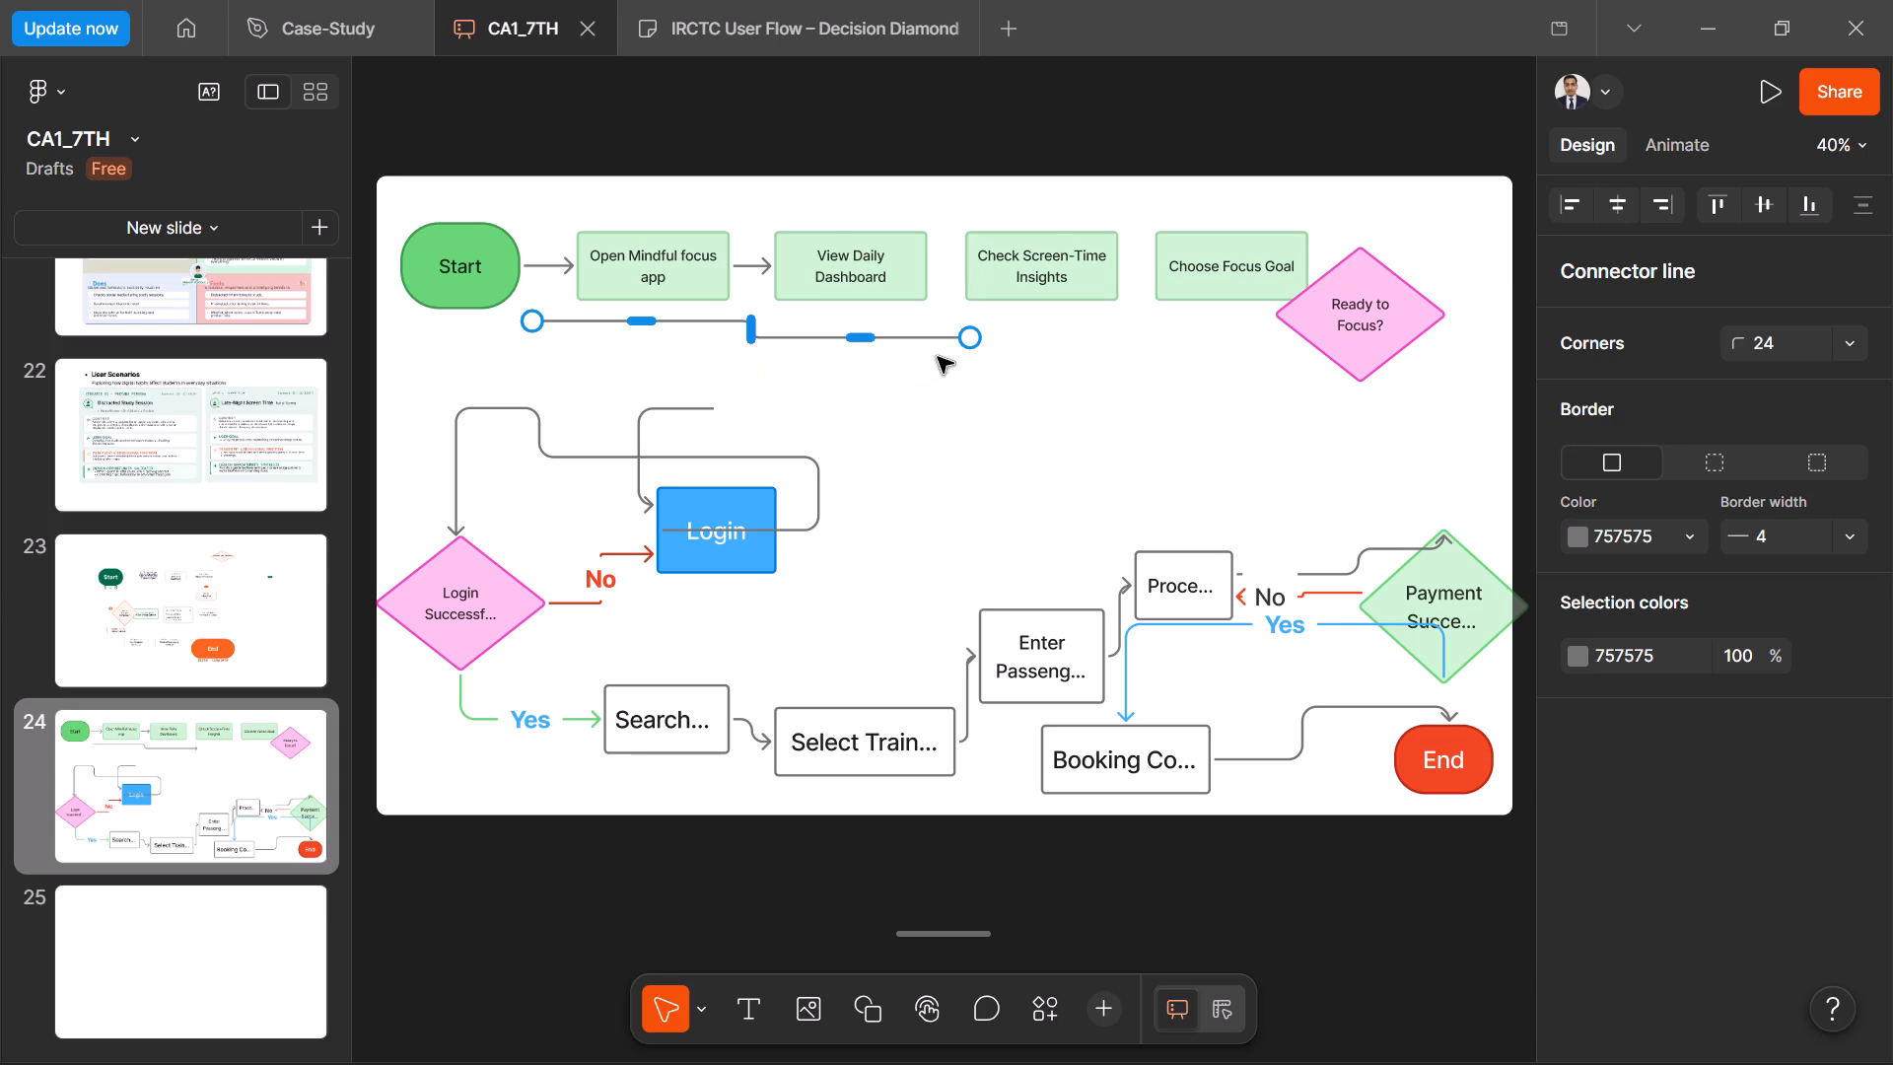
pyautogui.moveTo(971, 336); pyautogui.dragTo(970, 393)
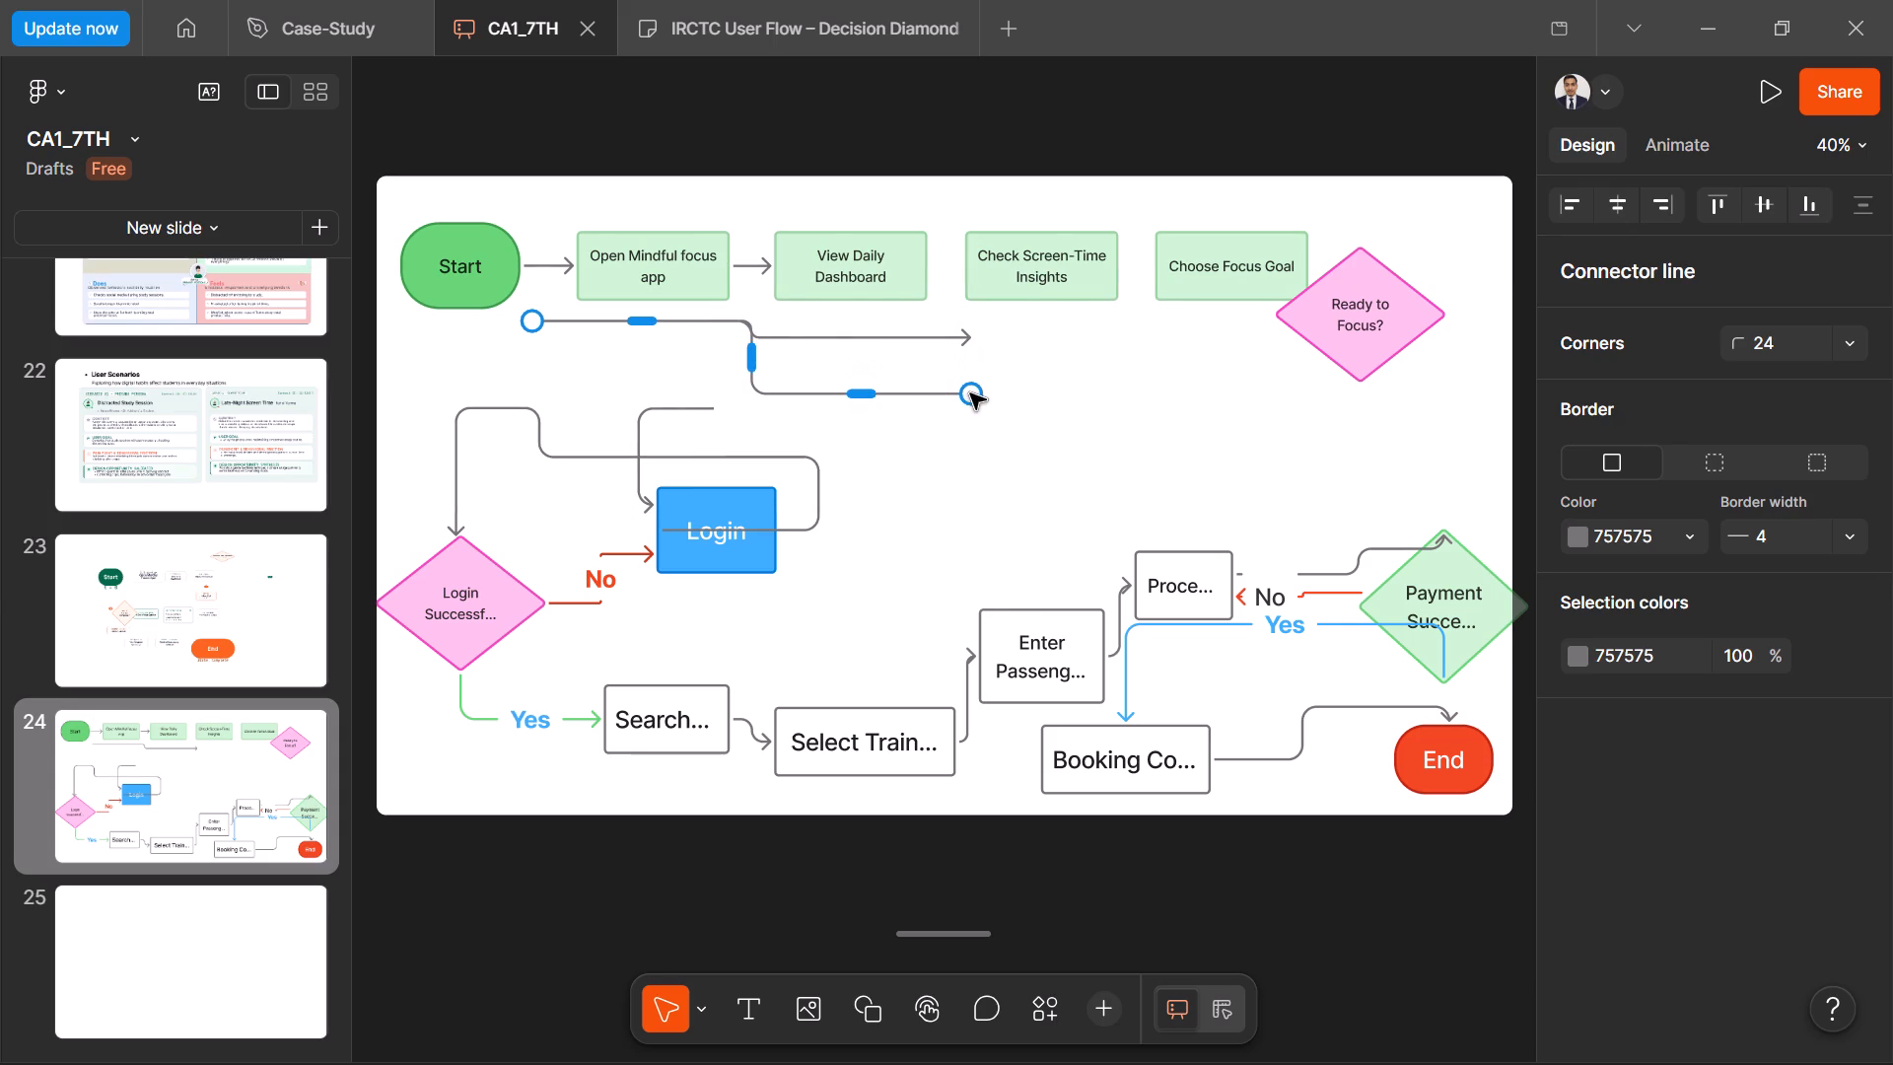
pyautogui.moveTo(533, 327); pyautogui.dragTo(533, 365)
# Shorten the upper loose arrow and attach it from the "View Daily Dashboard" box to the "Check Screen-Time Insights" box.
pyautogui.click(932, 340)
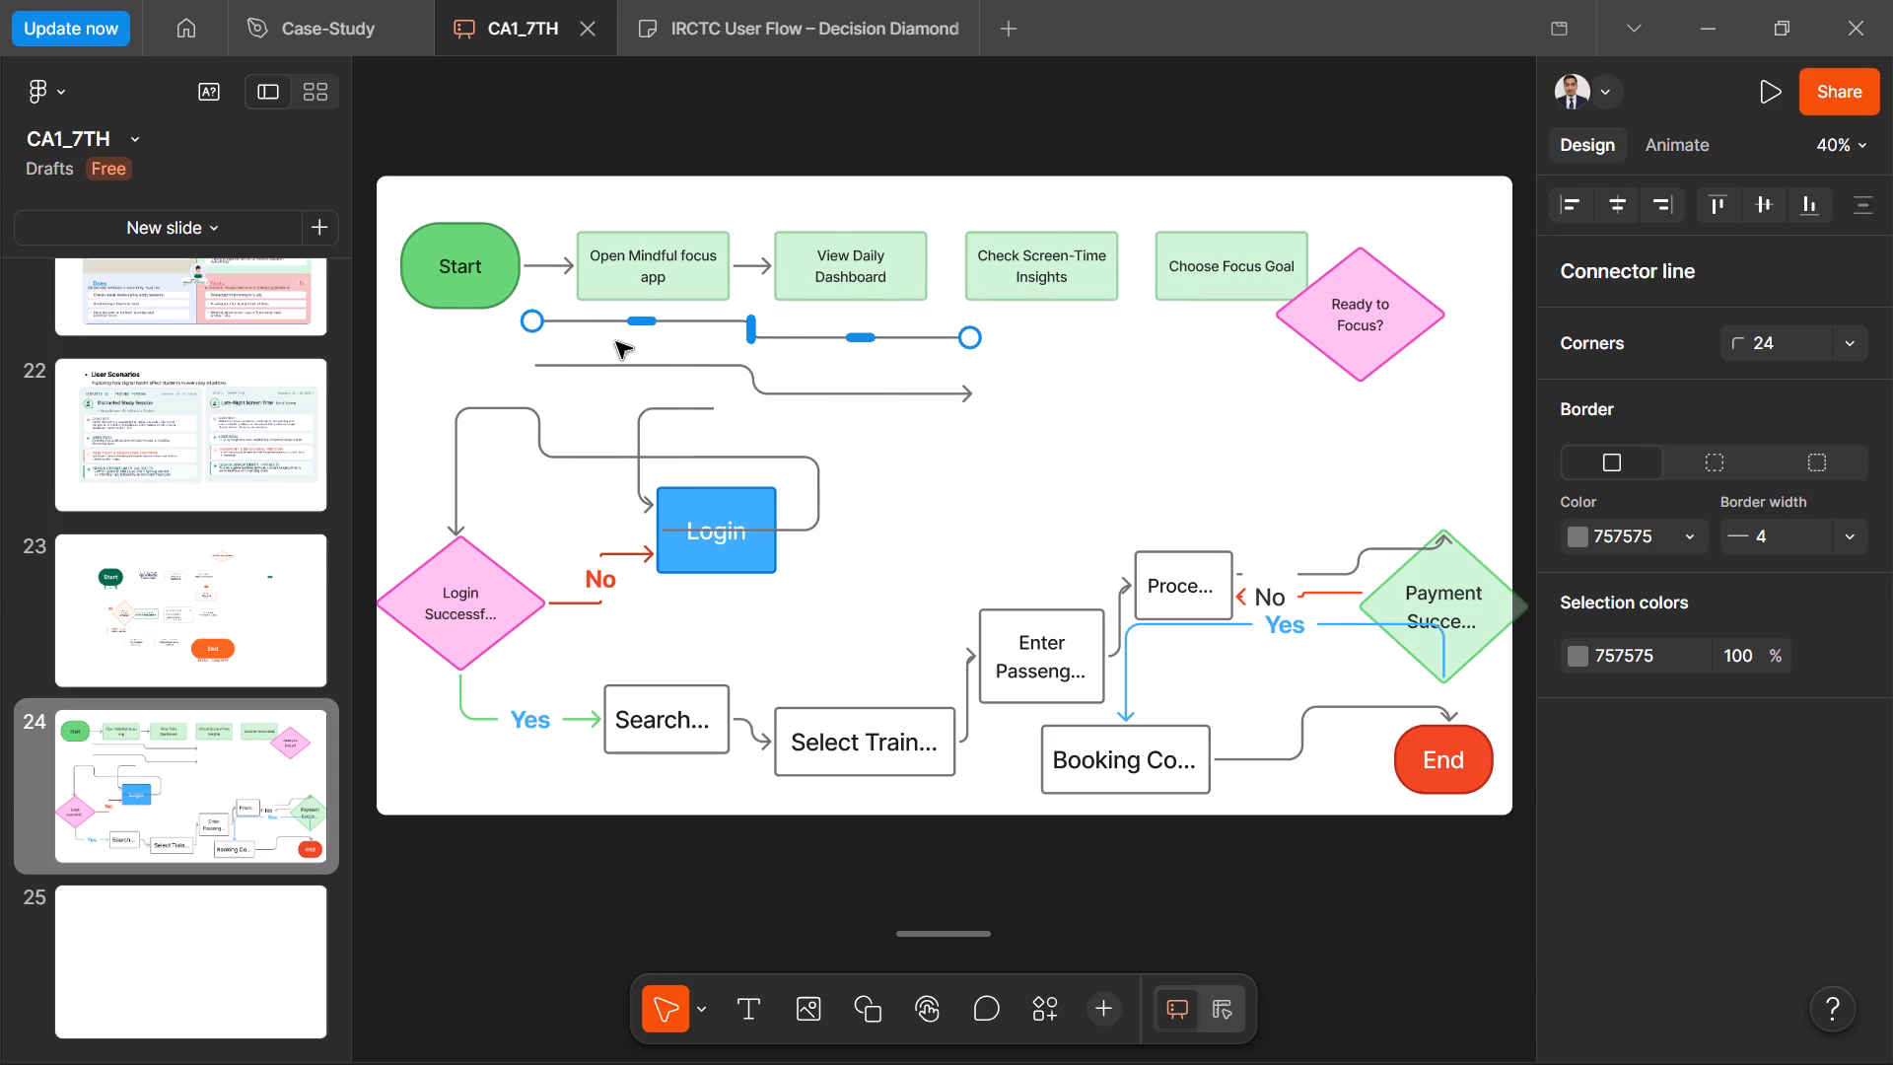
pyautogui.moveTo(531, 322); pyautogui.dragTo(884, 329)
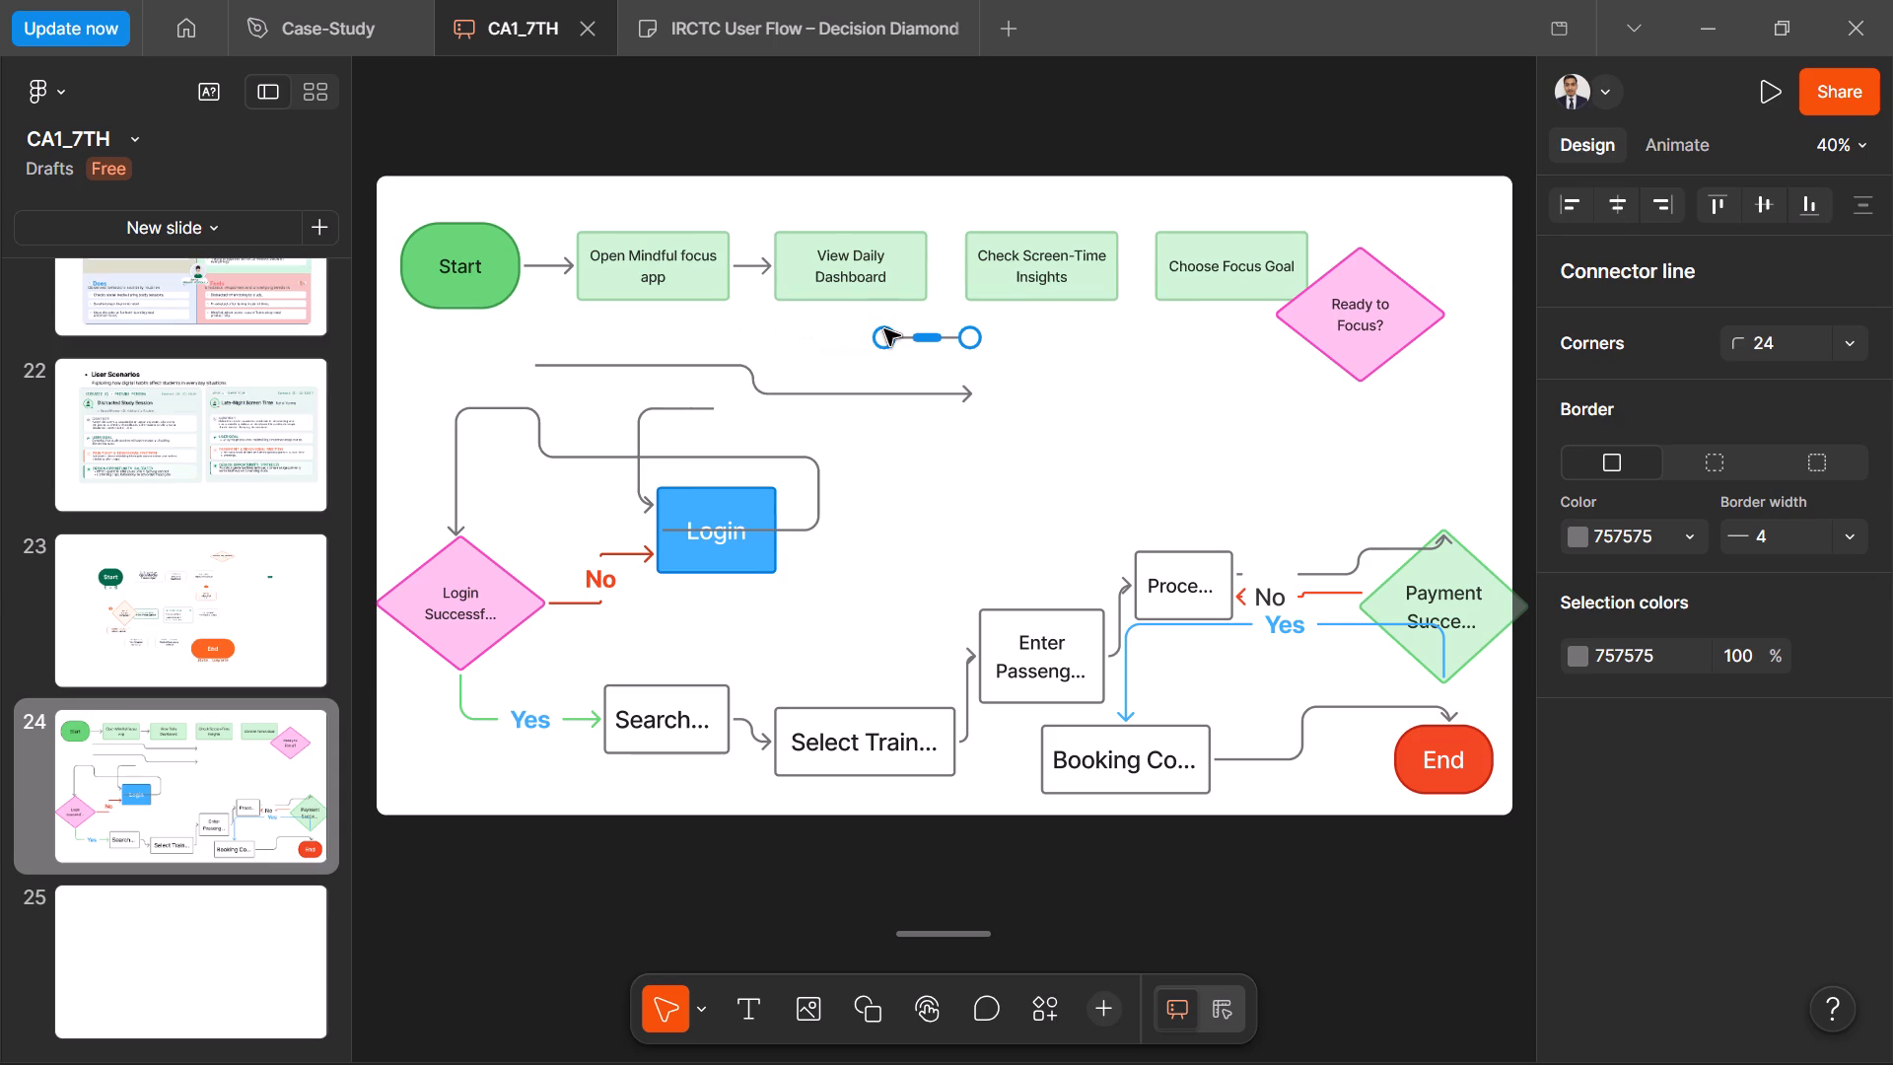
pyautogui.moveTo(884, 329); pyautogui.dragTo(896, 328)
pyautogui.click(1085, 389)
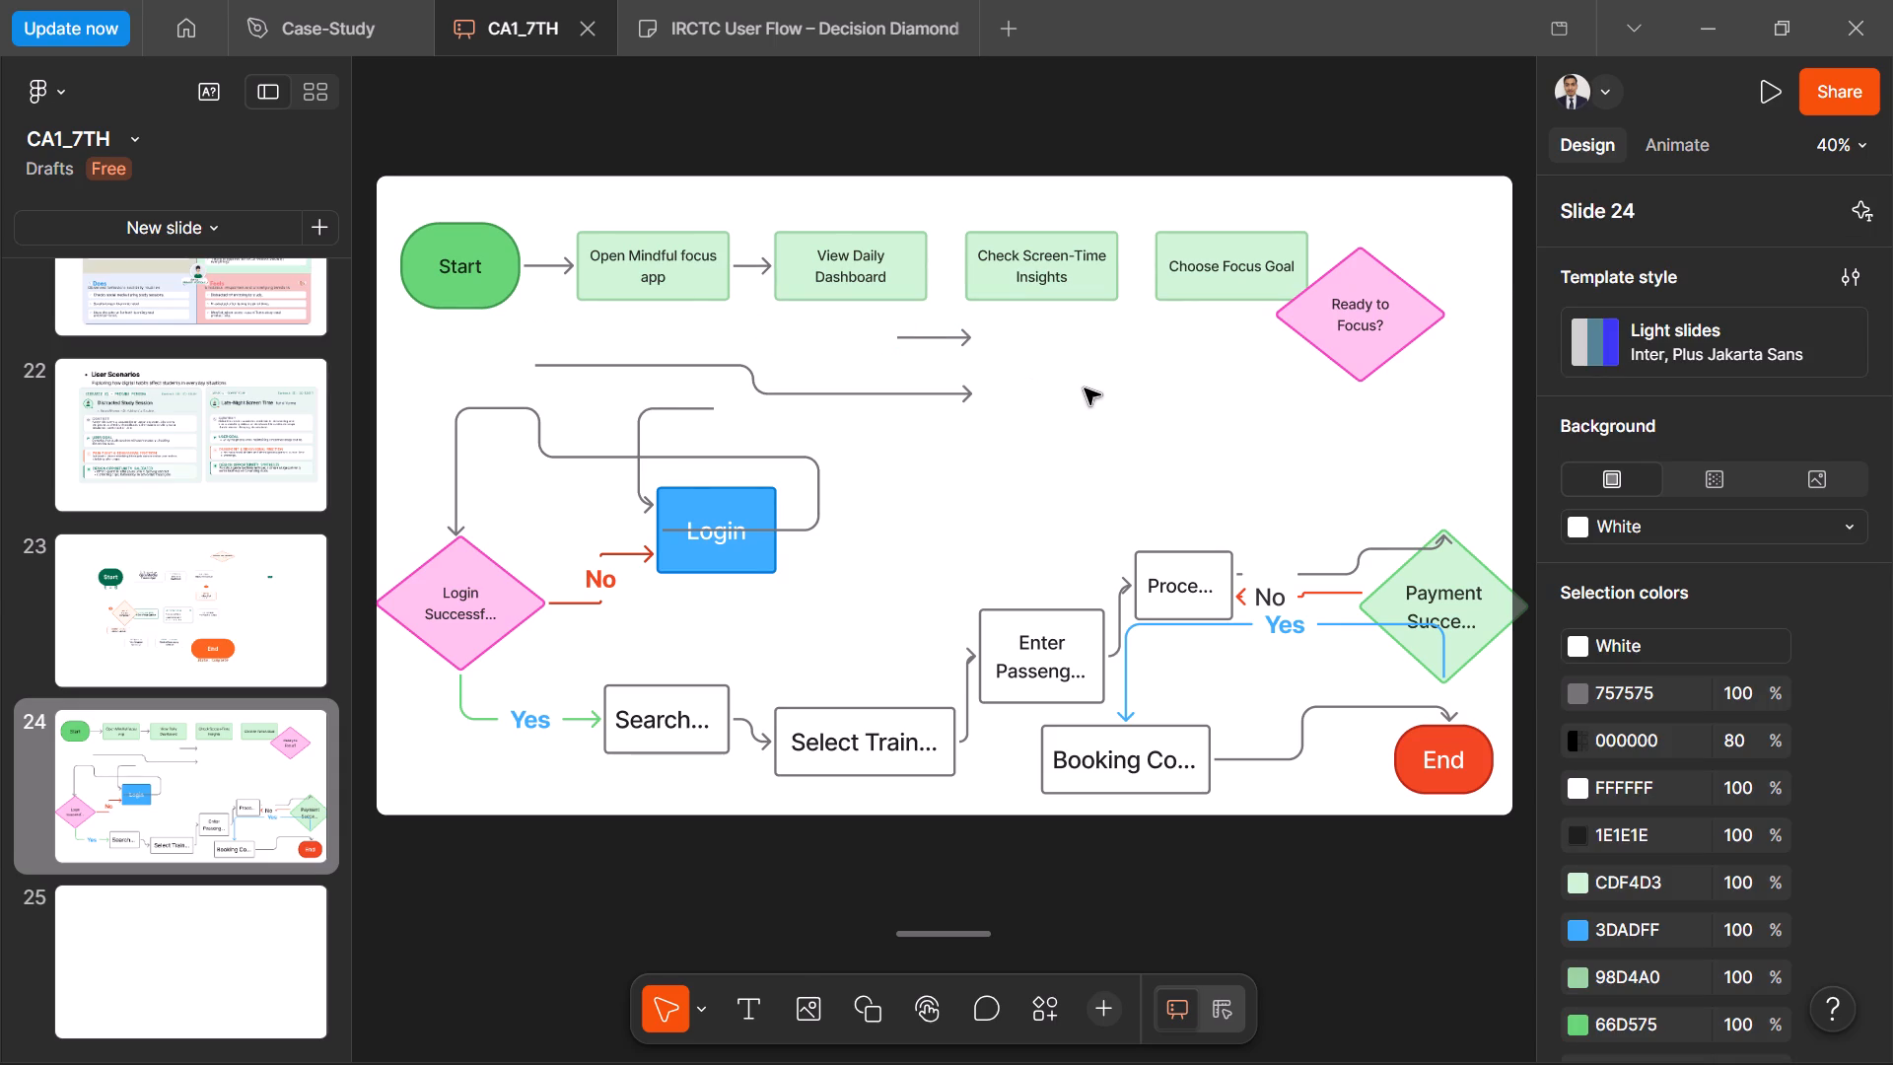
pyautogui.moveTo(931, 336); pyautogui.dragTo(948, 275)
pyautogui.moveTo(970, 329); pyautogui.dragTo(952, 276)
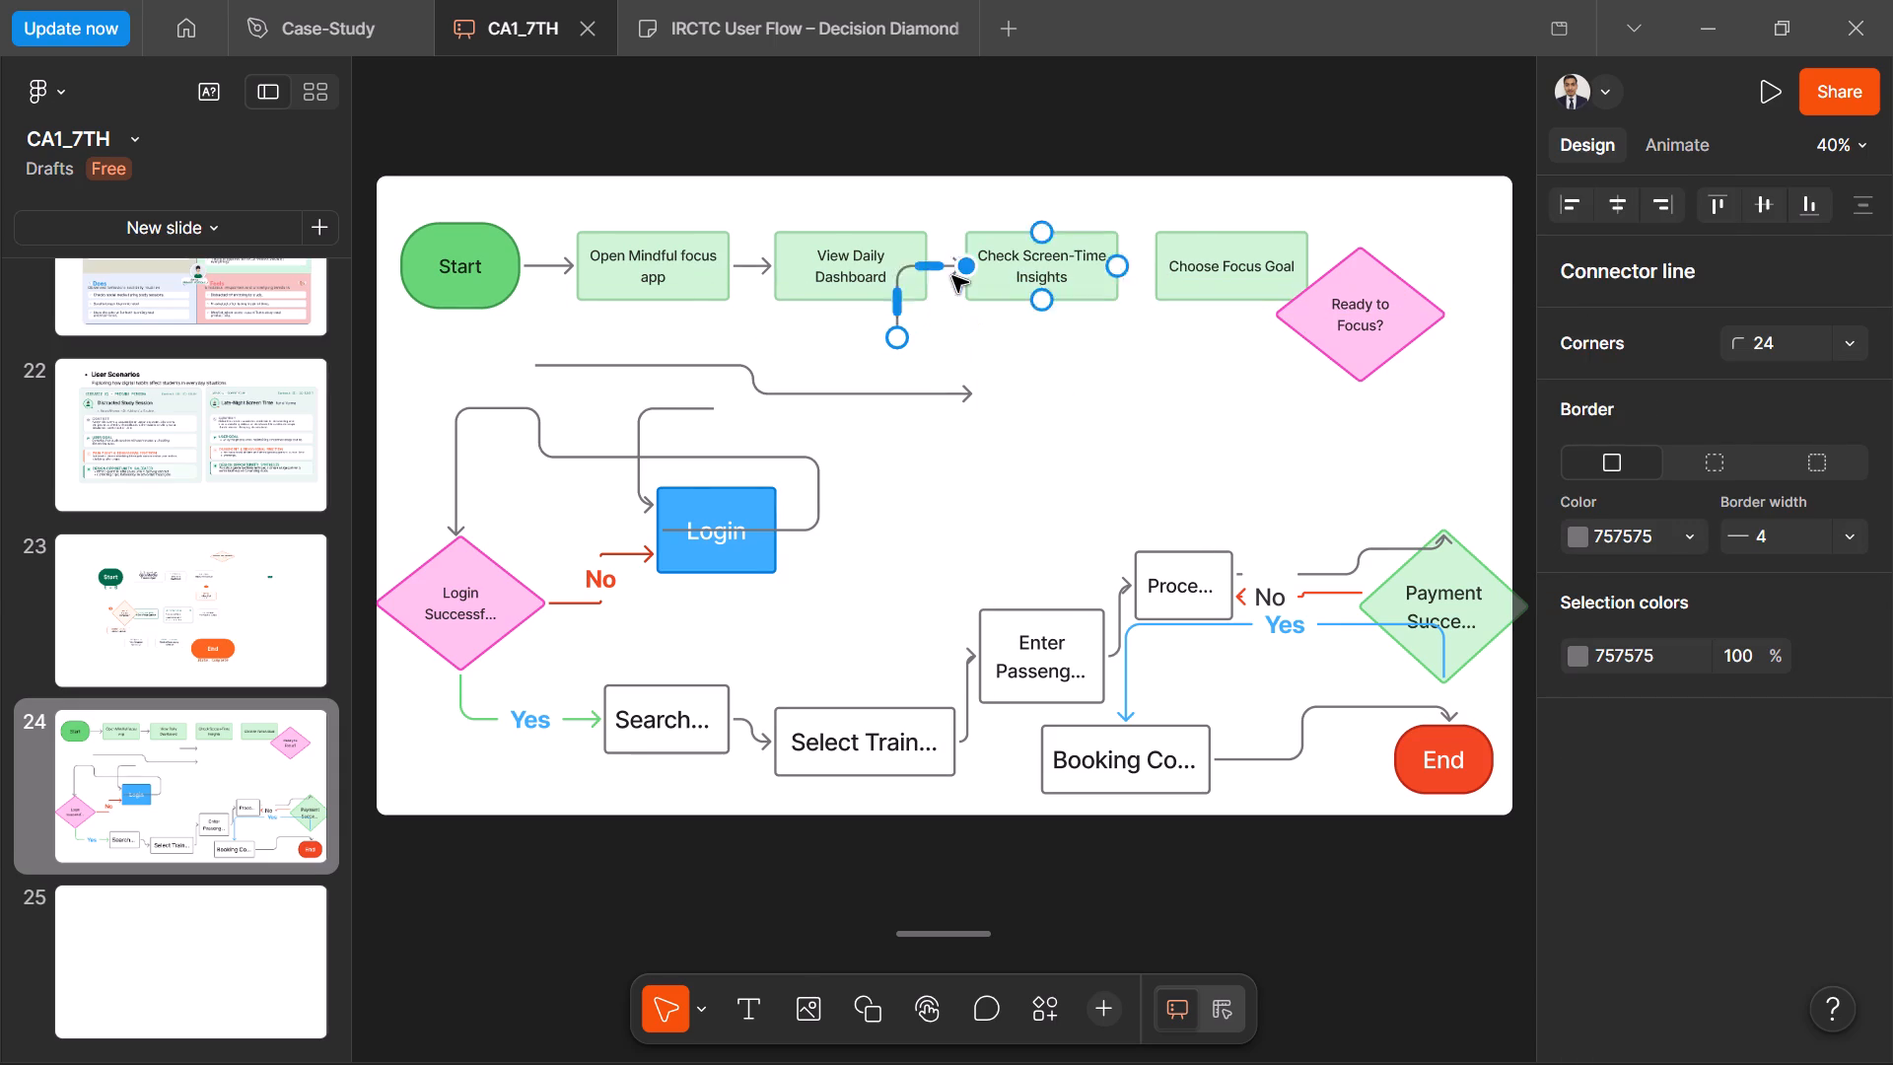
pyautogui.moveTo(952, 276); pyautogui.dragTo(962, 274)
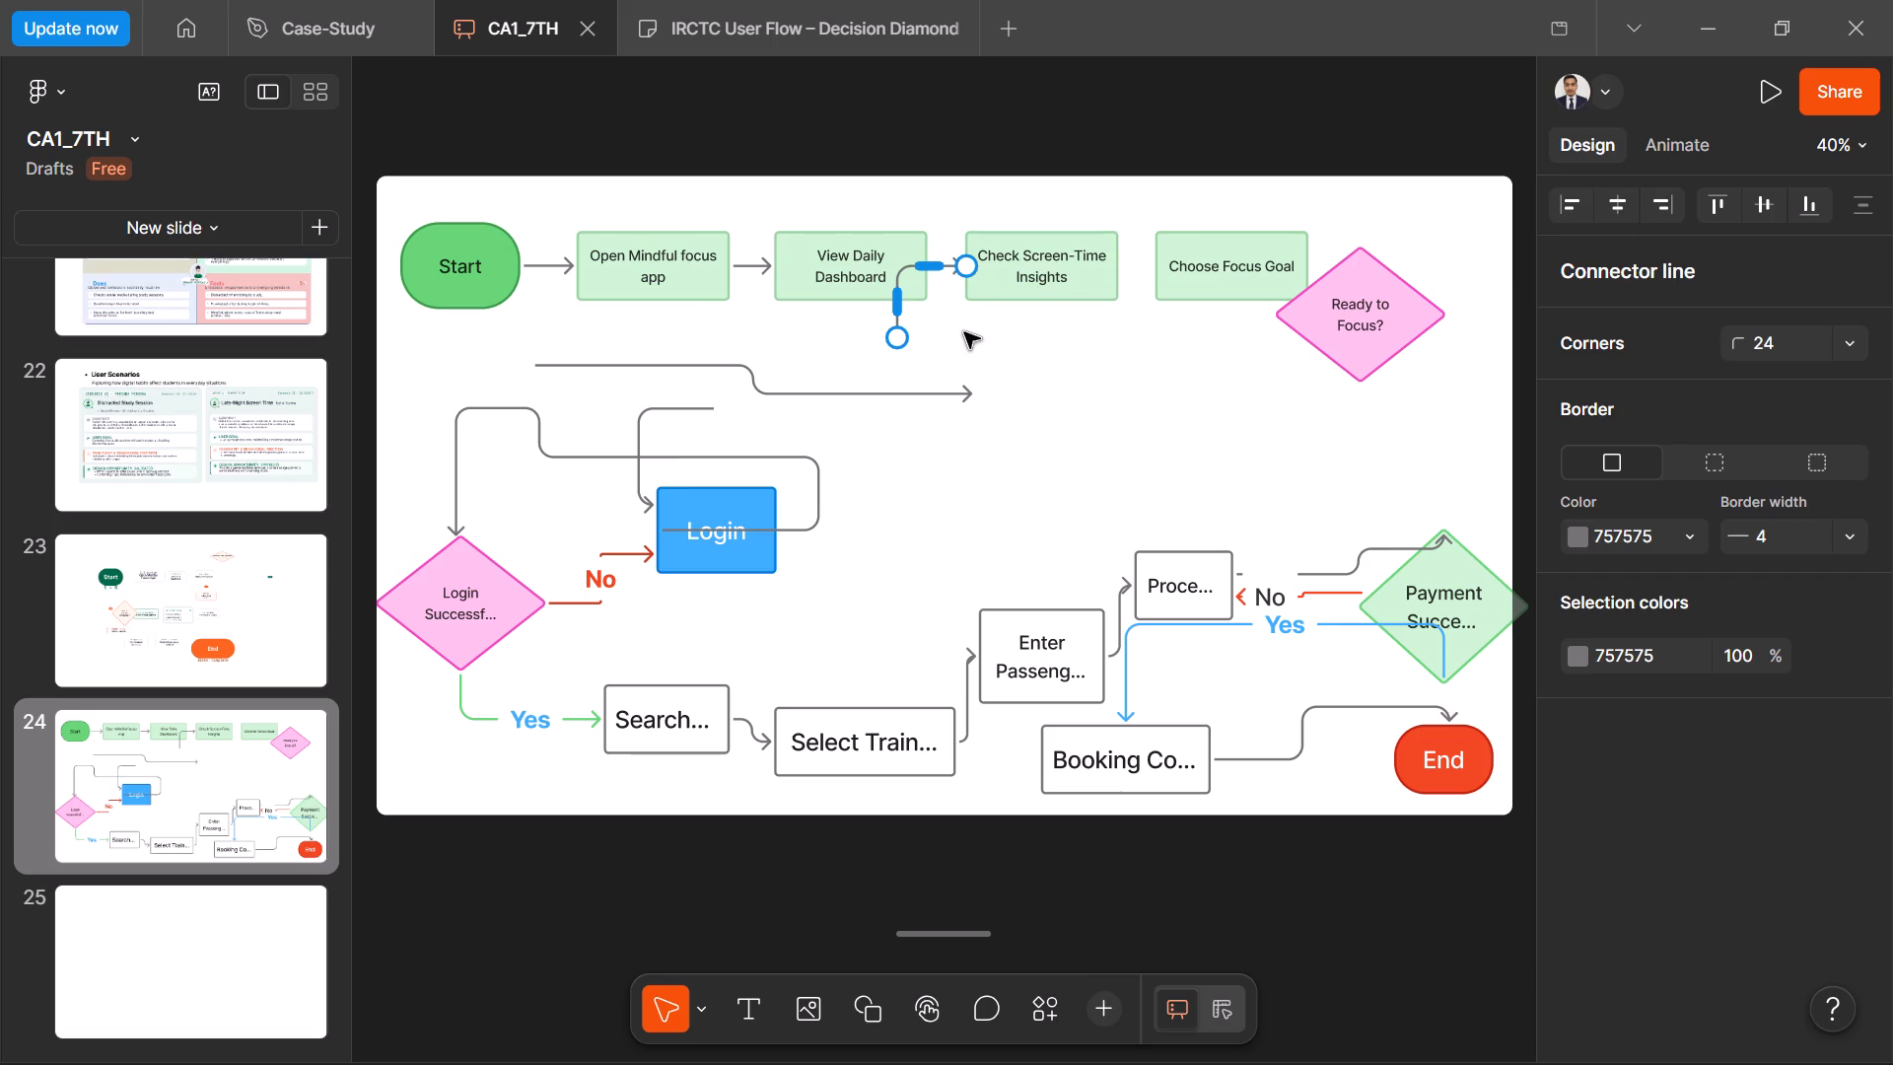
pyautogui.click(964, 332)
pyautogui.click(902, 330)
pyautogui.moveTo(900, 331); pyautogui.dragTo(928, 272)
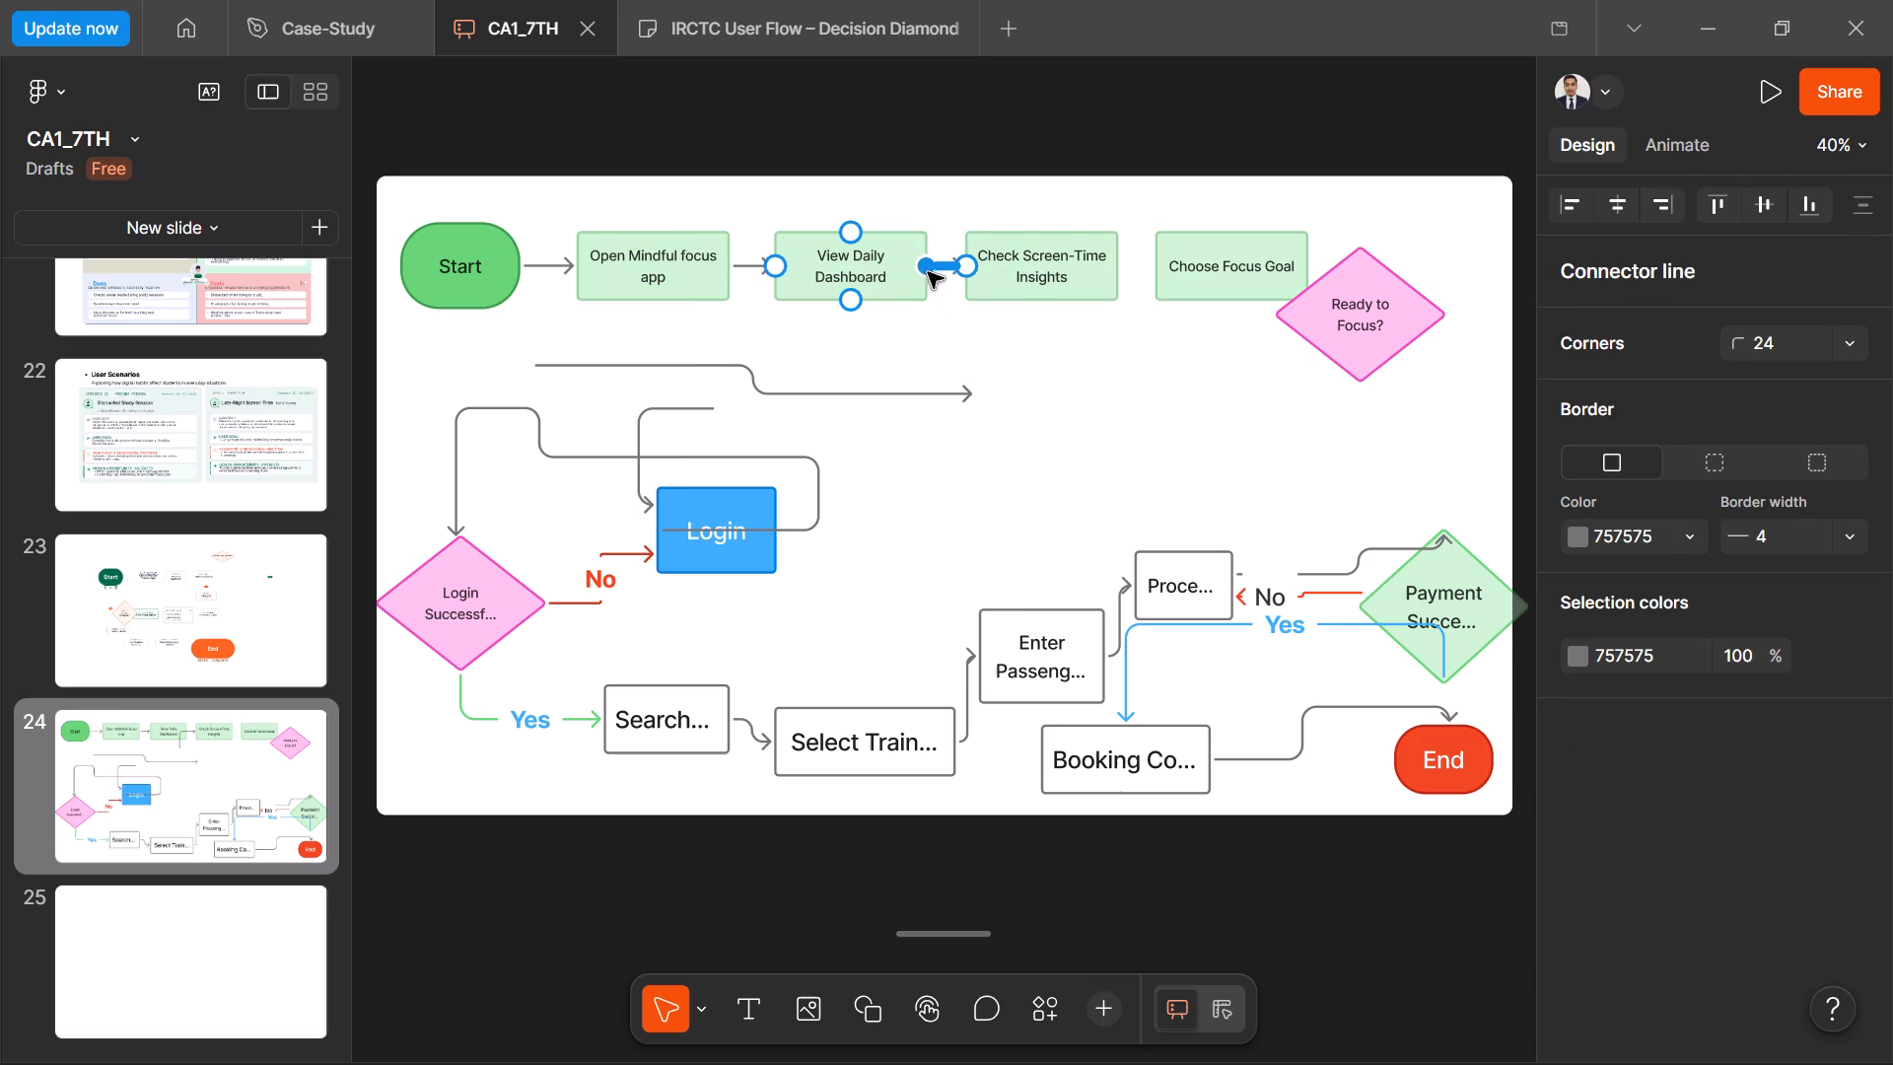
pyautogui.moveTo(928, 272); pyautogui.dragTo(930, 270)
pyautogui.click(950, 327)
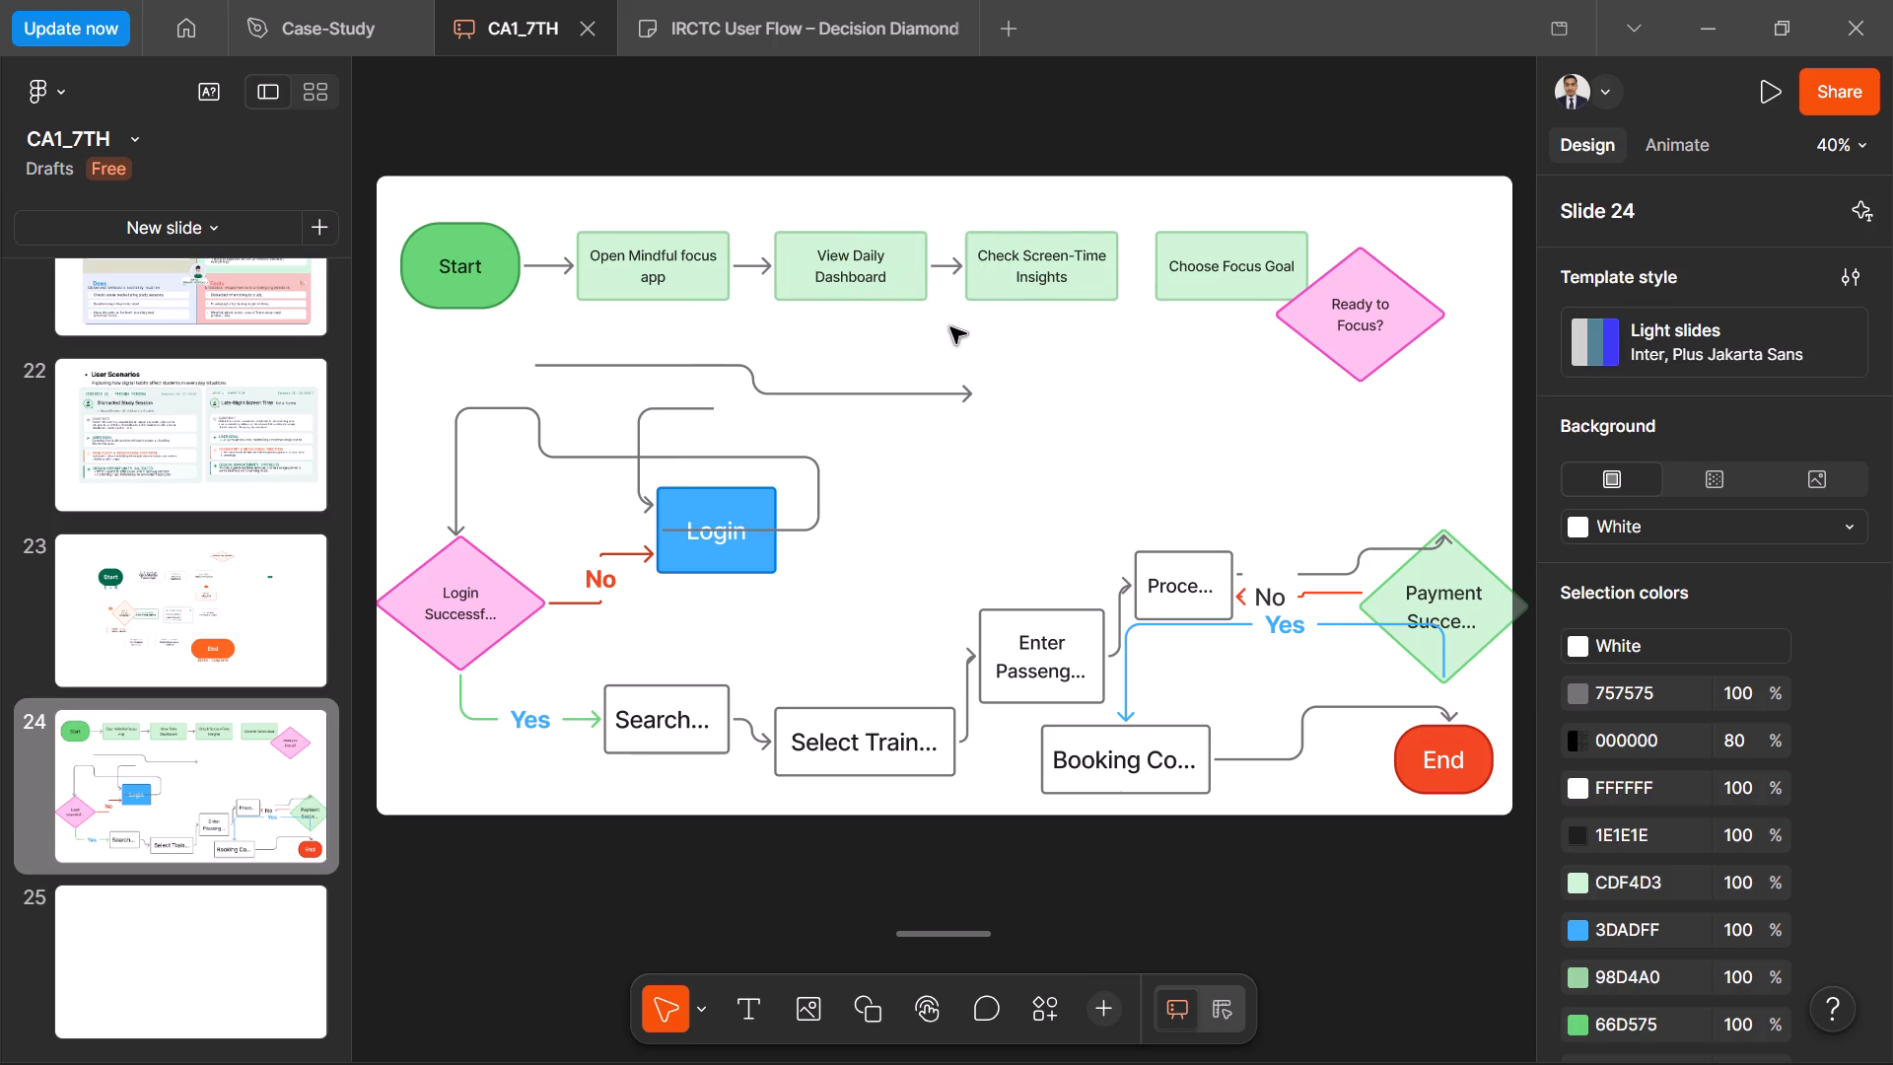
# Reposition both ends of the other long arrow to form a short straight arrow just below the "Check Screen-Time Insights" box.
pyautogui.click(892, 394)
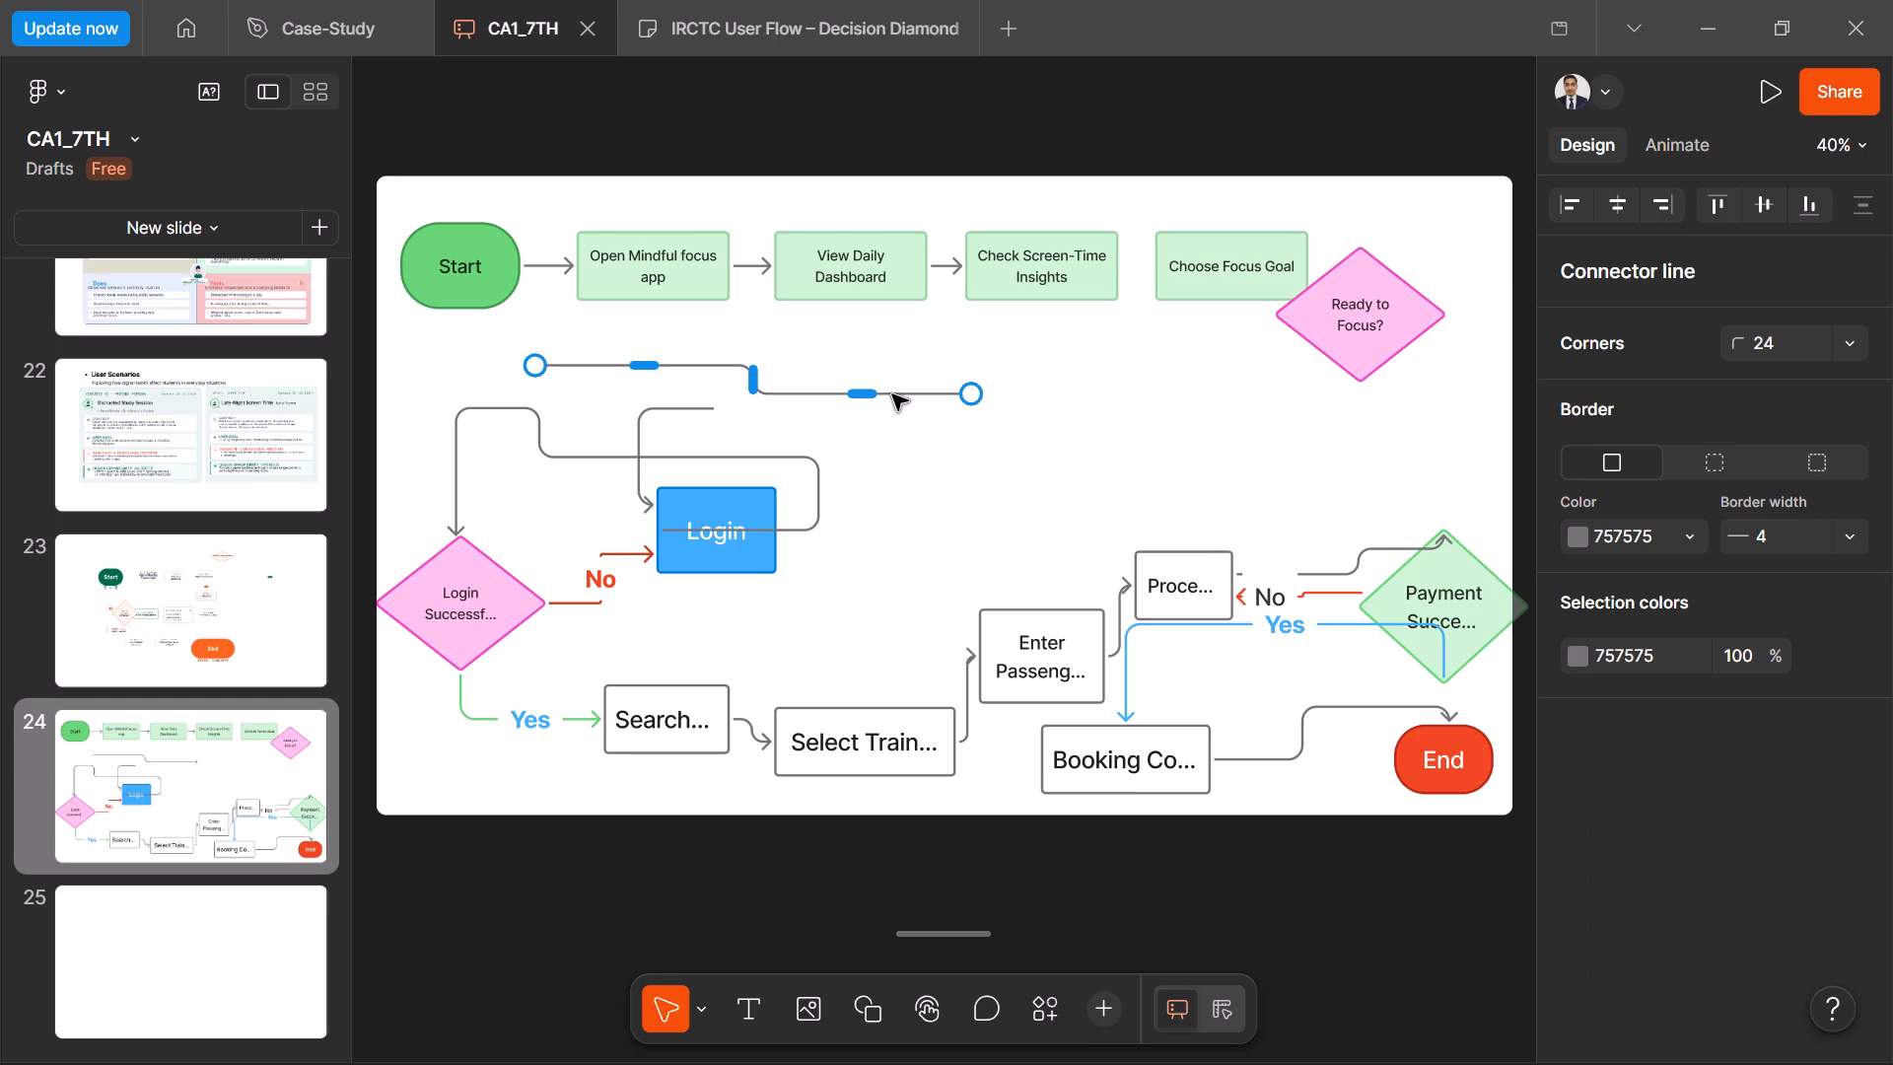
pyautogui.moveTo(964, 394); pyautogui.dragTo(1037, 384)
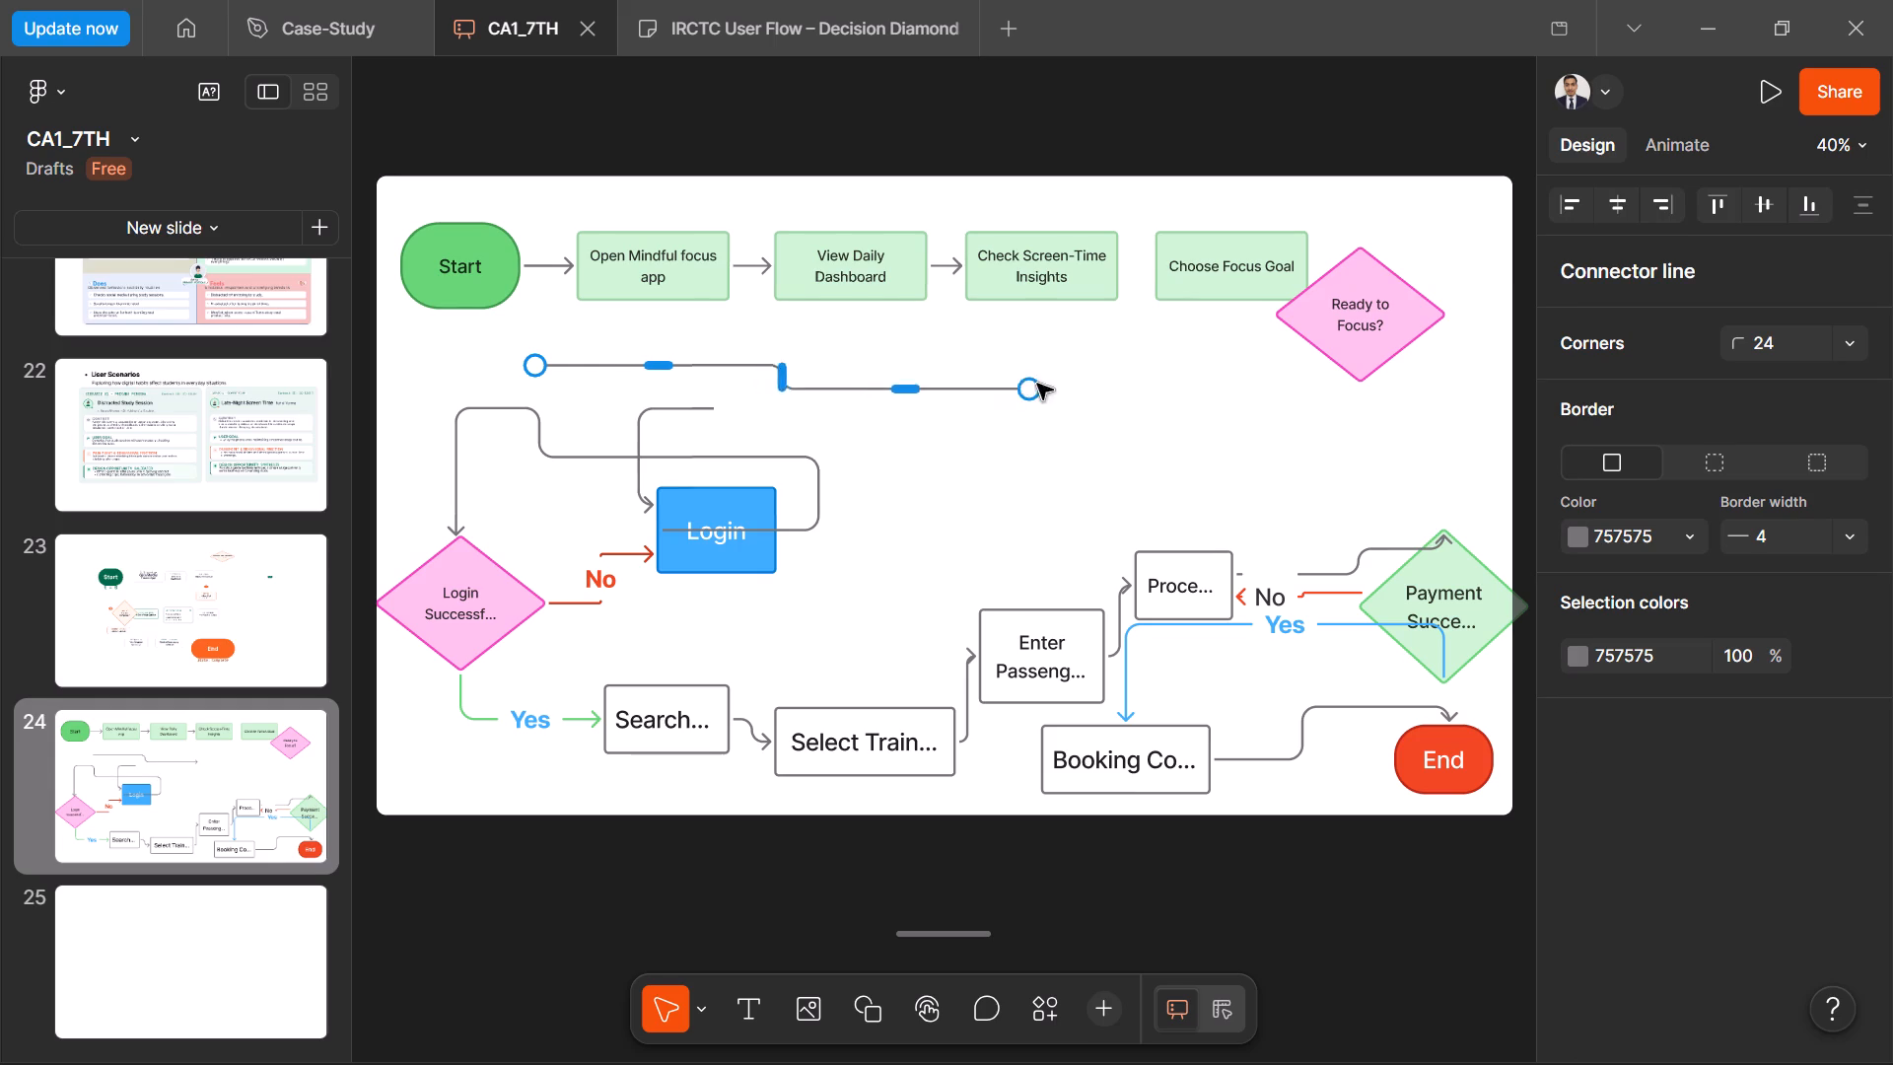
pyautogui.moveTo(1037, 384); pyautogui.dragTo(1103, 332)
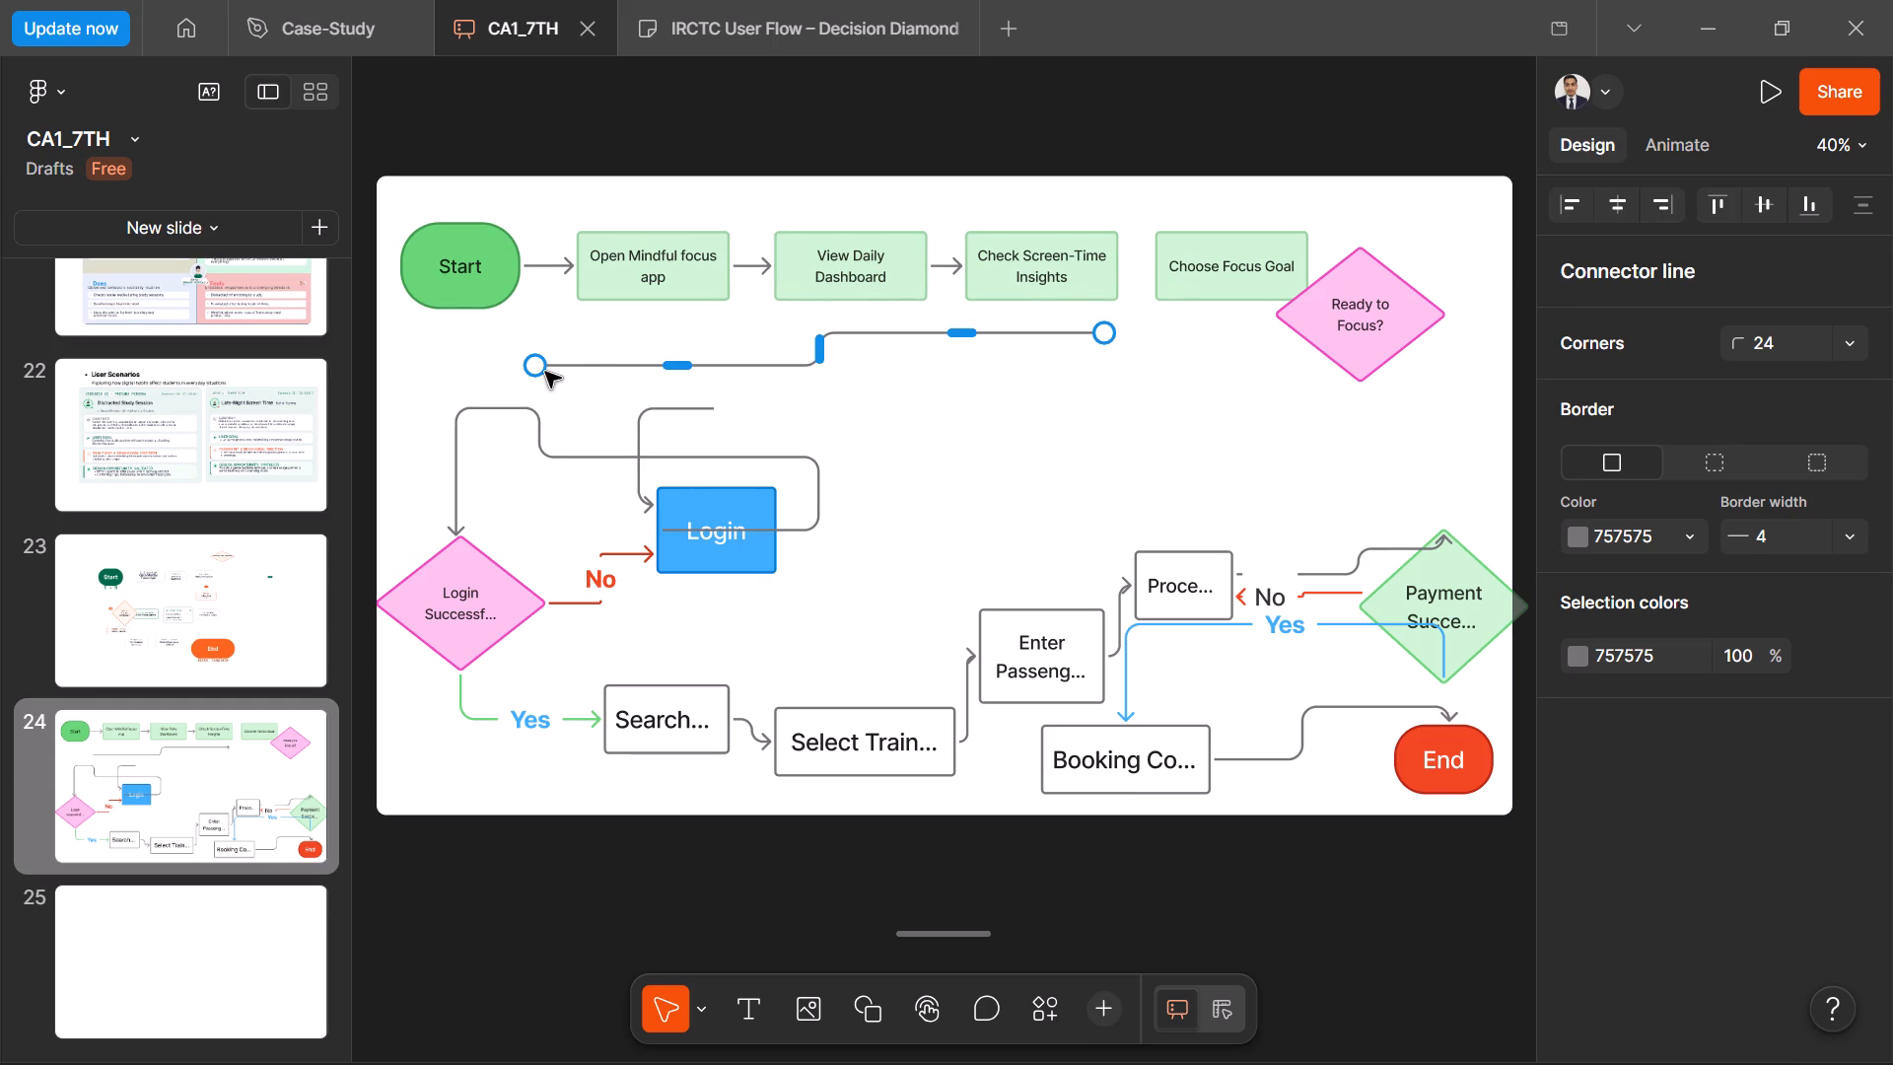
pyautogui.moveTo(538, 364); pyautogui.dragTo(1037, 336)
pyautogui.click(1063, 396)
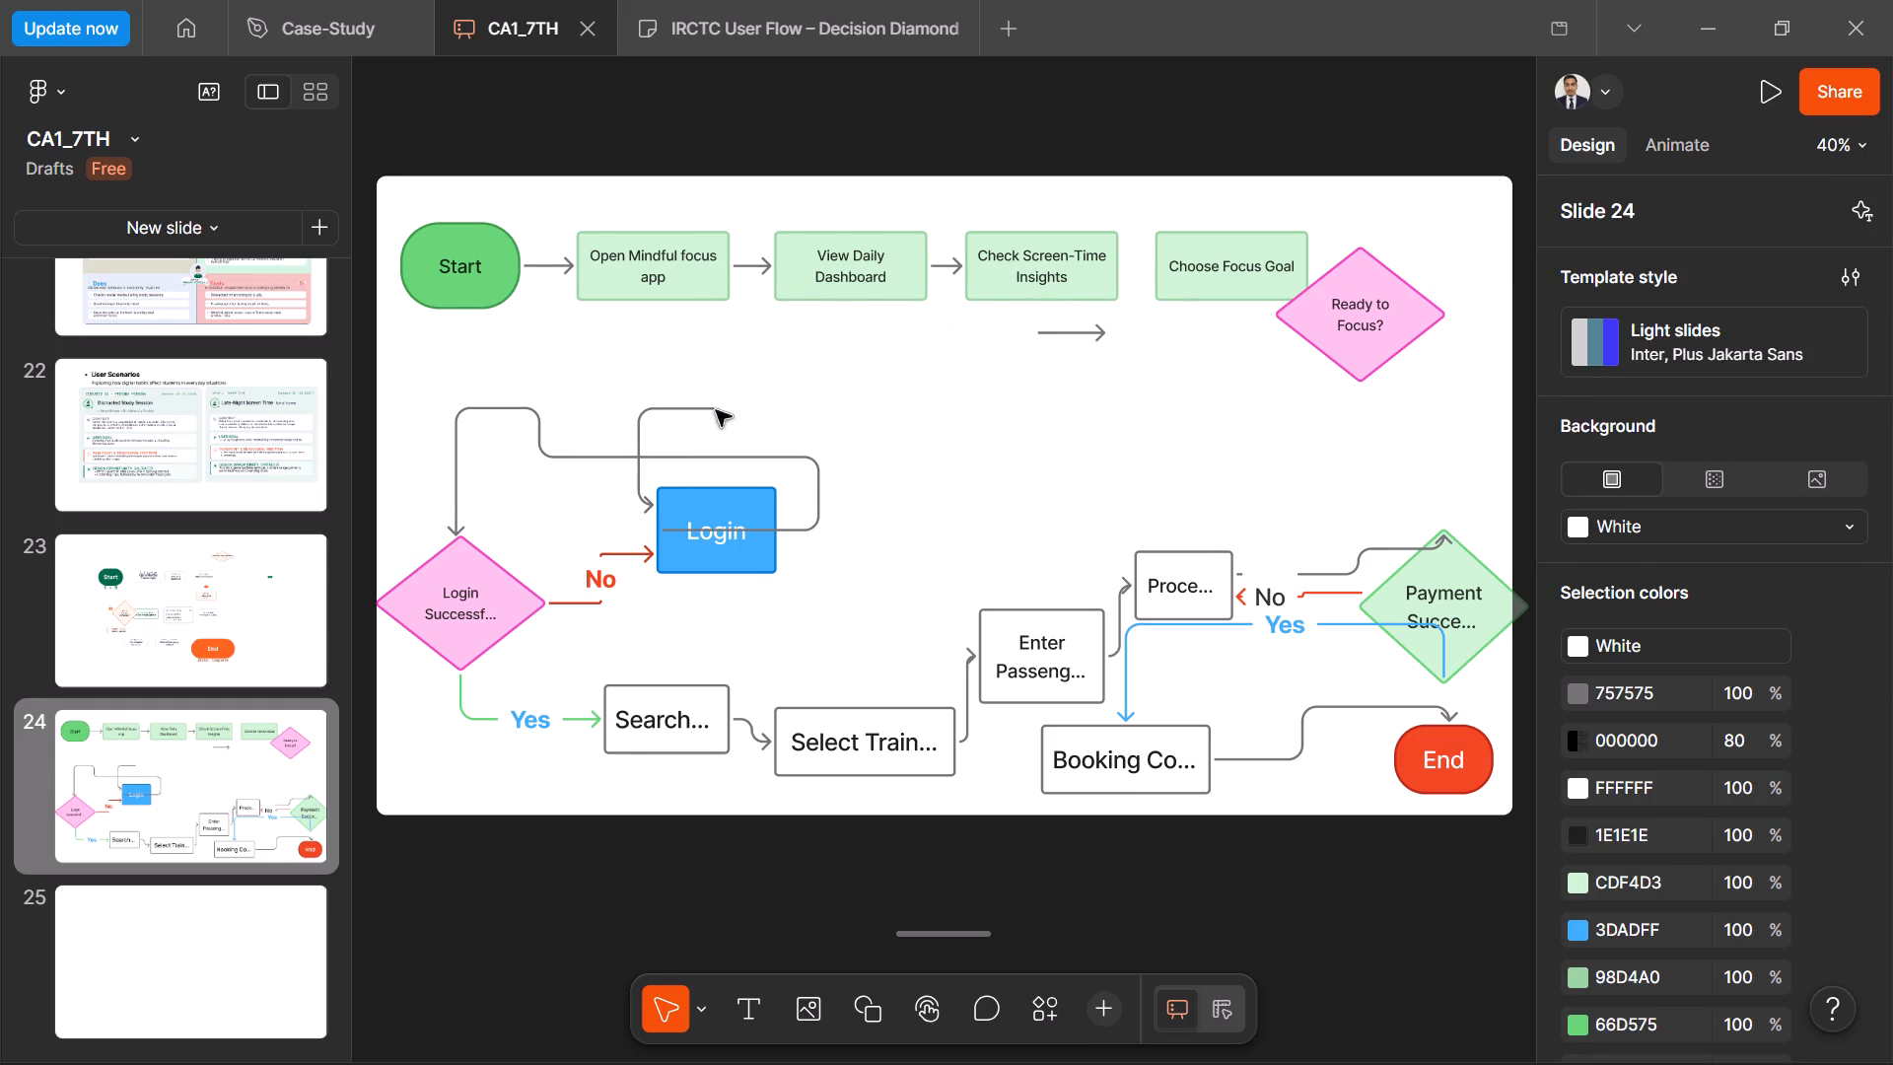
# Duplicate the short loose arrow below the "Check Screen-Time Insights" box and shift both ends of the copy below the original.
pyautogui.click(1067, 335)
pyautogui.hotkey('ctrl', 'd')
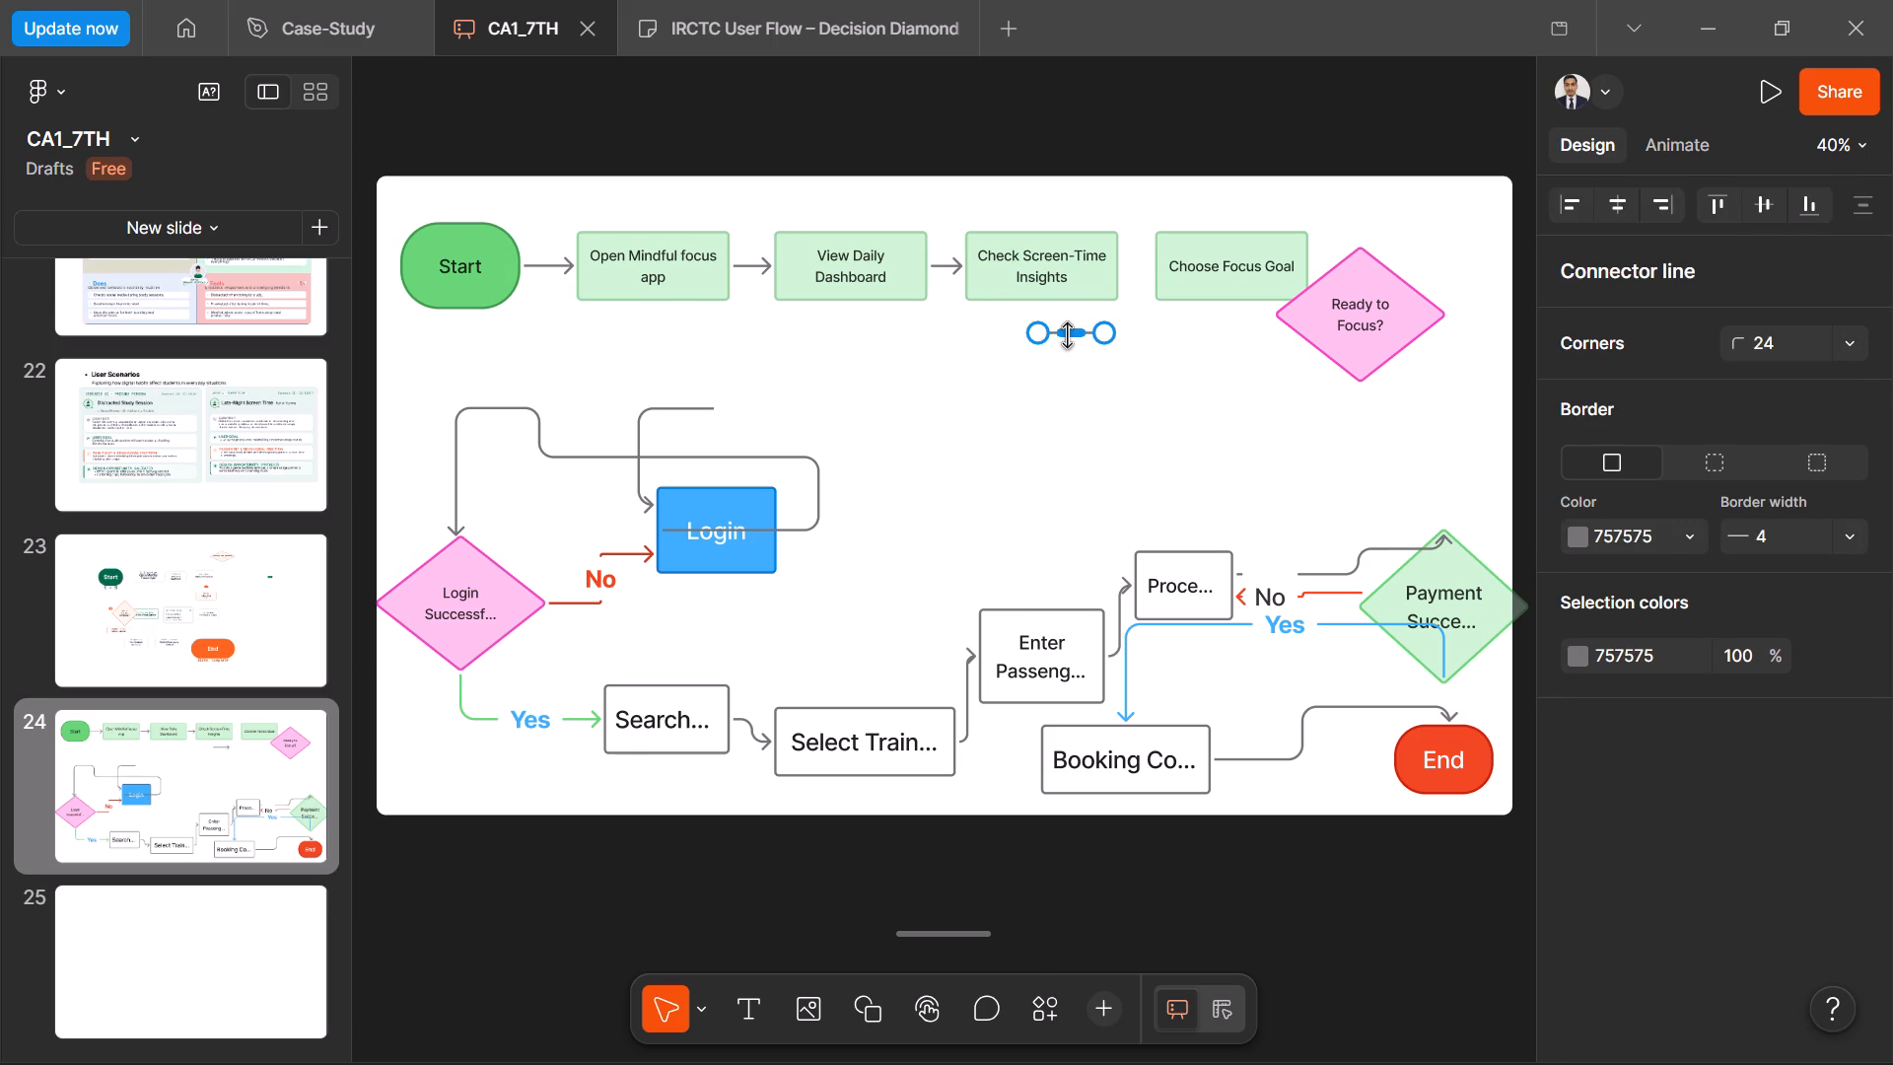
pyautogui.moveTo(1107, 343); pyautogui.dragTo(1113, 386)
pyautogui.moveTo(1039, 340); pyautogui.dragTo(1040, 384)
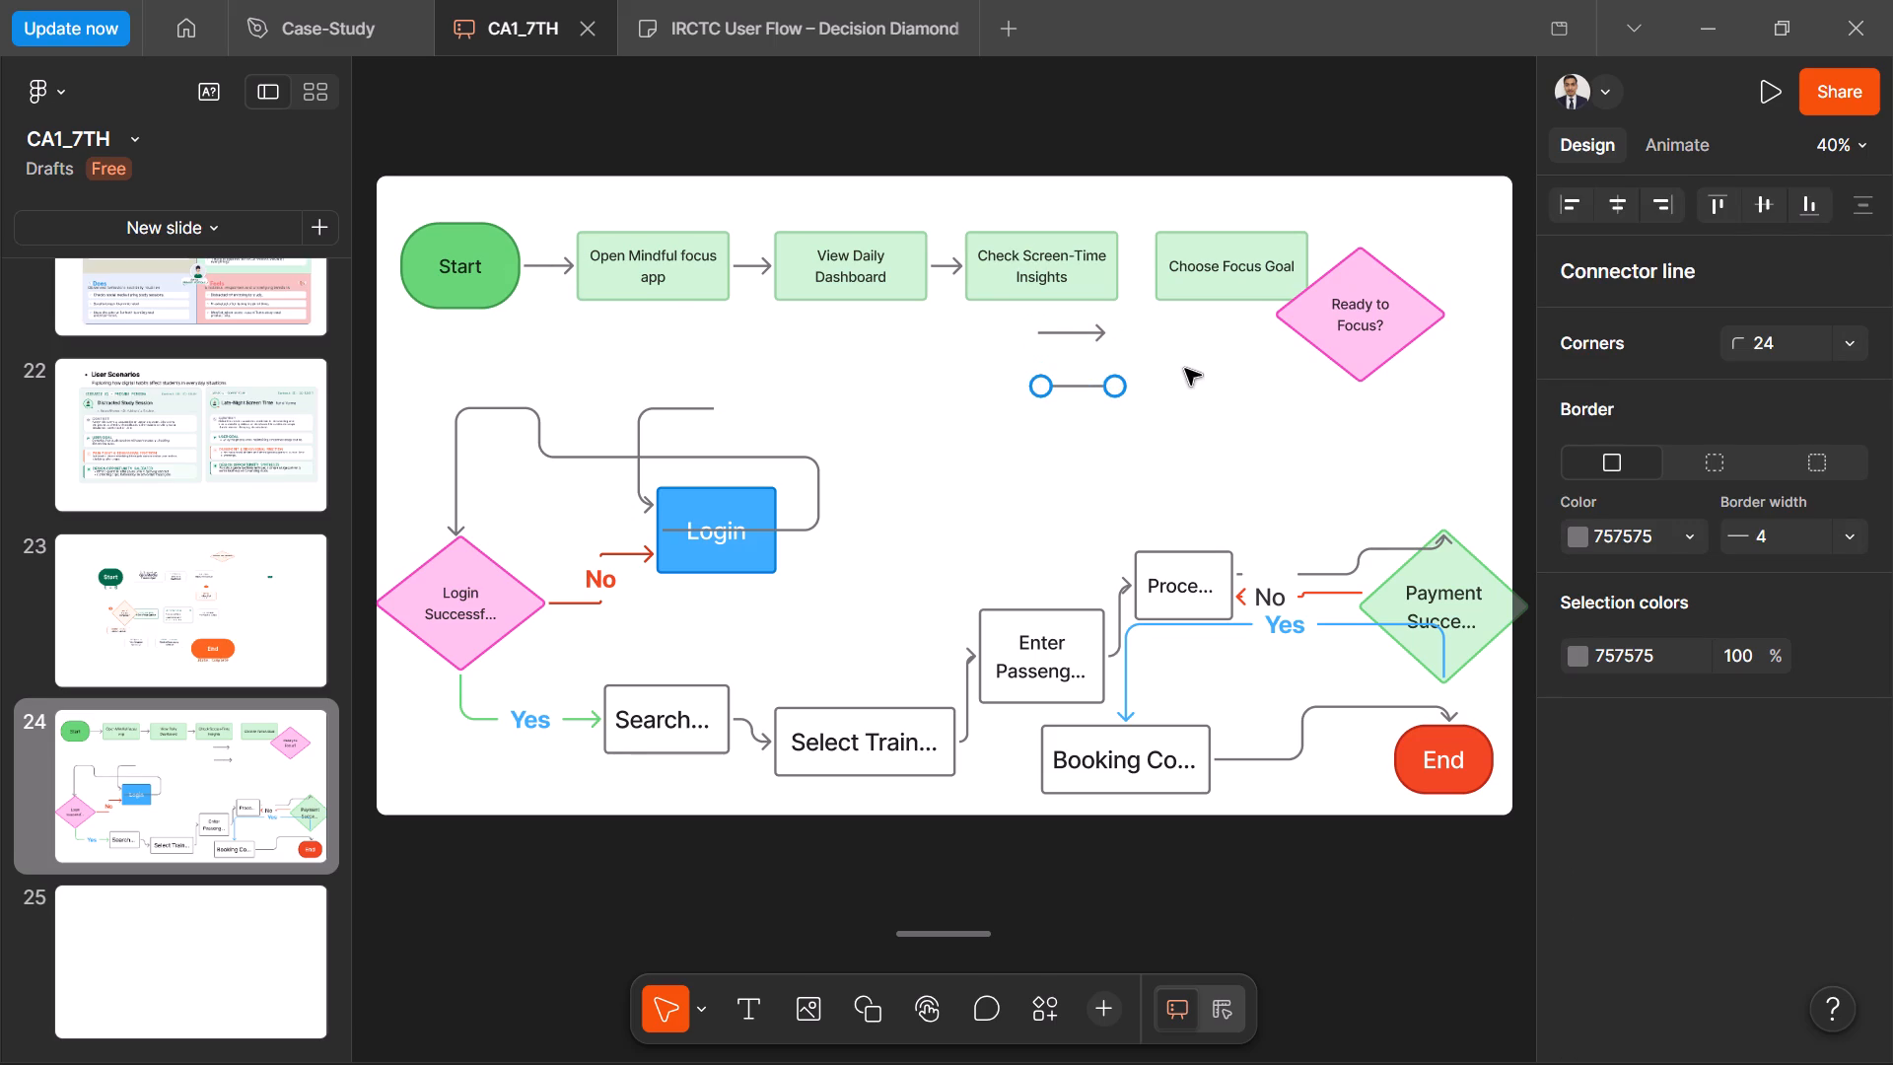
pyautogui.click(1185, 369)
# Attach the upper loose arrow from the "Check Screen-Time Insights" box to the "Choose Focus Goal" box as a straight connector.
pyautogui.click(1080, 330)
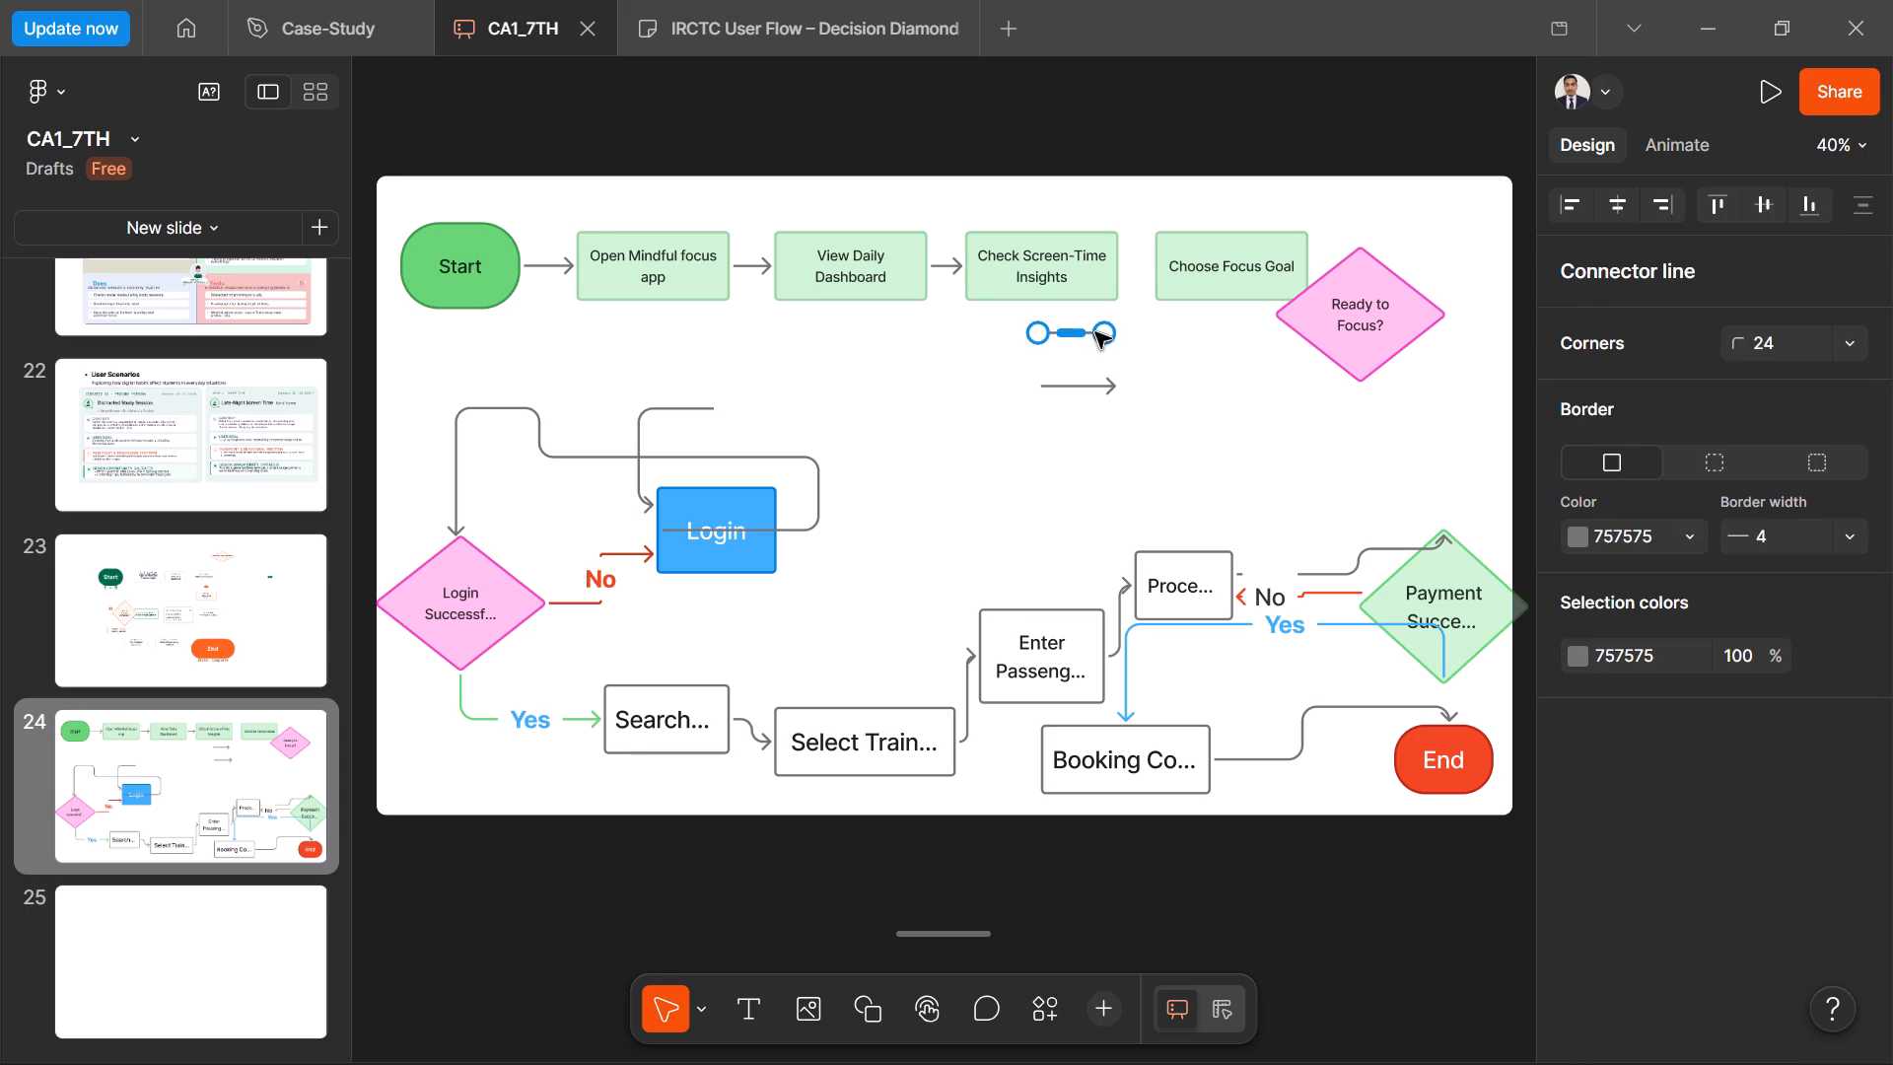
pyautogui.moveTo(1100, 333); pyautogui.dragTo(1156, 271)
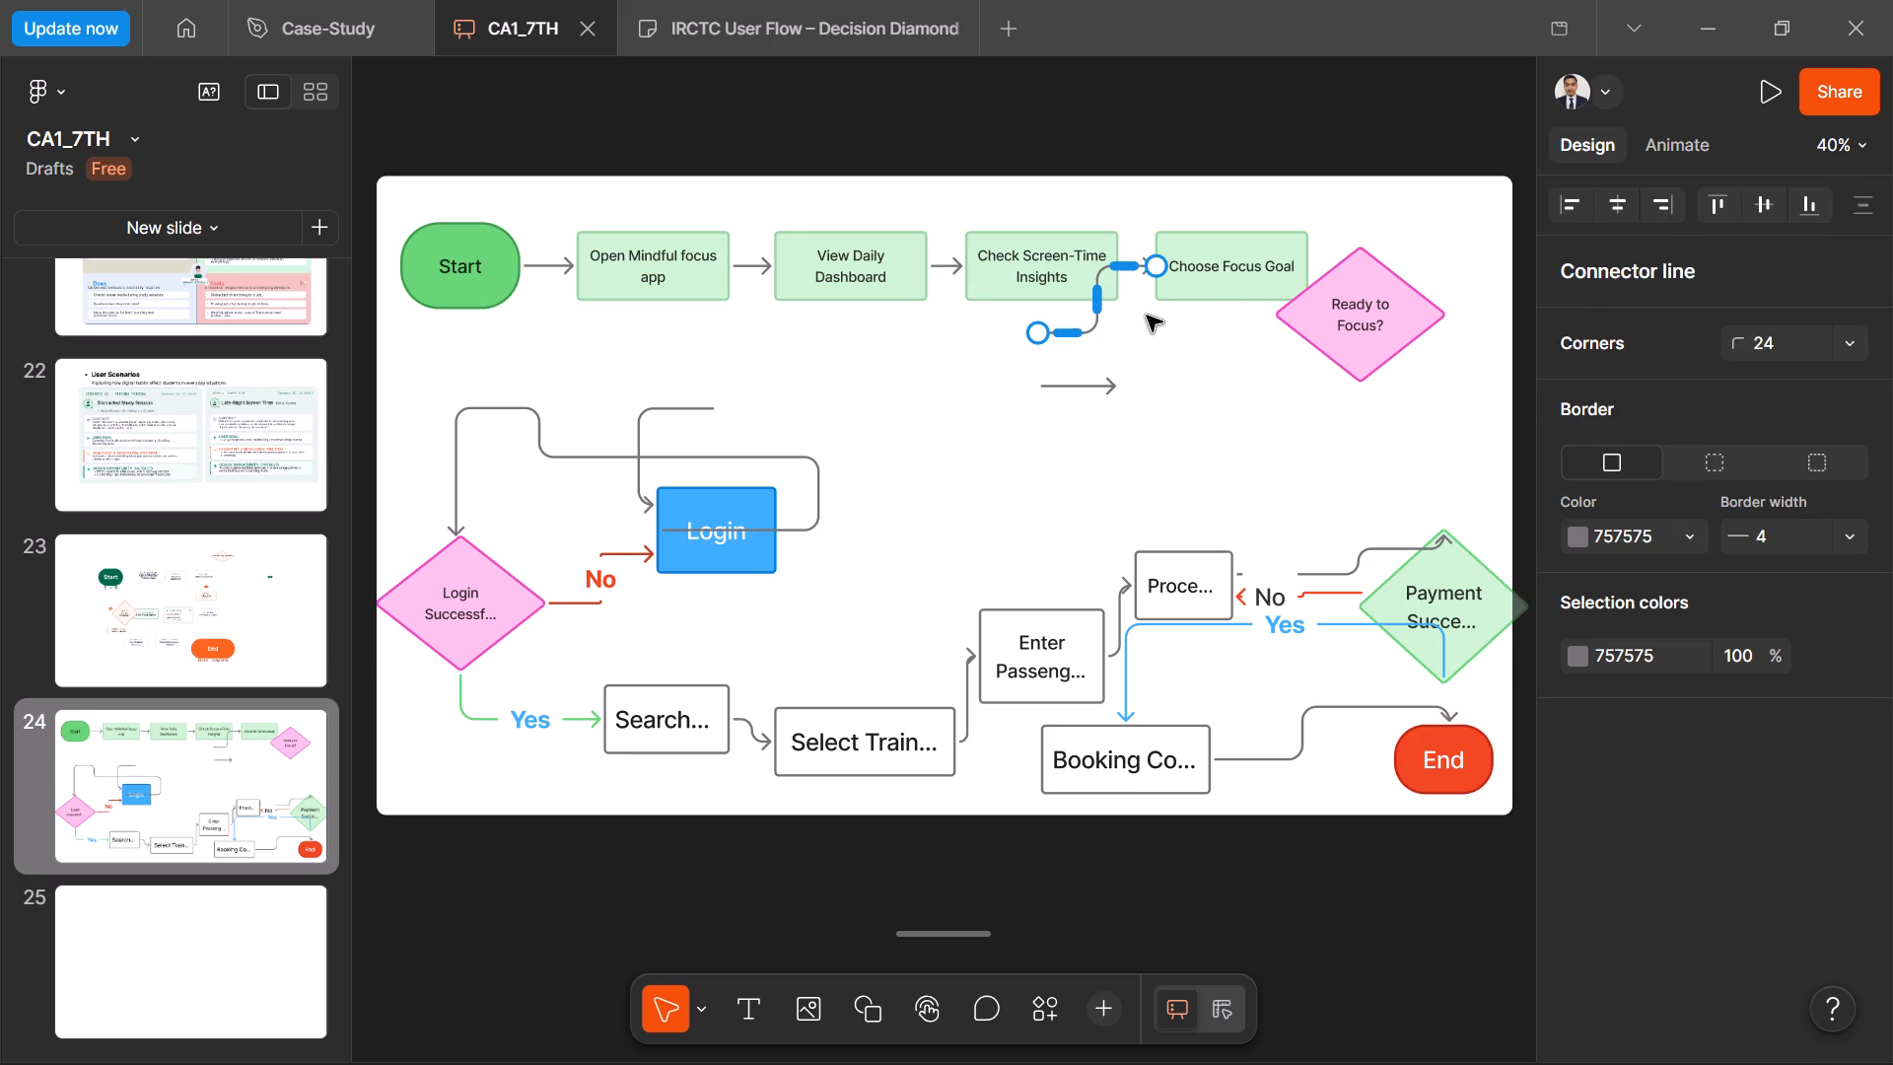
pyautogui.click(1147, 316)
pyautogui.click(1036, 337)
pyautogui.moveTo(1034, 336); pyautogui.dragTo(1096, 296)
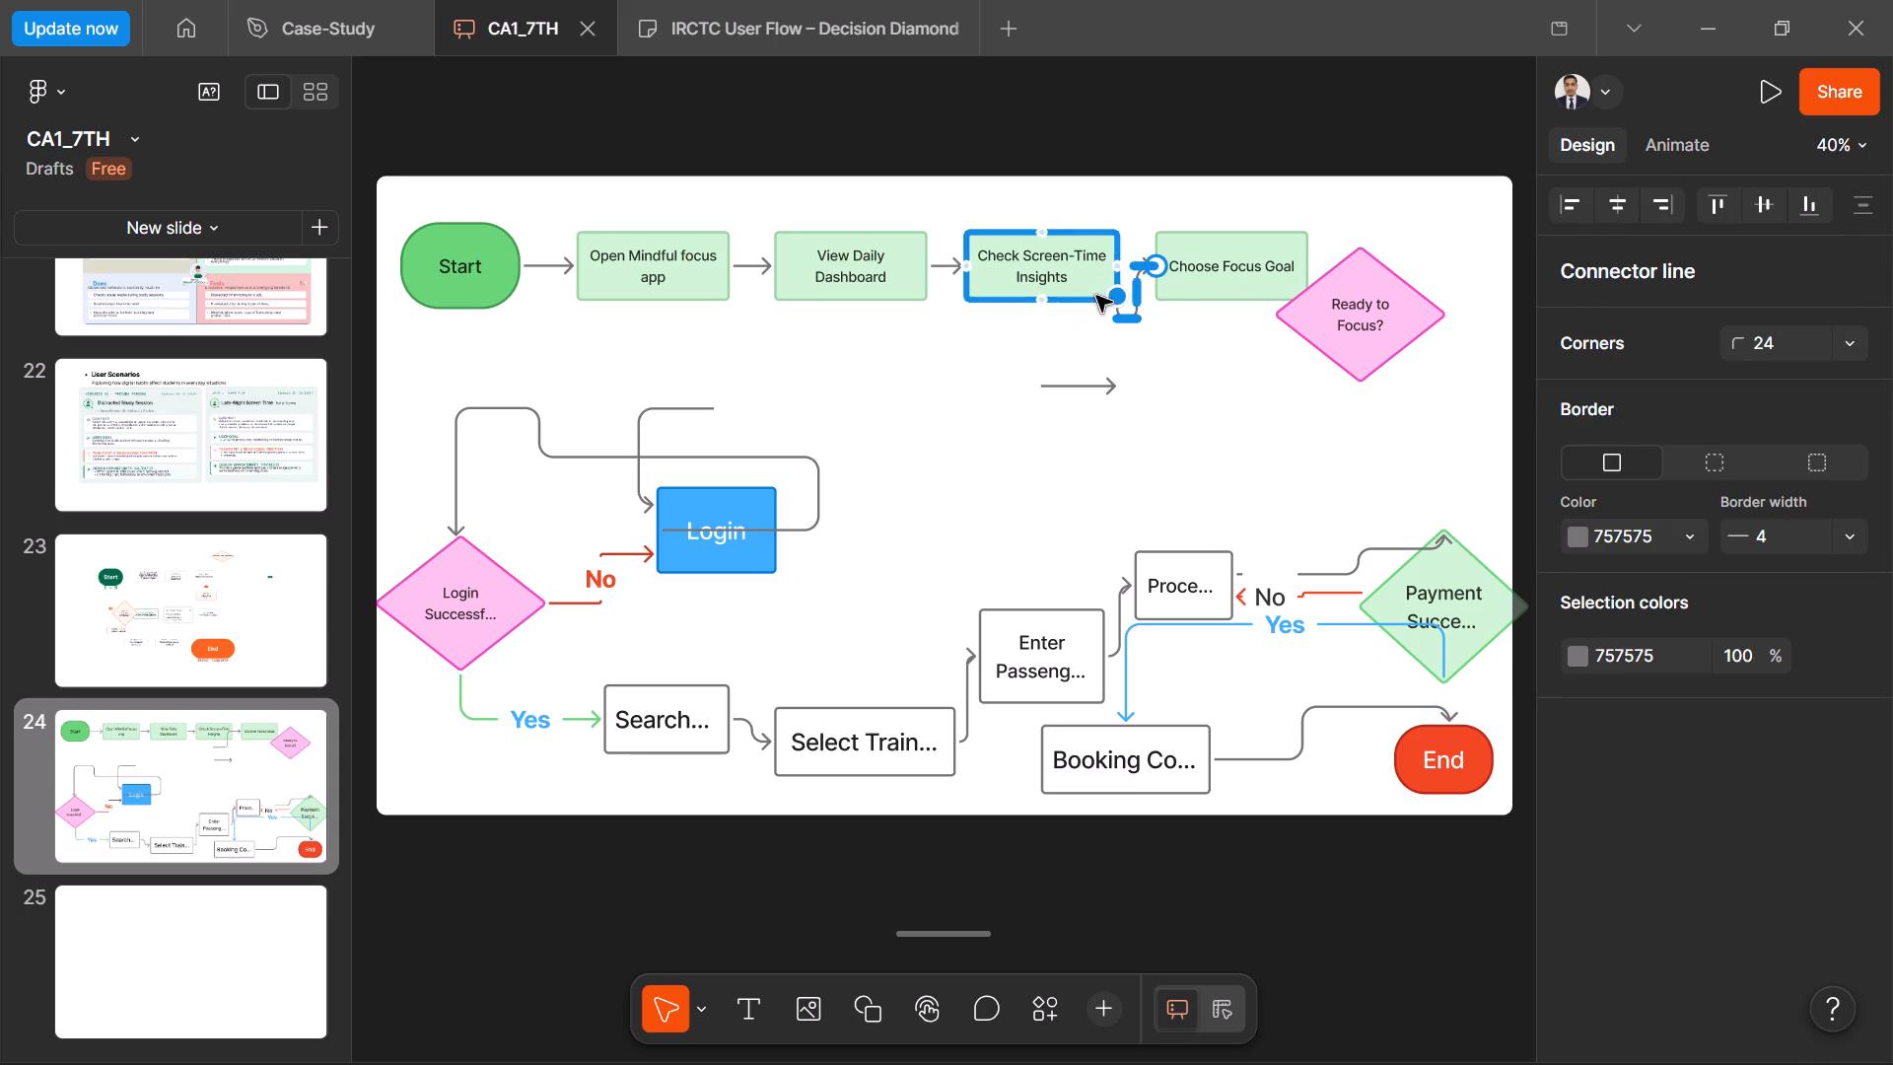
pyautogui.moveTo(1096, 296); pyautogui.dragTo(1111, 278)
pyautogui.click(1152, 321)
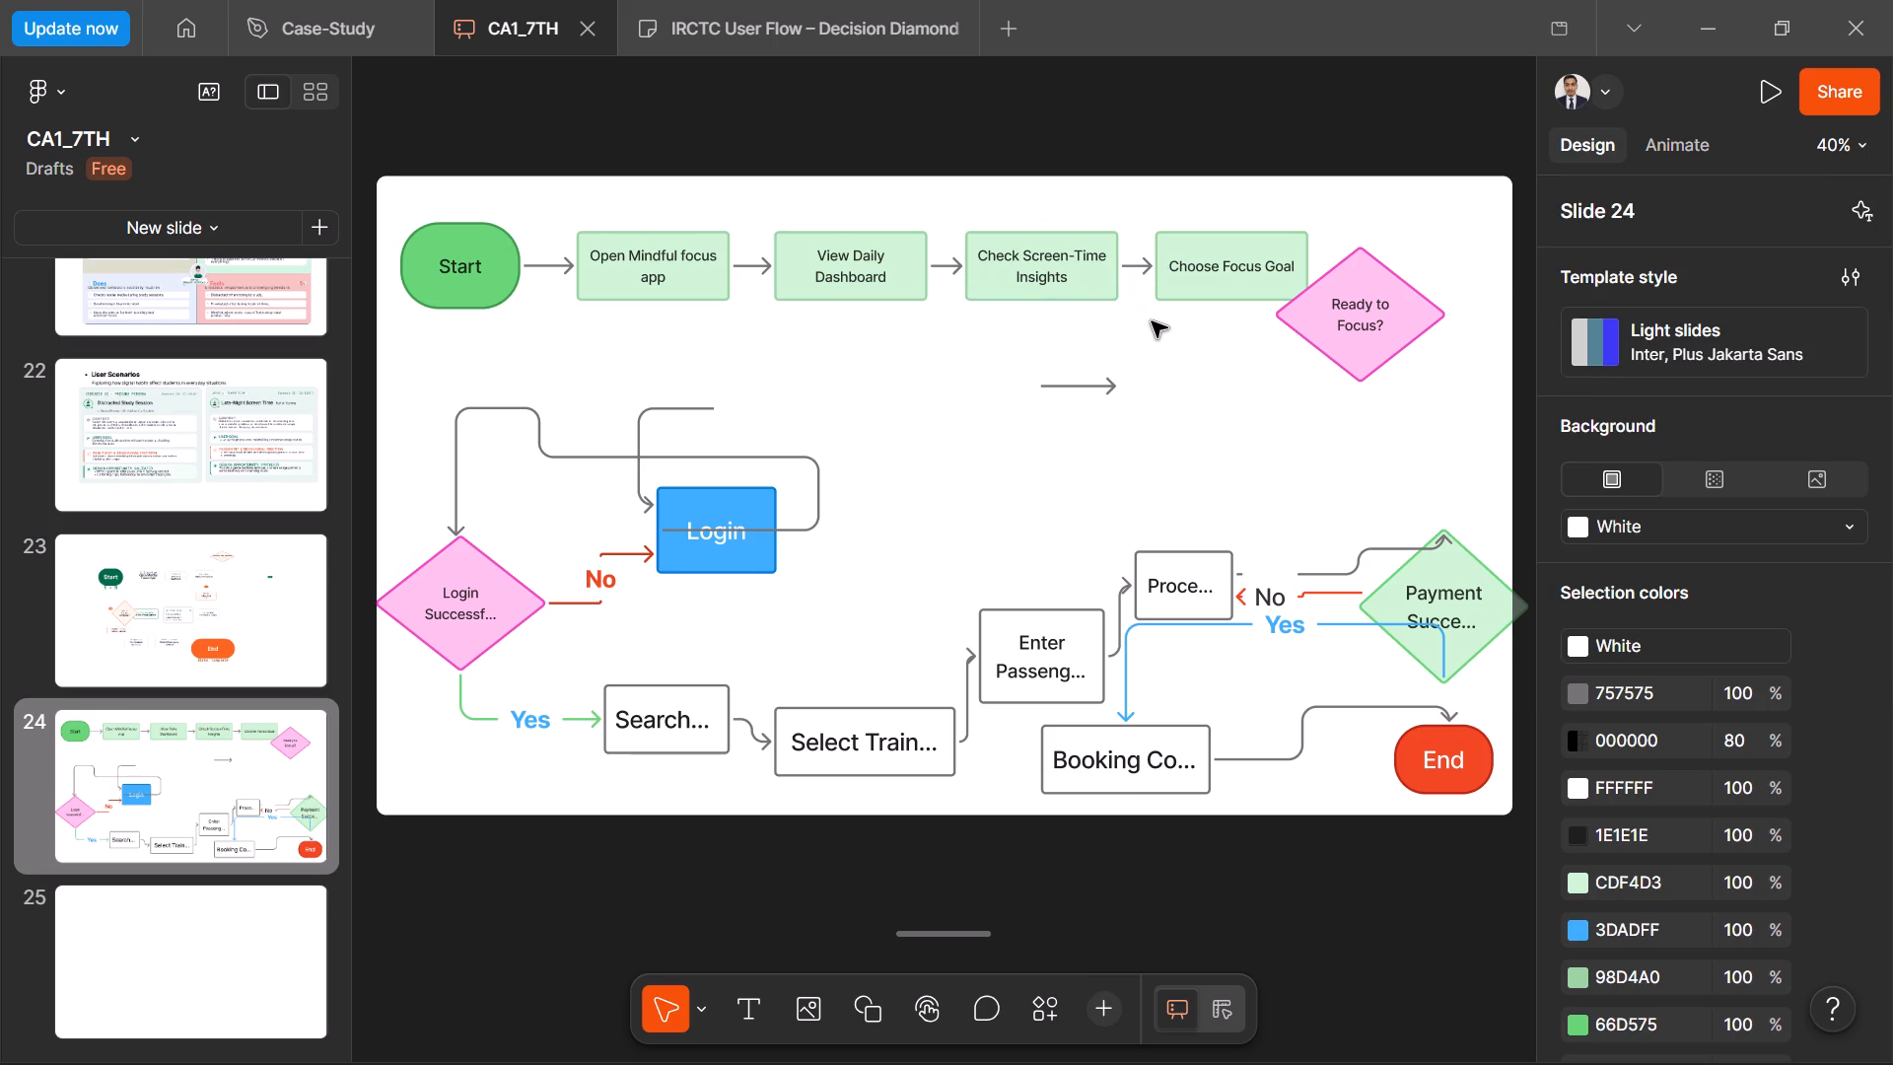
# Move the "Ready to Focus?" diamond down, clear of the "Choose Focus Goal" box.
pyautogui.moveTo(1357, 308); pyautogui.dragTo(1373, 388)
# Space the "Choose Focus Goal" and "Check Screen-Time Insights" boxes farther along the top row, aligned with the others, to even out the arrow gaps.
pyautogui.moveTo(1275, 264); pyautogui.dragTo(1312, 258)
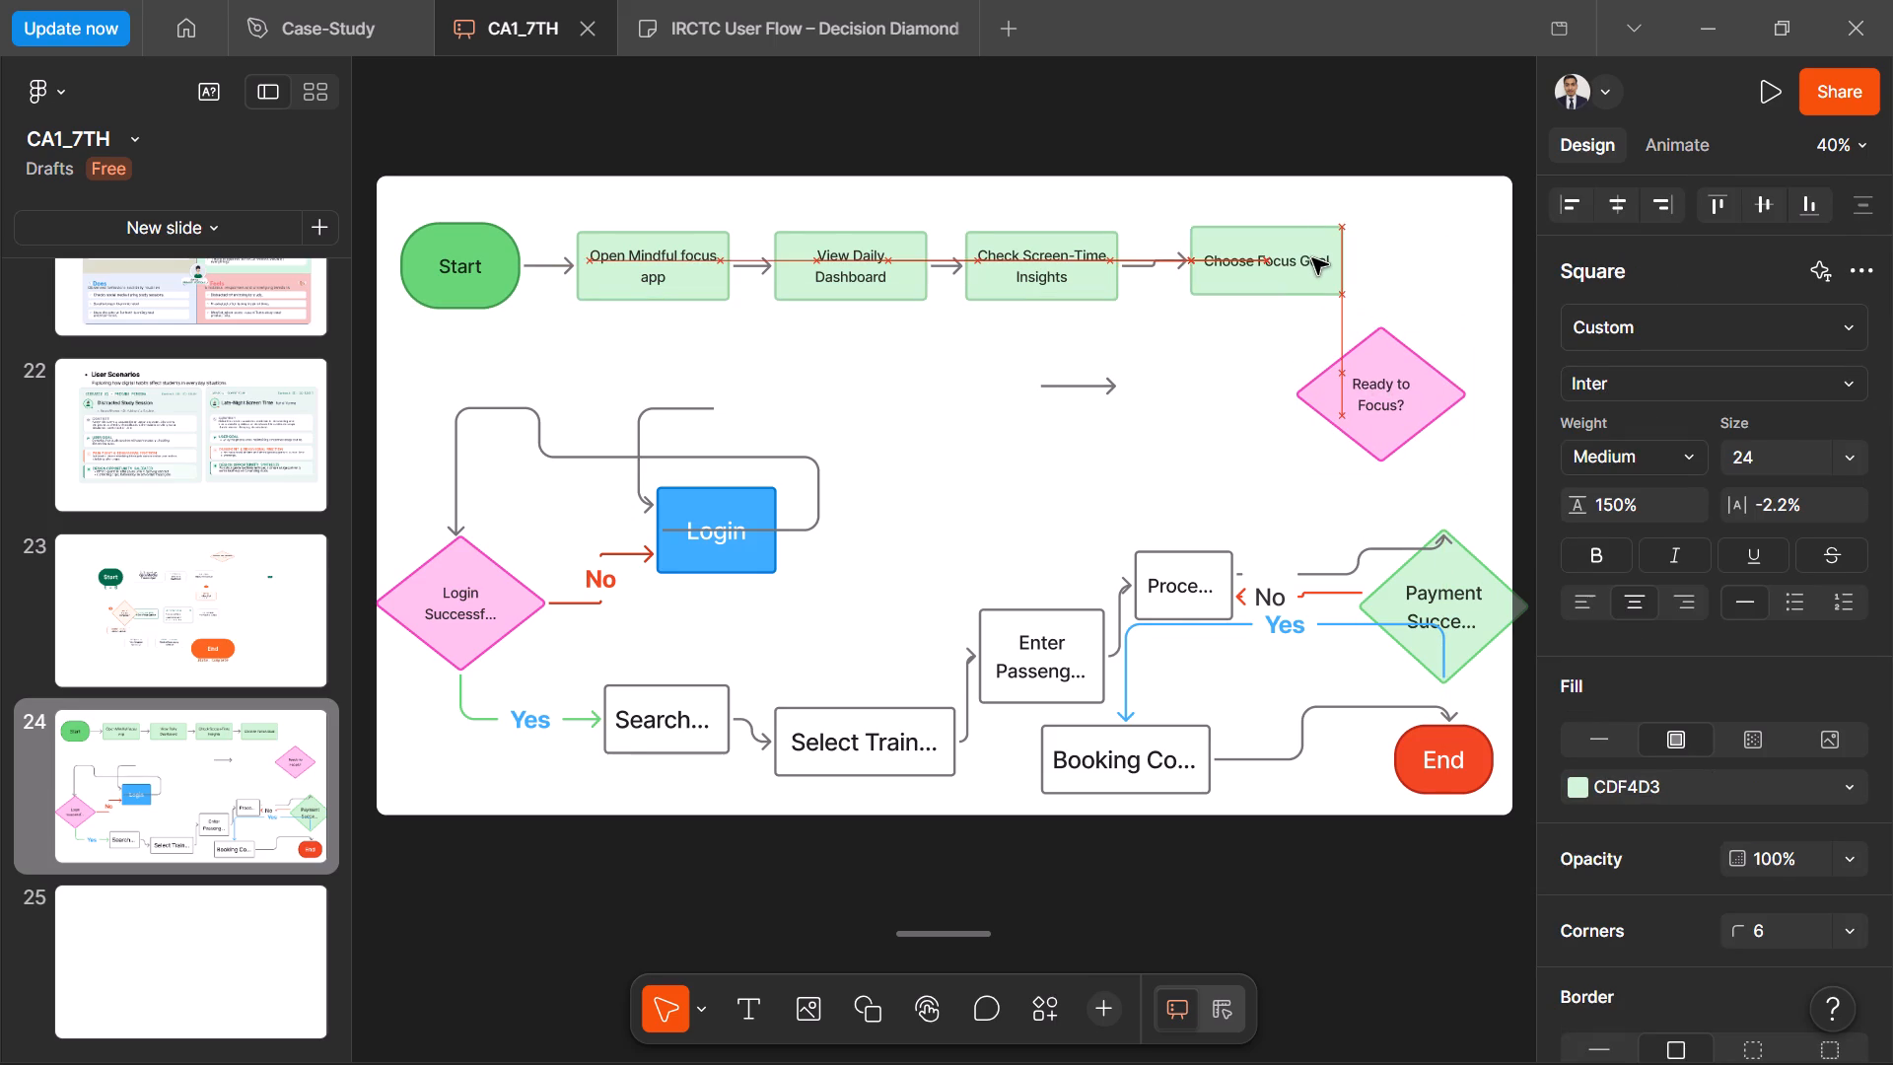
pyautogui.moveTo(1312, 258); pyautogui.dragTo(1301, 264)
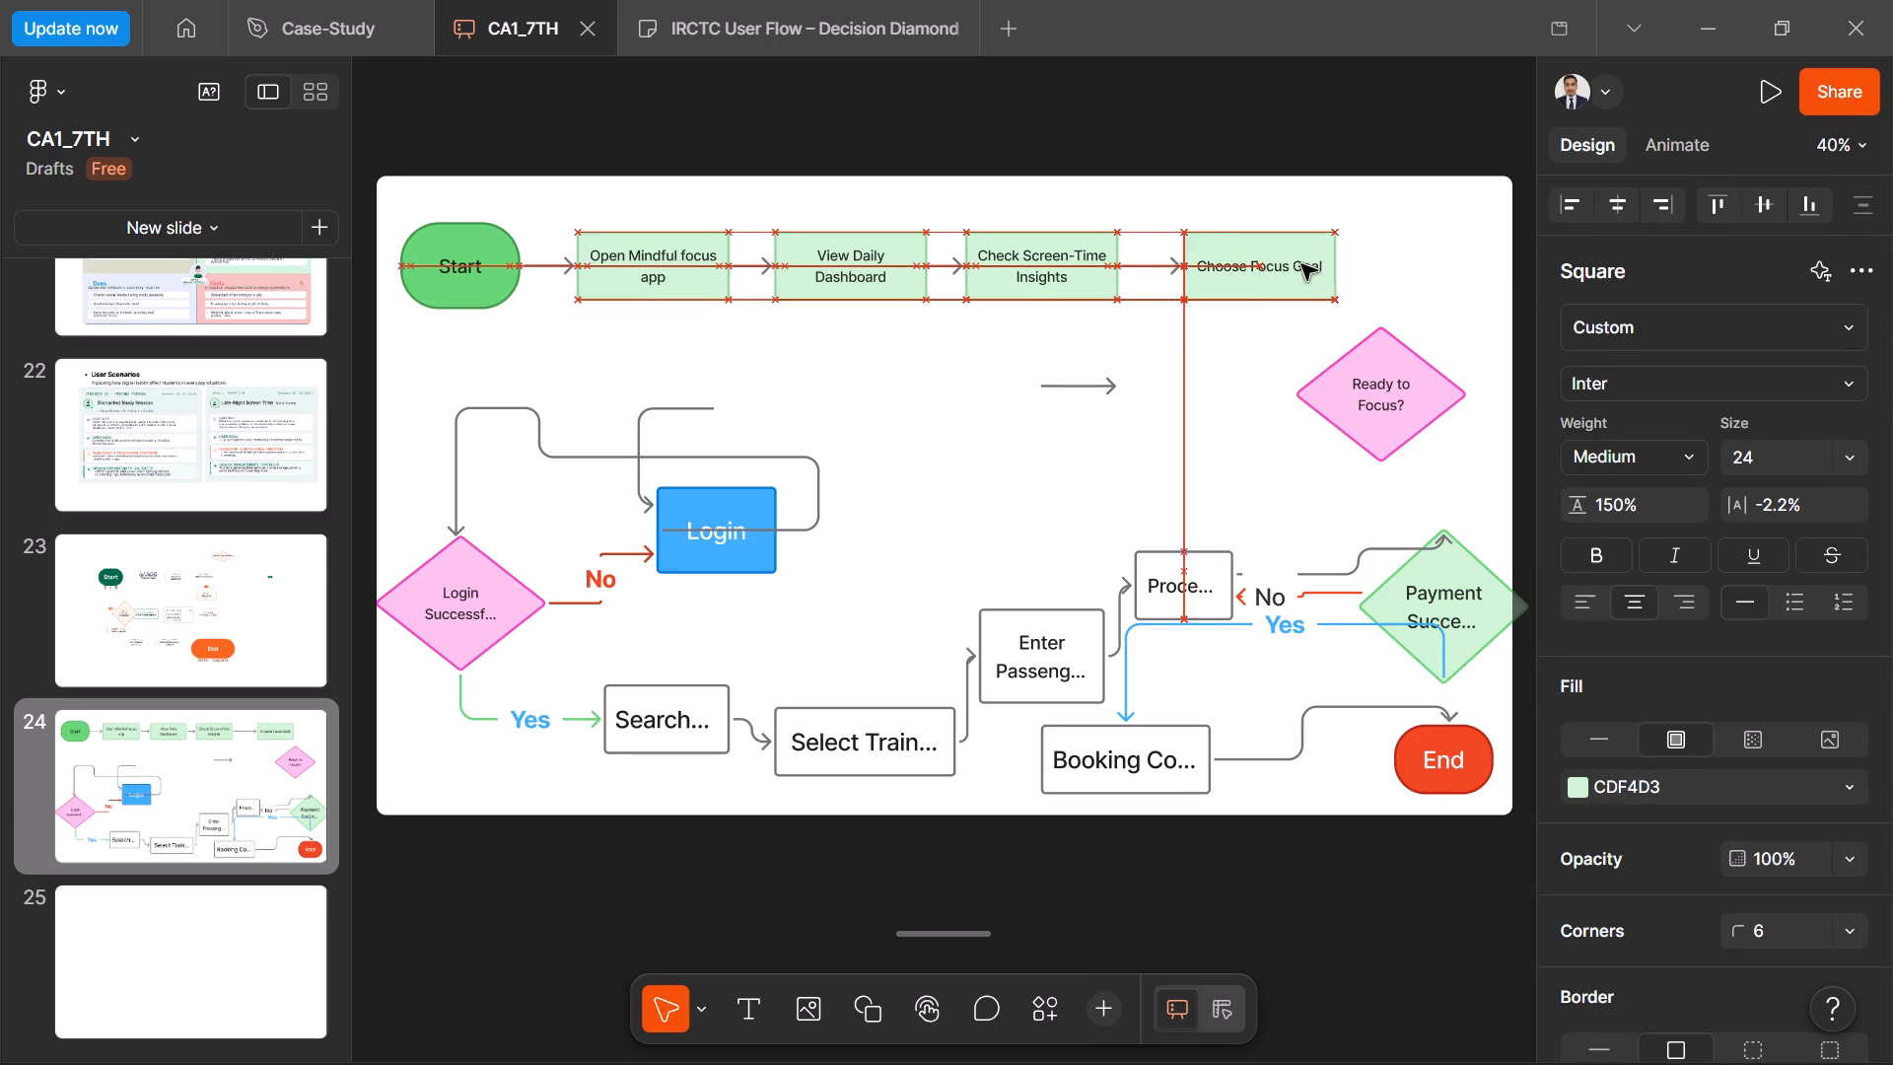
pyautogui.moveTo(1301, 264); pyautogui.dragTo(1297, 263)
pyautogui.click(1227, 344)
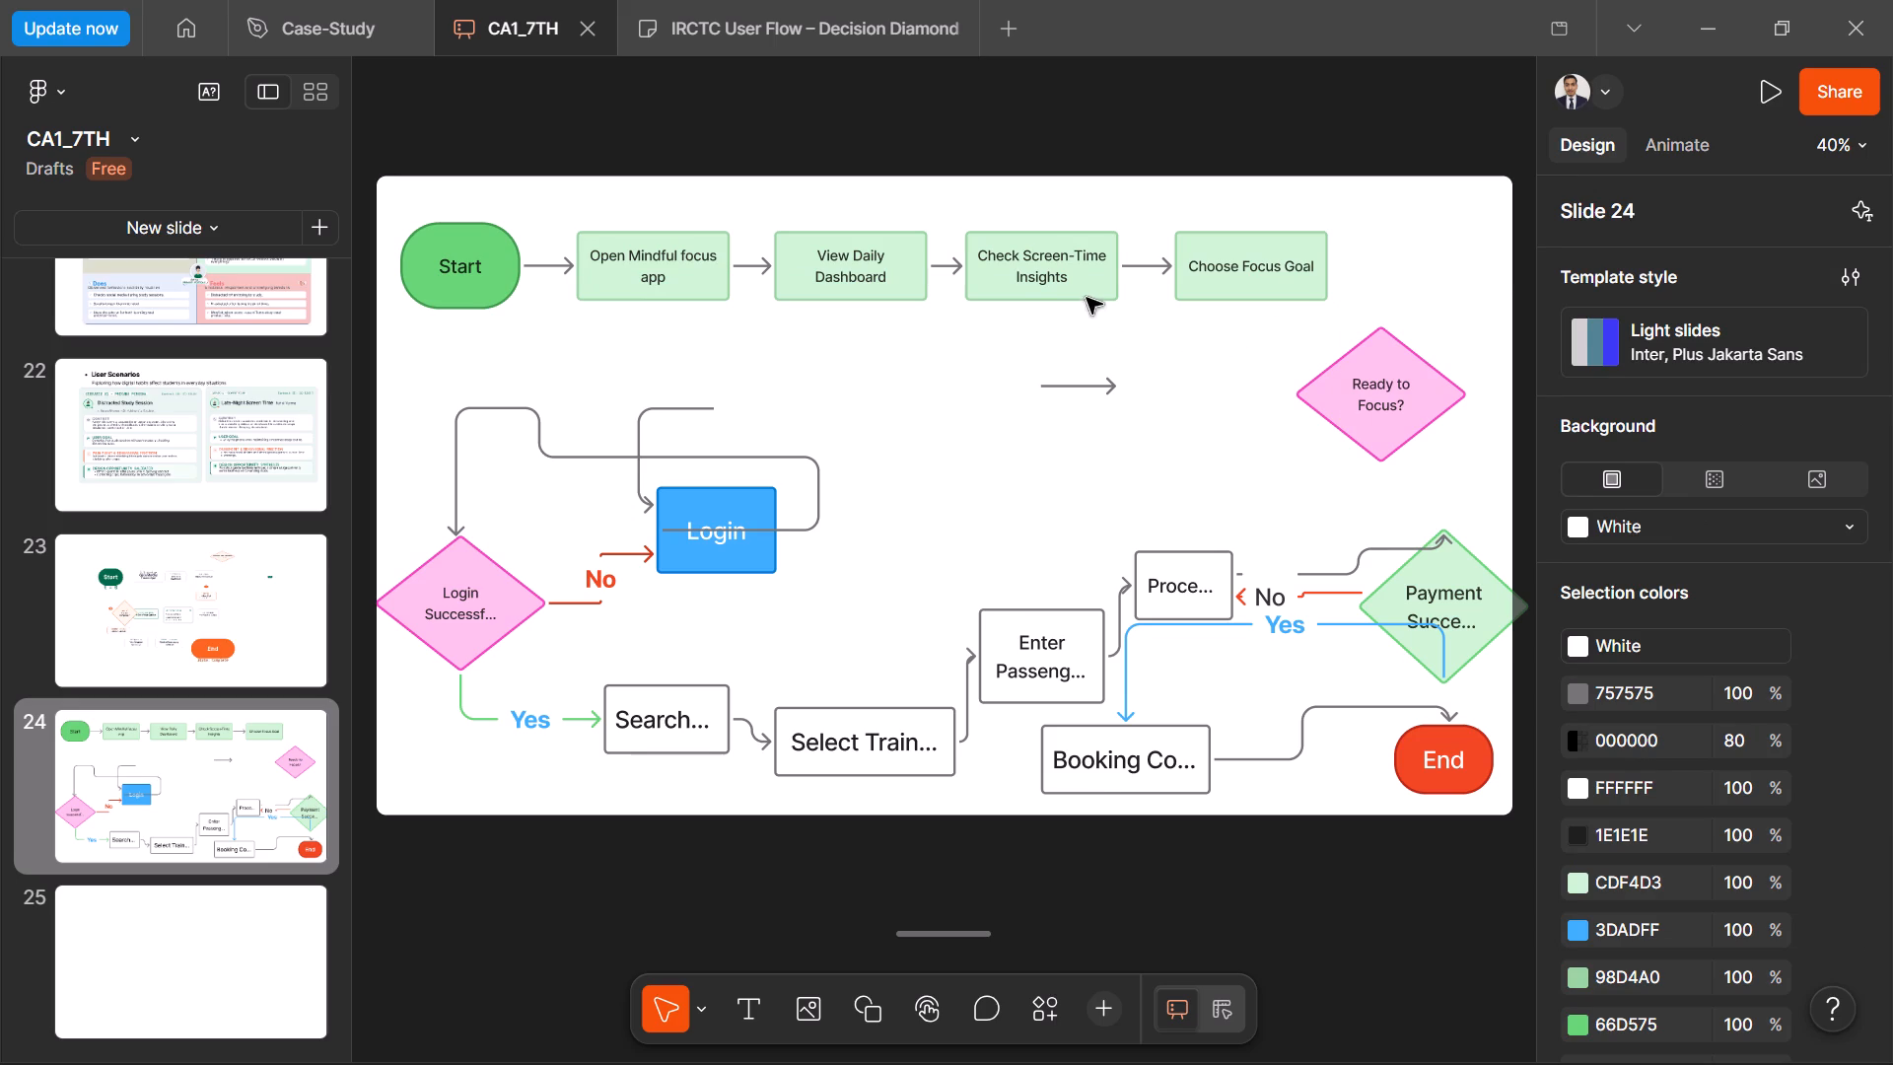
pyautogui.click(1077, 282)
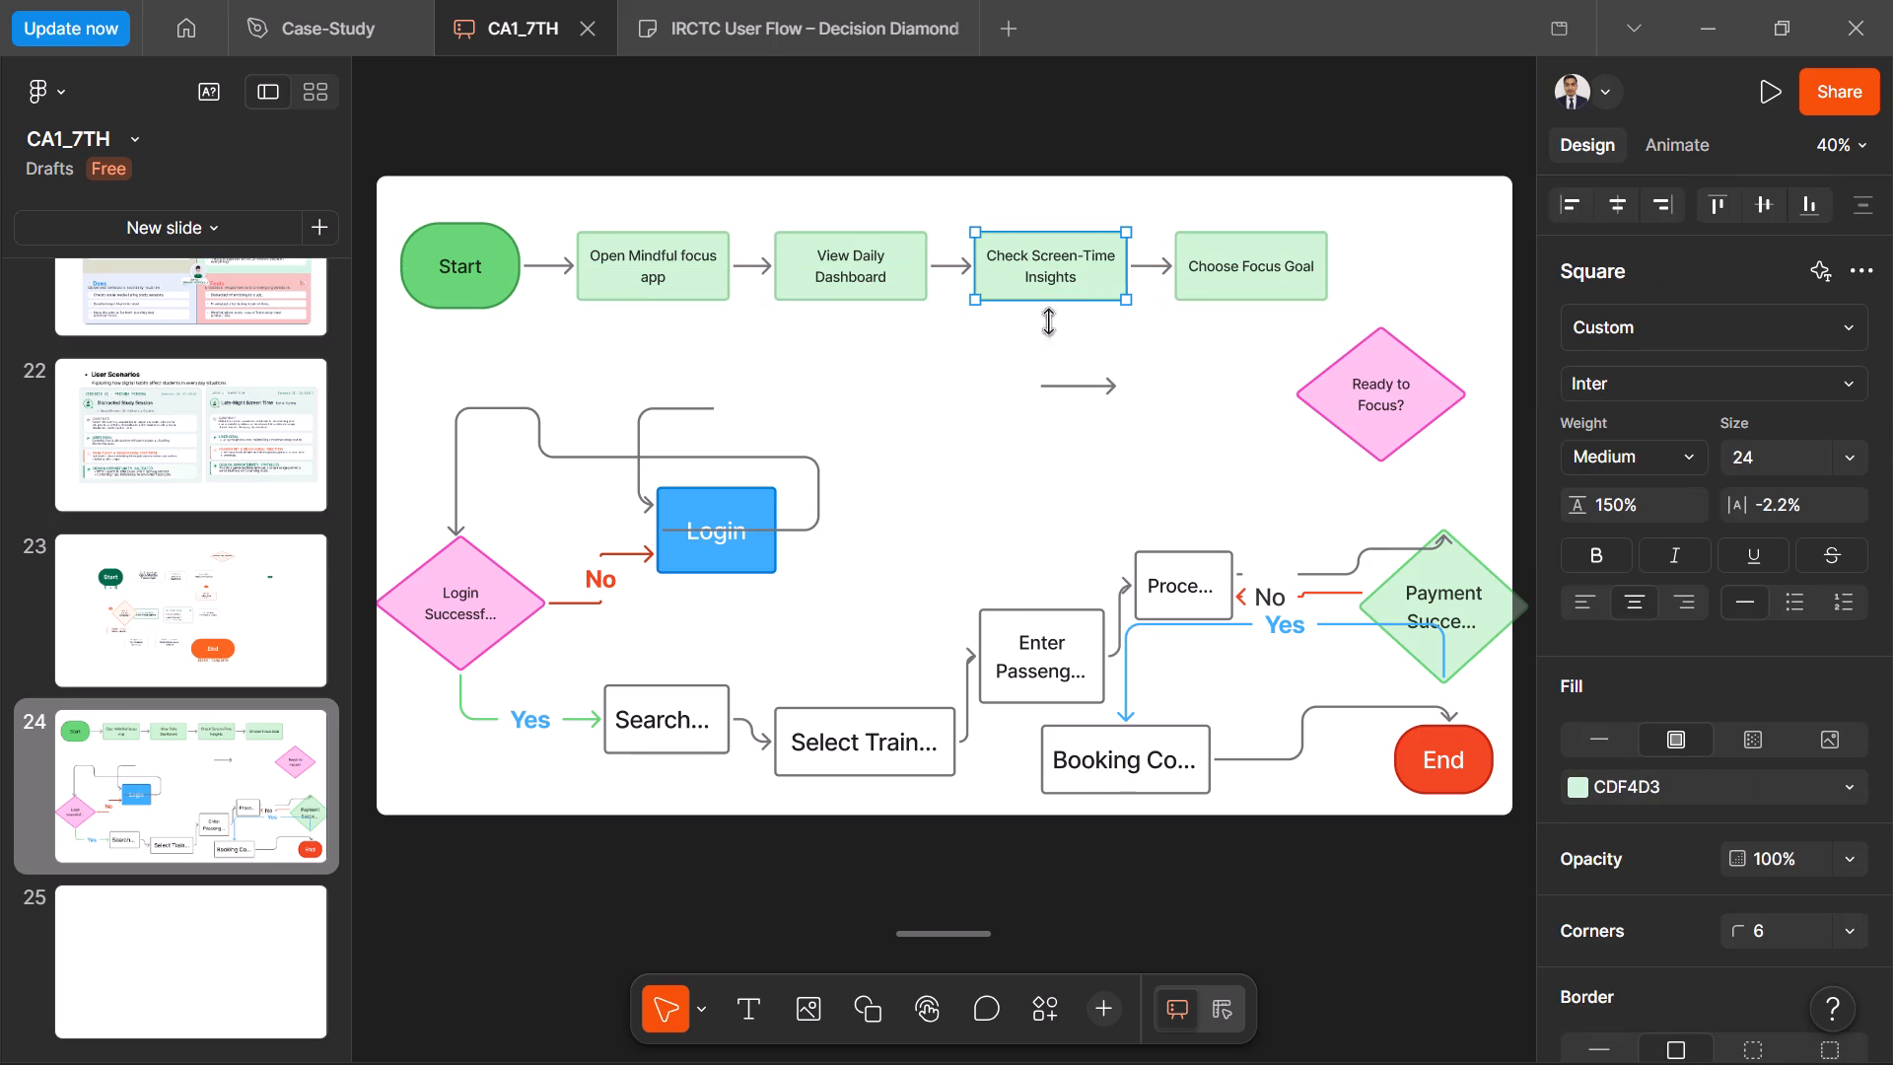
pyautogui.click(988, 381)
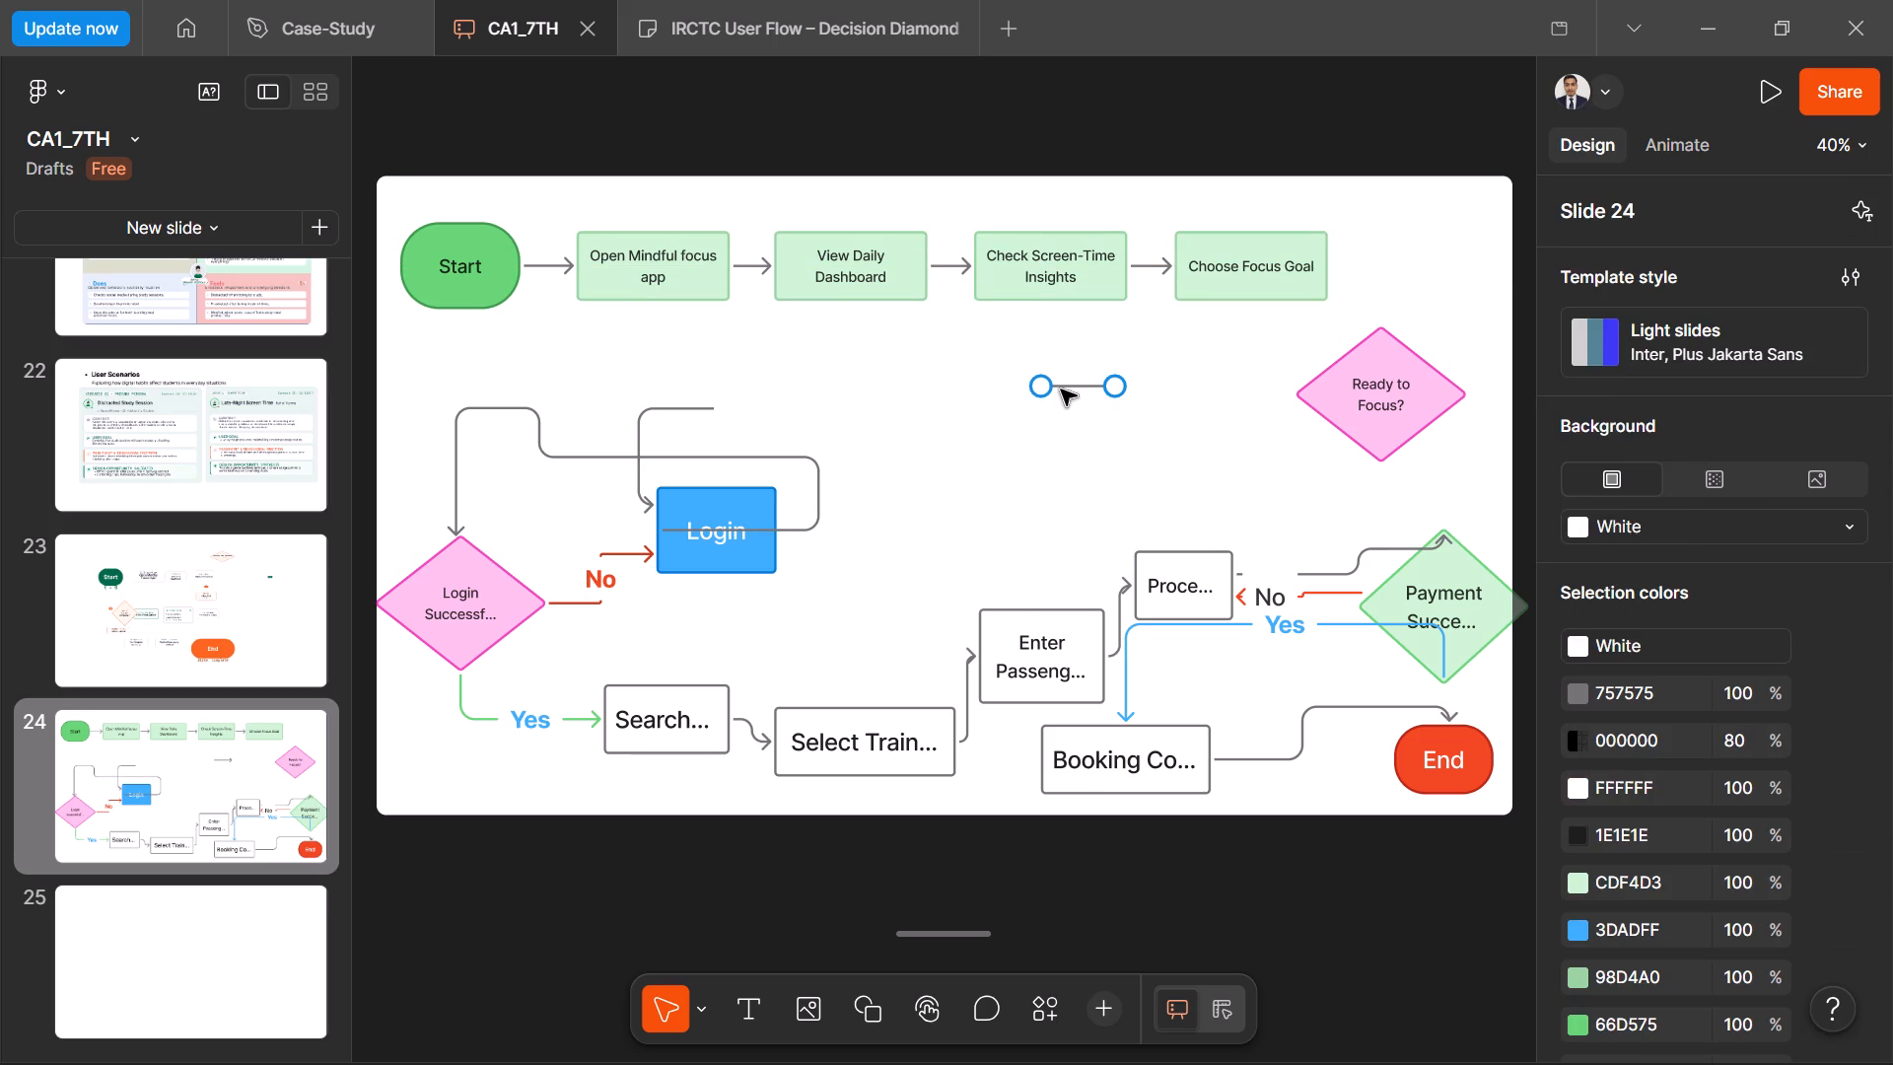
pyautogui.click(1064, 387)
pyautogui.click(1020, 505)
# Delete slide 23 with the older, scattered Mindful Focus flow and return to the slide with the rebuilt flowchart.
pyautogui.click(168, 641)
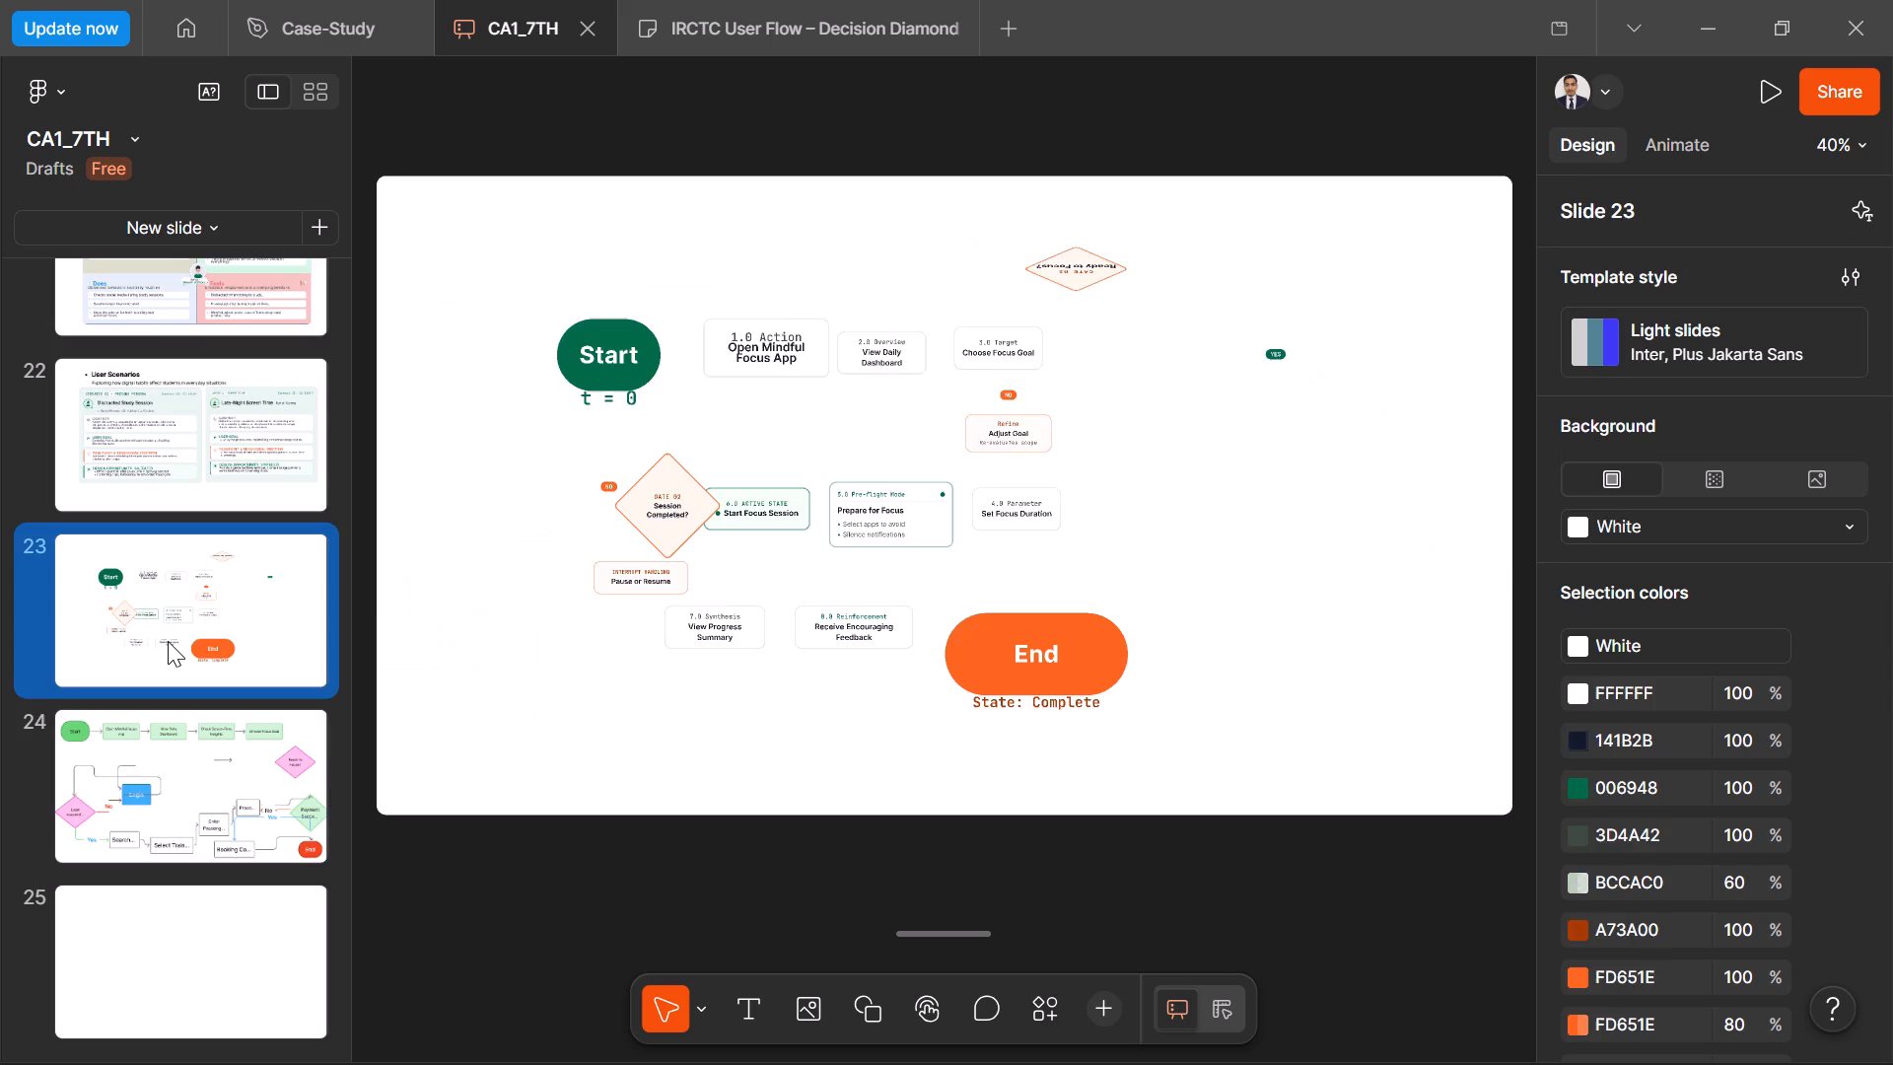
pyautogui.press('Delete')
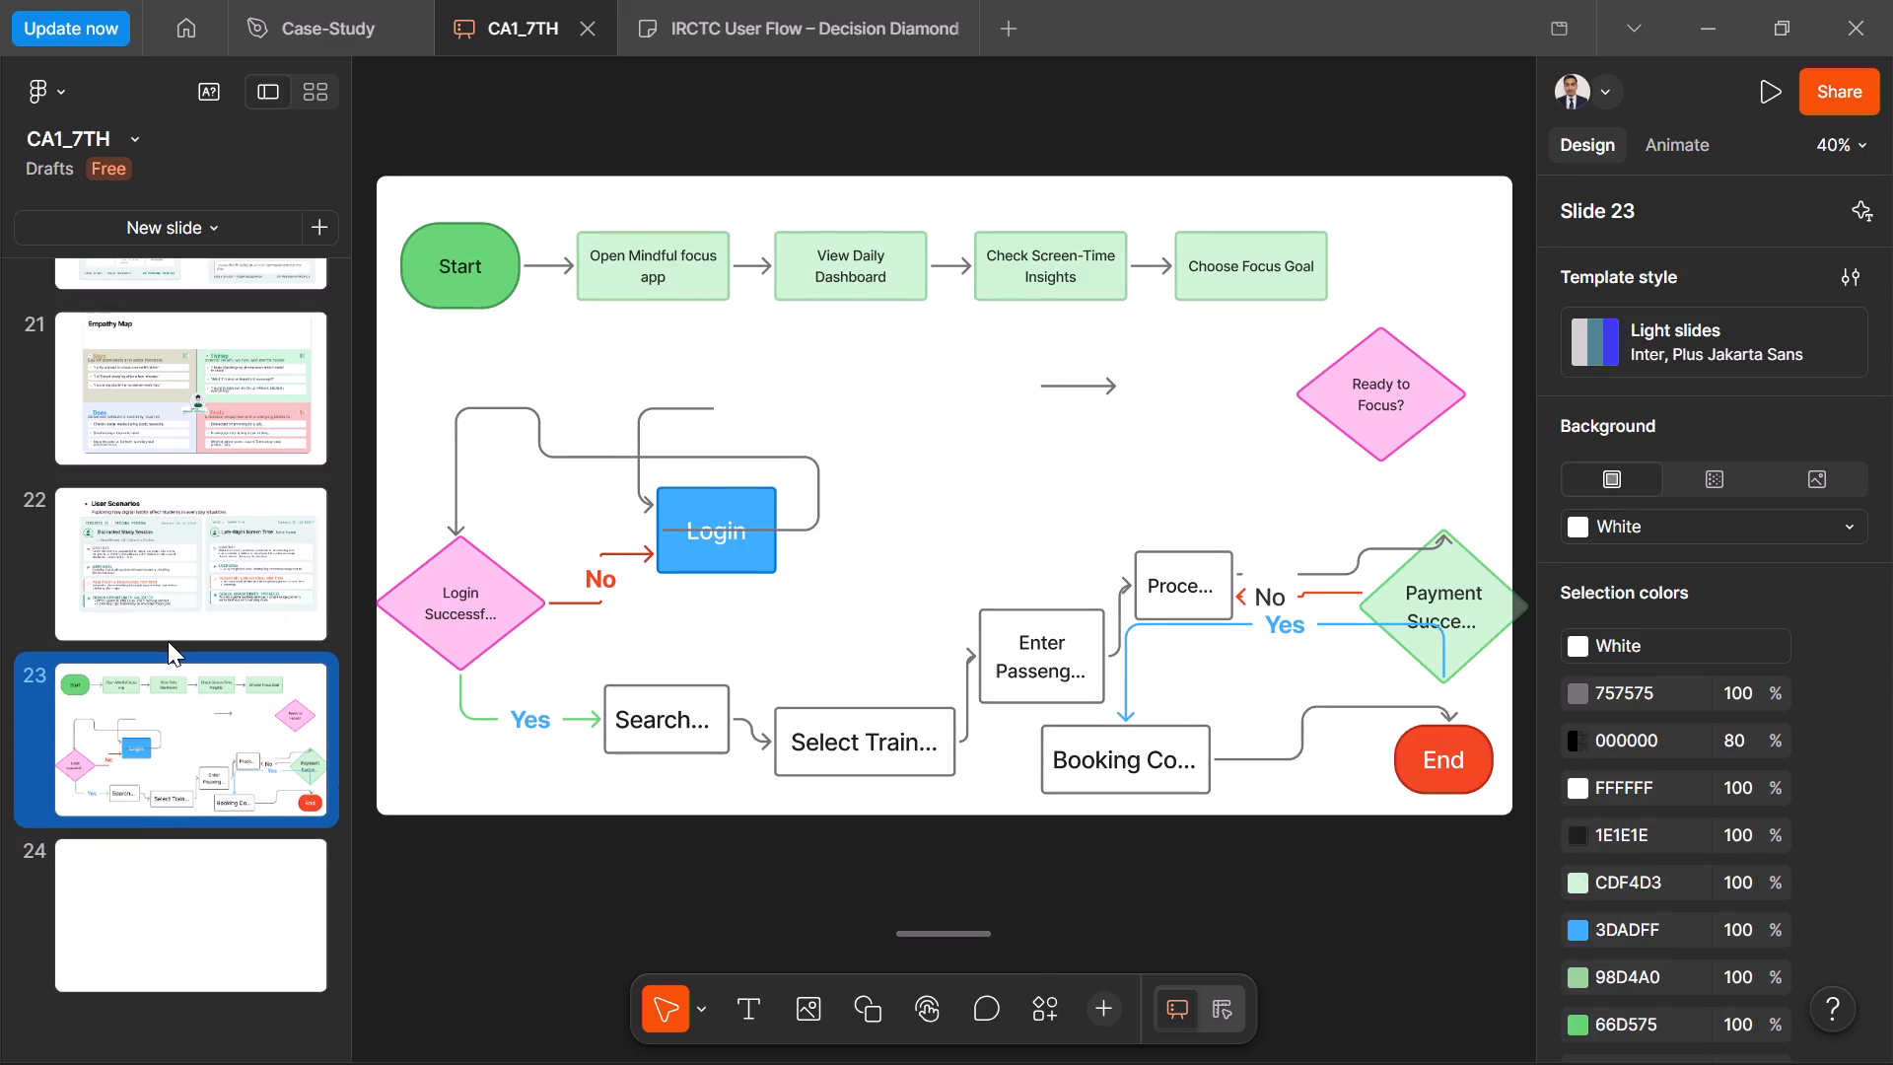
pyautogui.click(202, 734)
# Switch to the Stitch project in Chrome to consult the Mindful Focus reference flowchart.
pyautogui.click(925, 358)
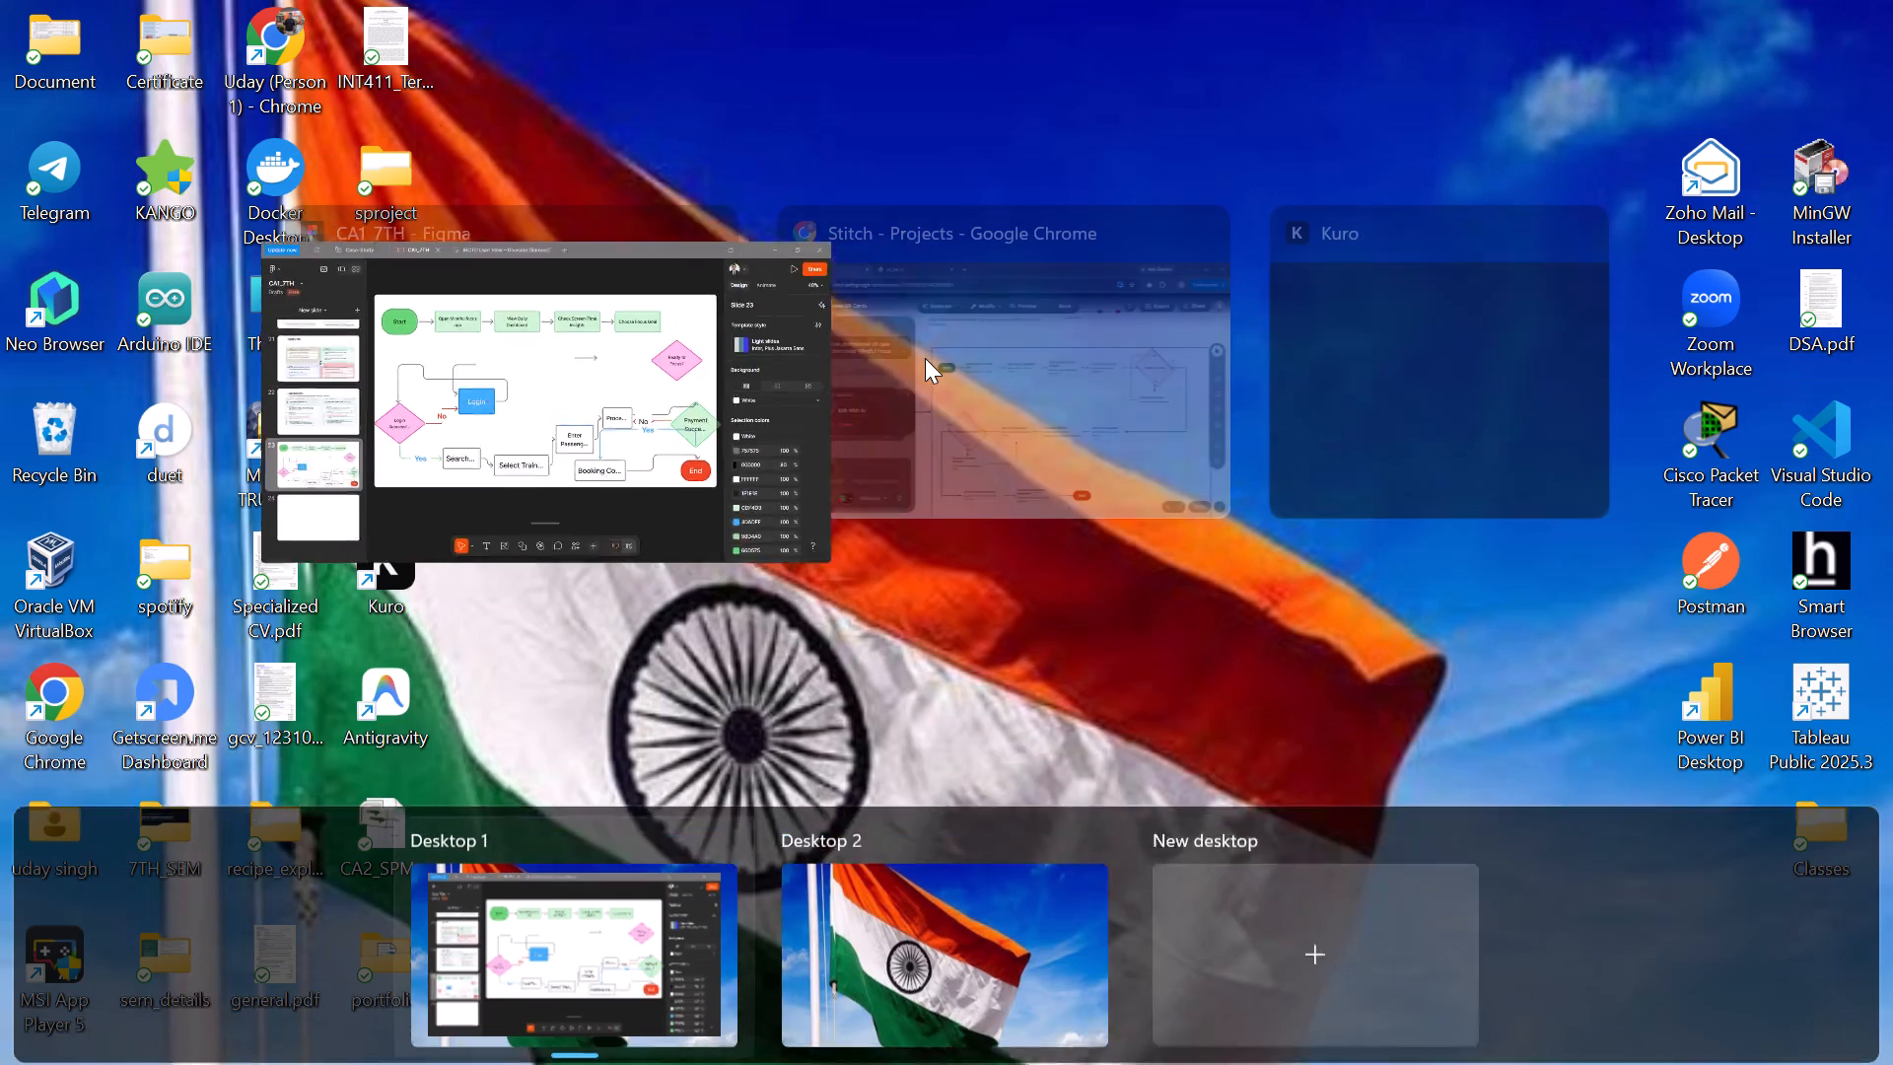
pyautogui.click(918, 445)
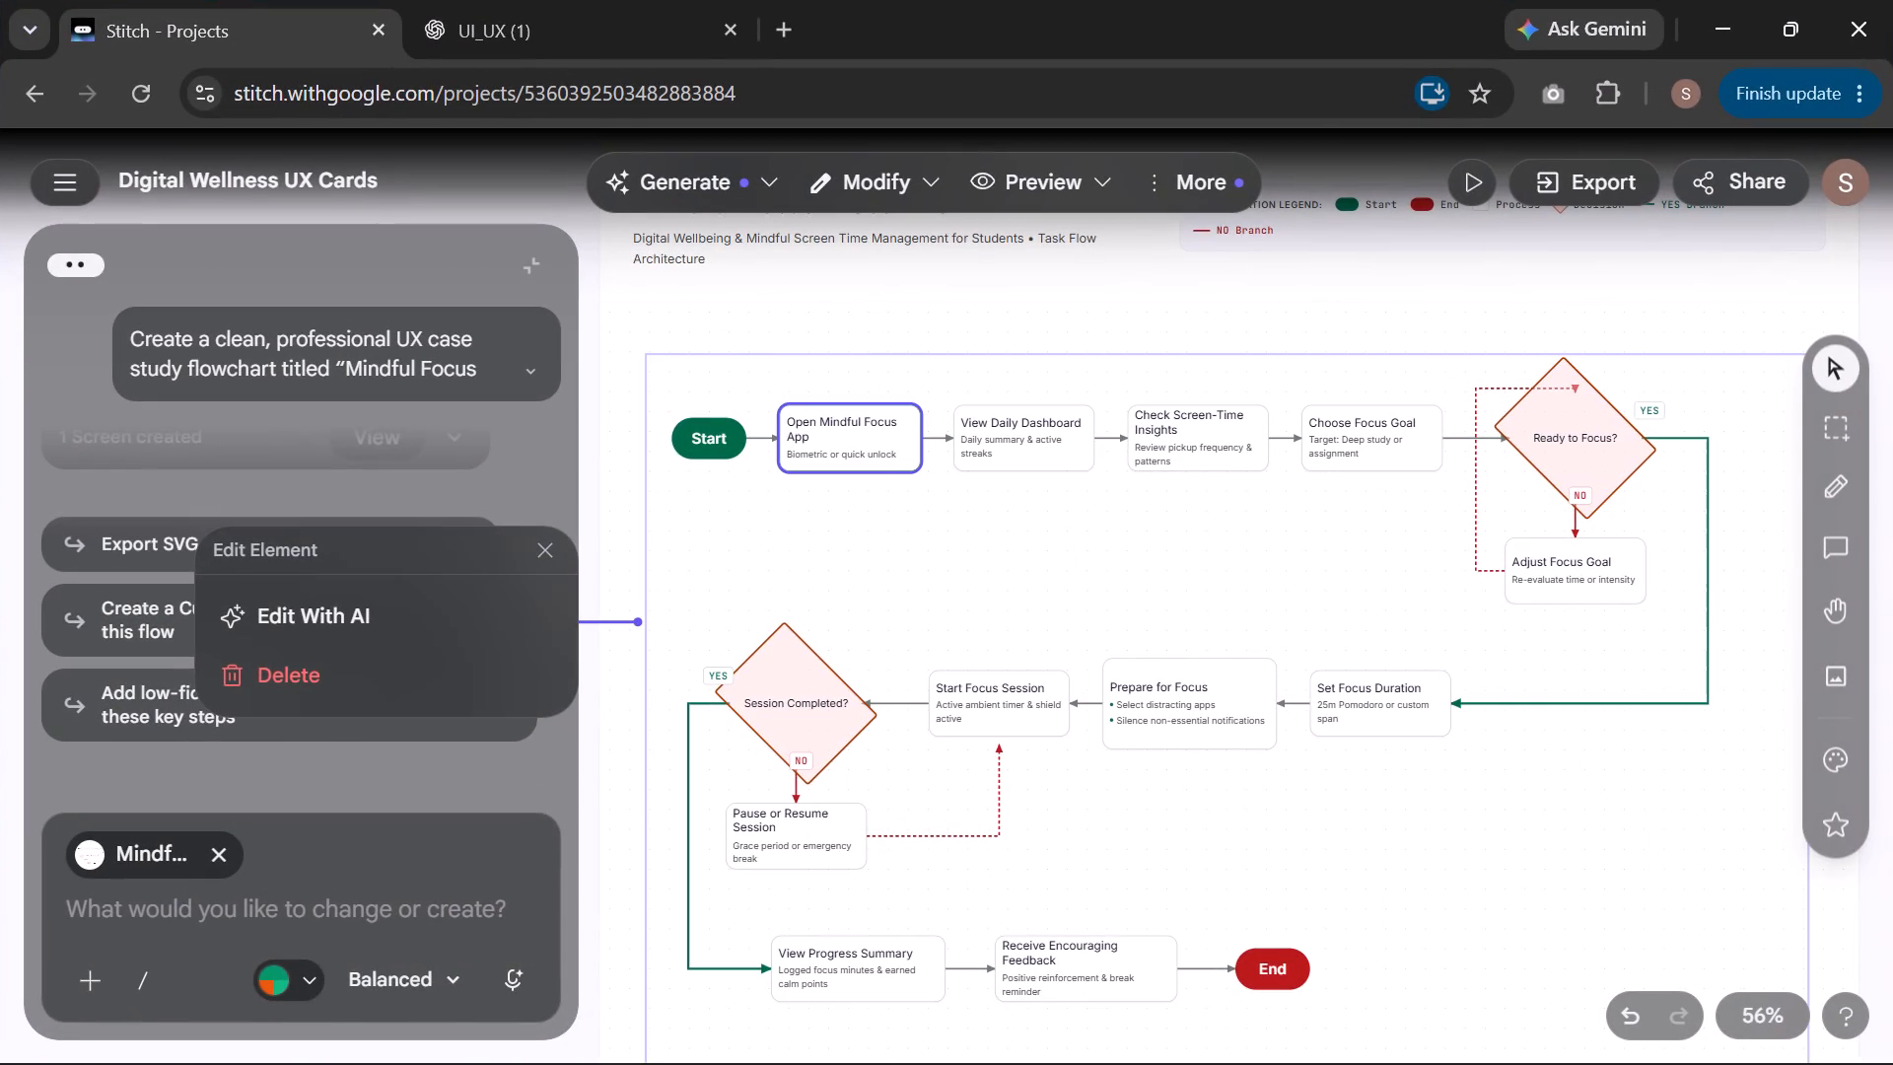
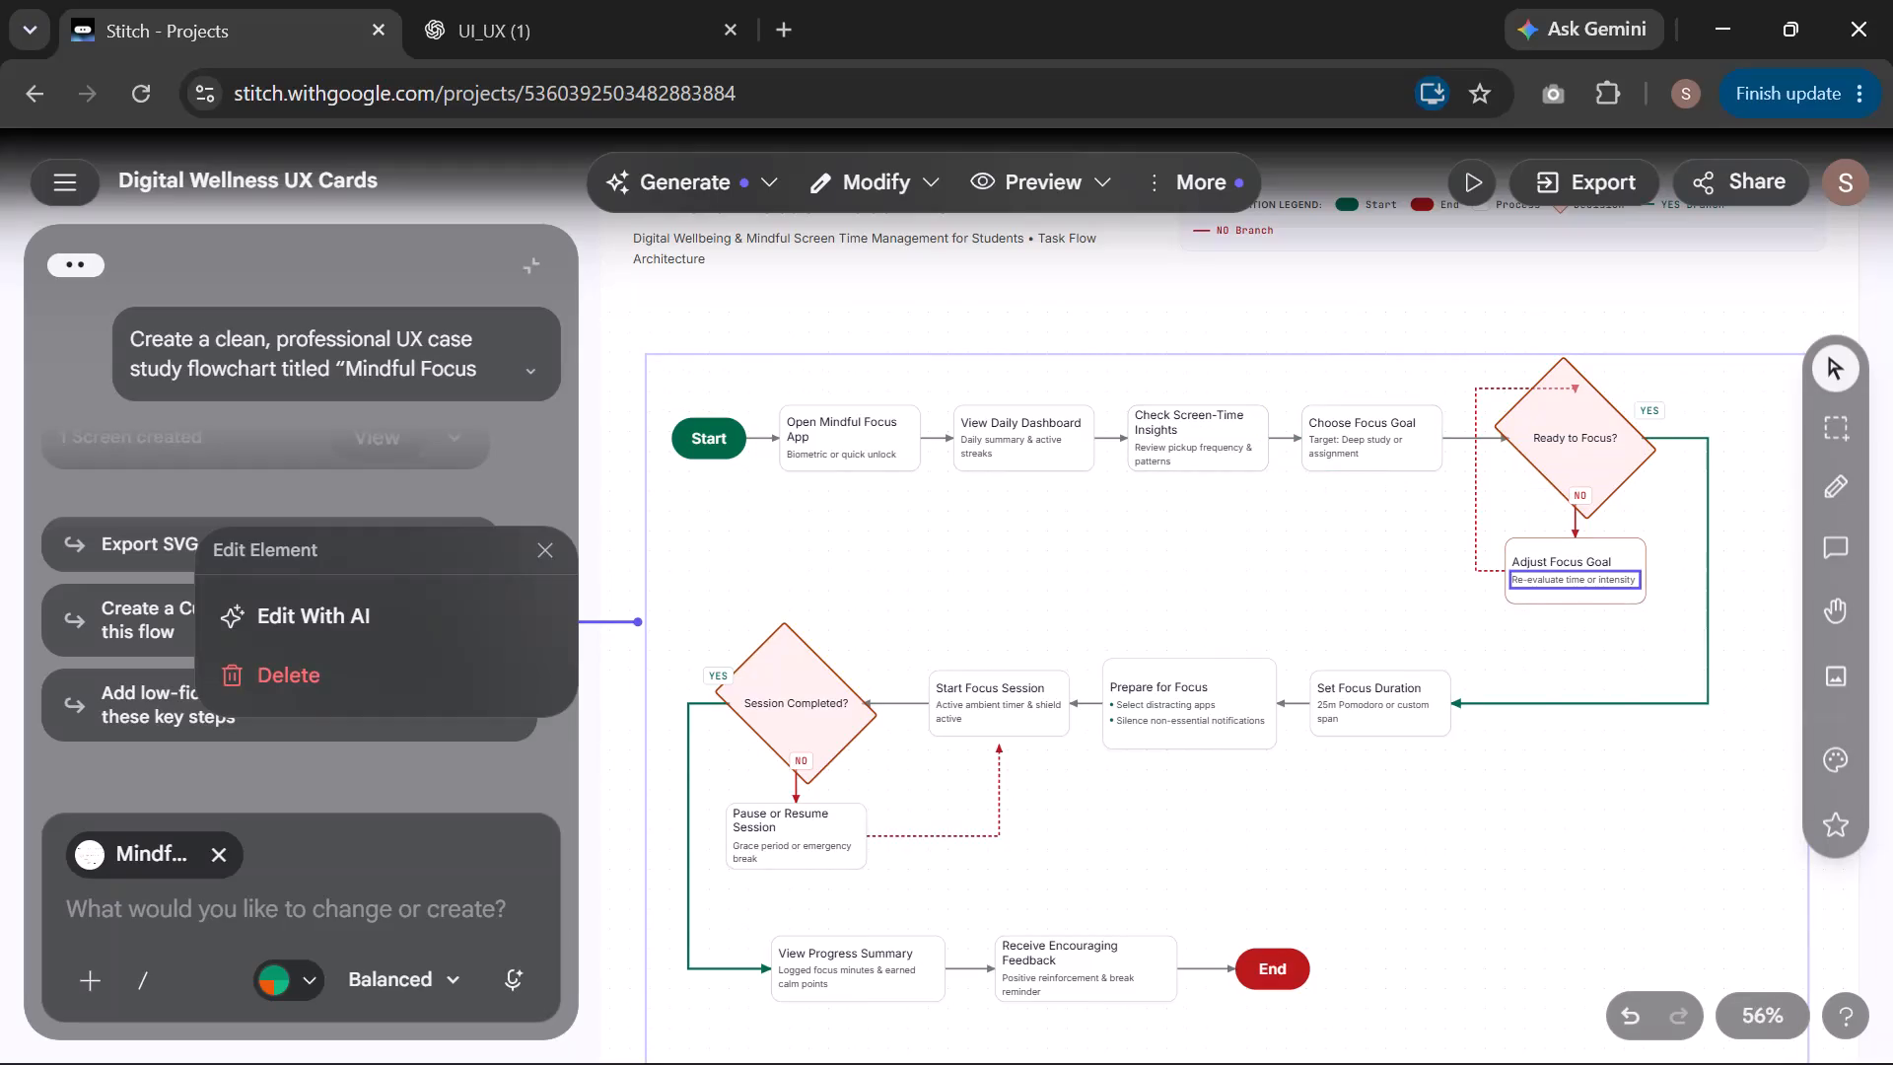
# Copy the "Adjust Focus Goal" label from the Stitch reference flowchart and switch back to the Figma deck.
pyautogui.tripleClick(1559, 555)
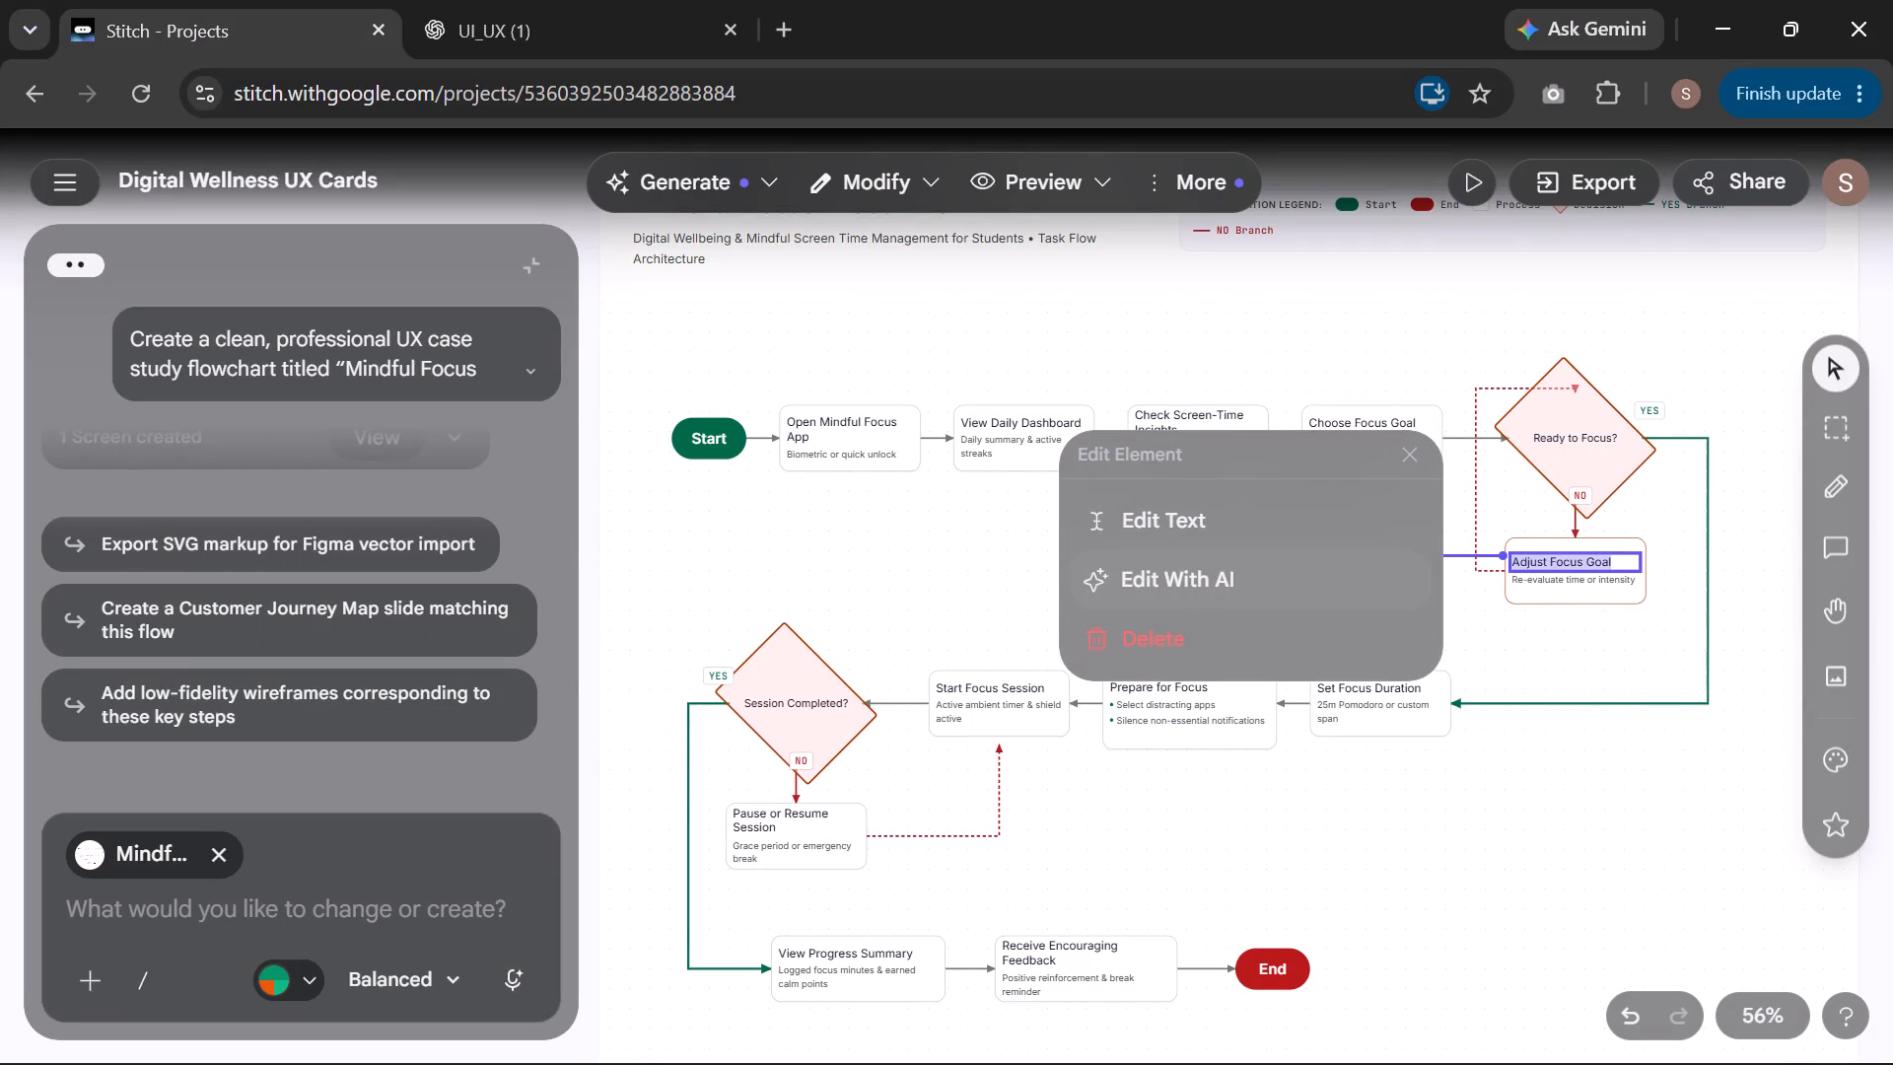
pyautogui.hotkey('ctrl', 'c')
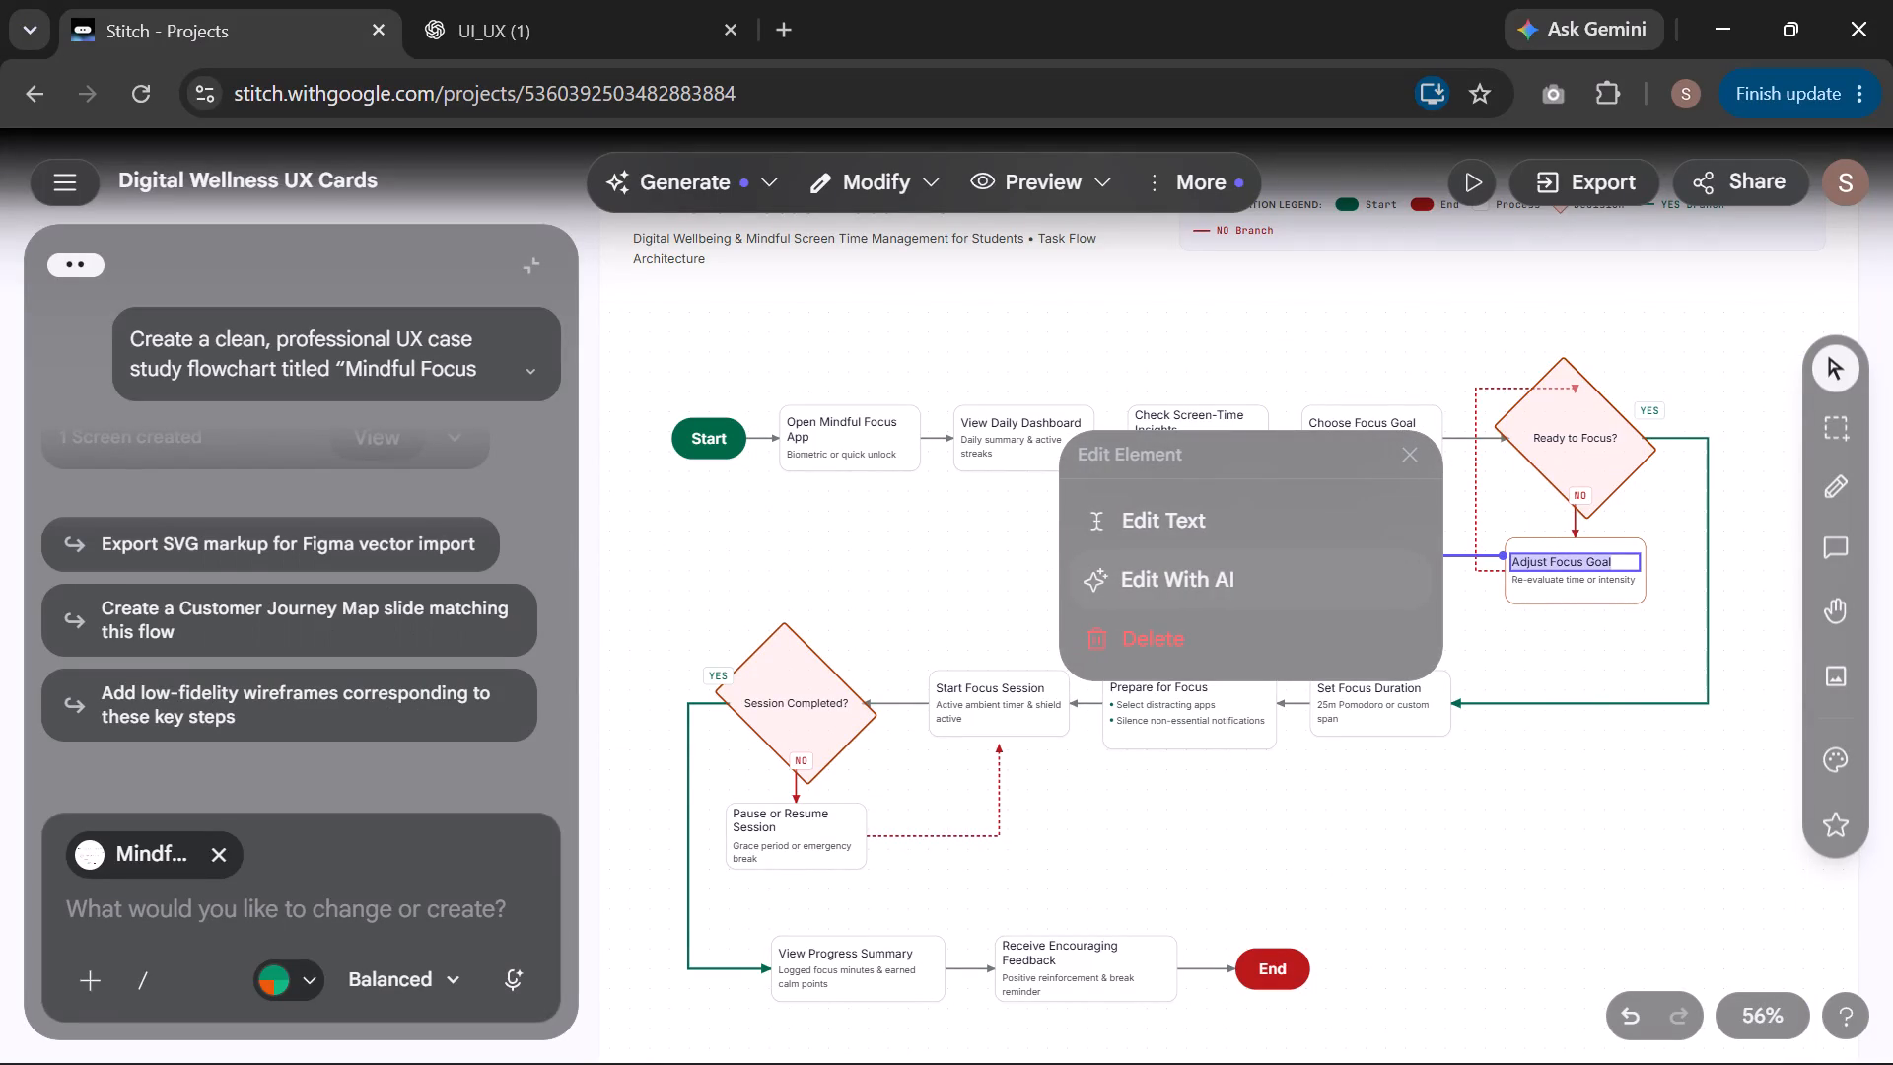
pyautogui.click(1524, 677)
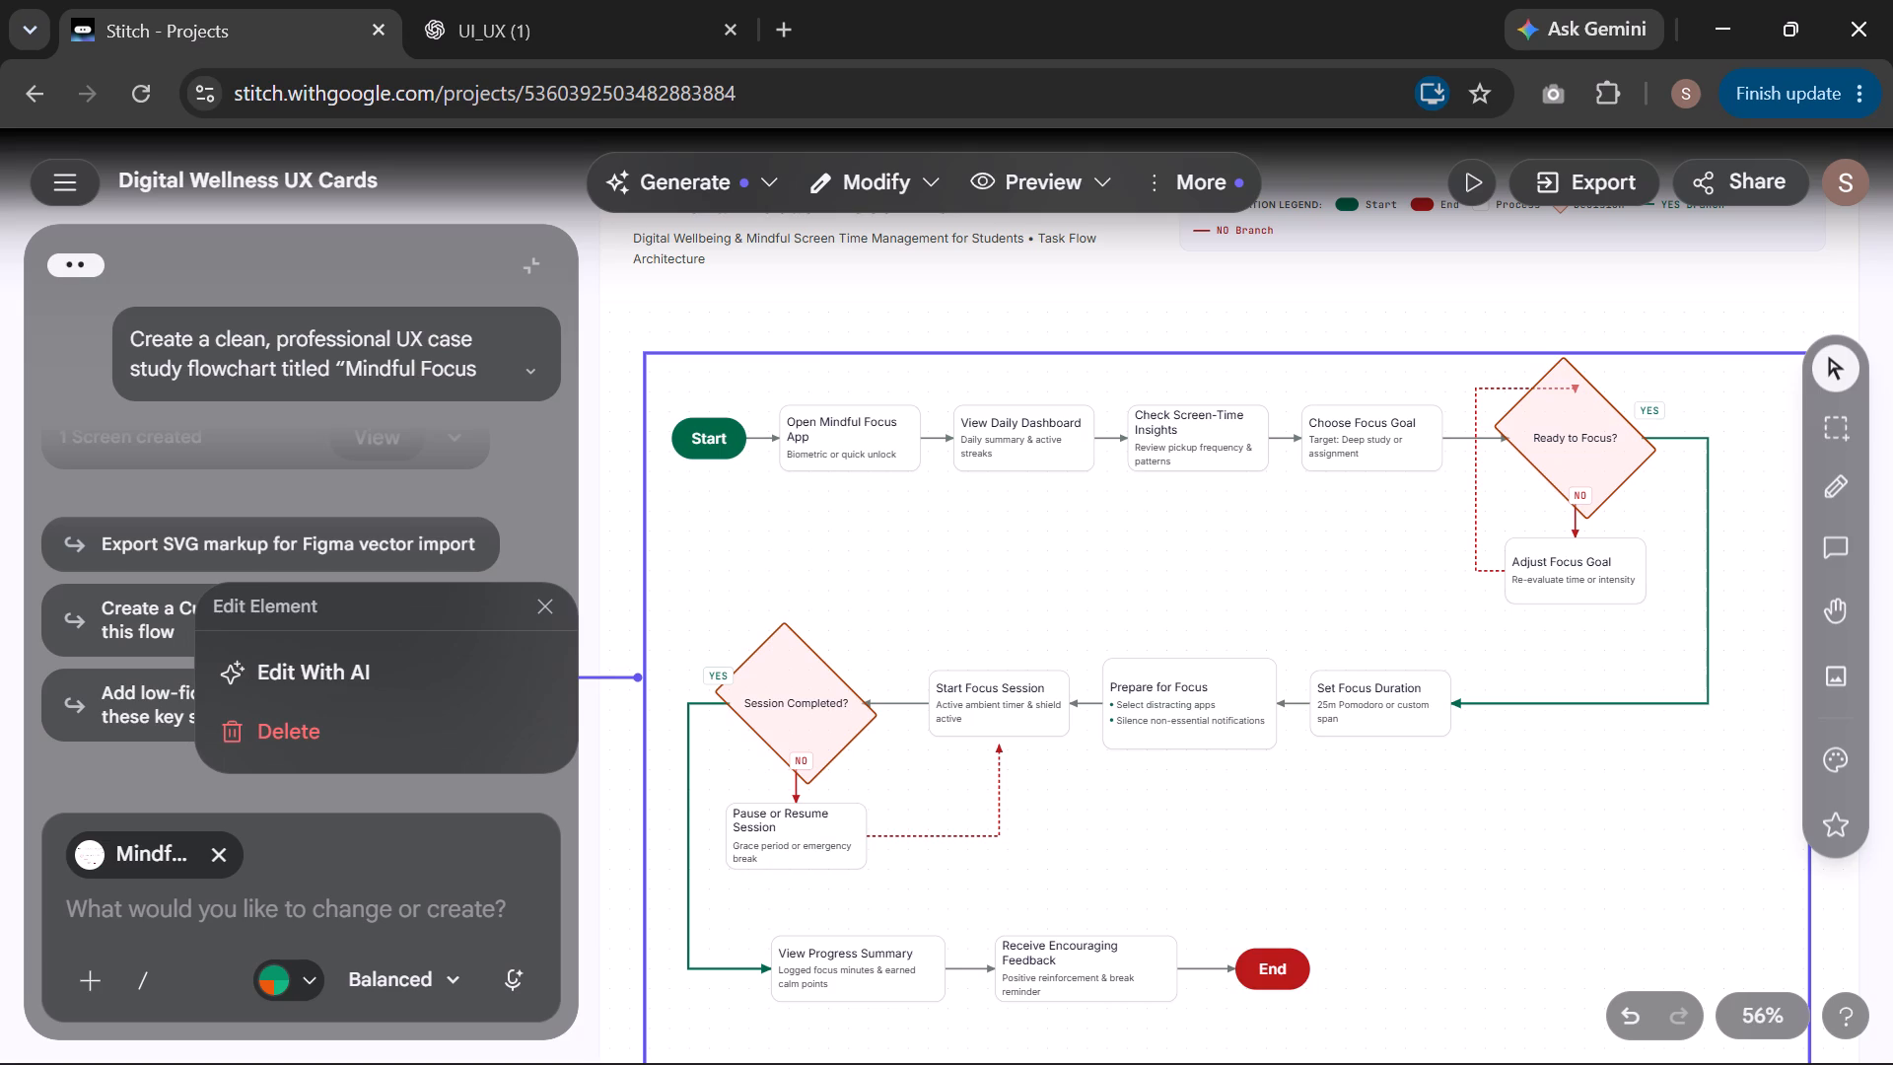
pyautogui.click(1033, 364)
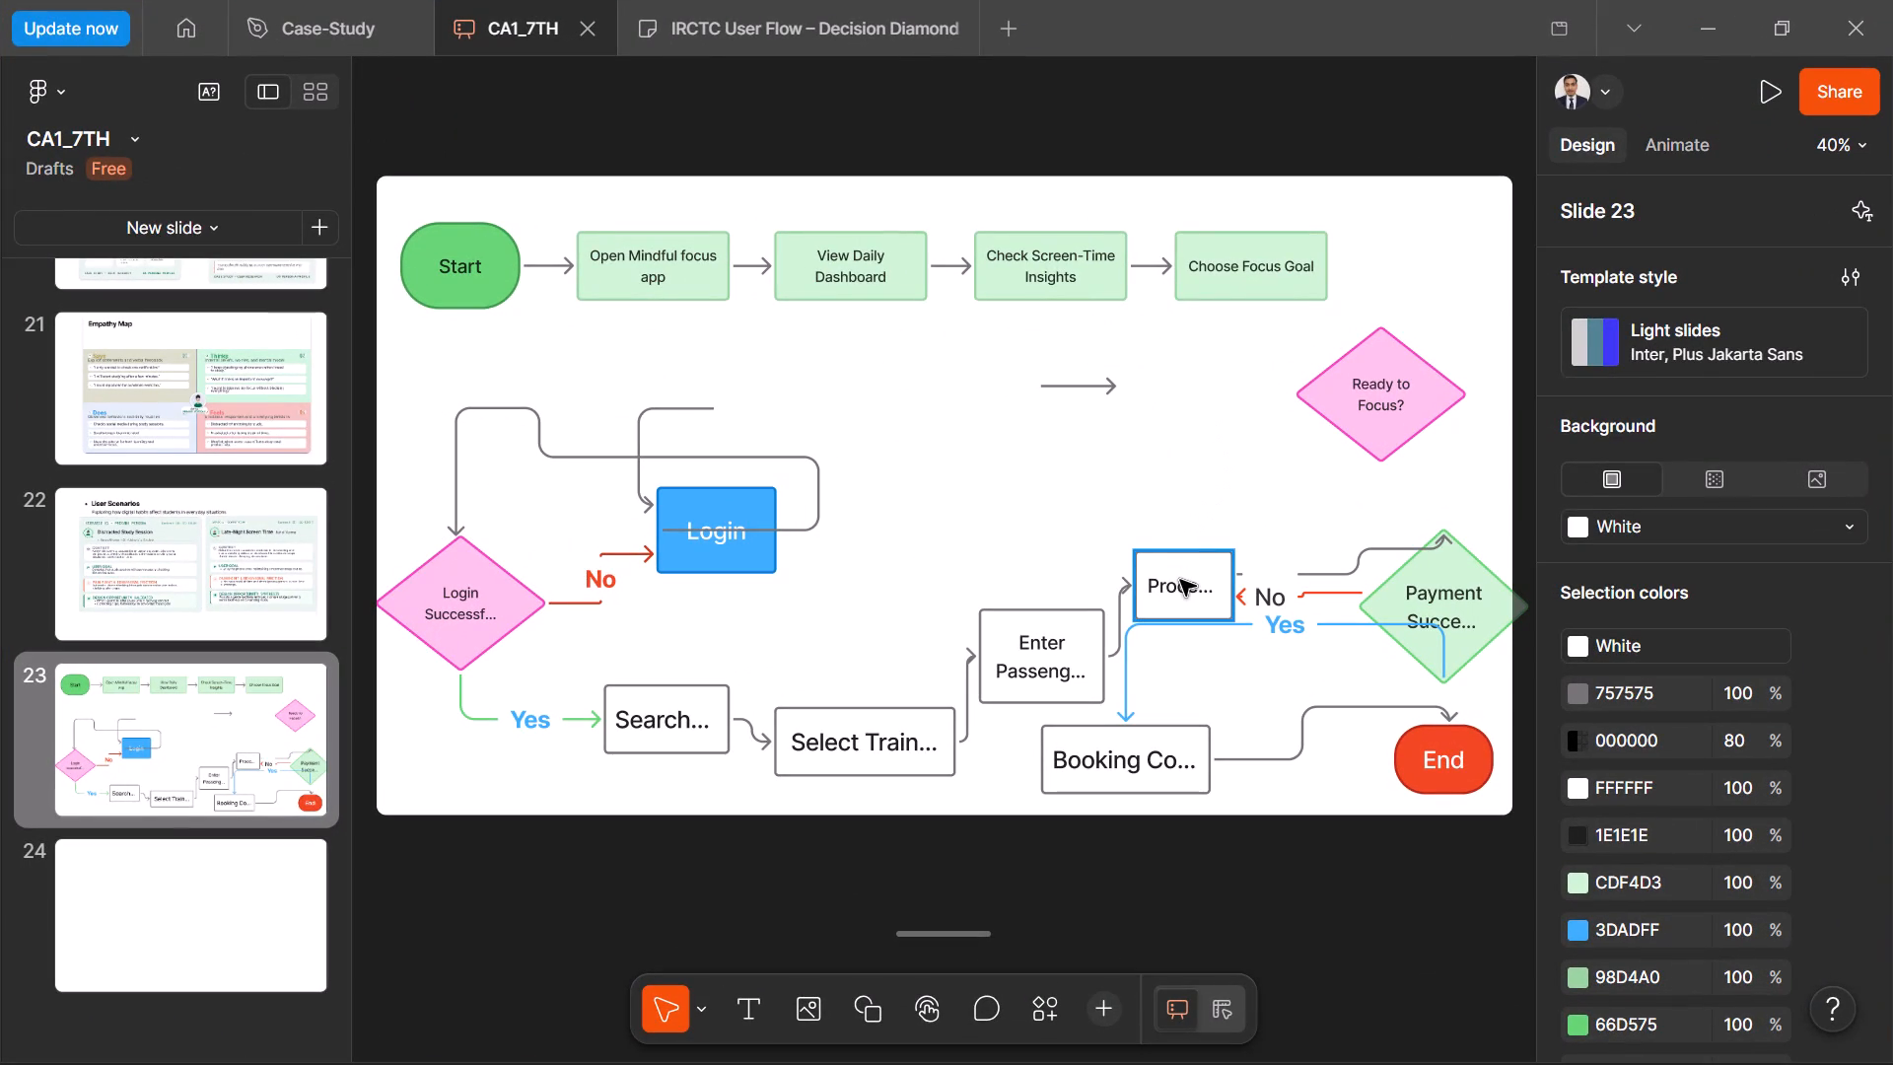
# Nudge the "Ready to Focus?" diamond slightly up and to the right, just below the "Choose Focus Goal" box.
pyautogui.moveTo(1390, 386); pyautogui.dragTo(1399, 372)
pyautogui.click(1292, 438)
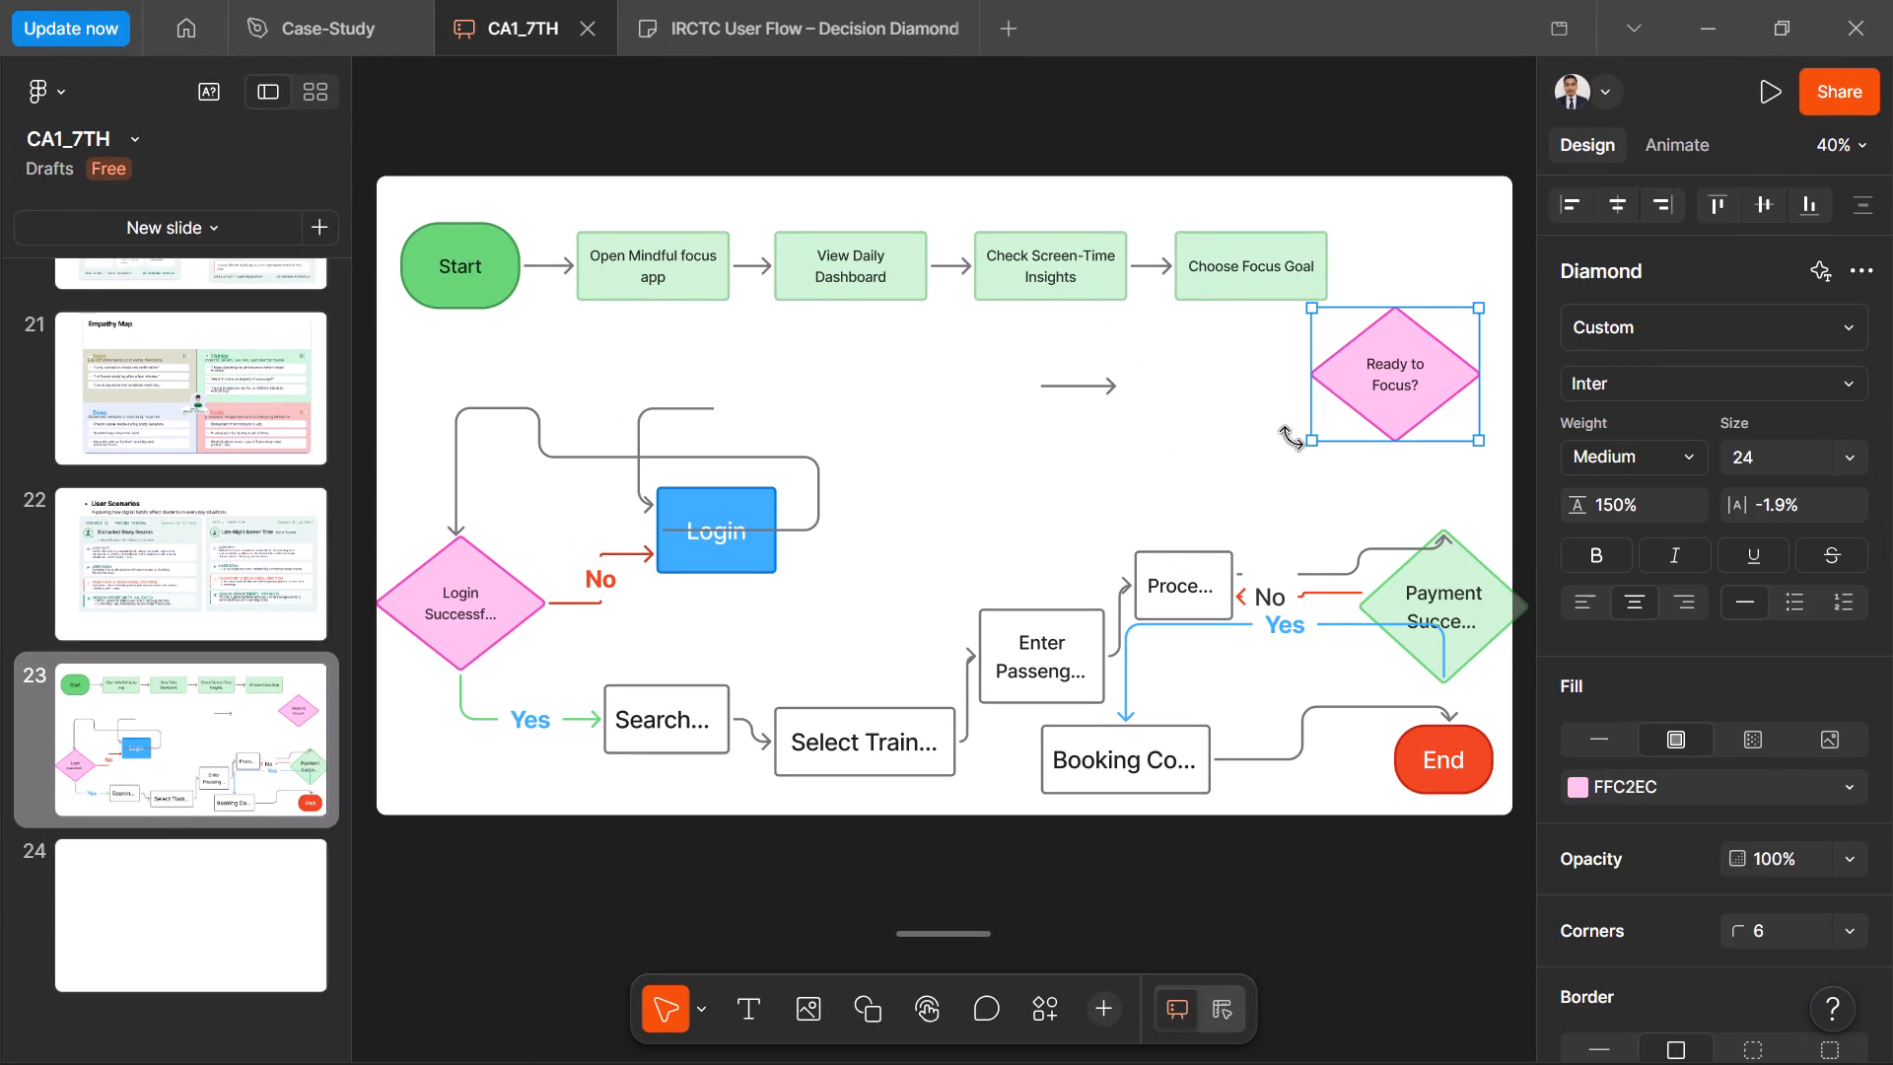
pyautogui.click(1217, 455)
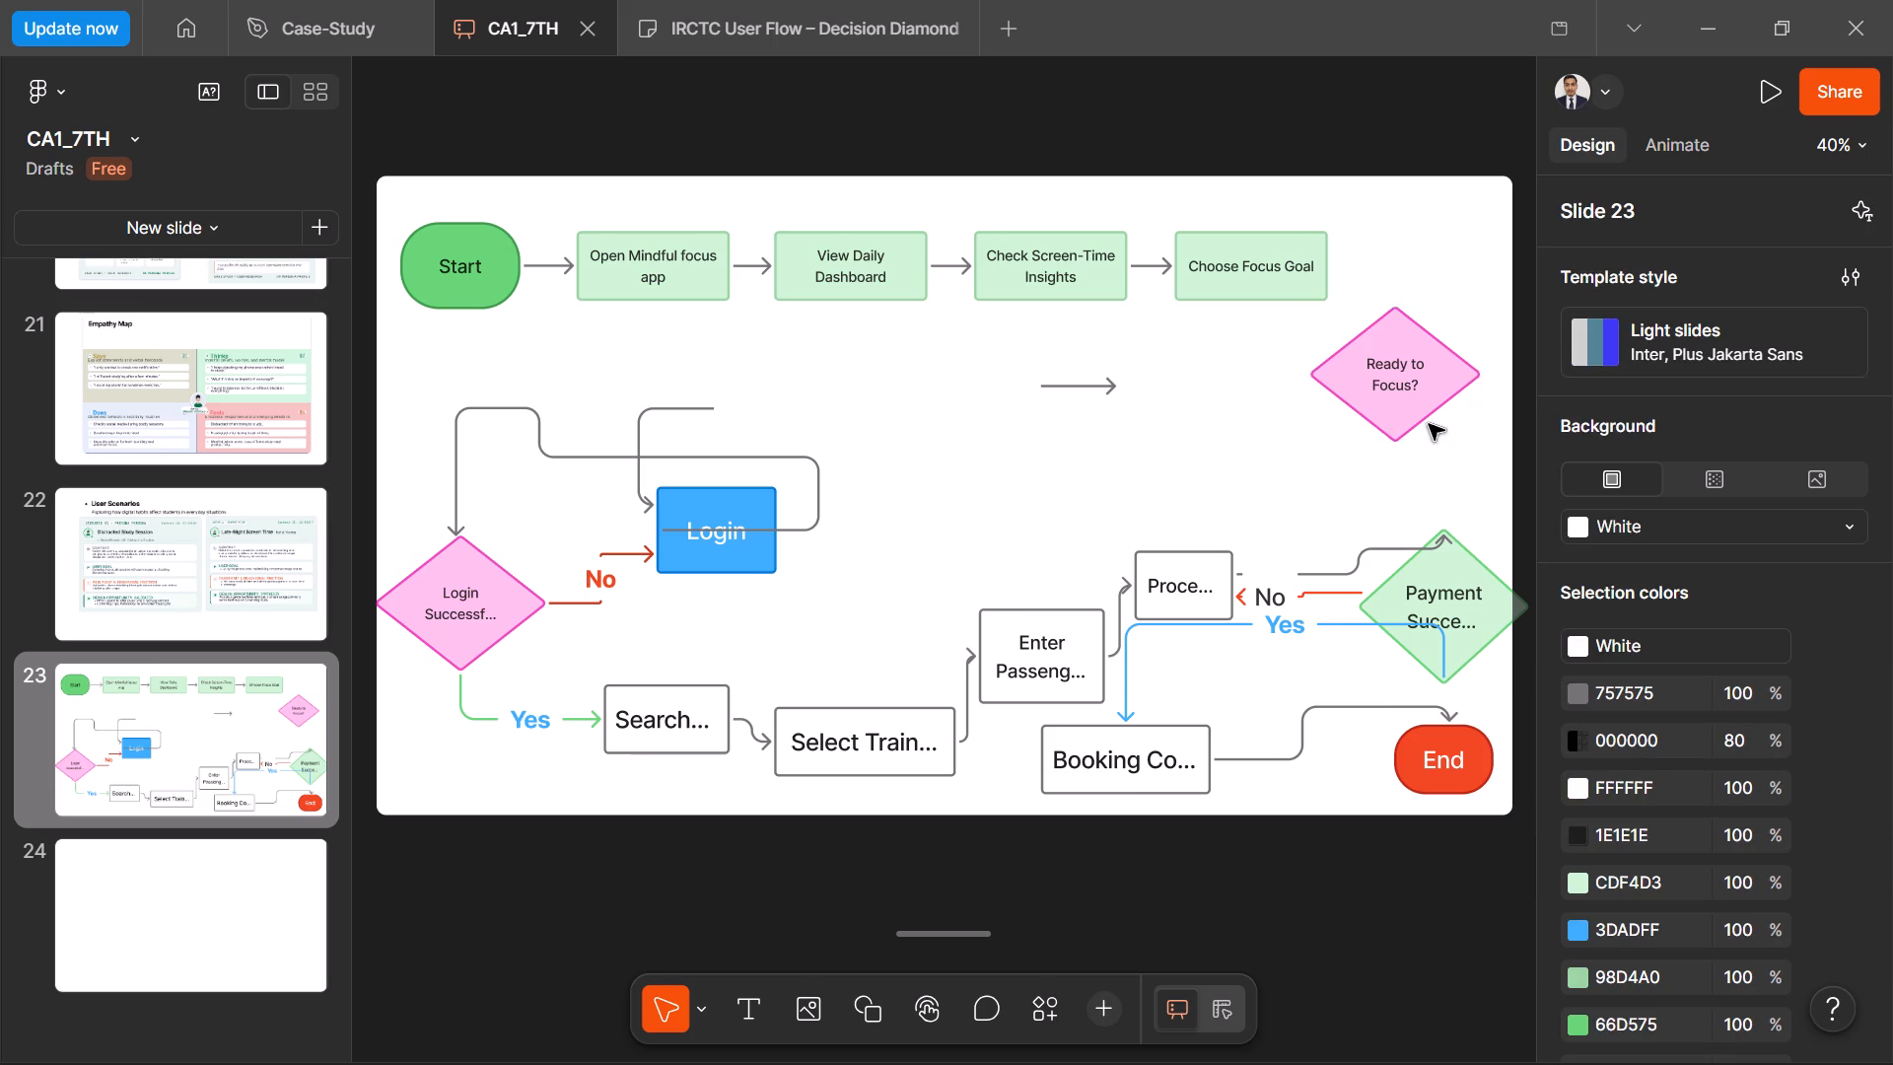
# Recolour the "Ready to Focus?" diamond's fill to a custom soft red, F48F8F.
pyautogui.click(1442, 384)
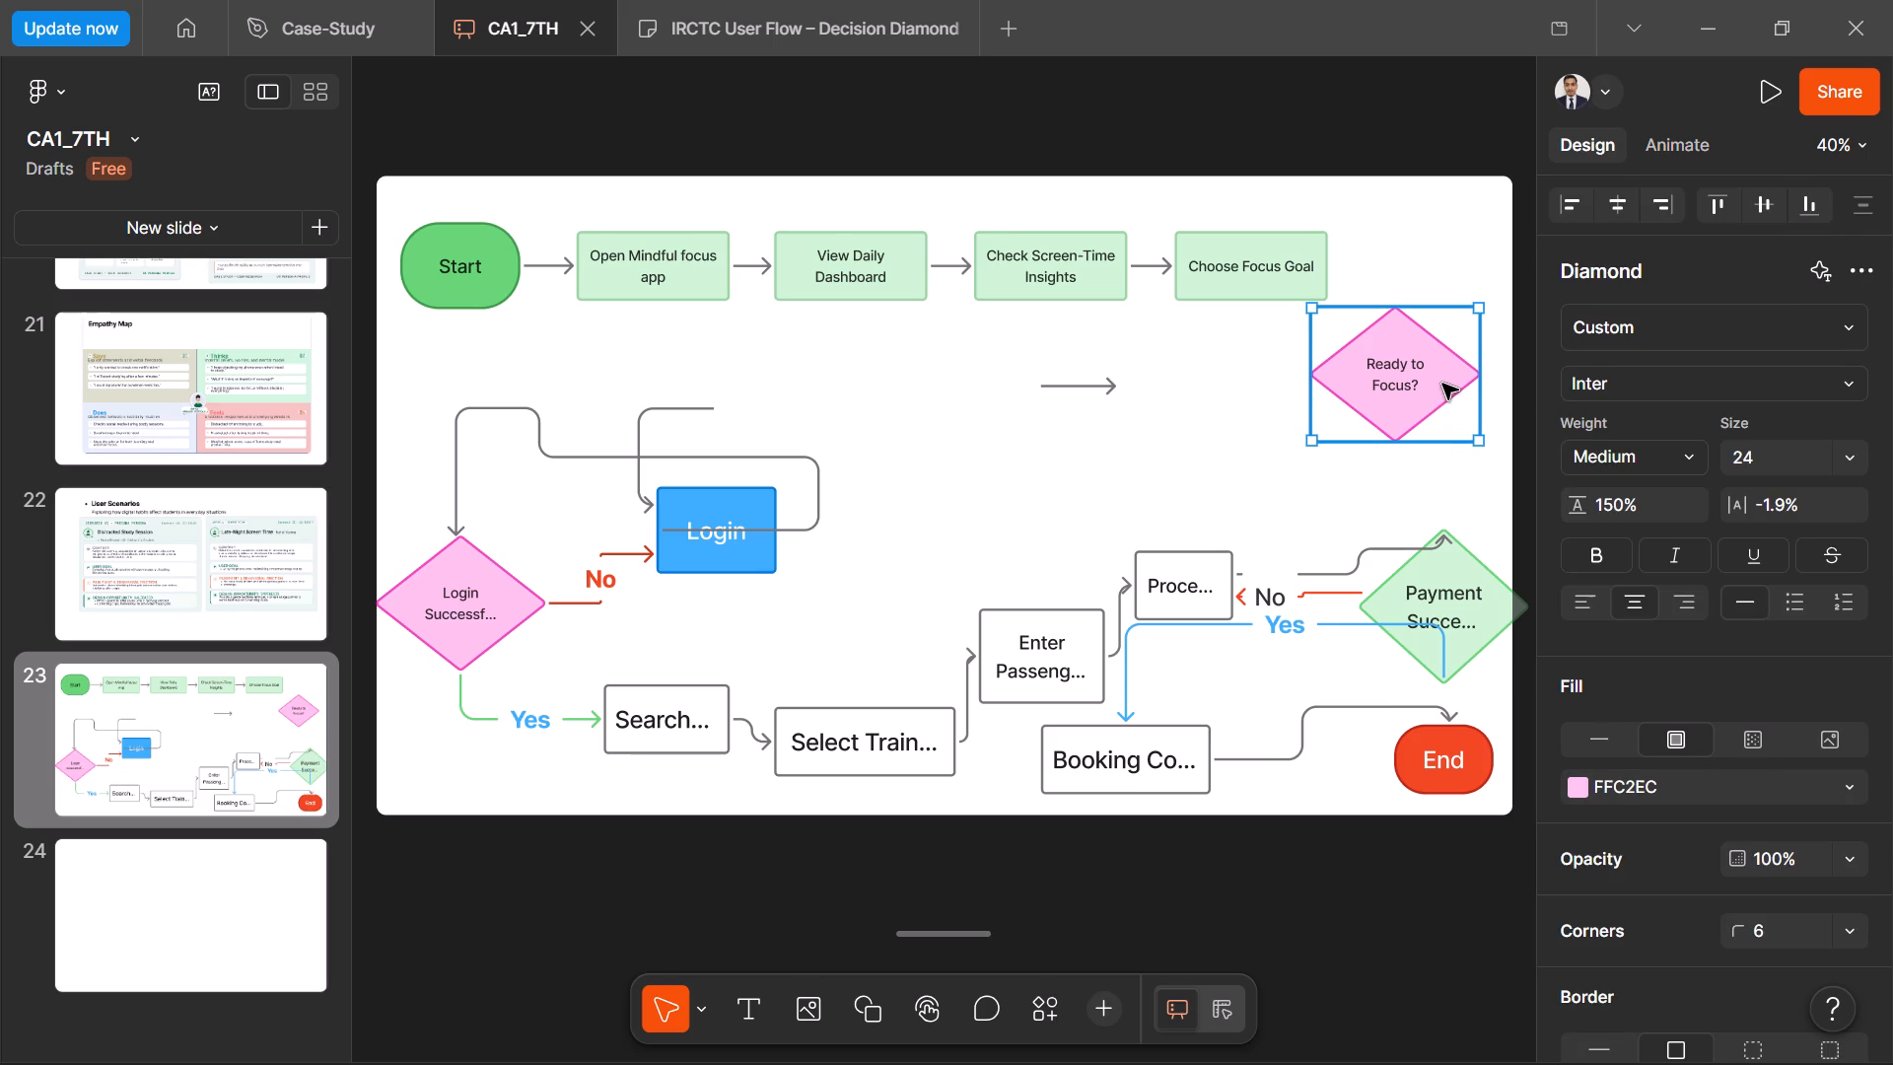
pyautogui.click(1584, 780)
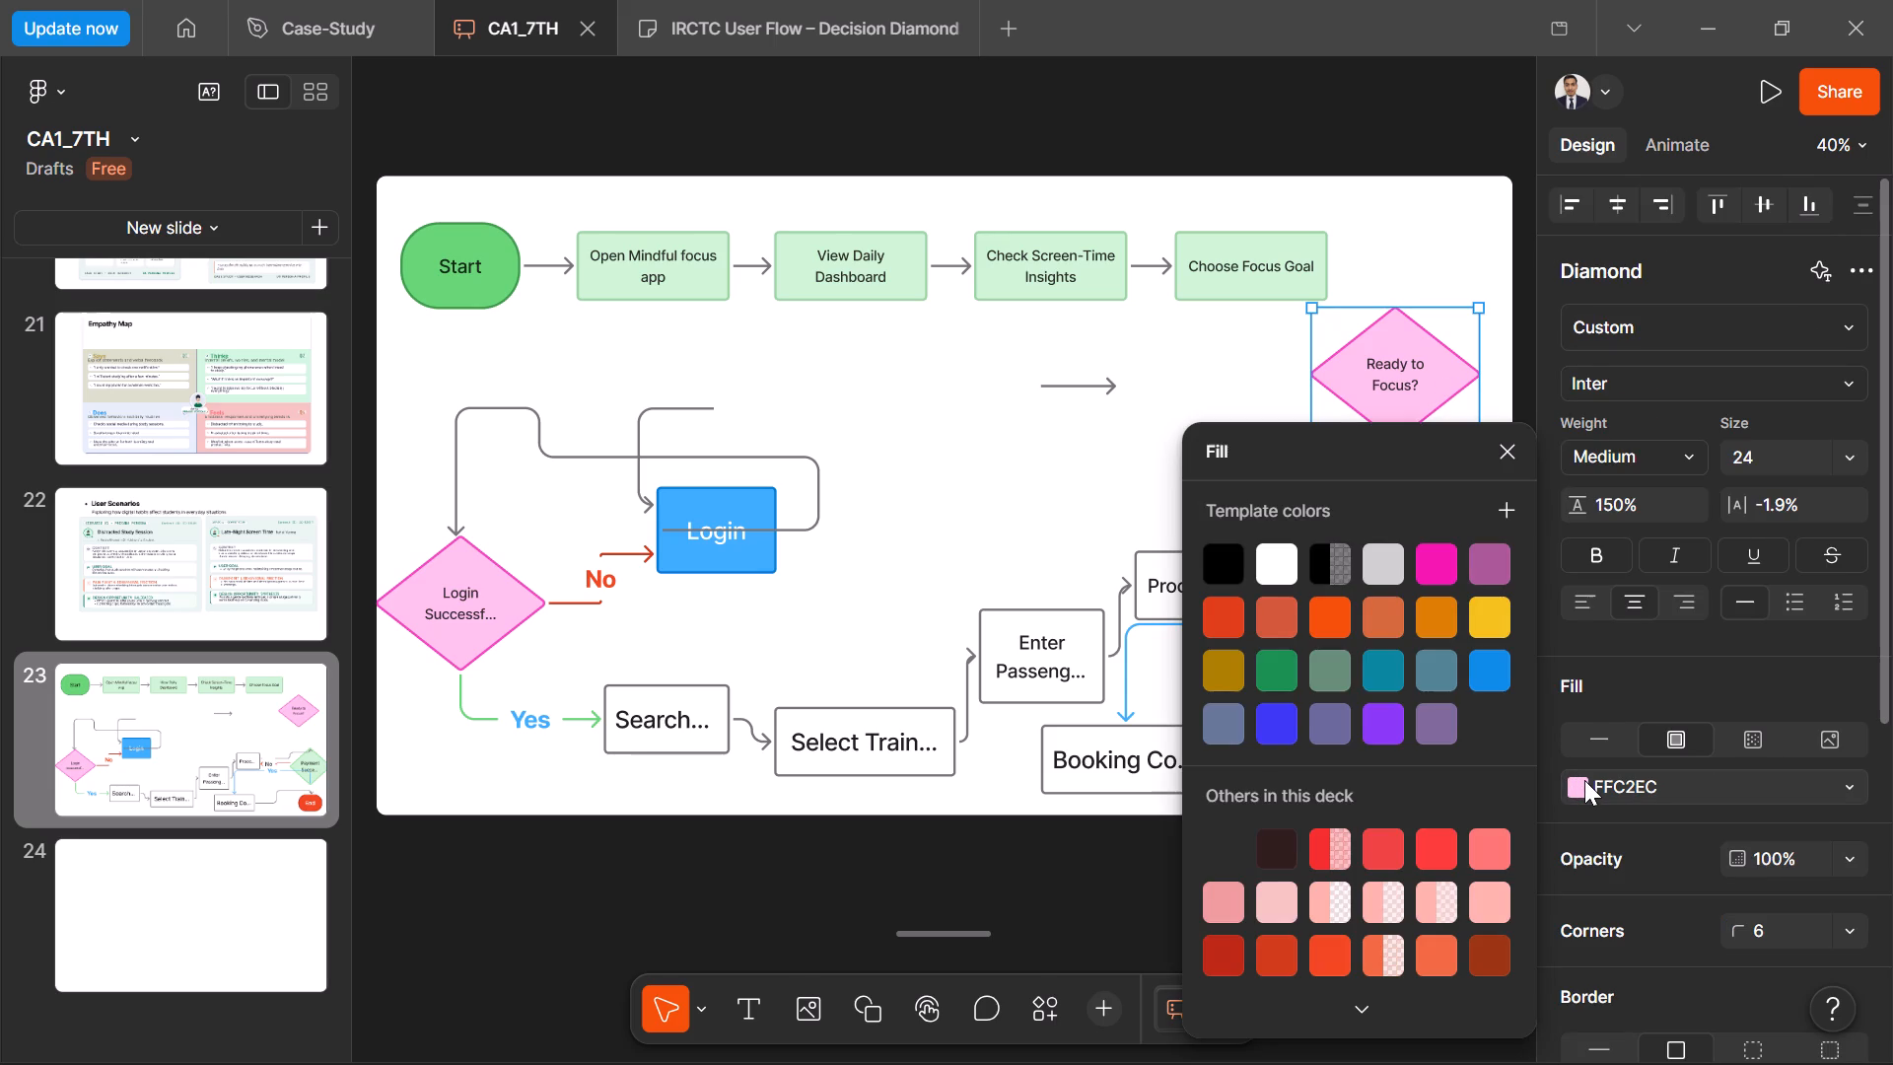
pyautogui.click(1326, 630)
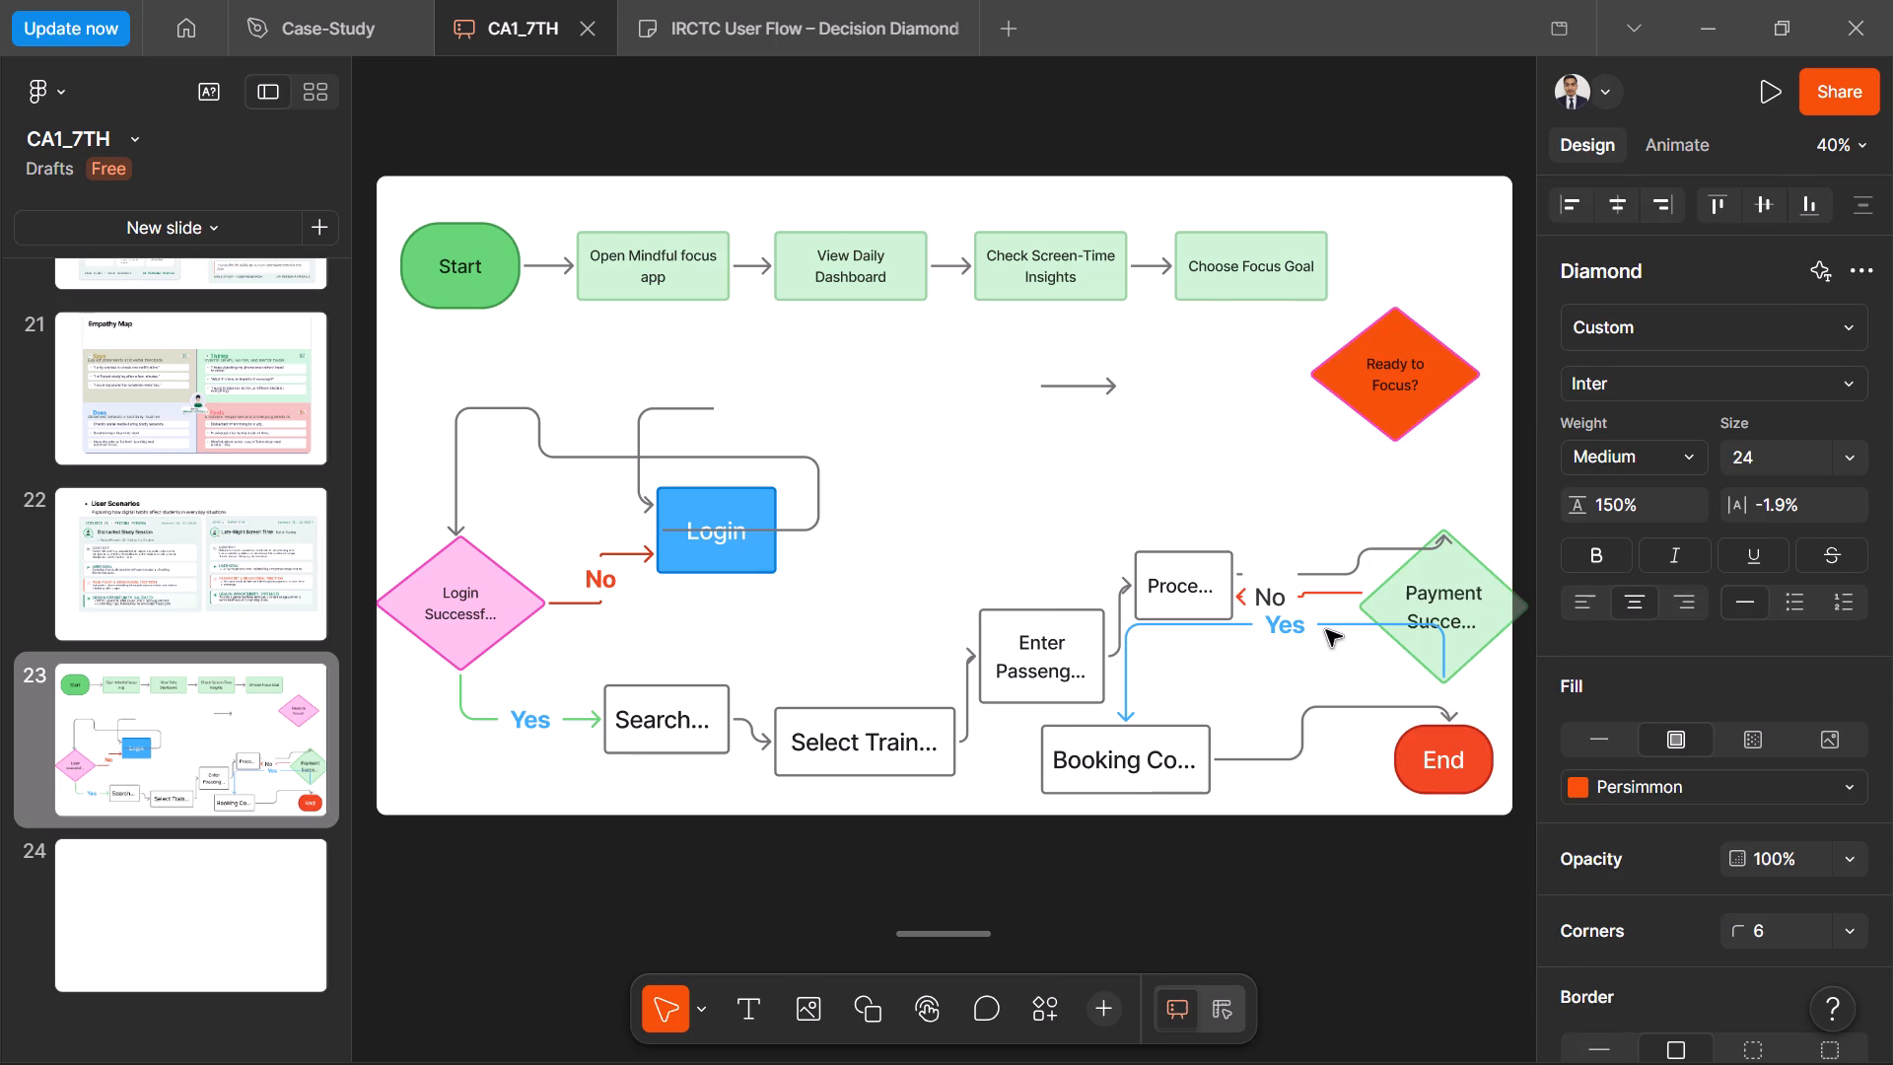
pyautogui.click(1583, 788)
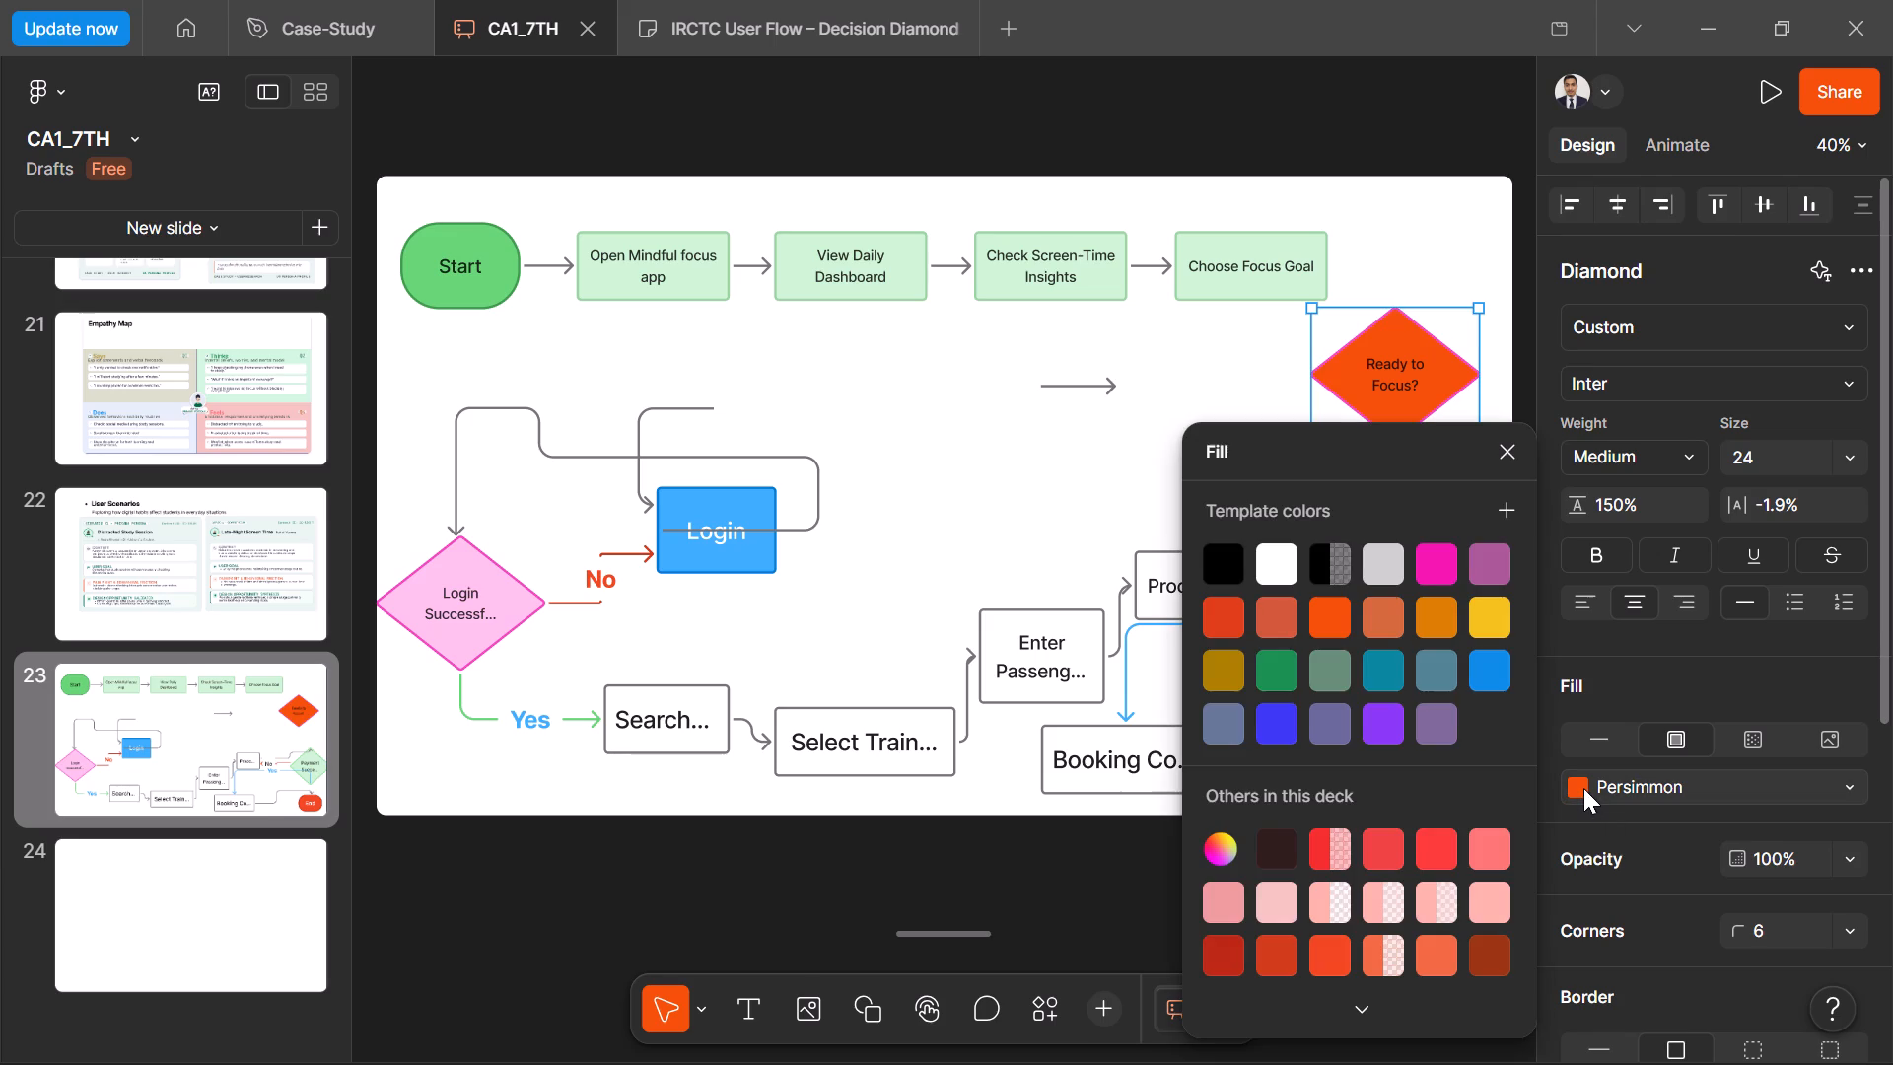
pyautogui.click(1219, 849)
pyautogui.click(1335, 475)
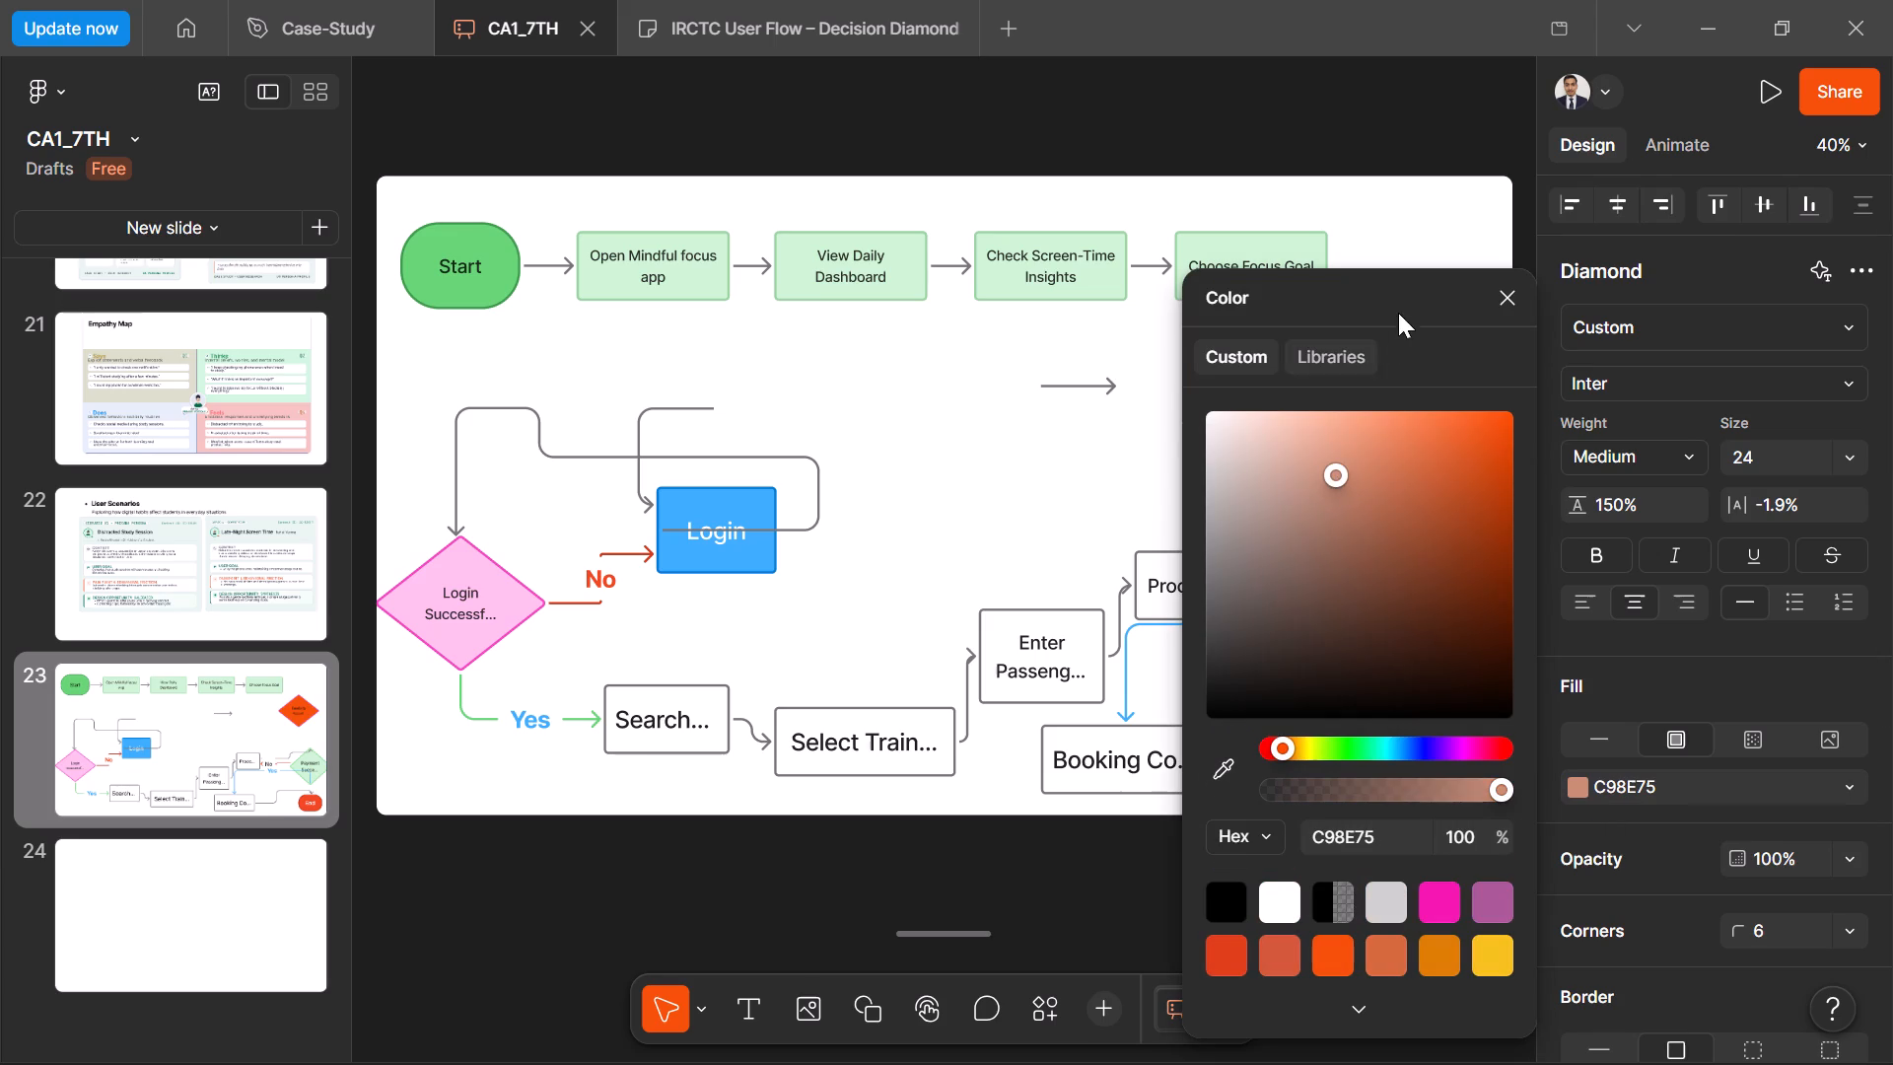
pyautogui.moveTo(1412, 293); pyautogui.dragTo(948, 371)
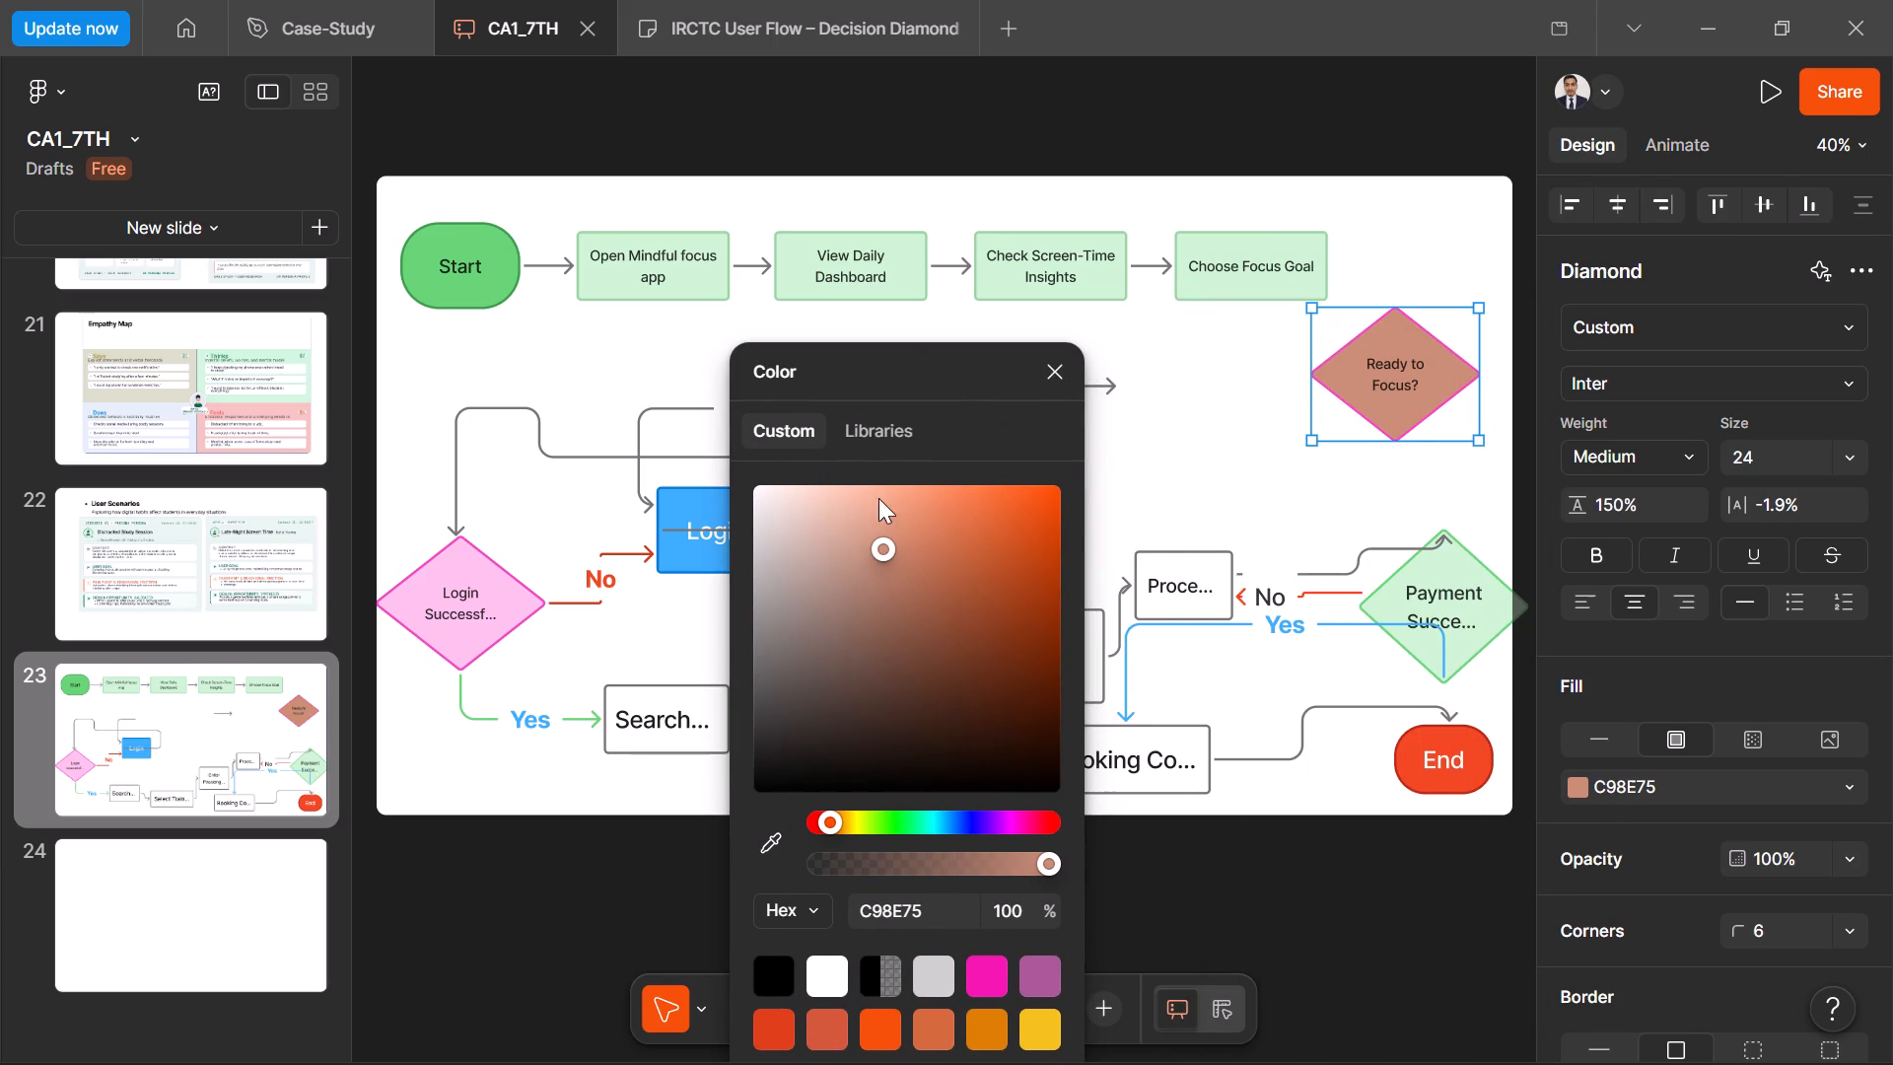
pyautogui.click(904, 506)
pyautogui.click(816, 818)
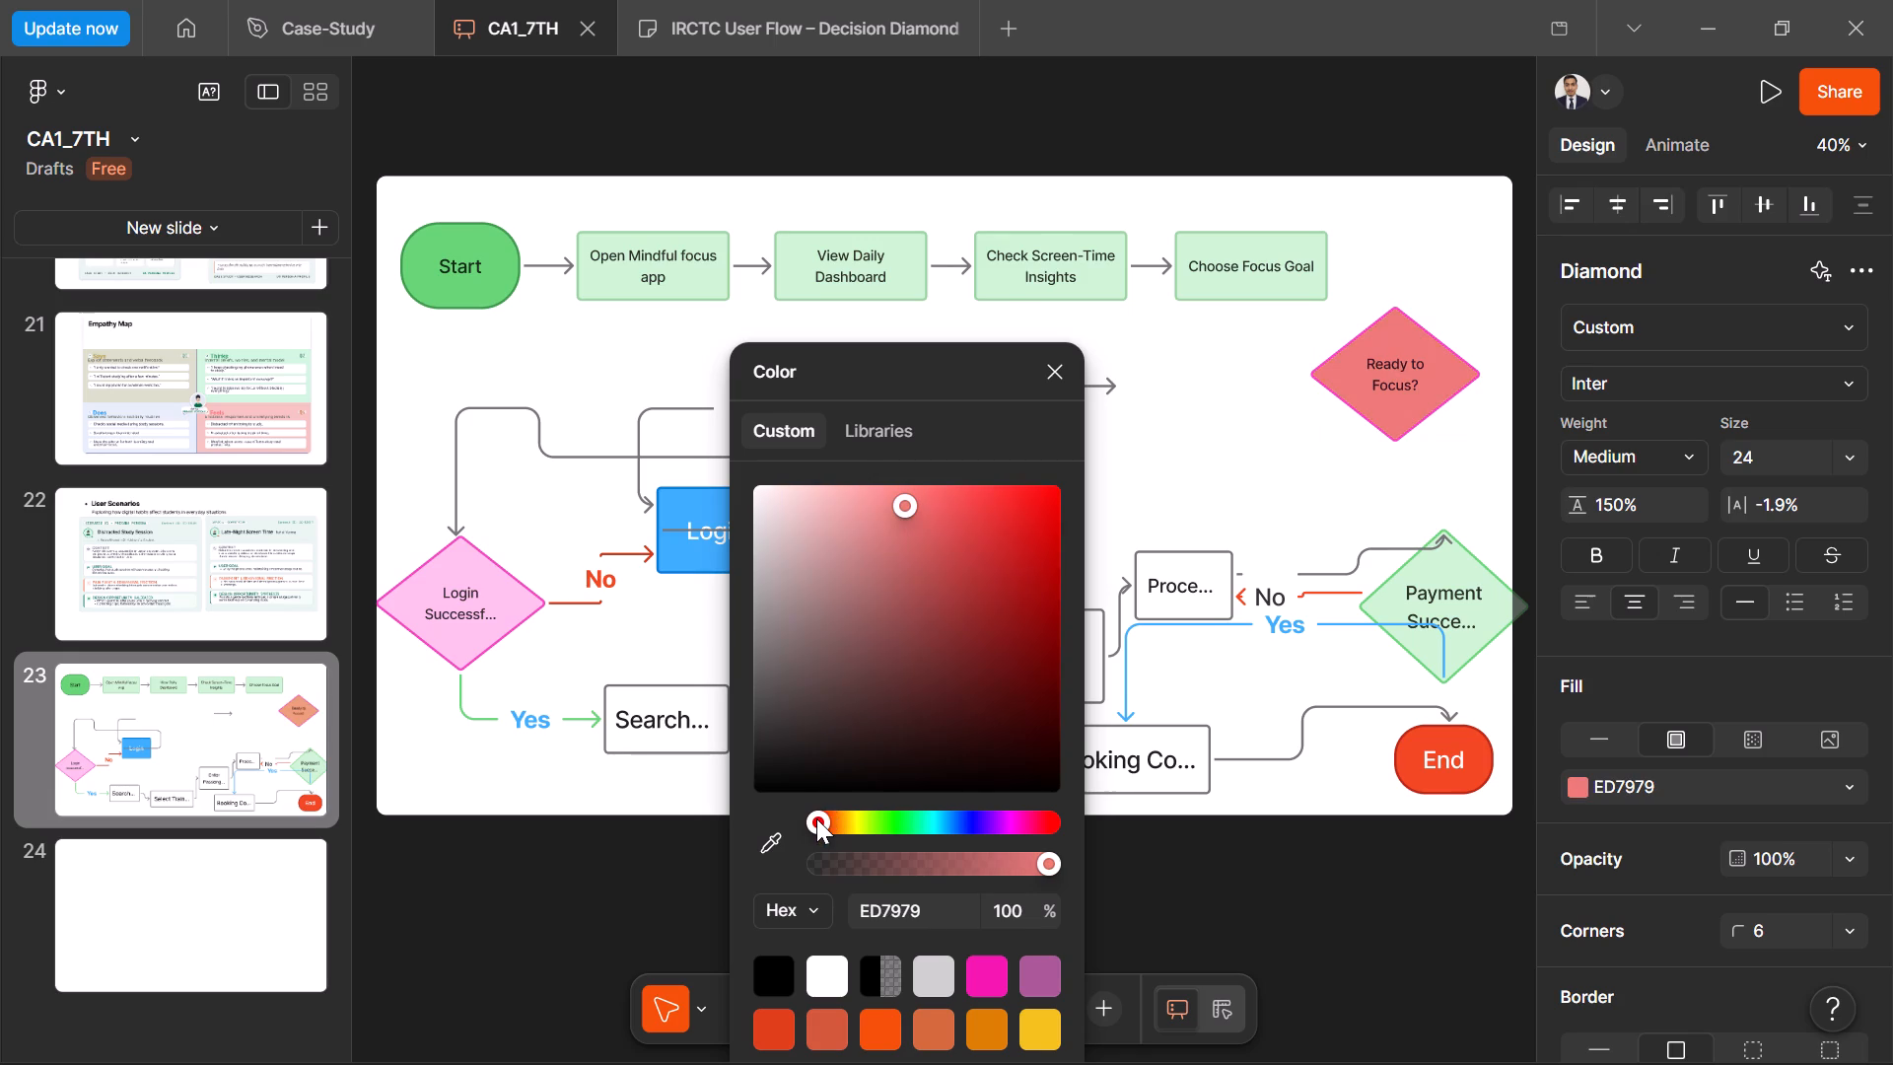
pyautogui.click(920, 521)
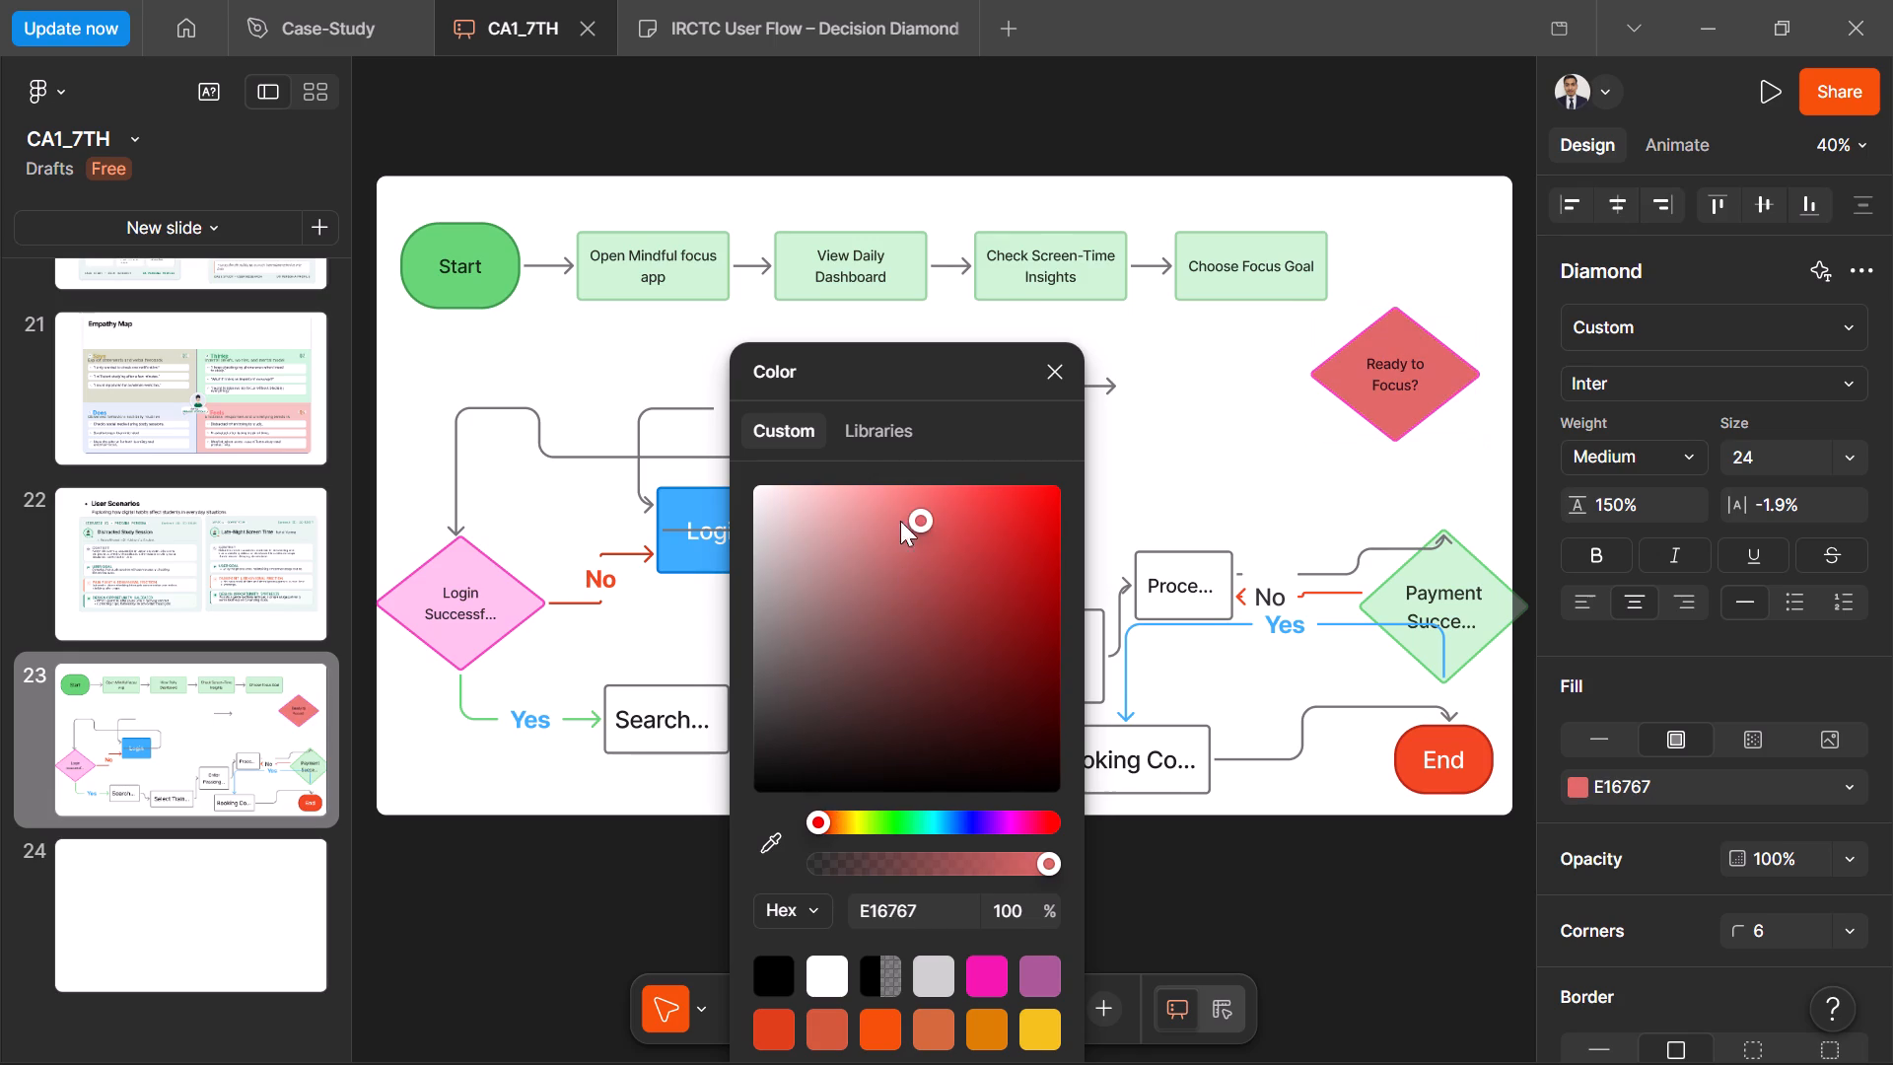
pyautogui.click(875, 521)
pyautogui.click(879, 498)
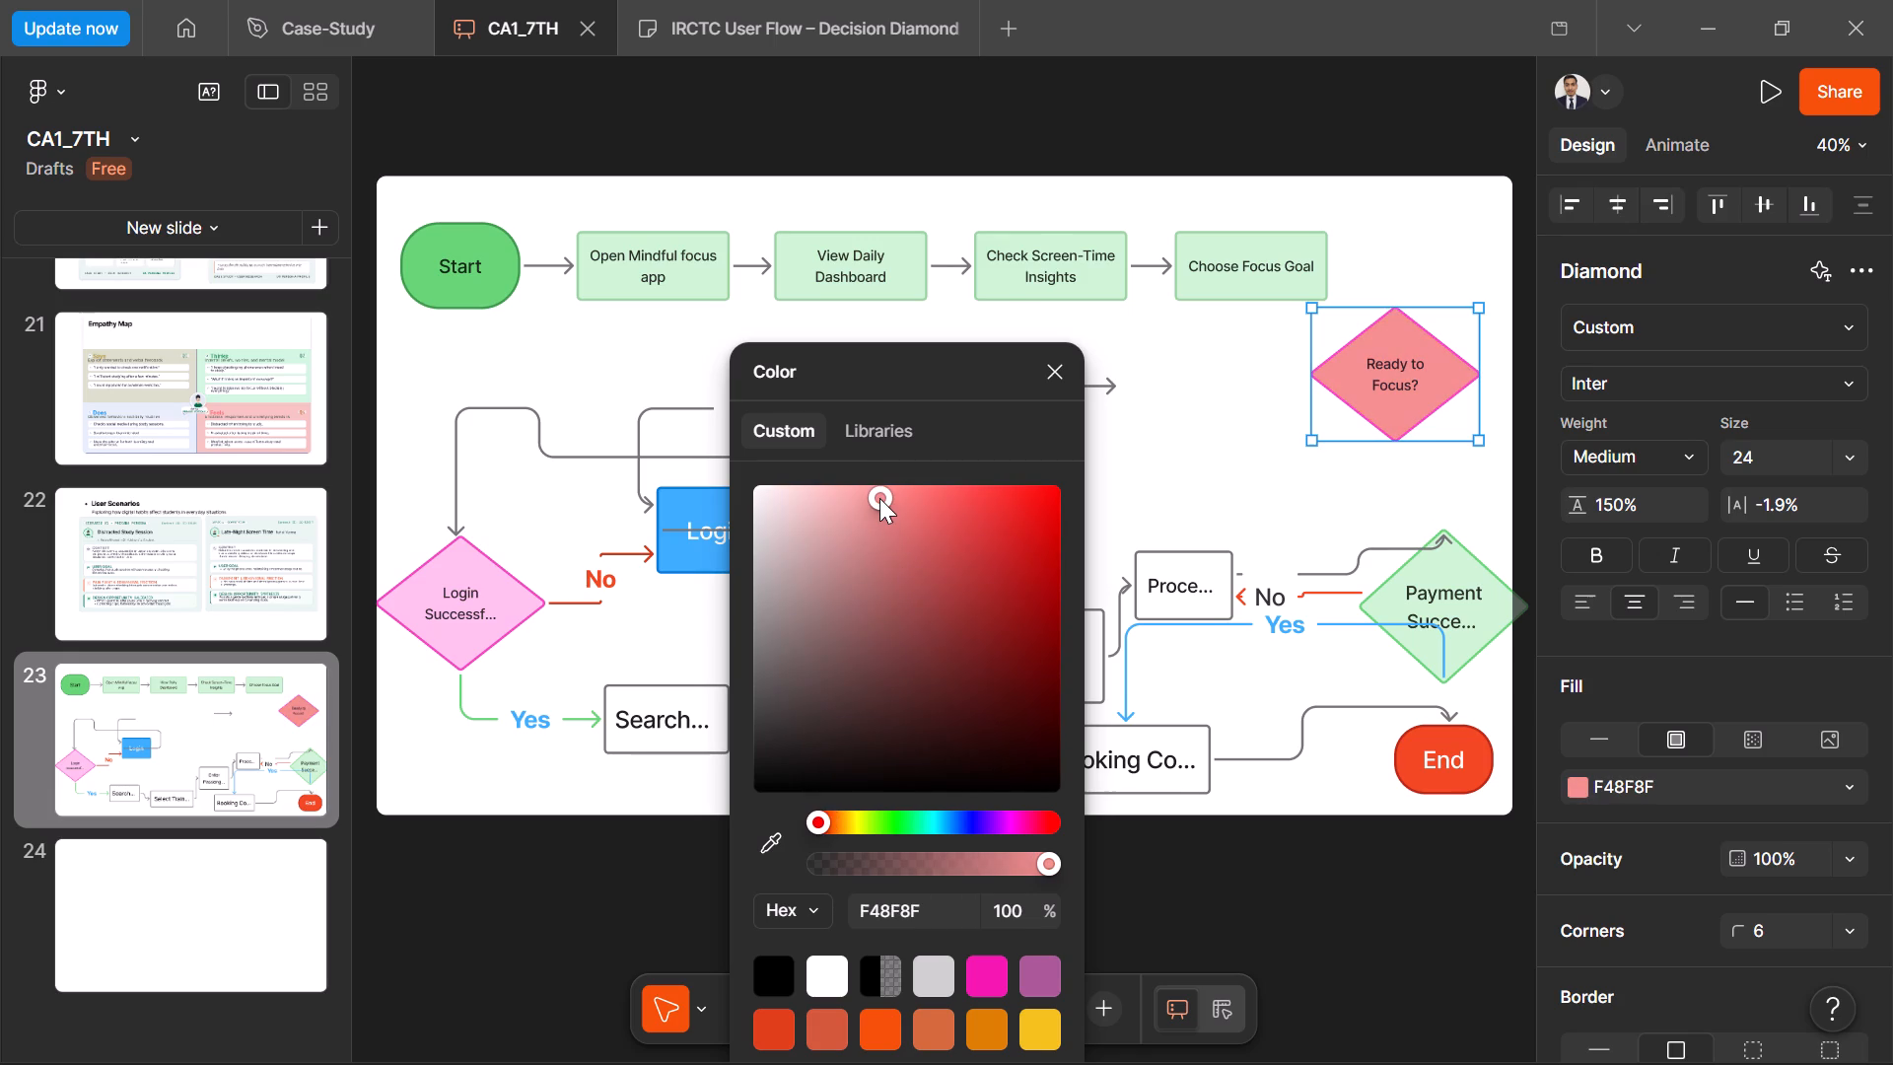
pyautogui.click(1192, 362)
# Set the "Ready to Focus?" diamond's text colour to White.
pyautogui.doubleClick(1399, 366)
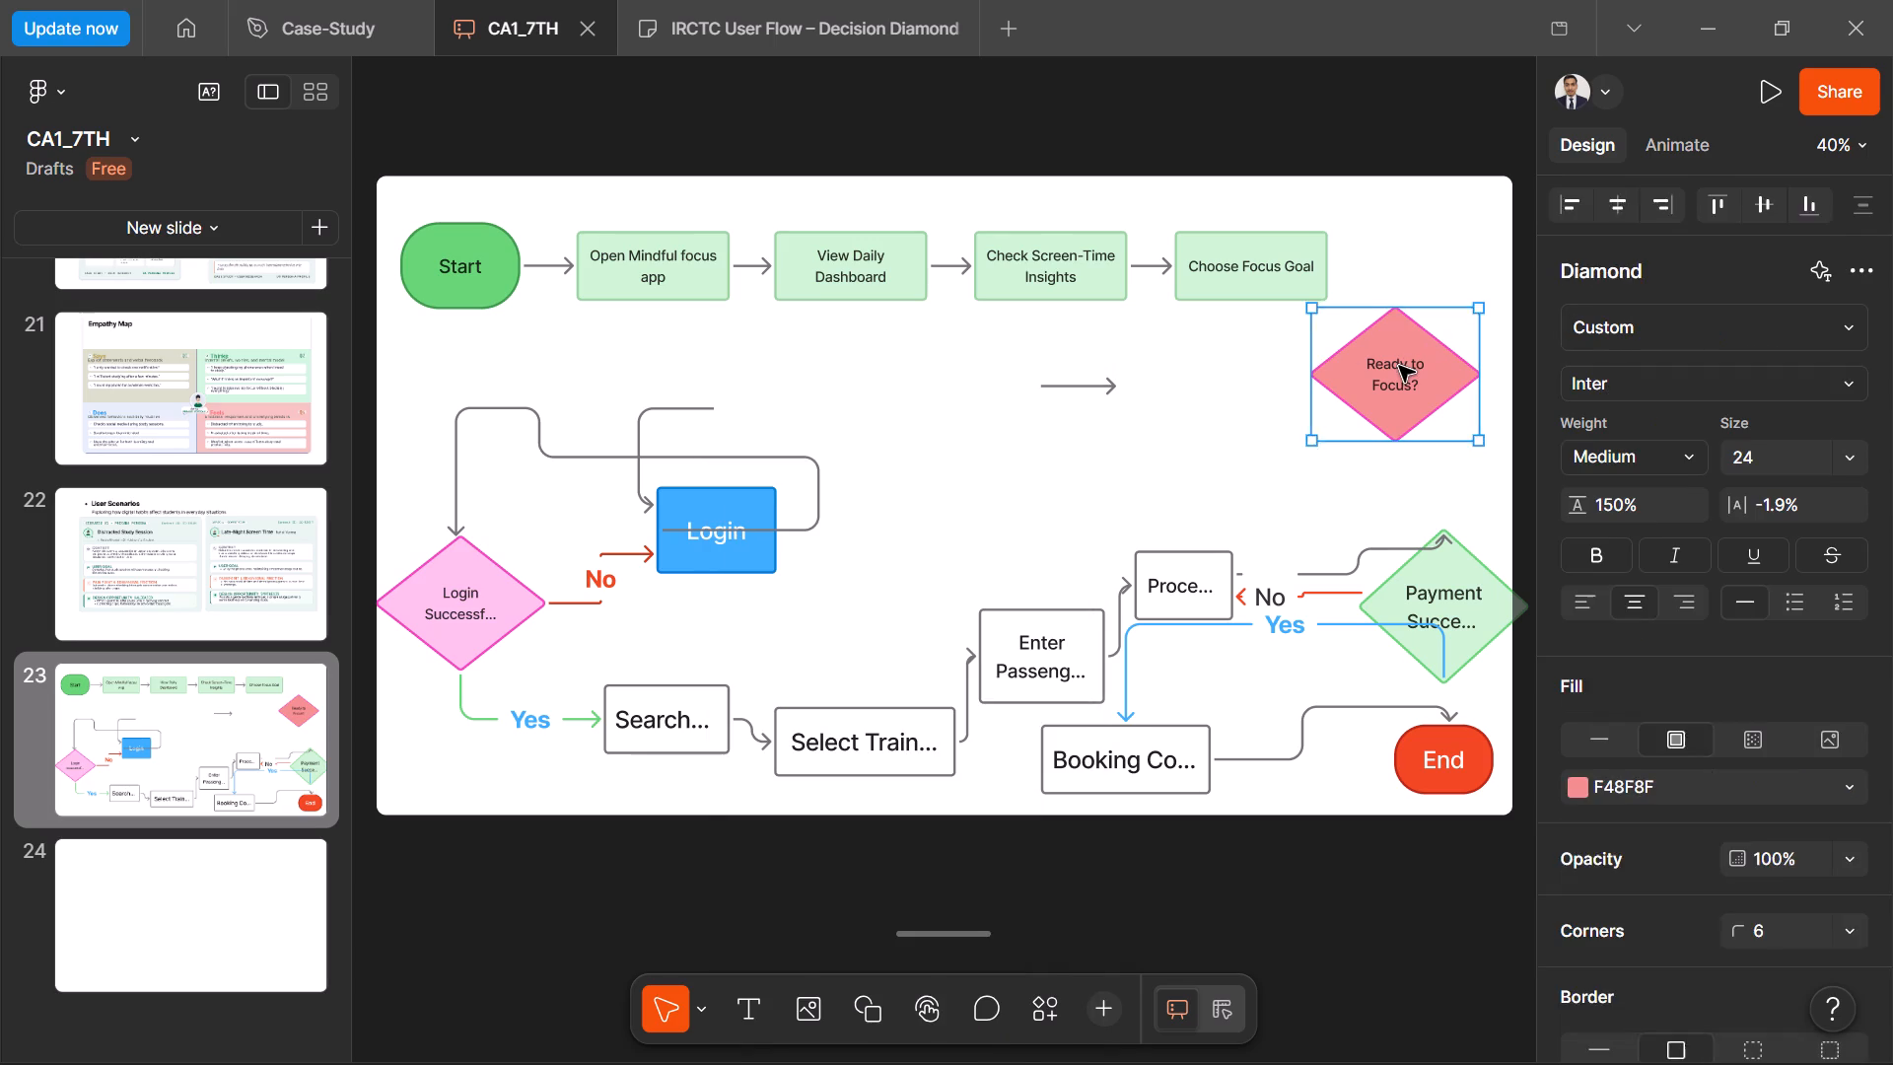
pyautogui.tripleClick(1399, 366)
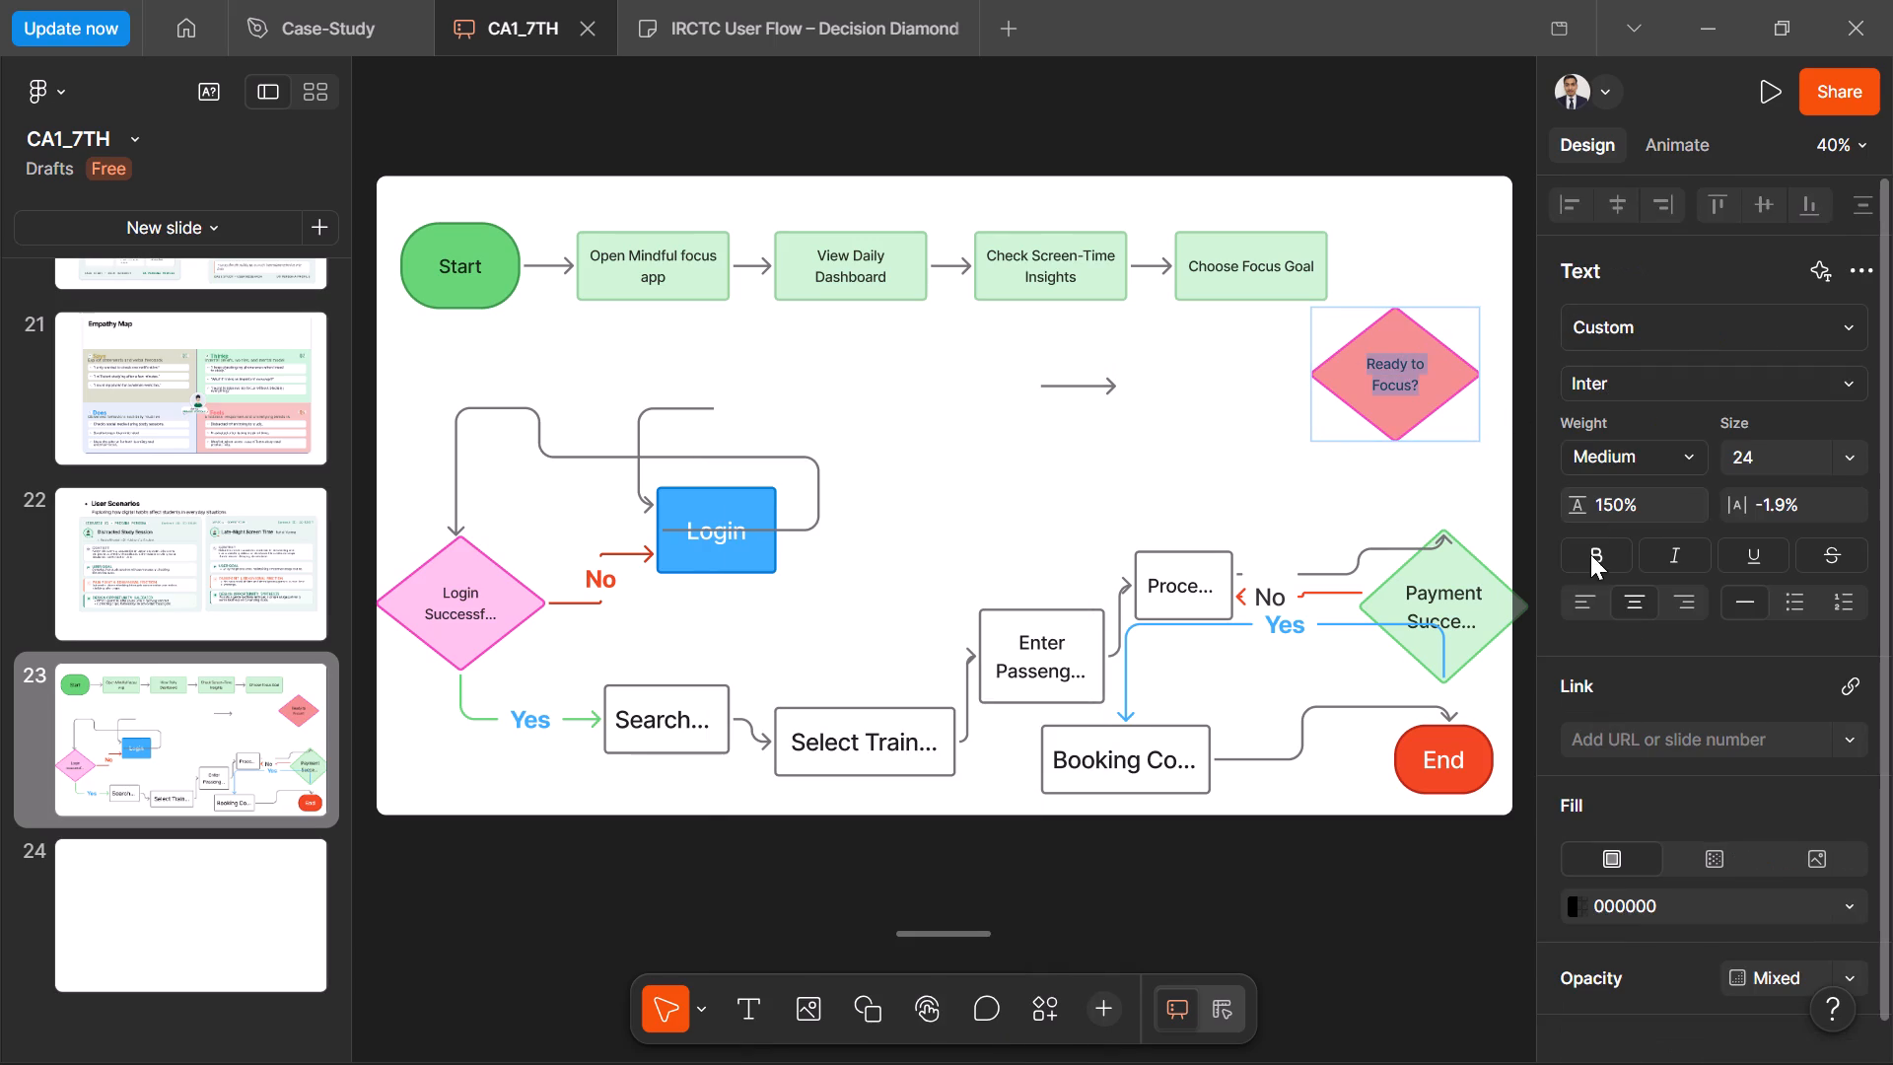
pyautogui.click(1574, 903)
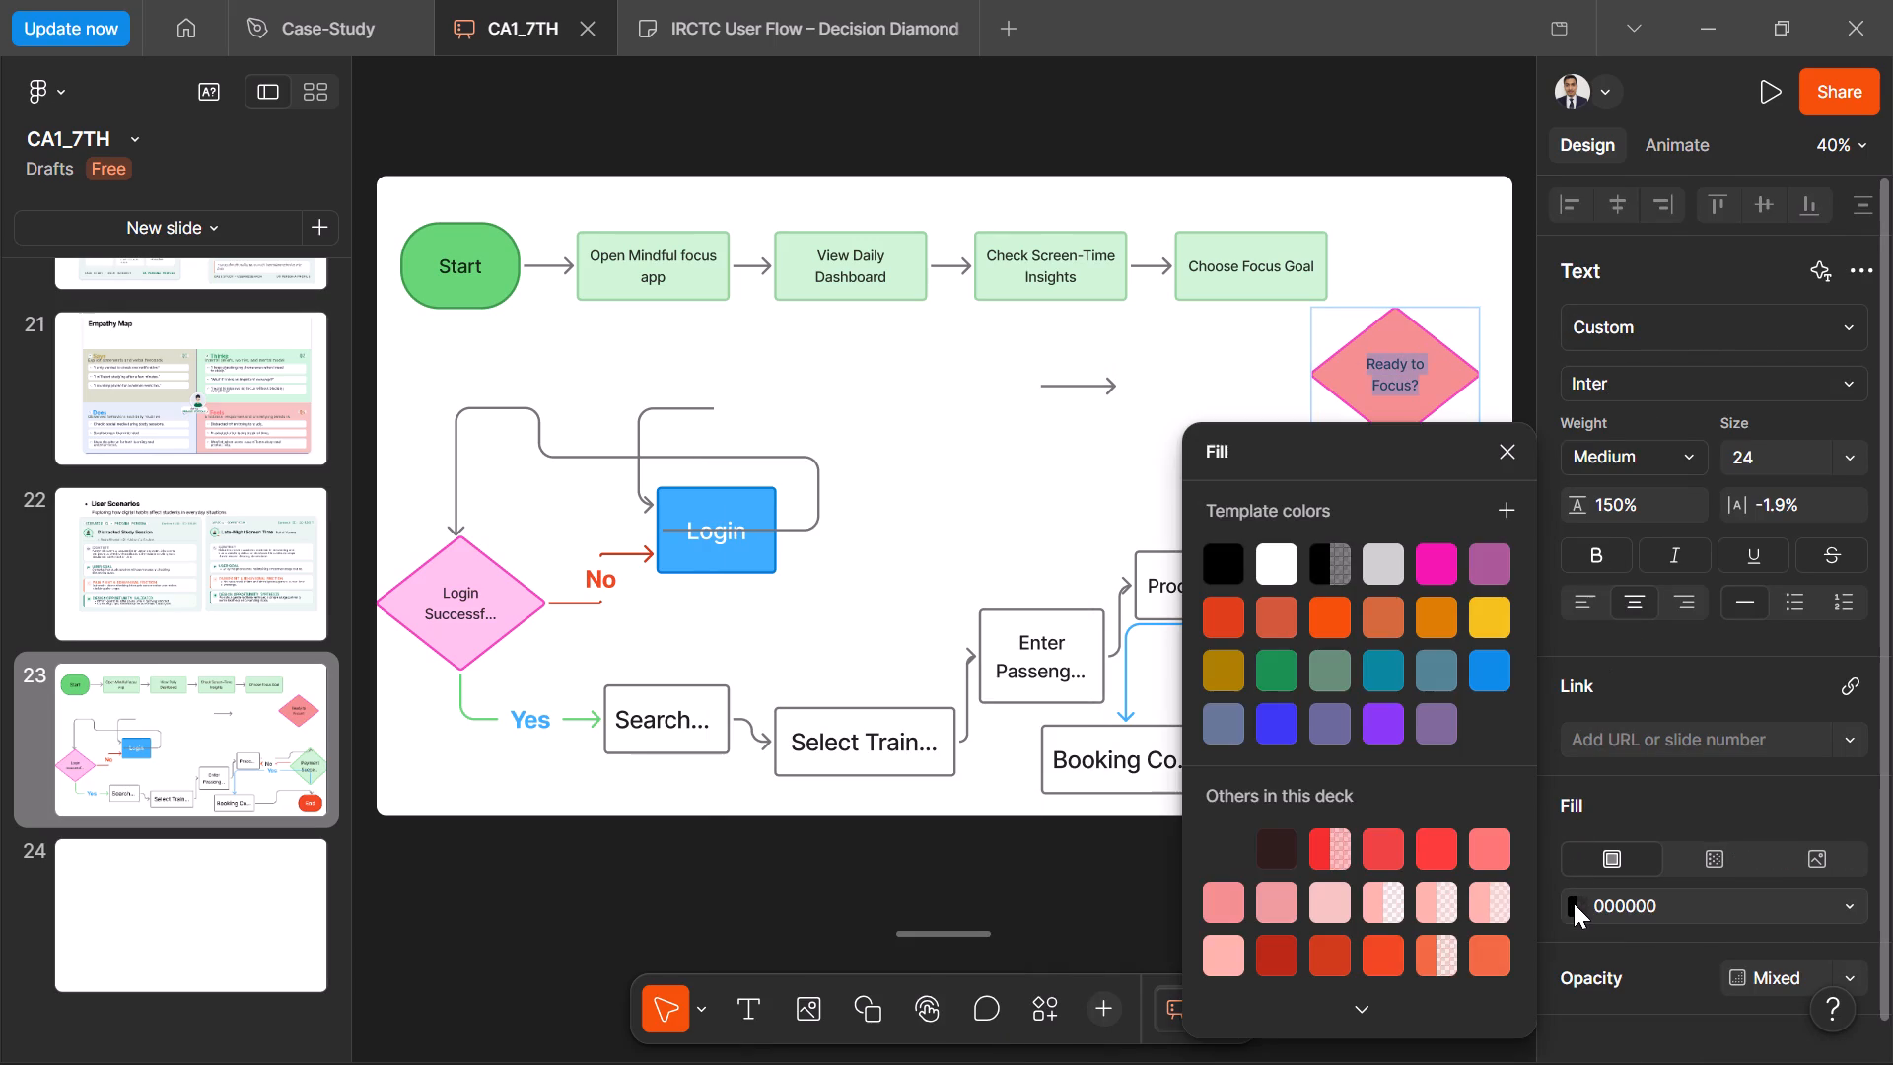
pyautogui.click(1285, 555)
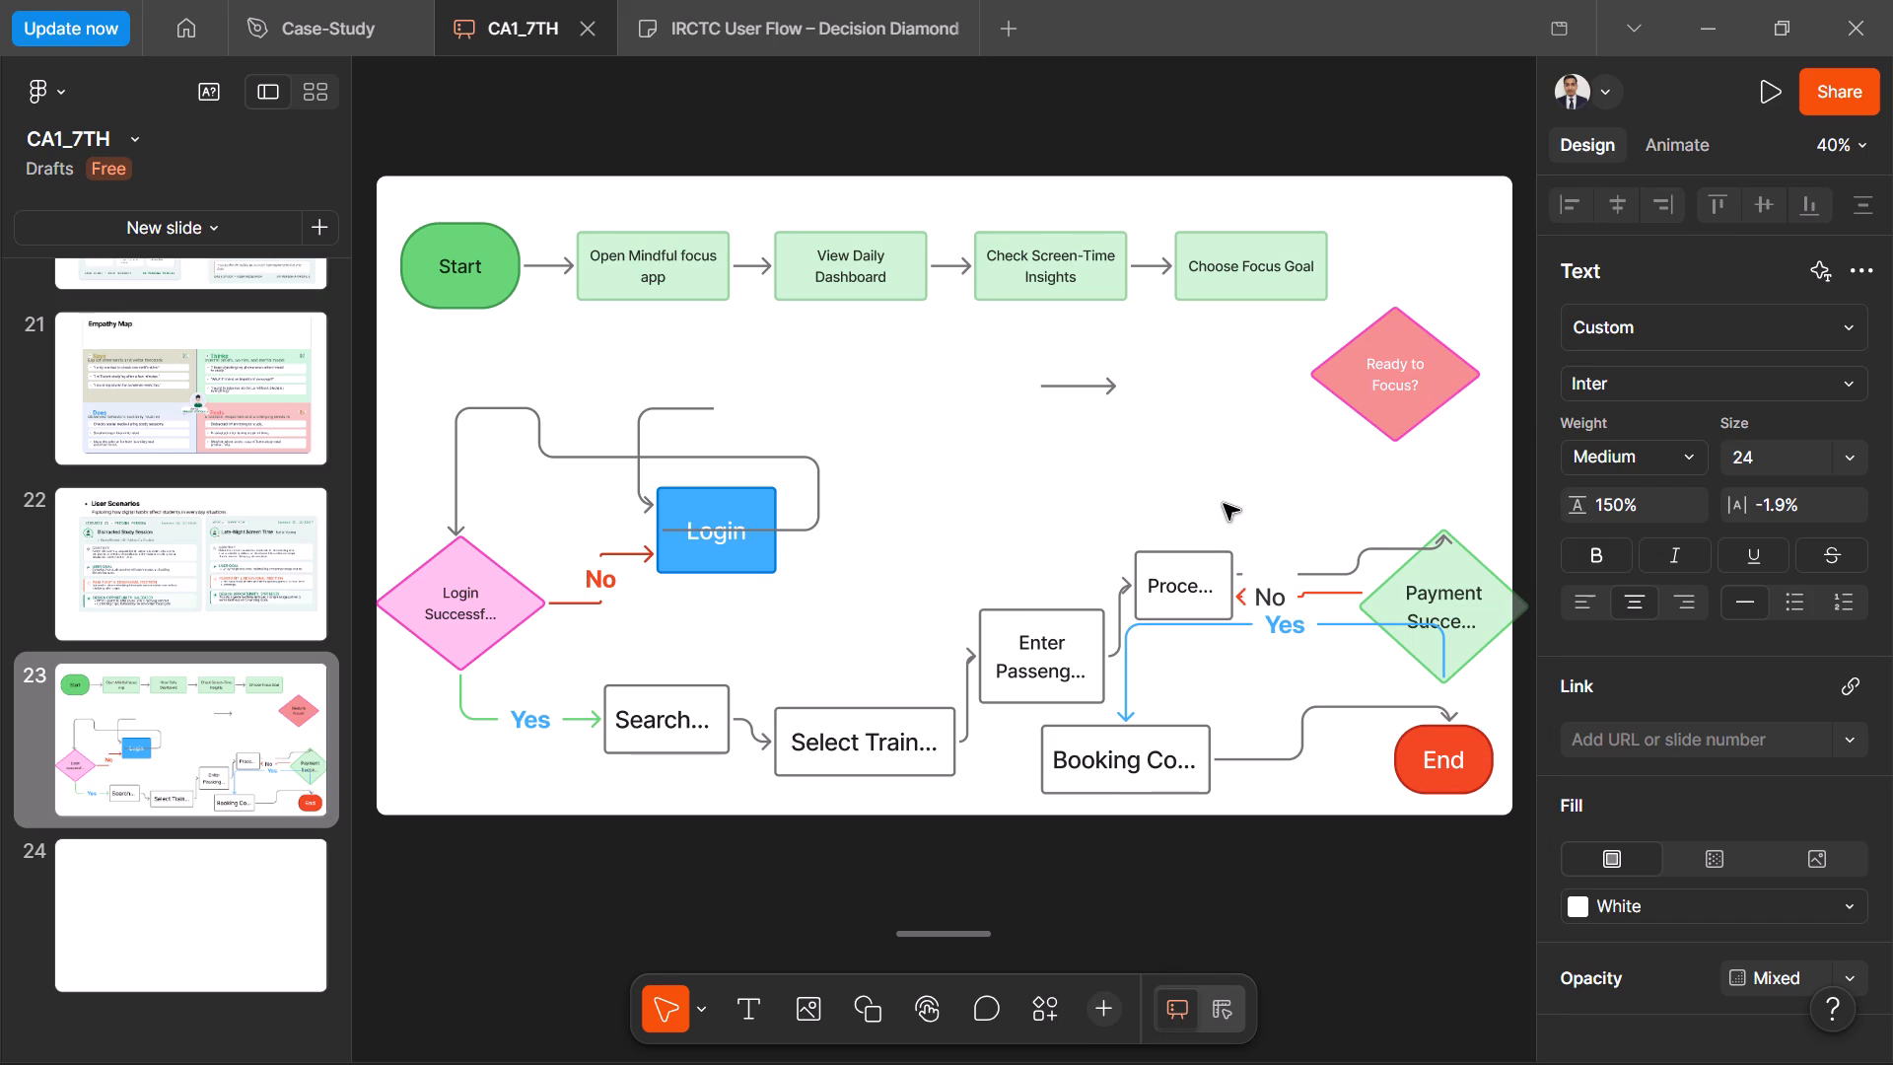
pyautogui.click(1217, 494)
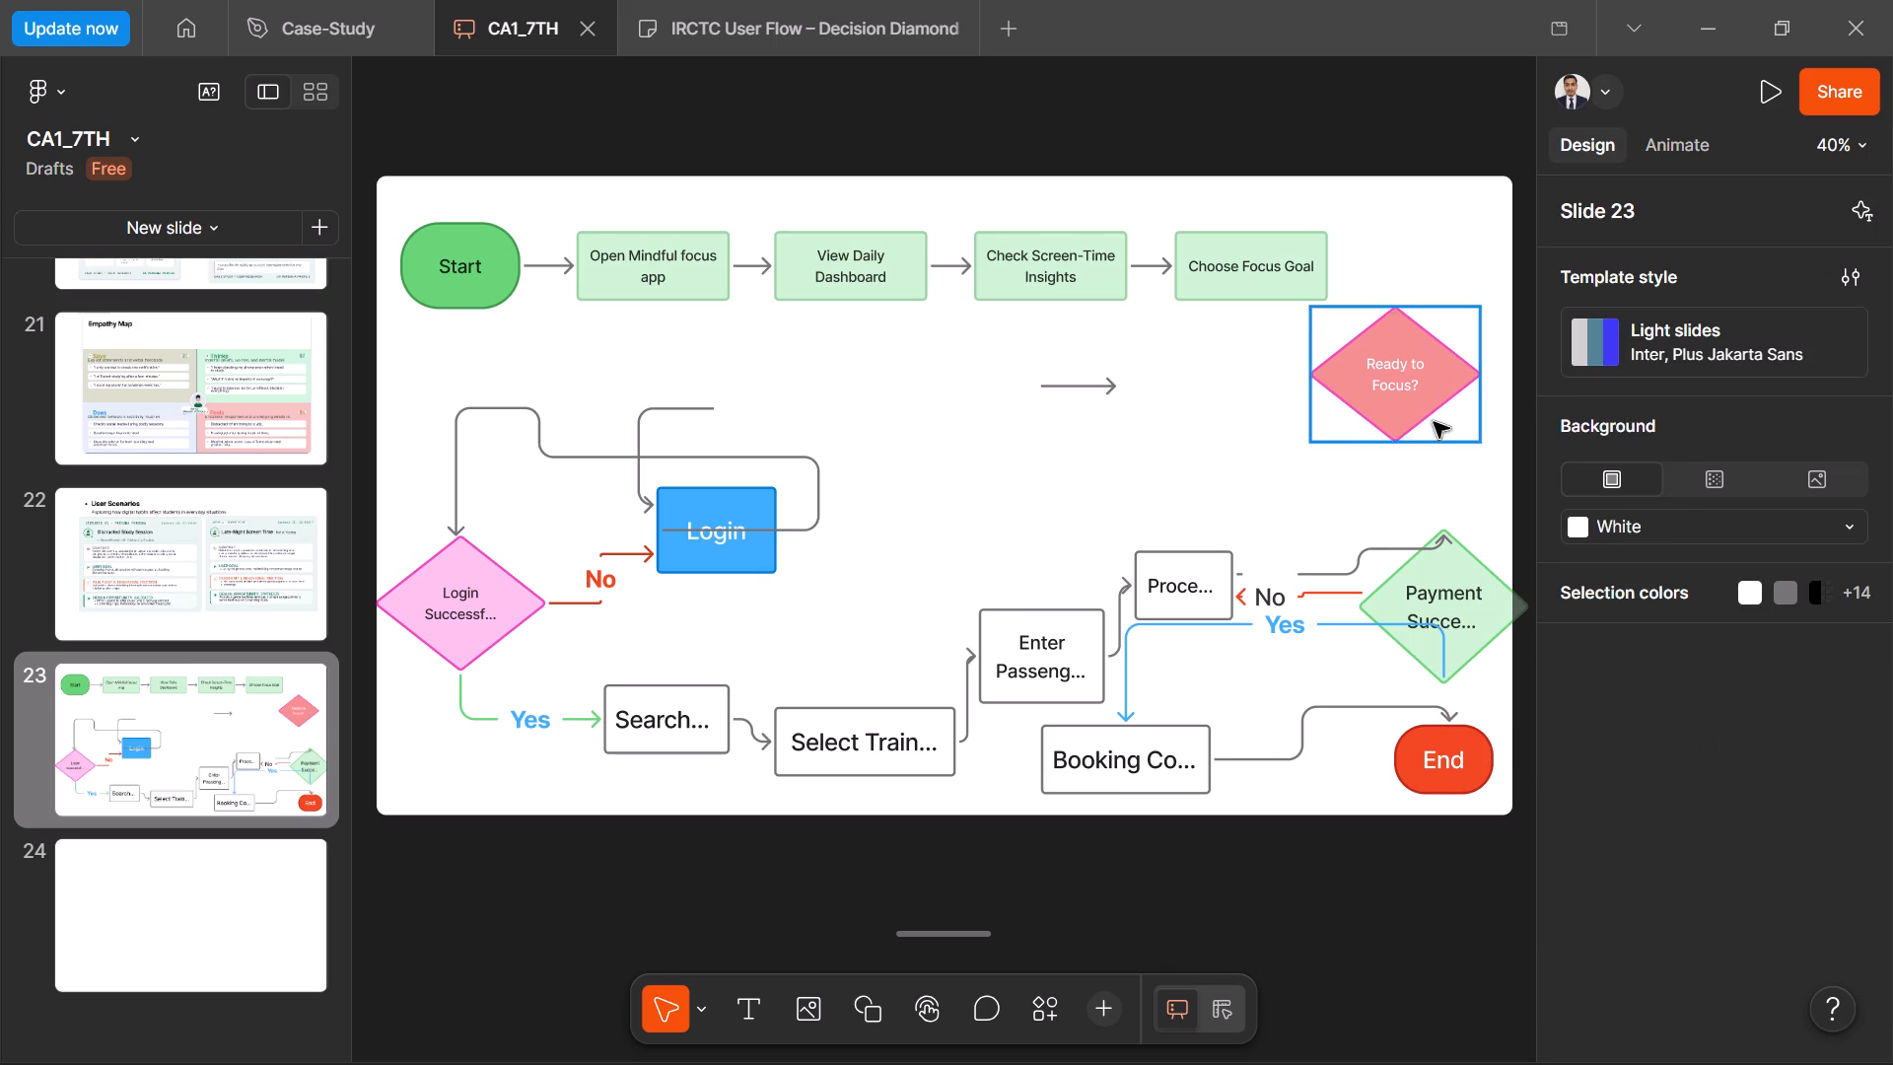
# Set the "Ready to Focus?" diamond's text size to 32.
pyautogui.click(1409, 381)
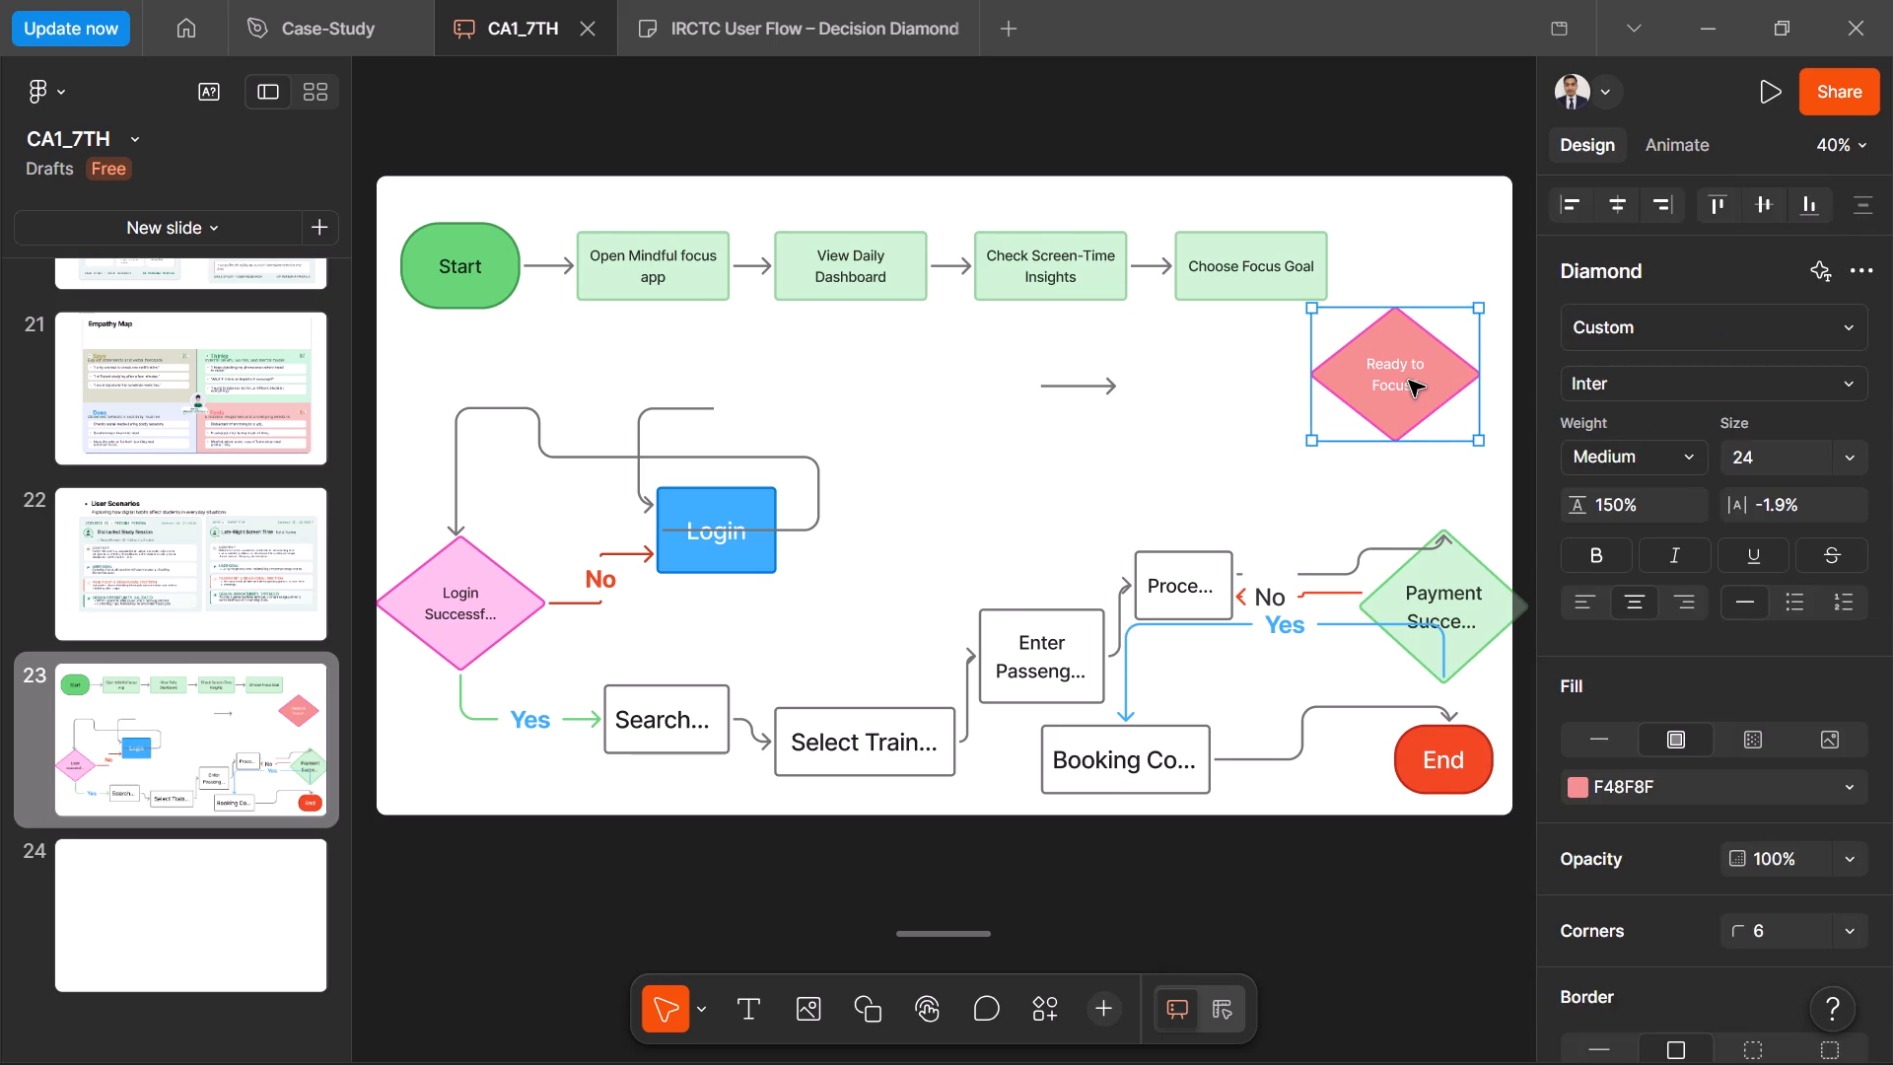
pyautogui.doubleClick(1409, 381)
pyautogui.tripleClick(1409, 381)
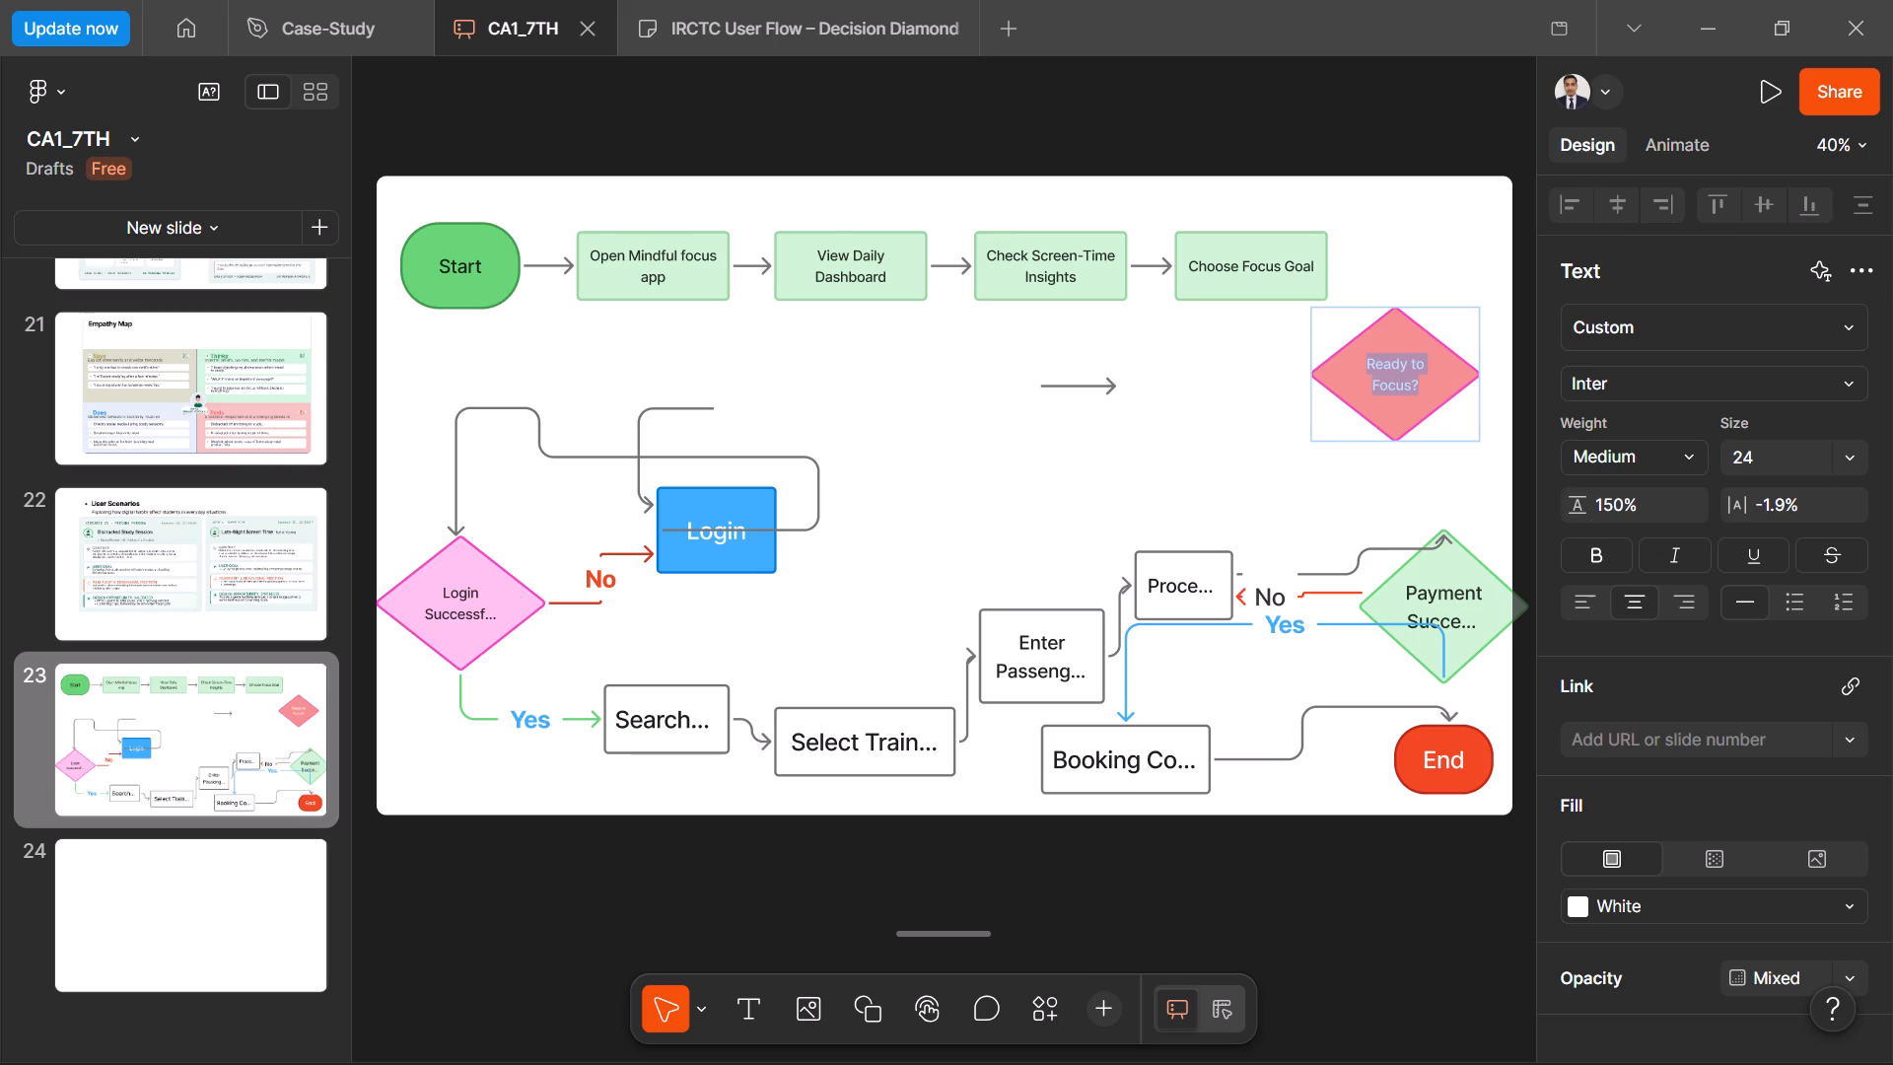
pyautogui.click(1409, 381)
pyautogui.tripleClick(1409, 381)
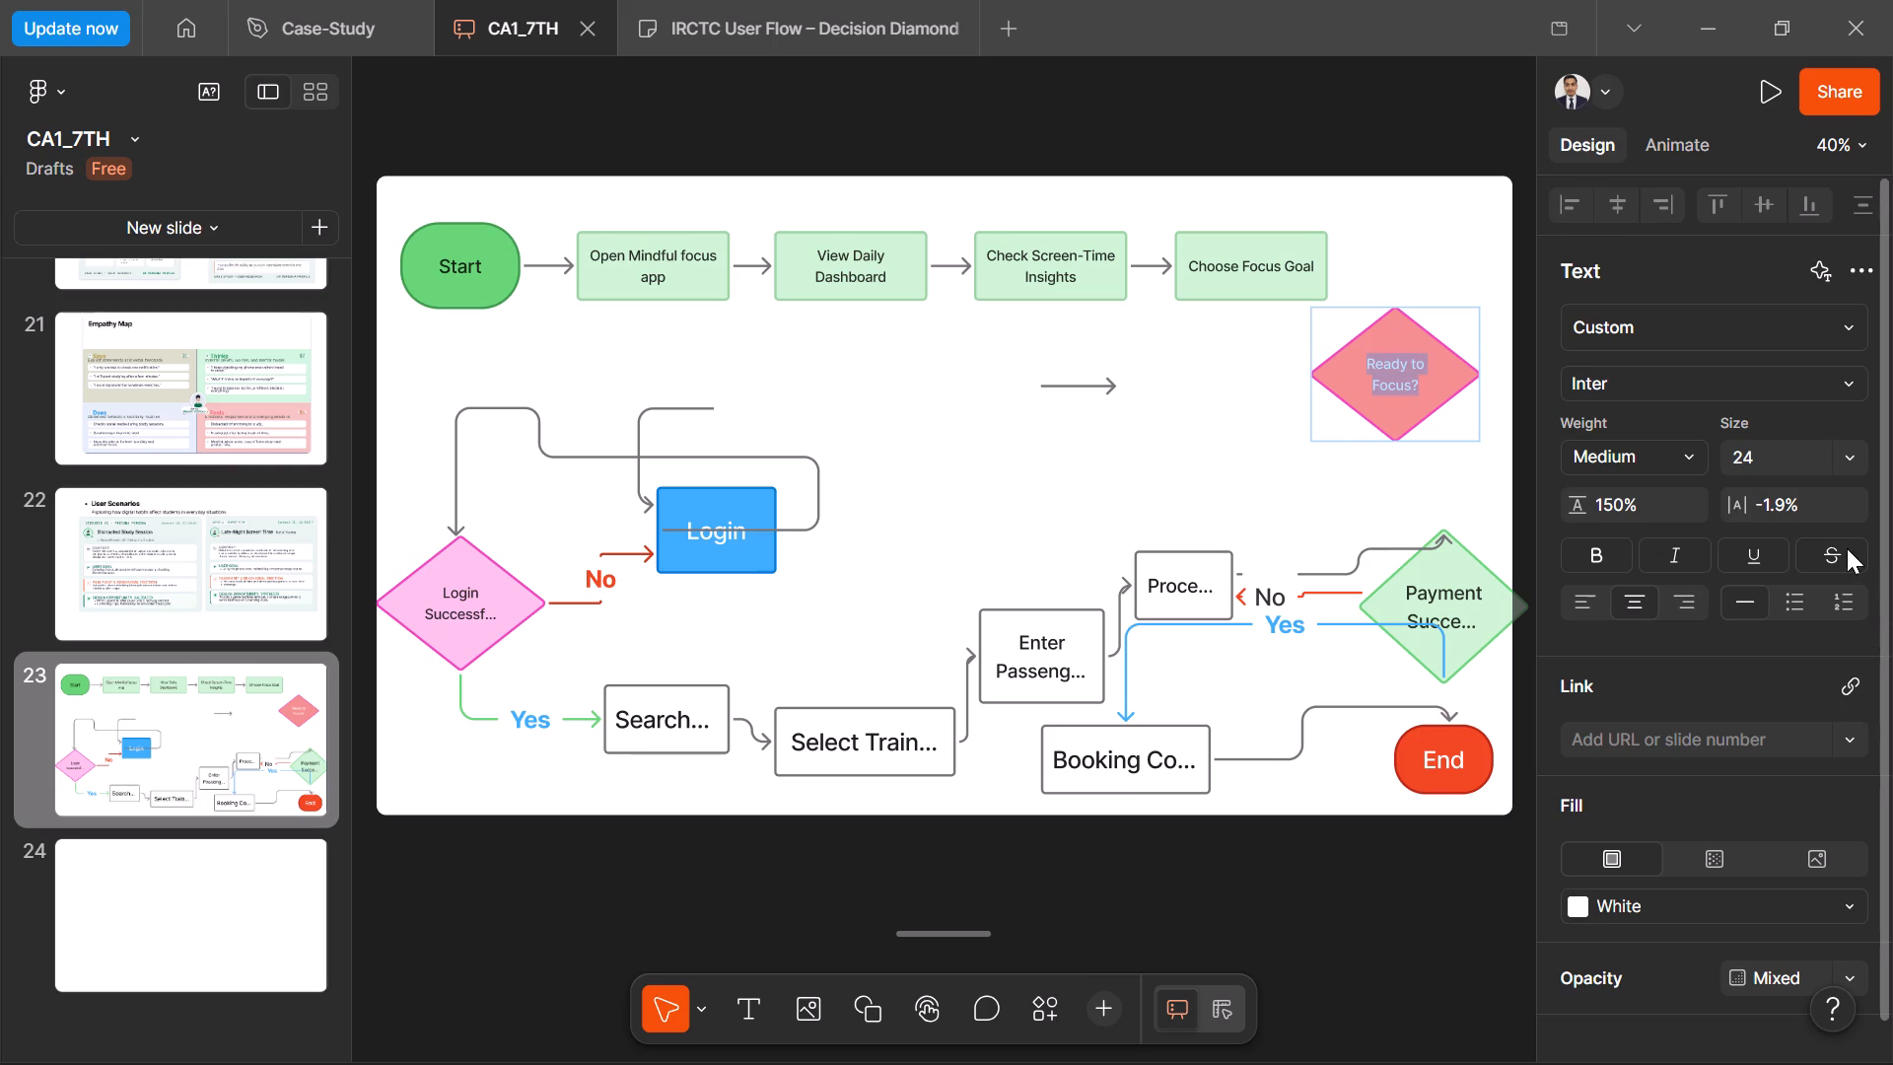
pyautogui.click(1847, 463)
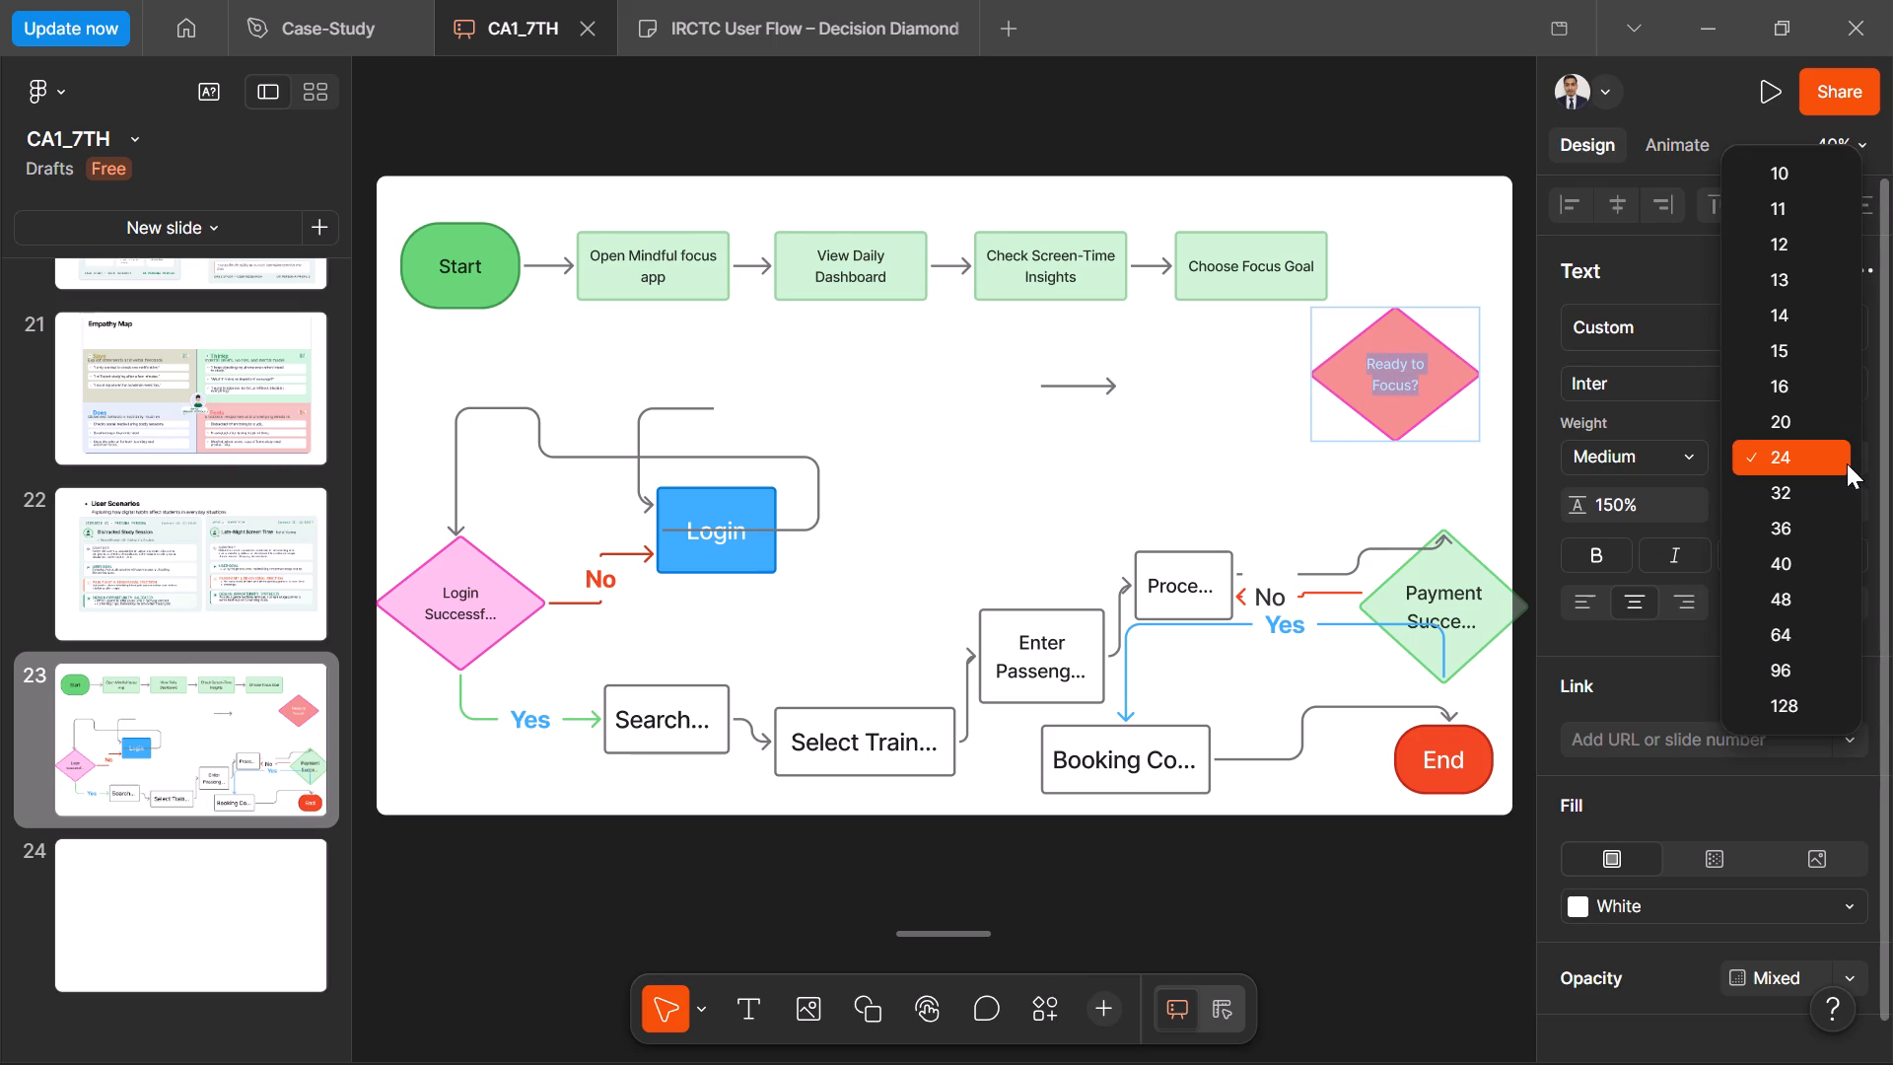
pyautogui.click(1802, 498)
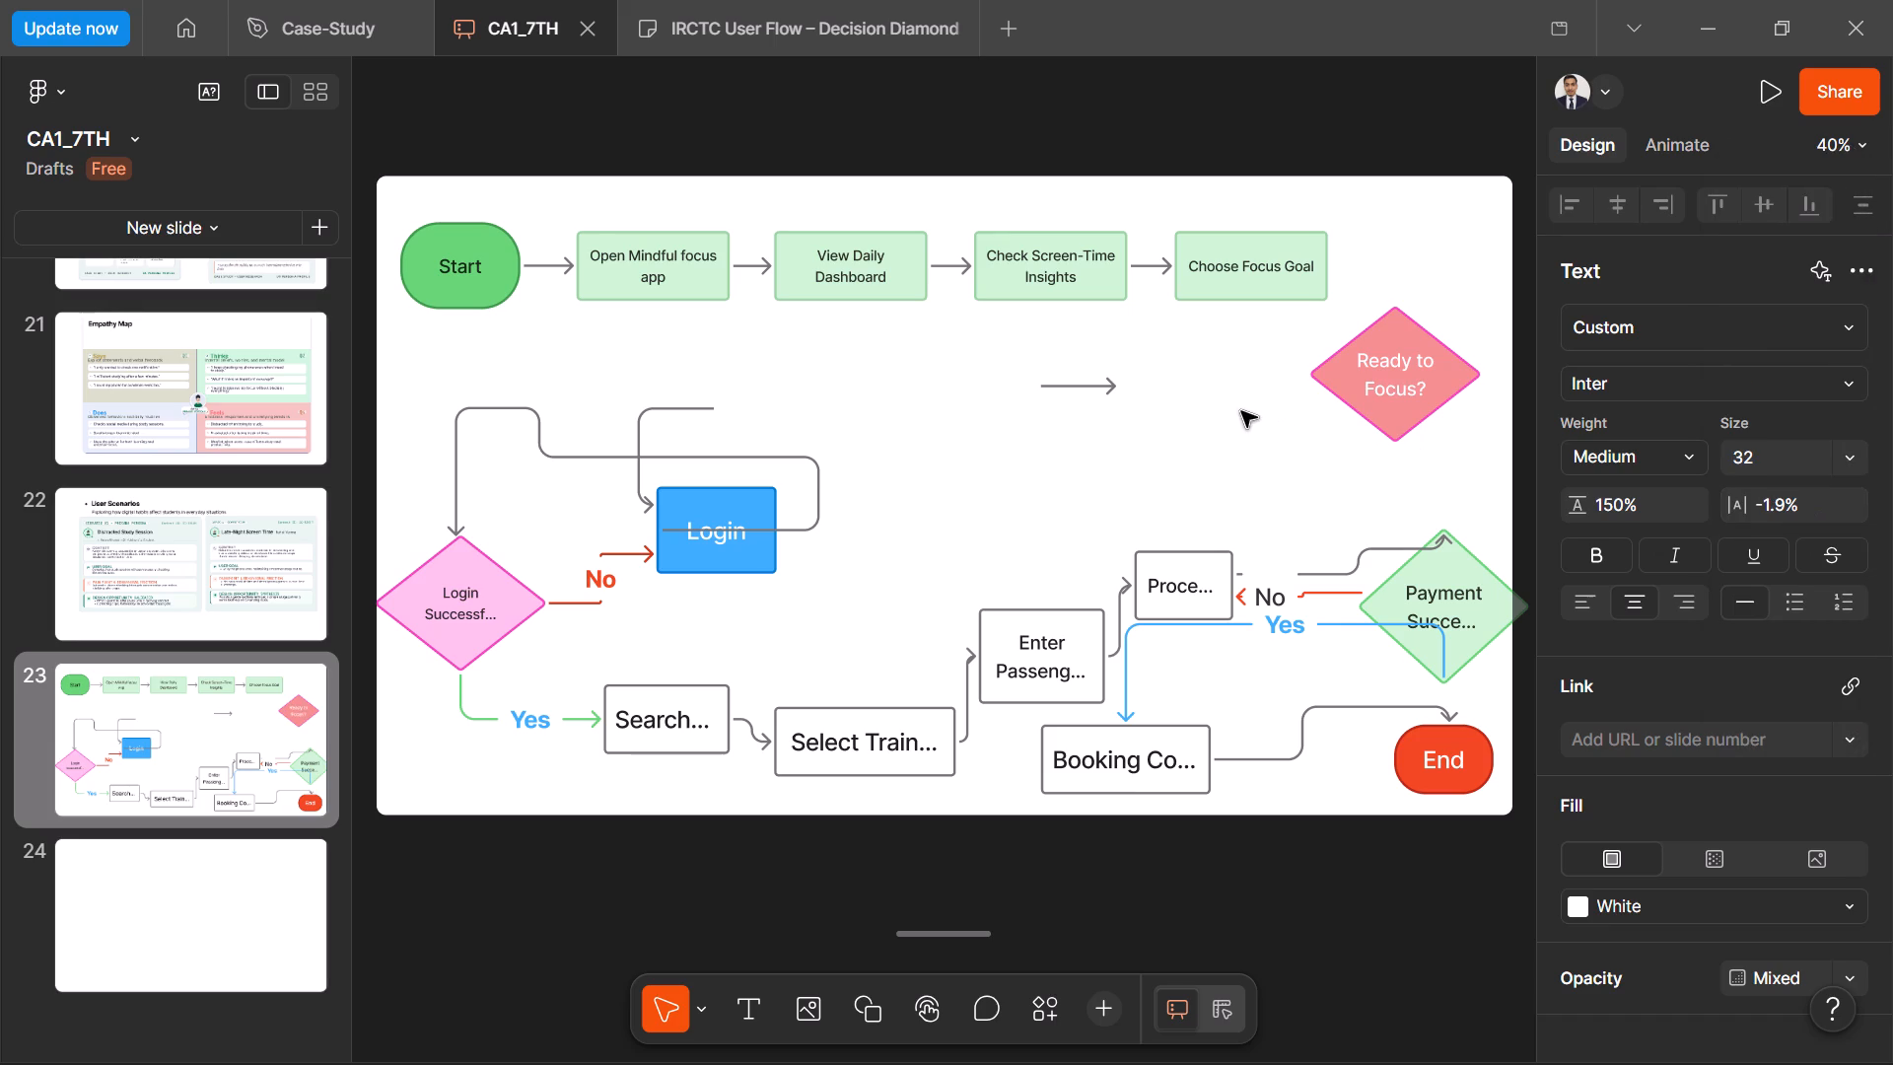
pyautogui.click(1241, 411)
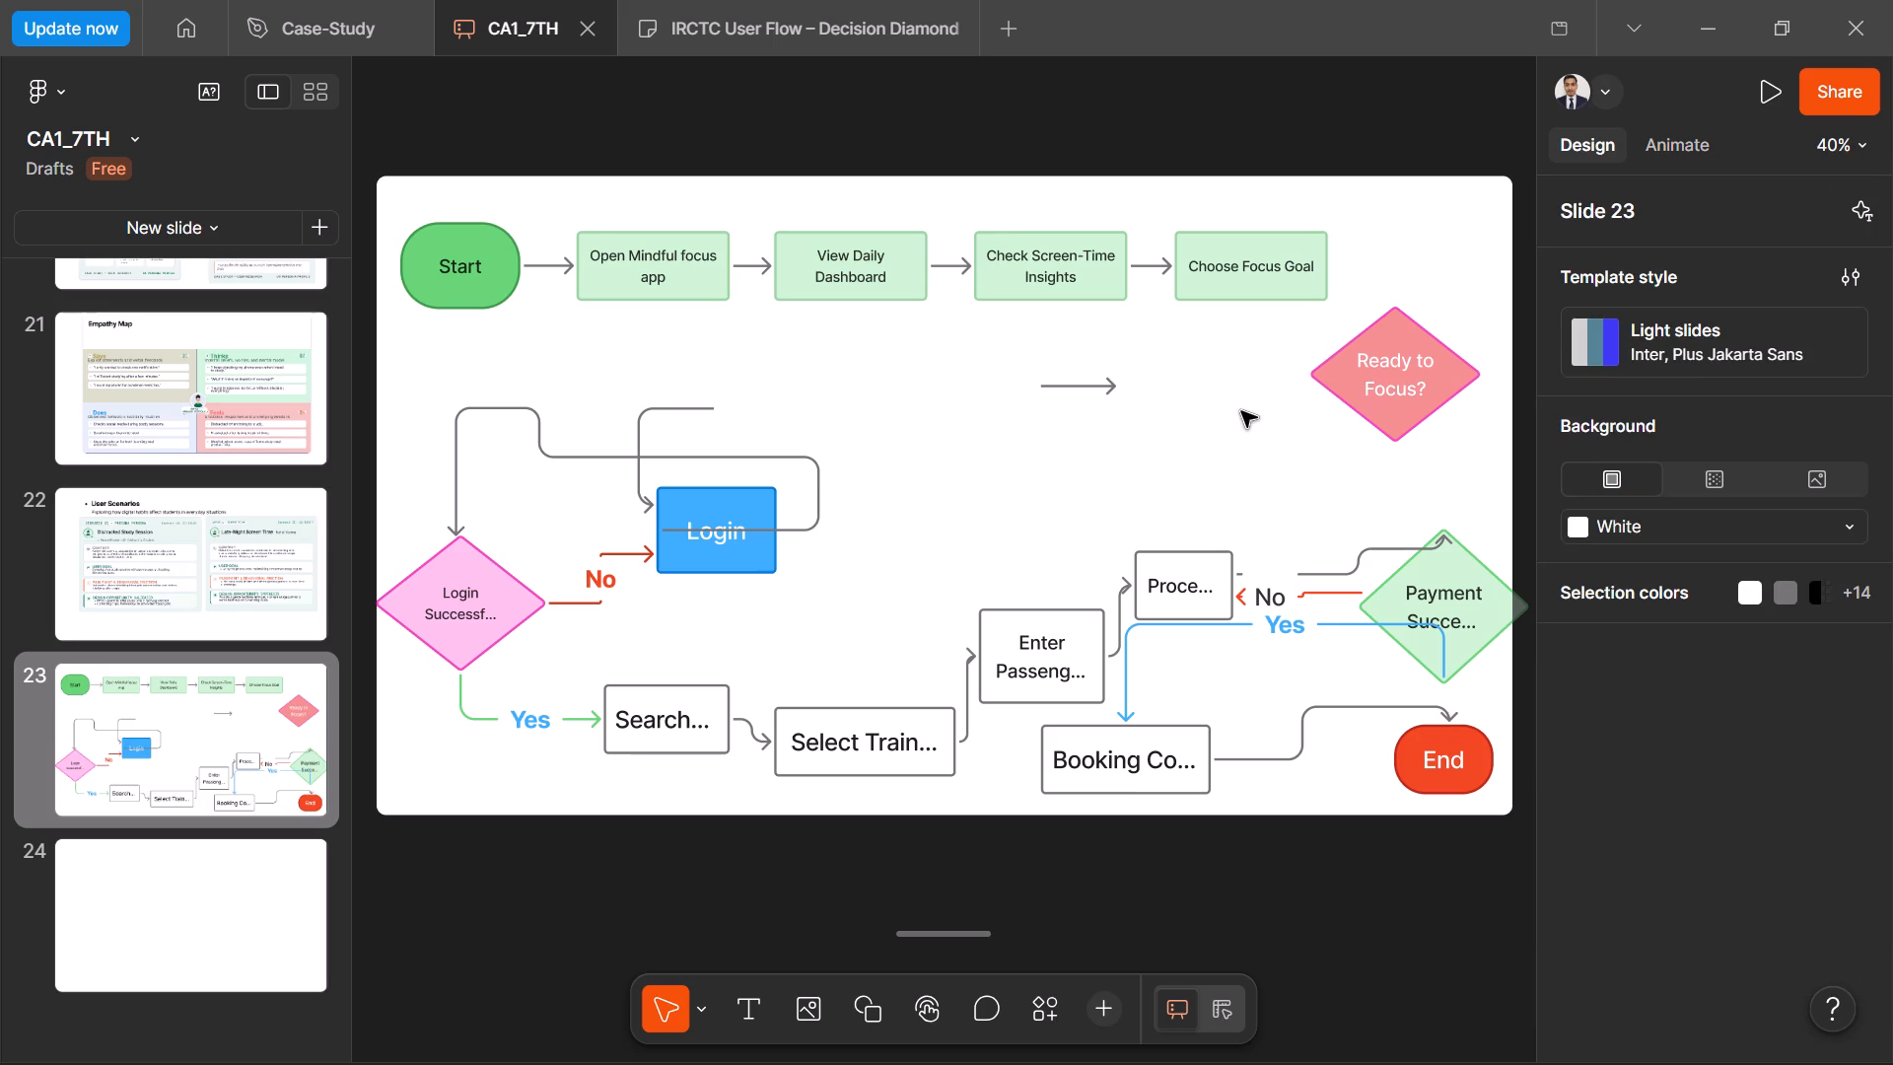
# Duplicate the white "Proce..." box and place the copy directly beneath the "Ready to Focus?" diamond.
pyautogui.click(1195, 578)
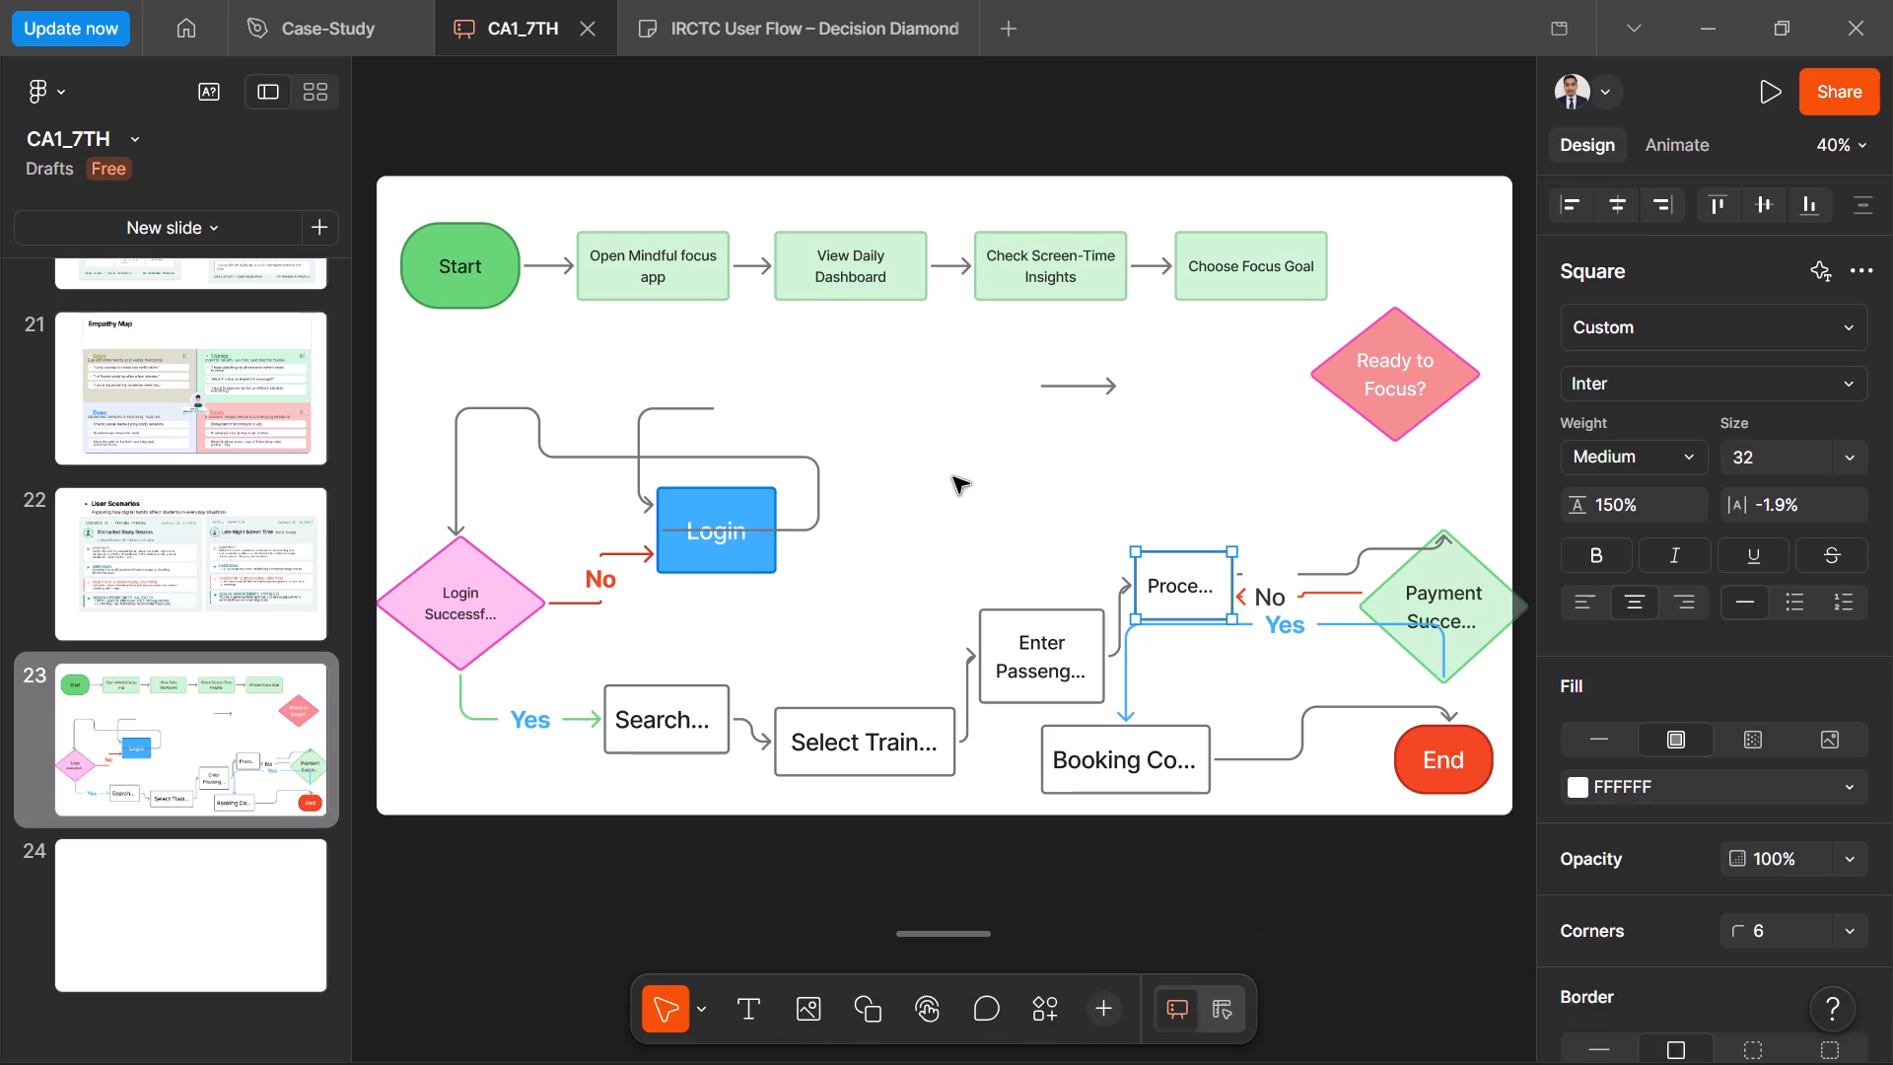
pyautogui.hotkey('ctrl', 'd')
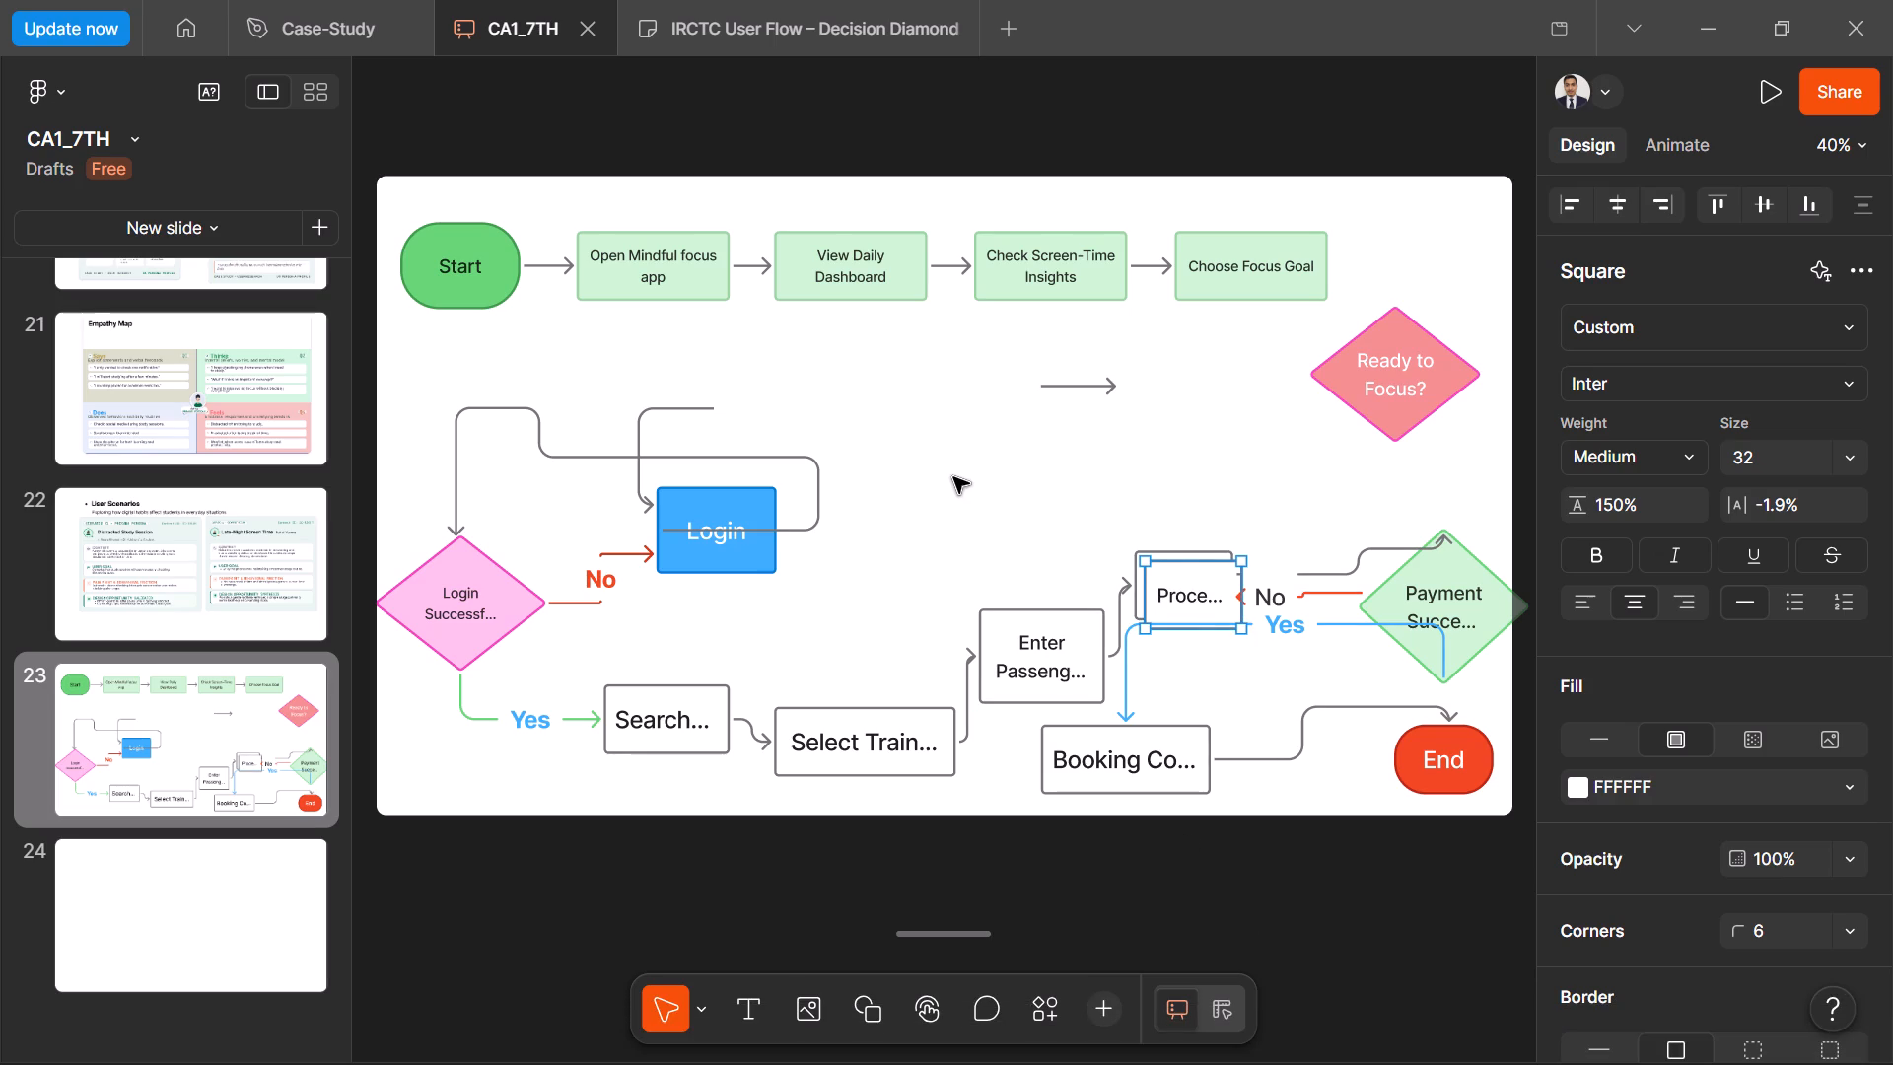
pyautogui.moveTo(1185, 579); pyautogui.dragTo(1173, 440)
pyautogui.click(1043, 502)
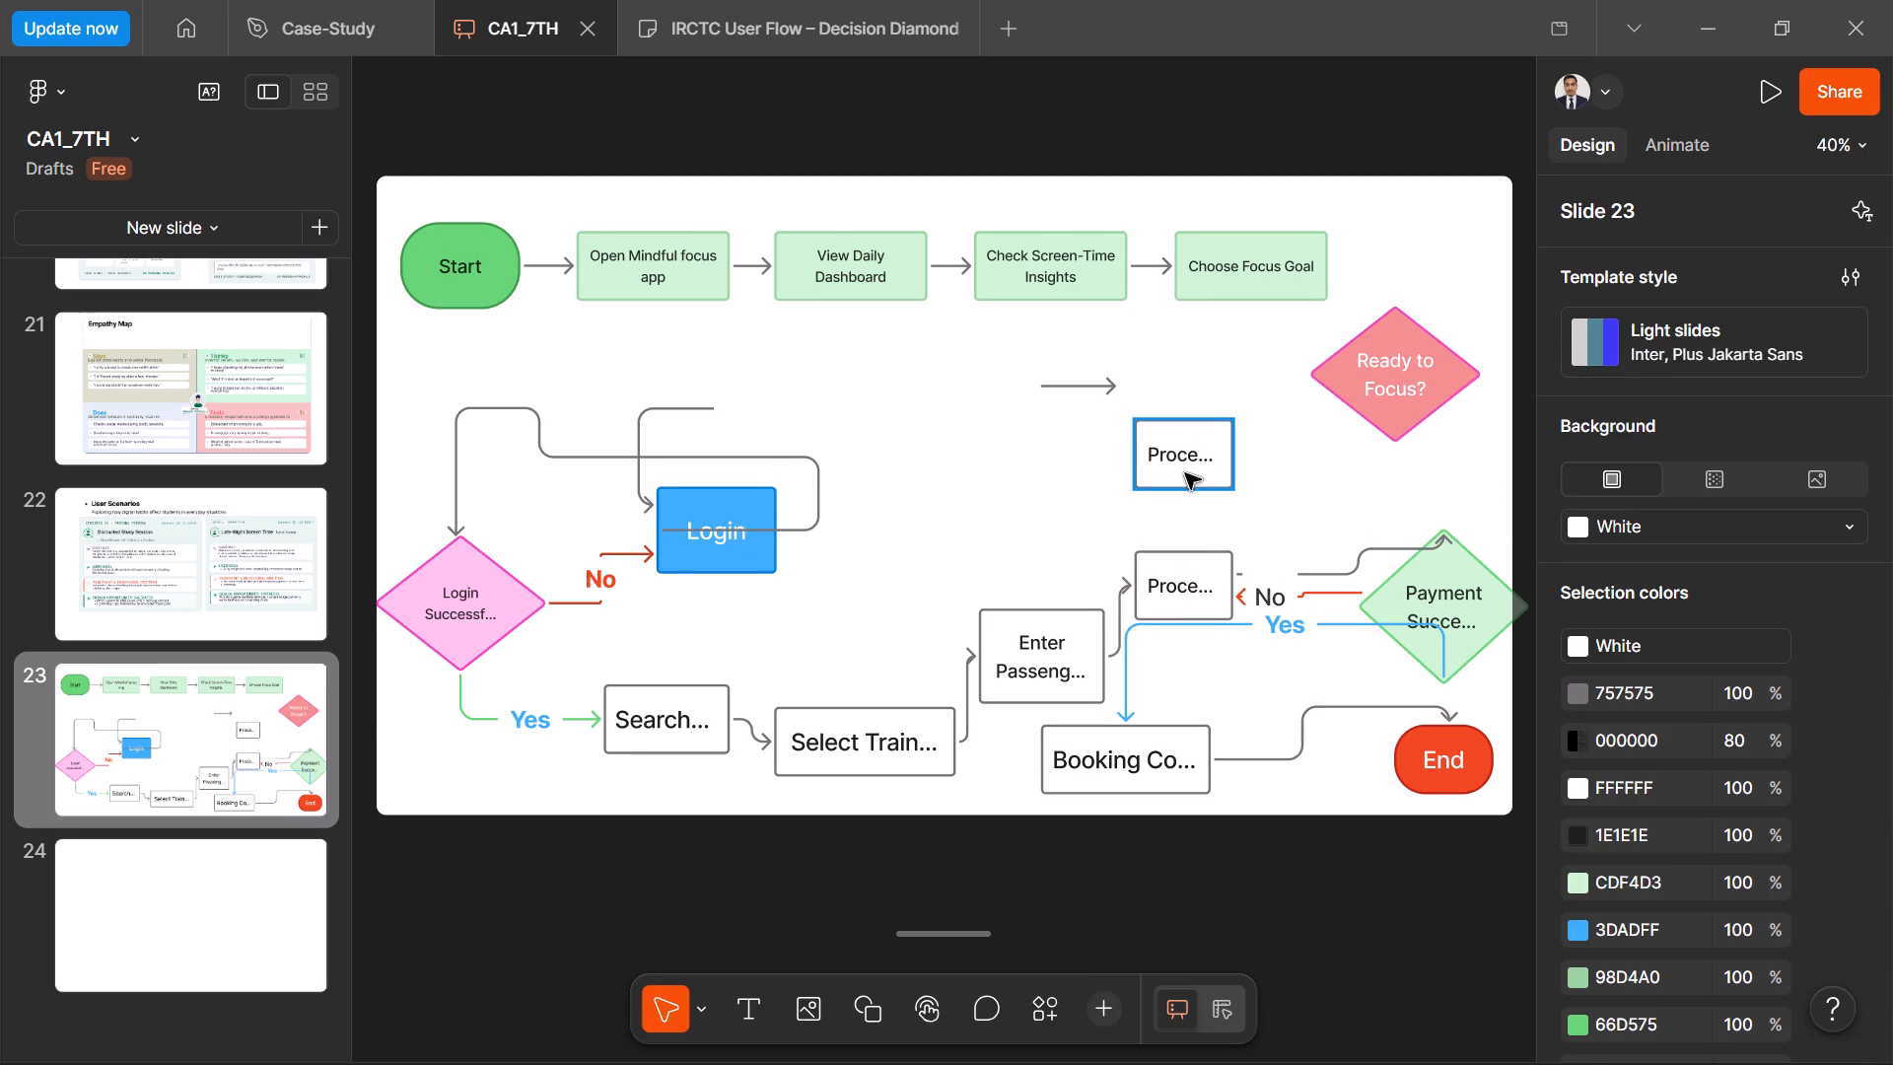
pyautogui.moveTo(1186, 471); pyautogui.dragTo(1391, 503)
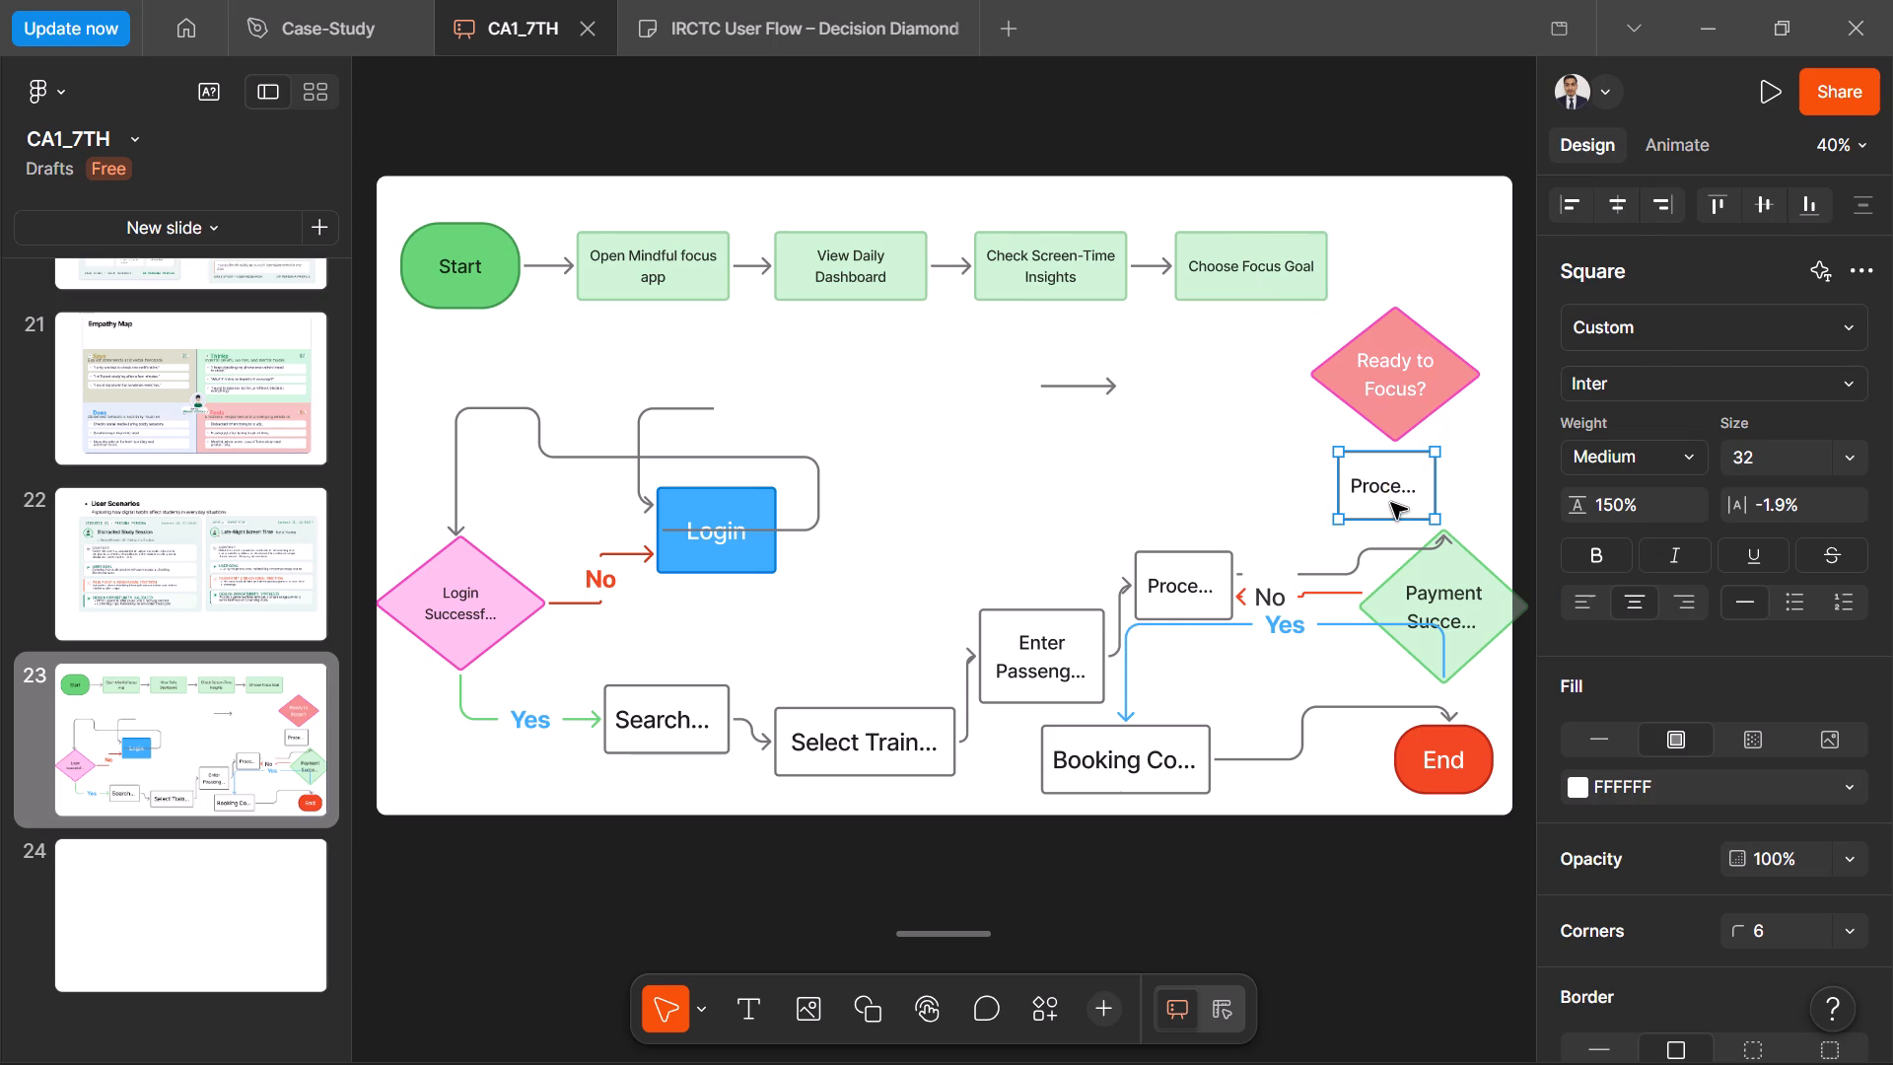
pyautogui.click(1100, 514)
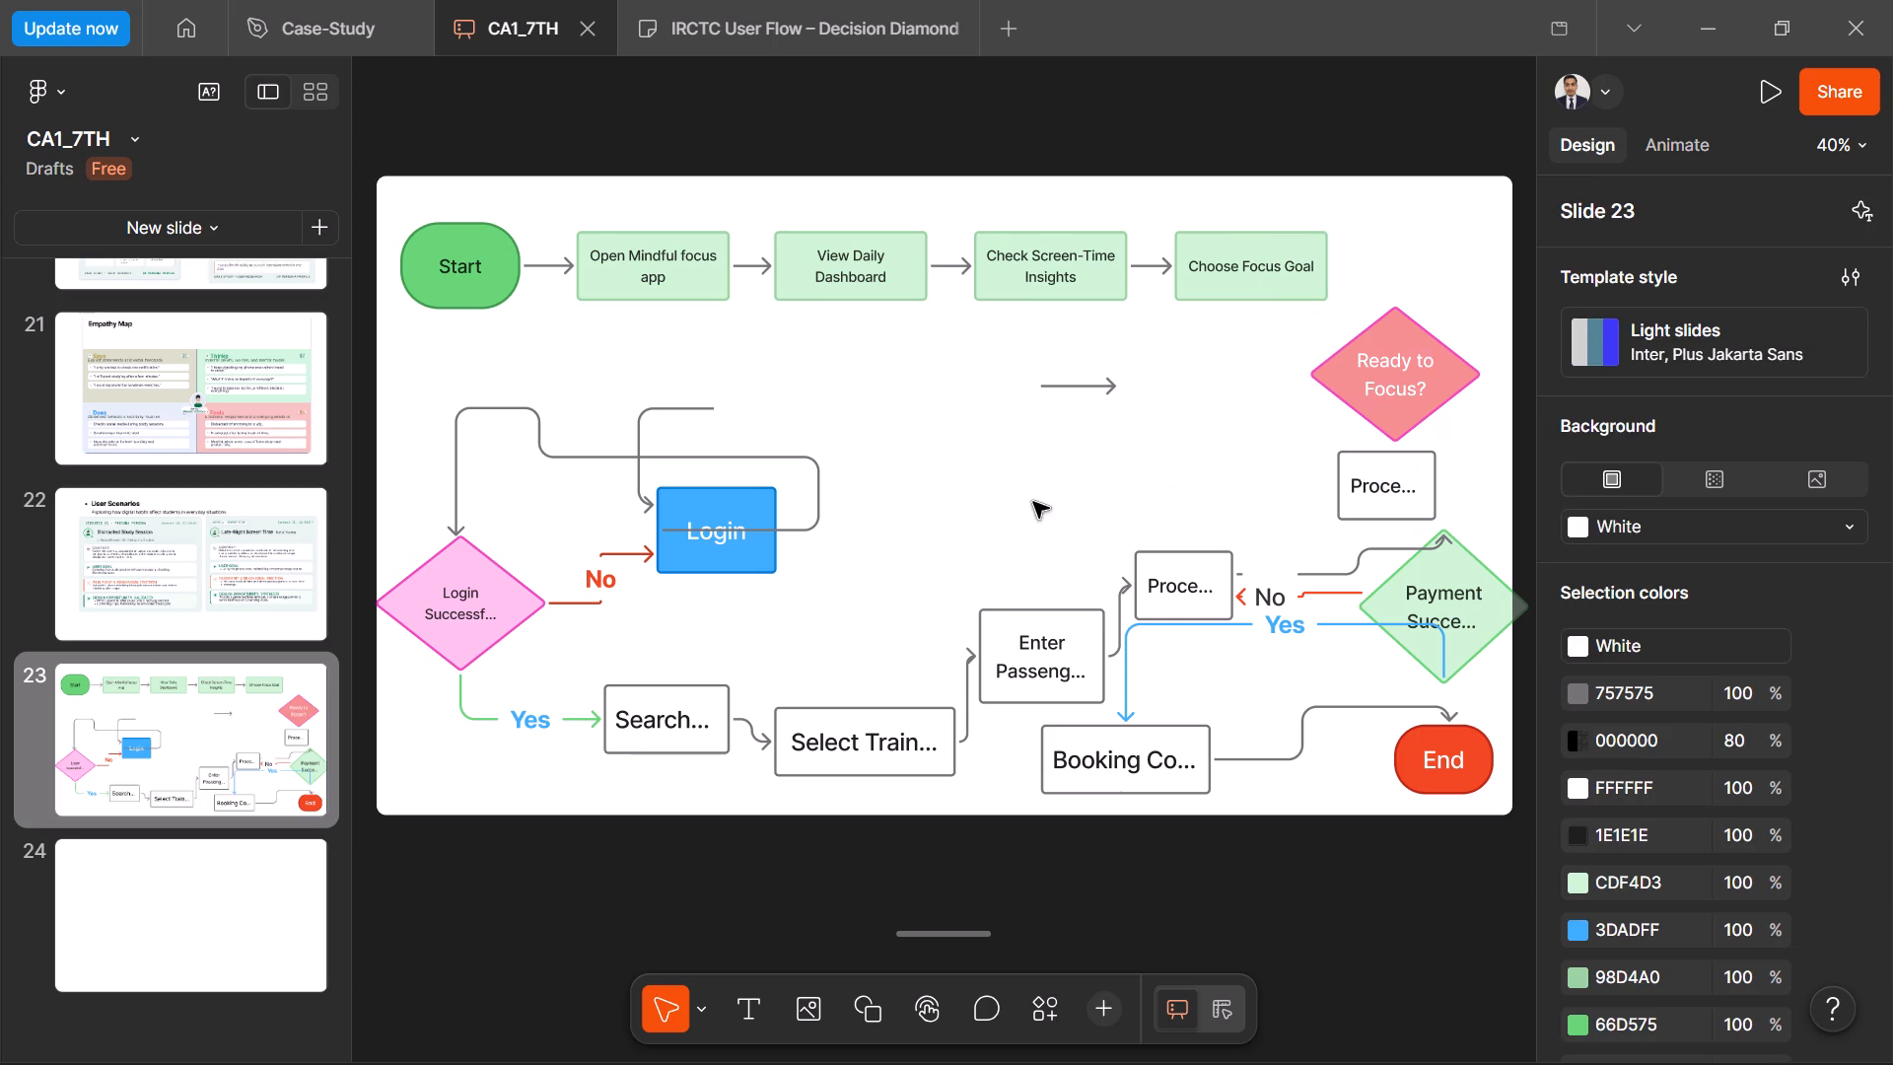
# Replace the text of the duplicated box below the diamond with the copied "Adjust Focus Goal".
pyautogui.tripleClick(1395, 486)
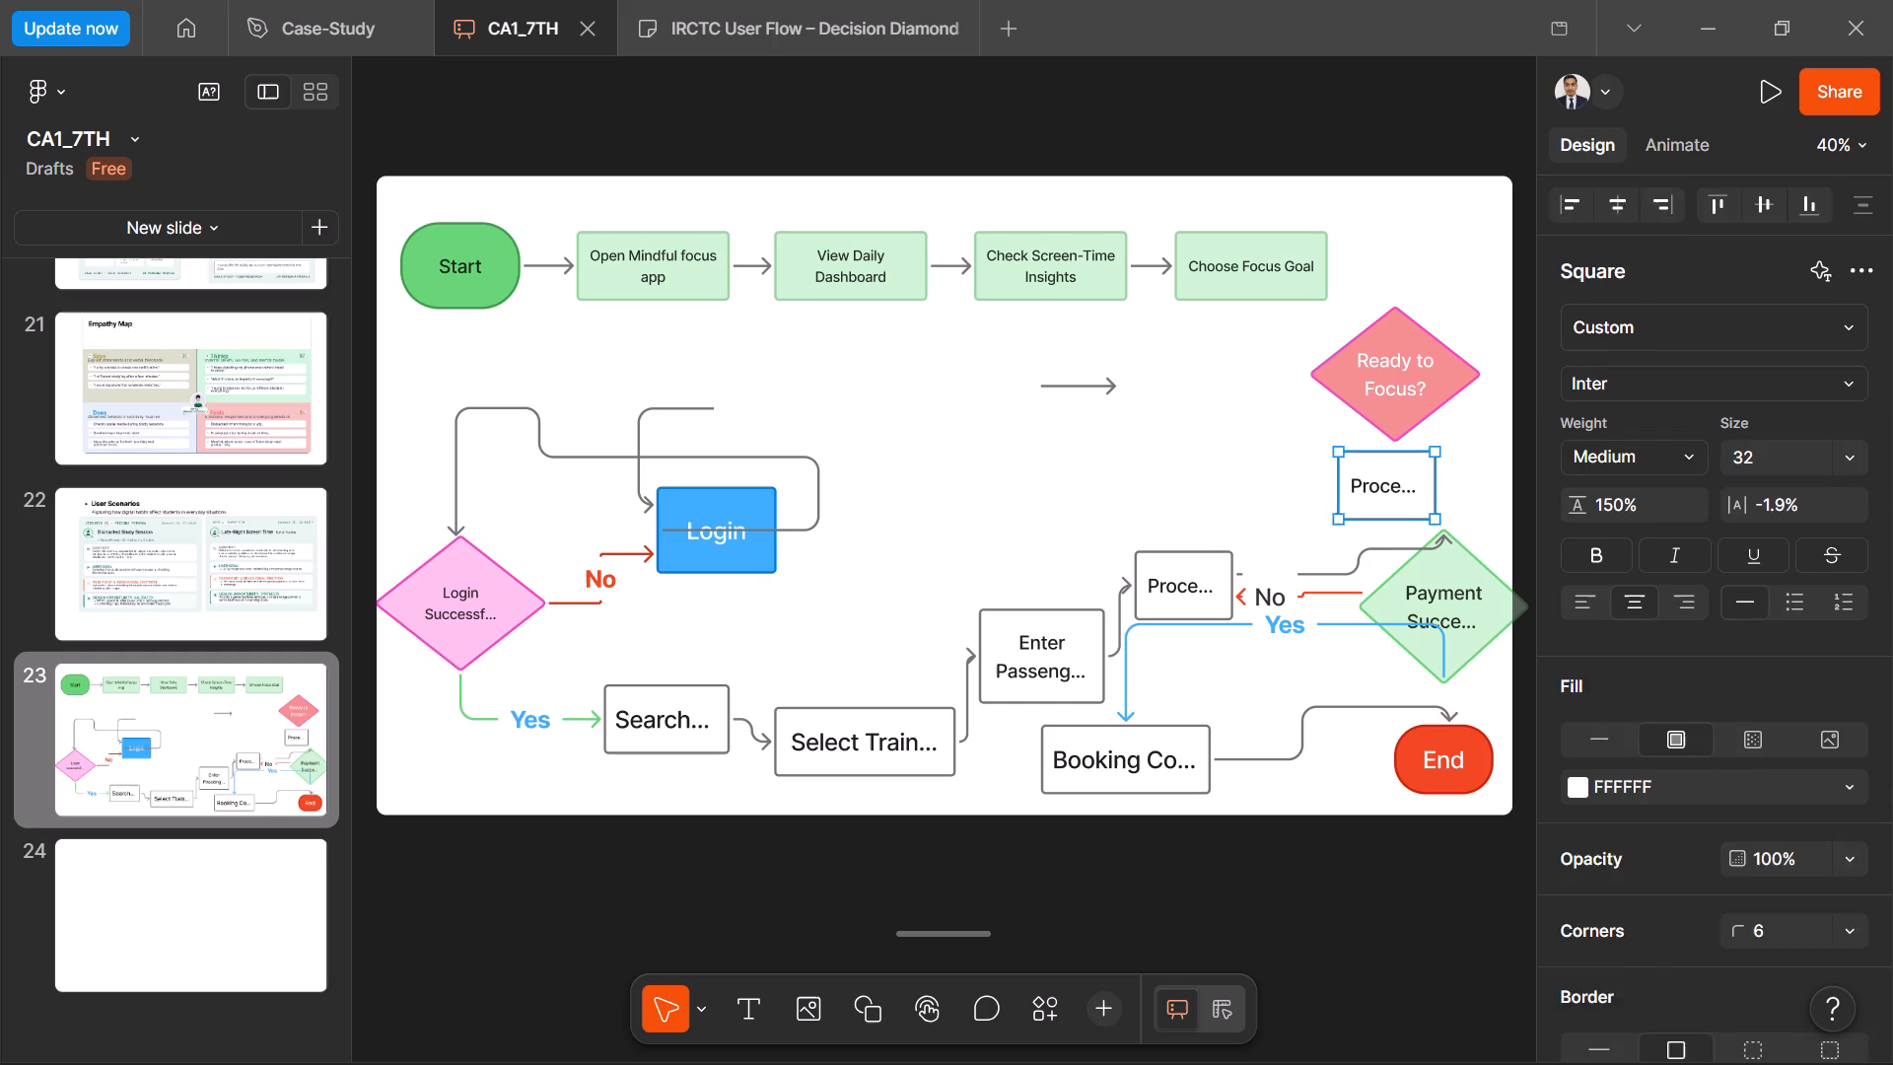
pyautogui.press('BackSpace')
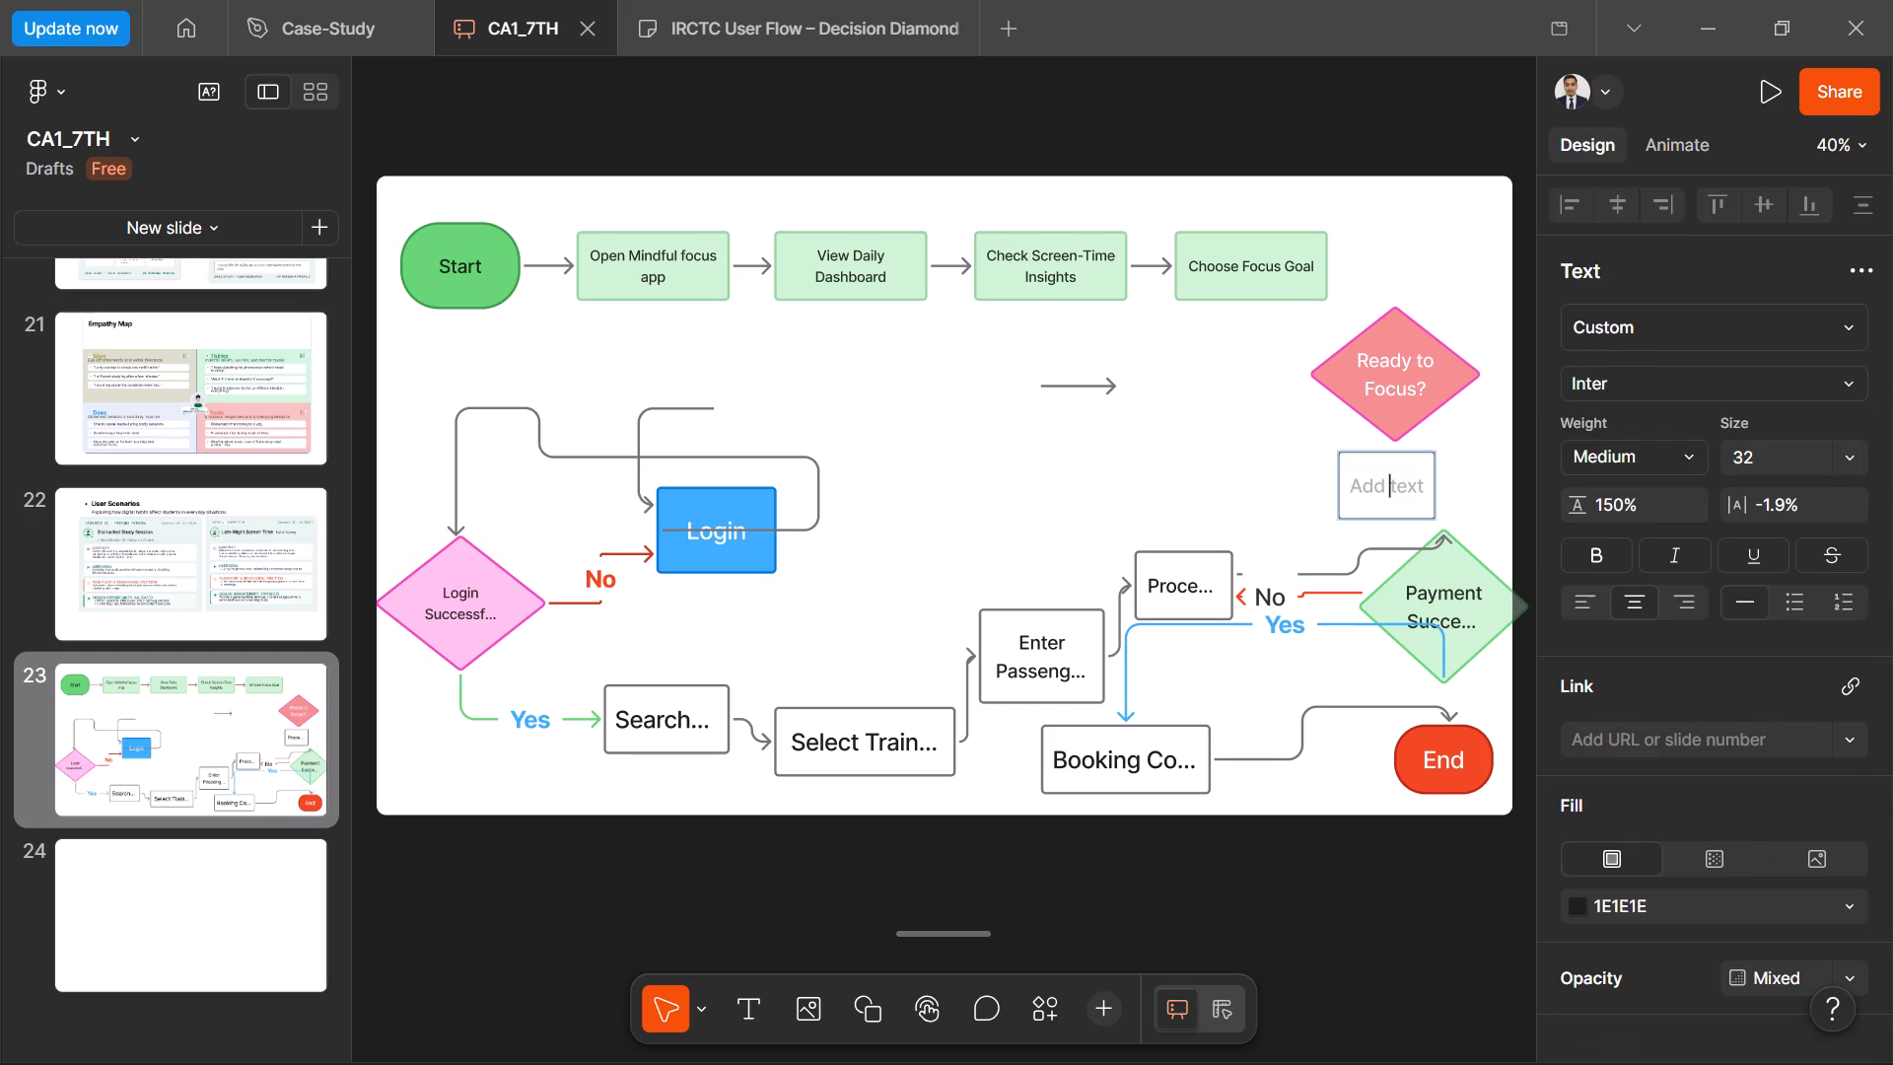
pyautogui.hotkey('ctrl', 'v')
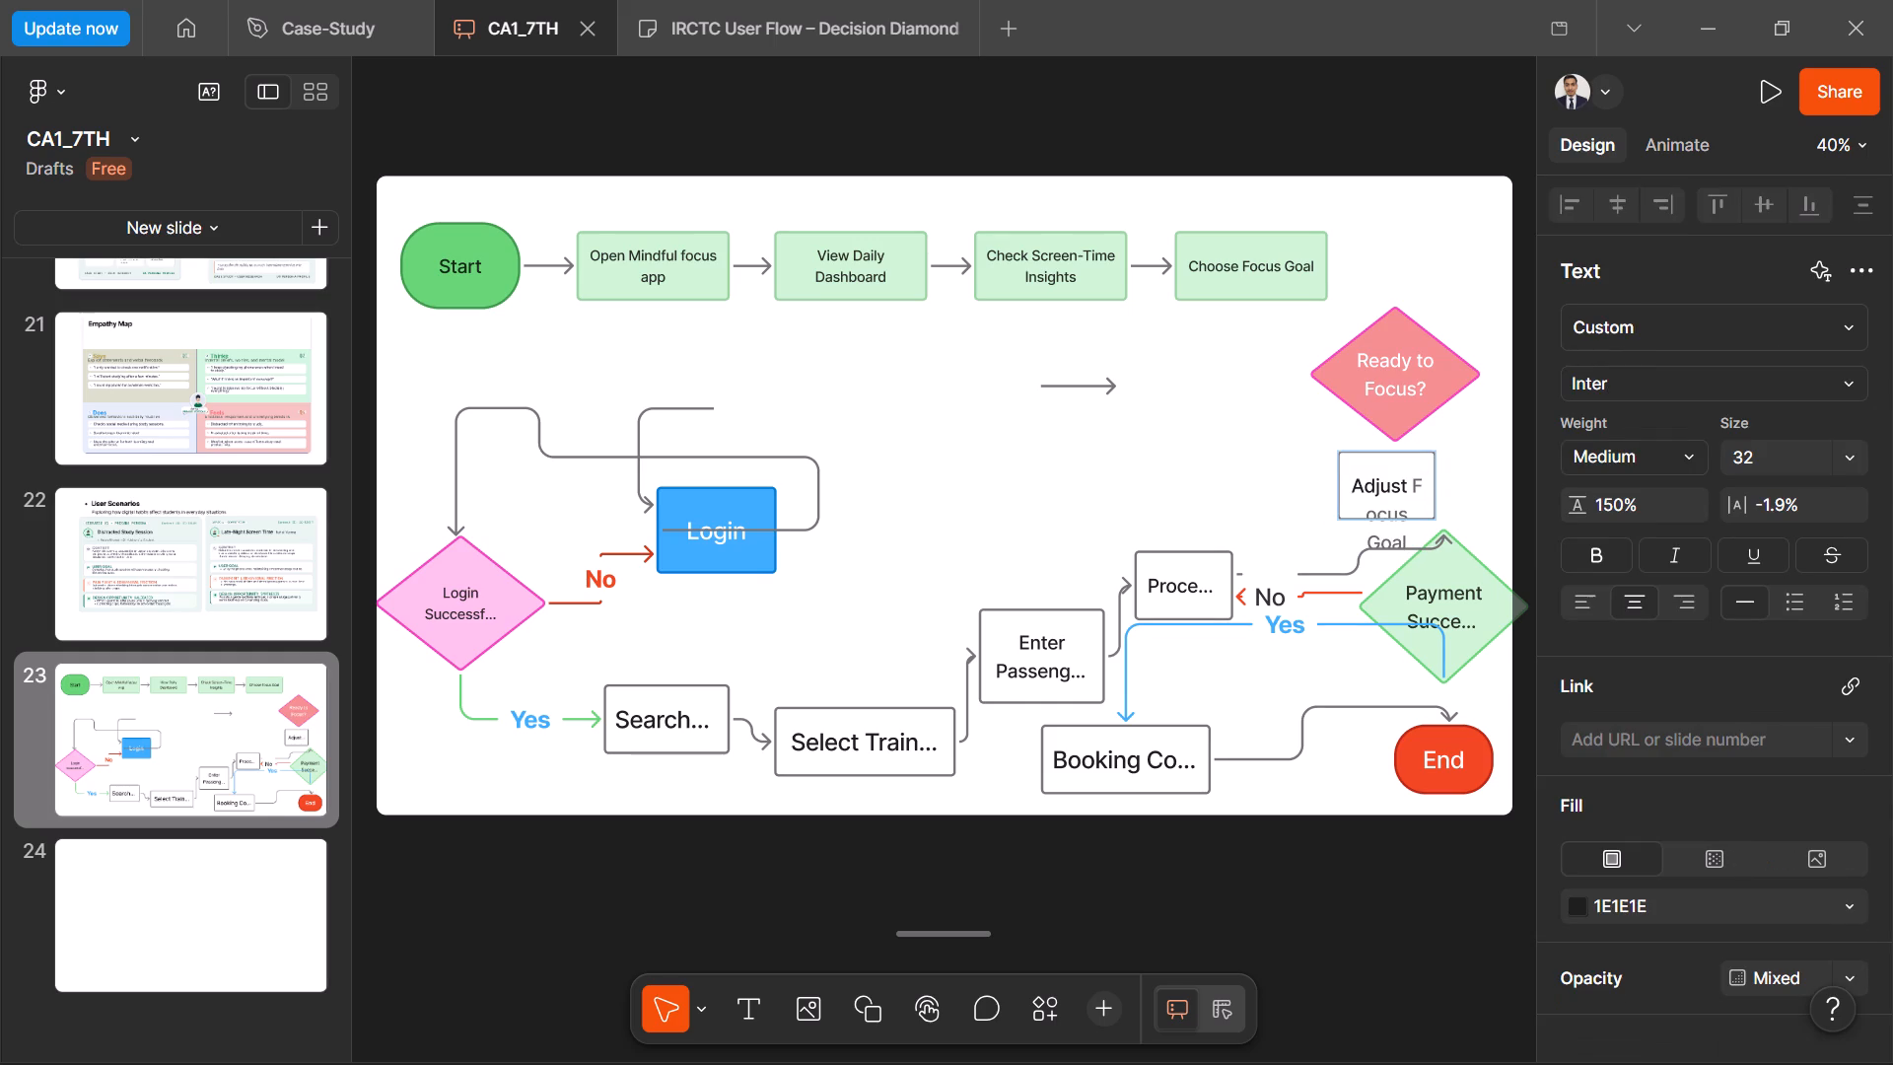
# Set the "Adjust Focus Goal" box's text size to 24.
pyautogui.tripleClick(1395, 486)
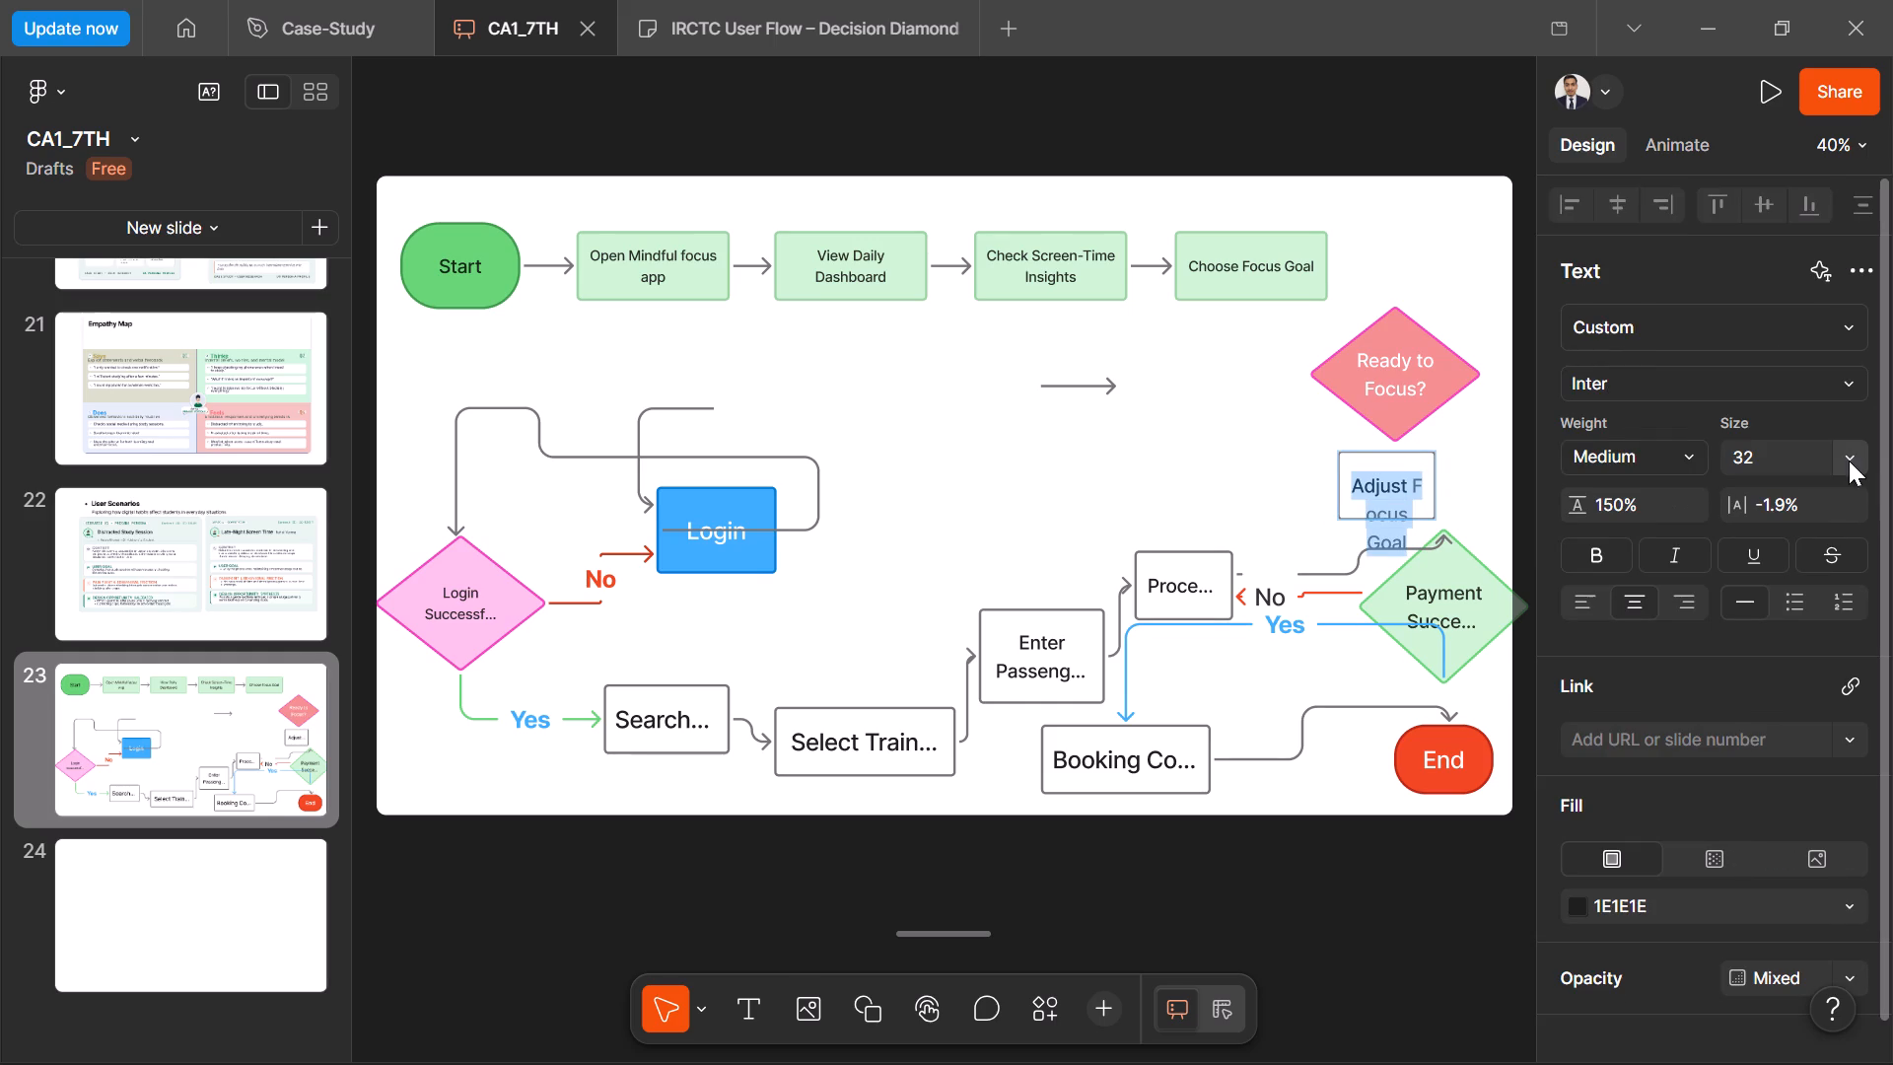
pyautogui.click(1854, 452)
pyautogui.click(1805, 453)
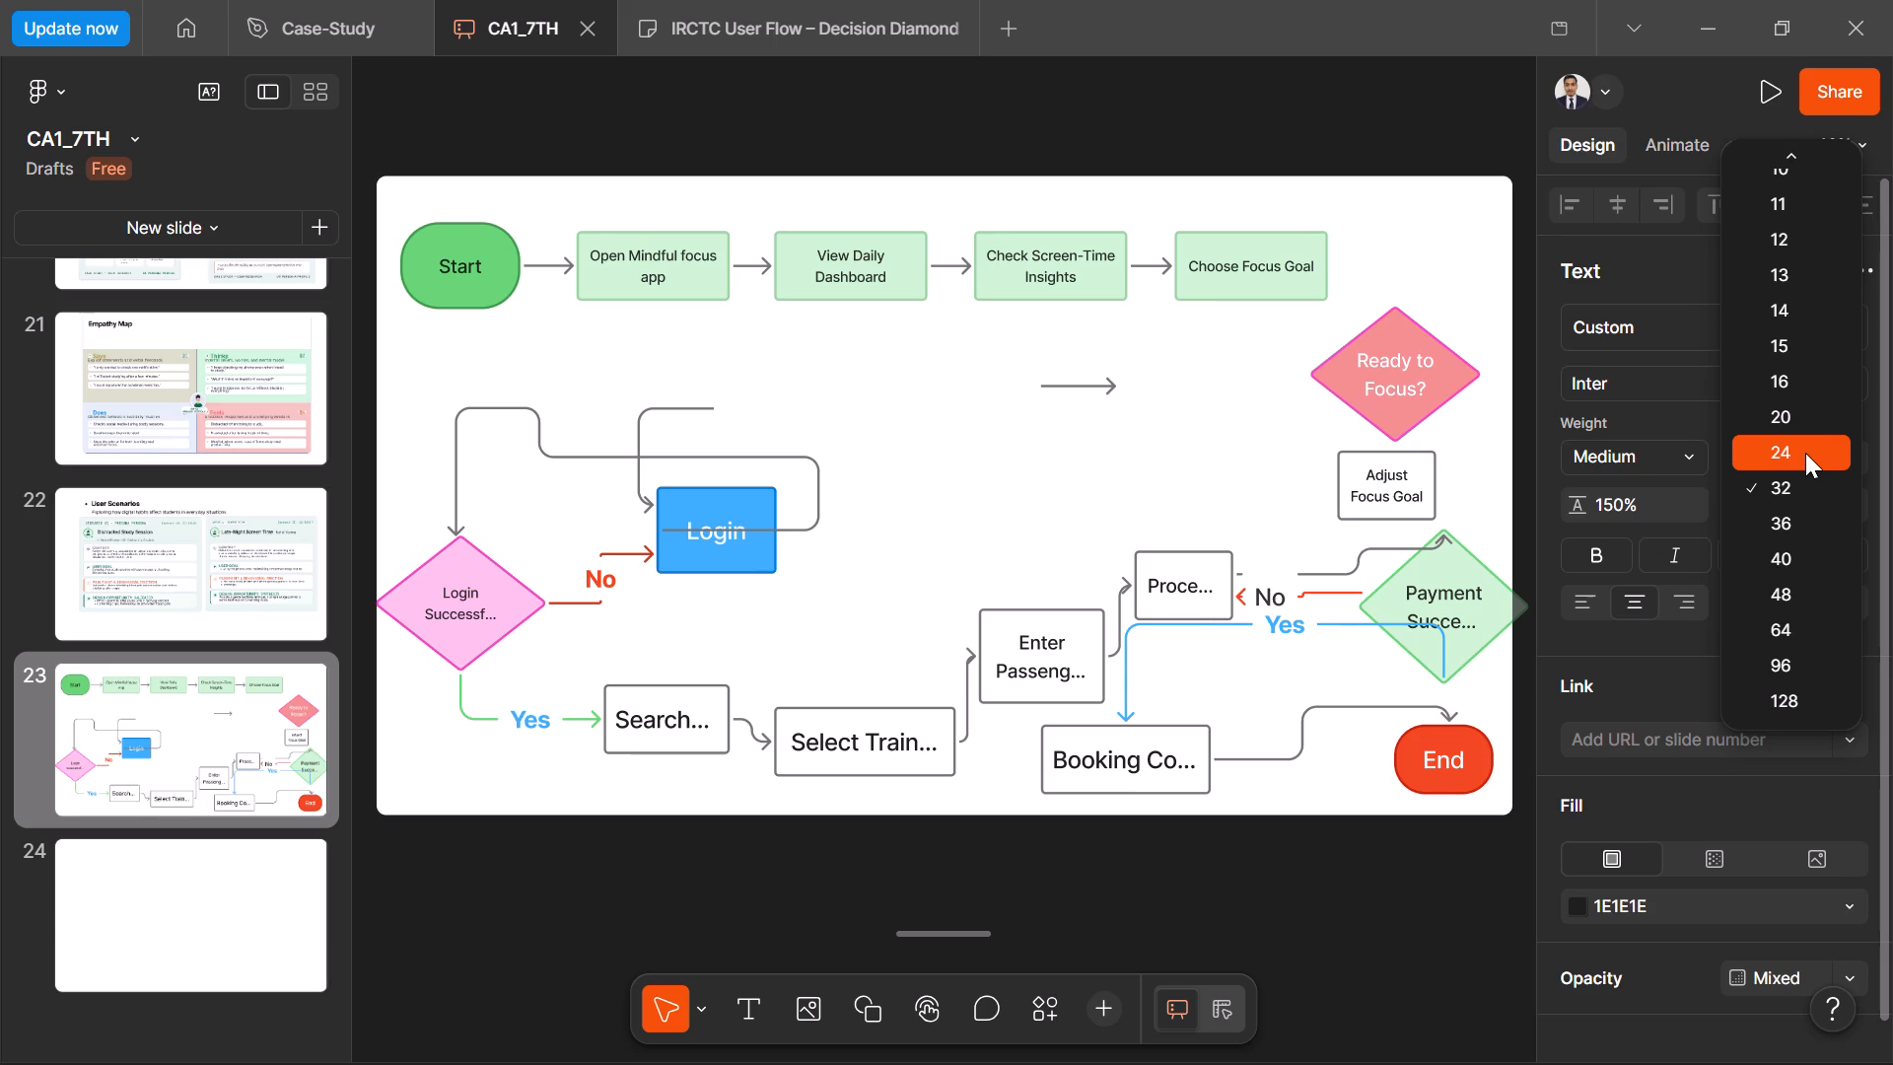
pyautogui.click(1440, 474)
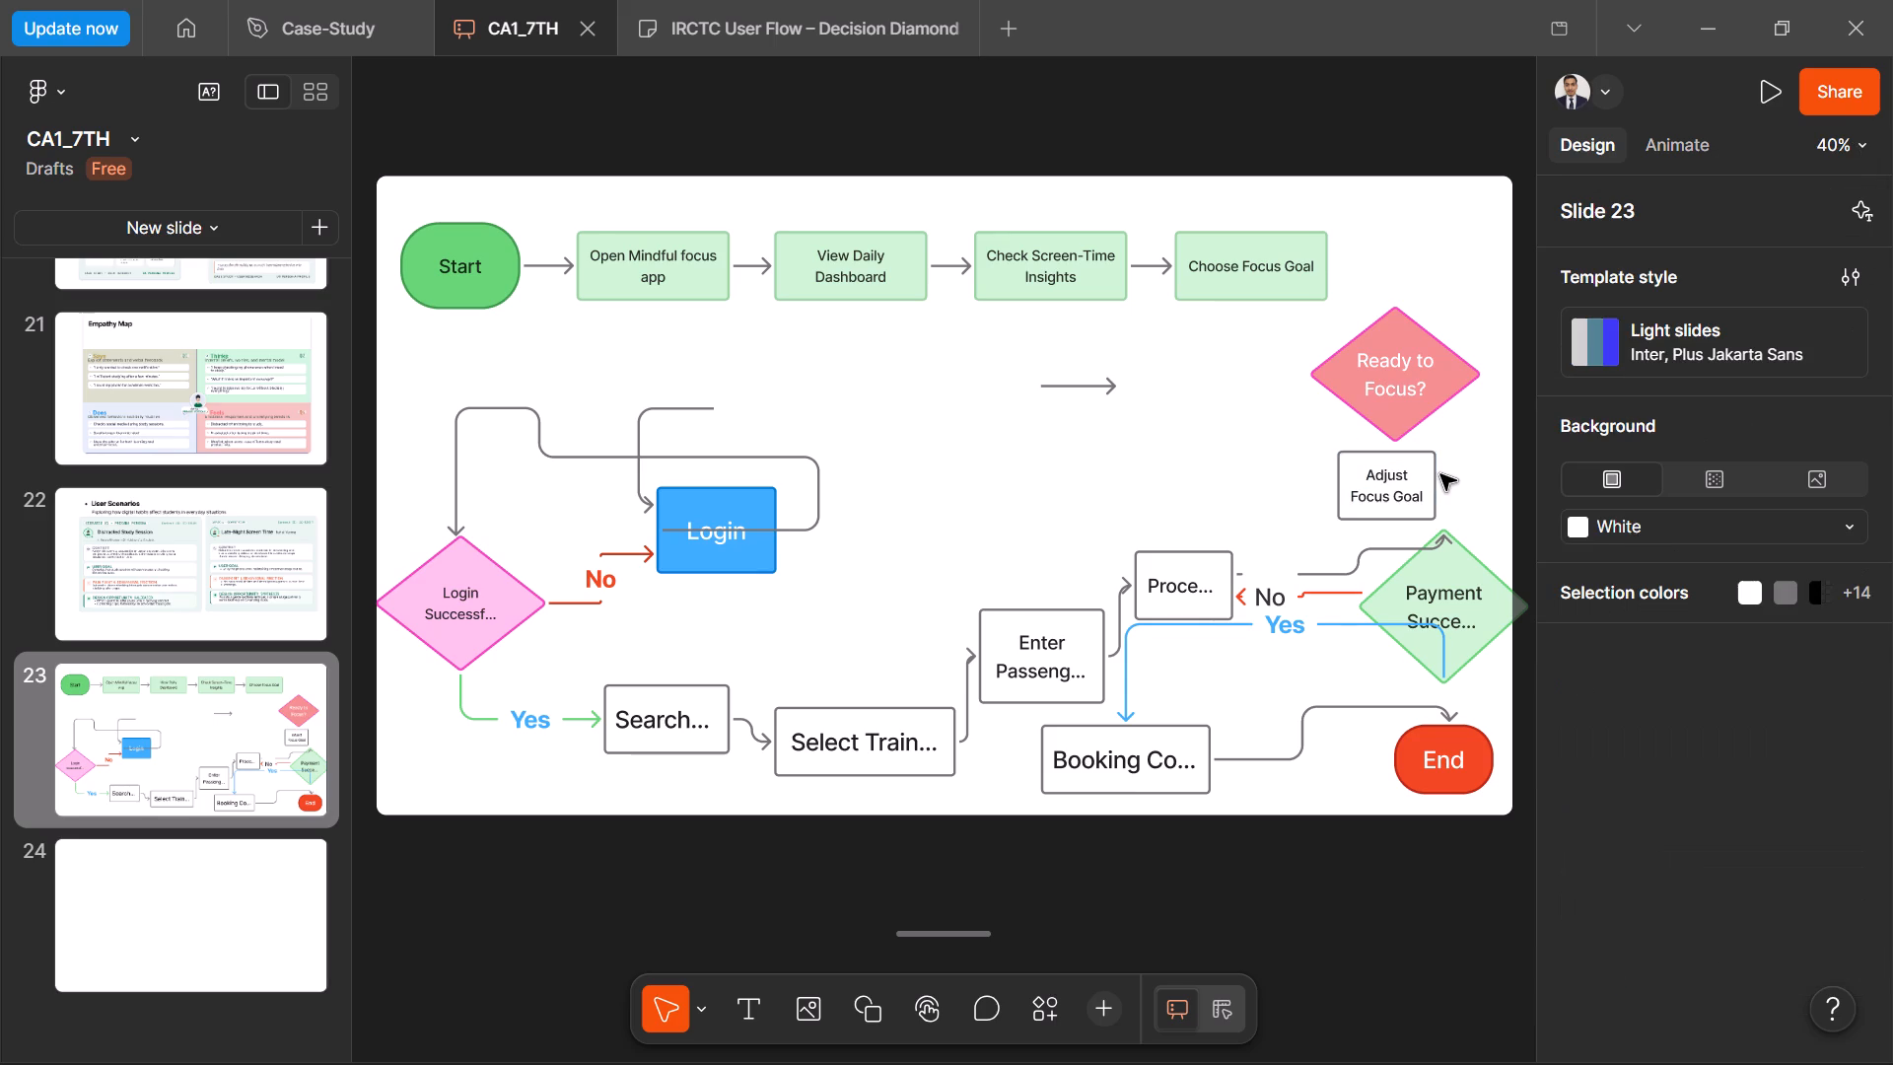
# Widen the "Adjust Focus Goal" box and shift it slightly left beneath the "Ready to Focus?" diamond.
pyautogui.click(1424, 479)
pyautogui.moveTo(1438, 478); pyautogui.dragTo(1470, 478)
pyautogui.click(1146, 429)
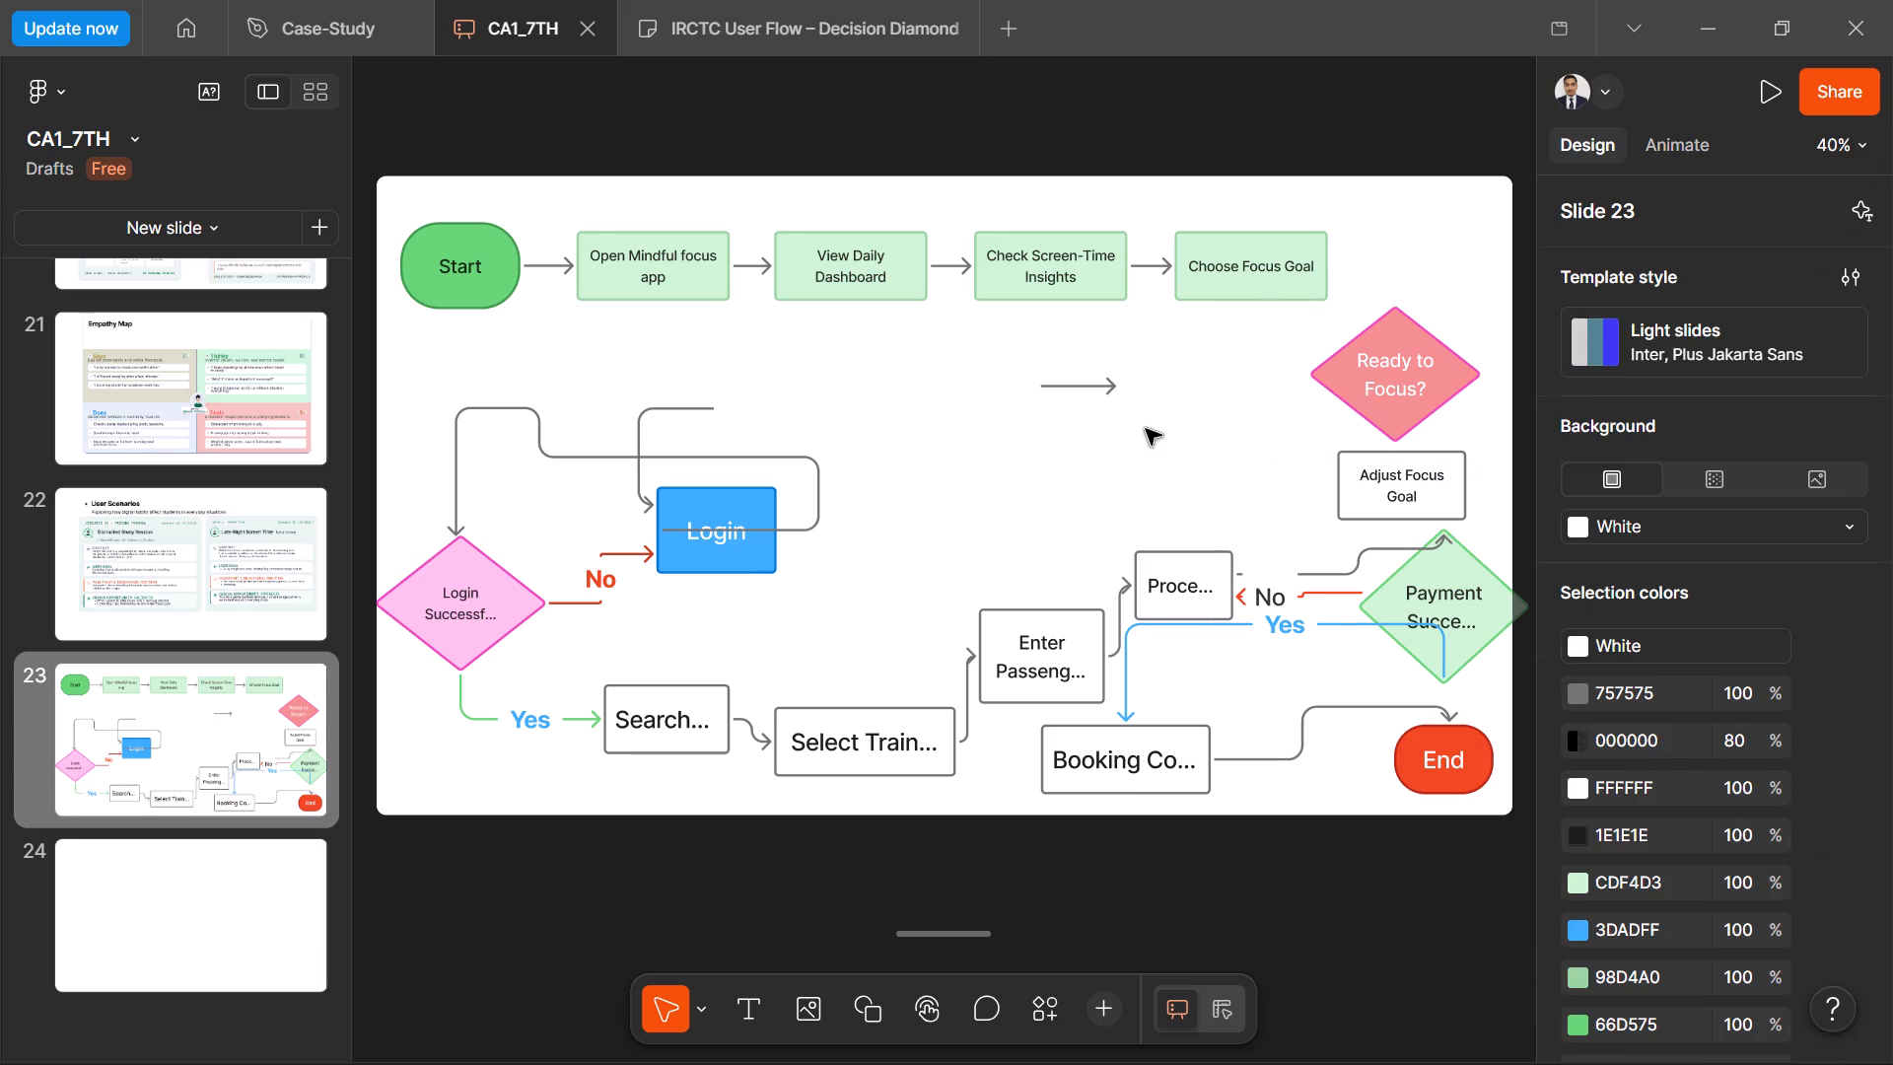
pyautogui.moveTo(1401, 478); pyautogui.dragTo(1367, 482)
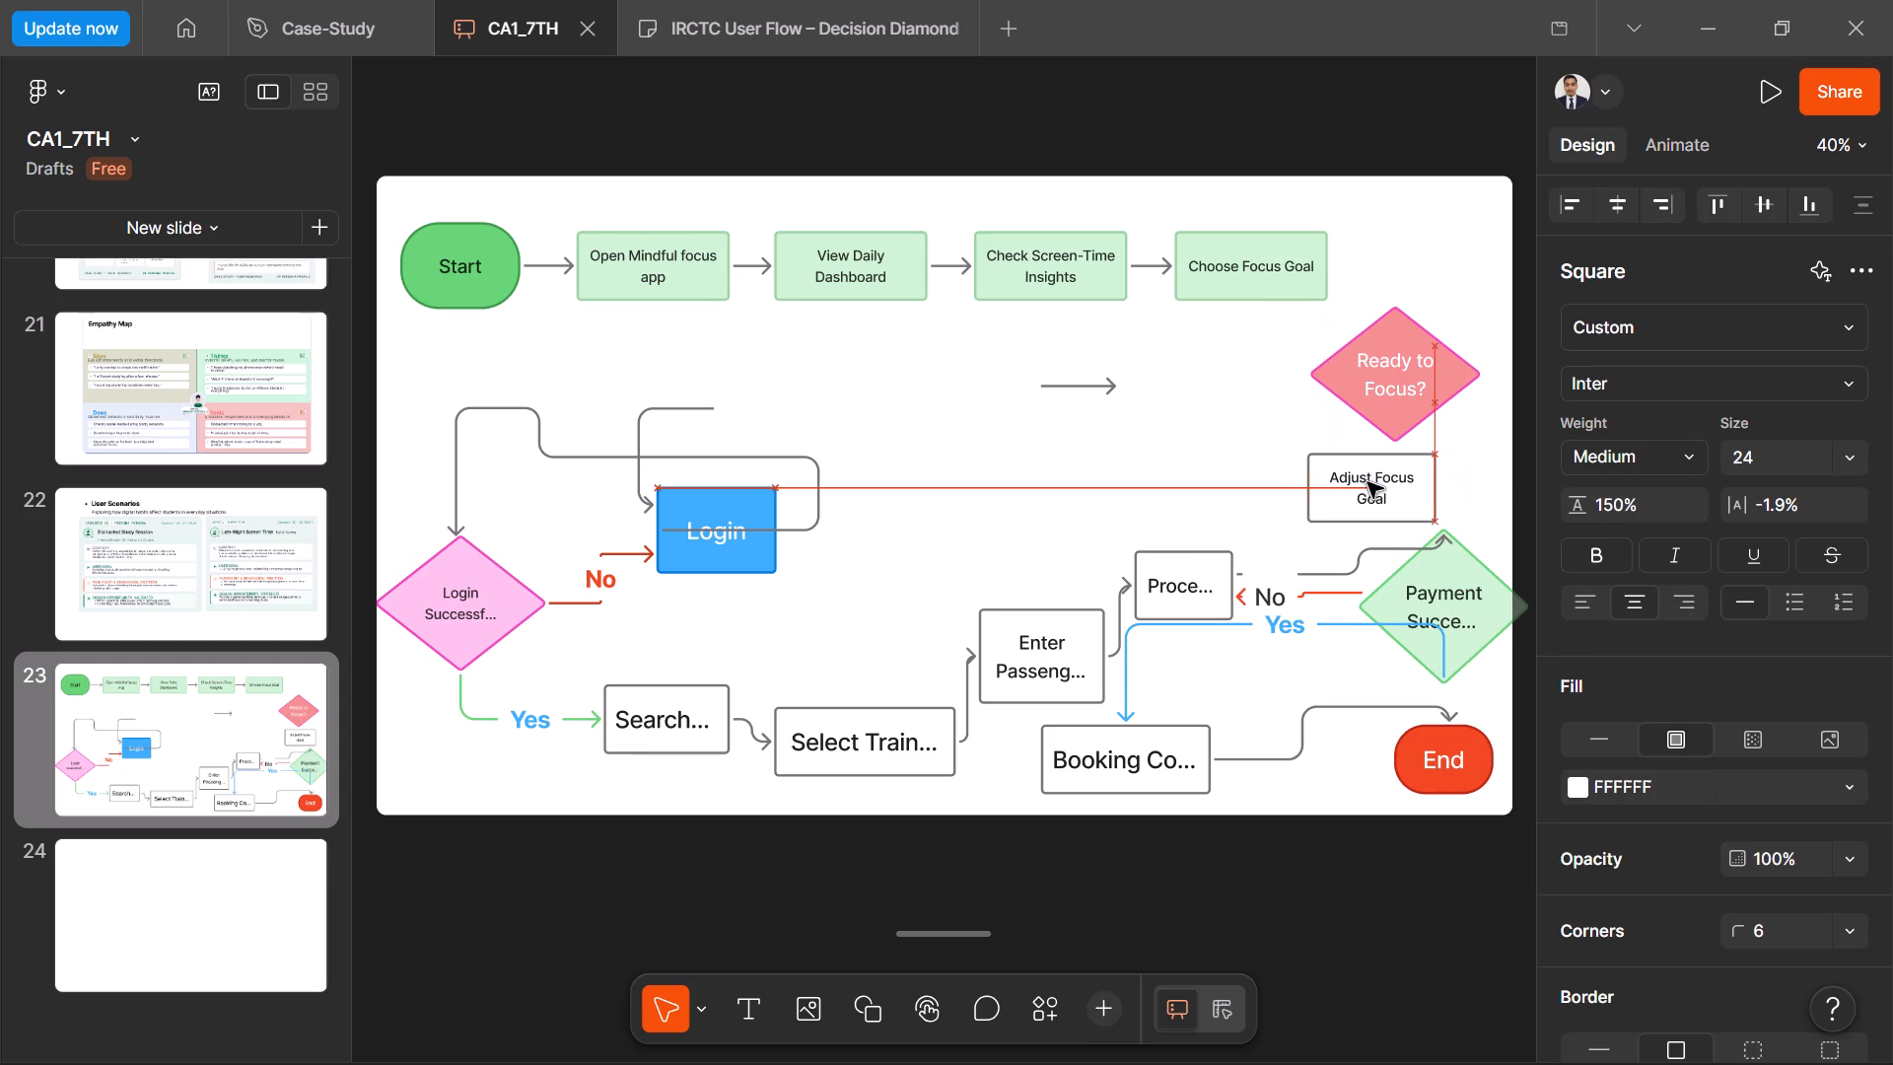
pyautogui.moveTo(1367, 482); pyautogui.dragTo(1367, 482)
pyautogui.click(1077, 460)
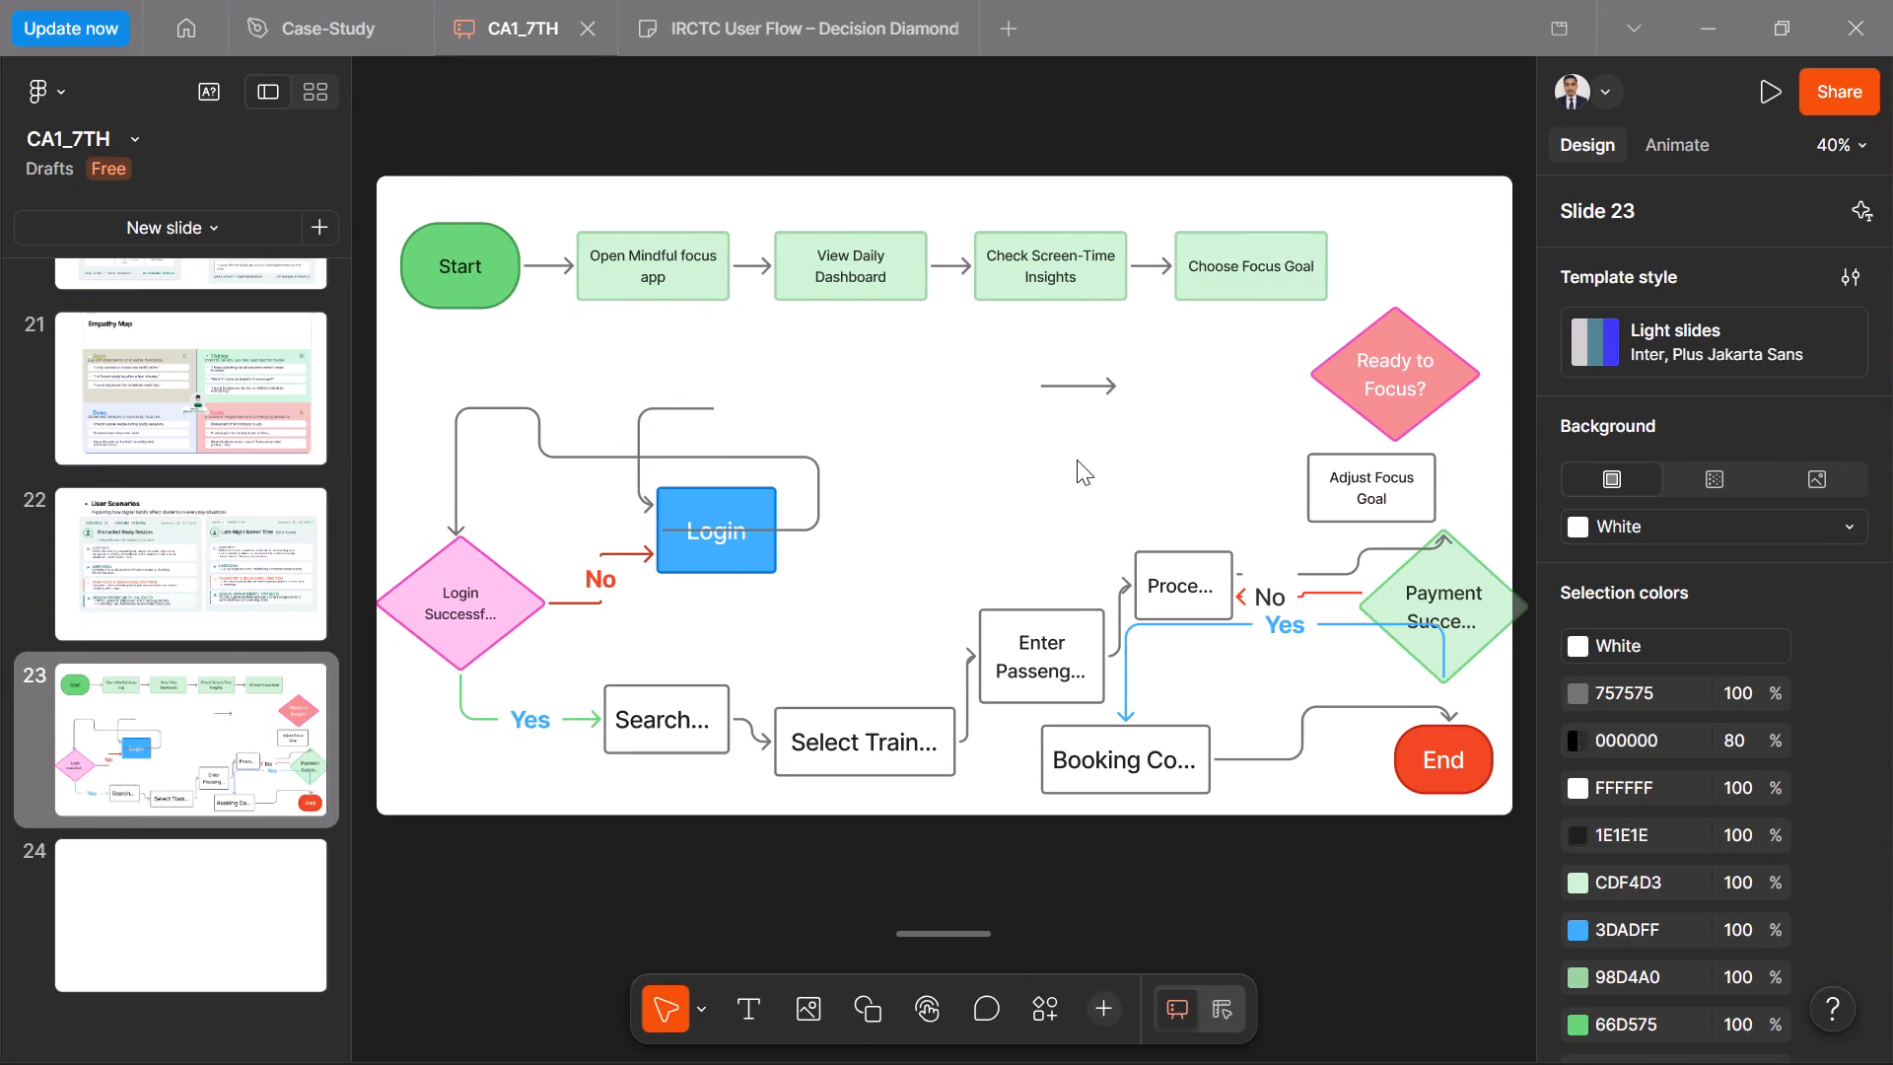
pyautogui.click(1077, 460)
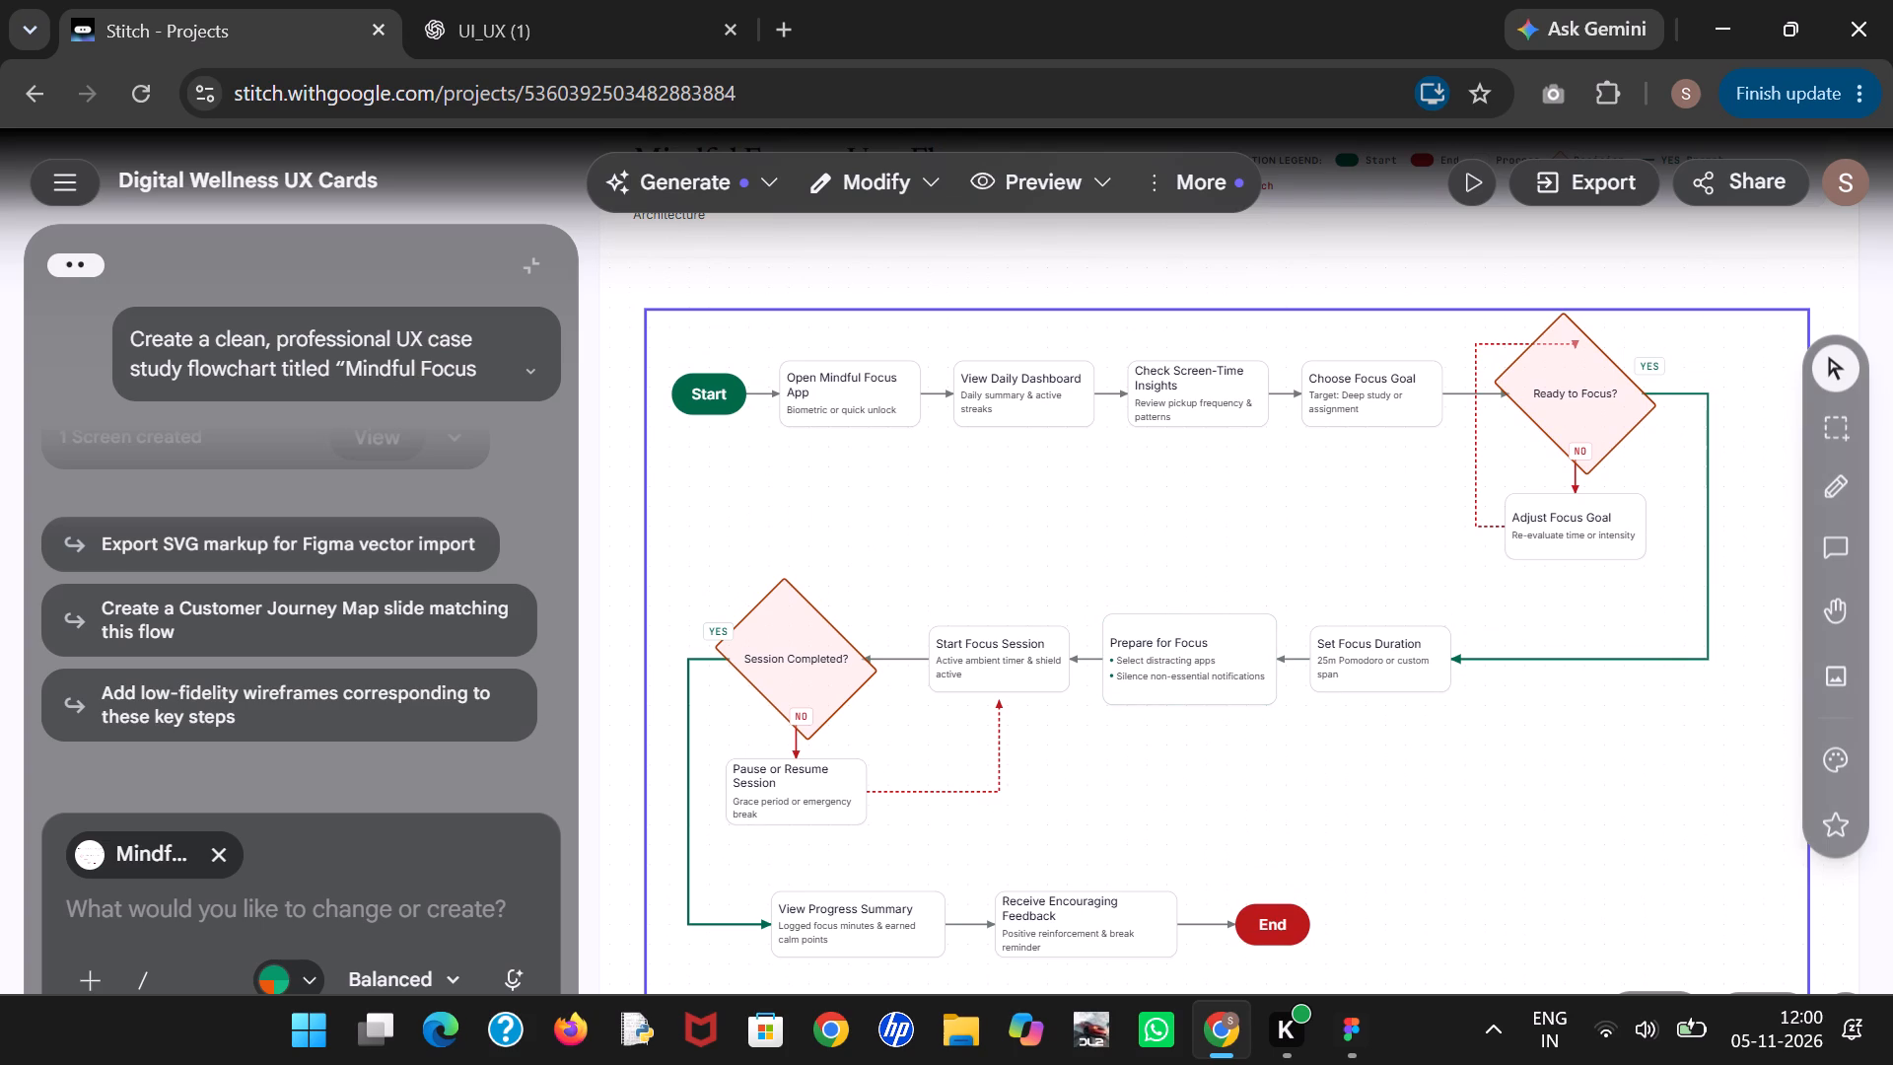
pyautogui.doubleClick(1585, 452)
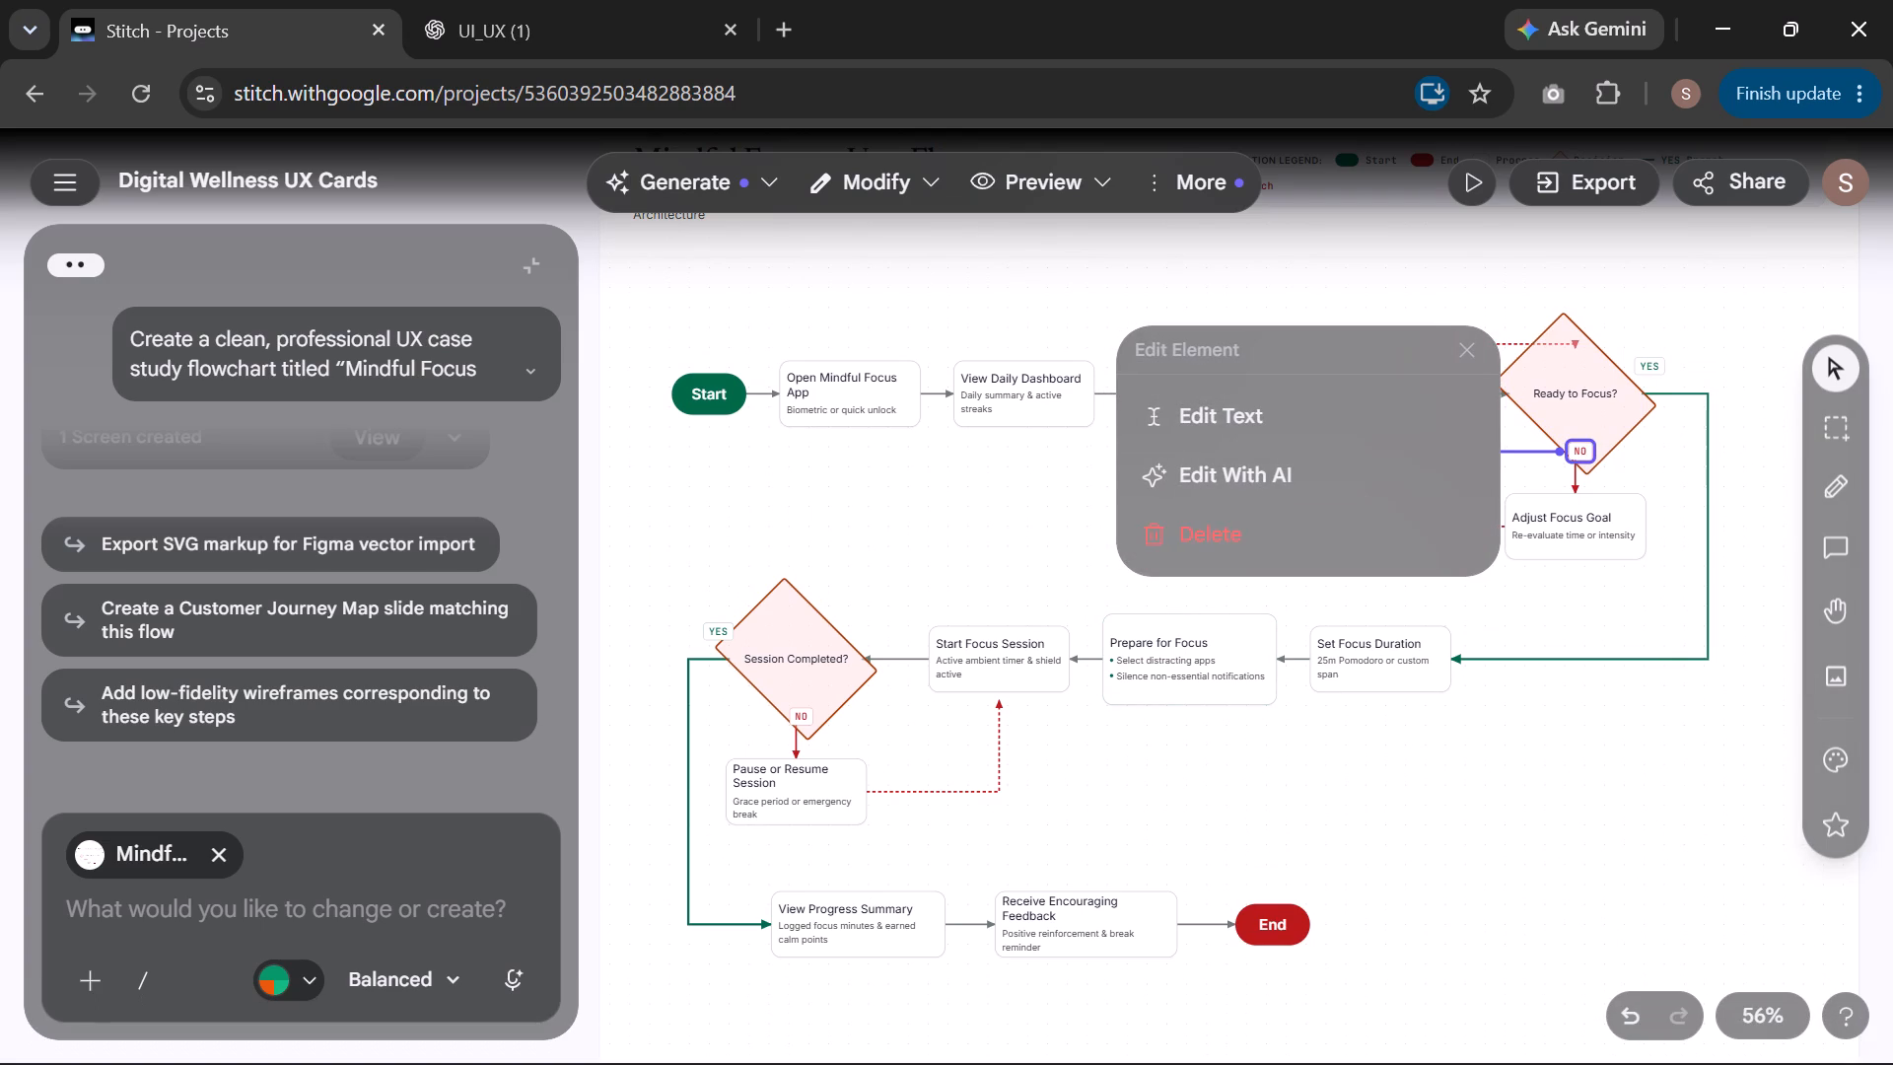
pyautogui.tripleClick(1585, 452)
pyautogui.click(1069, 512)
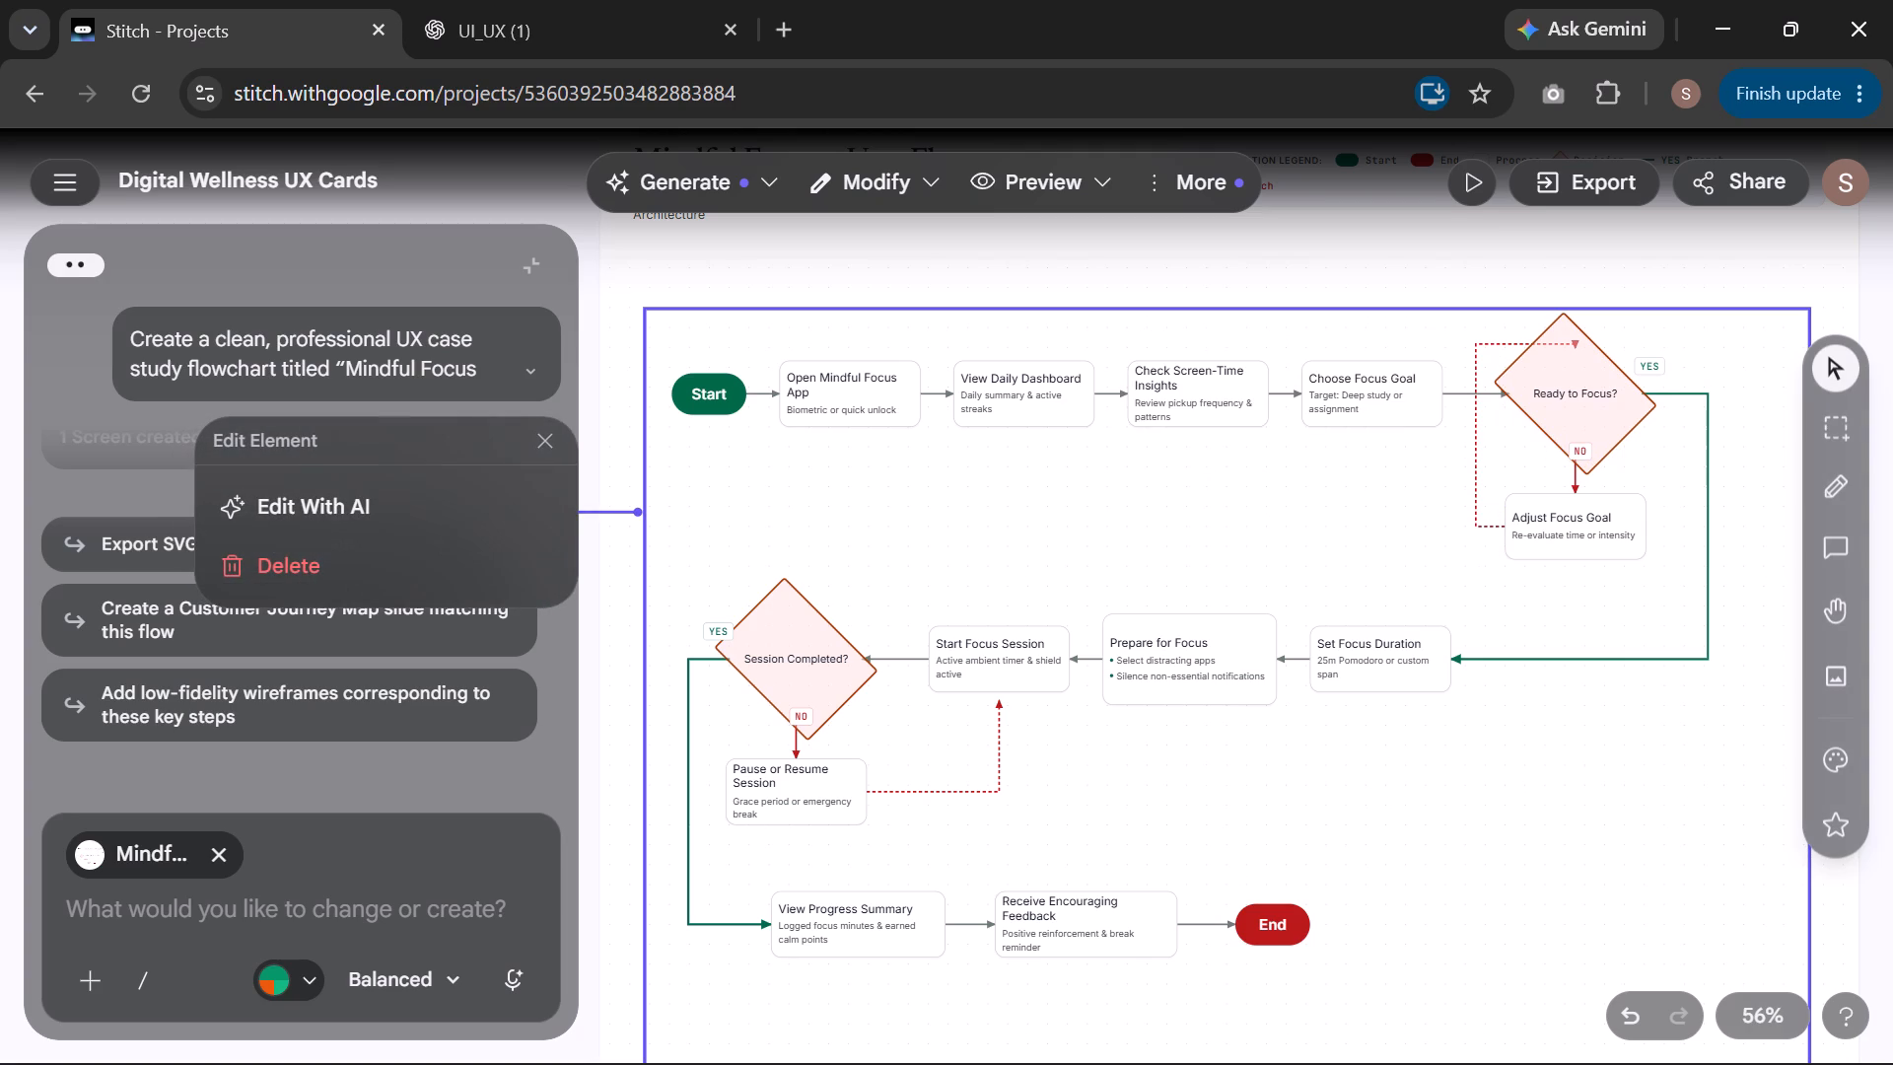
pyautogui.tripleClick(1478, 448)
pyautogui.tripleClick(1478, 448)
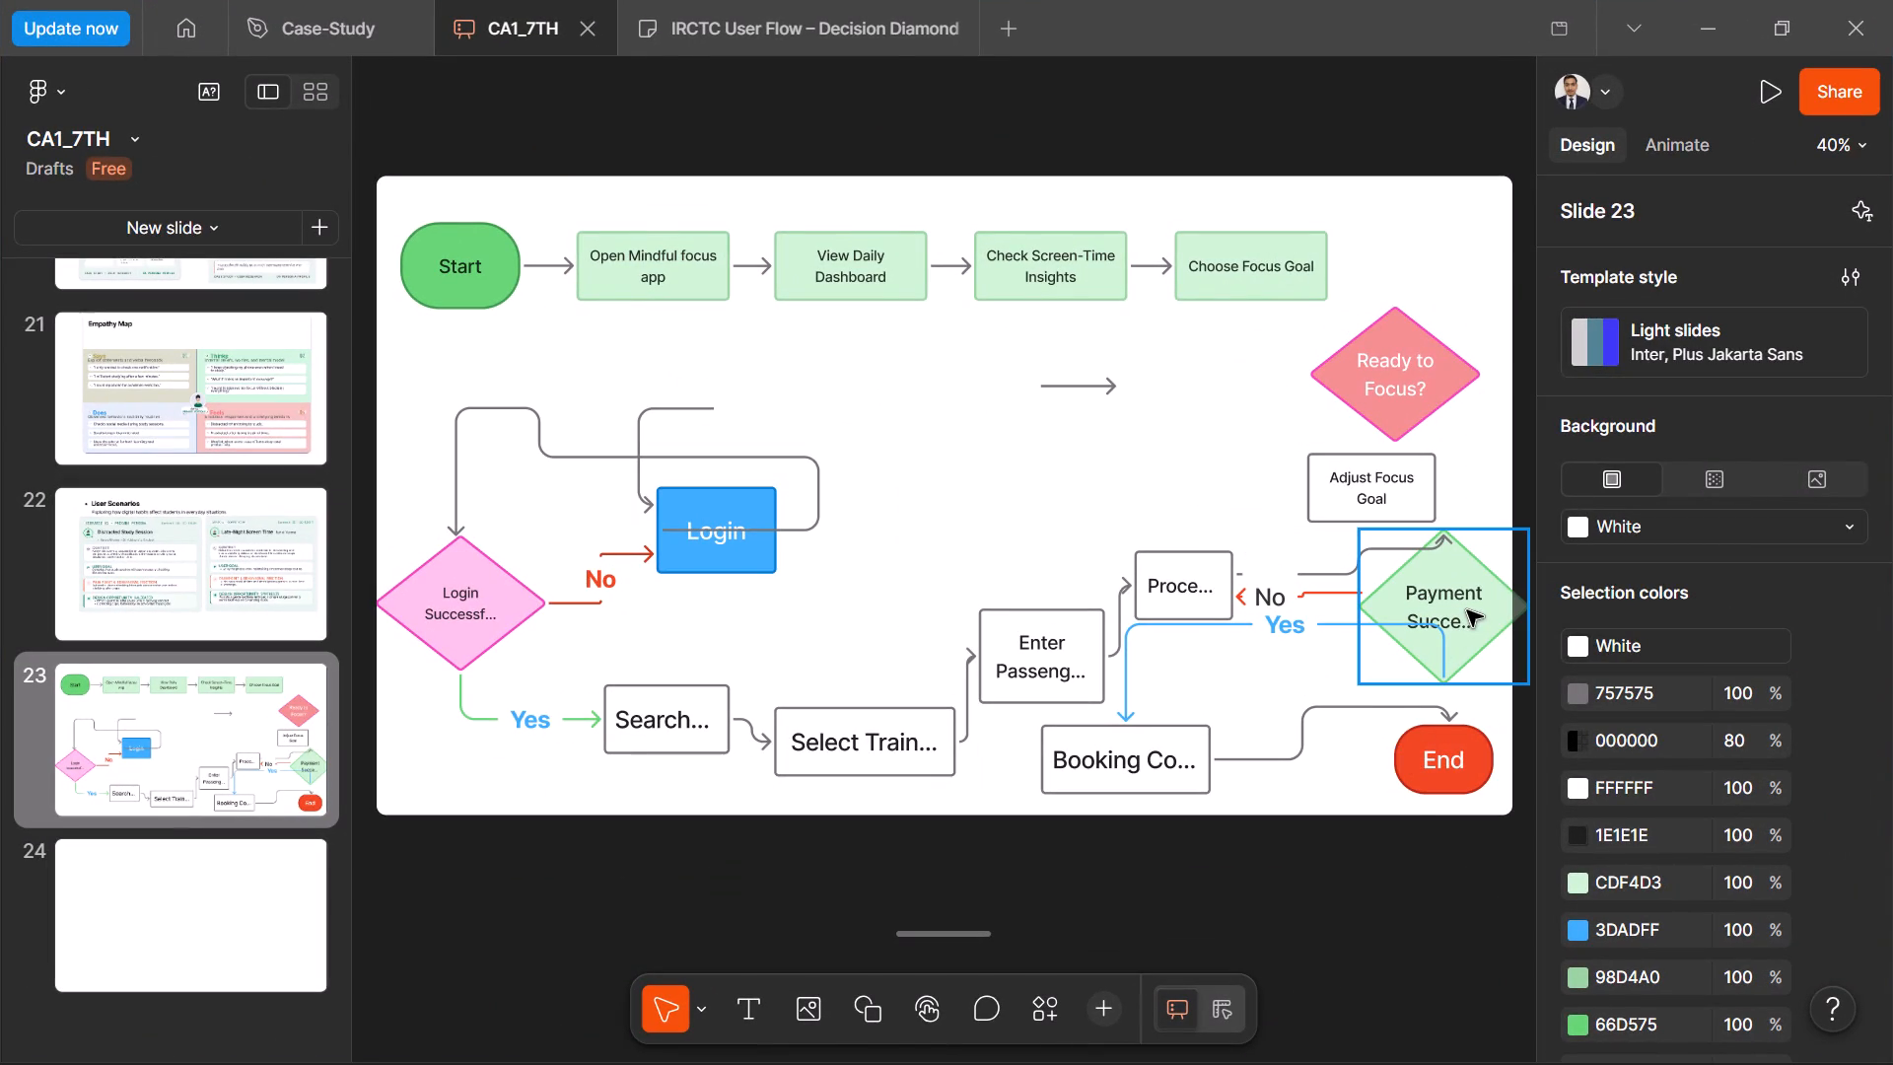
# Move the green "Payment Succe..." diamond down over the "End" shape, clear of the "Adjust Focus Goal" box.
pyautogui.moveTo(1467, 610); pyautogui.dragTo(1472, 664)
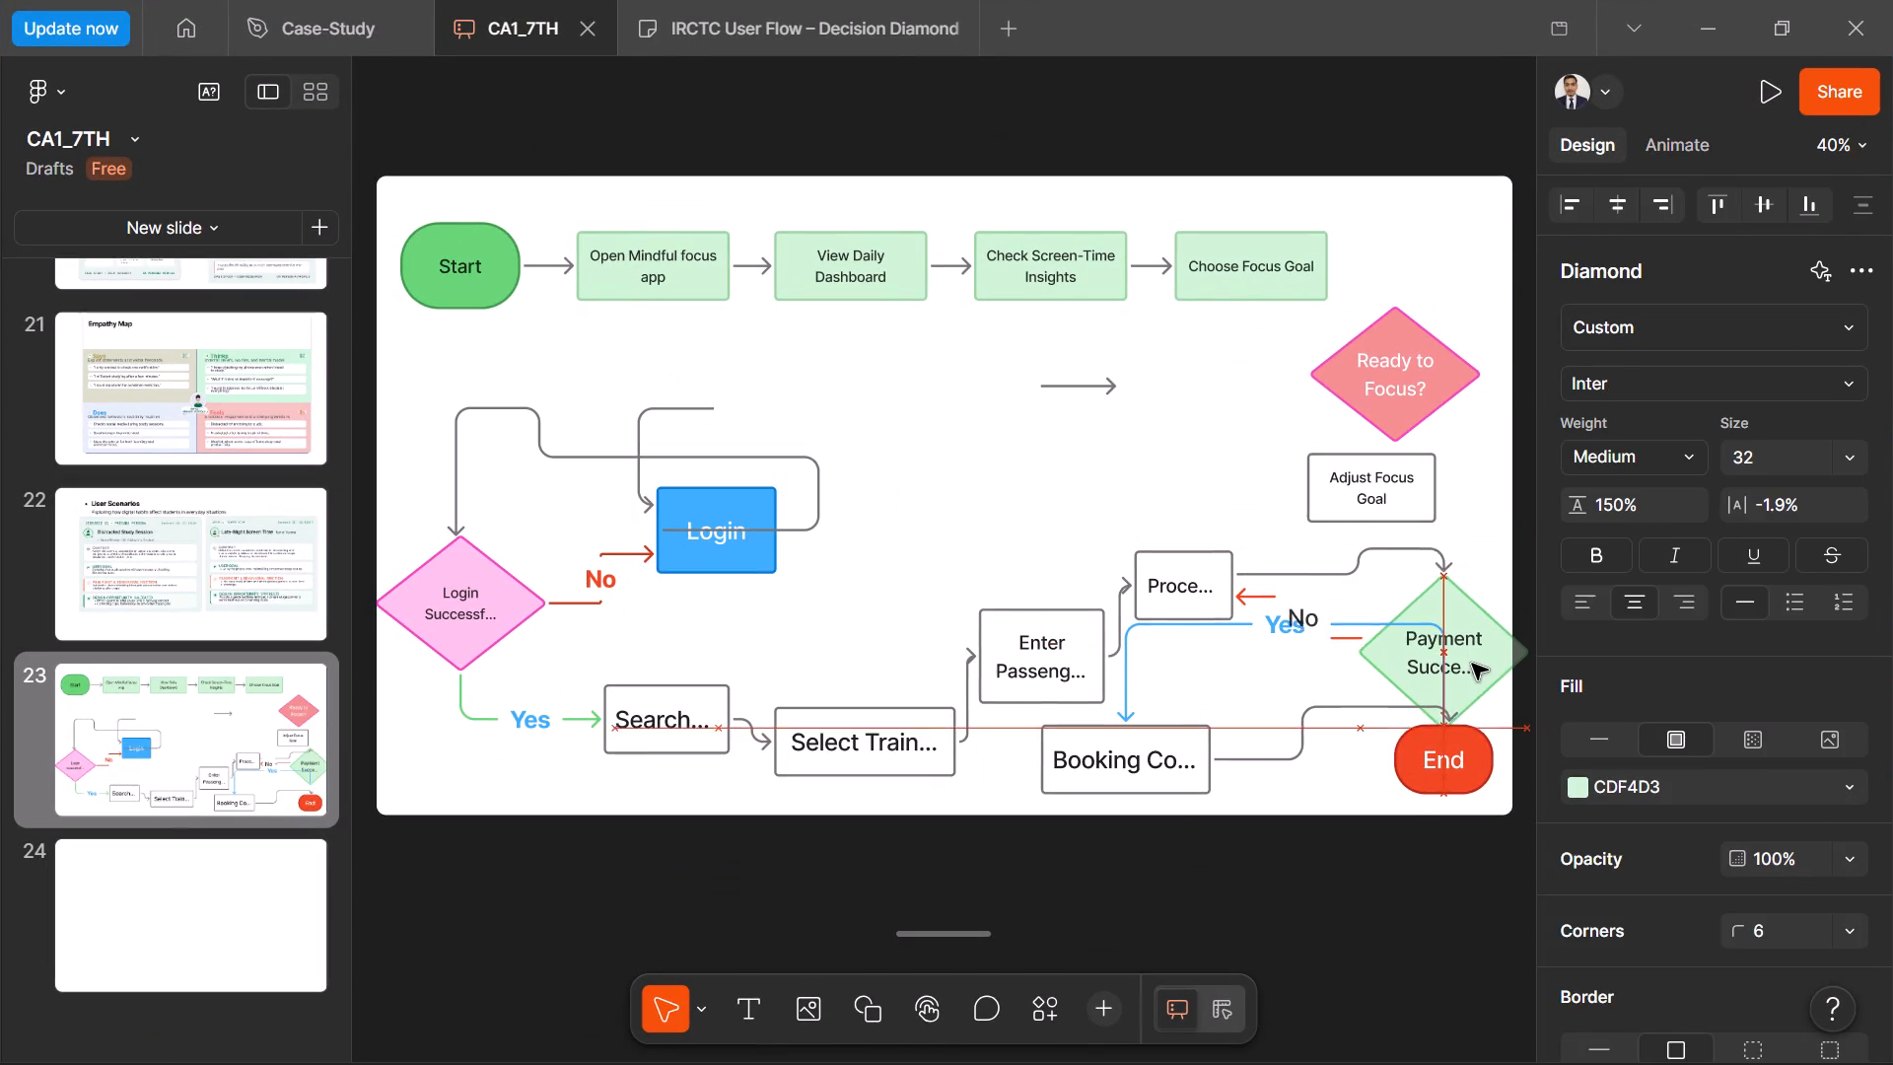
pyautogui.moveTo(1472, 664); pyautogui.dragTo(1470, 717)
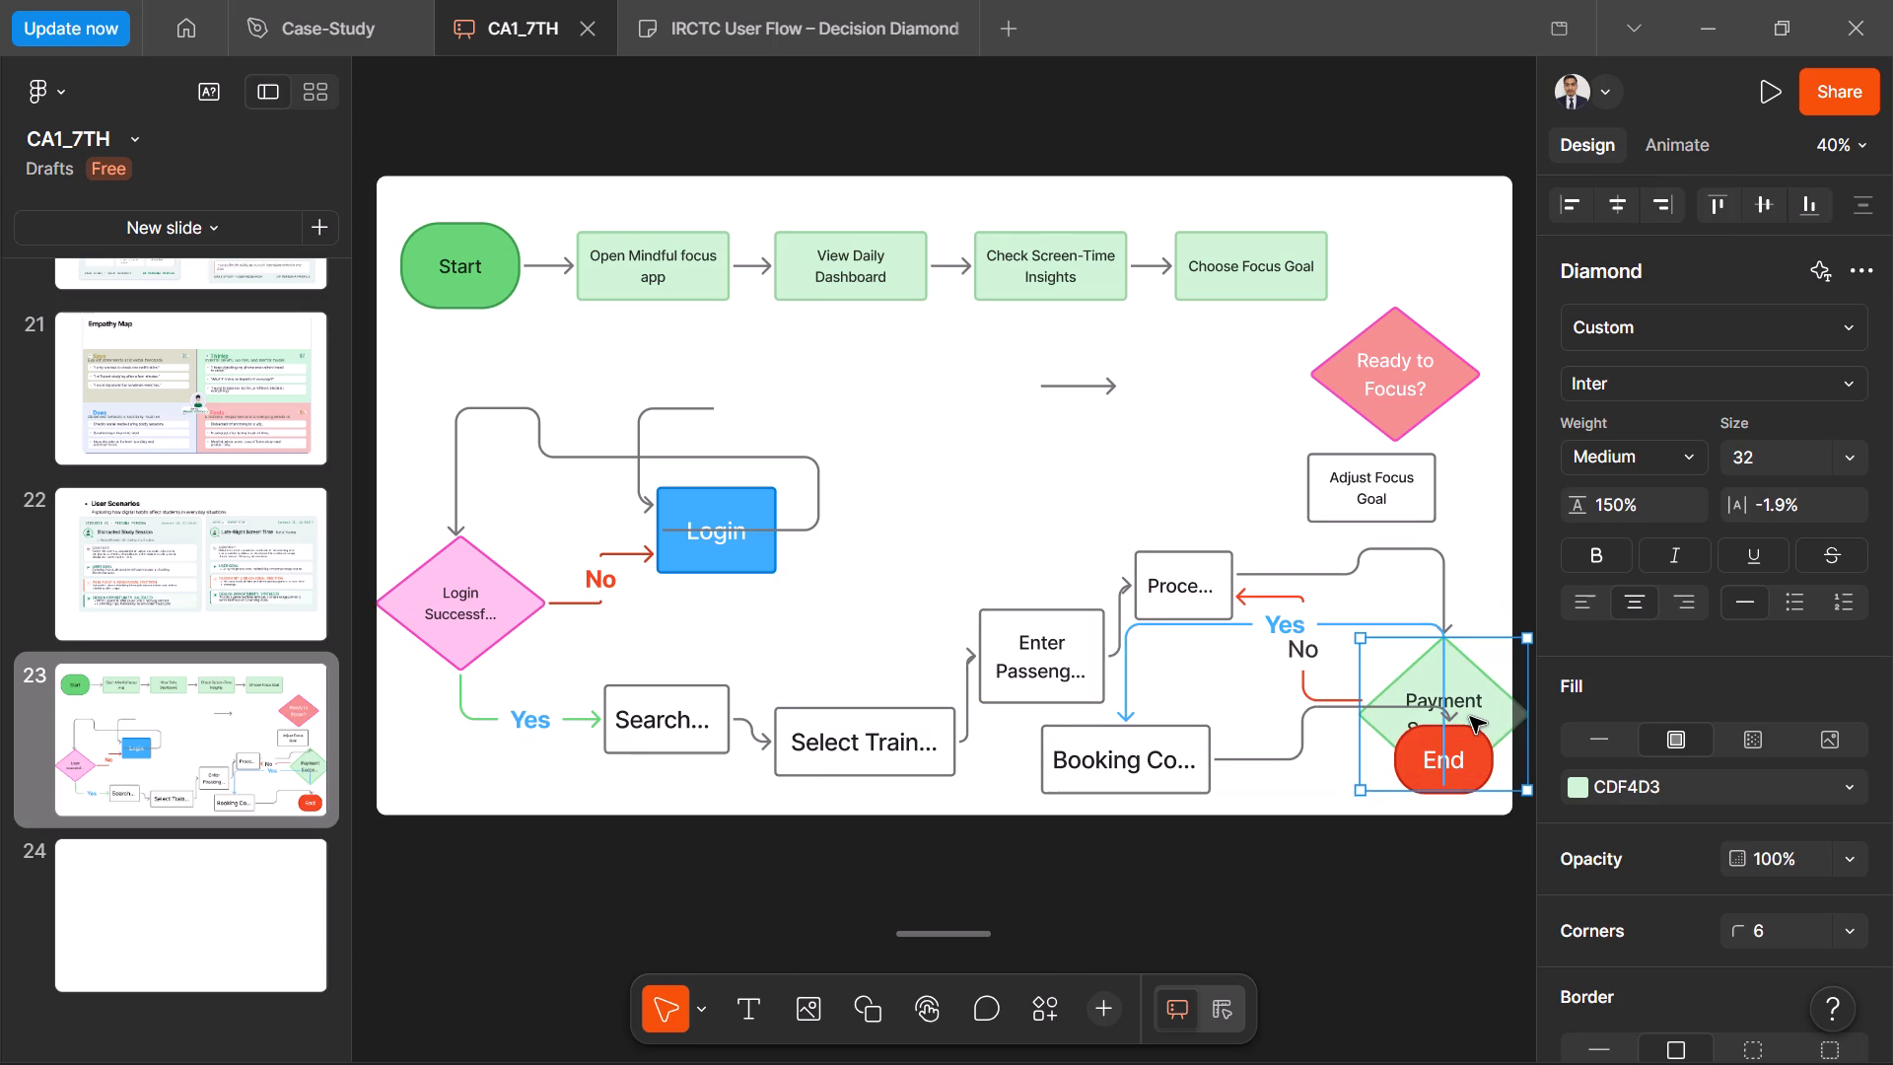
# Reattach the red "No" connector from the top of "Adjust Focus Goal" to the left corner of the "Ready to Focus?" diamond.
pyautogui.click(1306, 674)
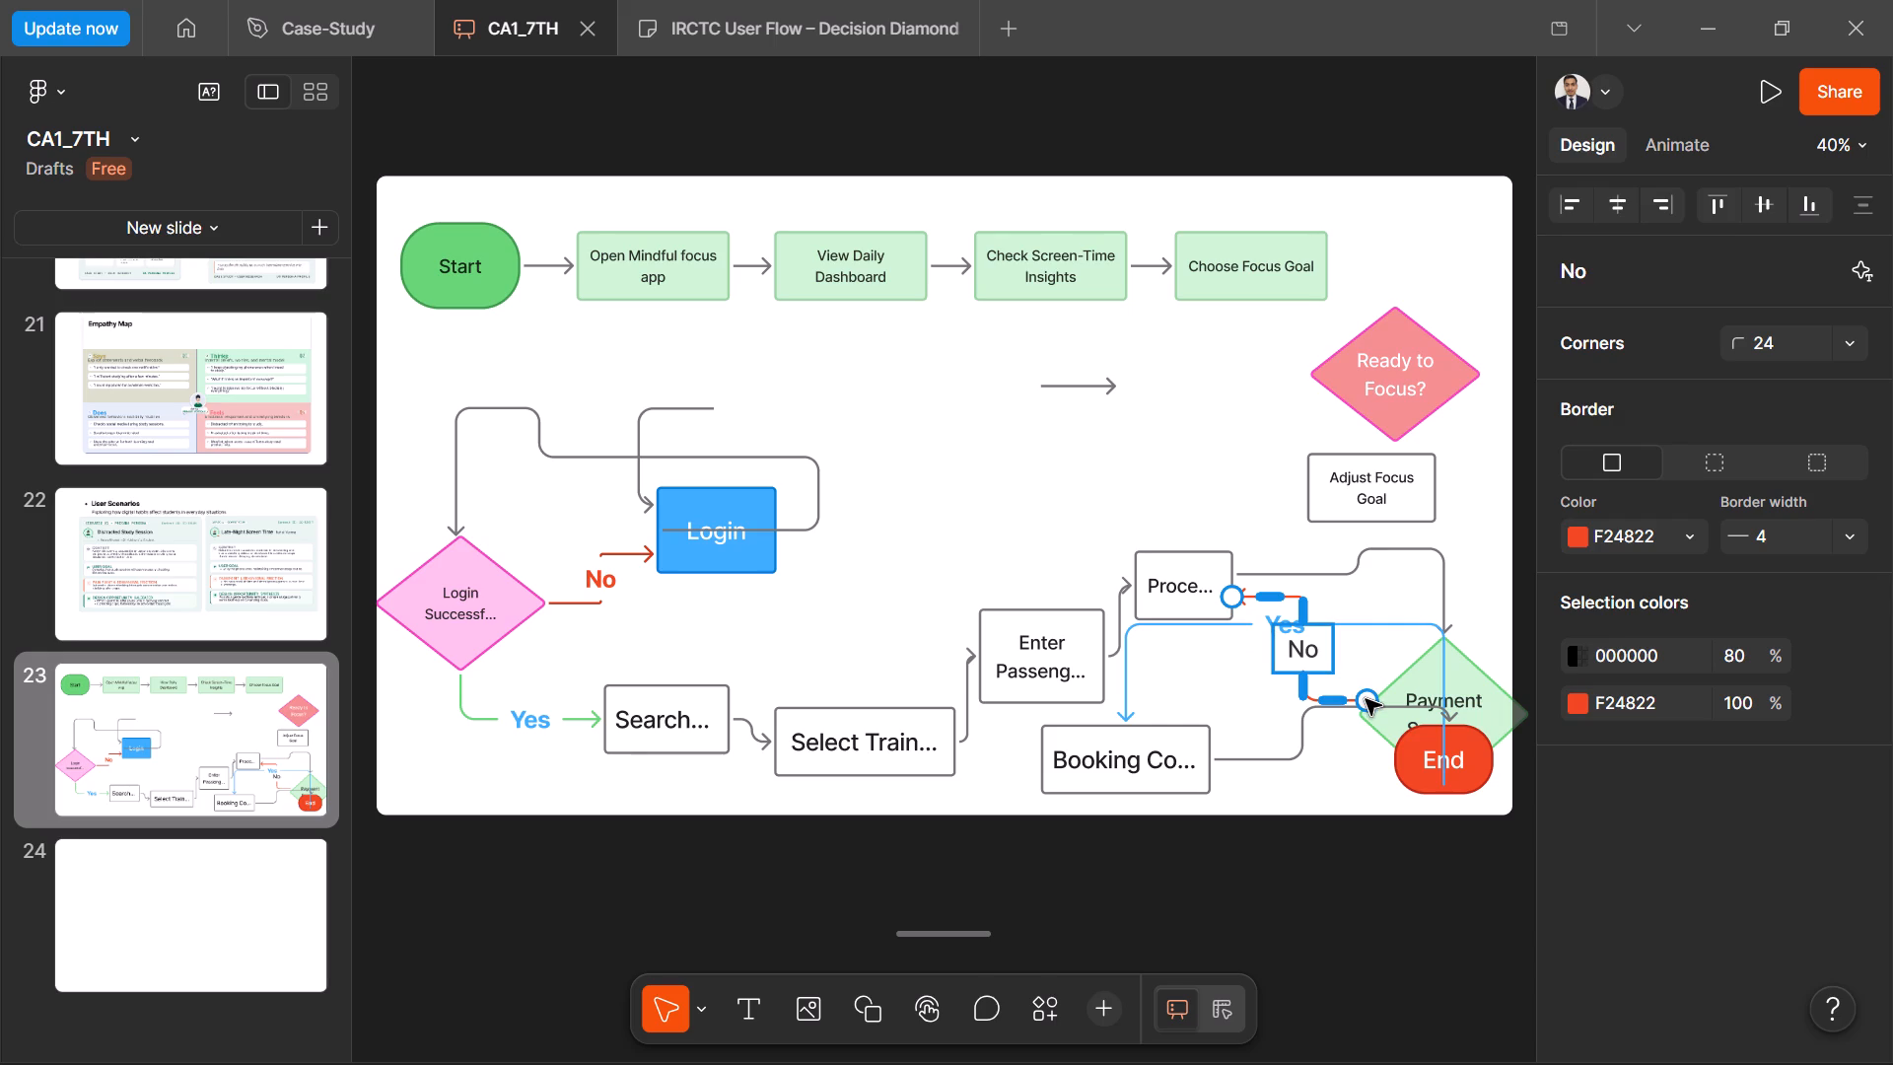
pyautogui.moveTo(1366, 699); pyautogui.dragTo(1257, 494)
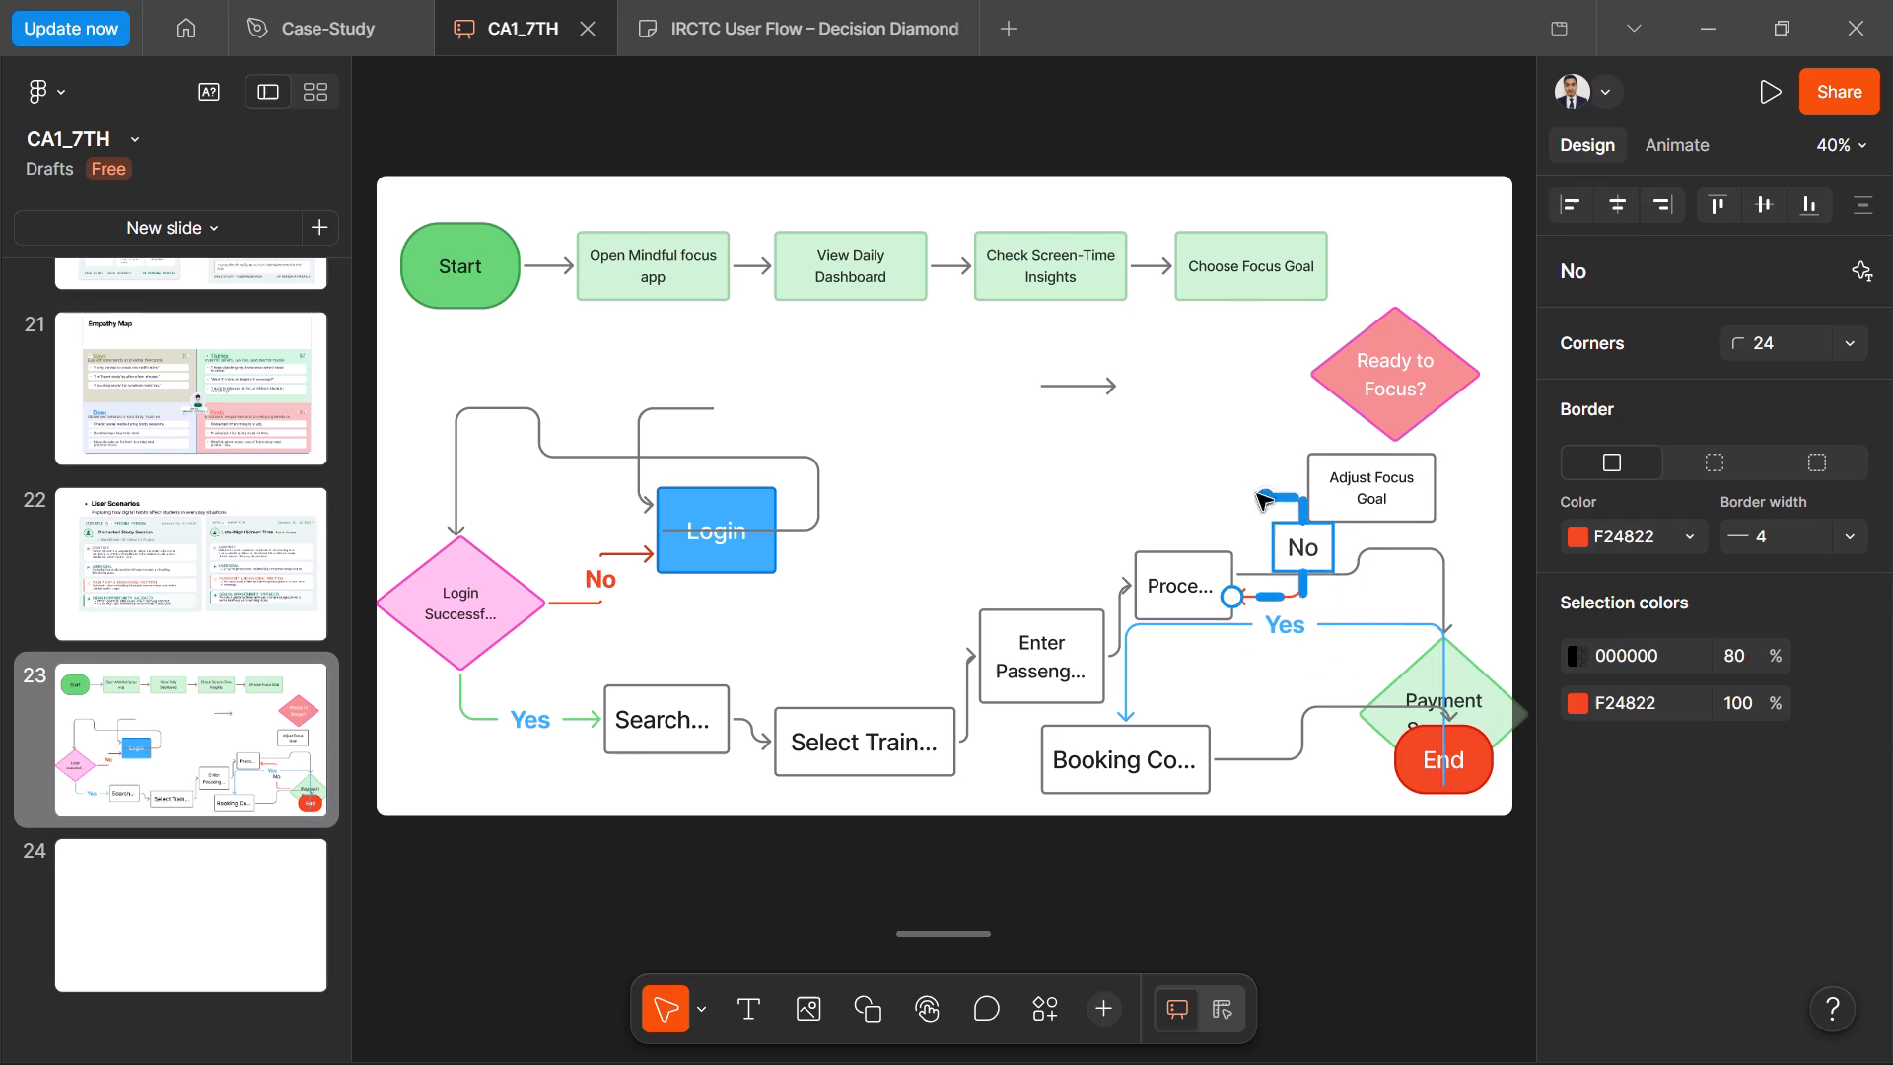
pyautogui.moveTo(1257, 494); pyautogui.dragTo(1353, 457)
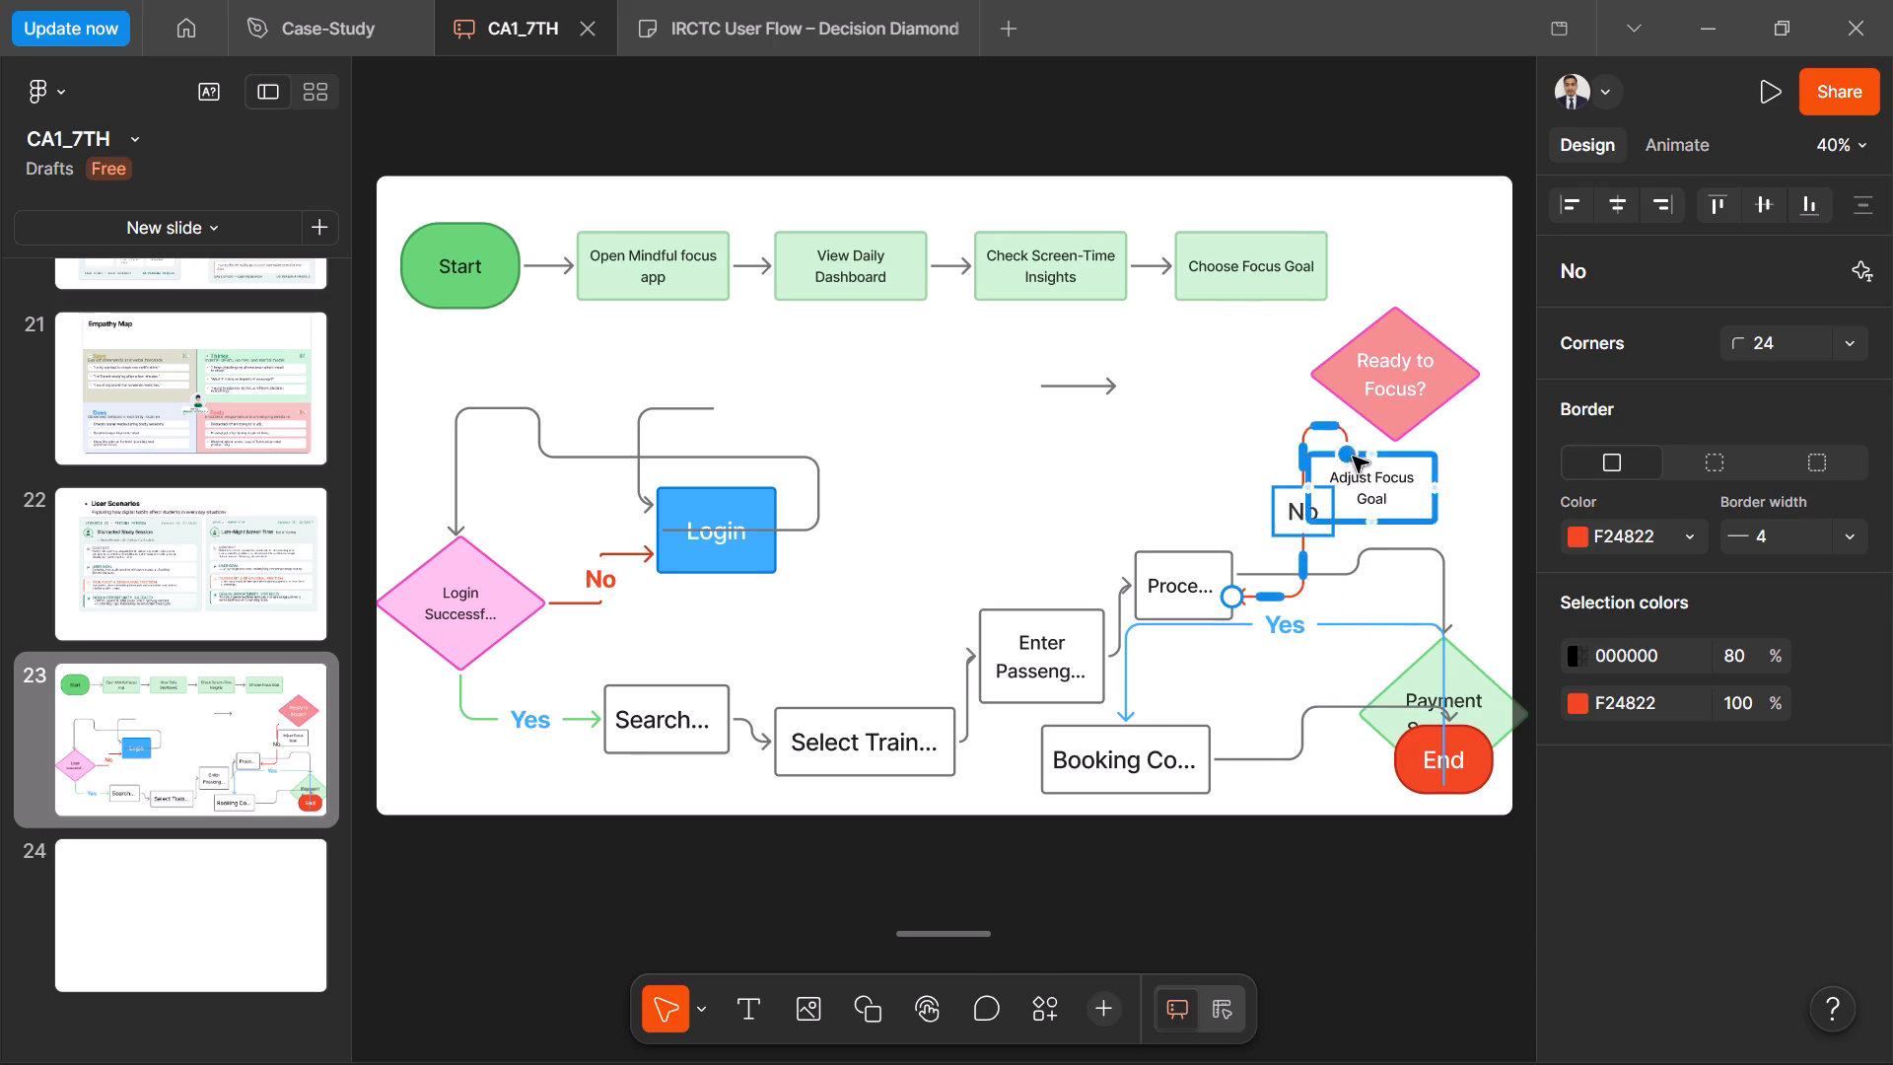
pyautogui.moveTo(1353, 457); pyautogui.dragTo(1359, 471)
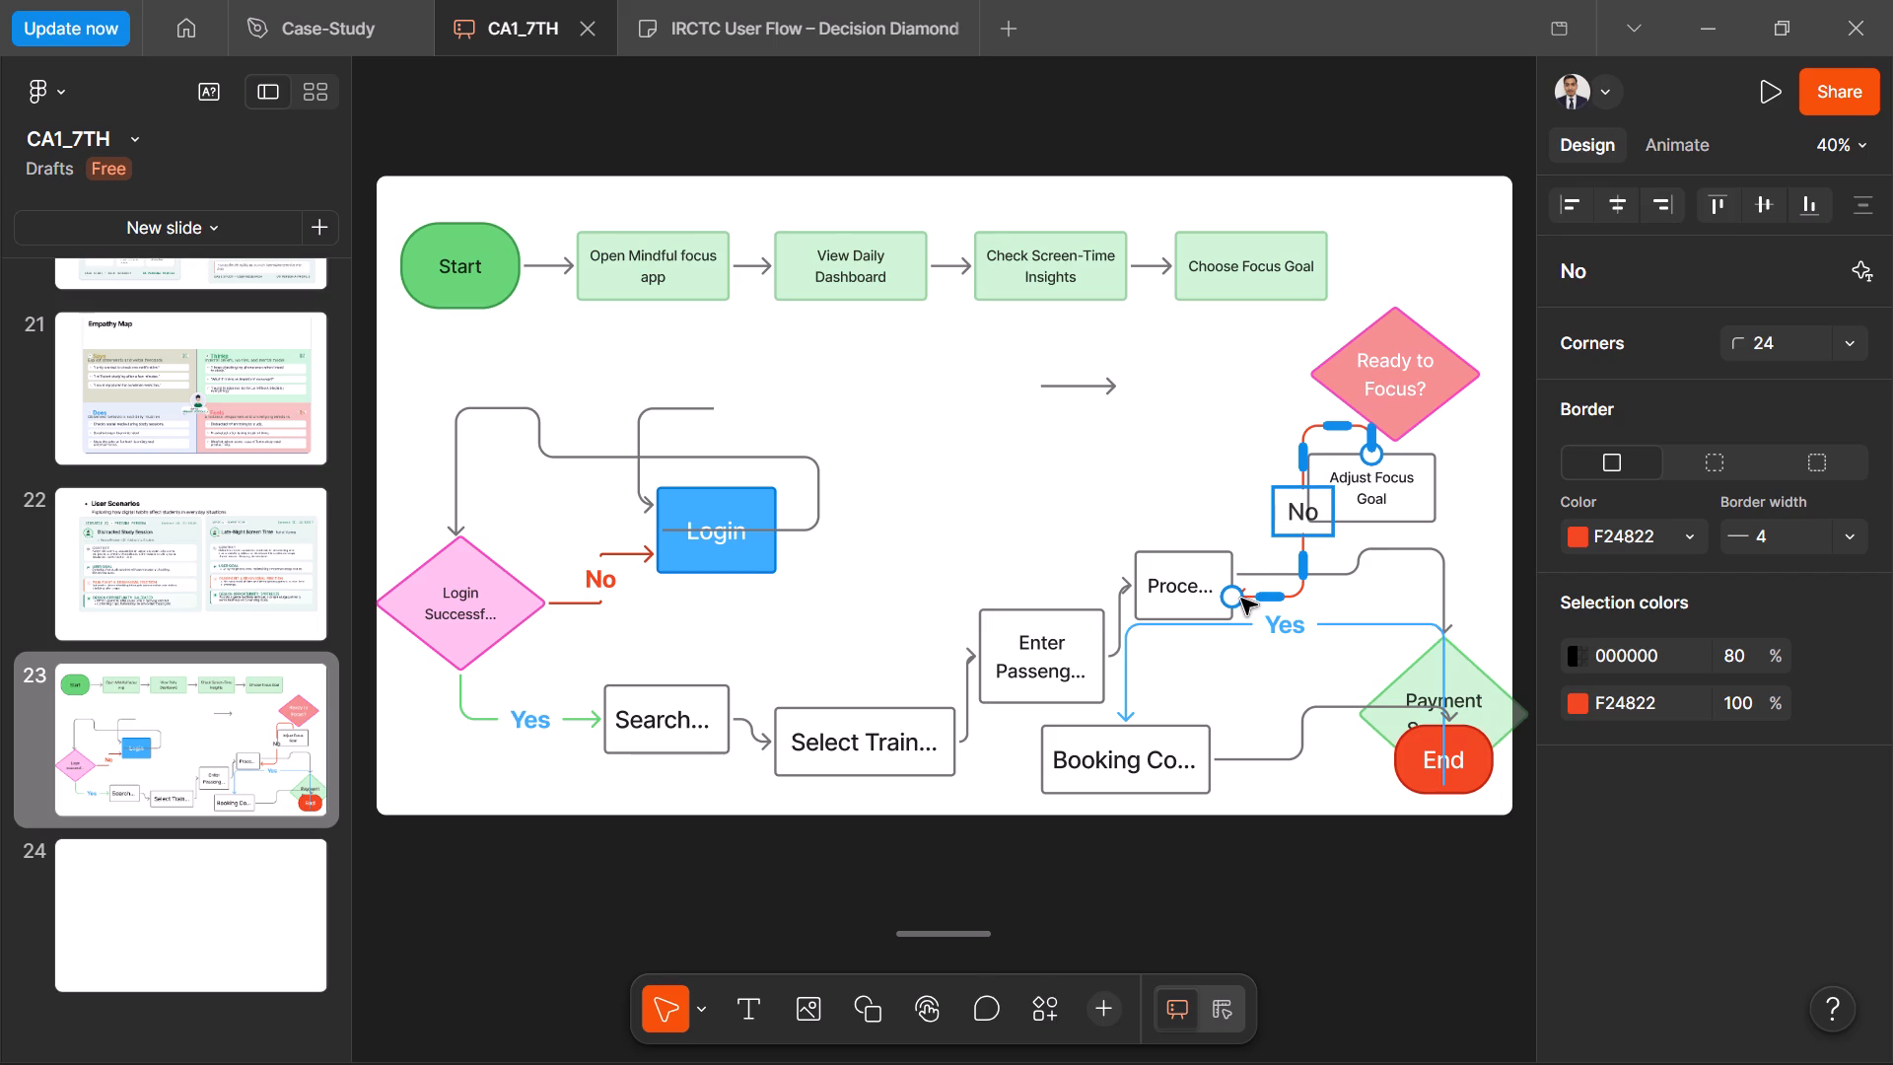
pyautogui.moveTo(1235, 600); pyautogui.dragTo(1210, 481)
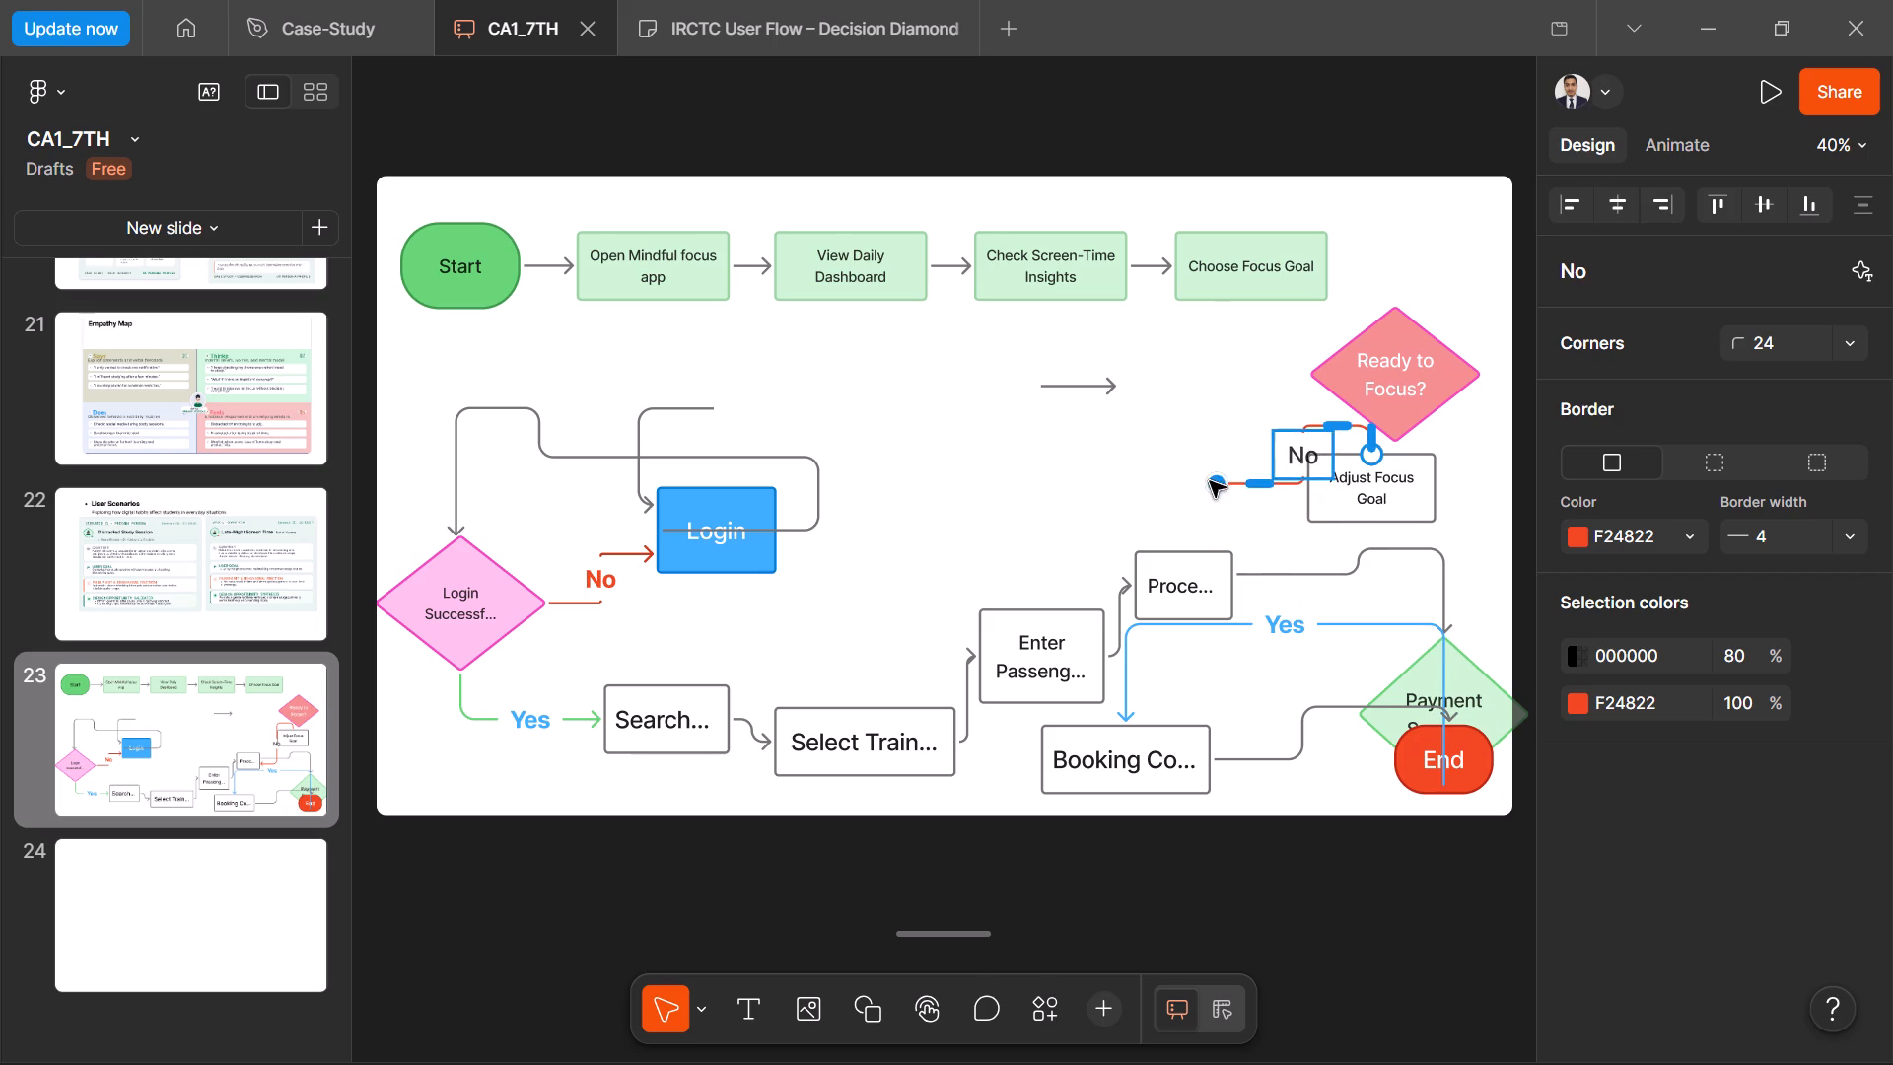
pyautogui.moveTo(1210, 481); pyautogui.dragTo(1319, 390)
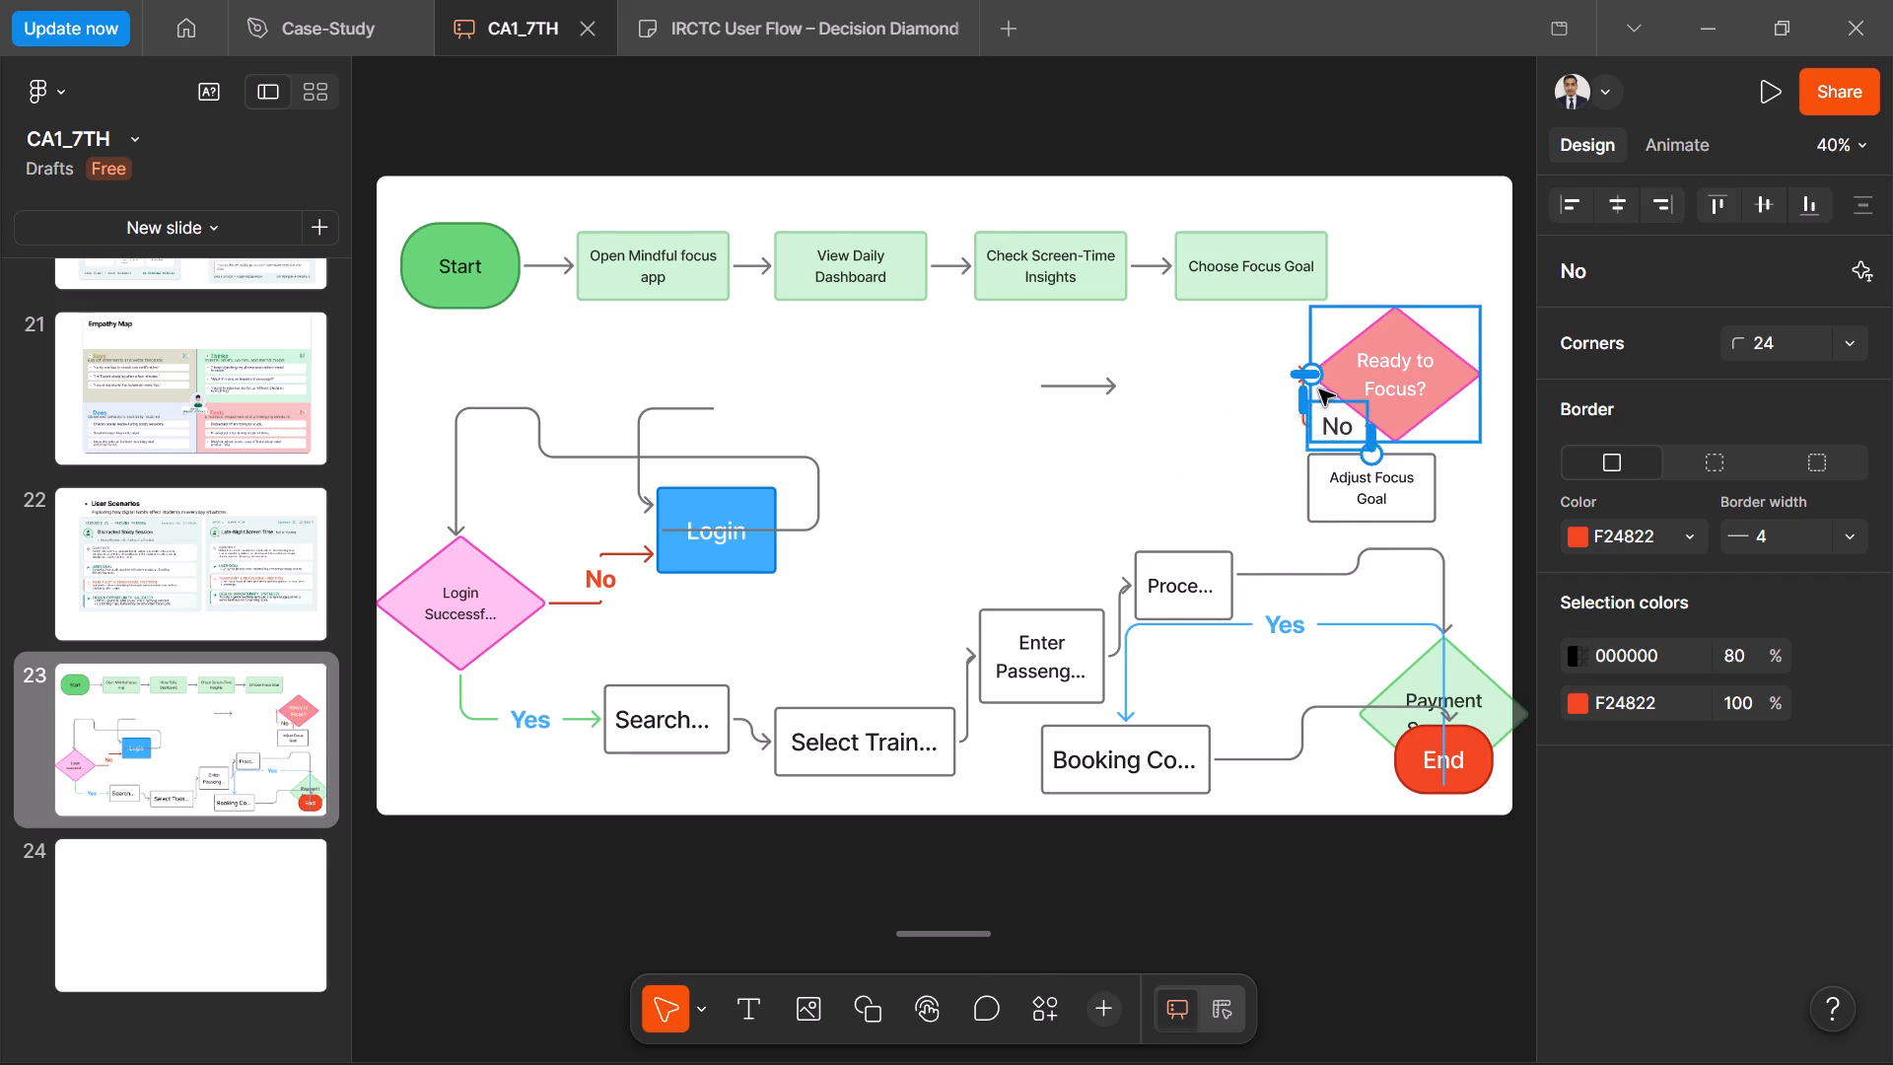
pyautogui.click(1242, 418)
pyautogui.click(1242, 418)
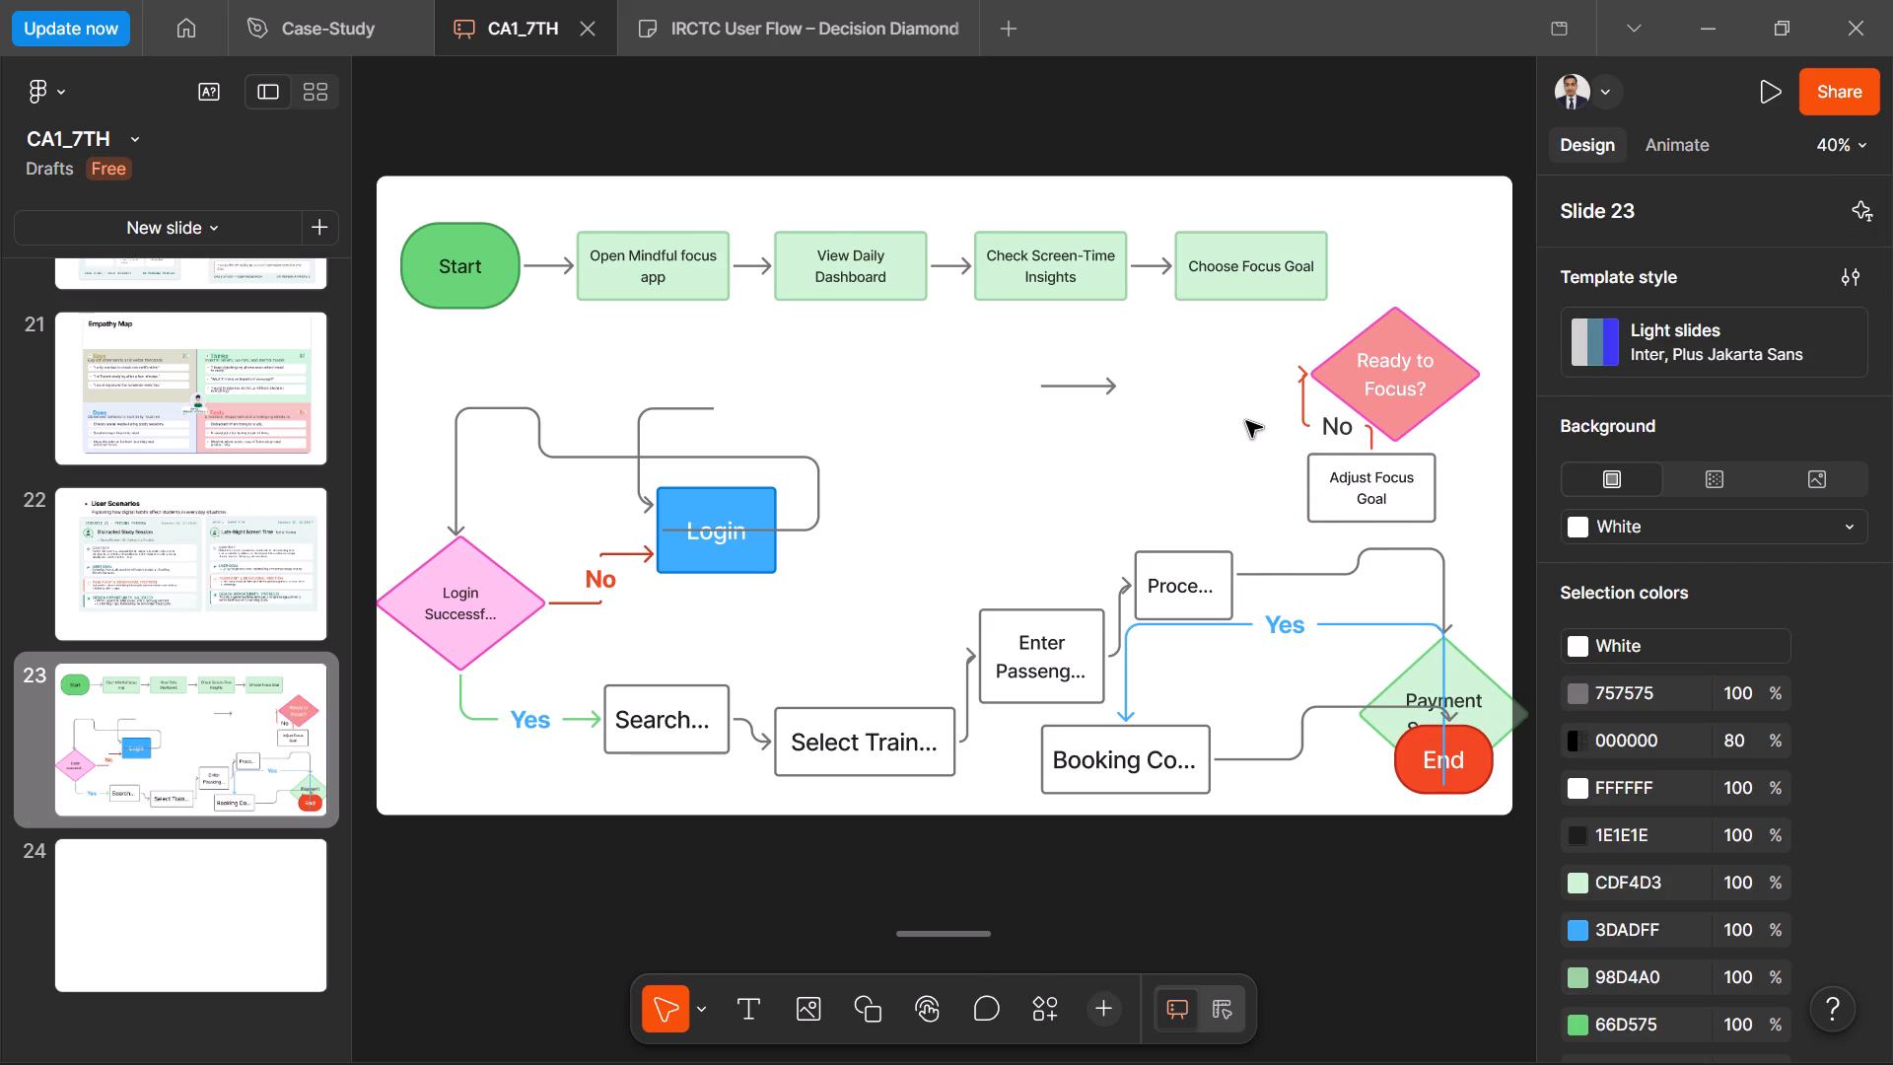
# Nudge the "Adjust Focus Goal" box slightly lower, away from the "Ready to Focus?" diamond.
pyautogui.moveTo(1379, 477); pyautogui.dragTo(1380, 486)
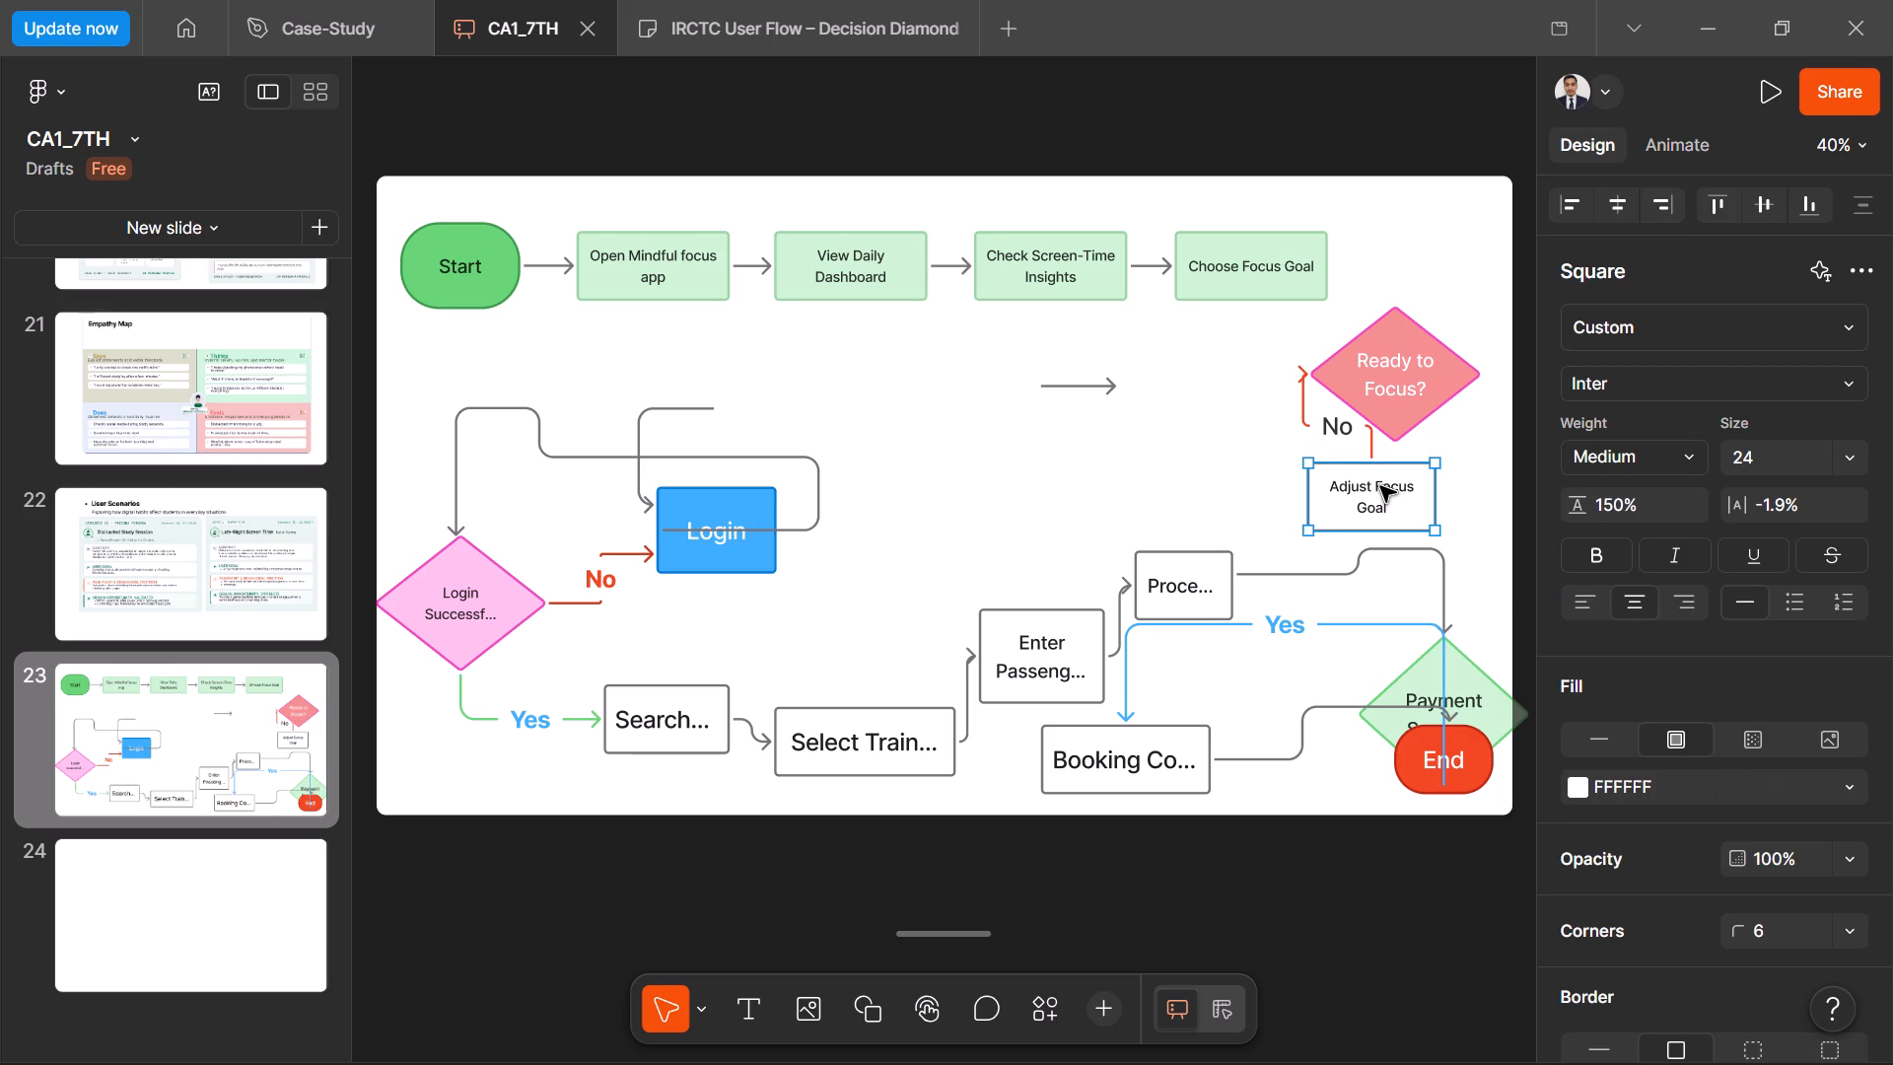
# Reroute the red "No" connector from the bottom of the "Ready to Focus?" diamond to the left side of the "Adjust Focus Goal" box.
pyautogui.click(1303, 379)
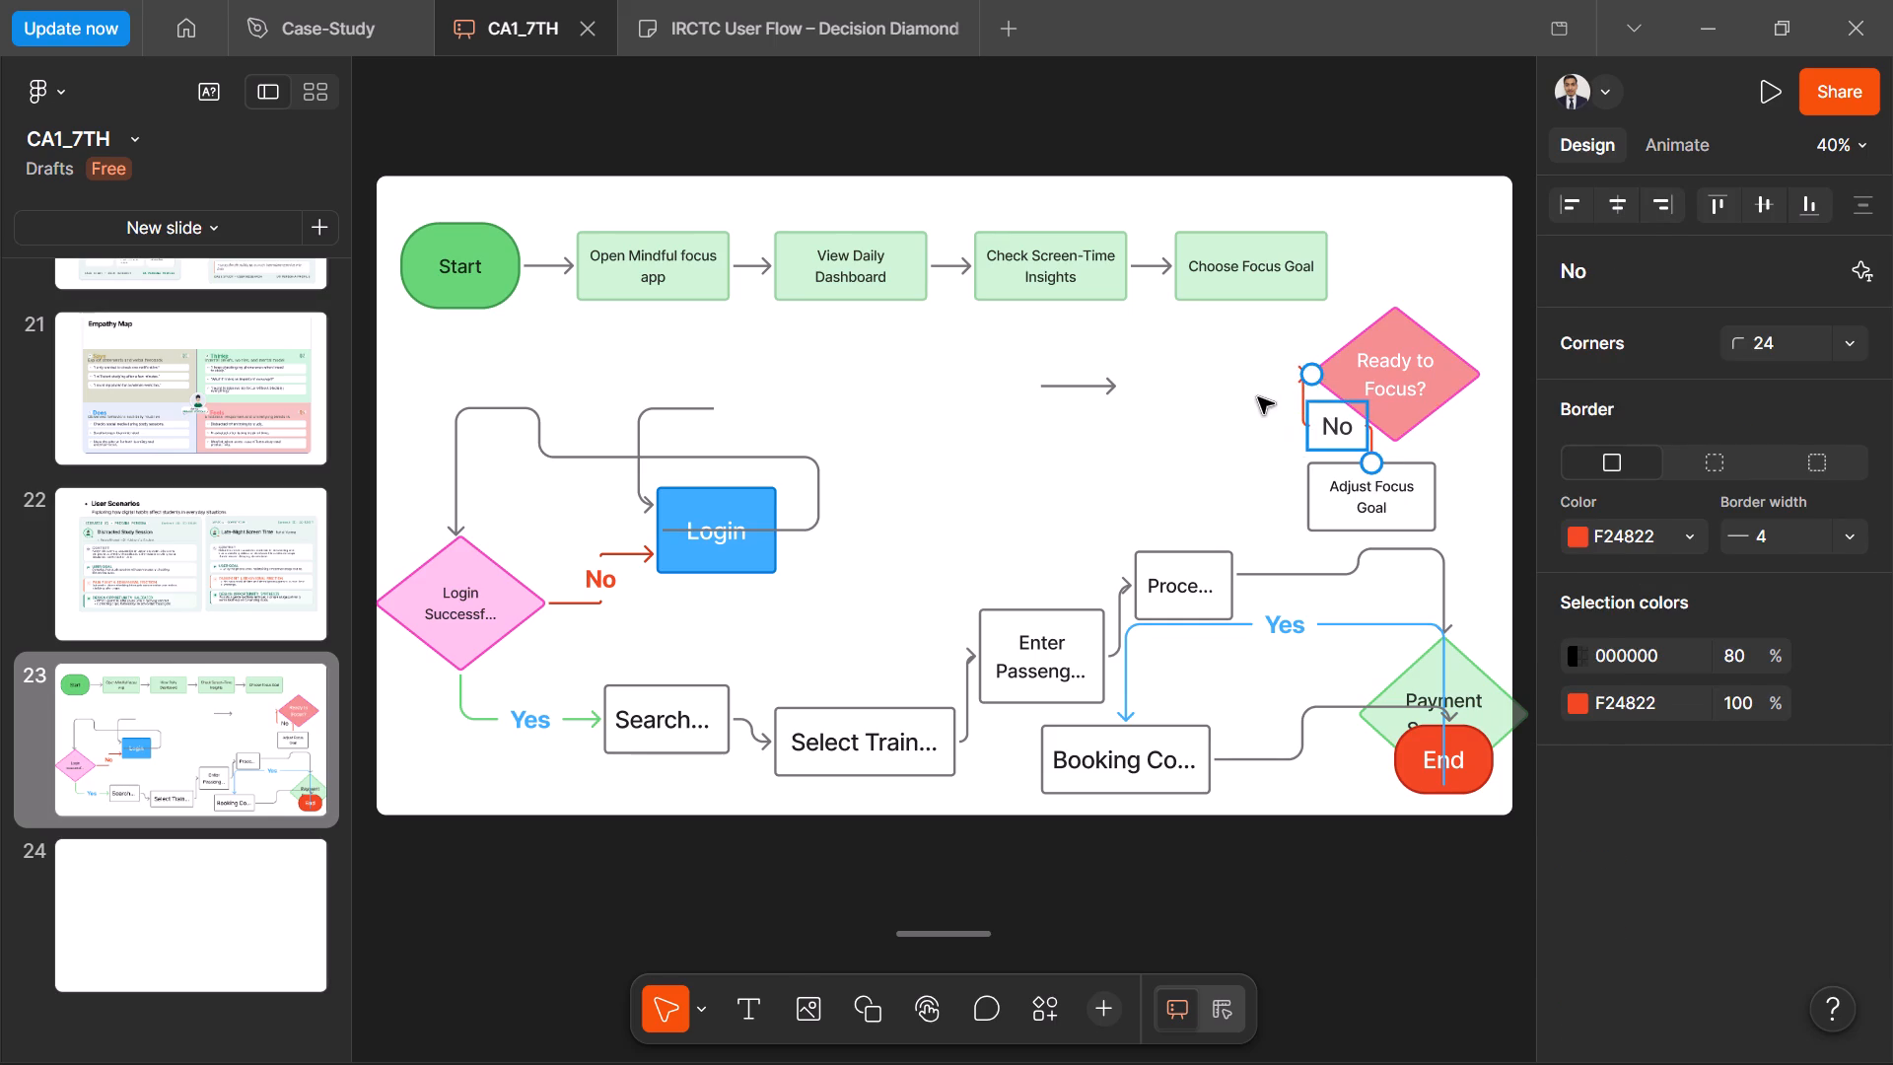
pyautogui.click(1258, 397)
pyautogui.click(1305, 372)
pyautogui.moveTo(1312, 372); pyautogui.dragTo(1302, 491)
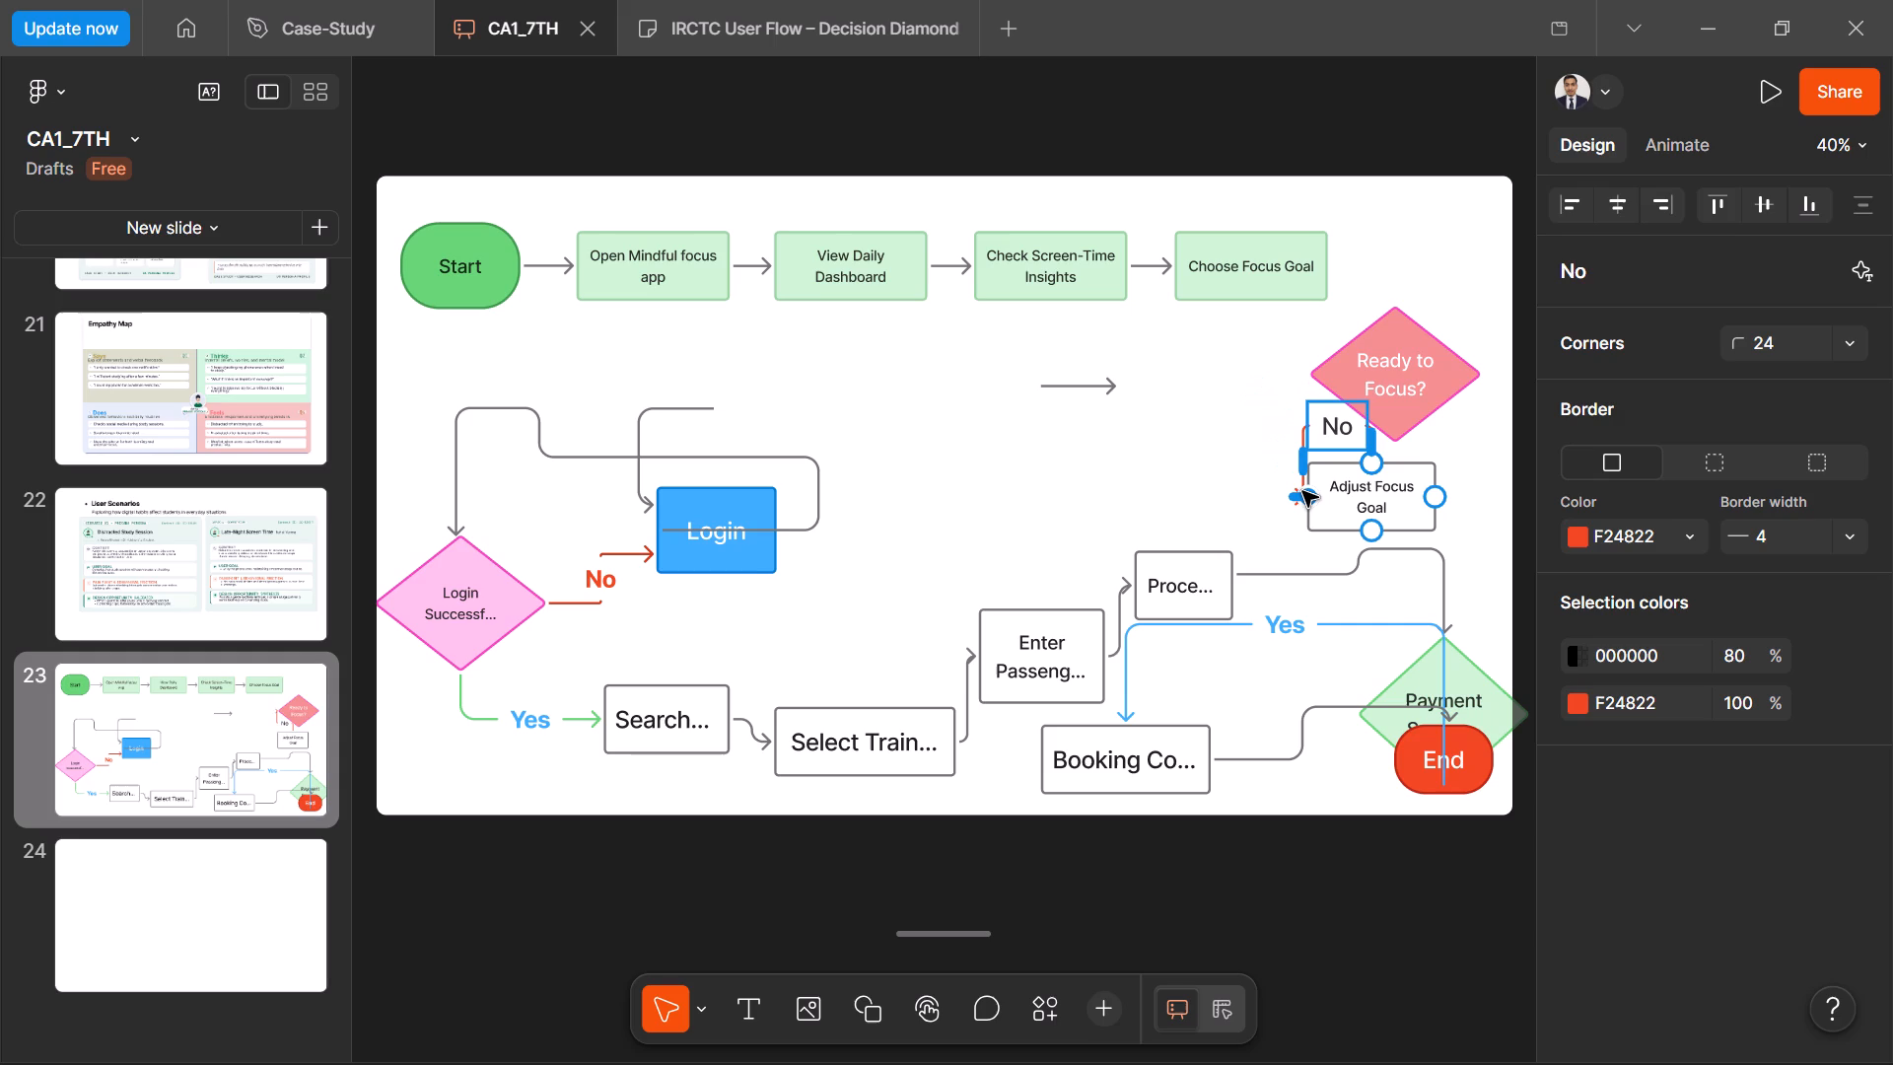
pyautogui.moveTo(1302, 491); pyautogui.dragTo(1312, 490)
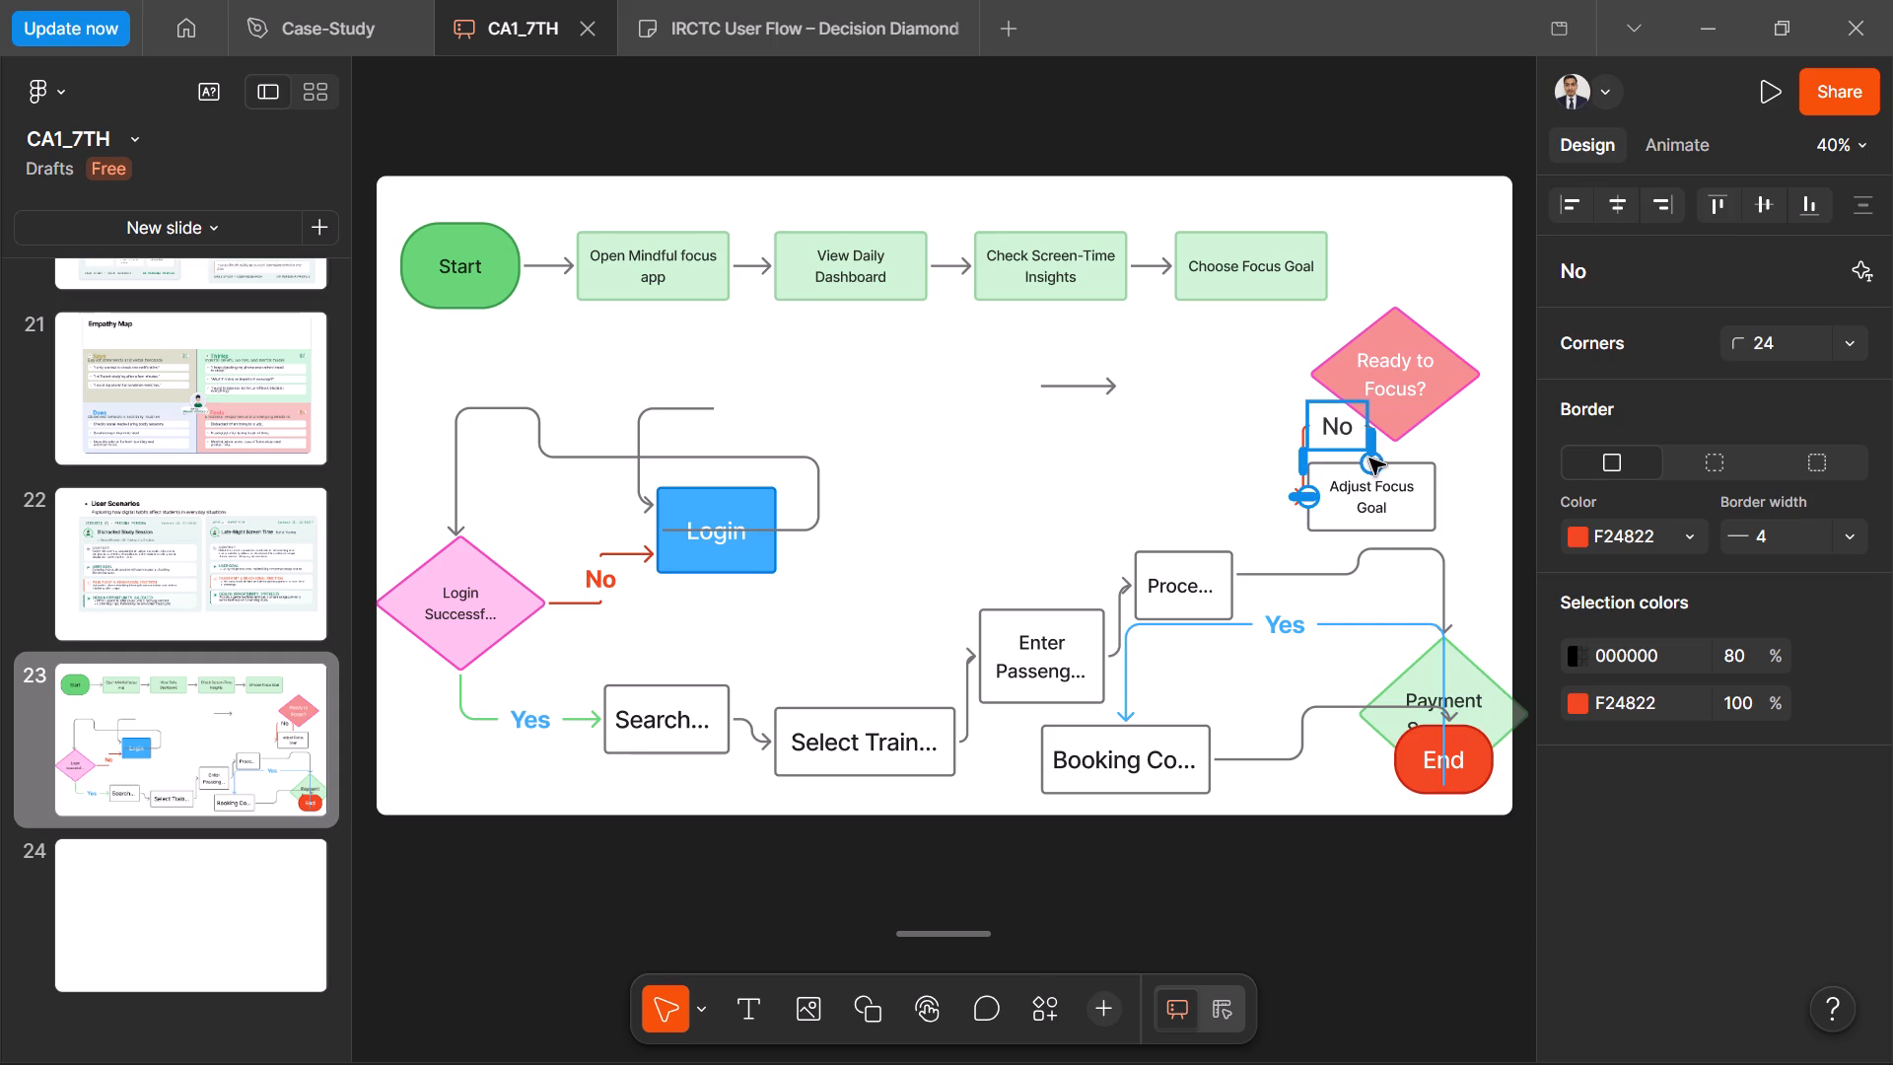
pyautogui.moveTo(1370, 459); pyautogui.dragTo(1390, 432)
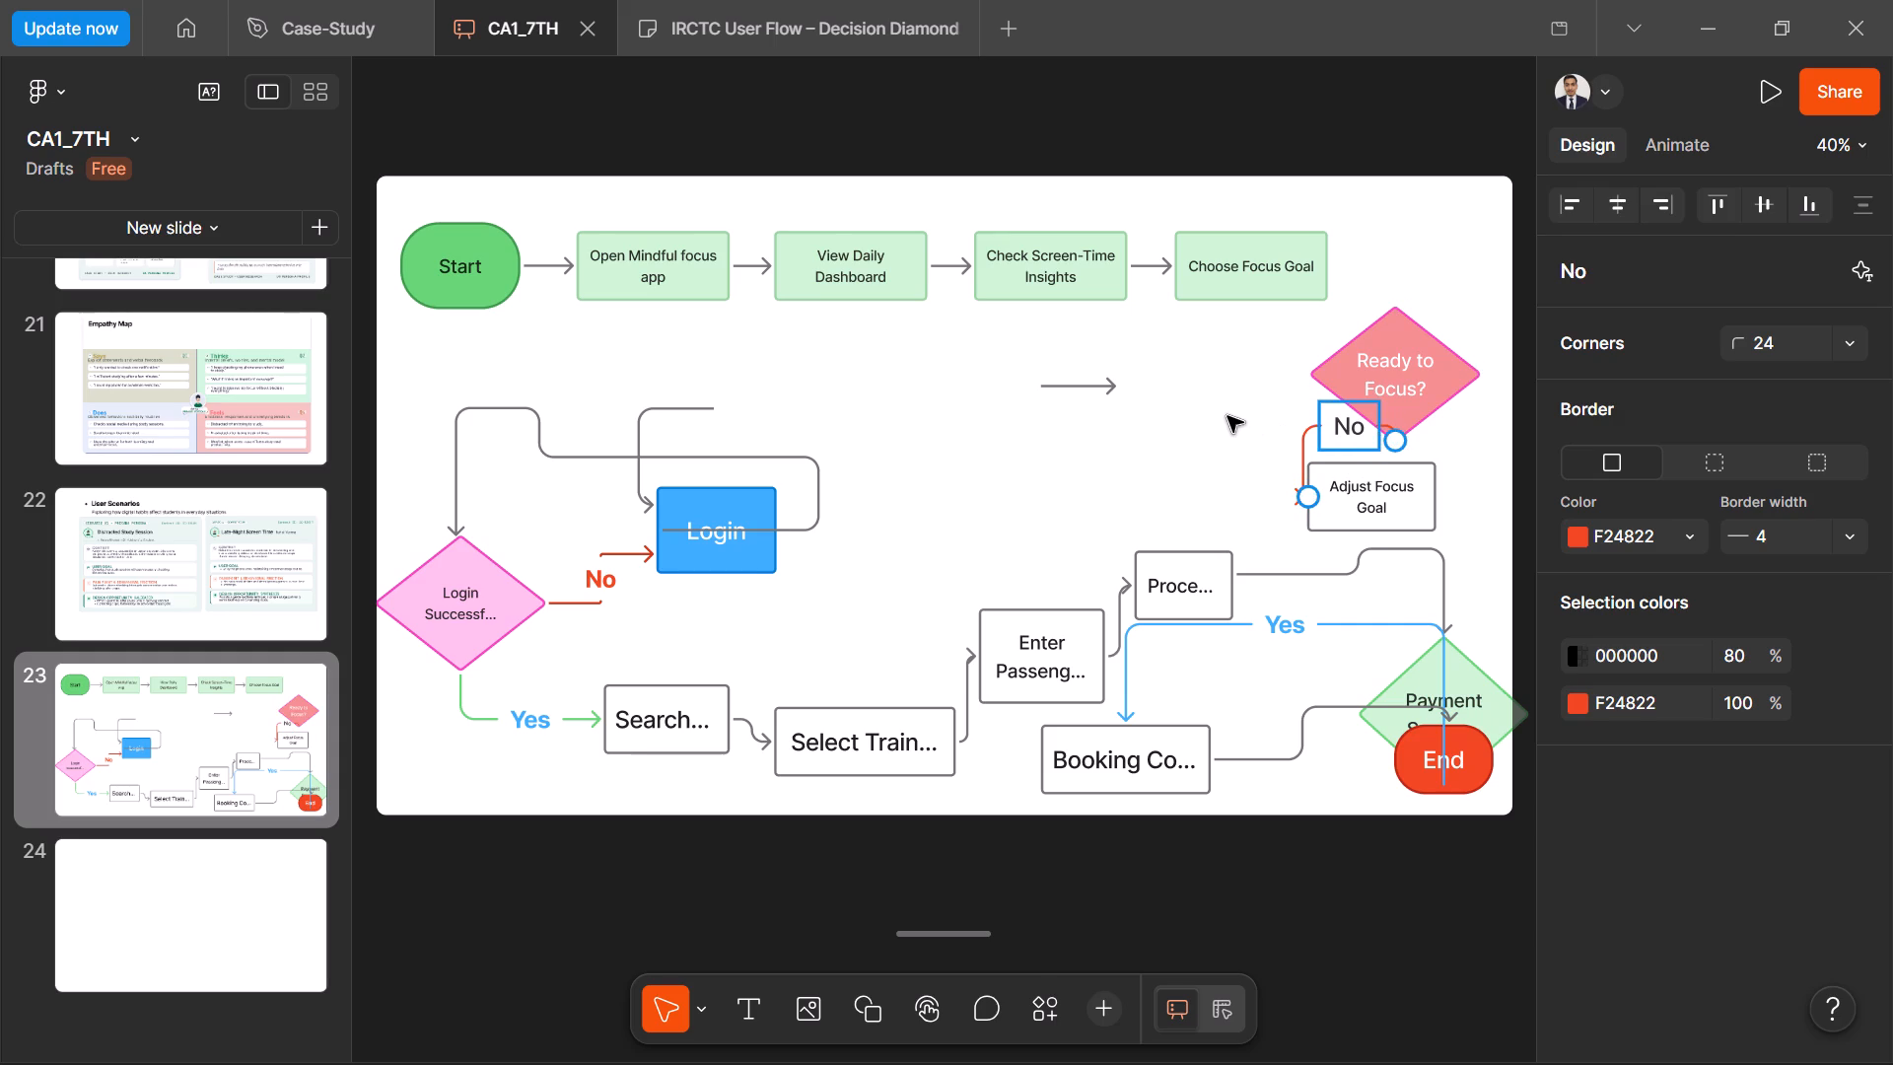
pyautogui.click(1227, 416)
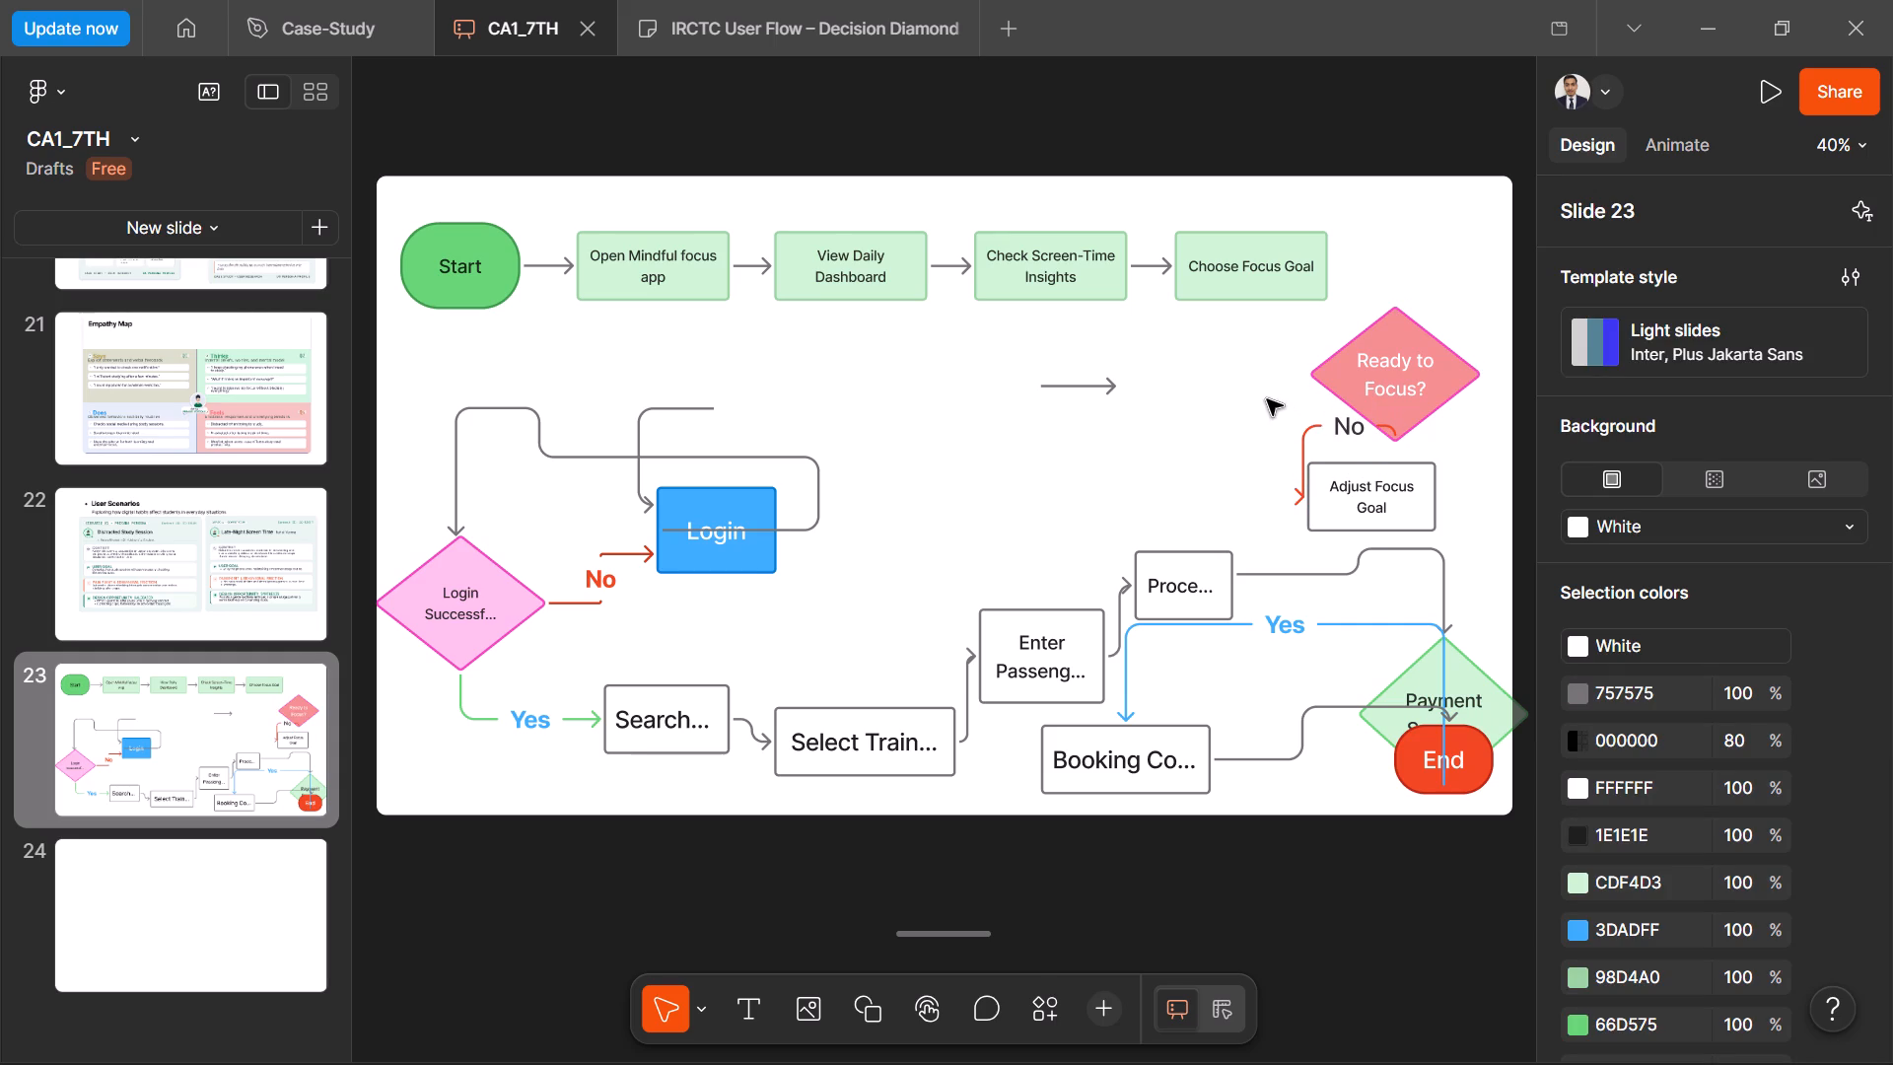
pyautogui.click(1263, 399)
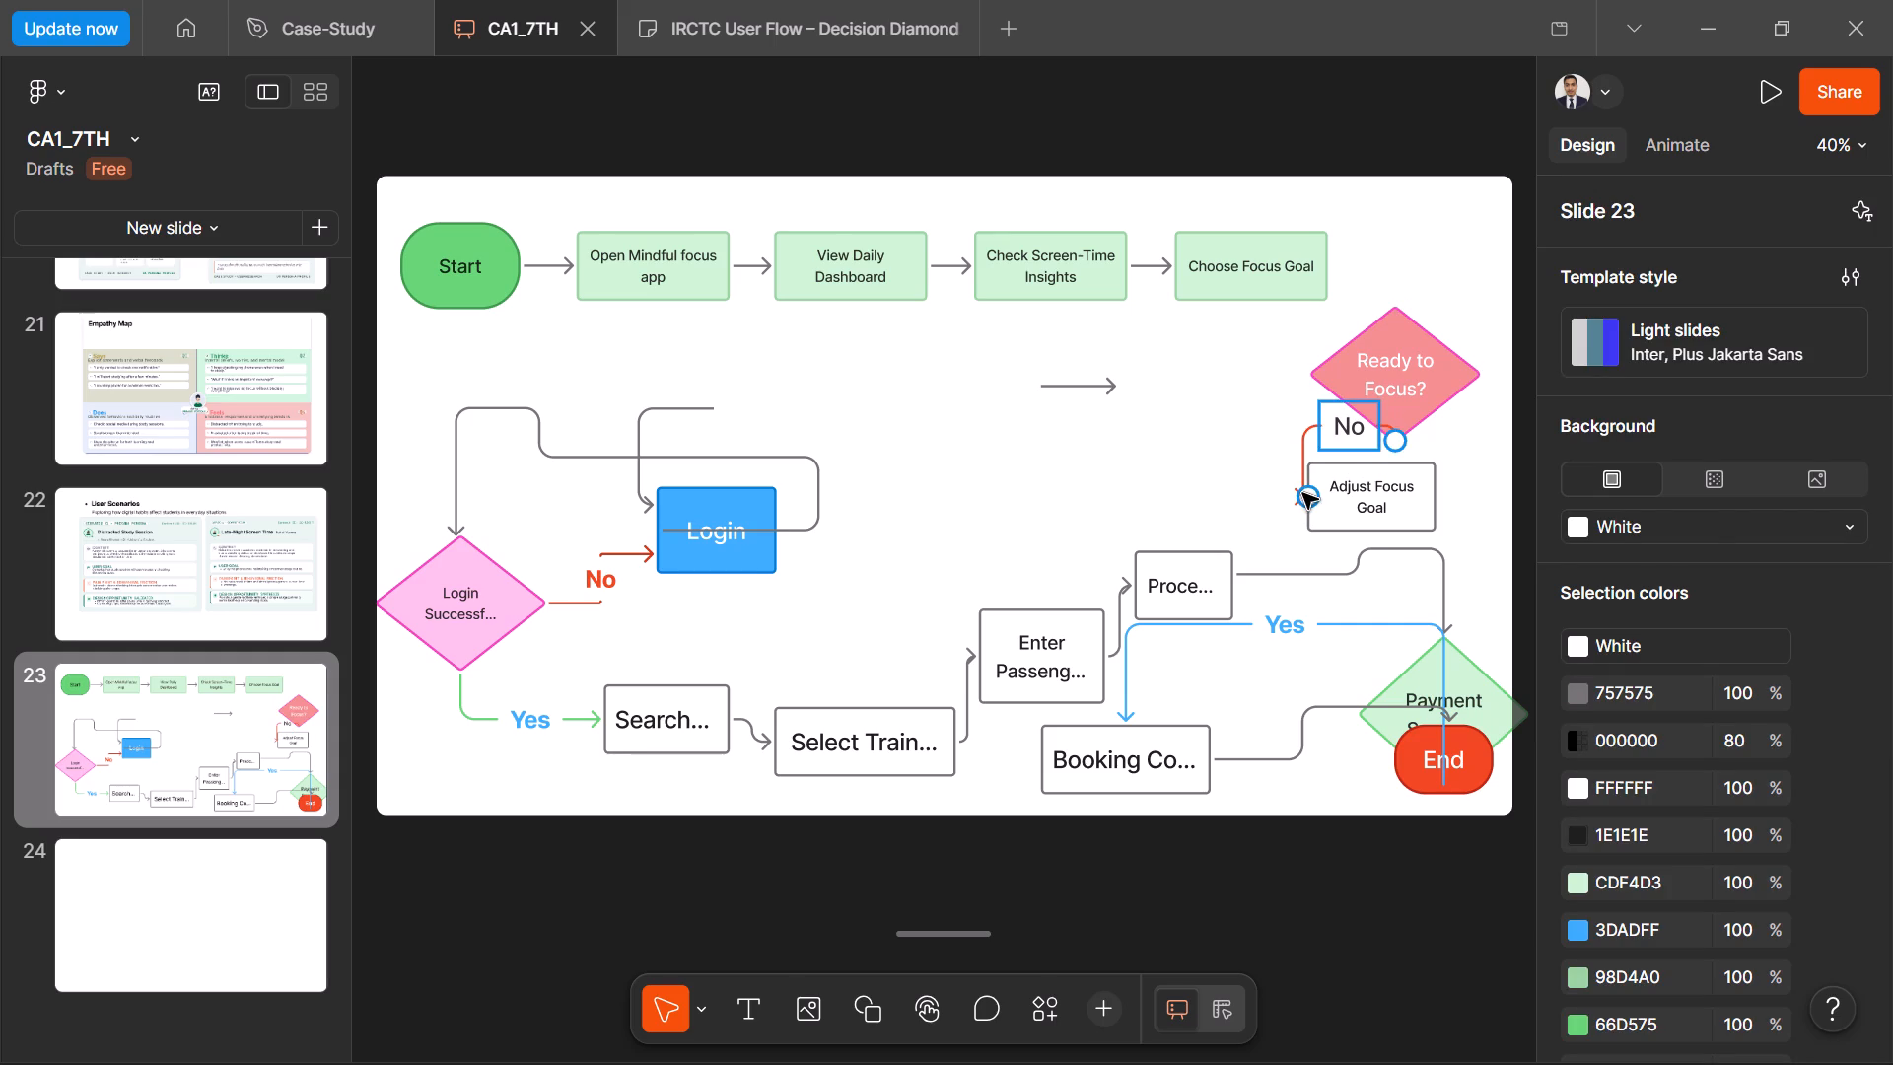
pyautogui.moveTo(1302, 493); pyautogui.dragTo(1282, 497)
pyautogui.click(1254, 491)
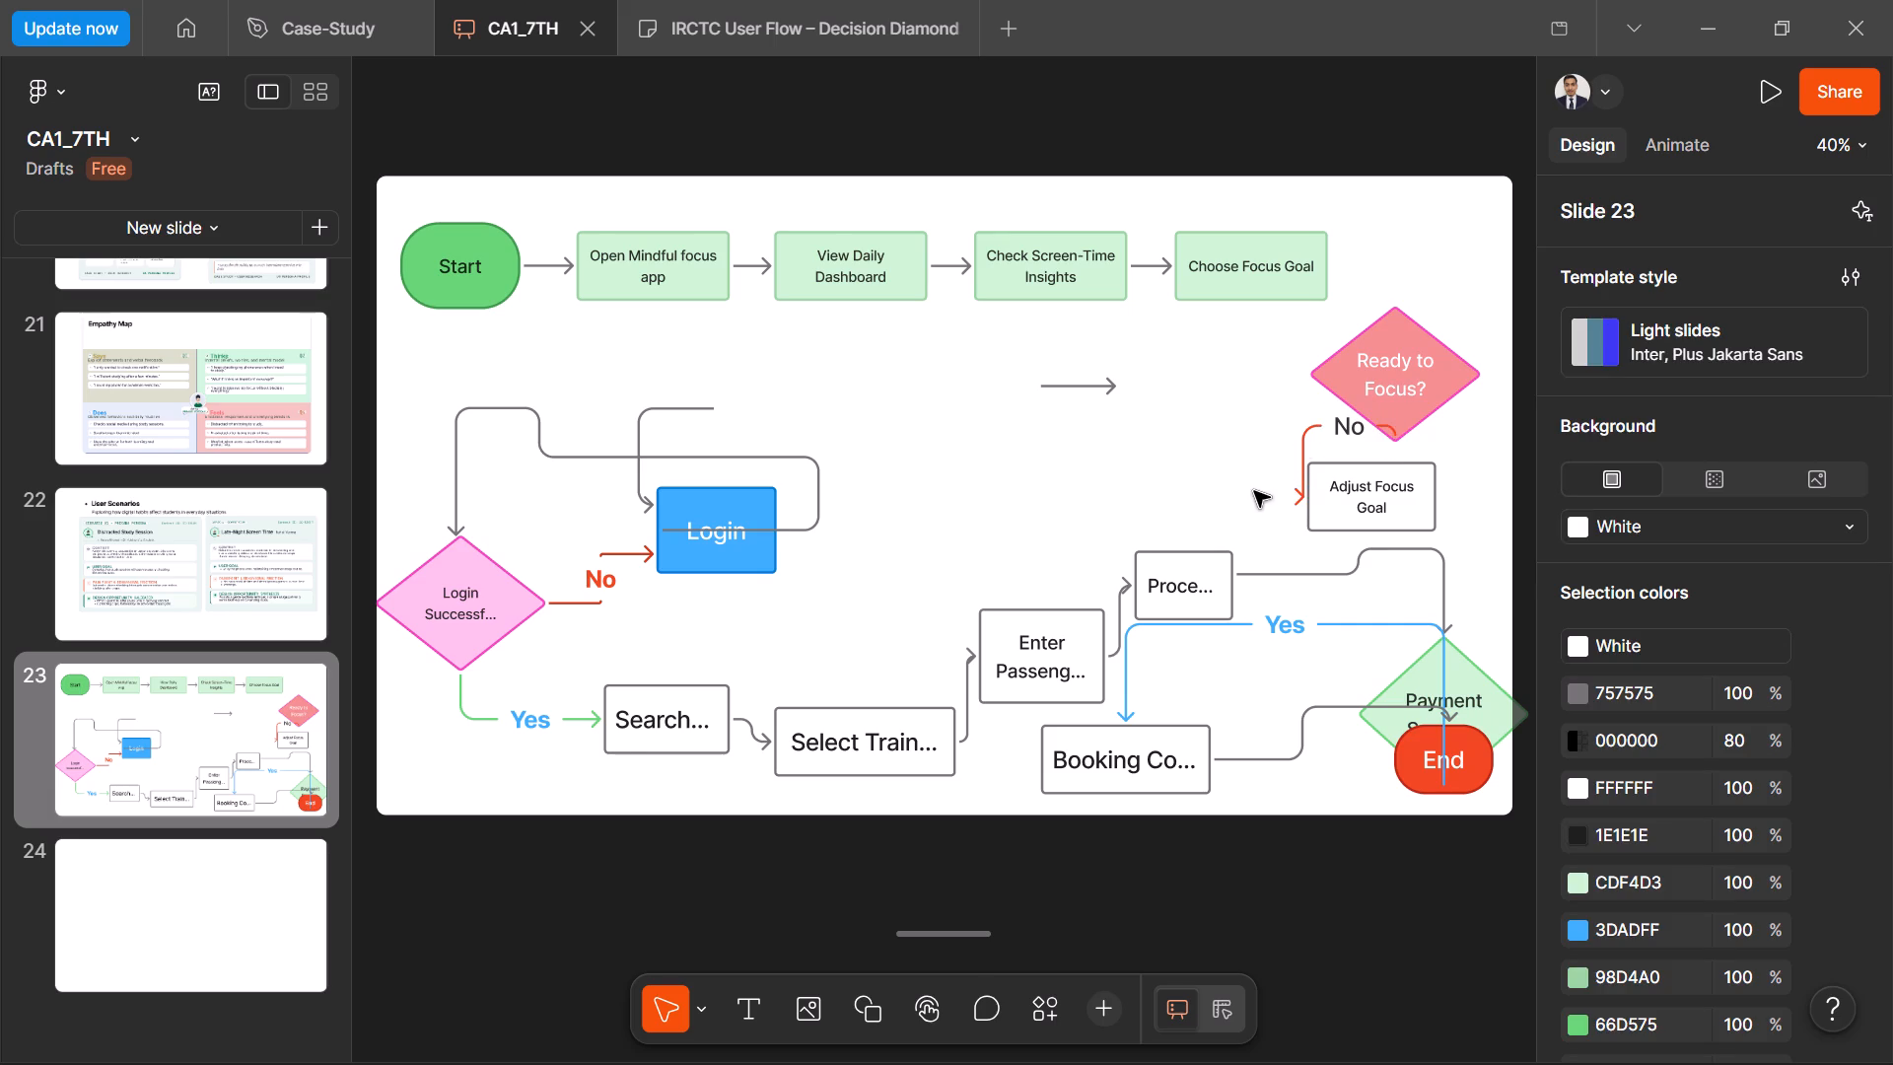
# Shift the vertical segment of the red "No" connector farther left, away from the "Adjust Focus Goal" box.
pyautogui.click(1306, 436)
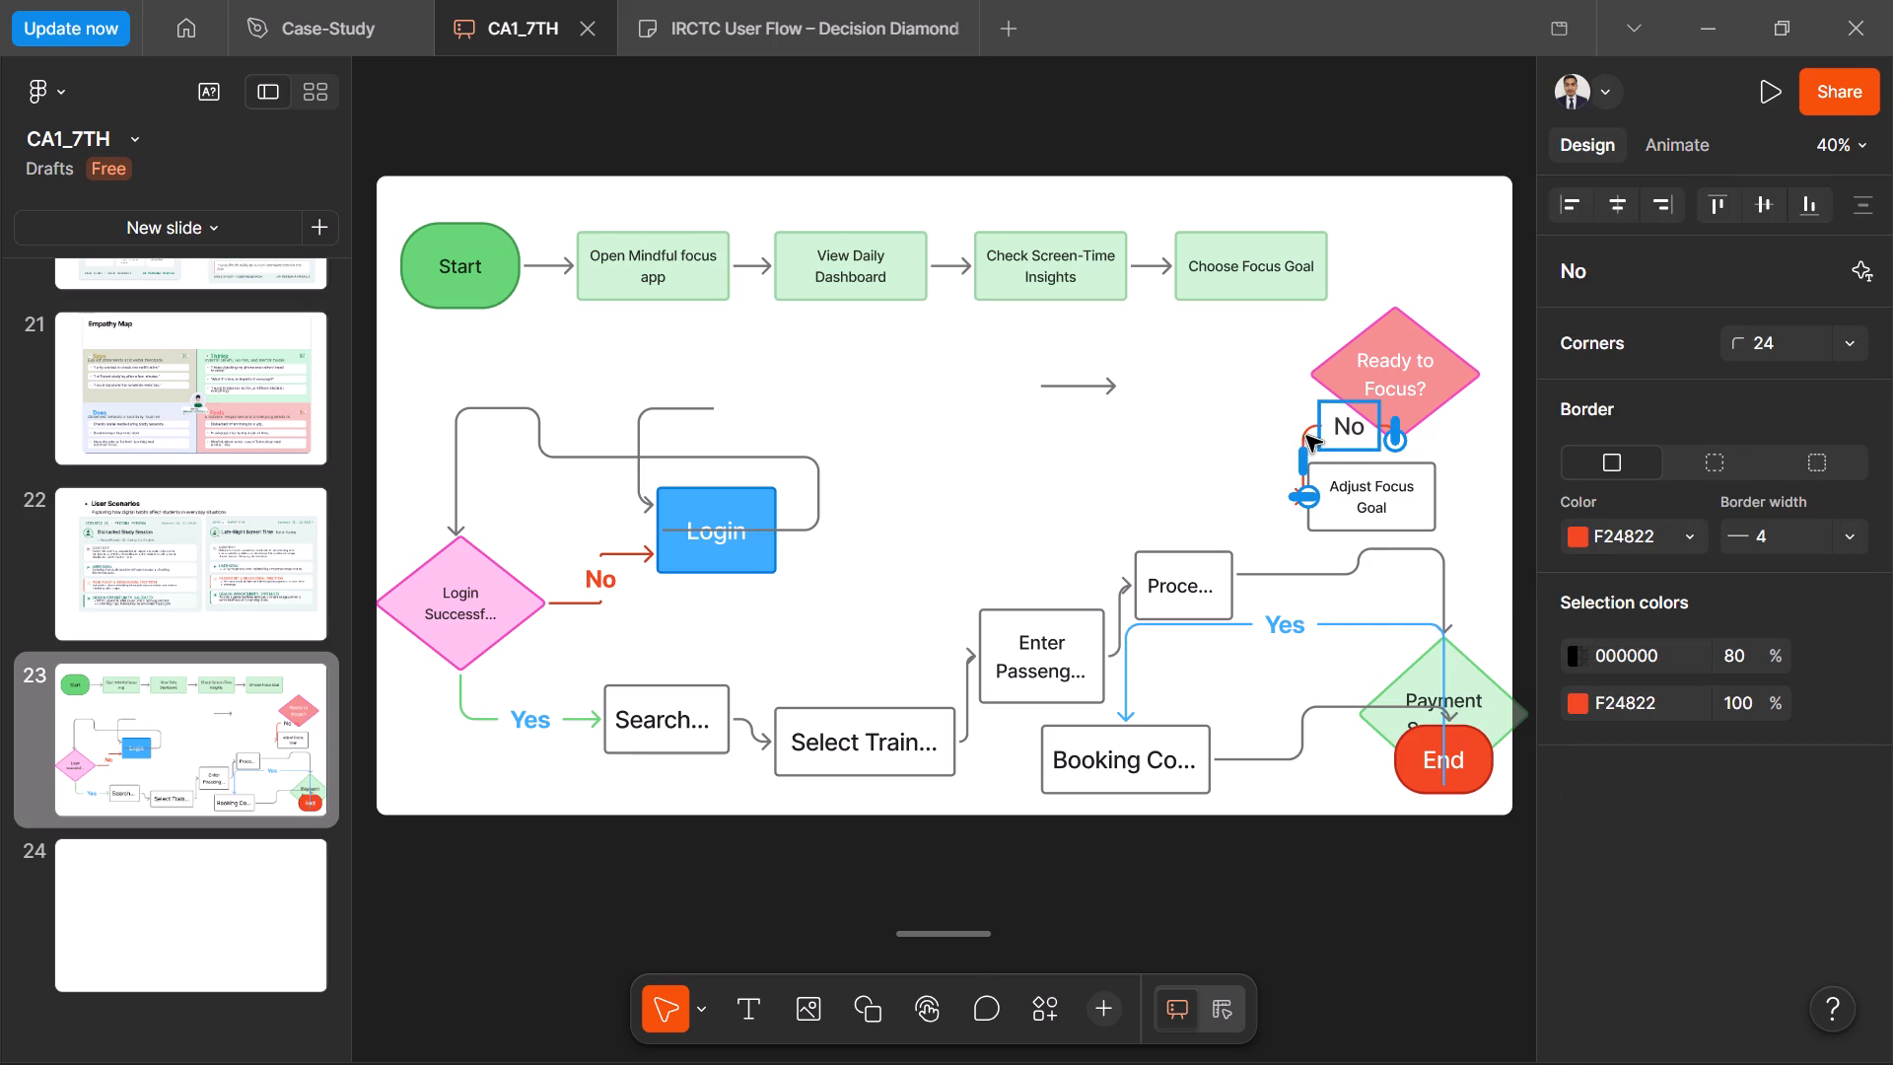
pyautogui.moveTo(1302, 454); pyautogui.dragTo(1264, 458)
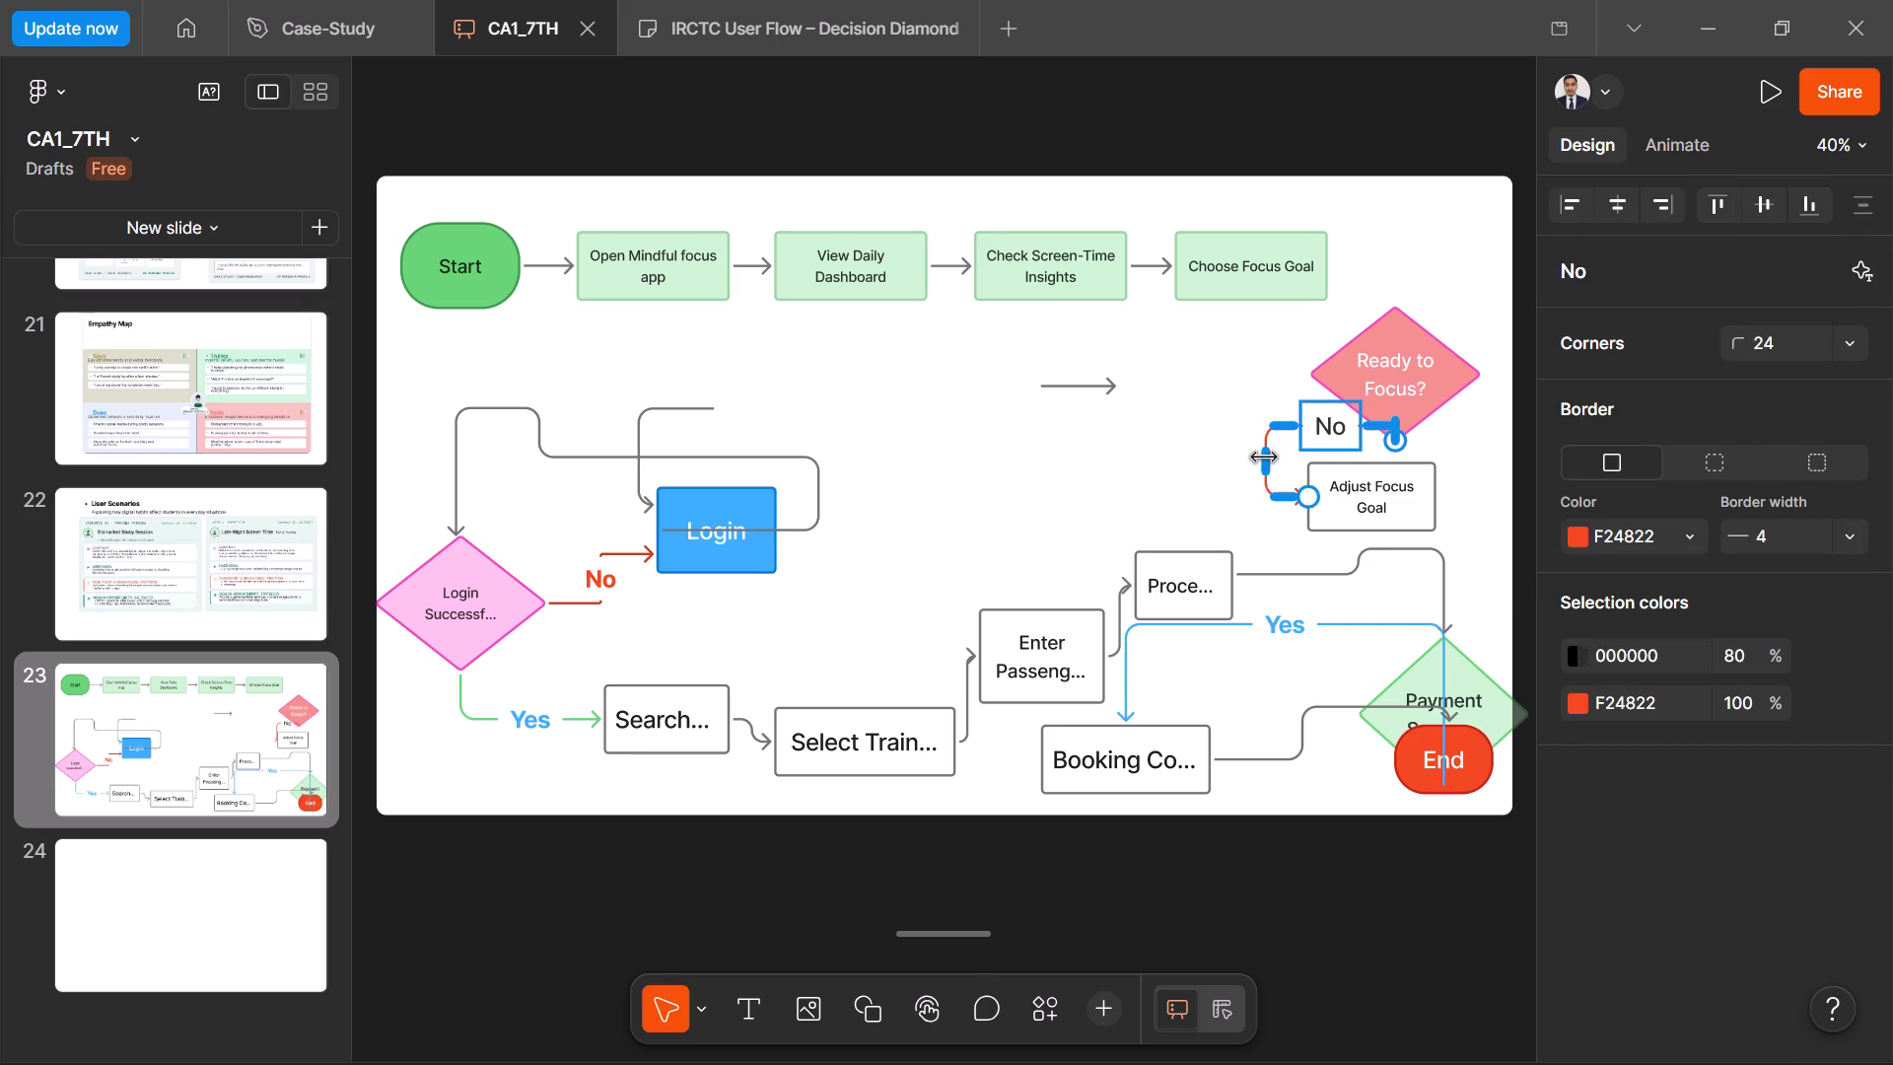
pyautogui.moveTo(1264, 458); pyautogui.dragTo(1263, 458)
pyautogui.click(1234, 461)
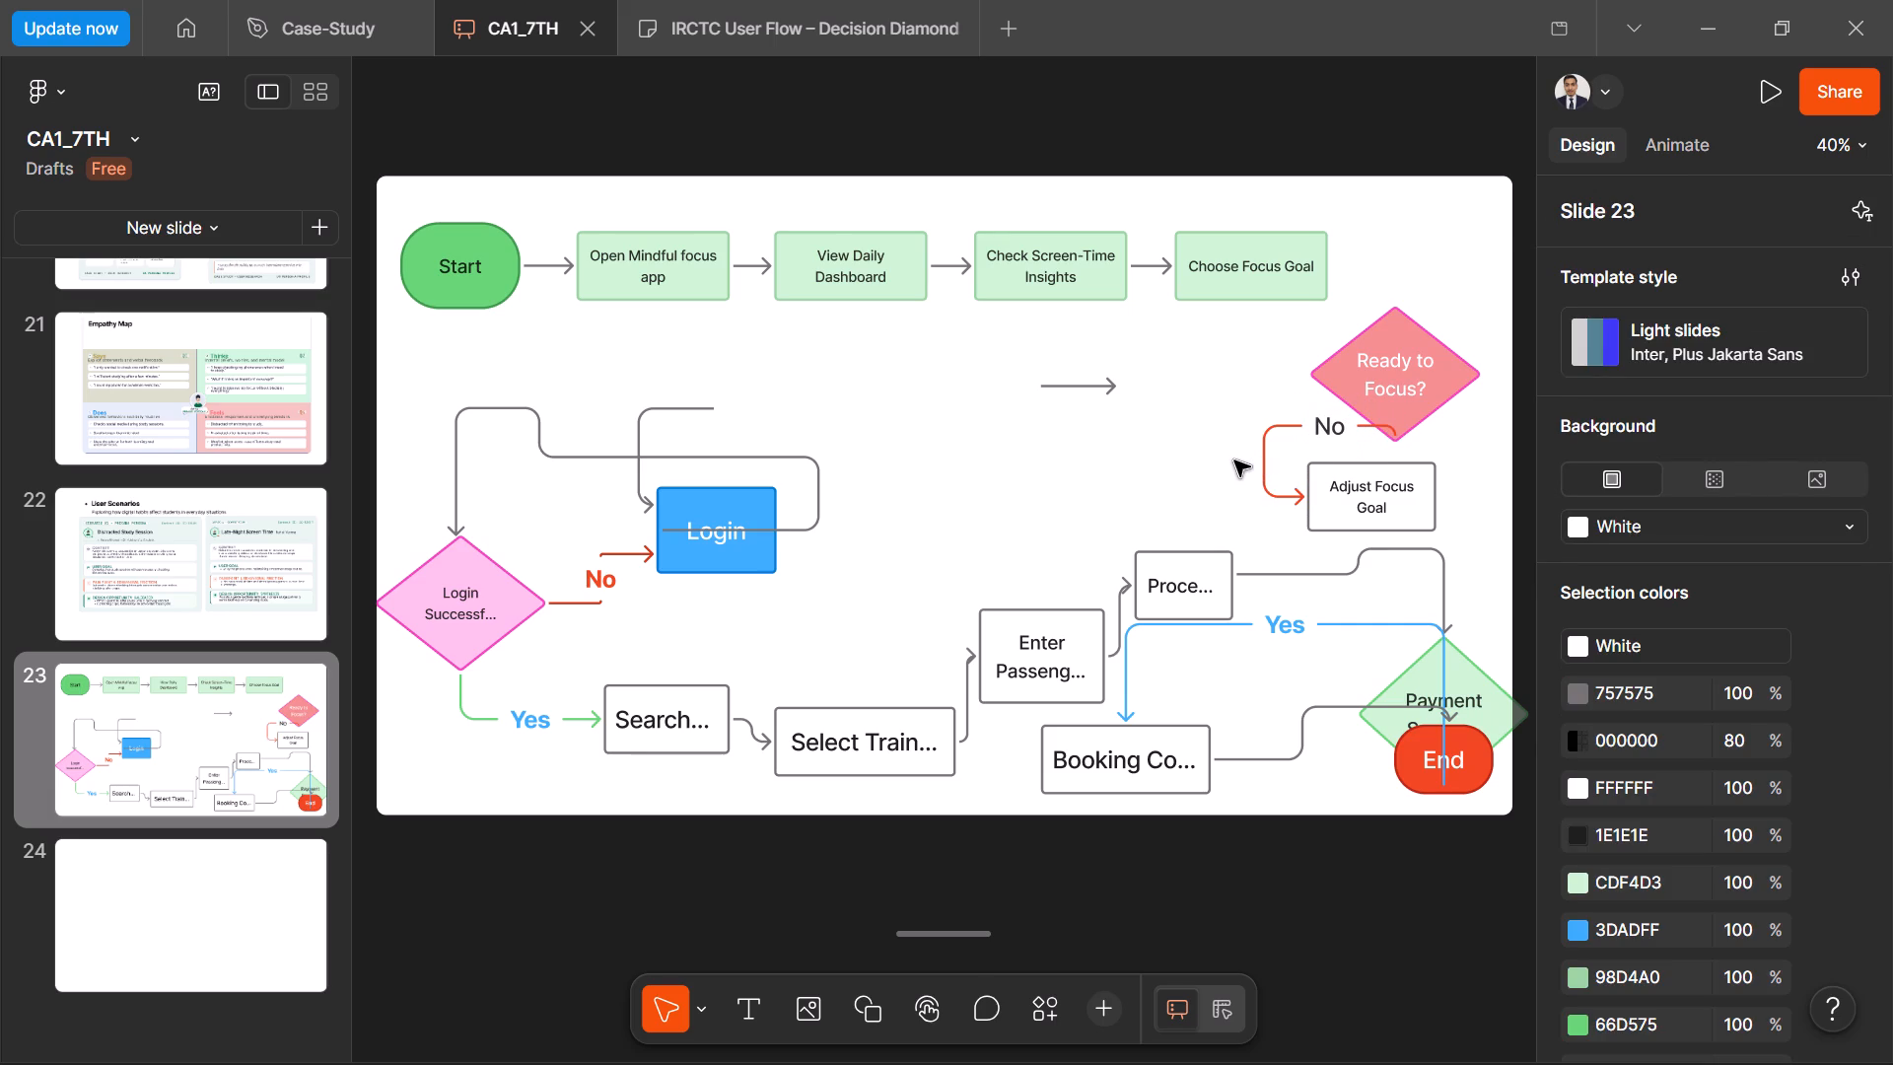
# Reattach the start of the red "No" connector to the left corner of the "Ready to Focus?" diamond.
pyautogui.click(1395, 437)
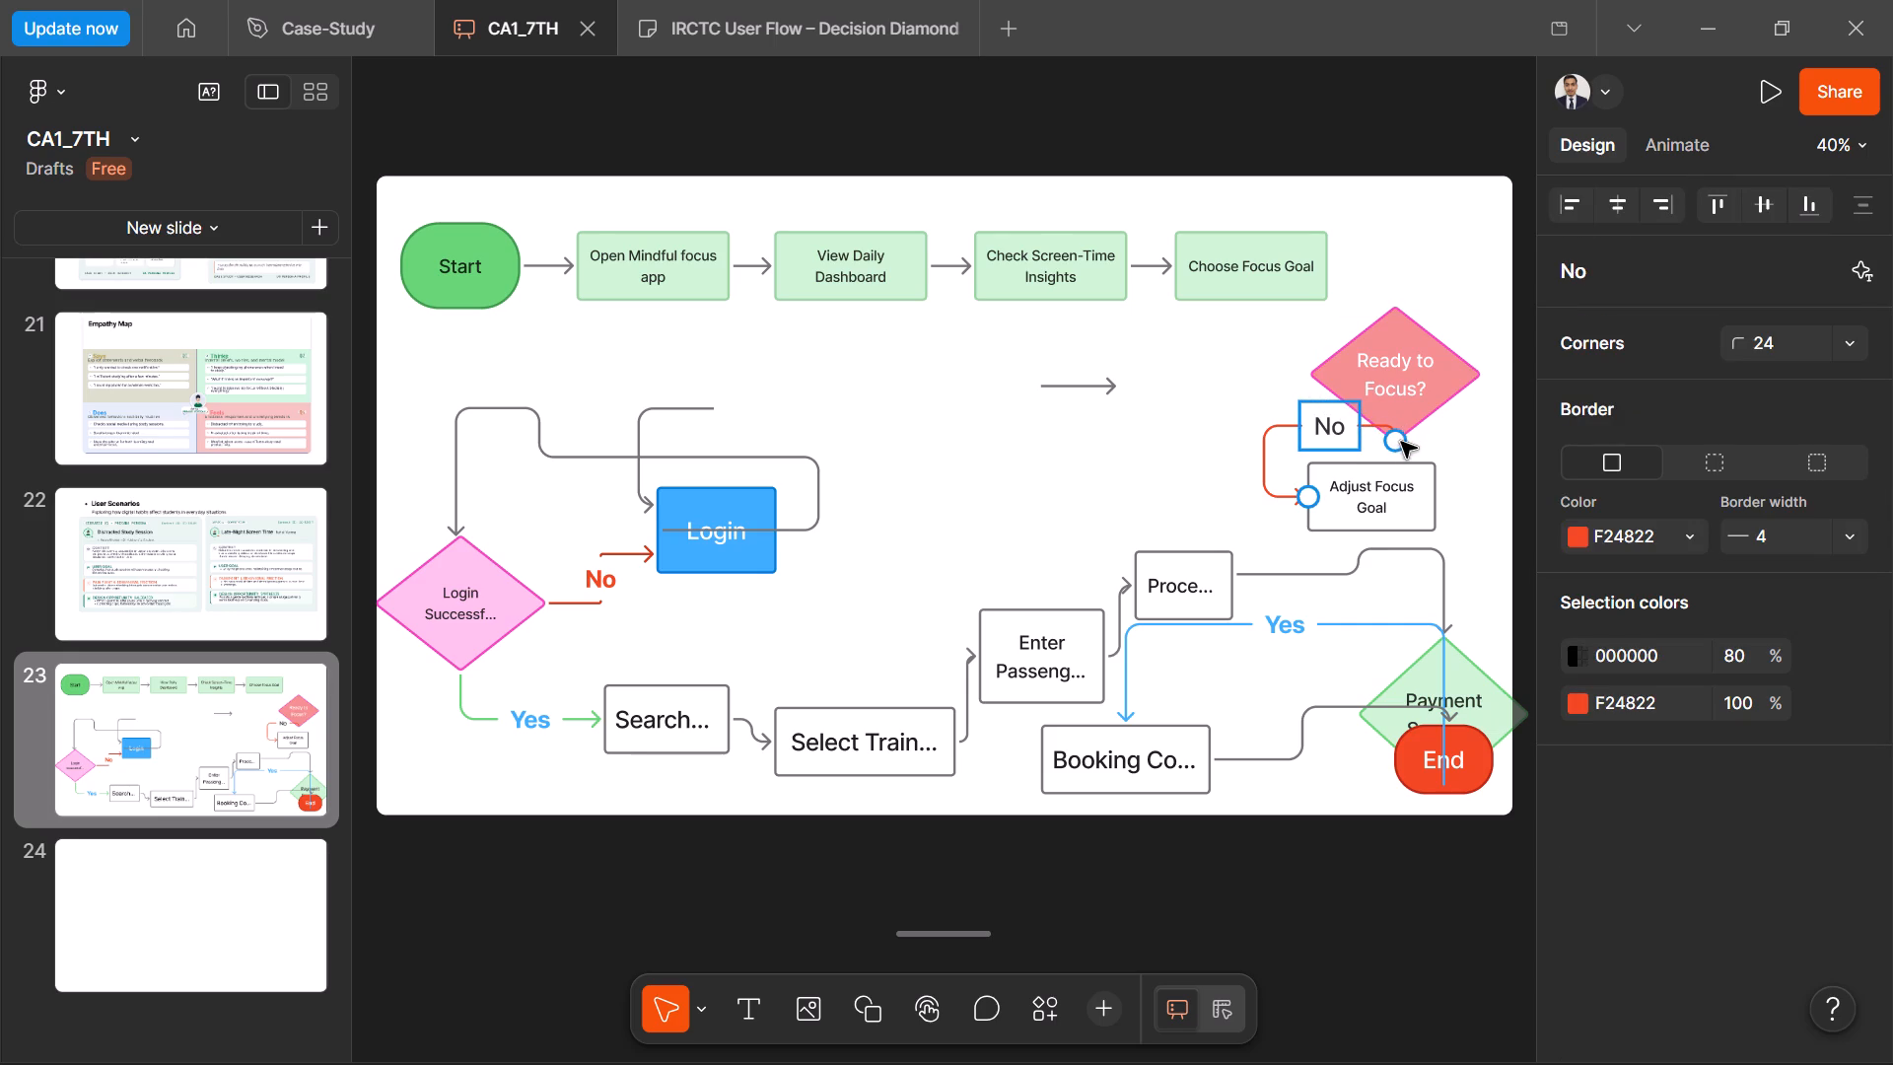
pyautogui.moveTo(1400, 442); pyautogui.dragTo(1300, 393)
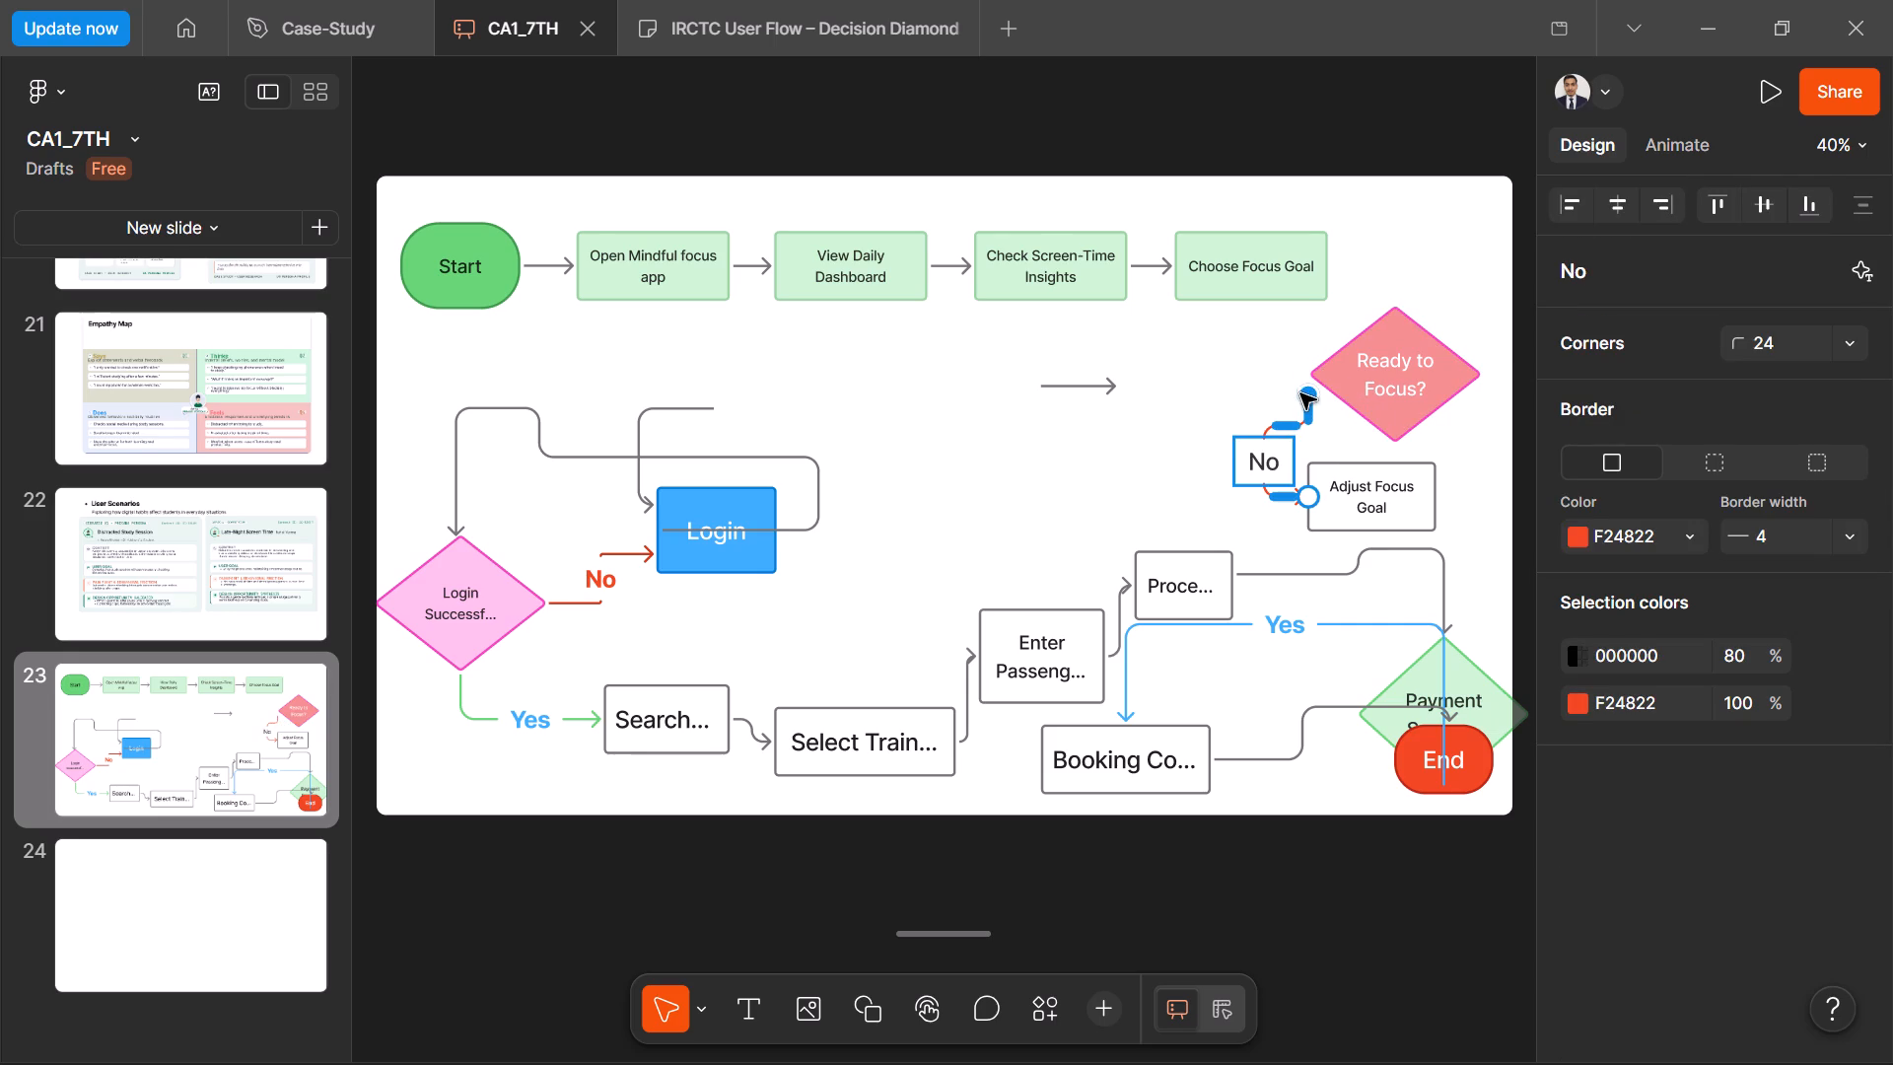
pyautogui.moveTo(1300, 393); pyautogui.dragTo(1313, 380)
pyautogui.click(1226, 405)
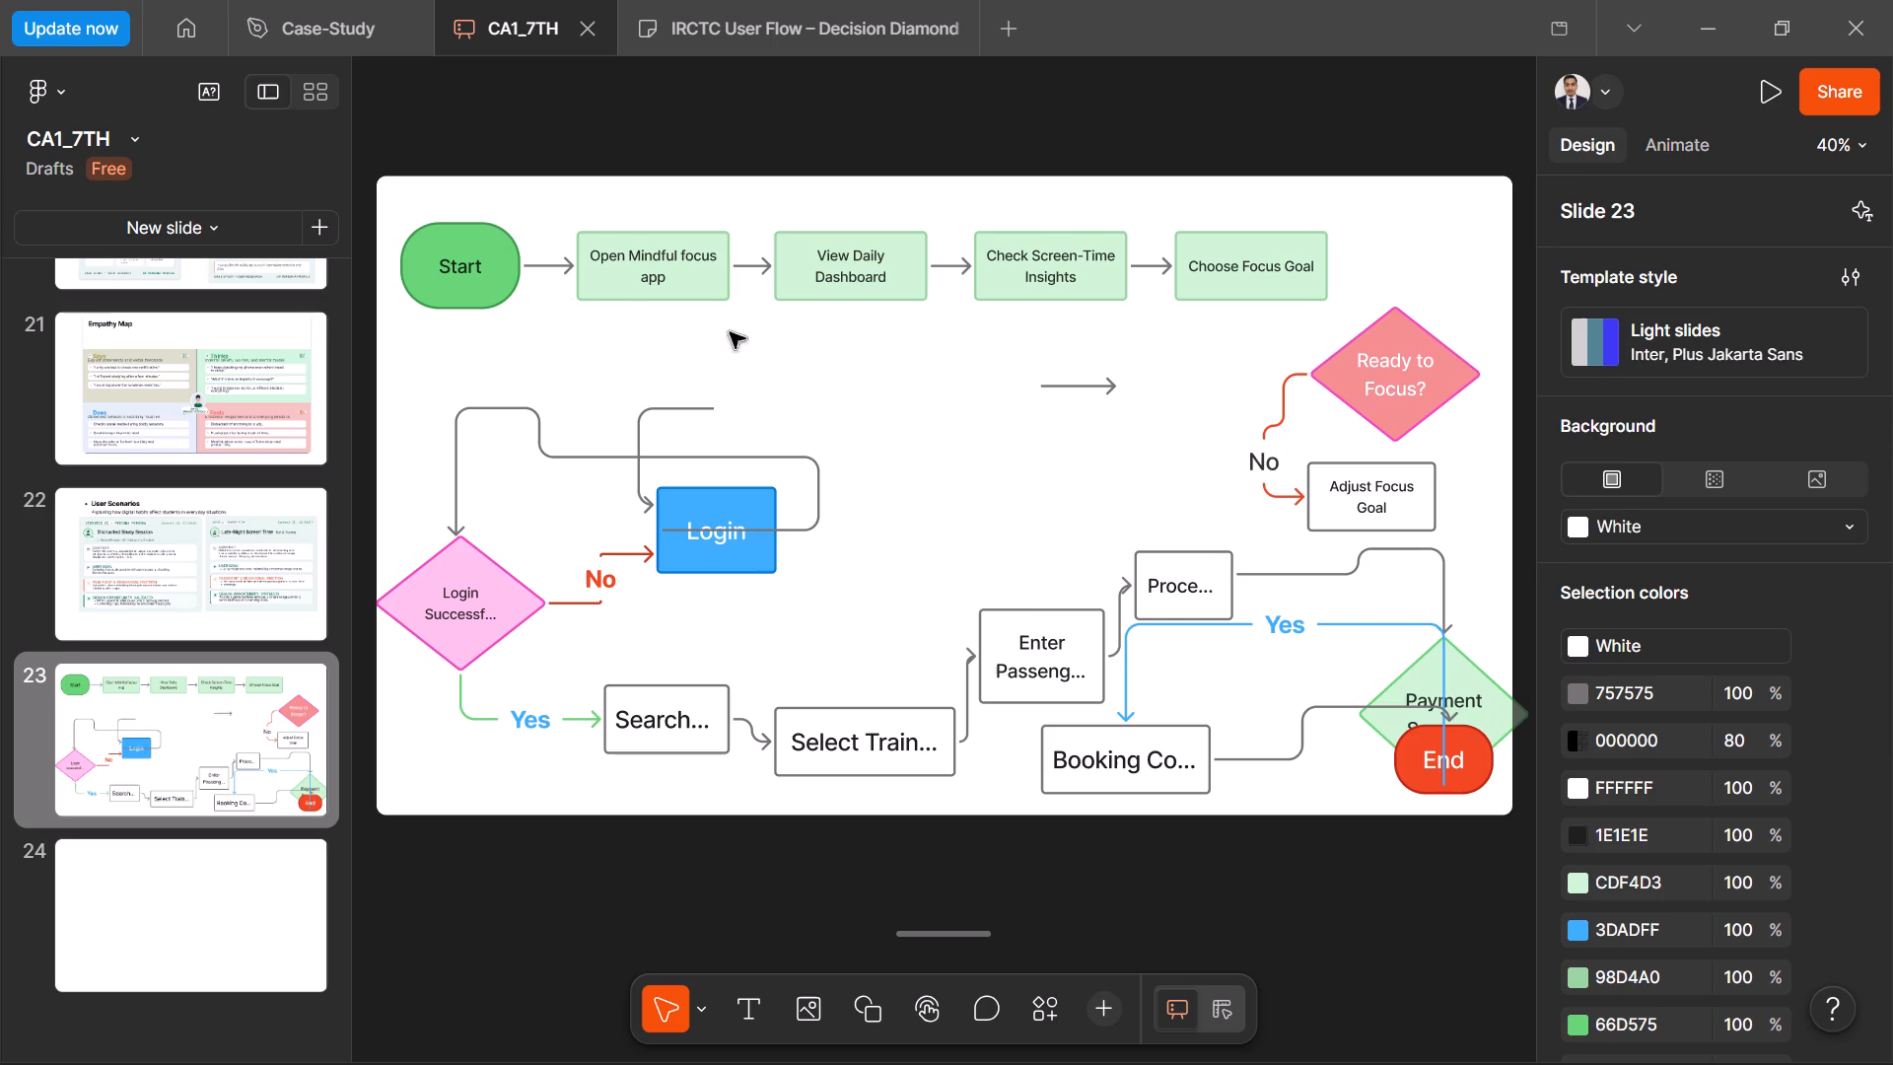
# Move the "Open Mindful focus app" box closer to "Start" and narrow it from its right edge.
pyautogui.moveTo(666, 268); pyautogui.dragTo(652, 268)
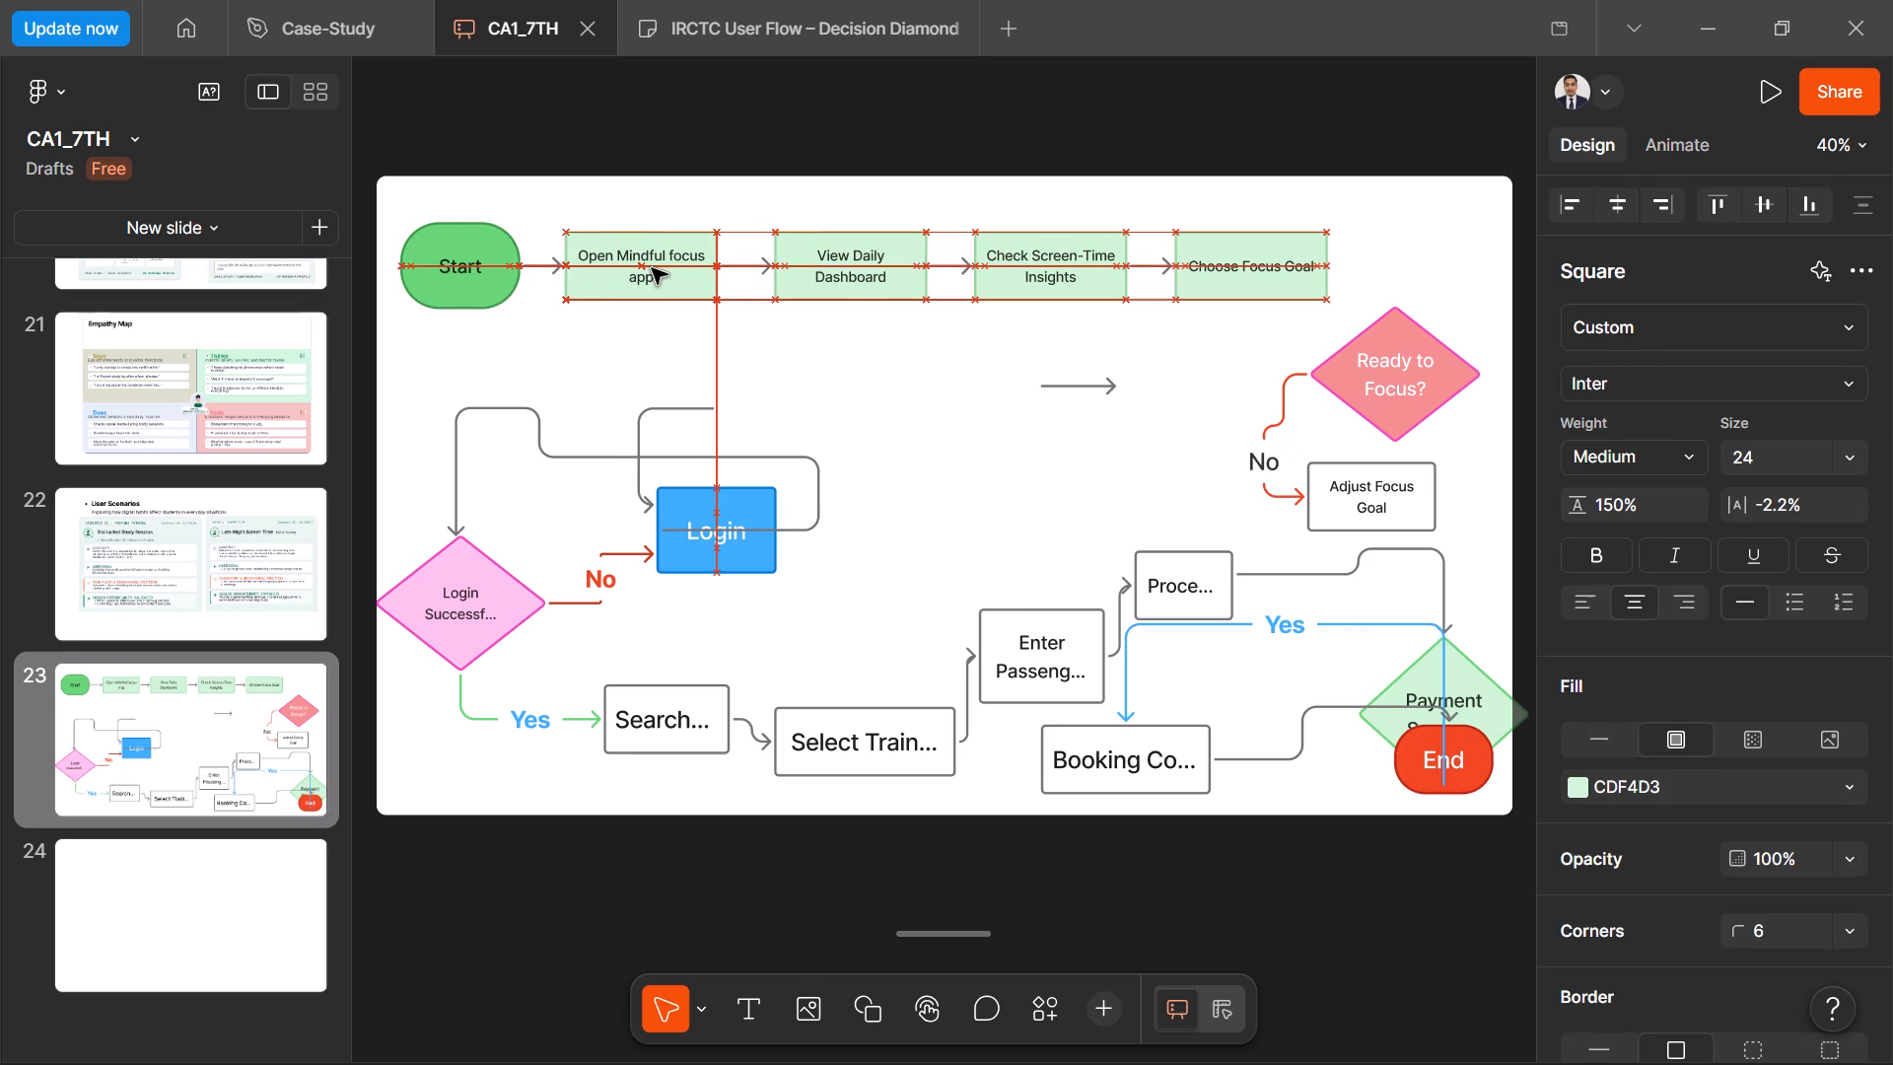
pyautogui.moveTo(652, 268); pyautogui.dragTo(652, 269)
pyautogui.click(684, 351)
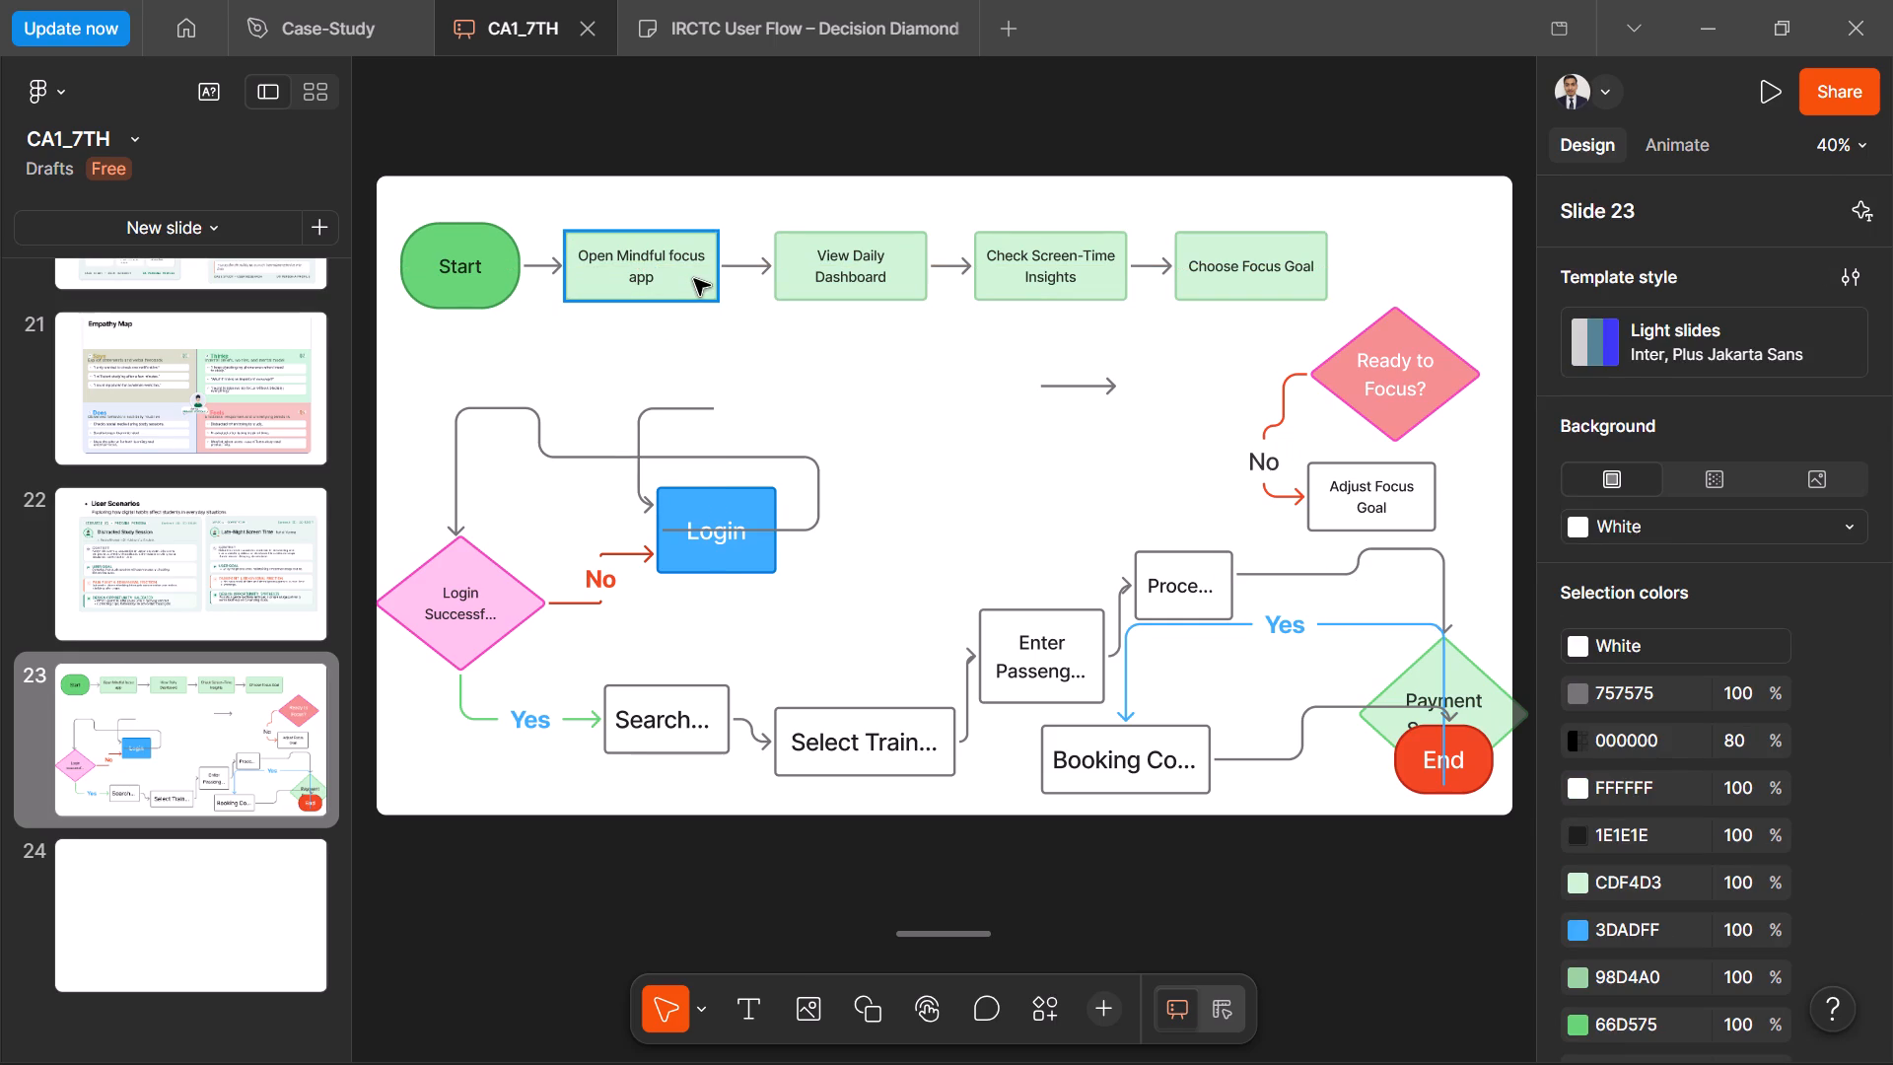
pyautogui.click(694, 279)
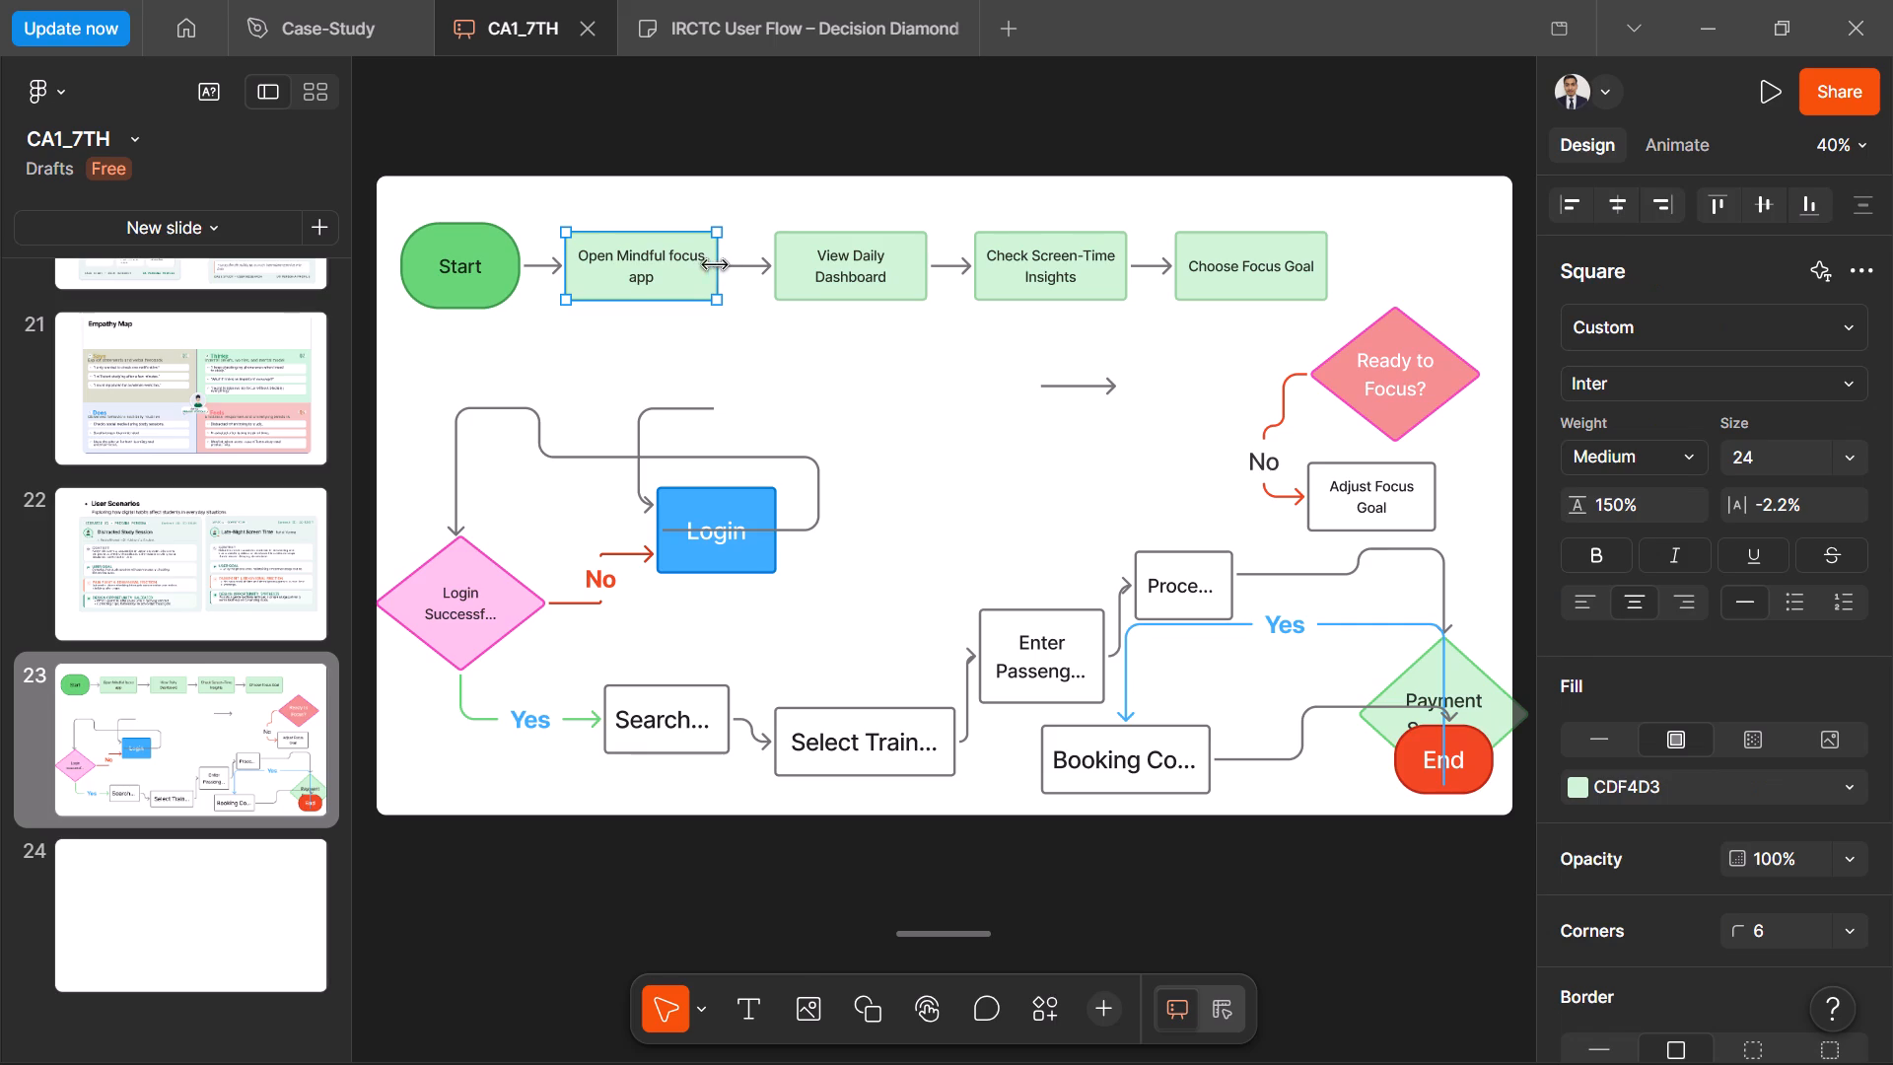
pyautogui.moveTo(713, 266); pyautogui.dragTo(701, 266)
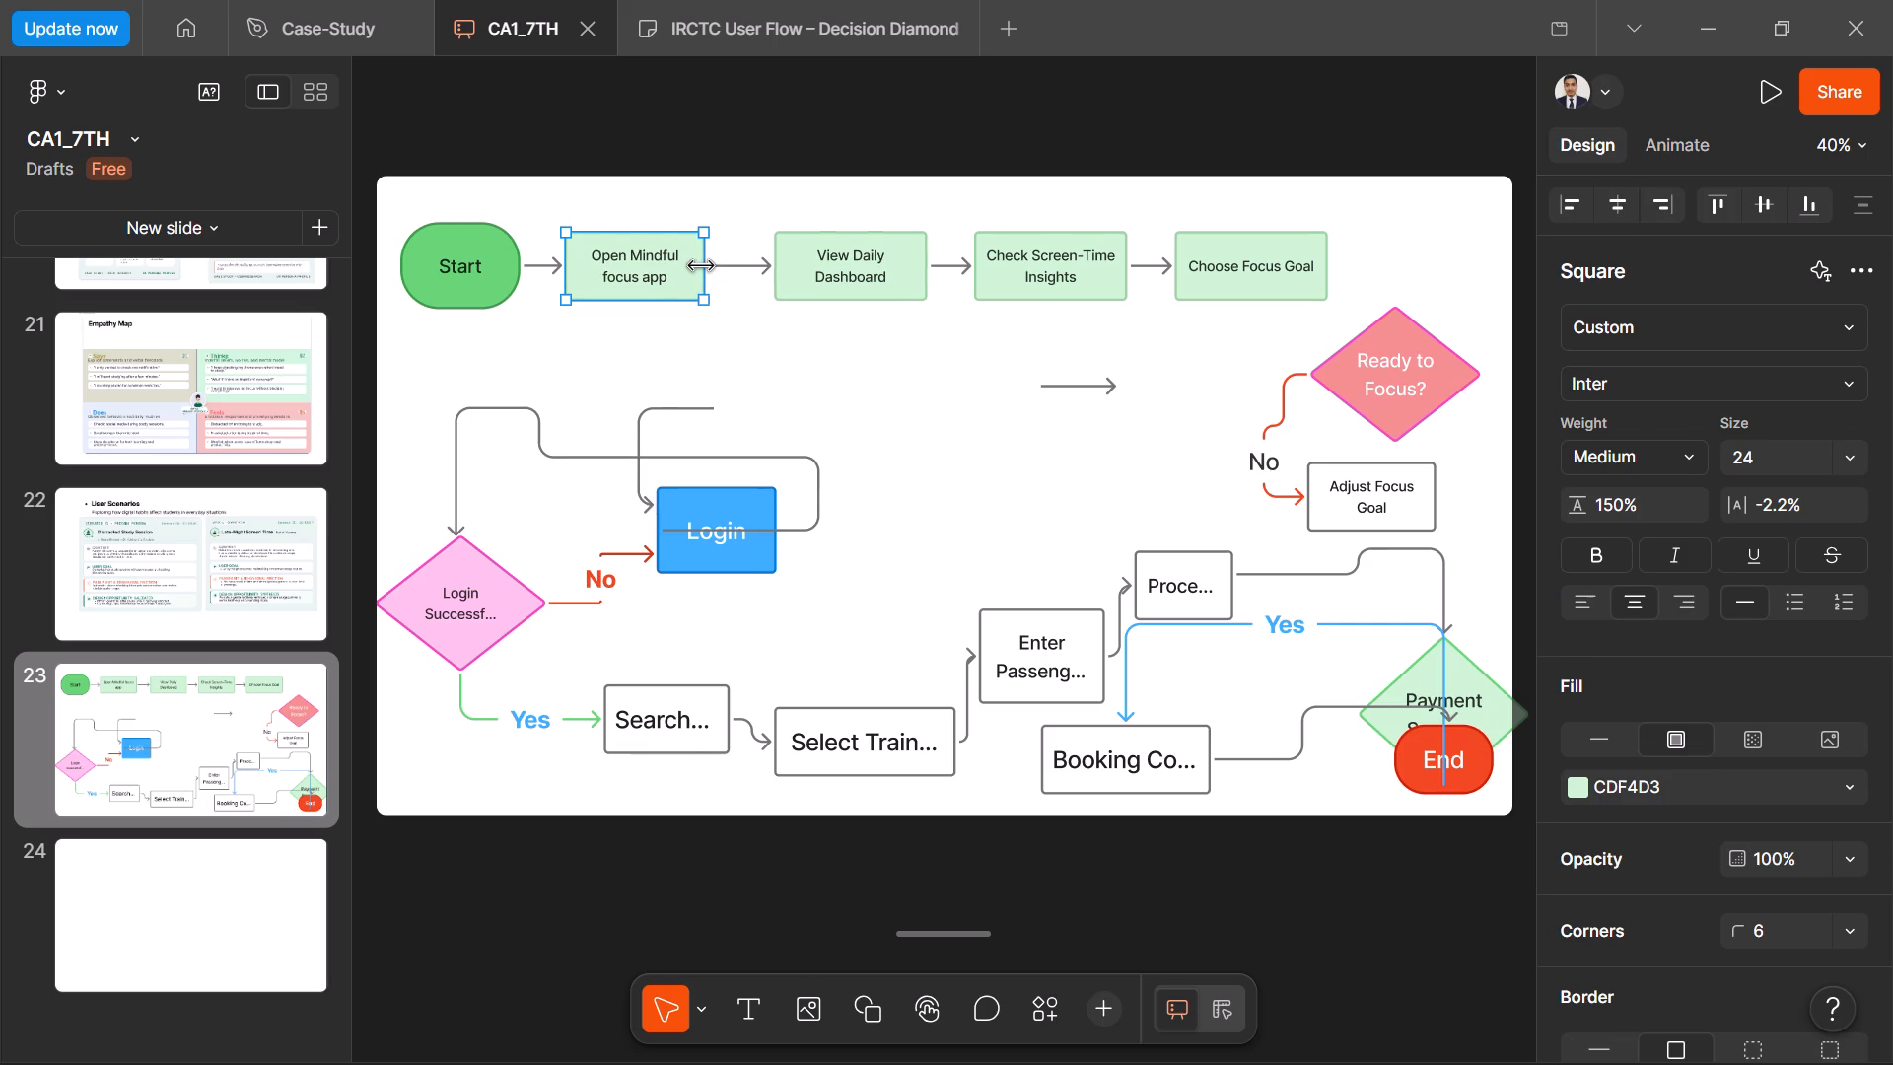
pyautogui.moveTo(701, 266); pyautogui.dragTo(700, 265)
pyautogui.click(741, 336)
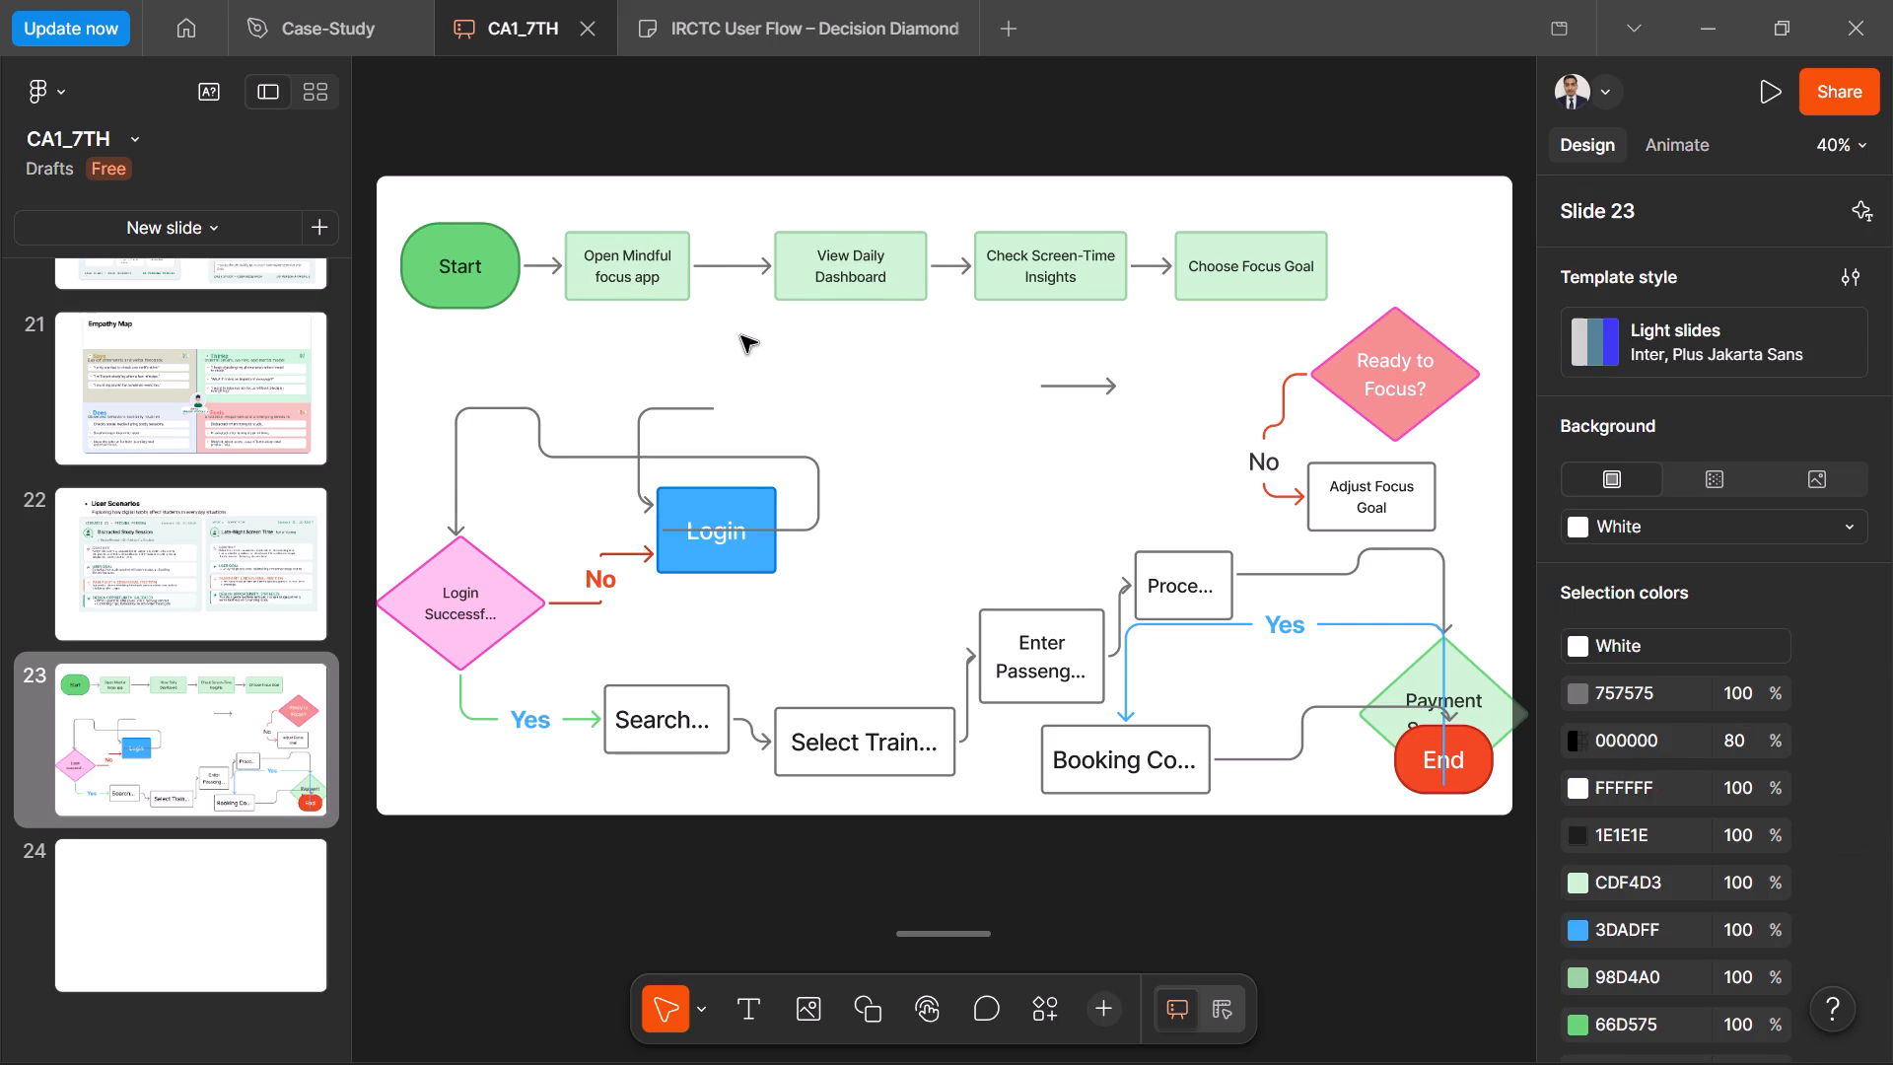
# Move the "View Daily Dashboard" box closer to "Open Mindful focus app", aligned with the top row at an equal gap of 79.
pyautogui.moveTo(851, 267); pyautogui.dragTo(828, 270)
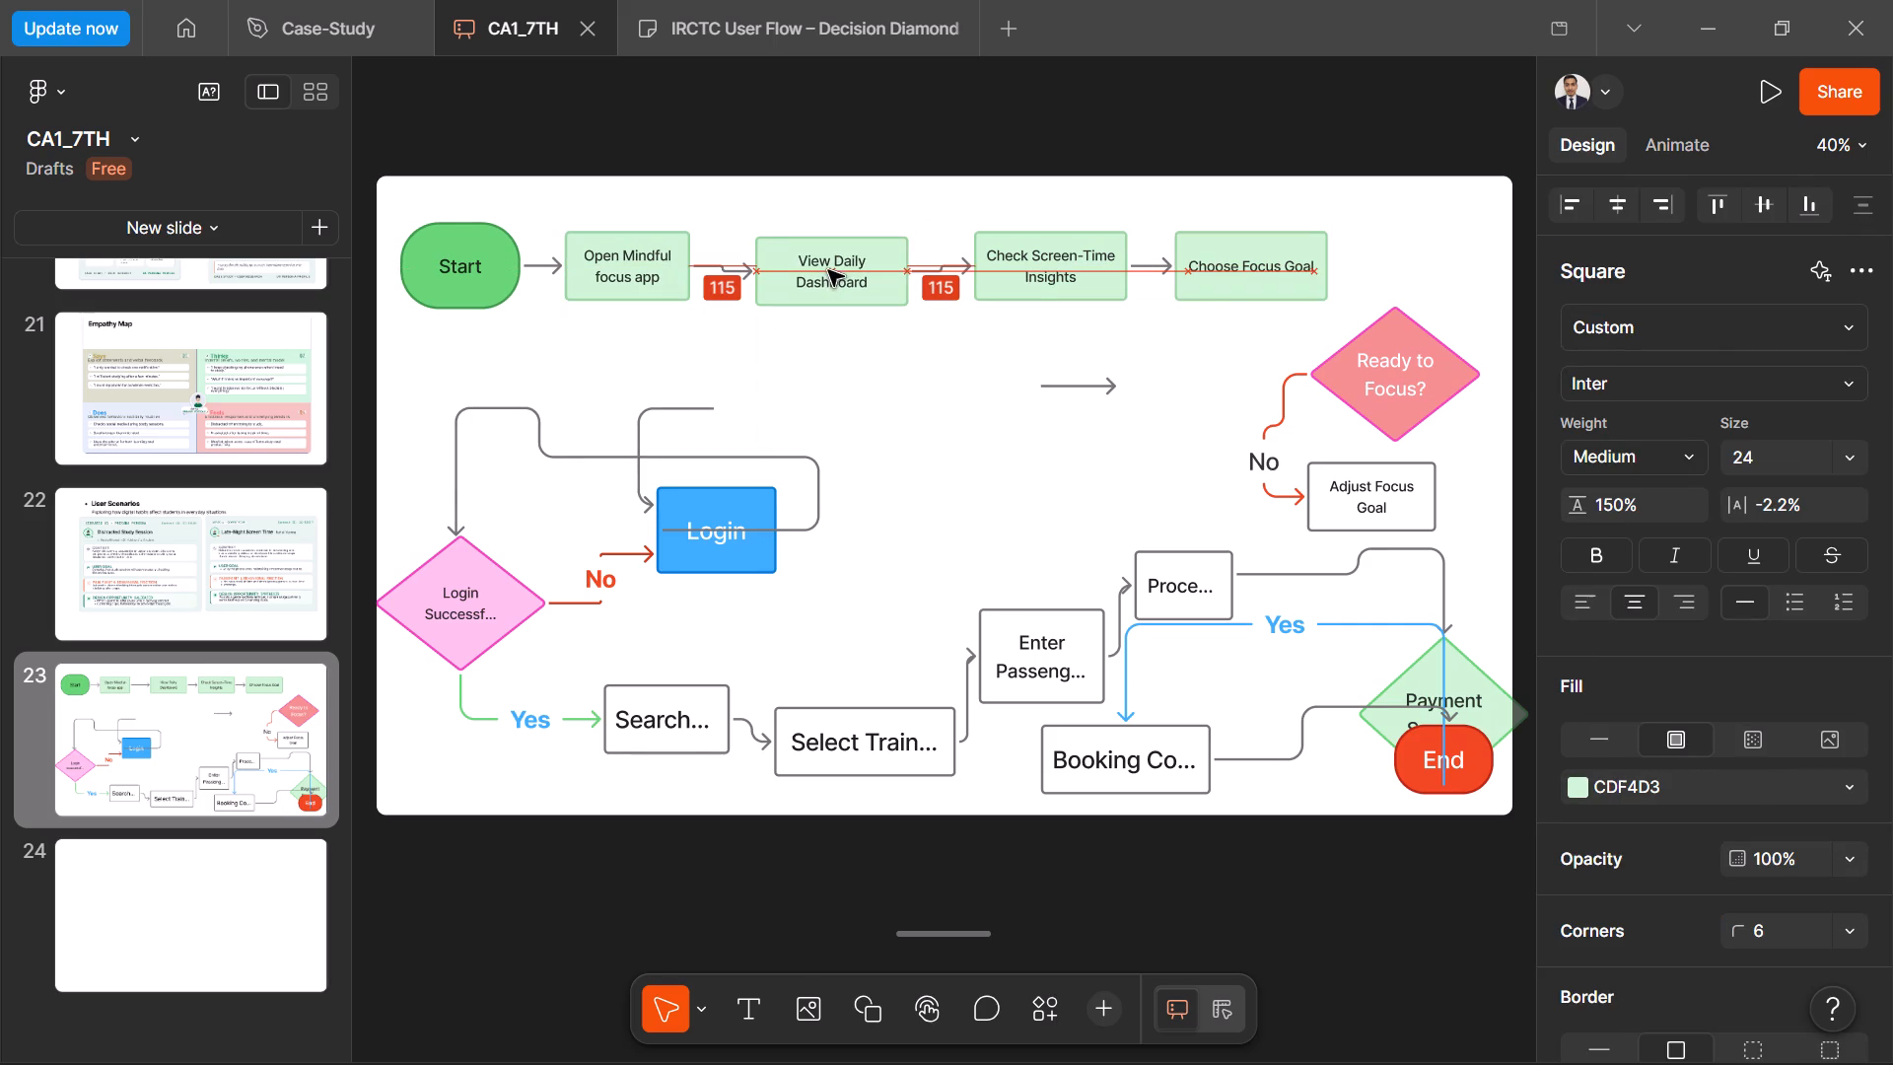
pyautogui.moveTo(828, 270); pyautogui.dragTo(822, 264)
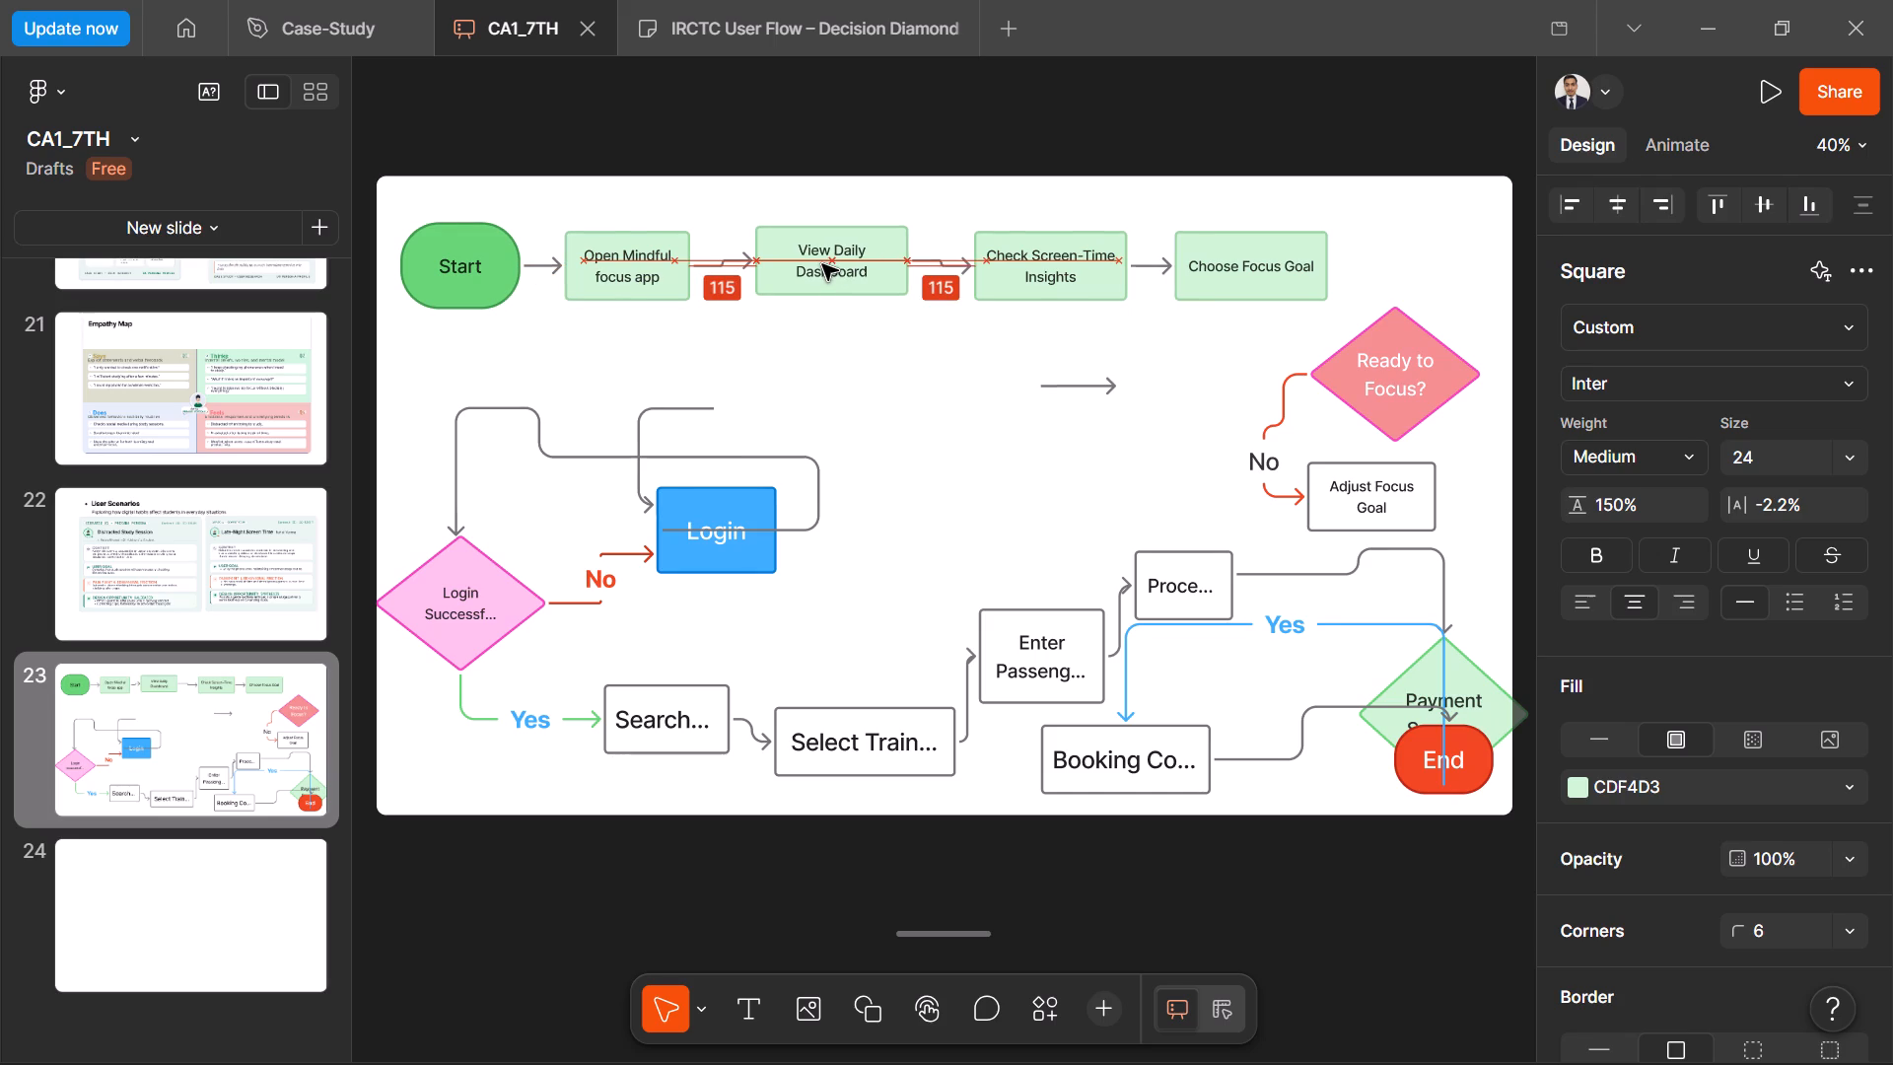
pyautogui.moveTo(822, 264); pyautogui.dragTo(820, 265)
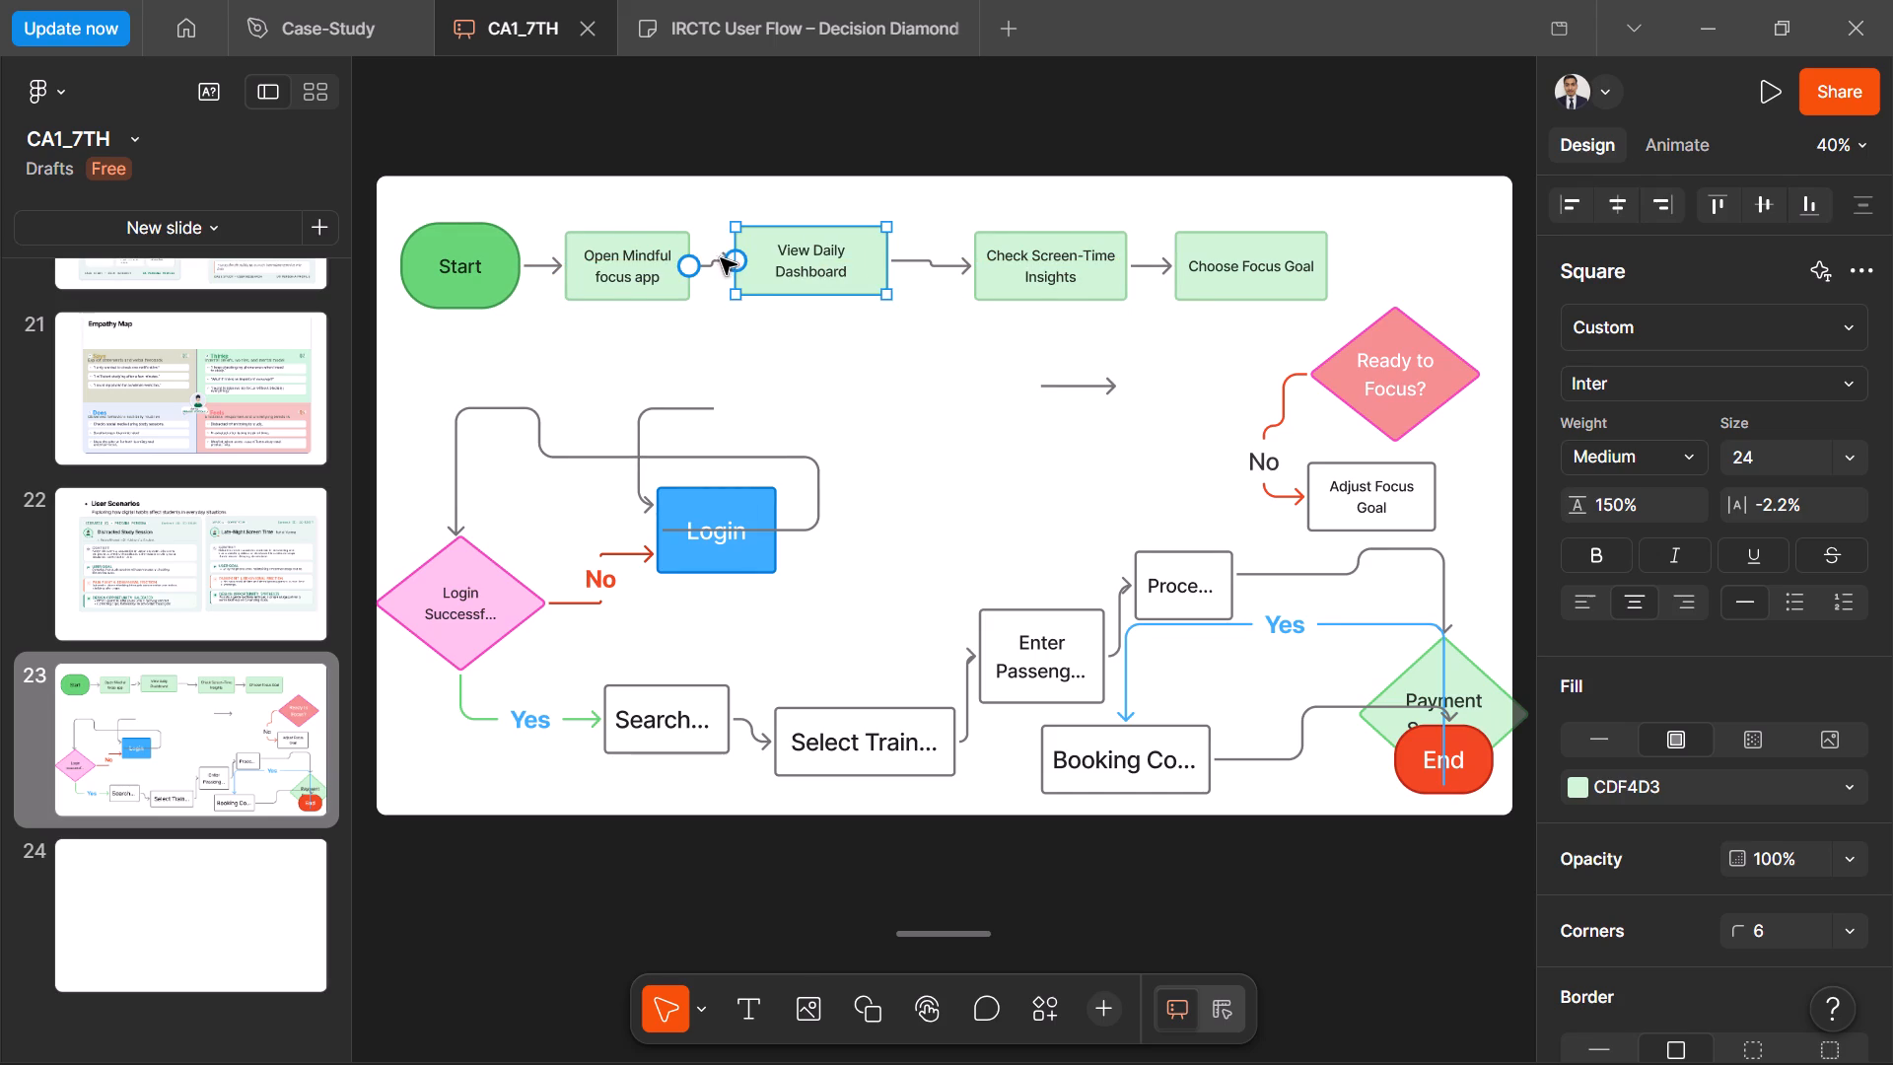
pyautogui.click(740, 347)
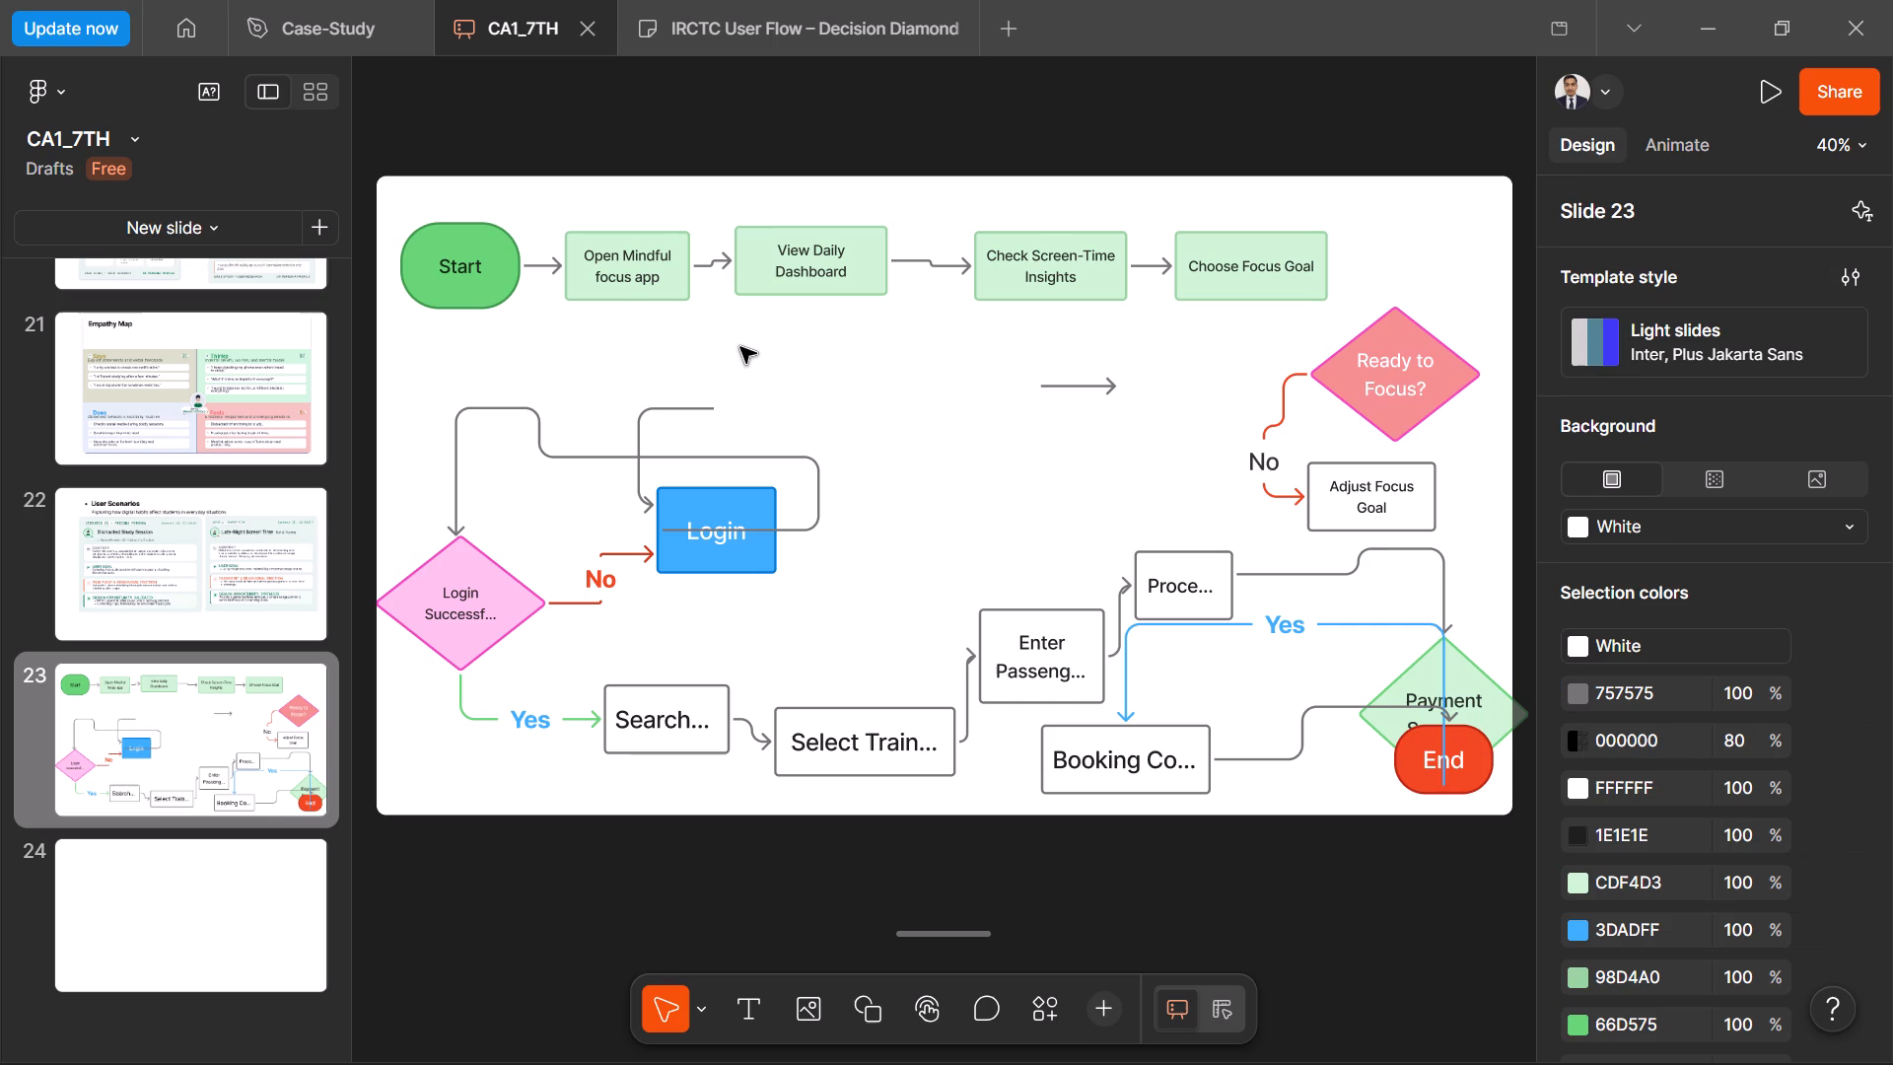
pyautogui.click(773, 259)
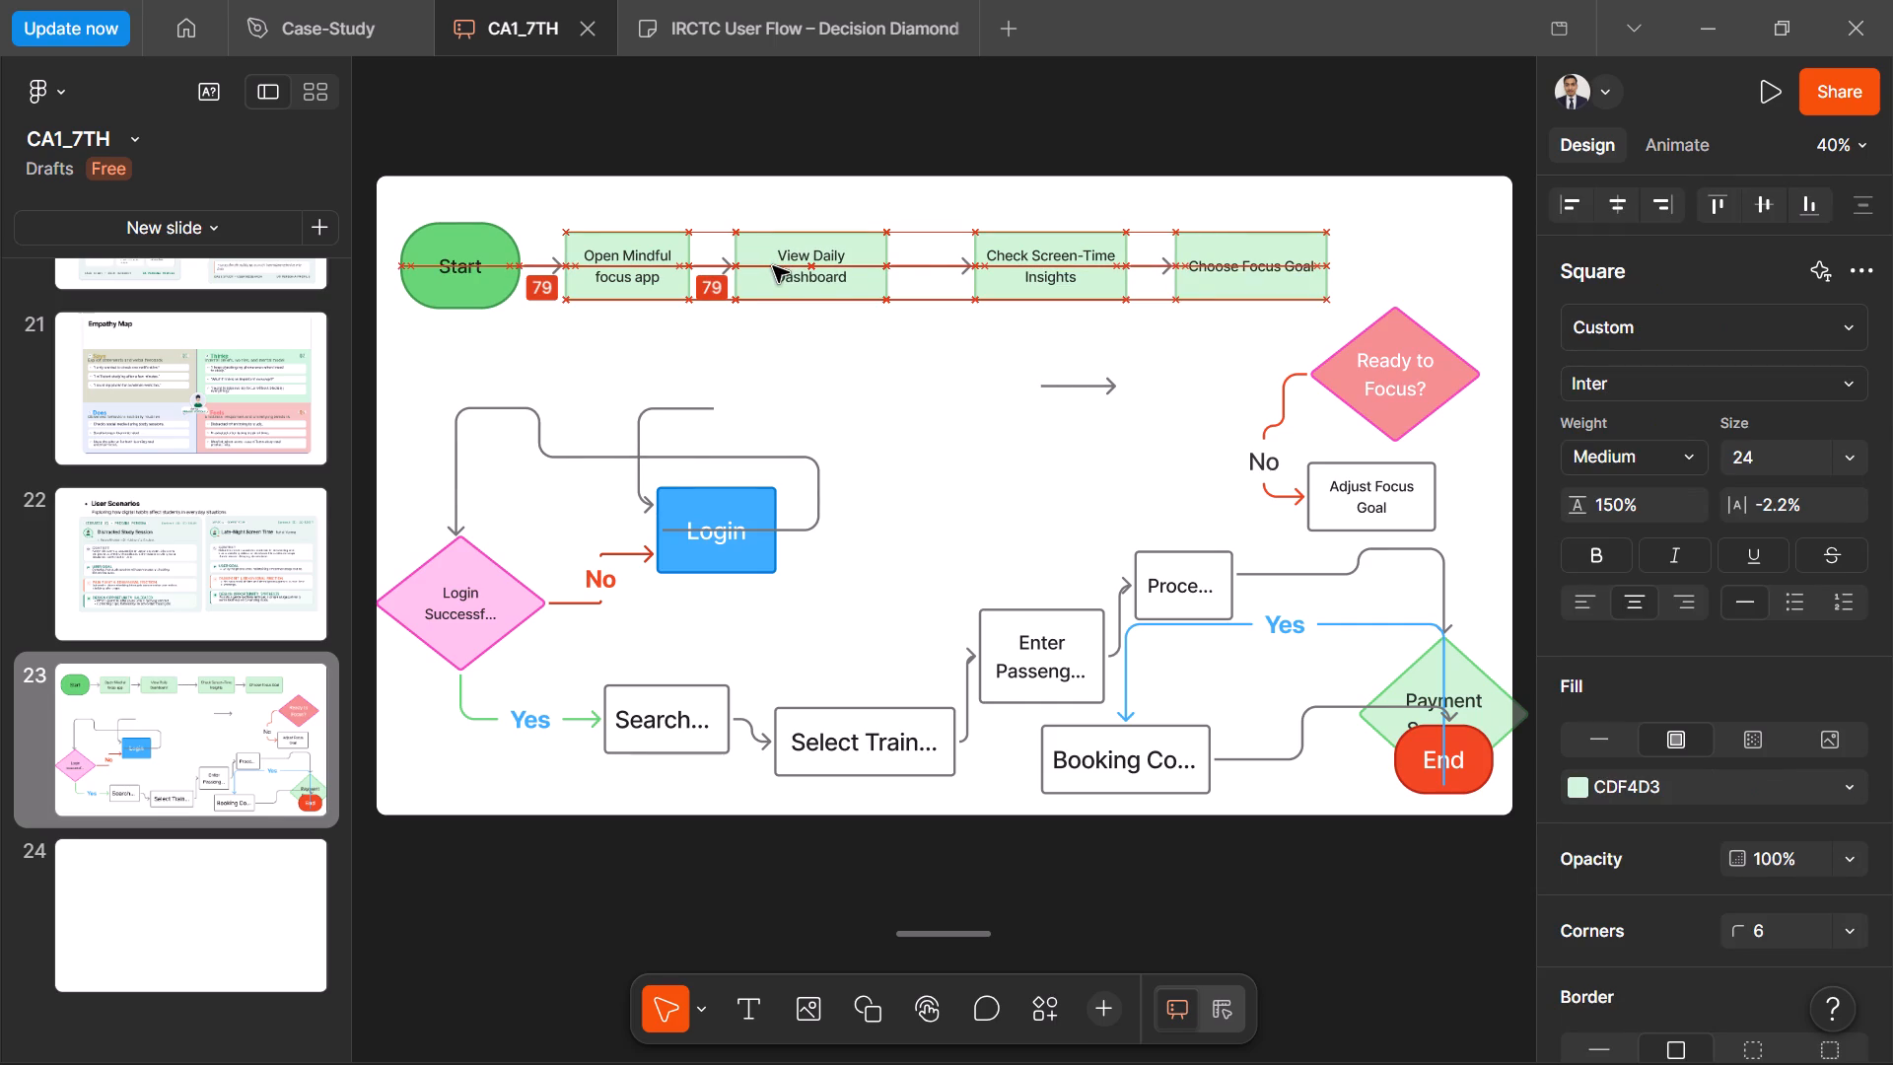
pyautogui.click(776, 272)
pyautogui.click(787, 375)
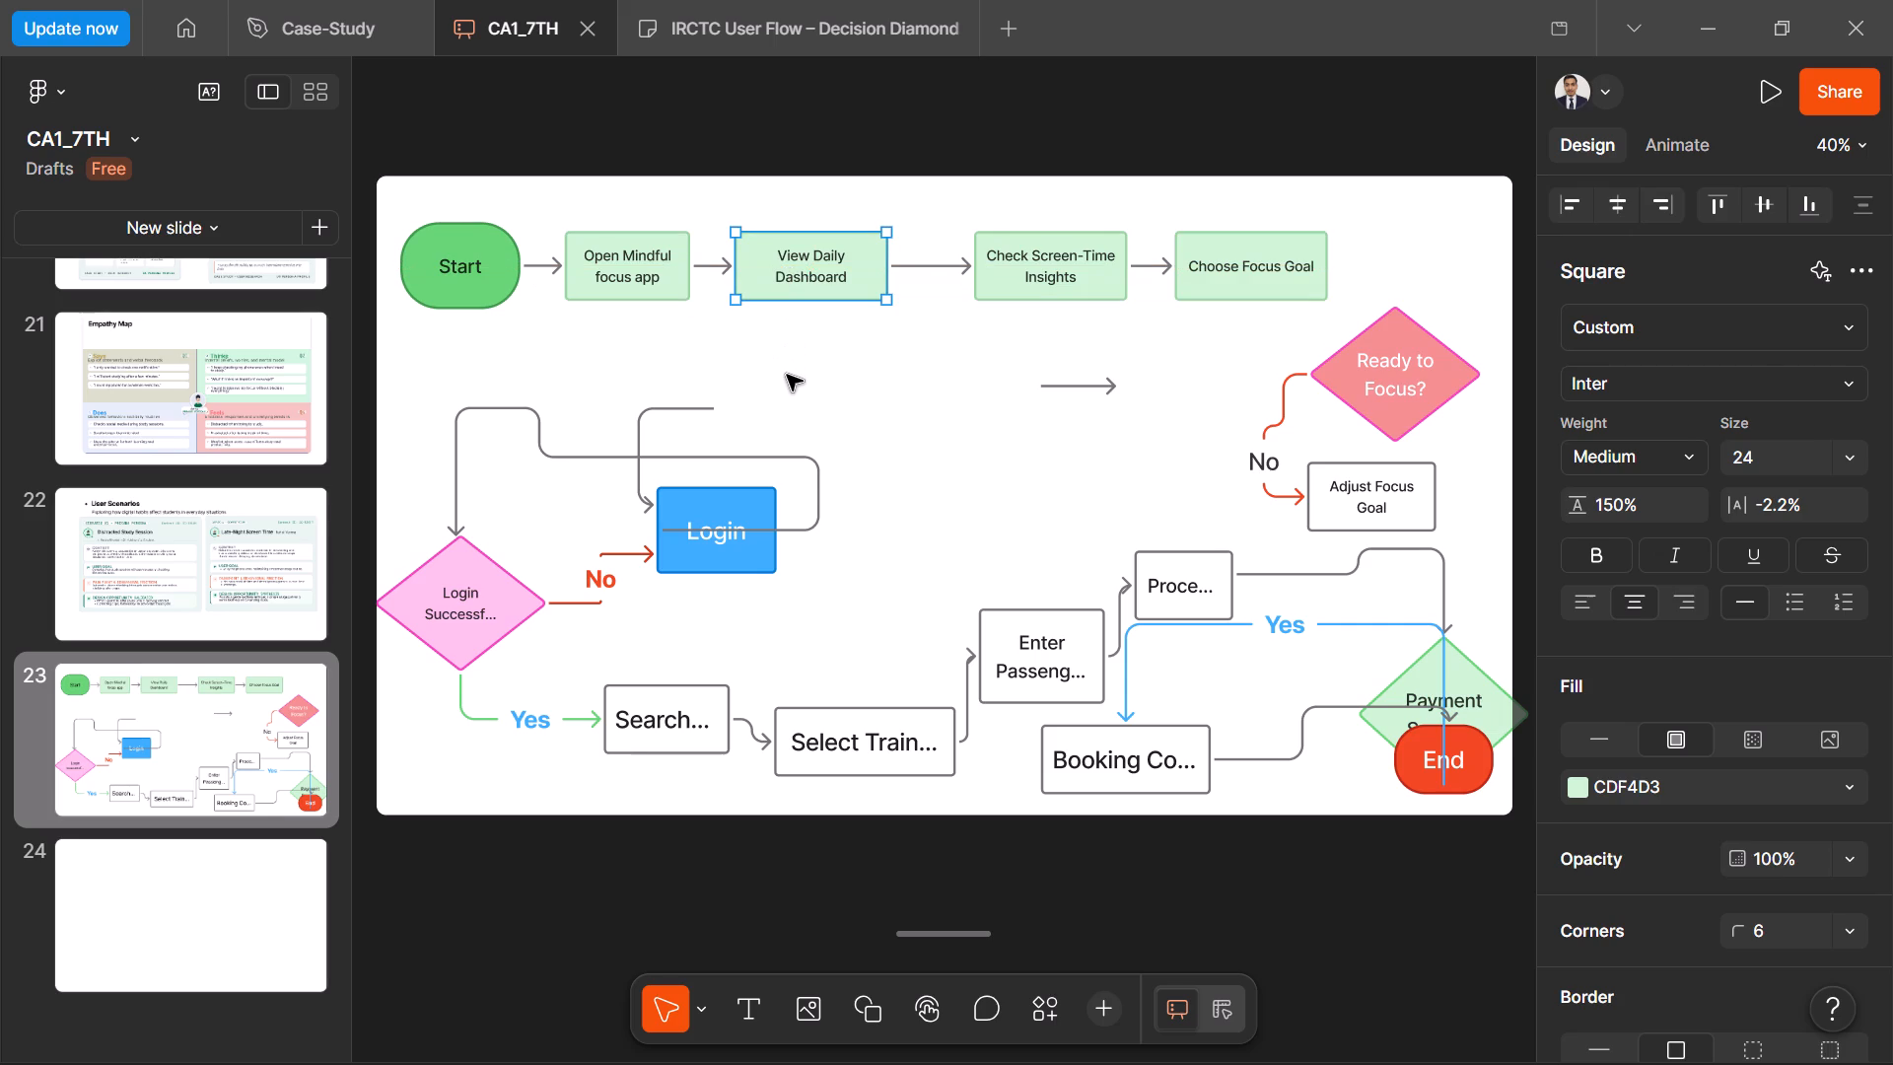
# Move the "Check Screen-Time Insights" box left along the top row, closer to "View Daily Dashboard".
pyautogui.click(1046, 263)
pyautogui.moveTo(1046, 263); pyautogui.dragTo(1036, 264)
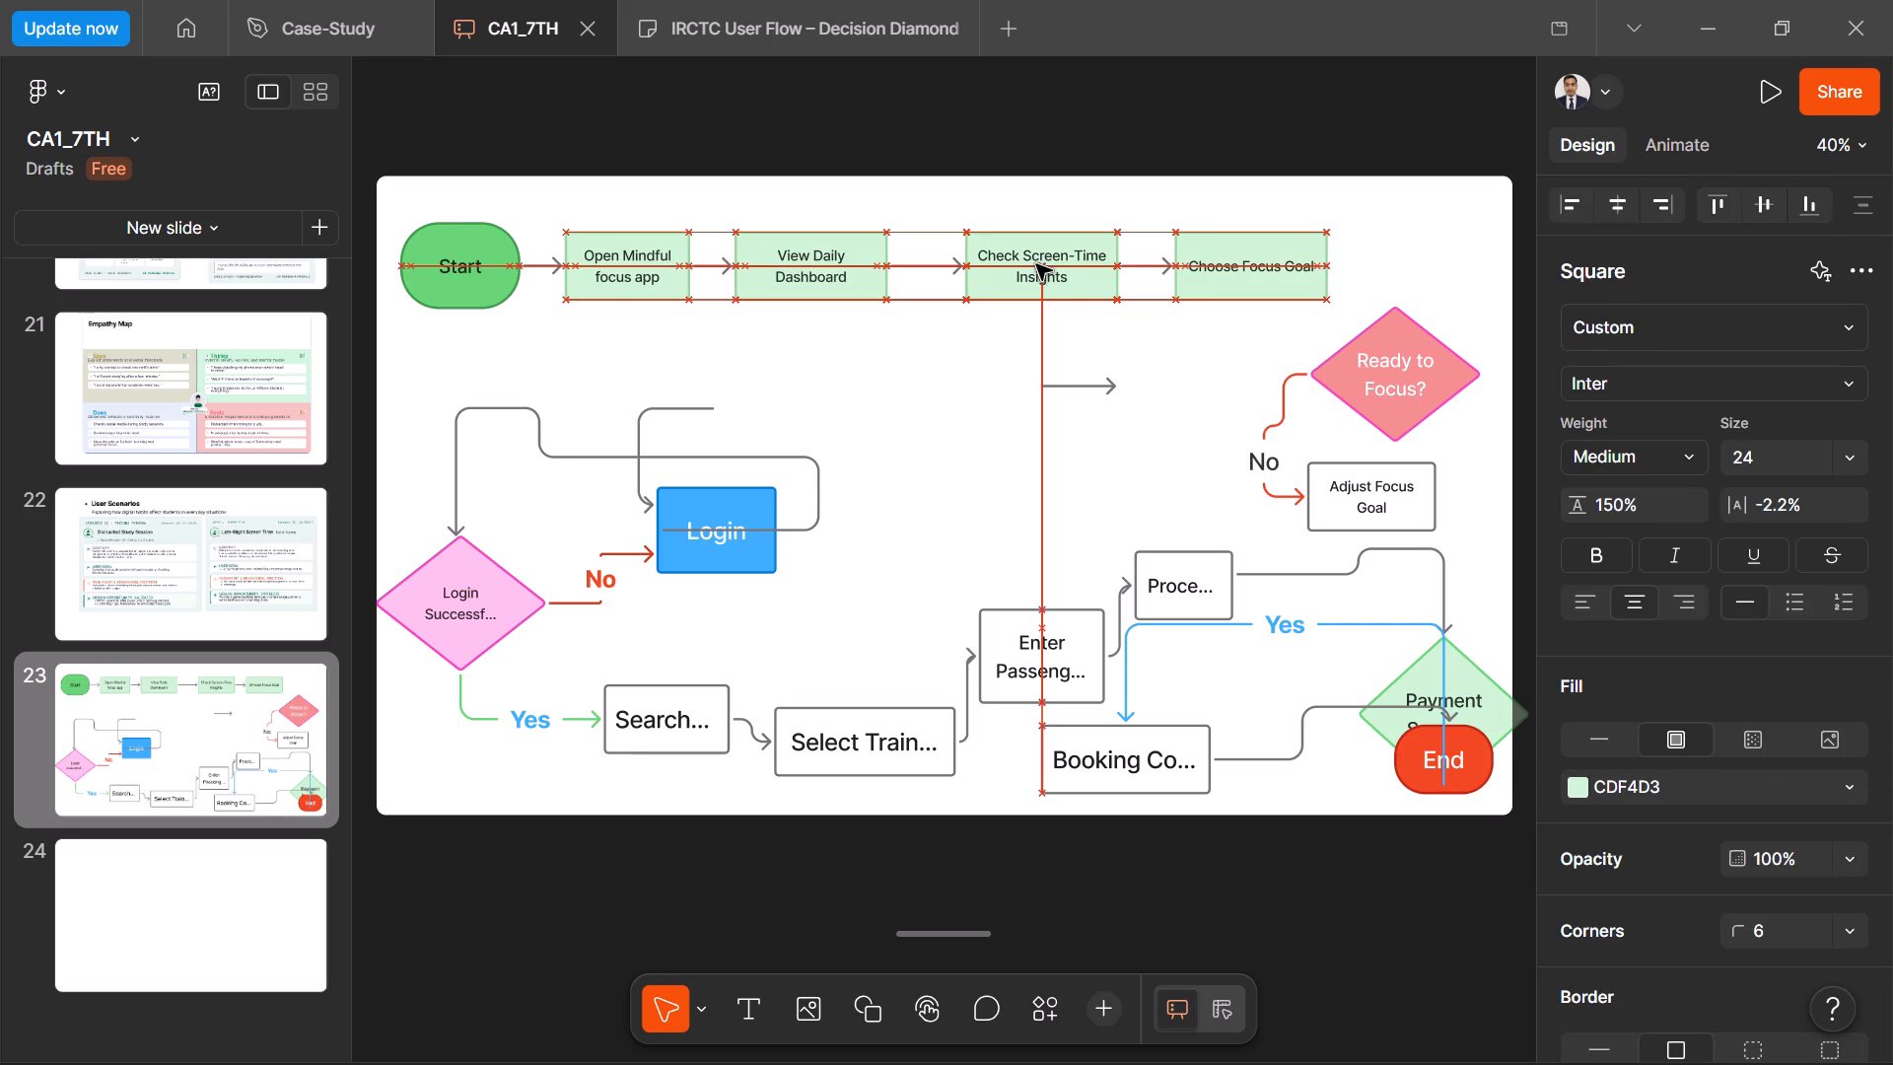
pyautogui.moveTo(1036, 264); pyautogui.dragTo(1019, 261)
pyautogui.click(1012, 337)
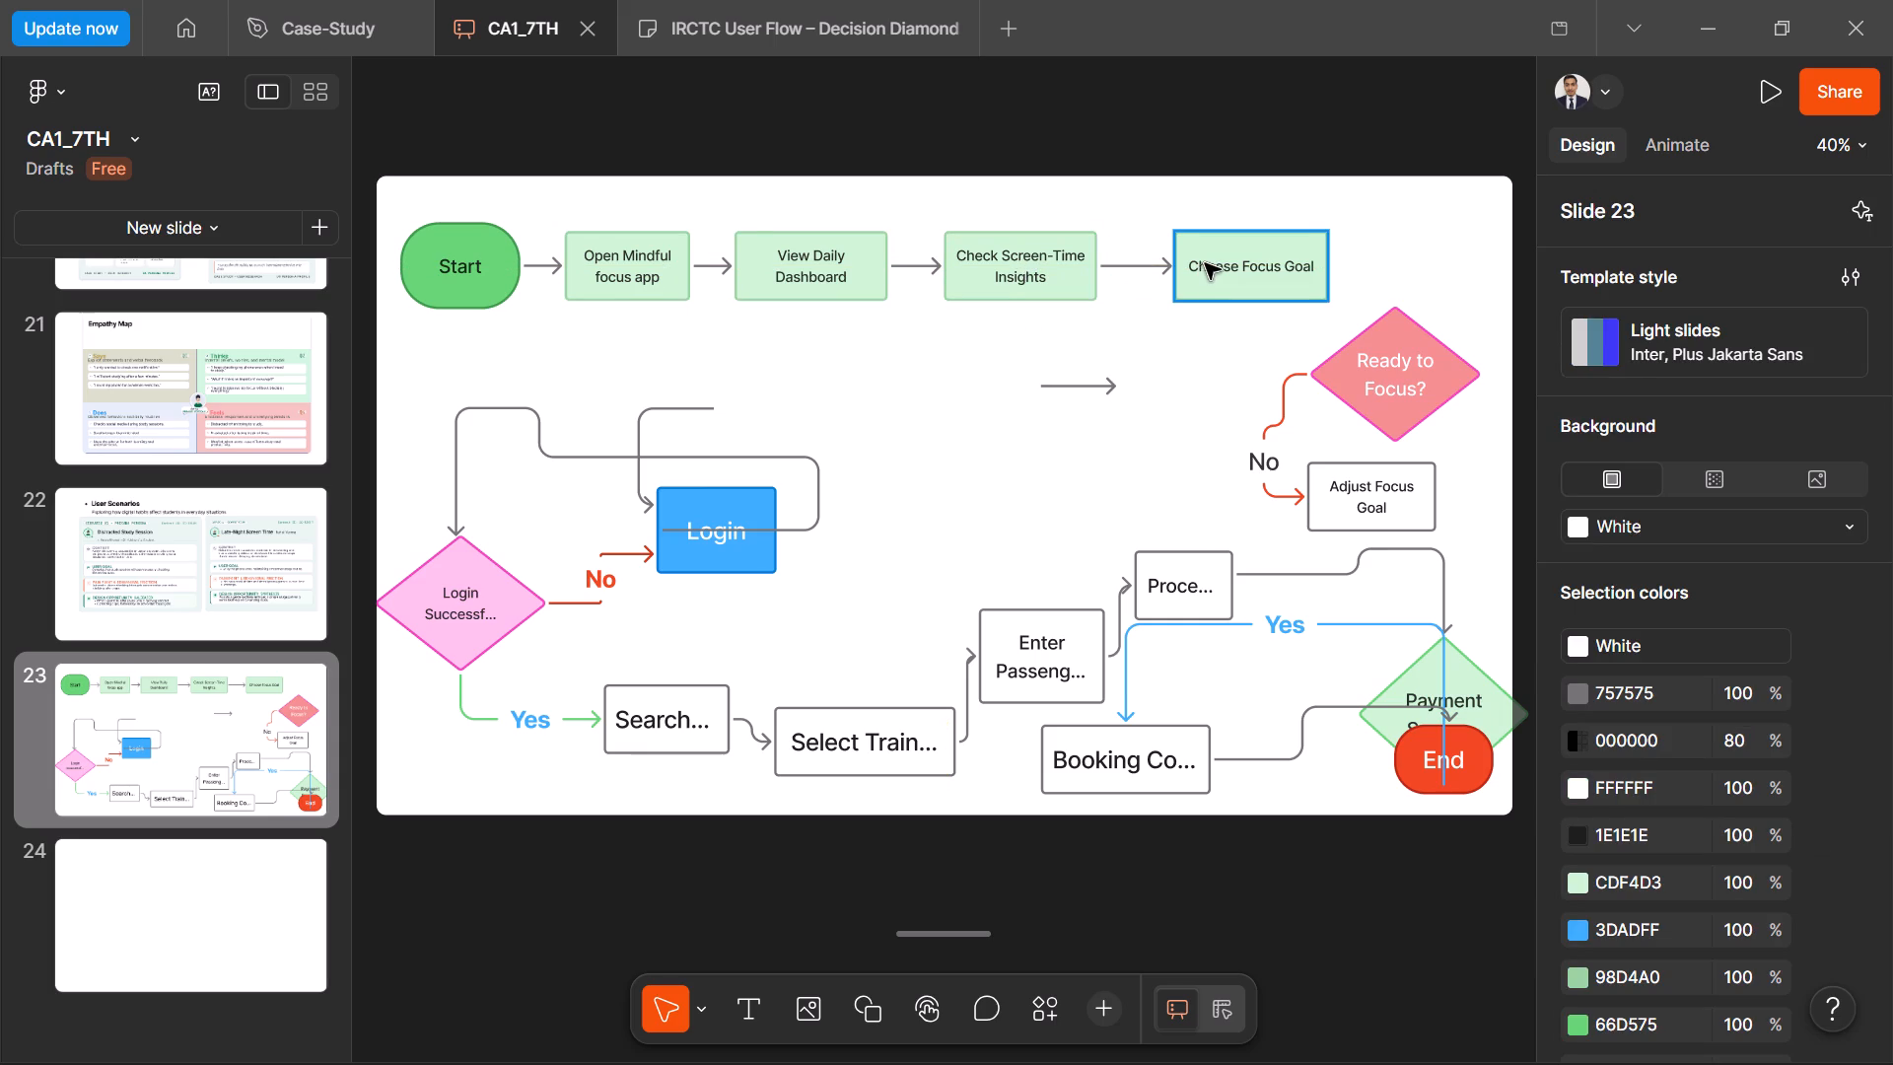
# Move the "Choose Focus Goal" box left along the top row, closer to "Check Screen-Time Insights".
pyautogui.moveTo(1218, 263); pyautogui.dragTo(1206, 263)
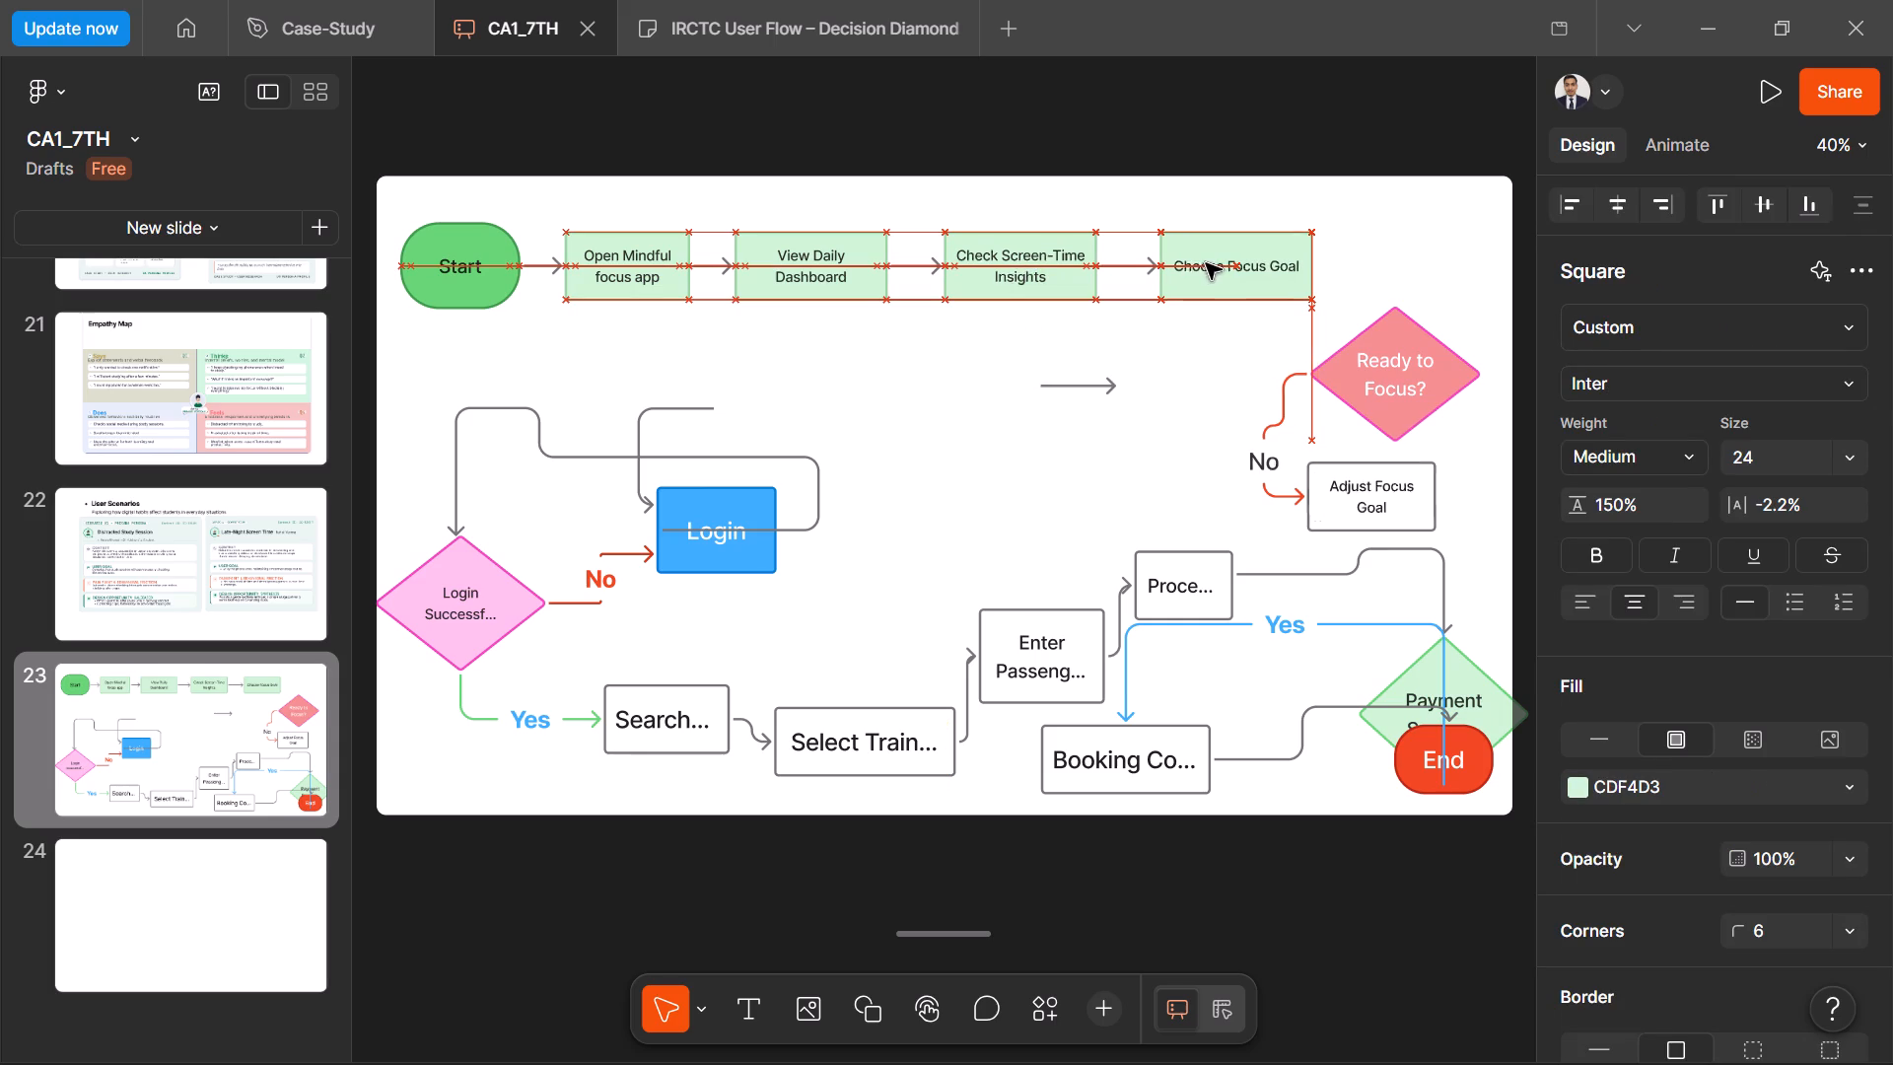
pyautogui.moveTo(1206, 263); pyautogui.dragTo(1197, 263)
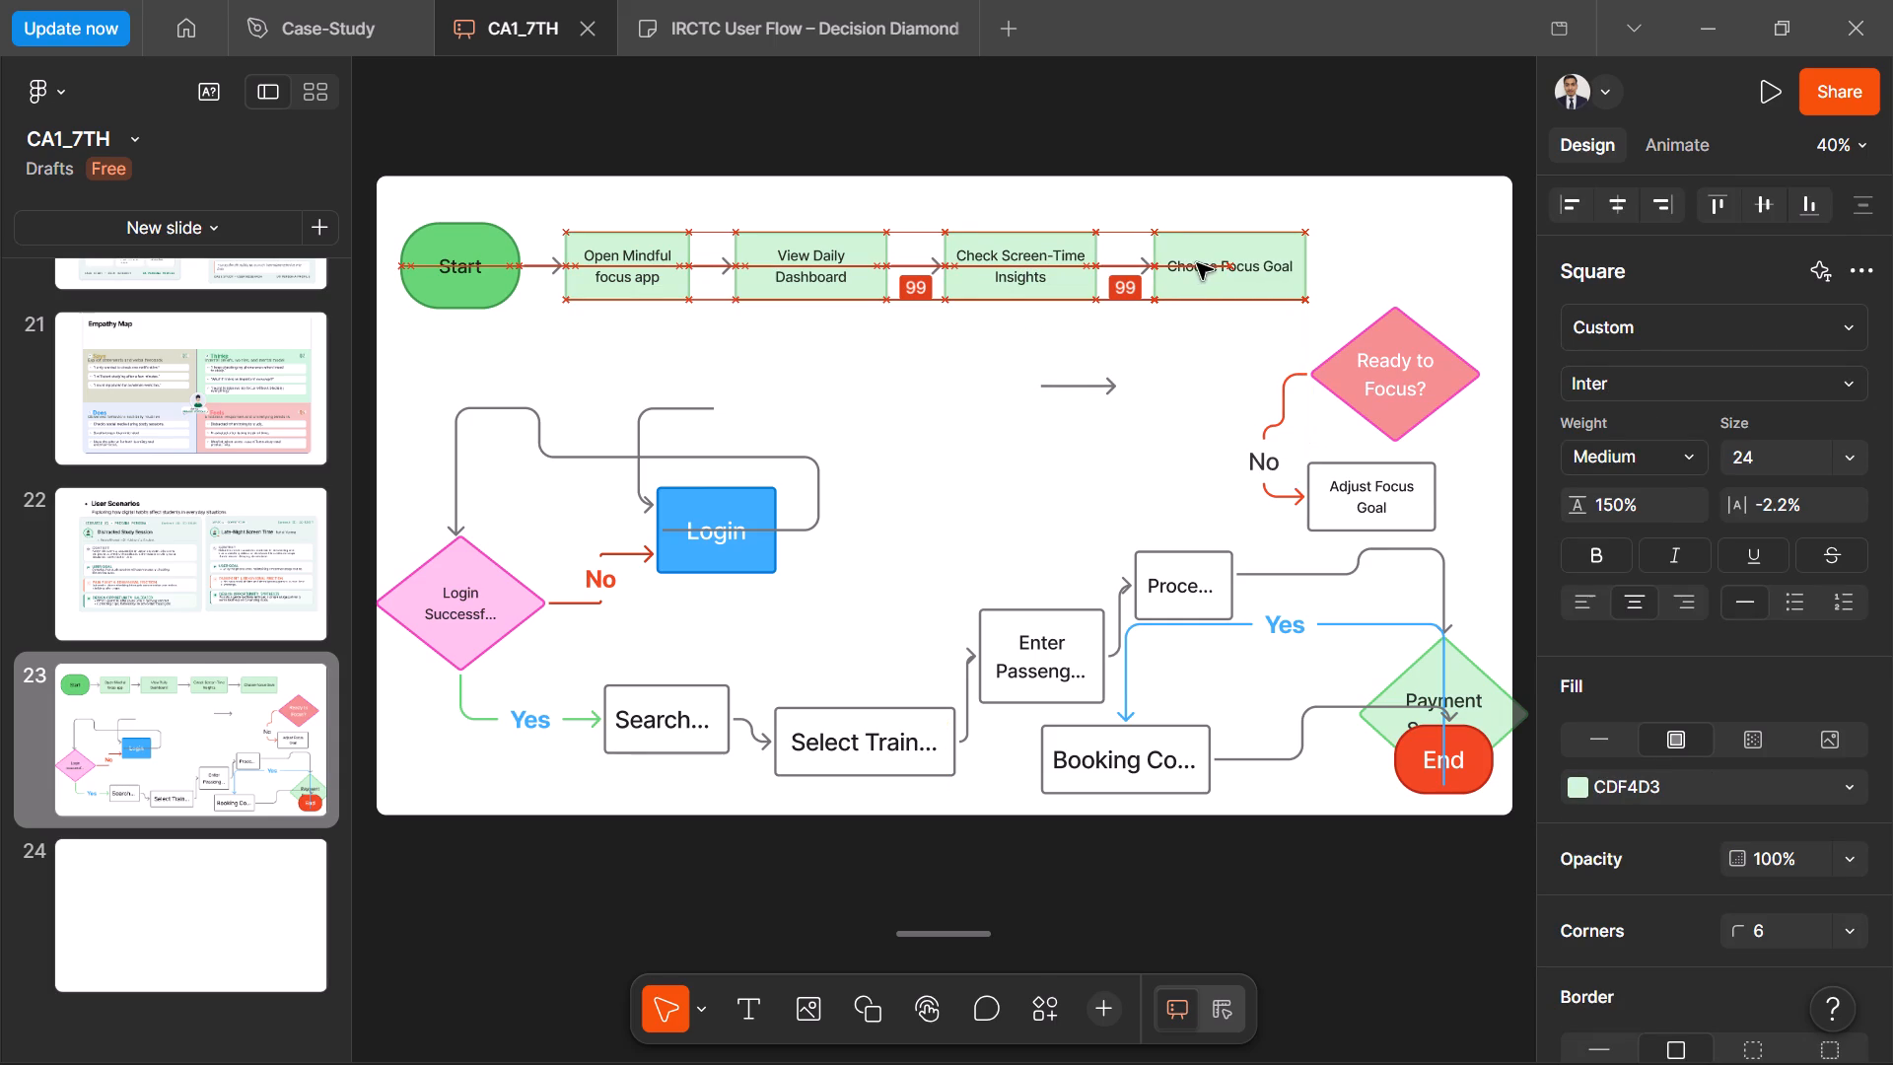
pyautogui.moveTo(1197, 263); pyautogui.dragTo(1189, 263)
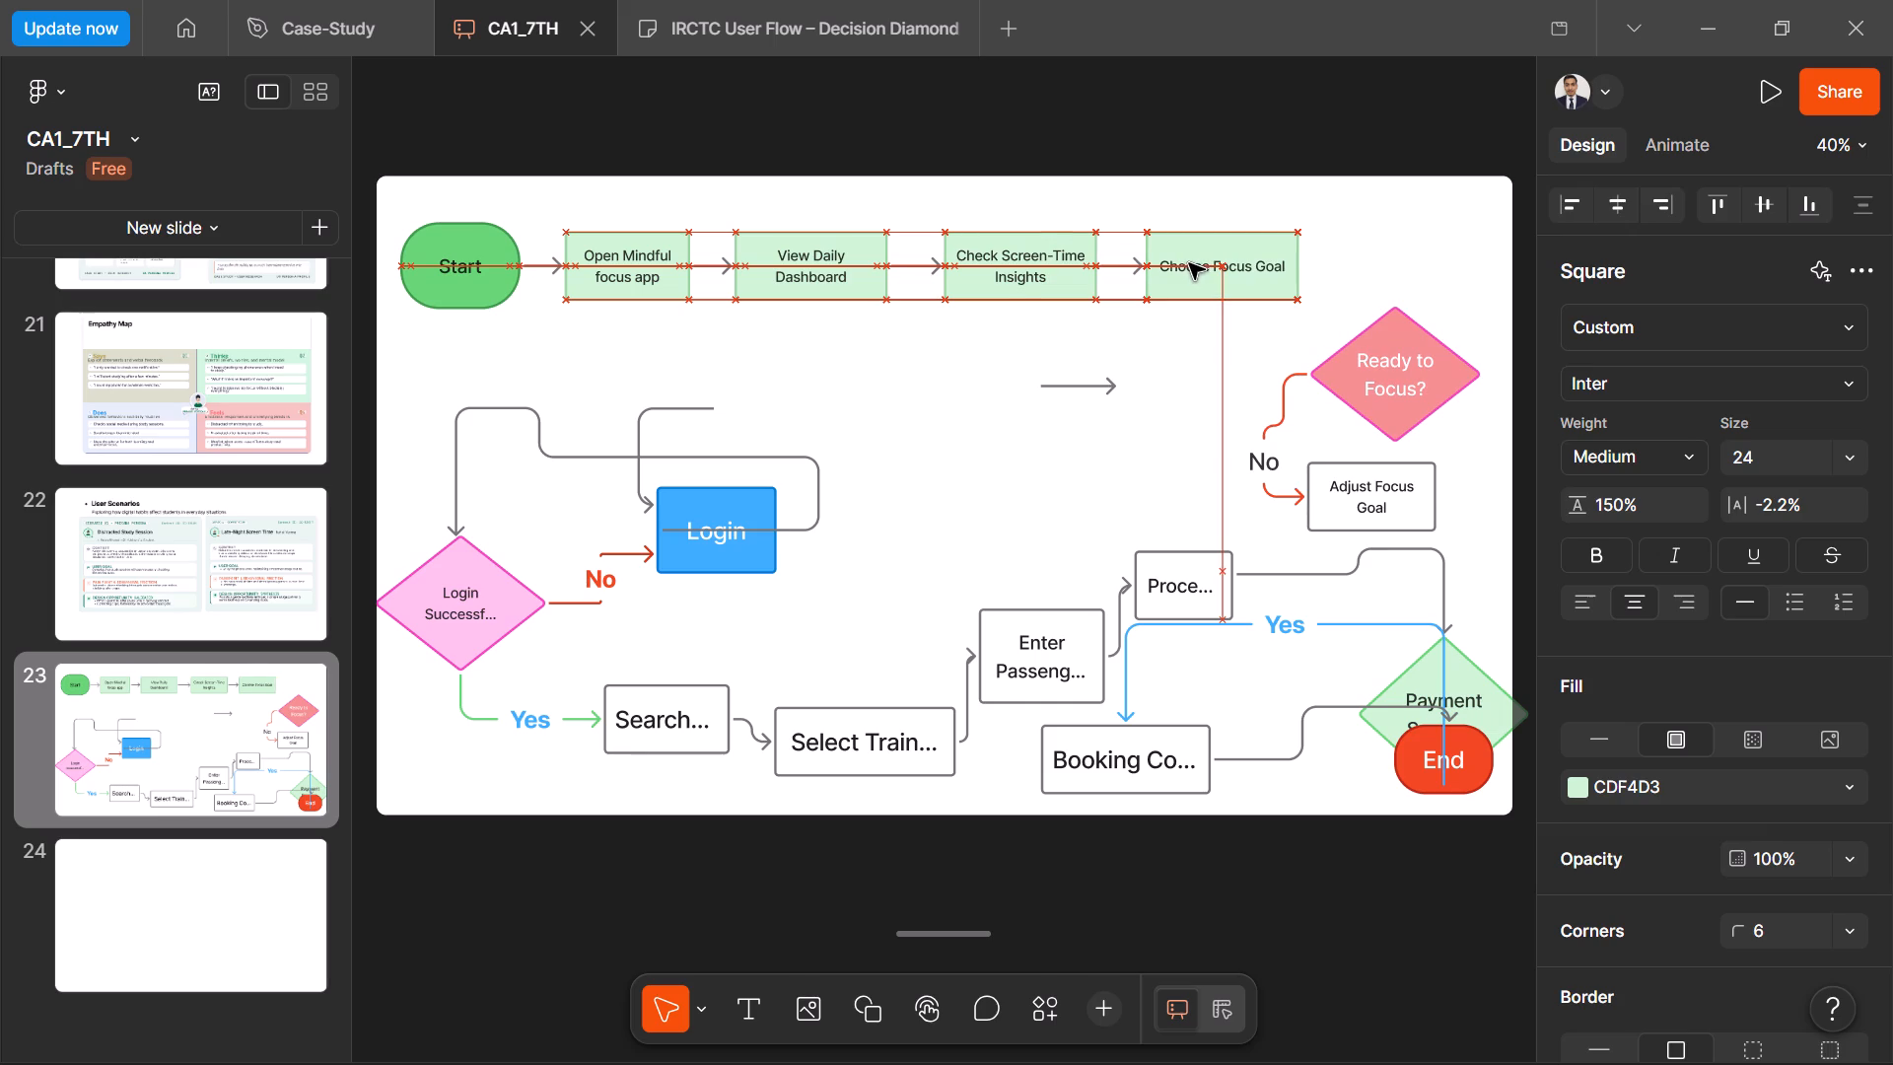
pyautogui.moveTo(1189, 263); pyautogui.dragTo(1185, 264)
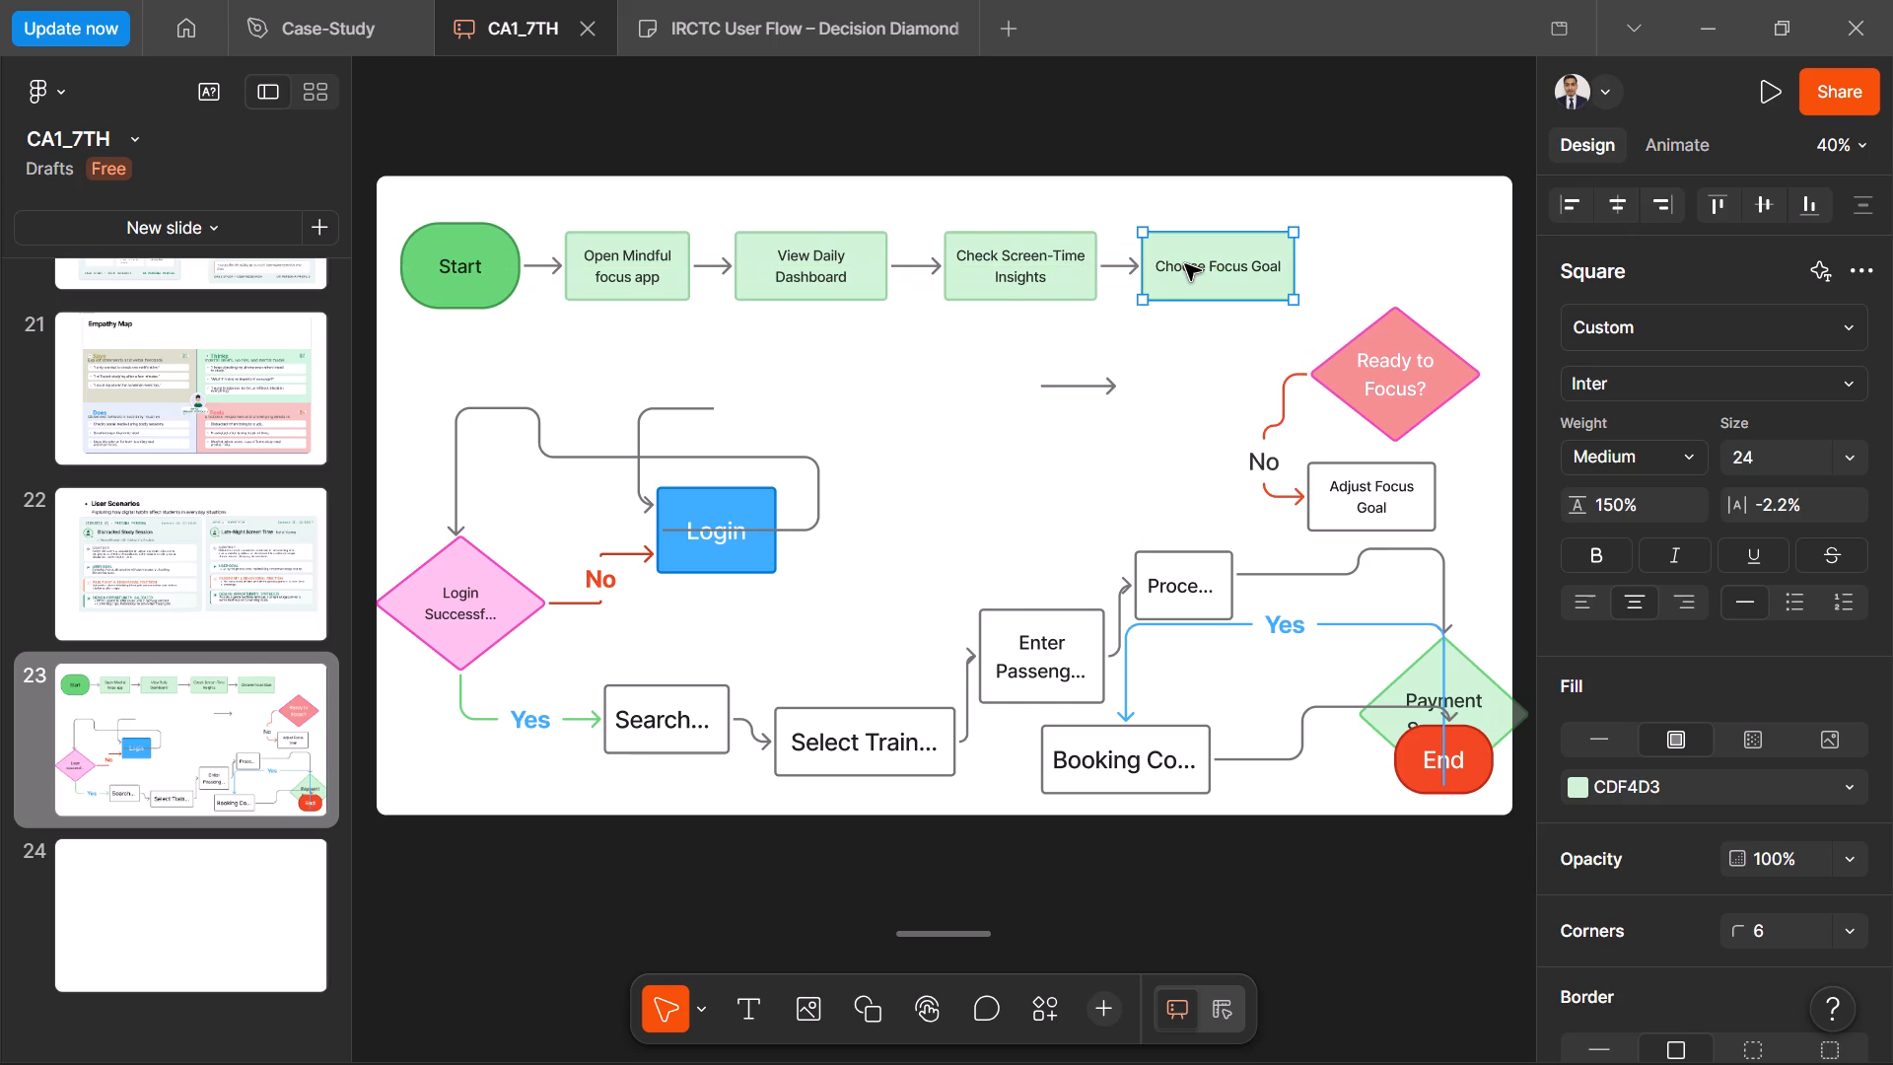
pyautogui.click(1038, 357)
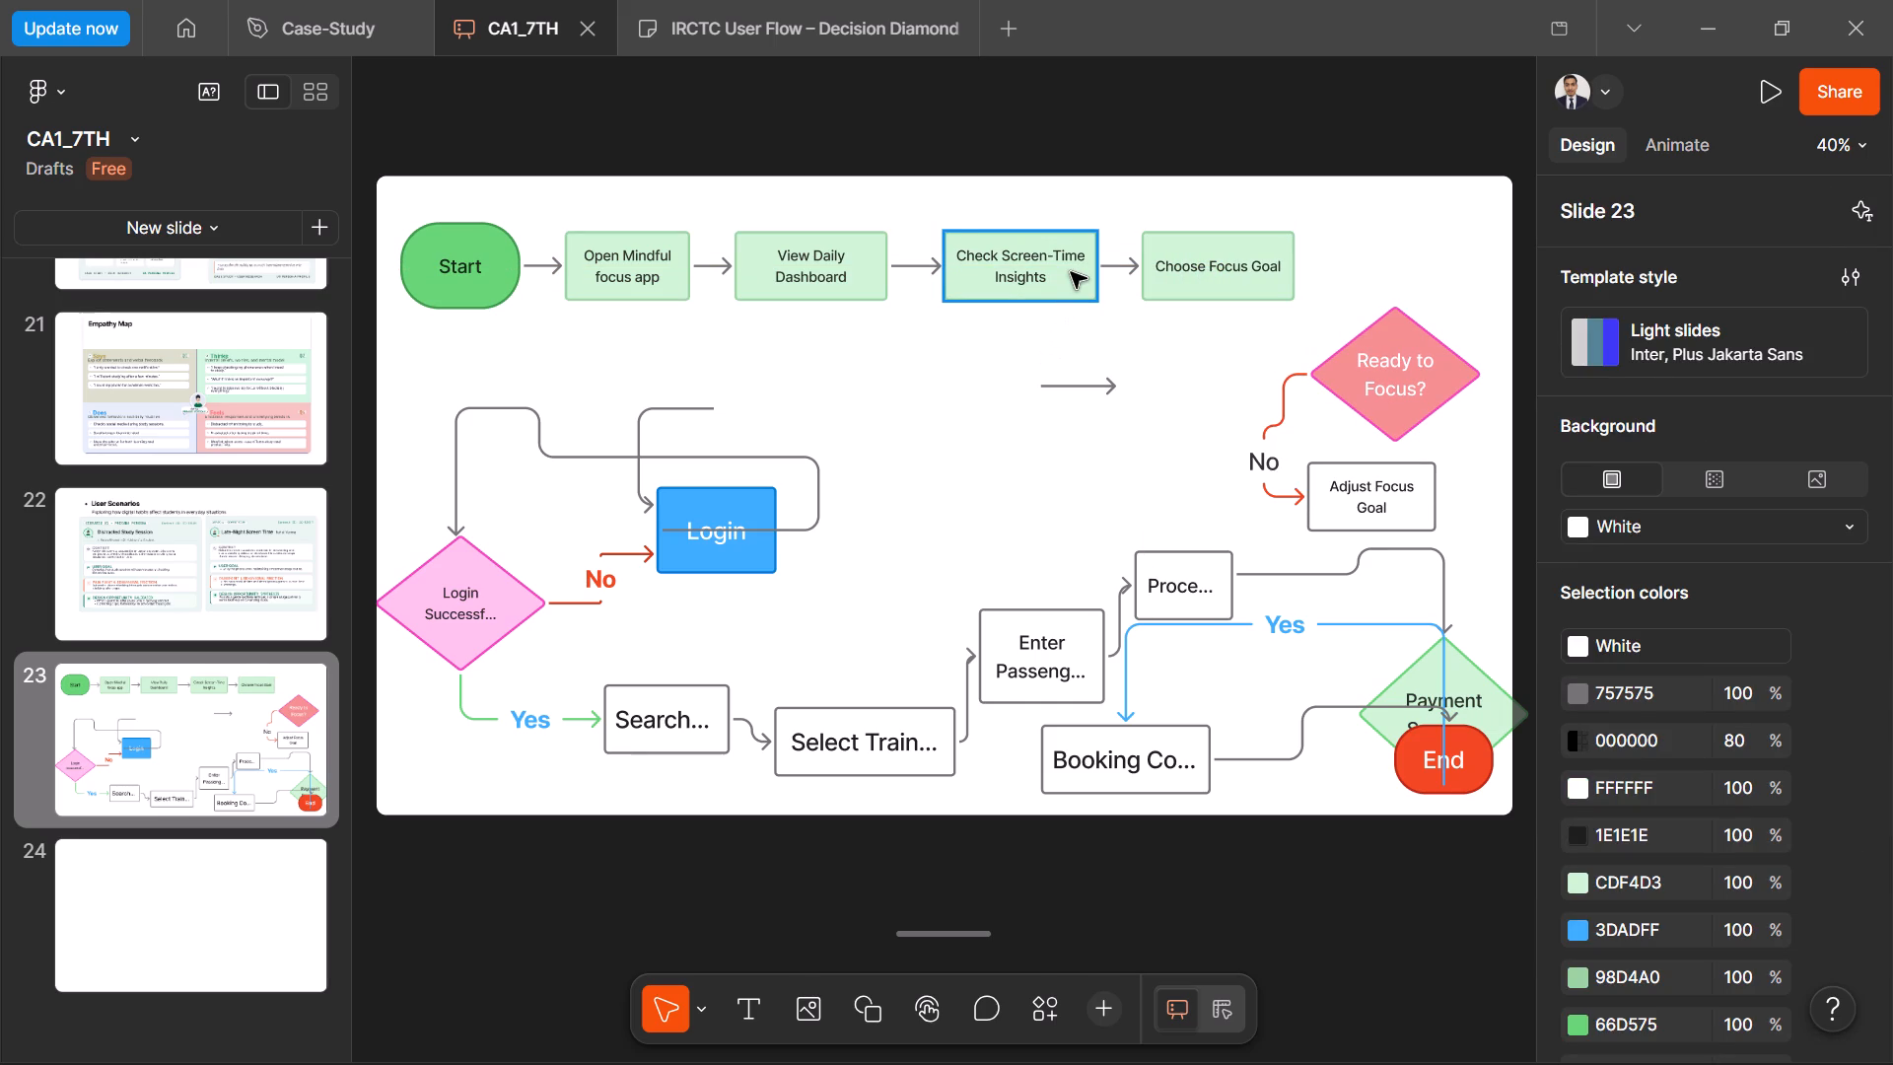
# Nudge the "Check Screen-Time Insights" and "Choose Focus Goal" boxes slightly farther left to tighten the top row's spacing.
pyautogui.moveTo(1071, 272); pyautogui.dragTo(1063, 272)
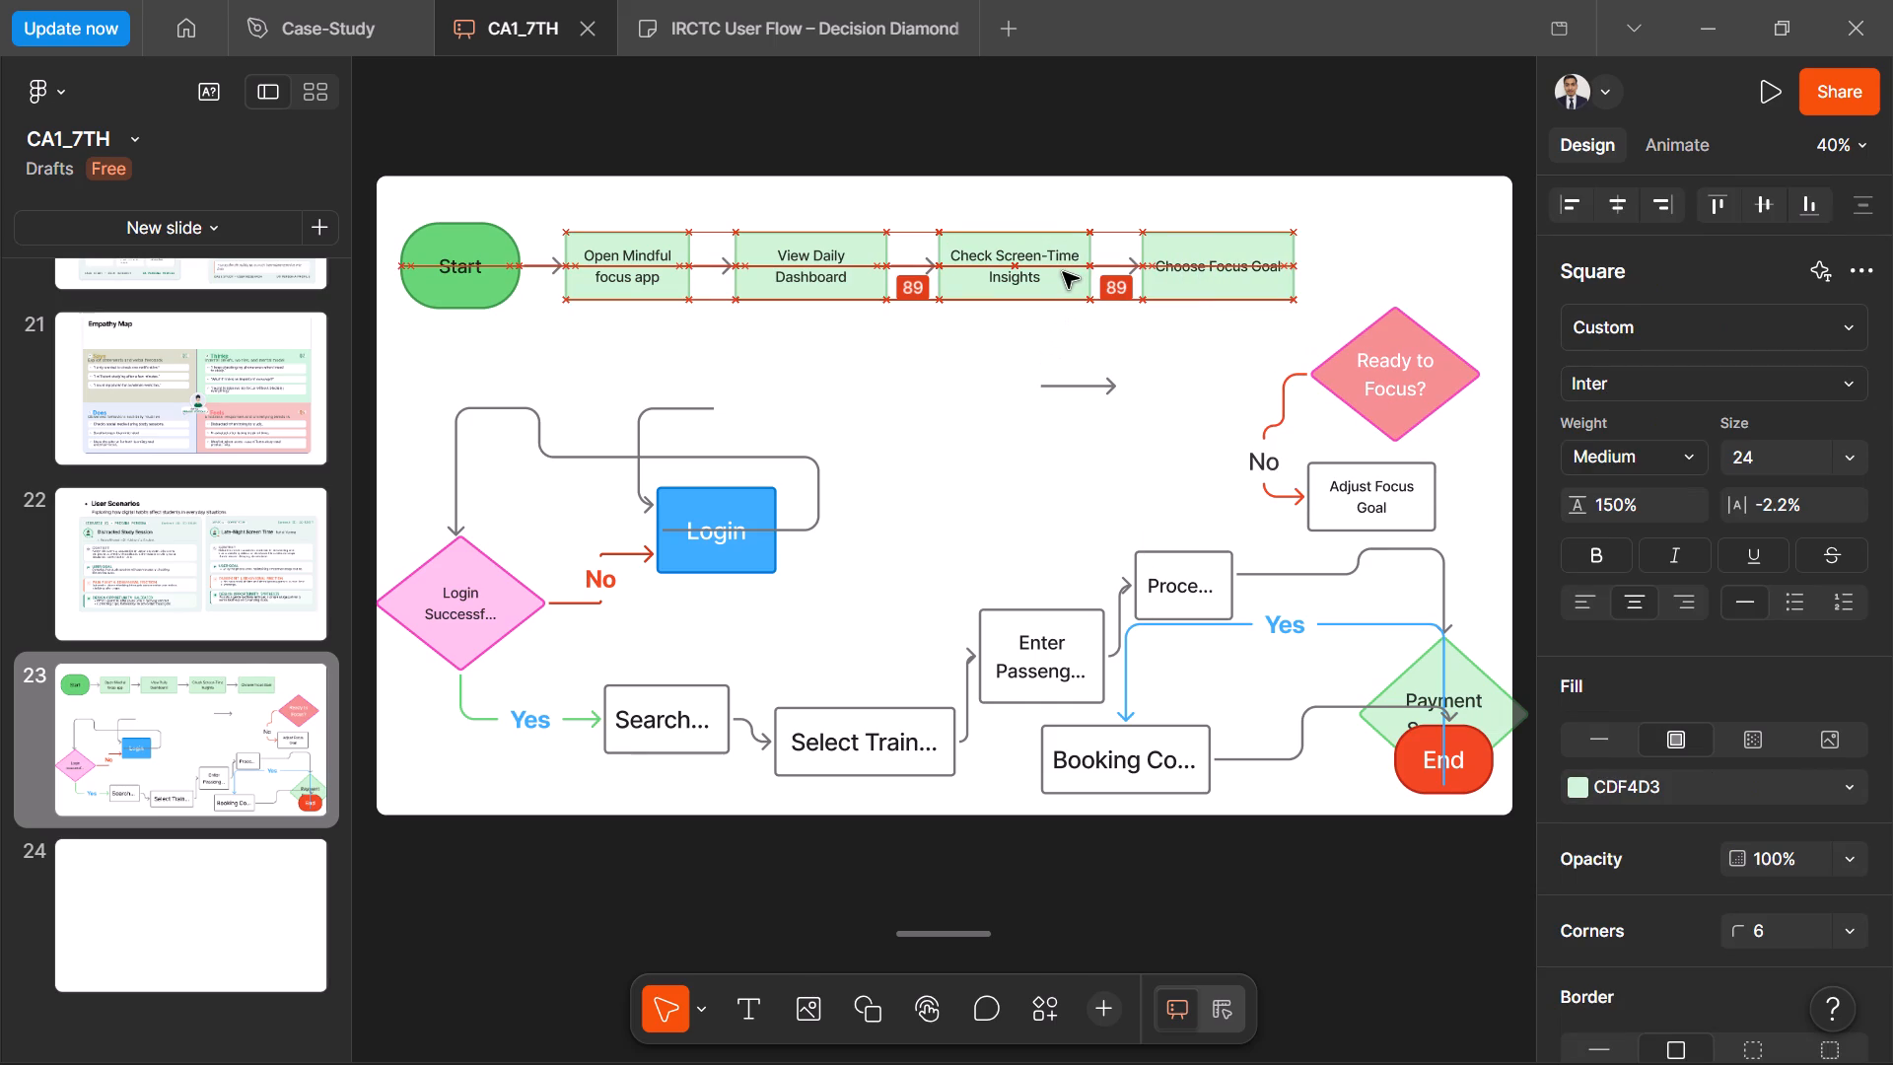
pyautogui.moveTo(1063, 272); pyautogui.dragTo(1068, 272)
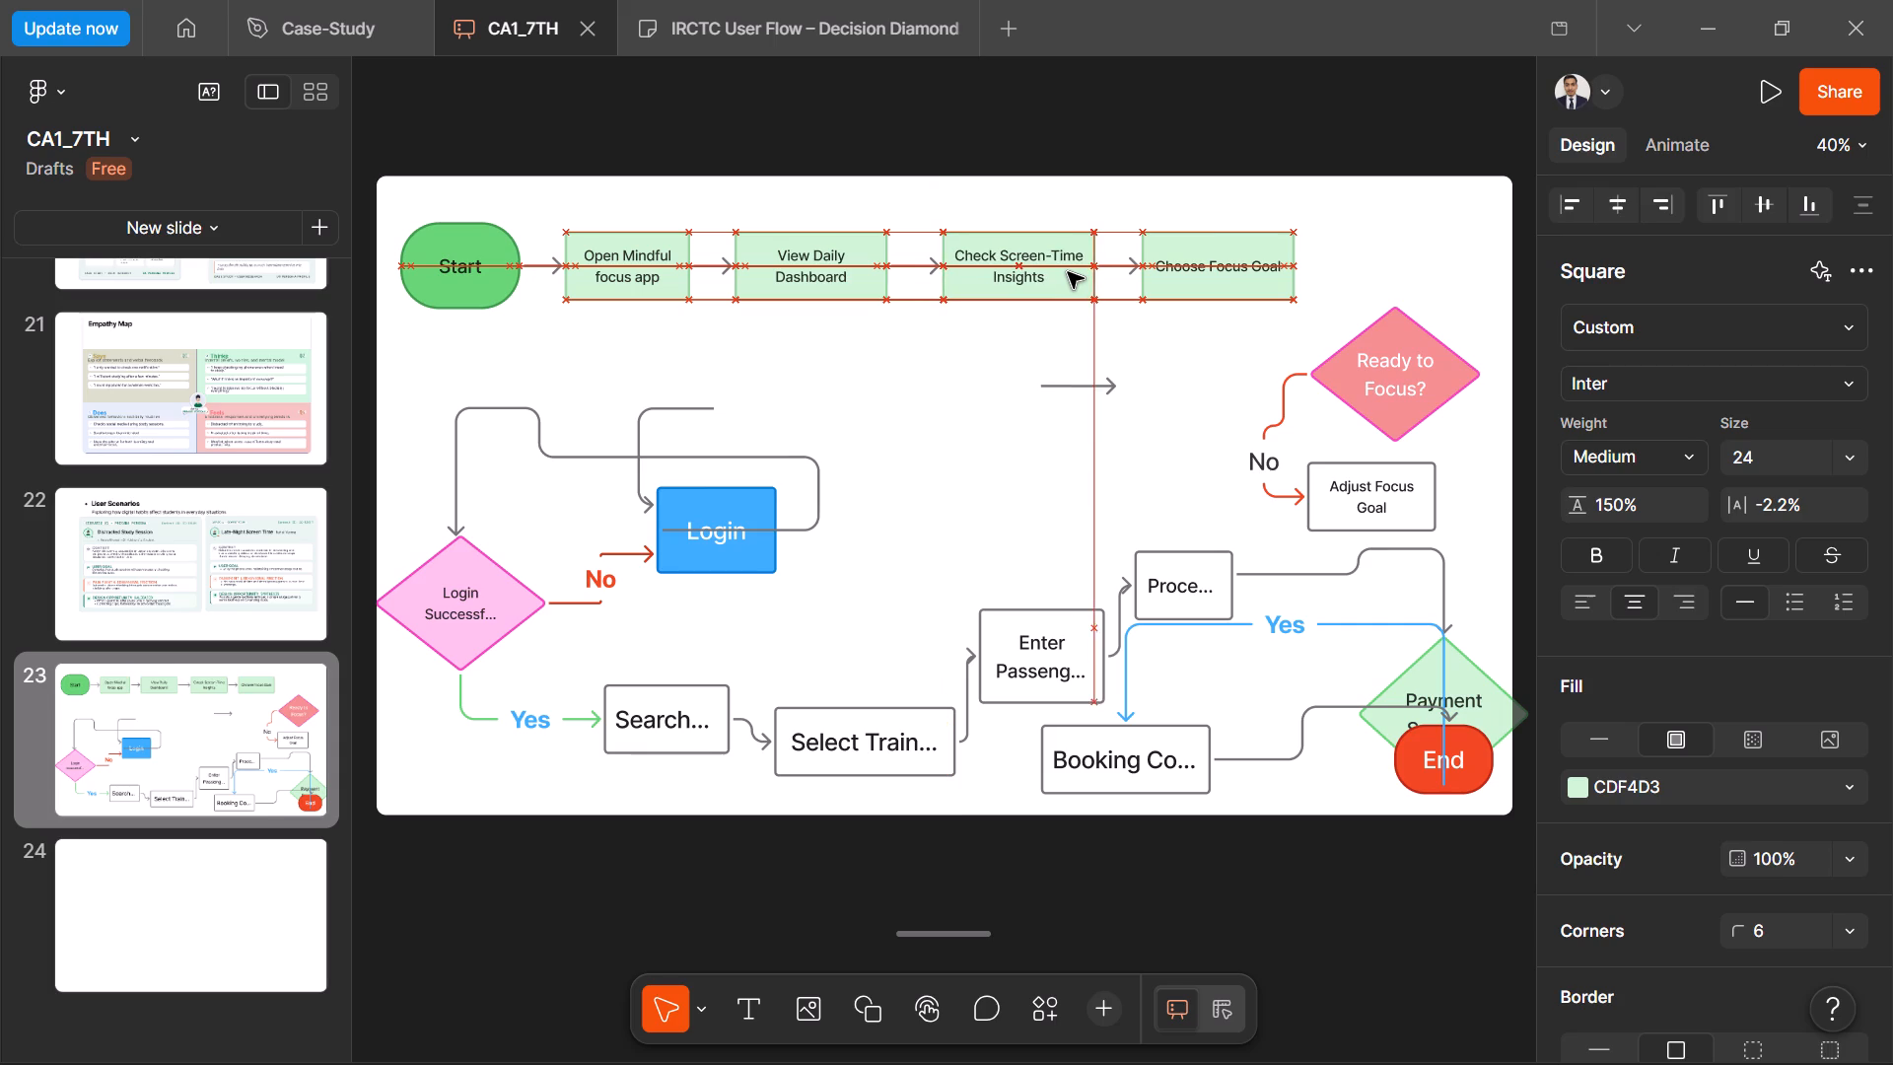
pyautogui.moveTo(1068, 272); pyautogui.dragTo(1062, 272)
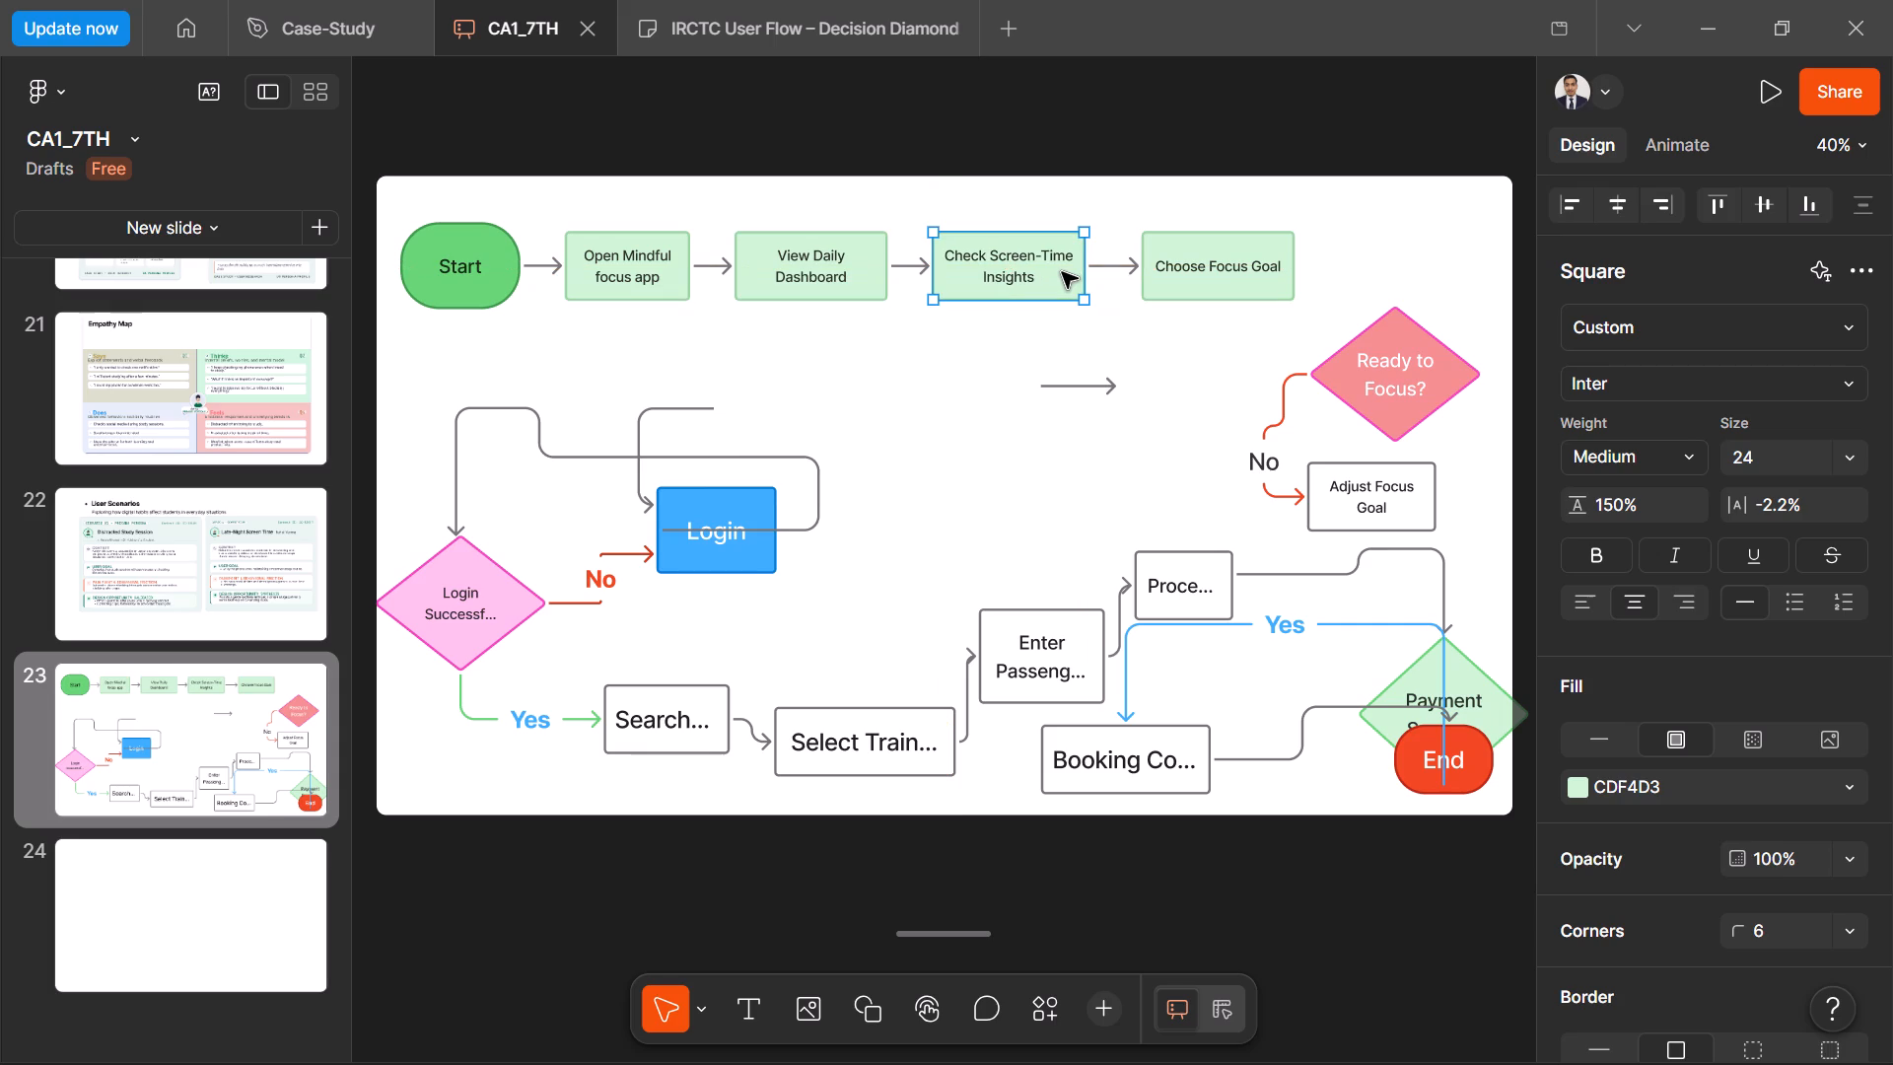
pyautogui.click(945, 429)
pyautogui.moveTo(1196, 269); pyautogui.dragTo(1185, 269)
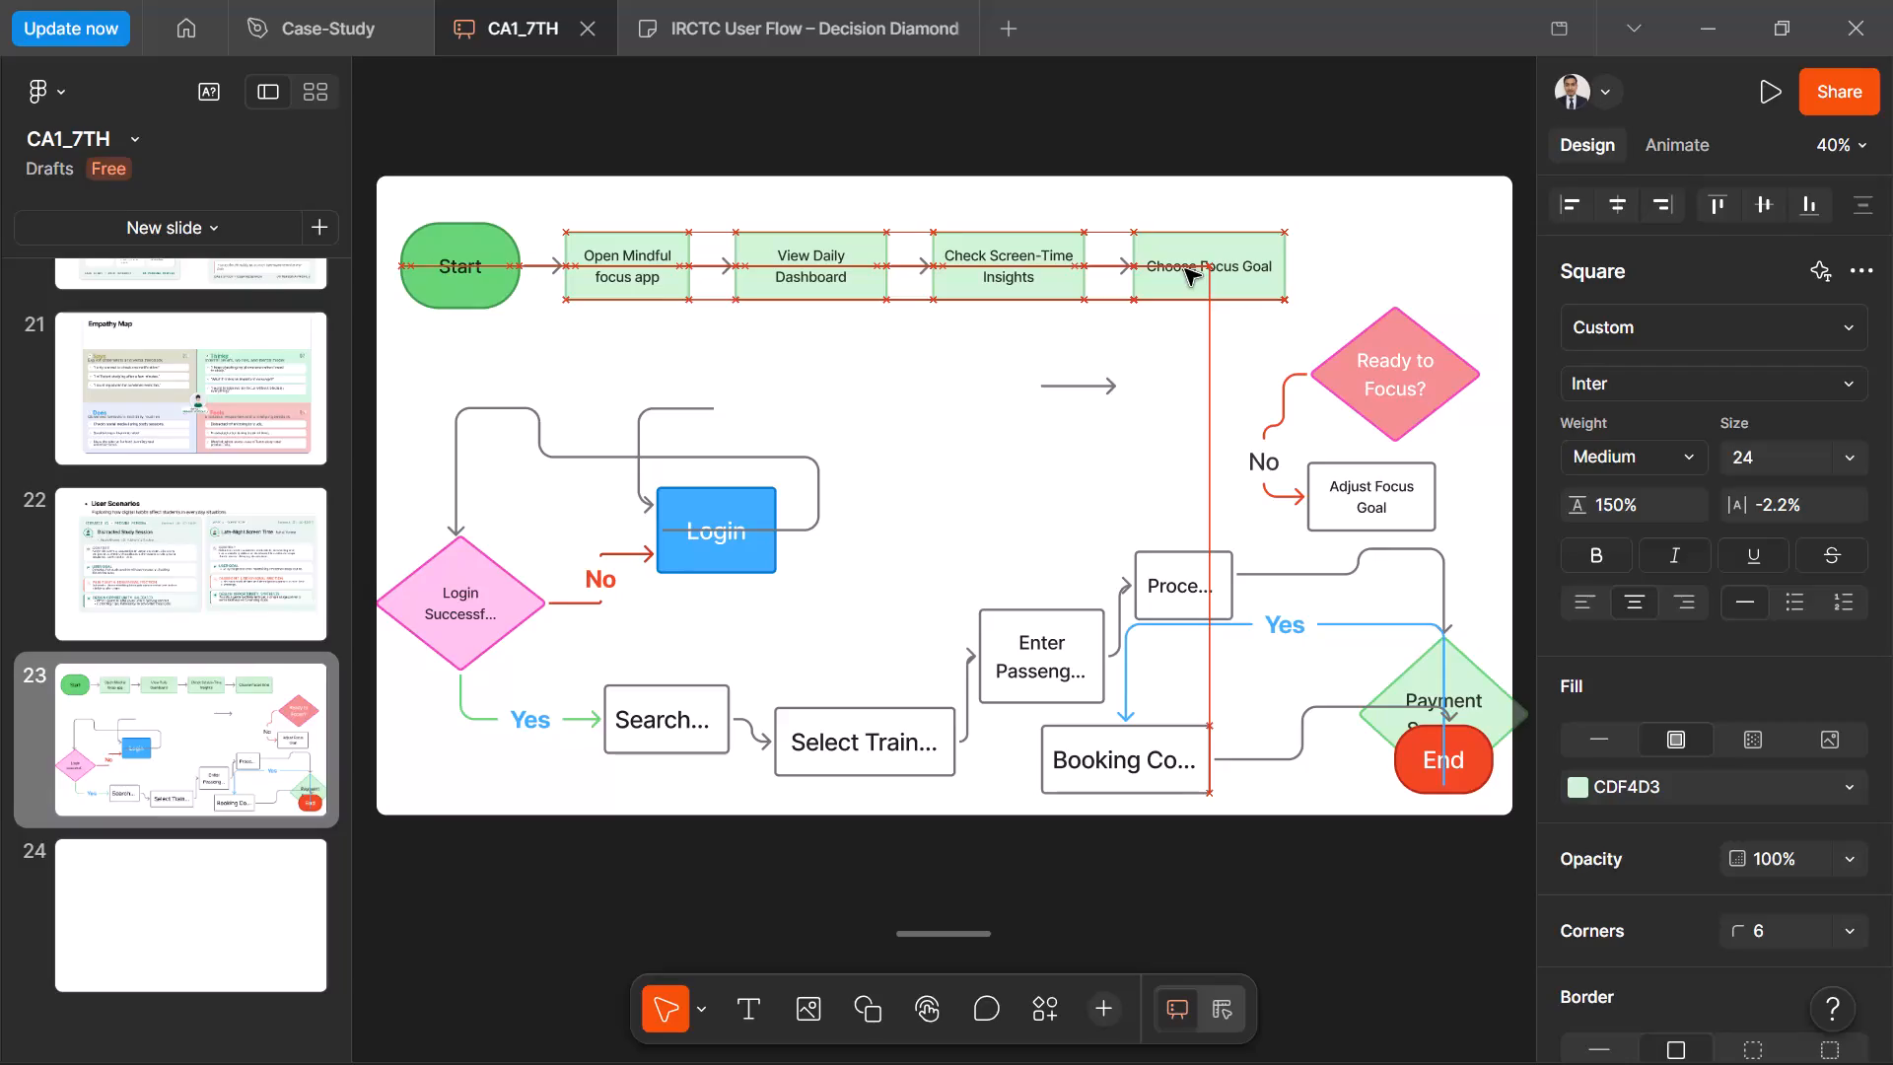
pyautogui.moveTo(1185, 269); pyautogui.dragTo(1183, 269)
pyautogui.click(1174, 380)
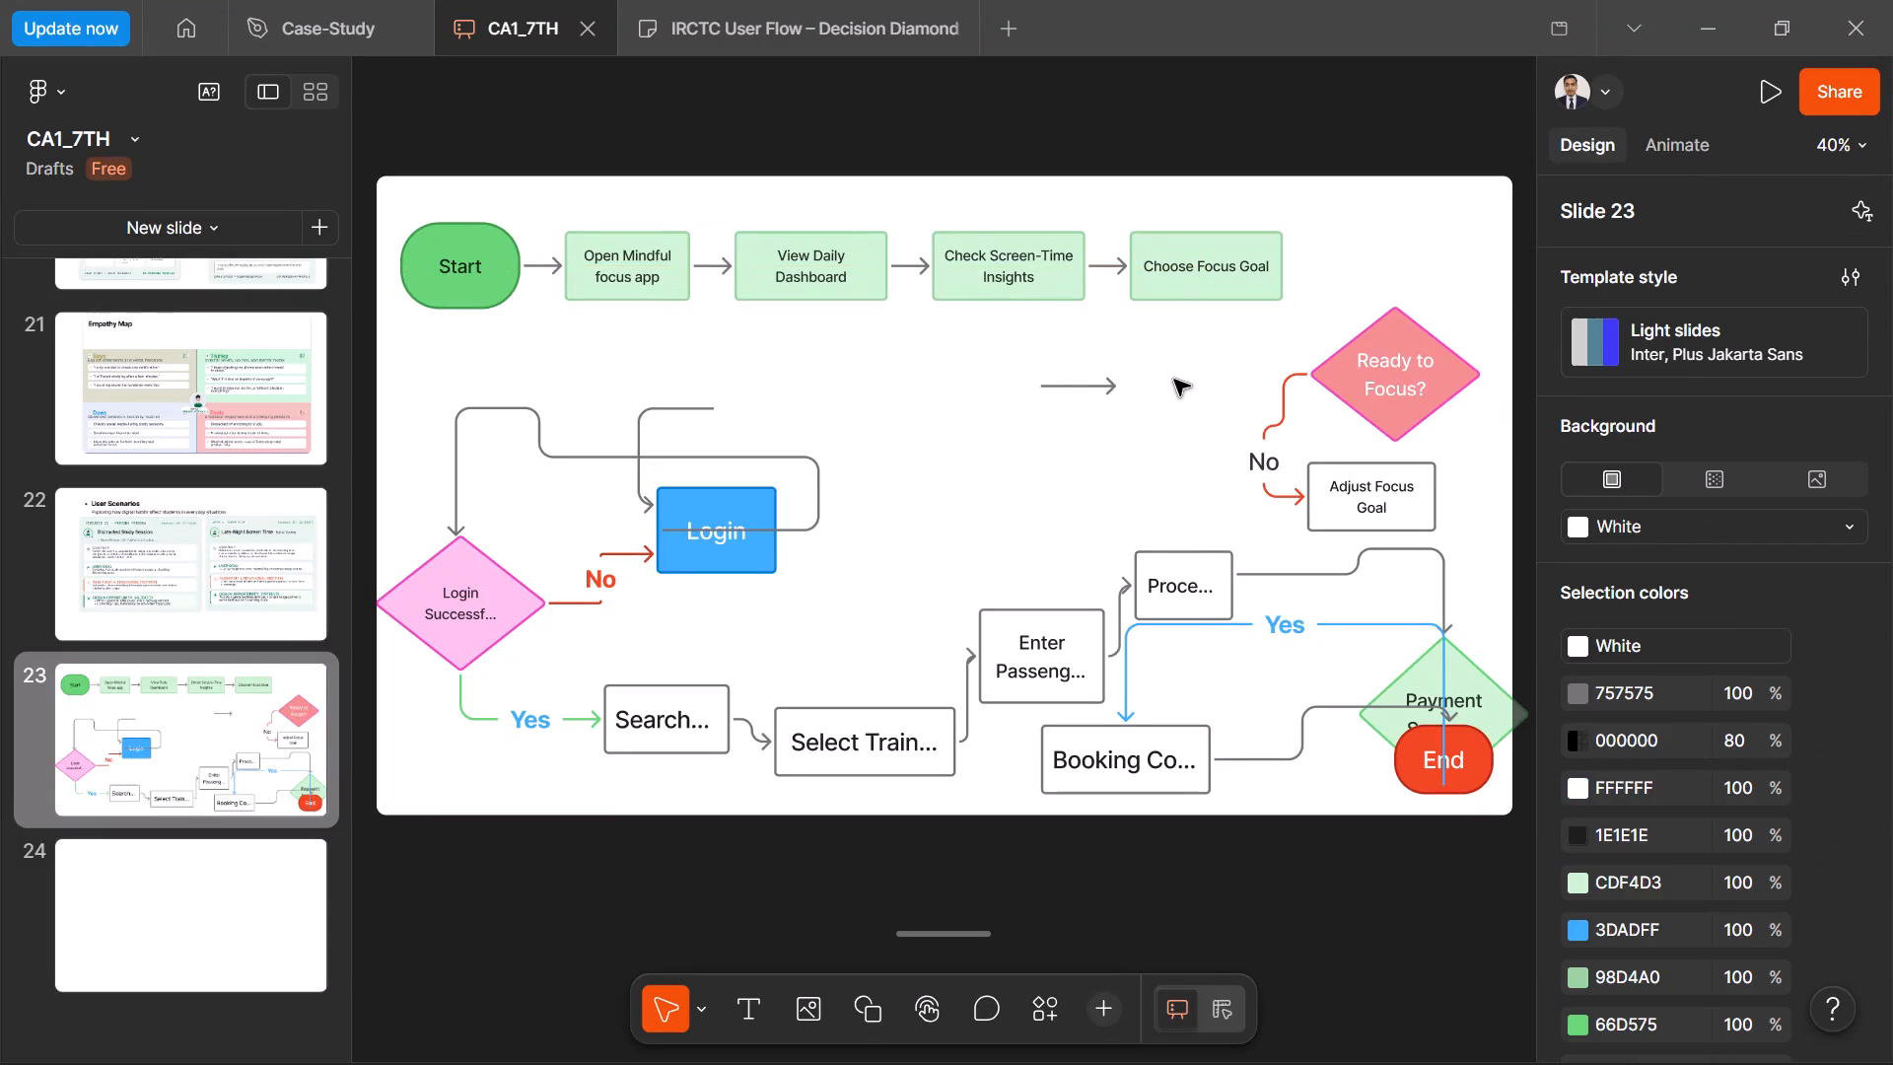
# Move the "Ready to Focus?" diamond up, just right of and below the "Choose Focus Goal" box.
pyautogui.moveTo(1390, 360); pyautogui.dragTo(1386, 347)
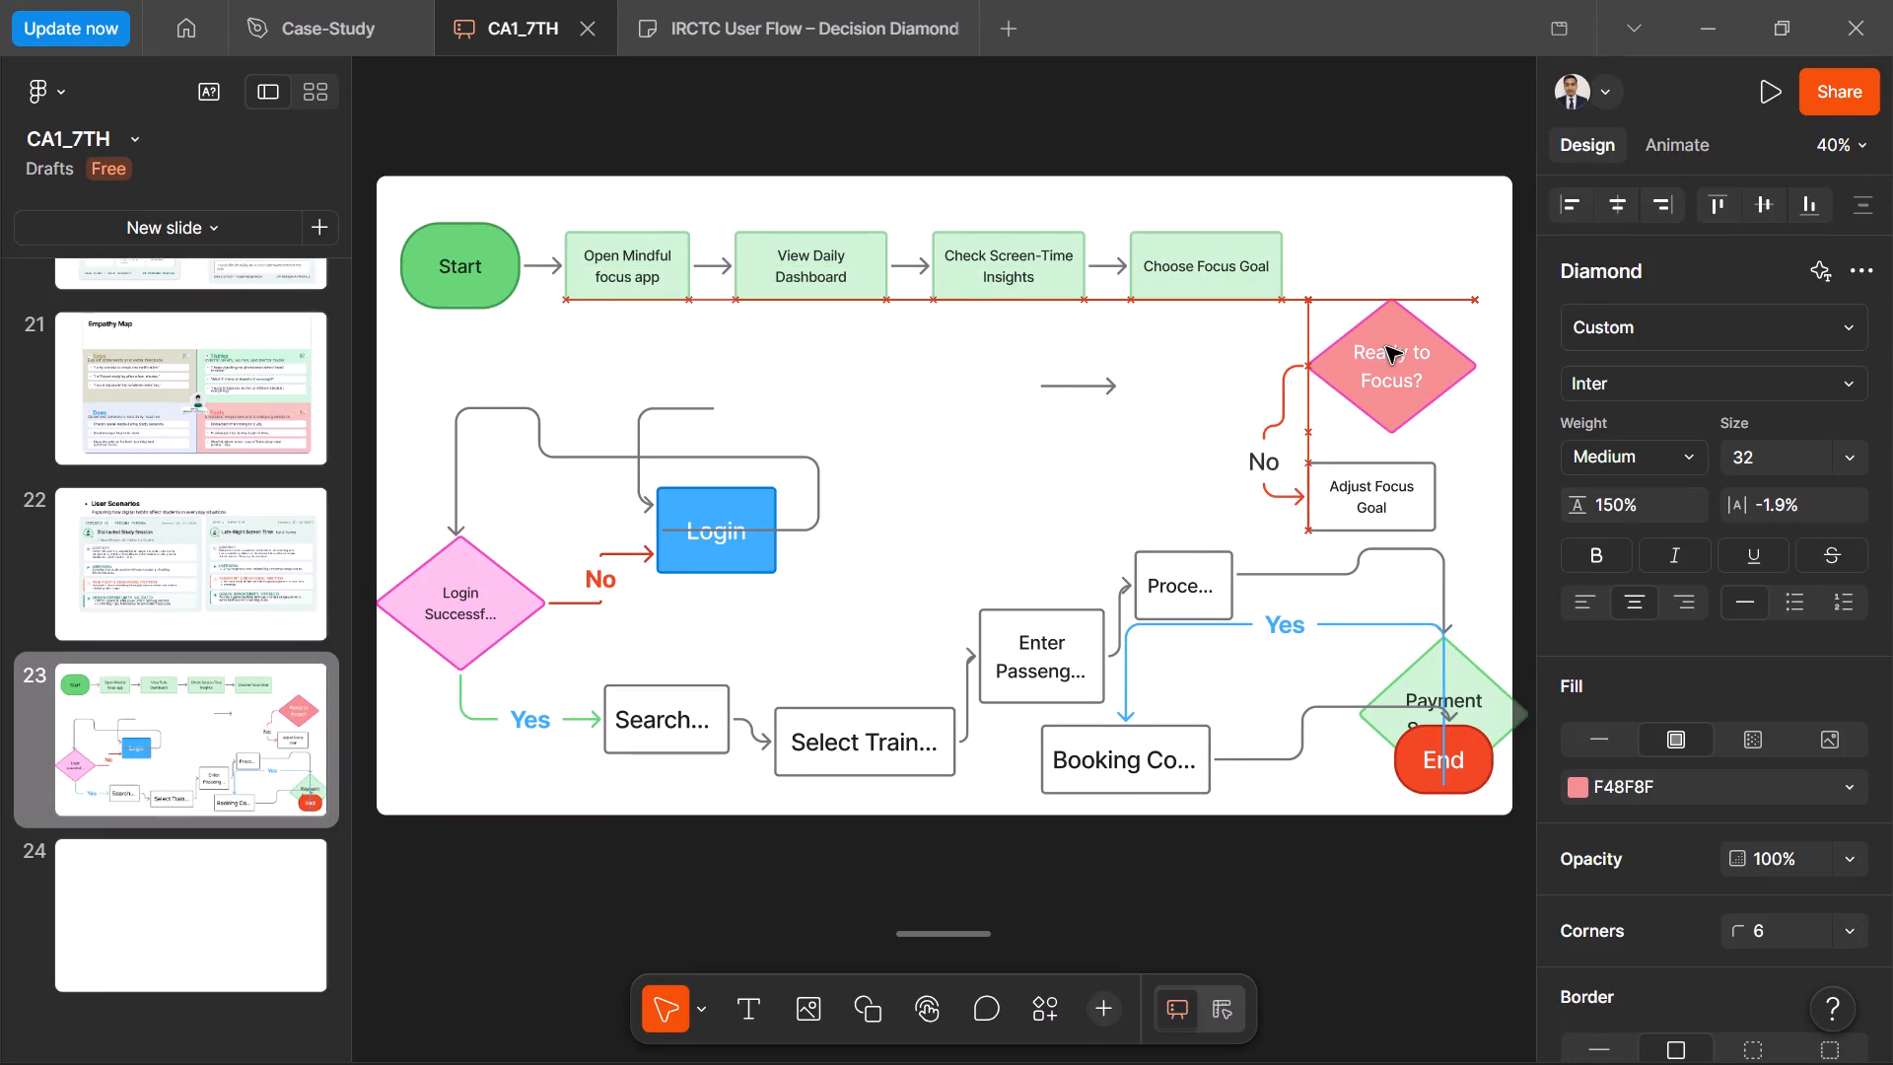
pyautogui.moveTo(1386, 347); pyautogui.dragTo(1363, 337)
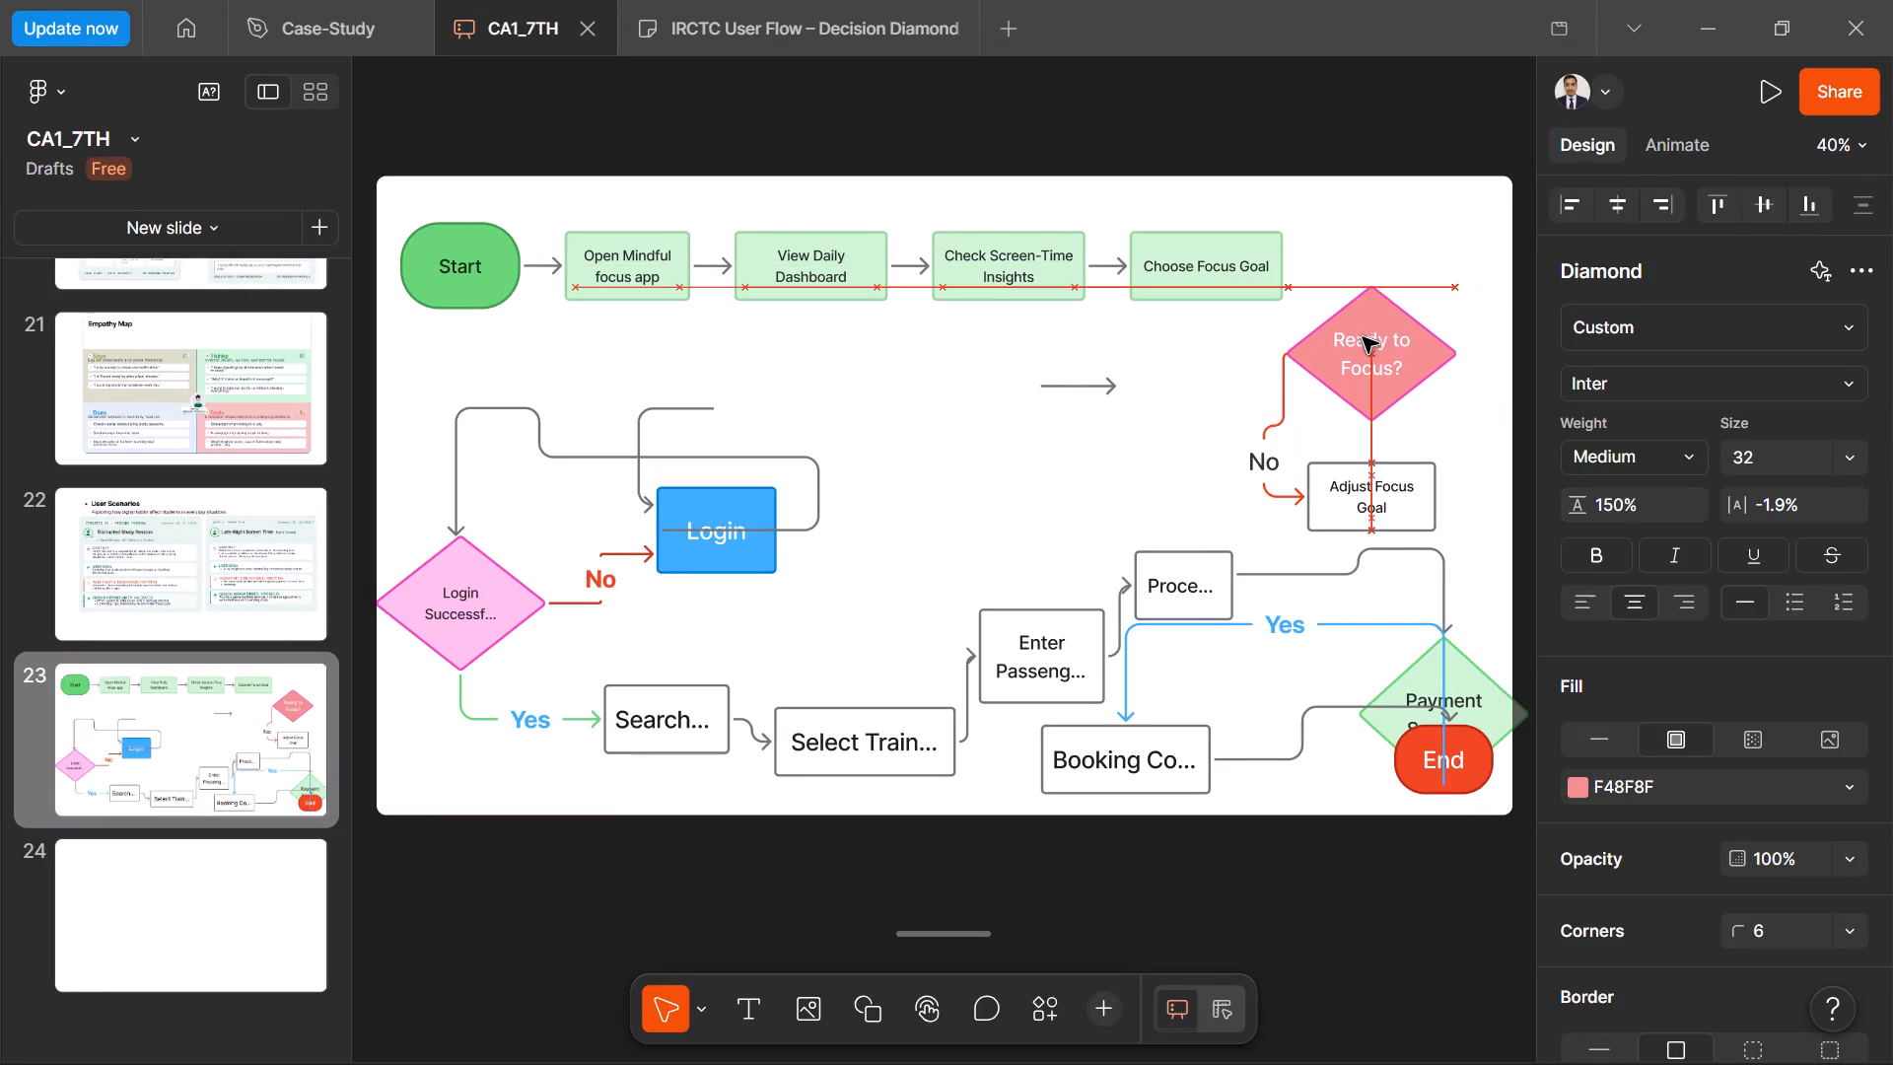
pyautogui.moveTo(1363, 337); pyautogui.dragTo(1372, 326)
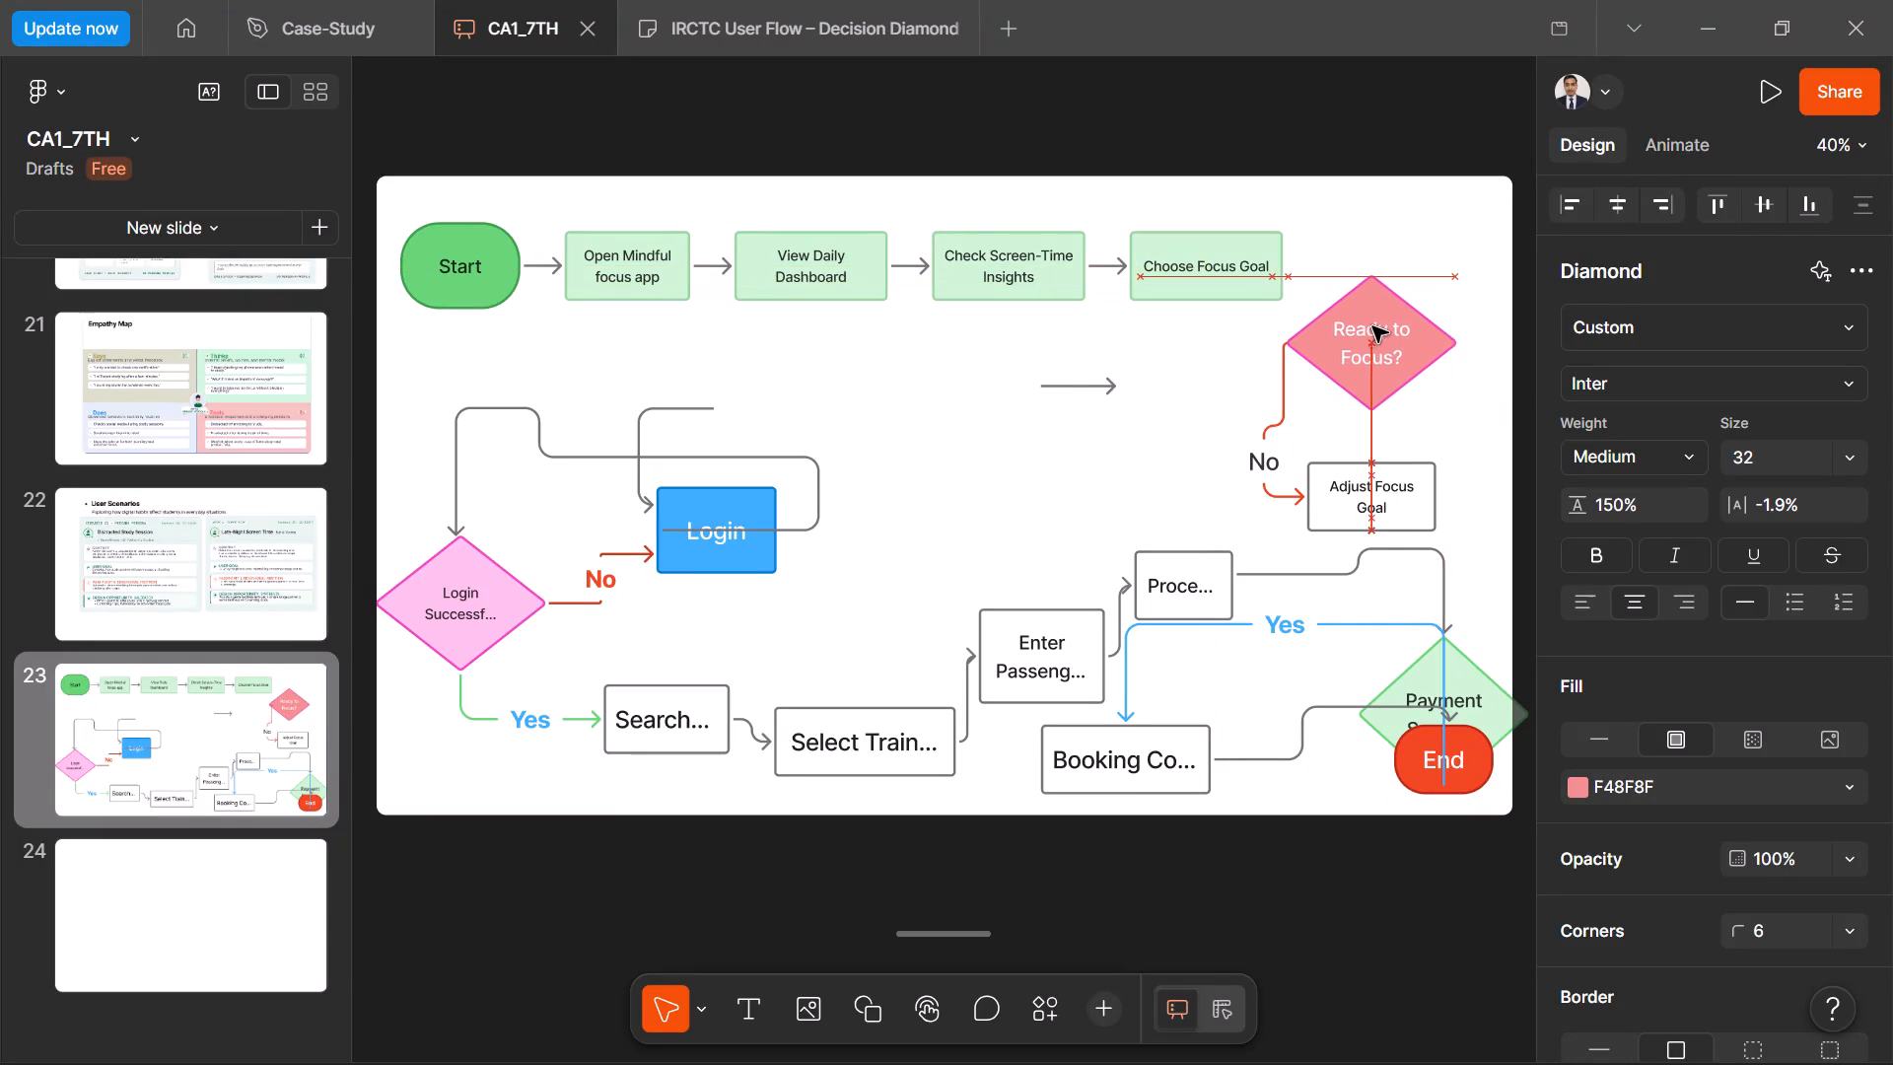
pyautogui.moveTo(1372, 326); pyautogui.dragTo(1387, 328)
pyautogui.click(1208, 371)
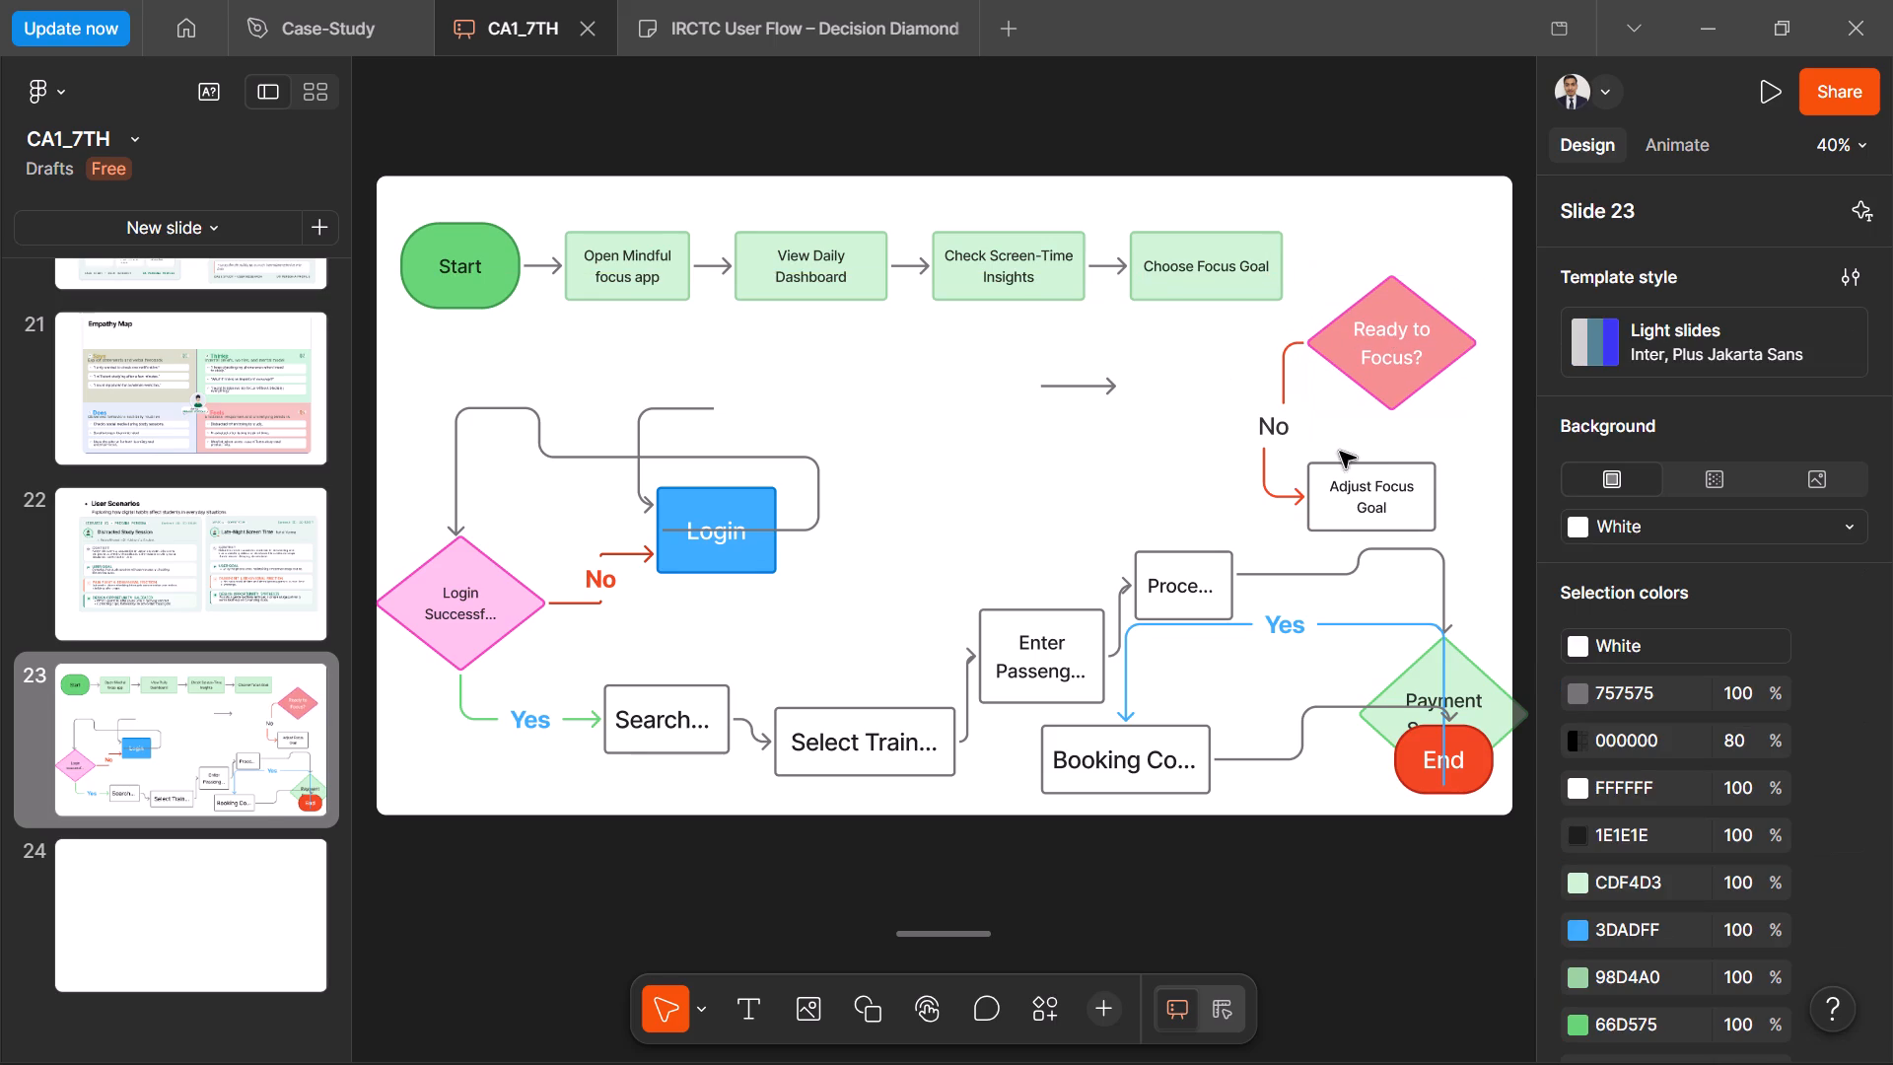
# Move the "Adjust Focus Goal" box up and right so it sits centred beneath the "Ready to Focus?" diamond.
pyautogui.moveTo(1384, 492); pyautogui.dragTo(1409, 466)
pyautogui.click(1187, 390)
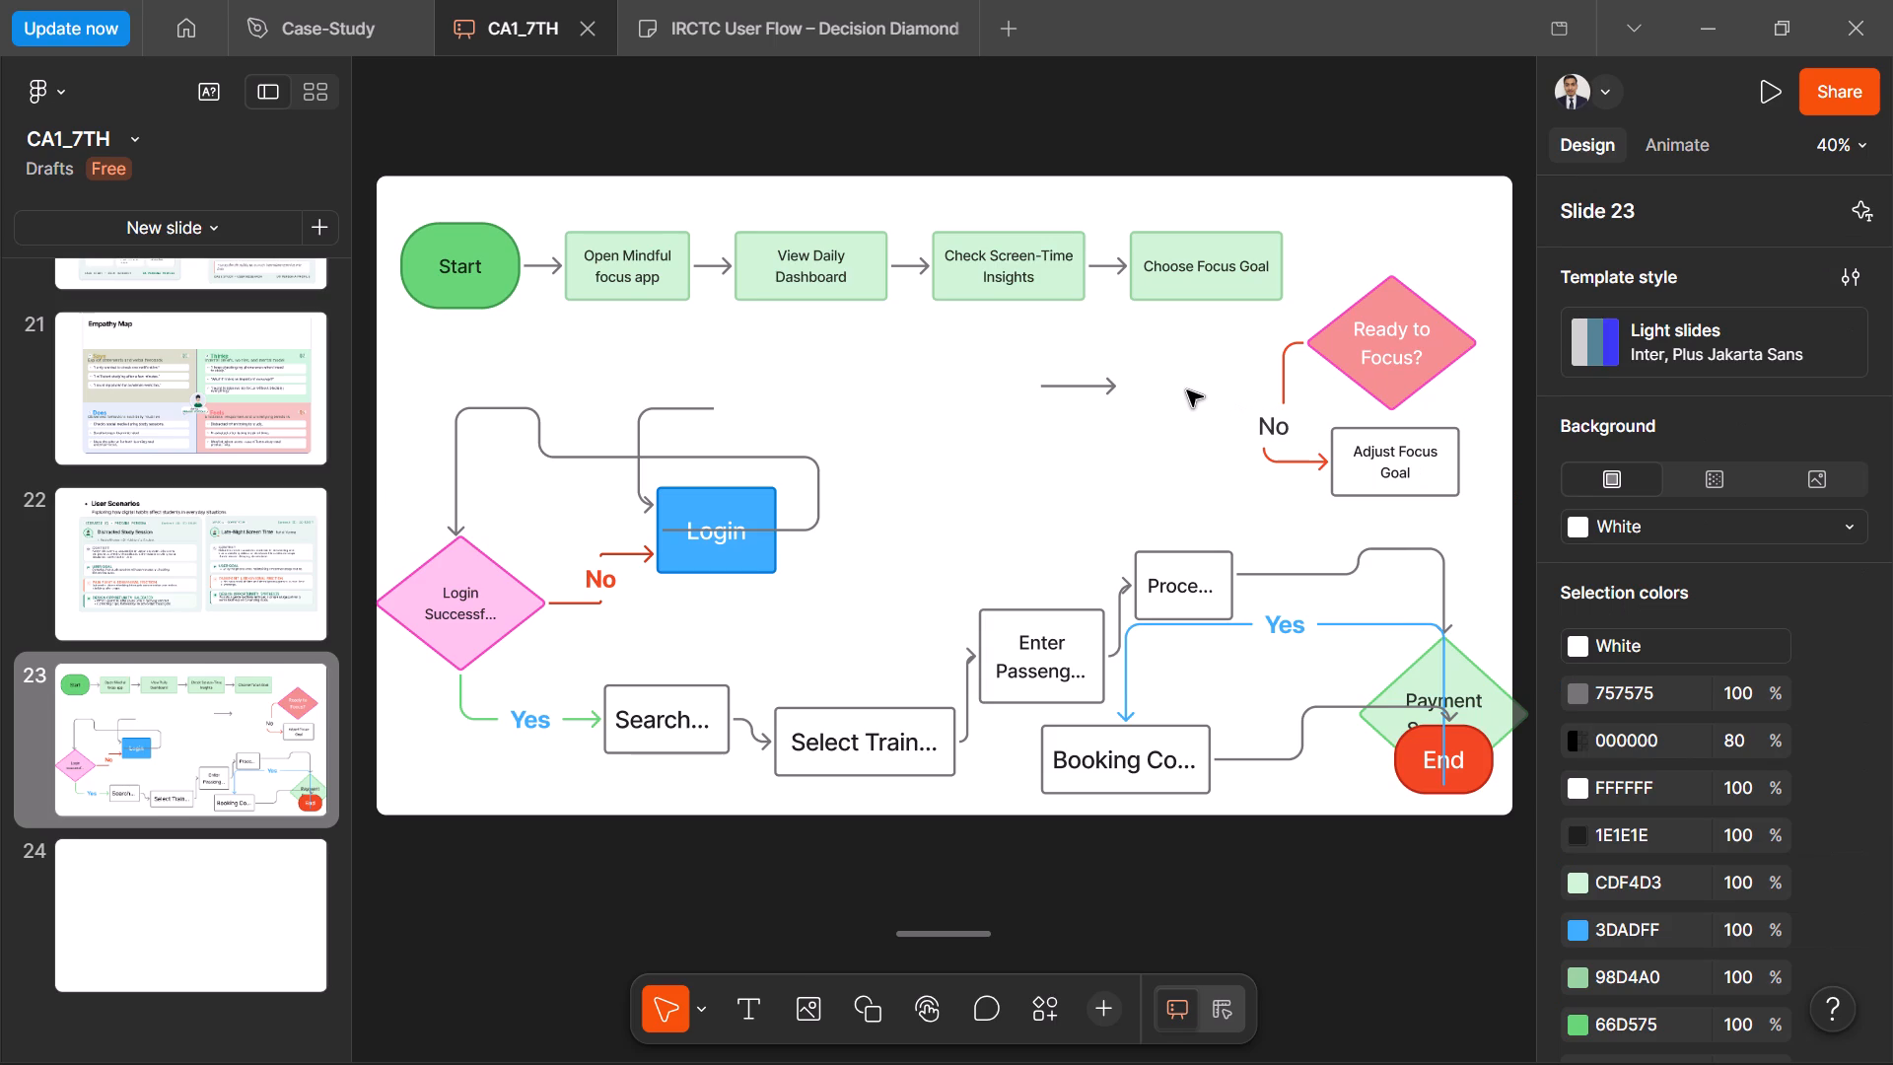
# Reroute the lower bends of the blue "Yes" connector from "Ready to Focus?" upward, clear of the "Enter Passenger" box.
pyautogui.click(1033, 444)
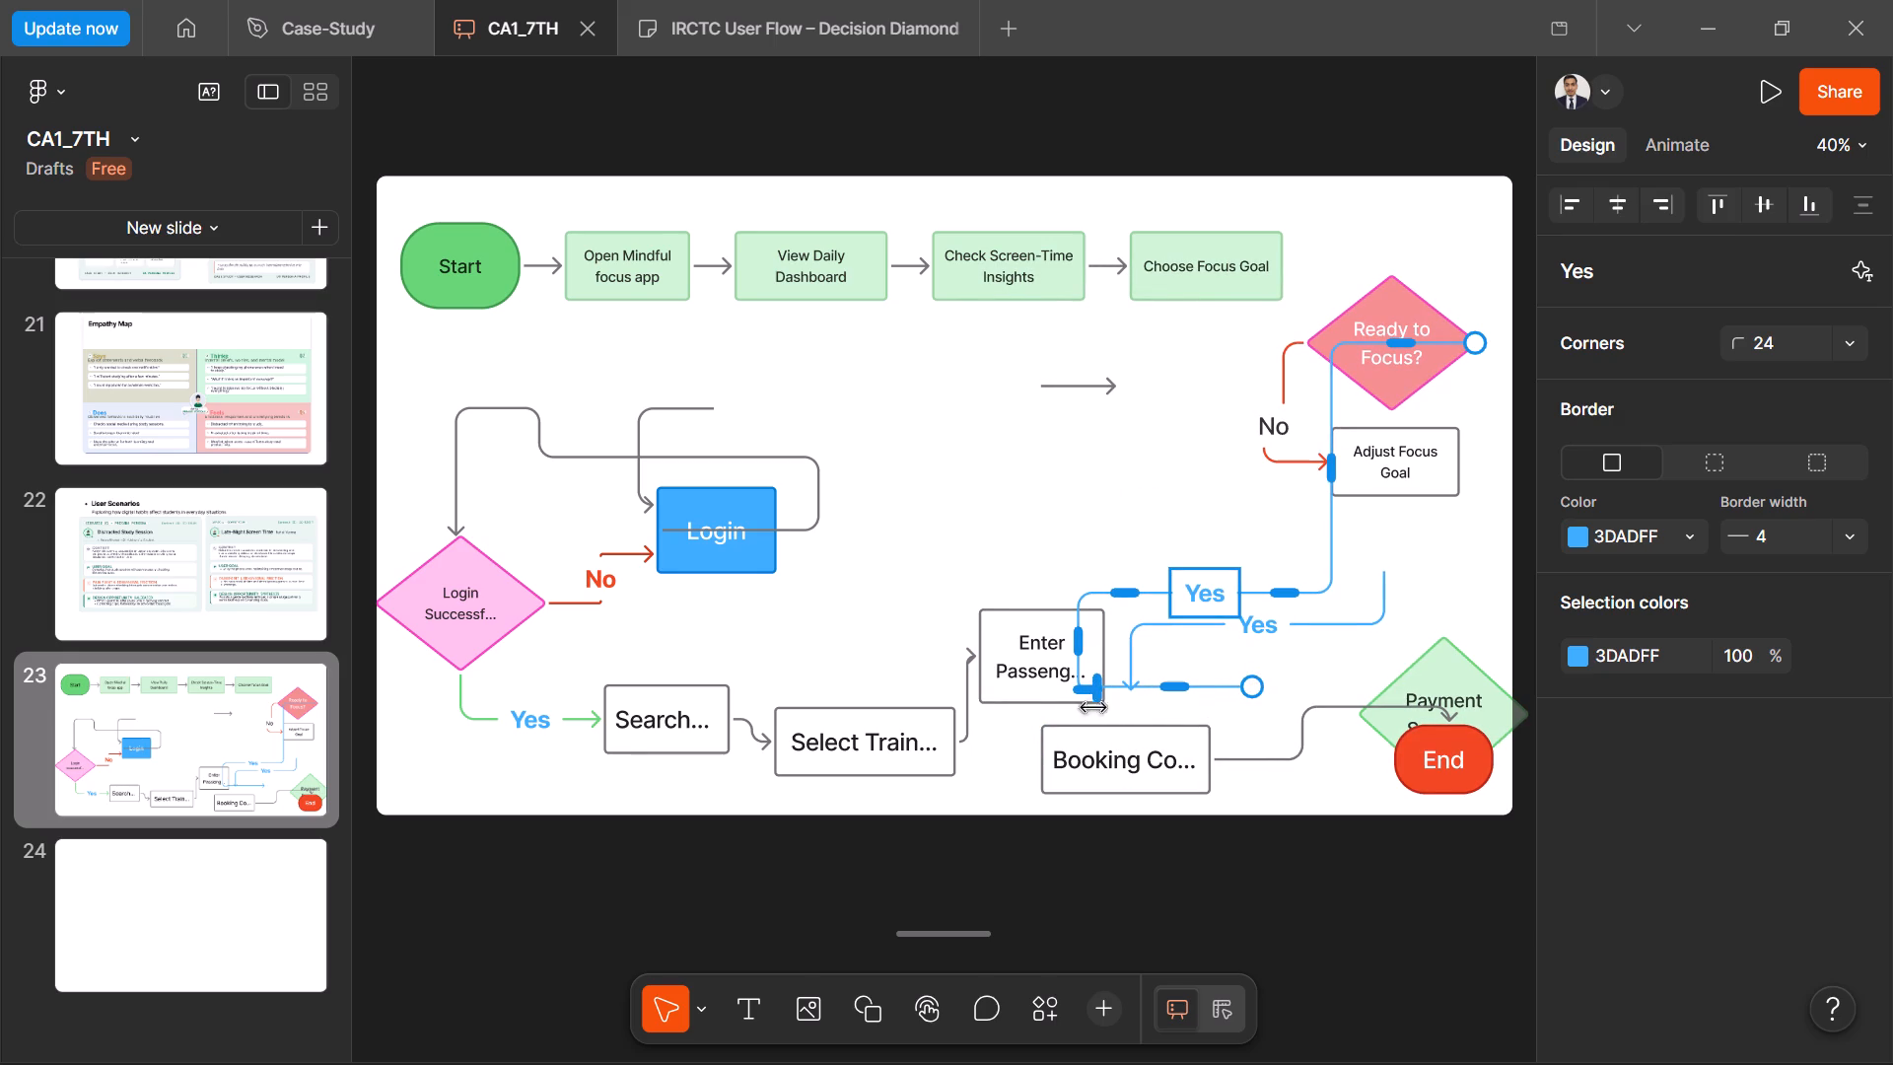
pyautogui.moveTo(1165, 681); pyautogui.dragTo(1112, 521)
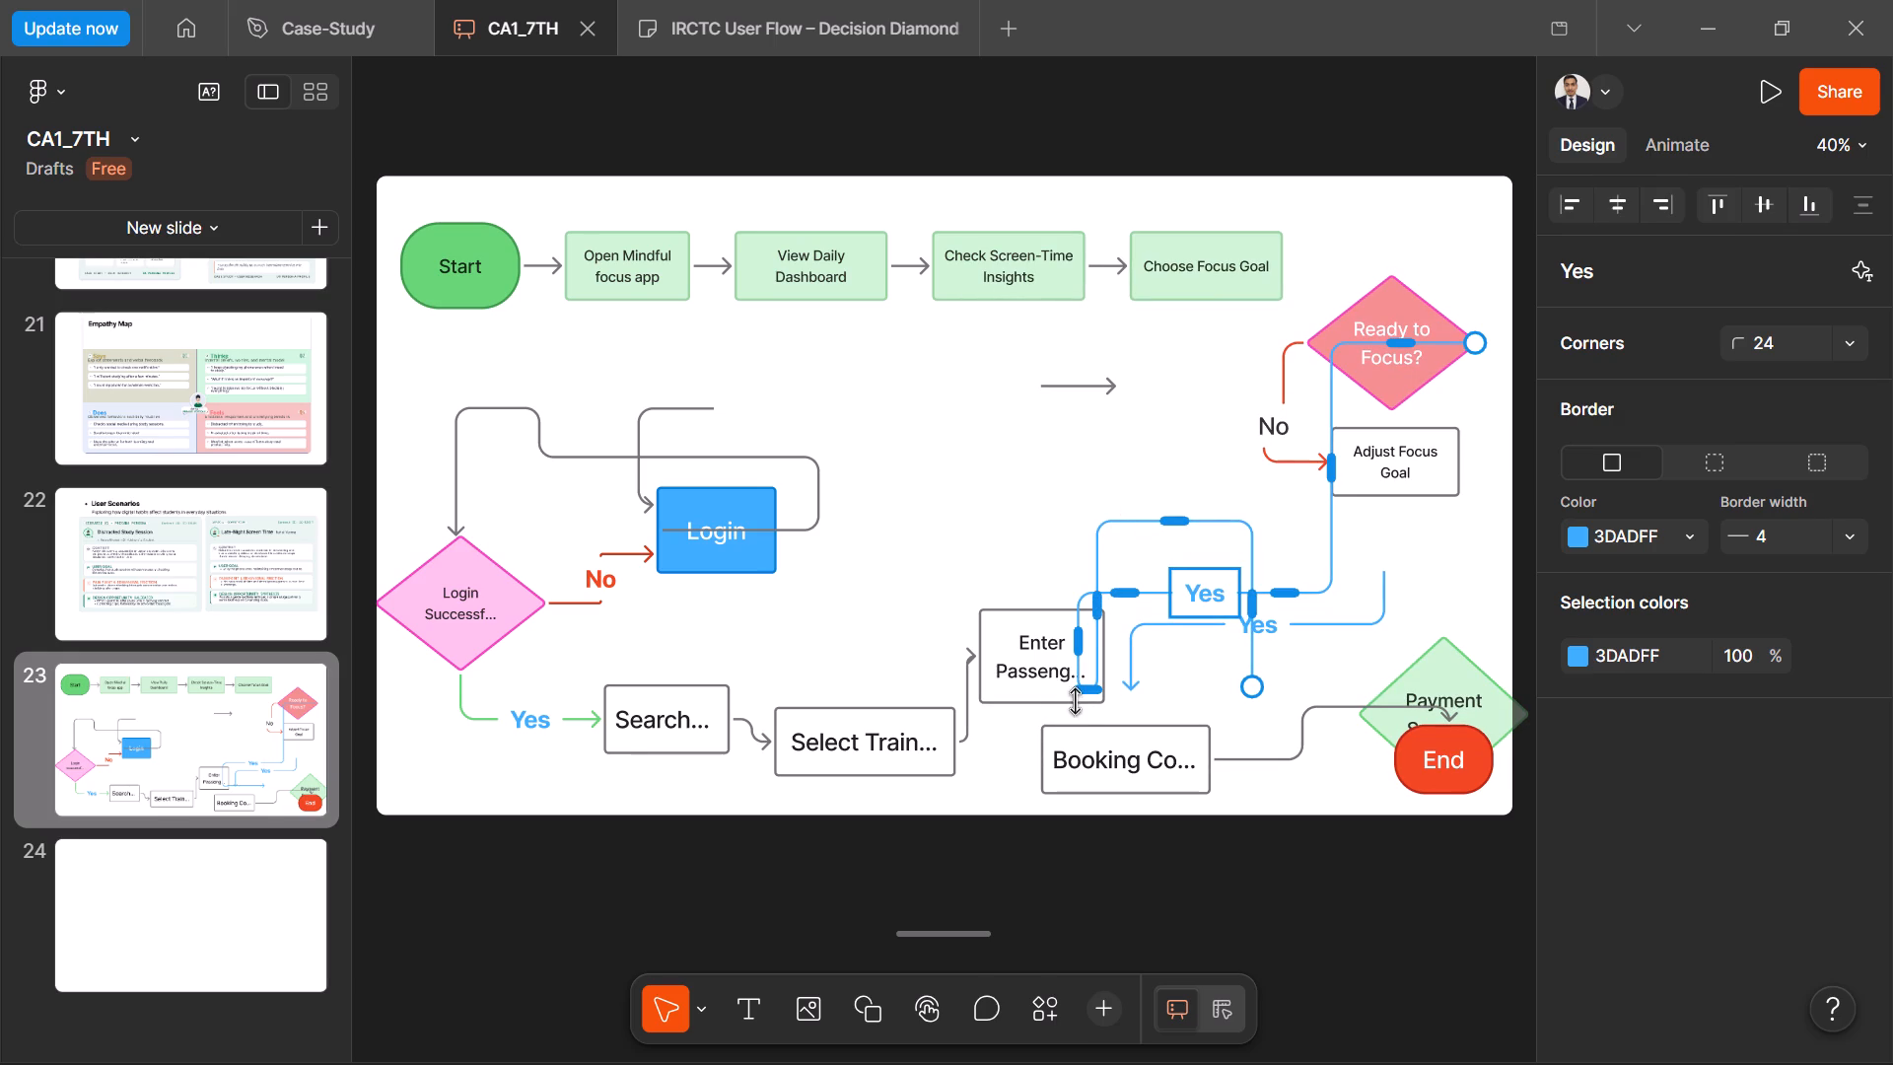
pyautogui.moveTo(1086, 684); pyautogui.dragTo(1040, 557)
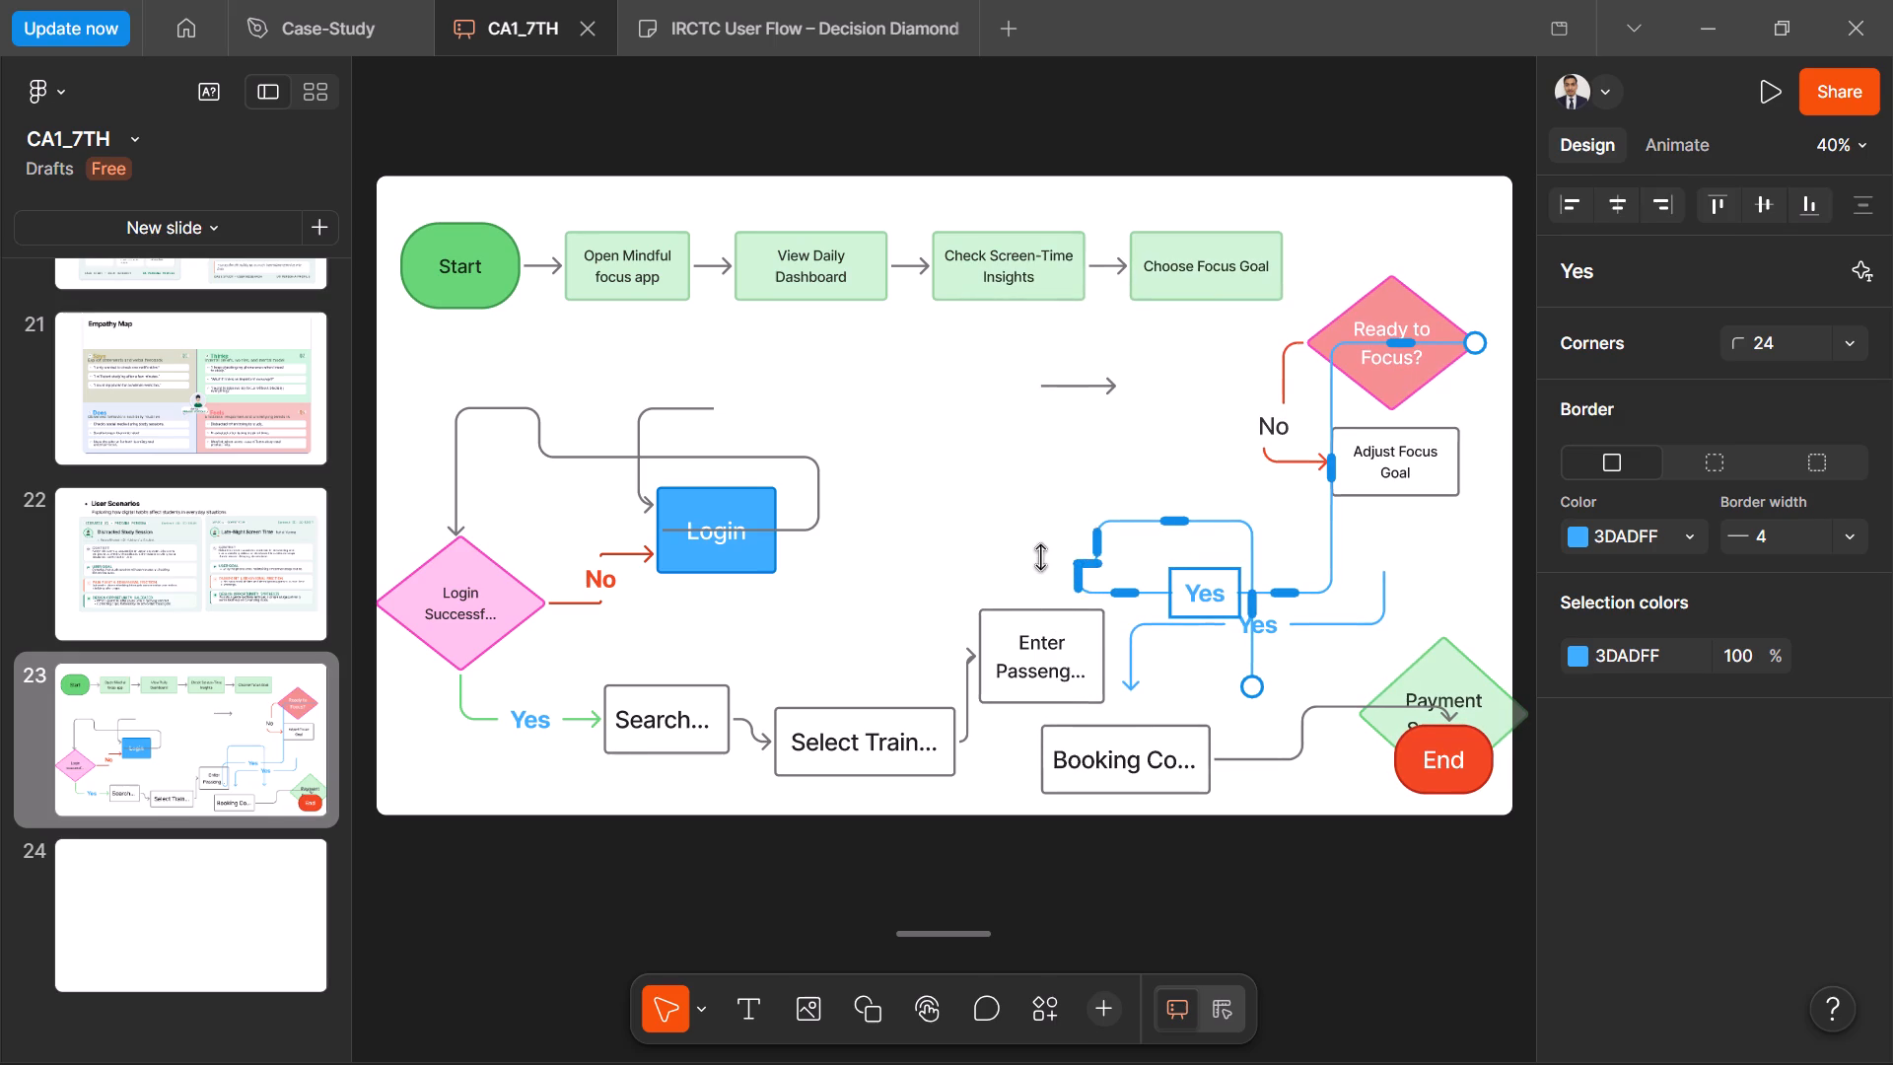
pyautogui.moveTo(1040, 557); pyautogui.dragTo(1033, 531)
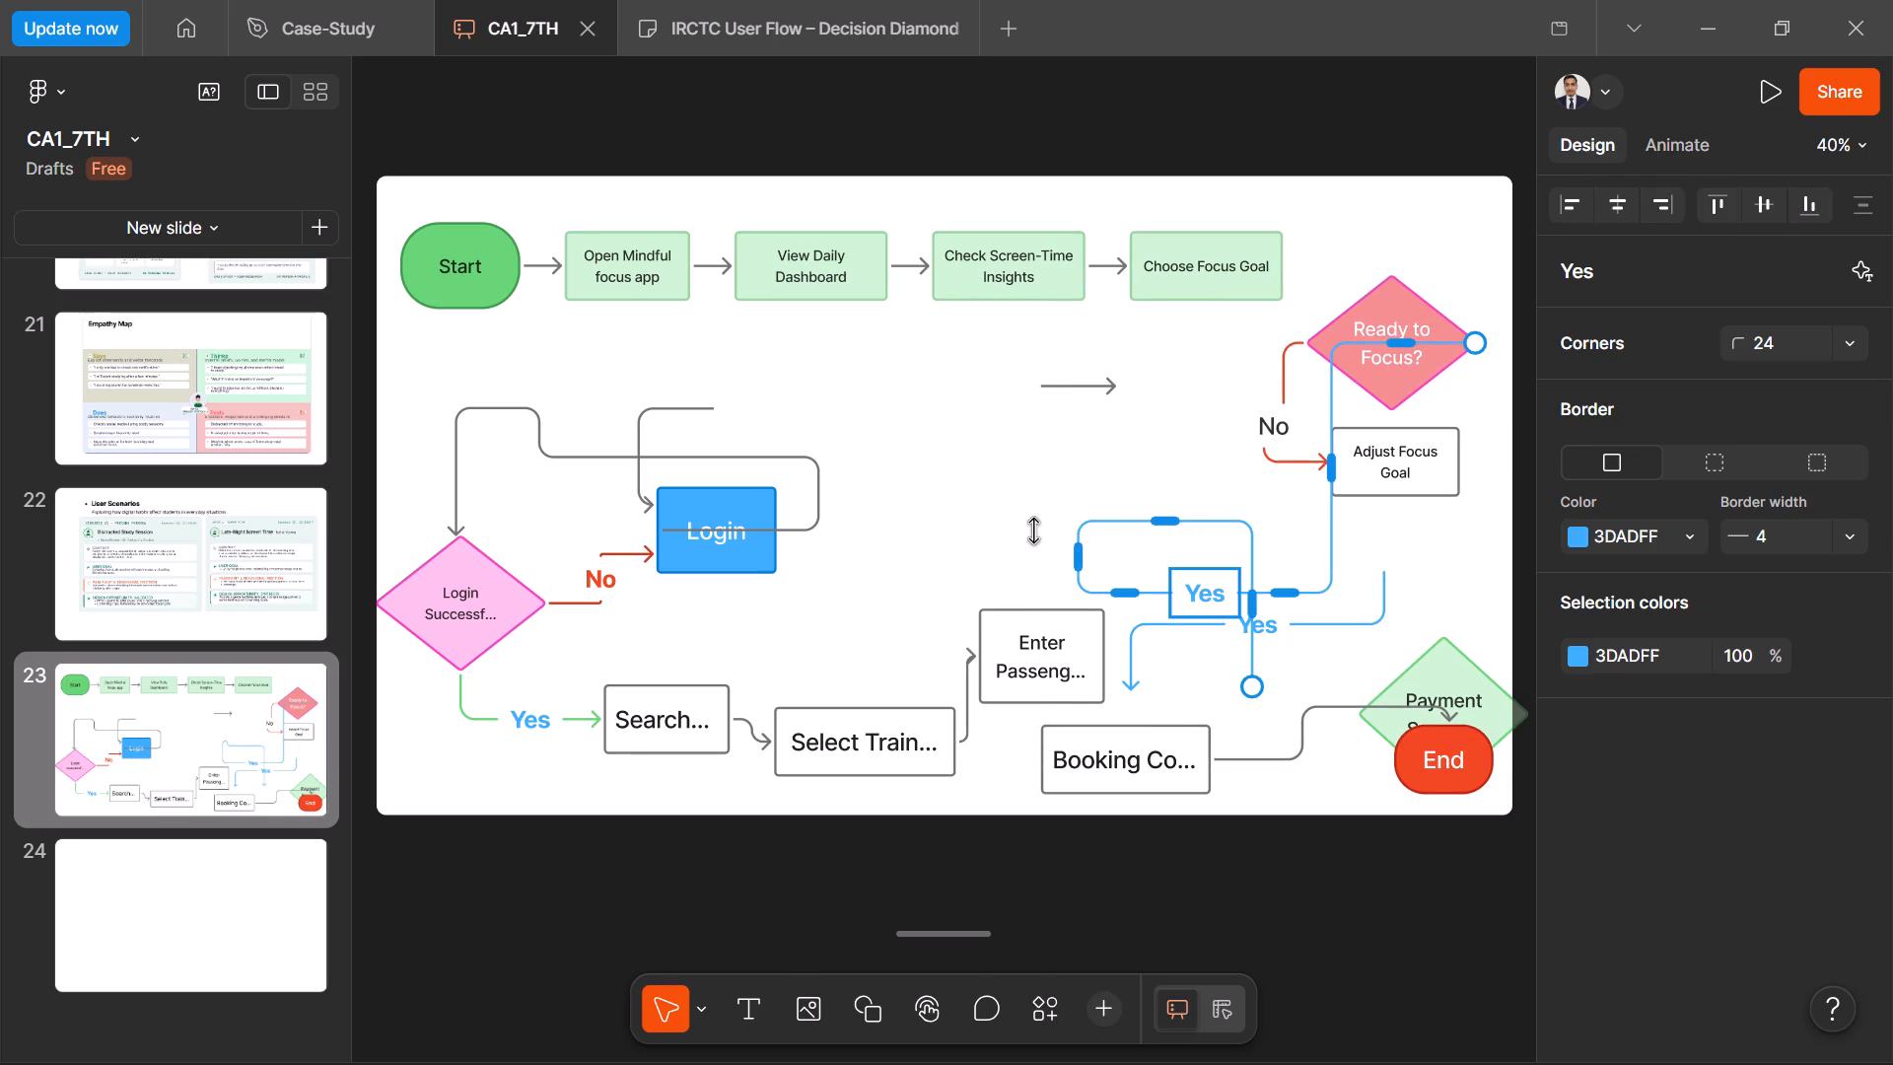
pyautogui.moveTo(1033, 531); pyautogui.dragTo(1032, 531)
# Move the loose end of the blue "Yes" connector up to just above its "Yes" label, shortening its overlapping tail.
pyautogui.click(1255, 692)
pyautogui.moveTo(1255, 689); pyautogui.dragTo(1232, 509)
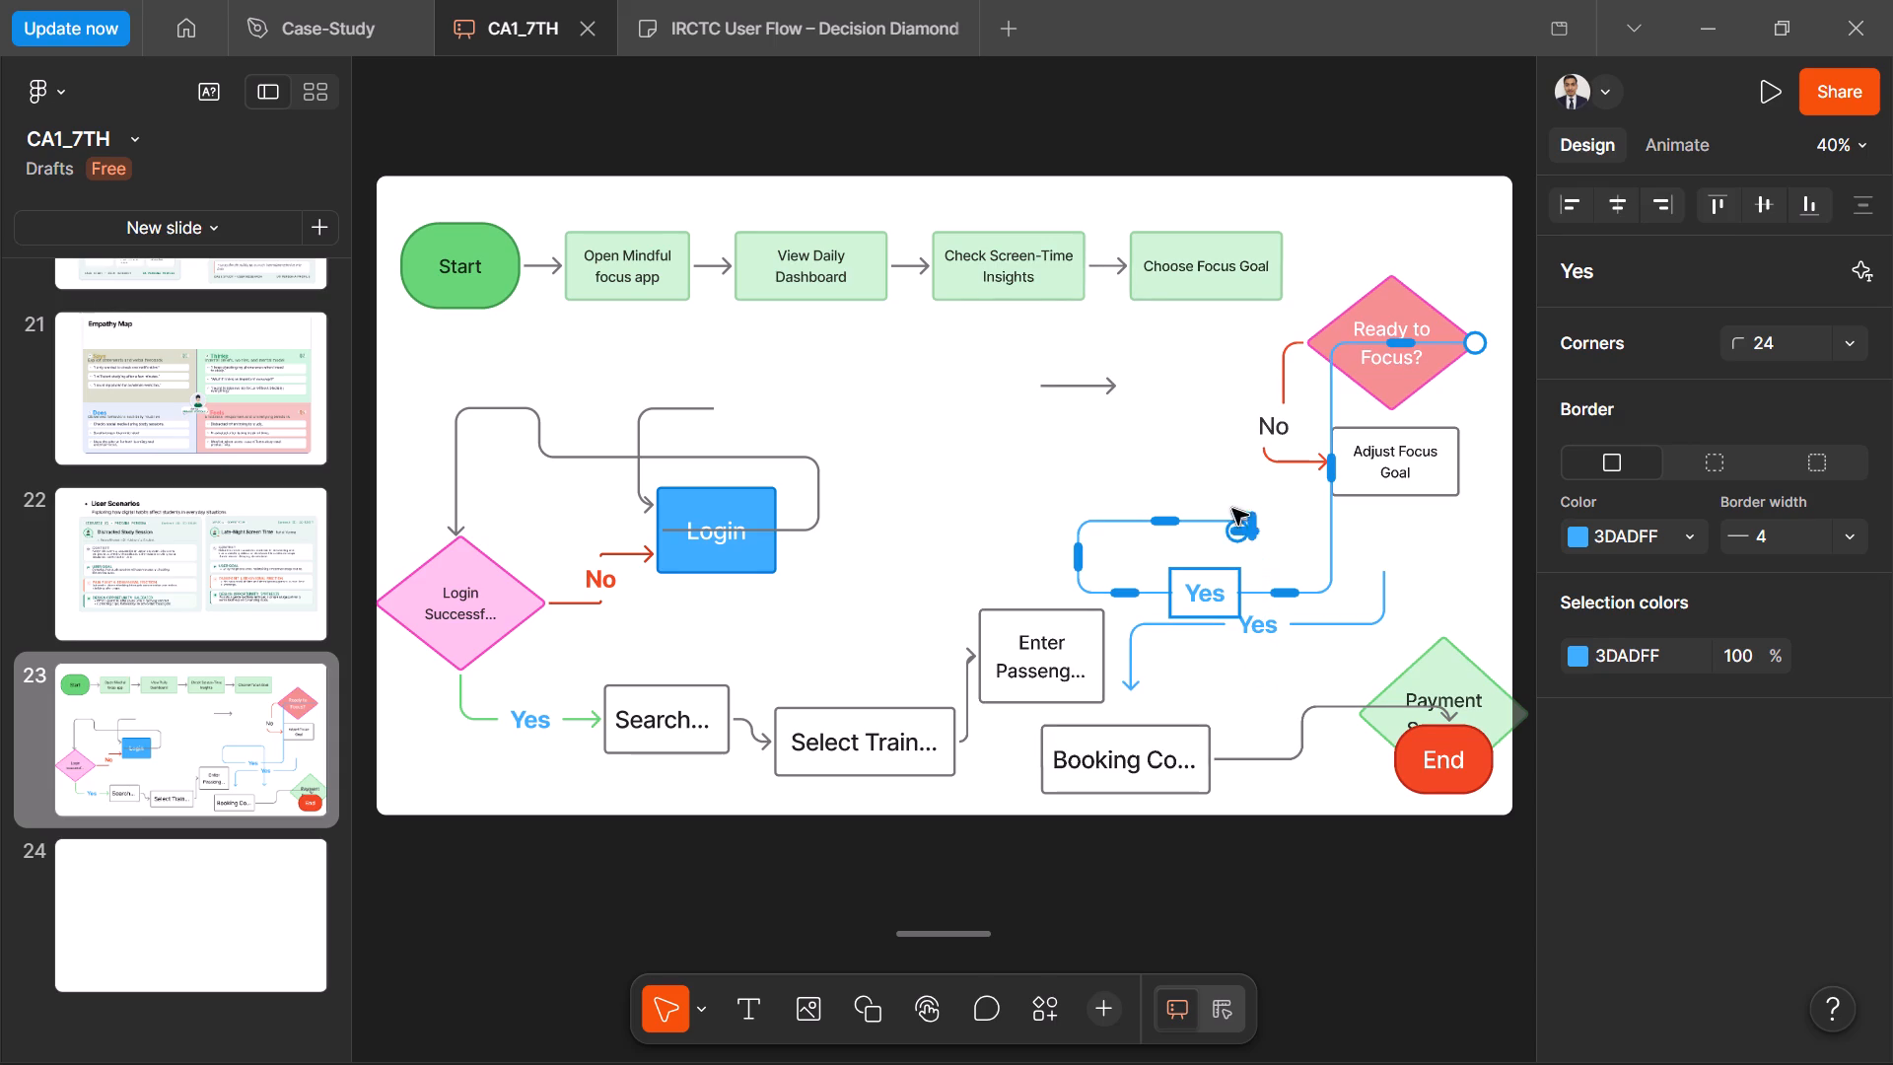
pyautogui.moveTo(1232, 509); pyautogui.dragTo(1207, 529)
pyautogui.moveTo(1207, 529); pyautogui.dragTo(1204, 524)
pyautogui.moveTo(1204, 524); pyautogui.dragTo(1295, 532)
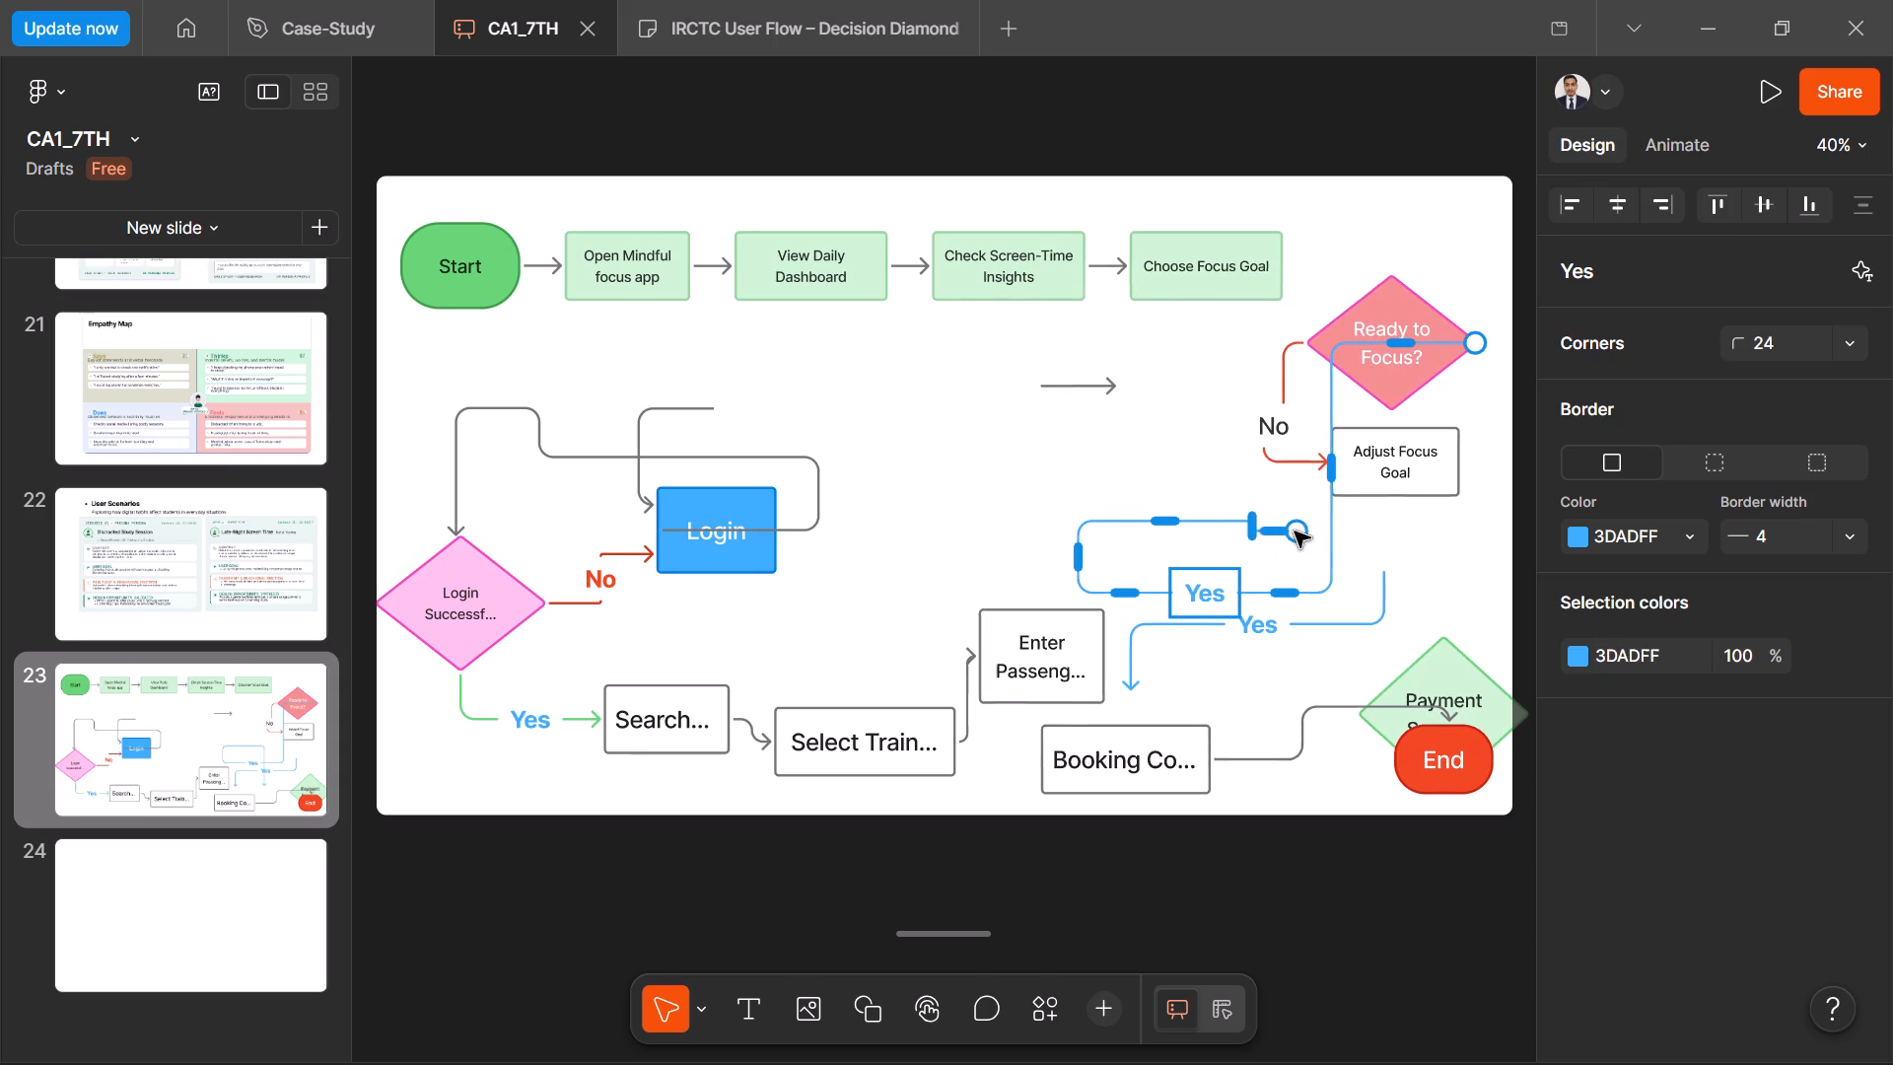
pyautogui.moveTo(1295, 532); pyautogui.dragTo(1241, 530)
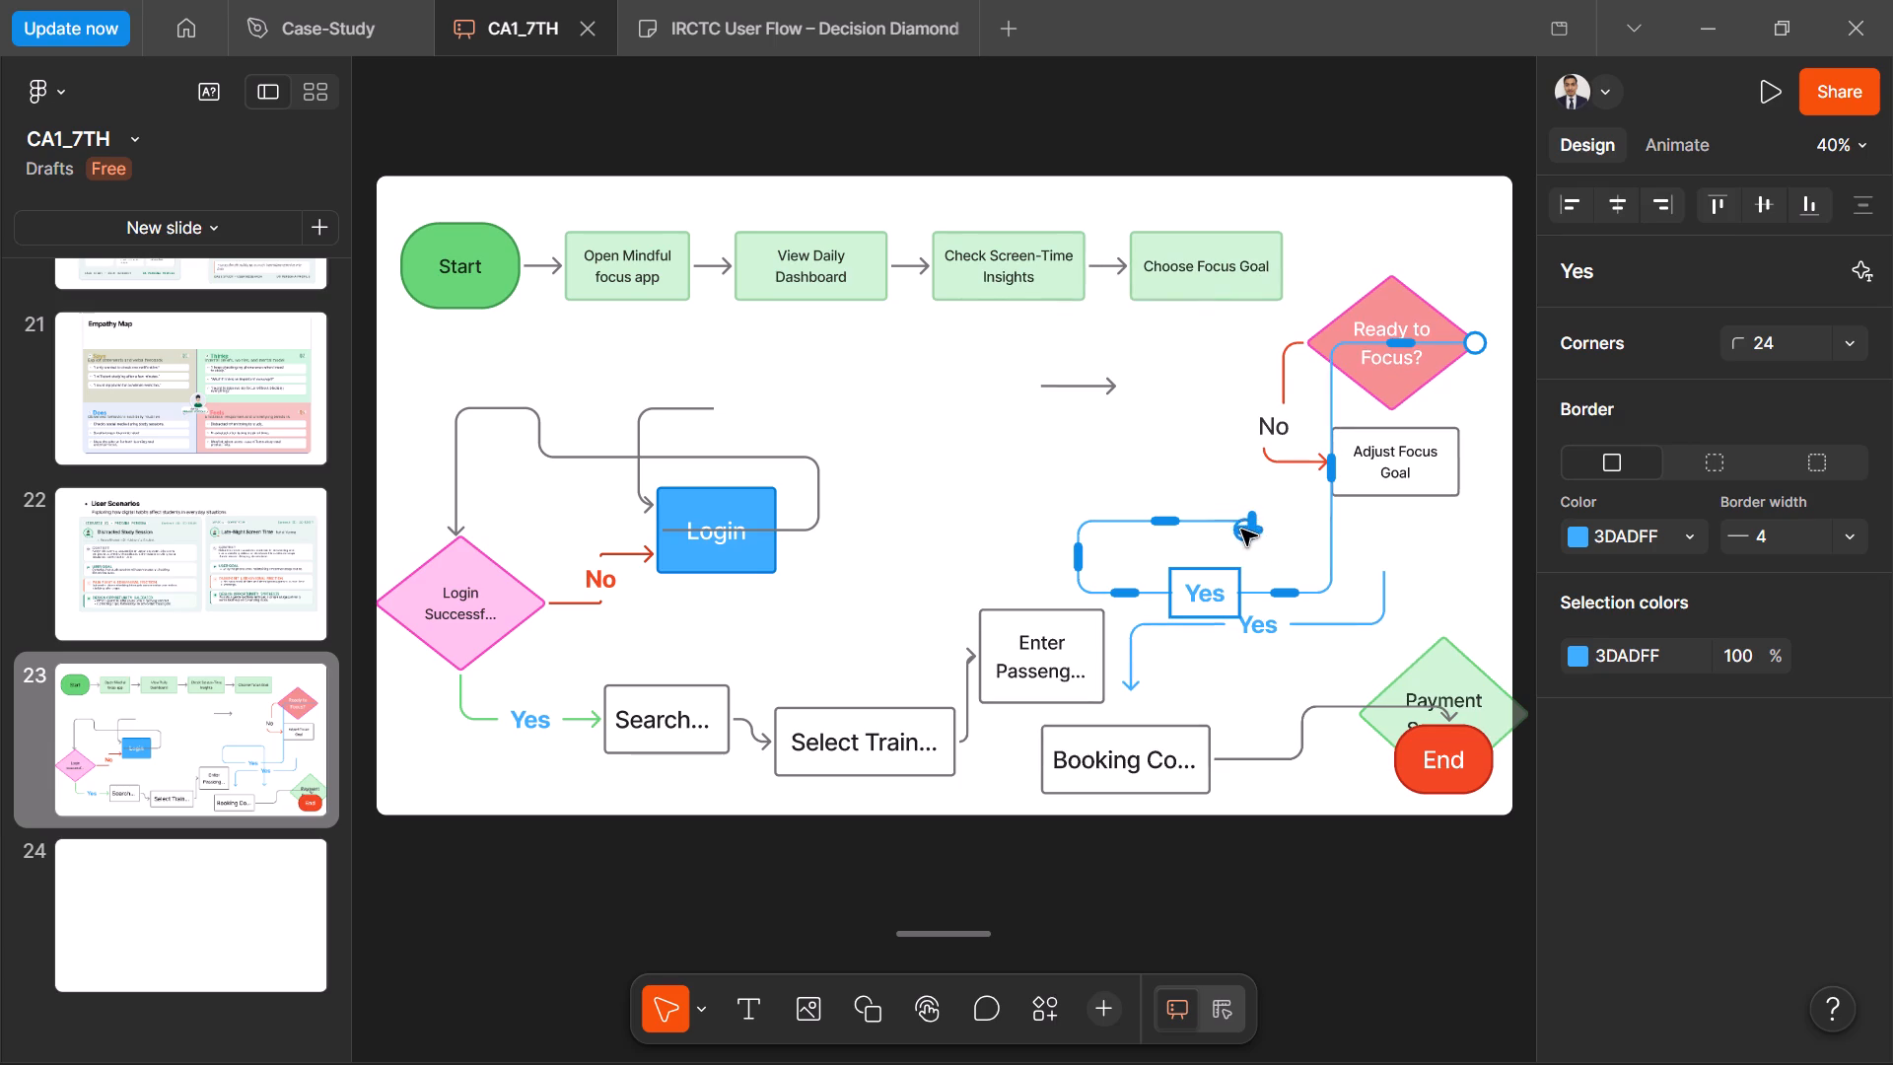
pyautogui.moveTo(1241, 530); pyautogui.dragTo(1251, 561)
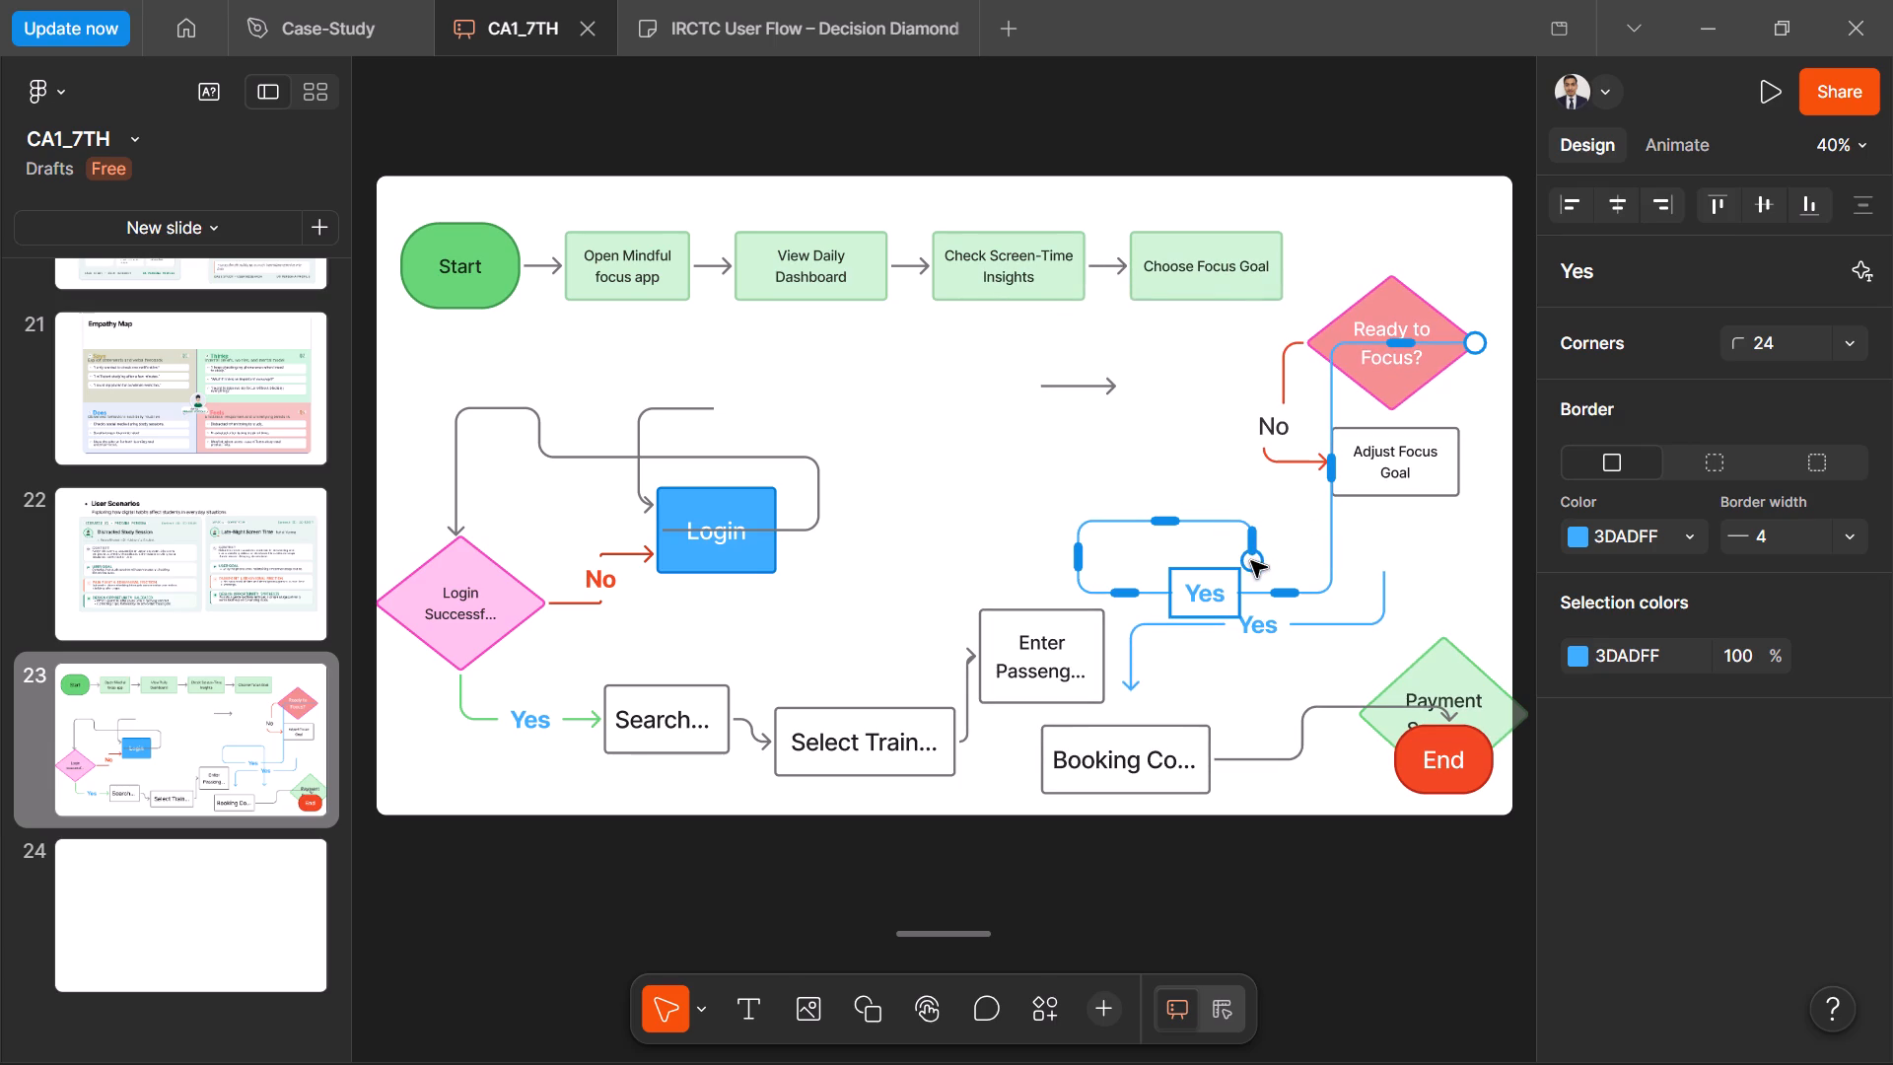
pyautogui.moveTo(1251, 561); pyautogui.dragTo(1252, 532)
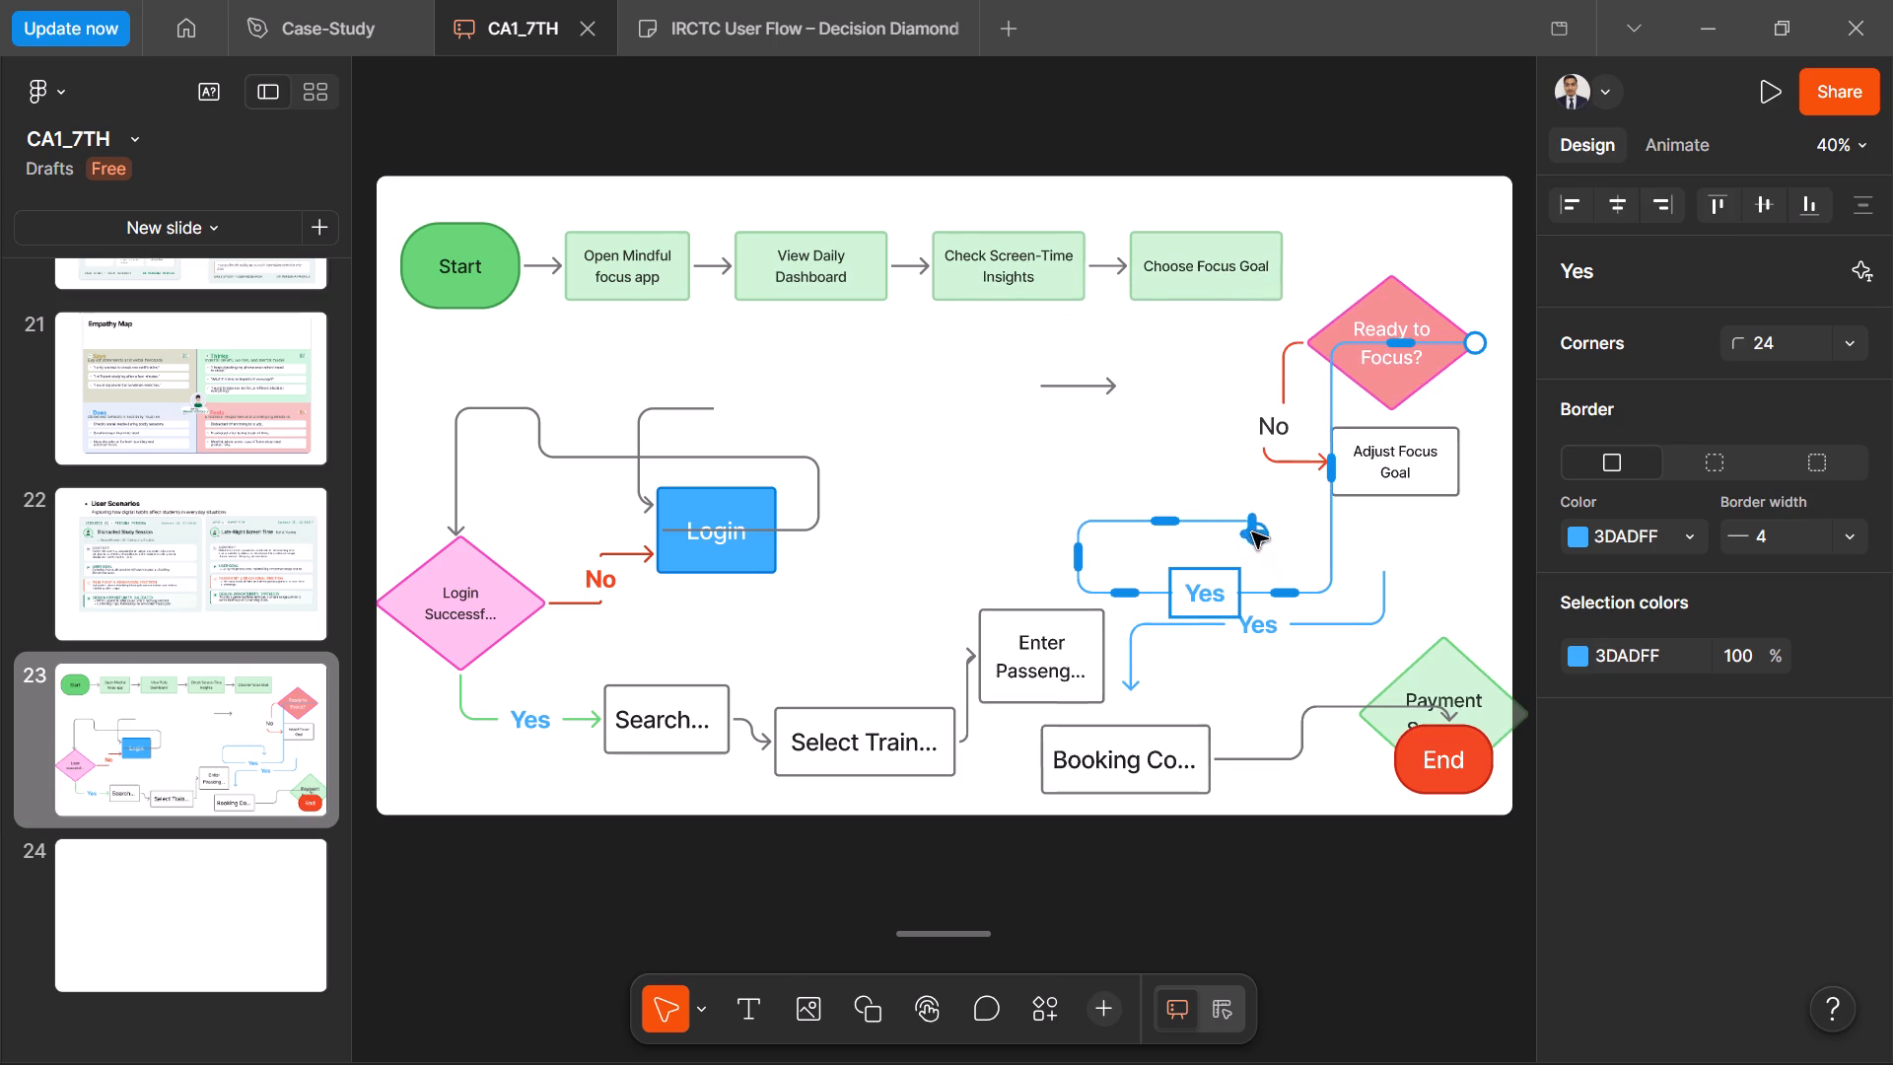
pyautogui.moveTo(1252, 532); pyautogui.dragTo(1203, 525)
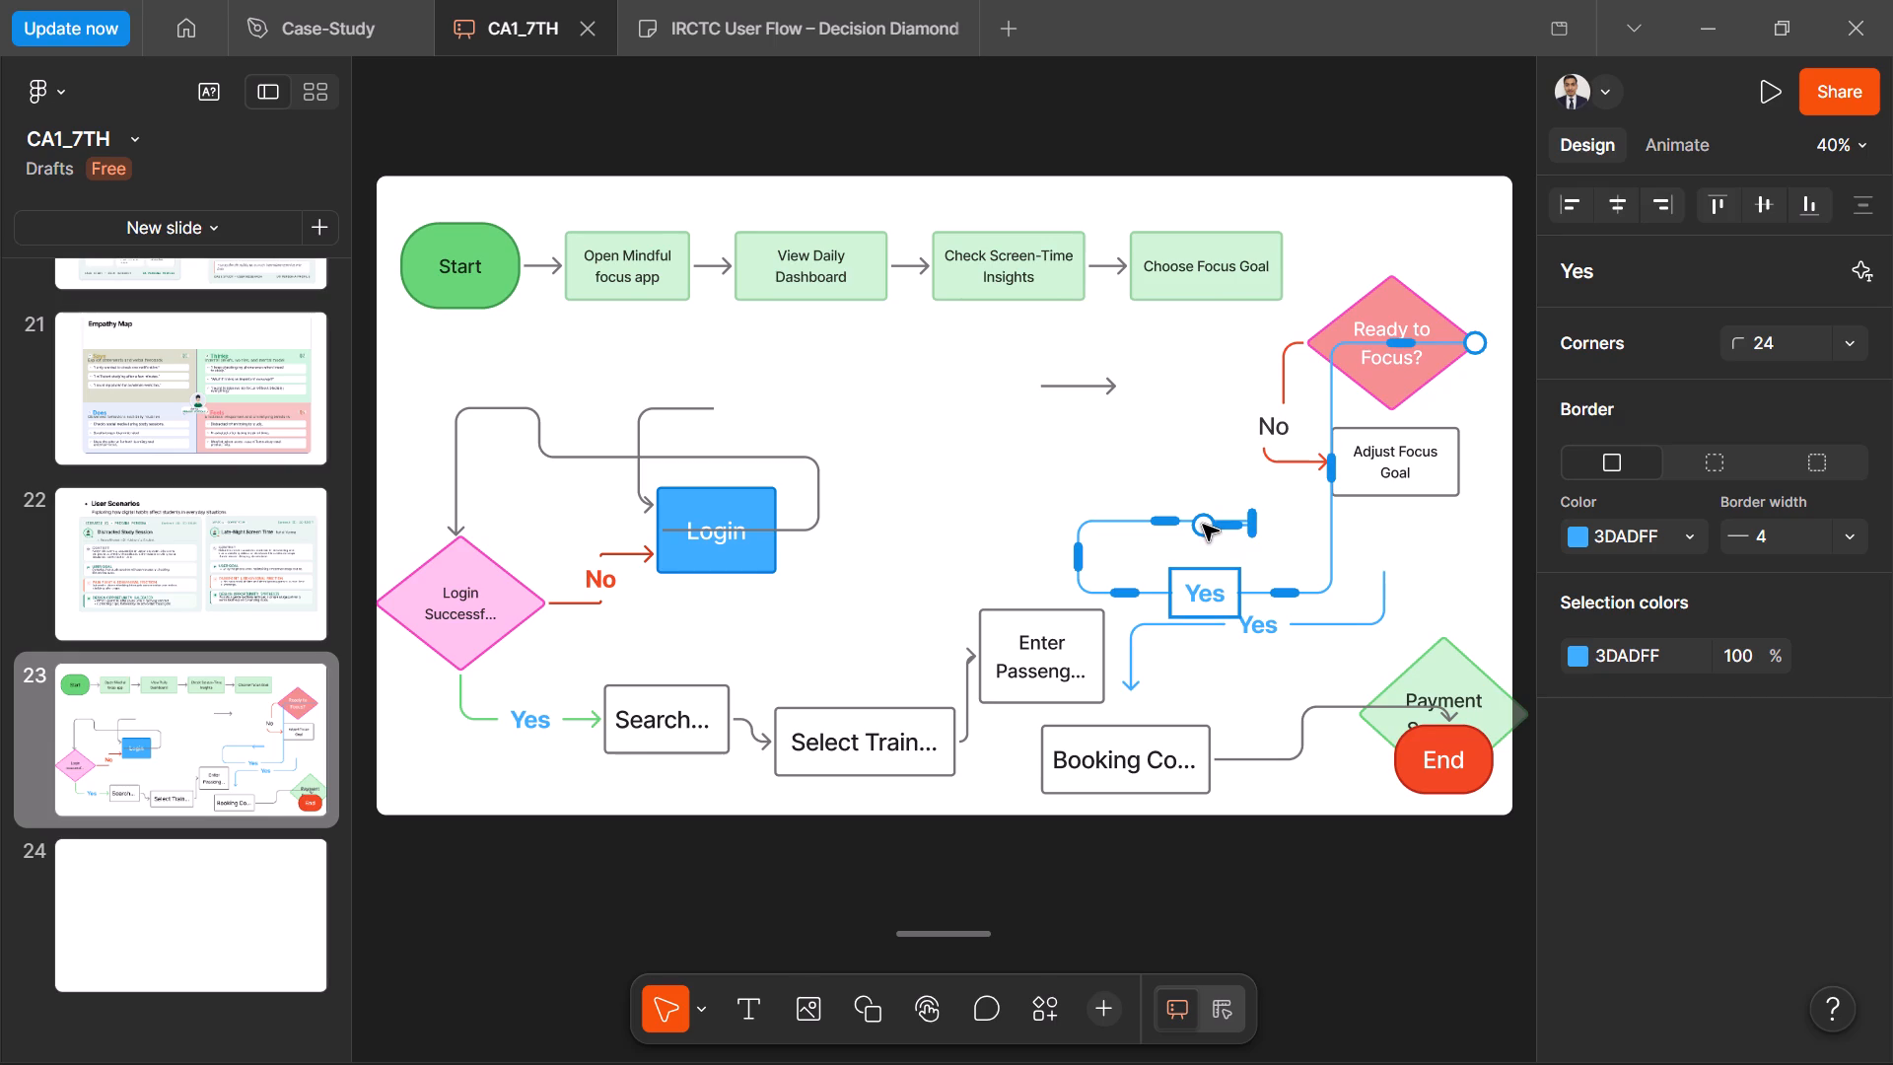
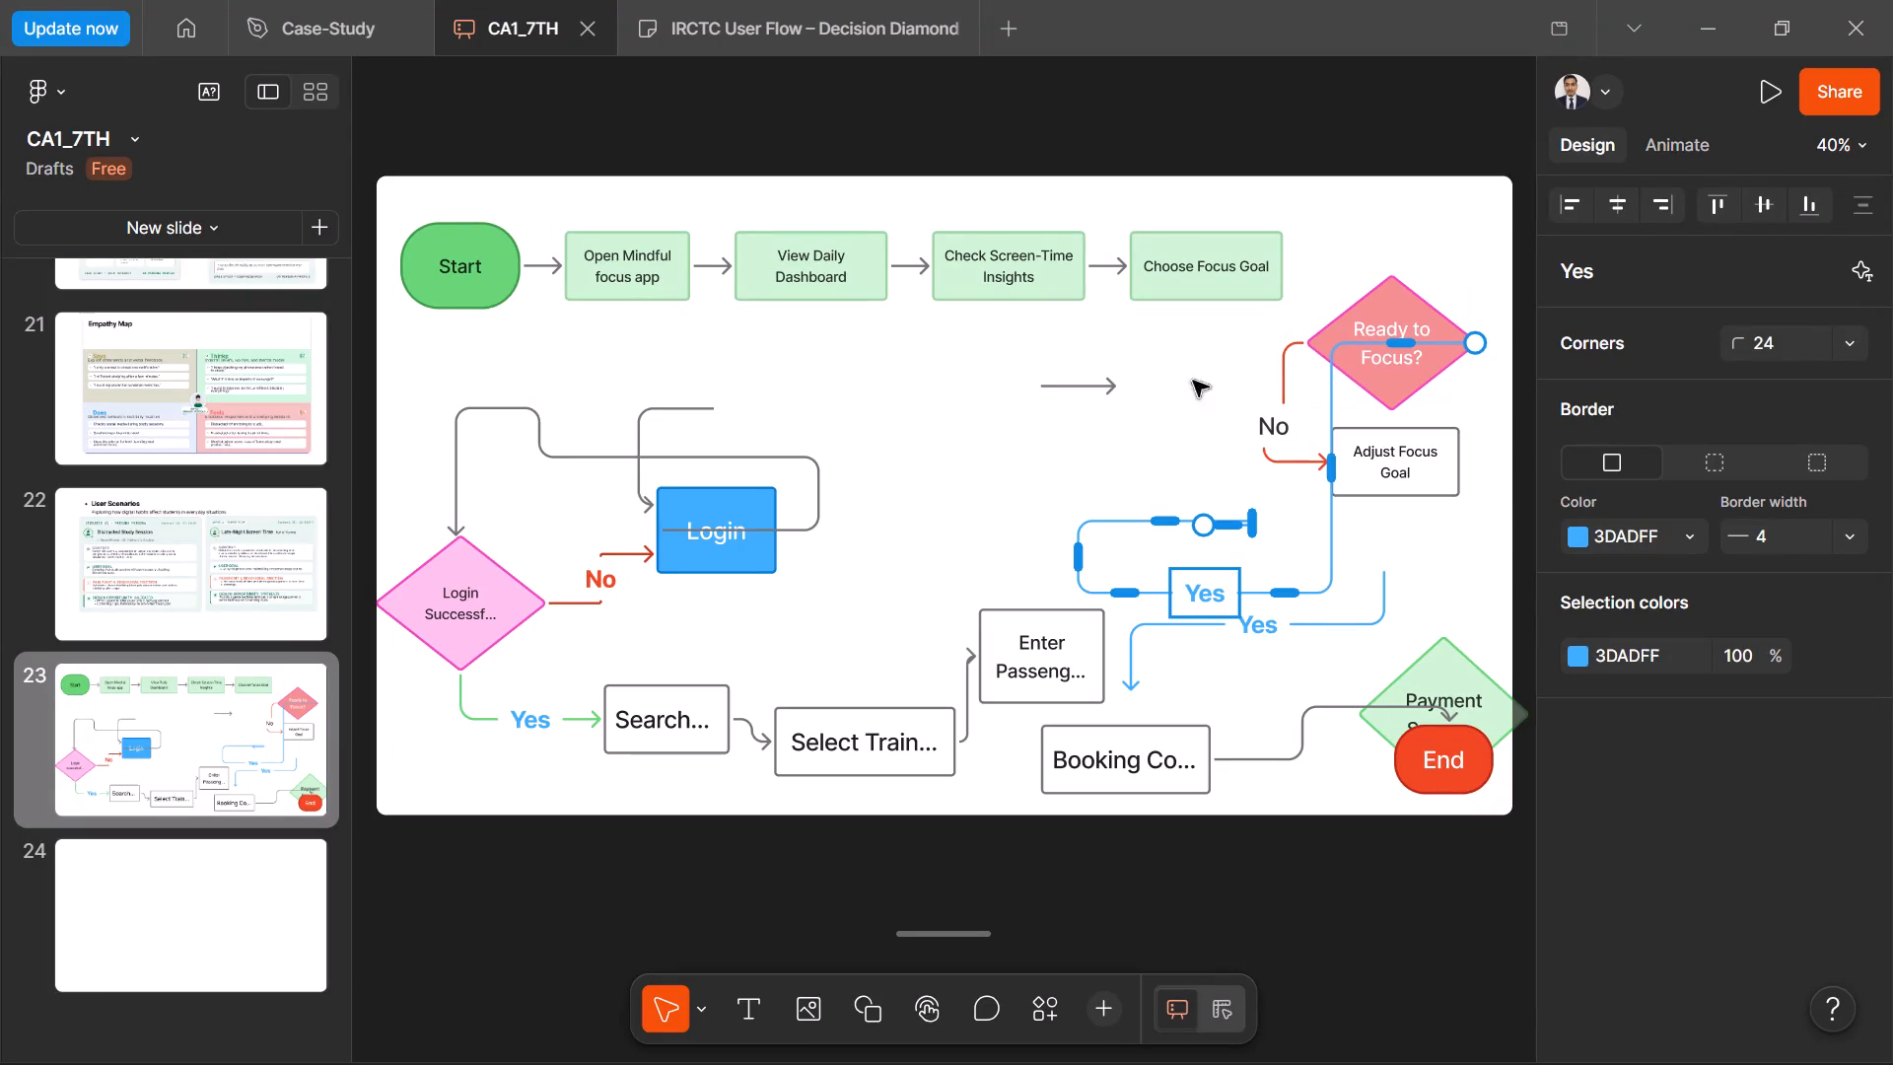
# Reroute the blue "Yes" connector from "Ready to Focus?" down the diamond's right side, ending below and right of the "Adjust Focus Goal" box.
pyautogui.click(1129, 369)
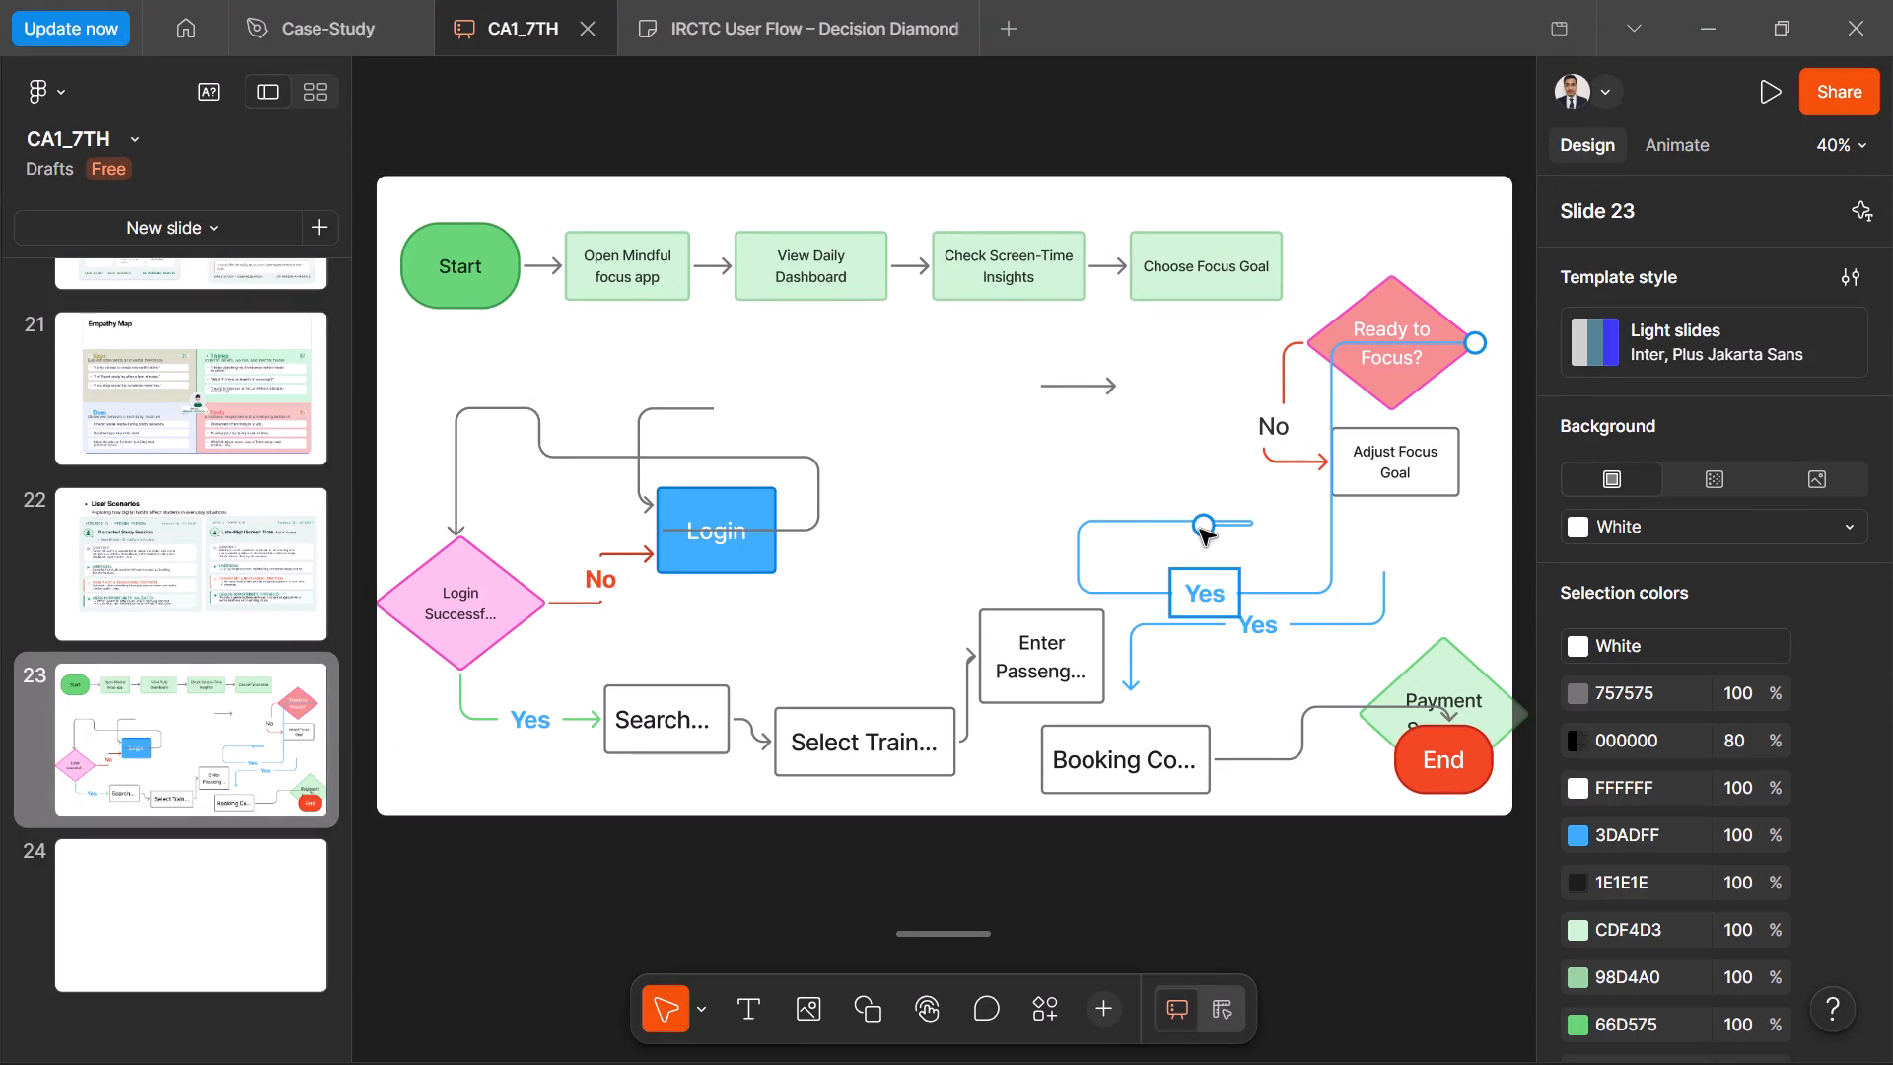
pyautogui.moveTo(1210, 529); pyautogui.dragTo(1235, 529)
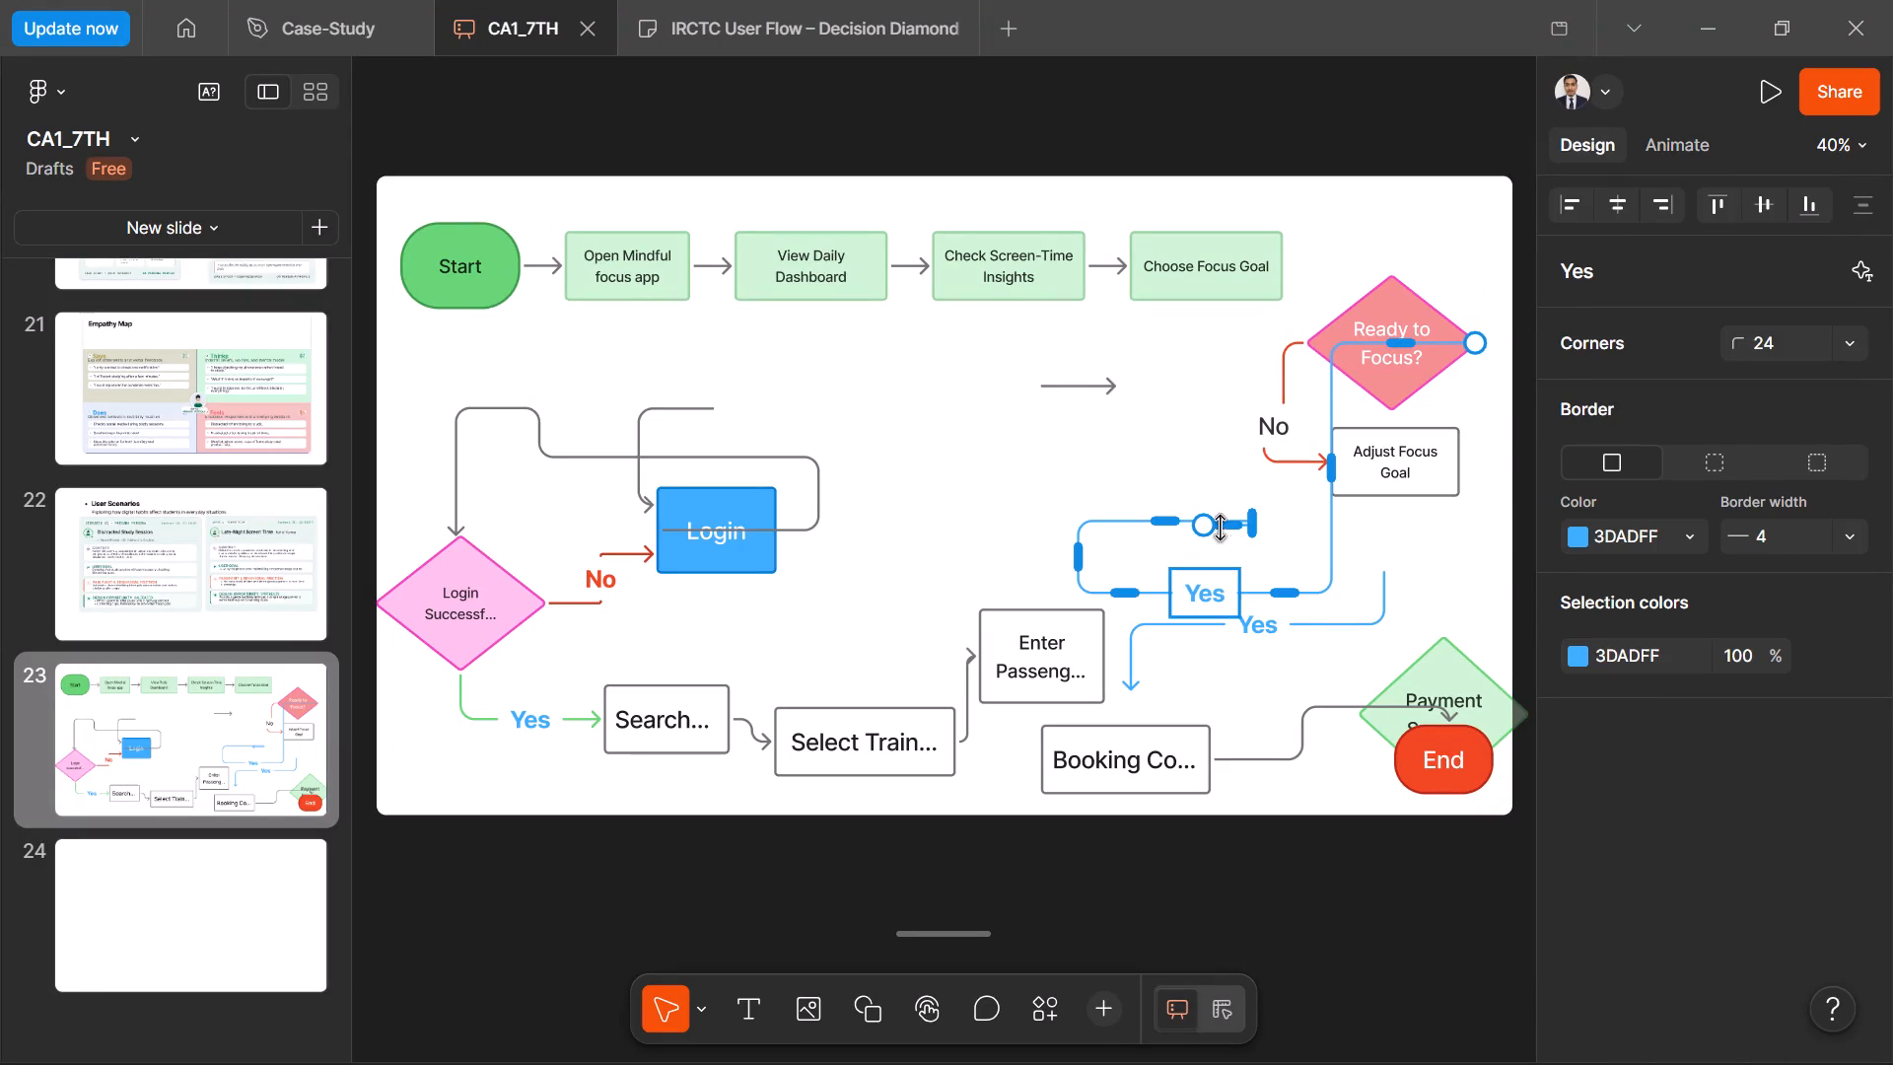
pyautogui.moveTo(1205, 527); pyautogui.dragTo(1280, 525)
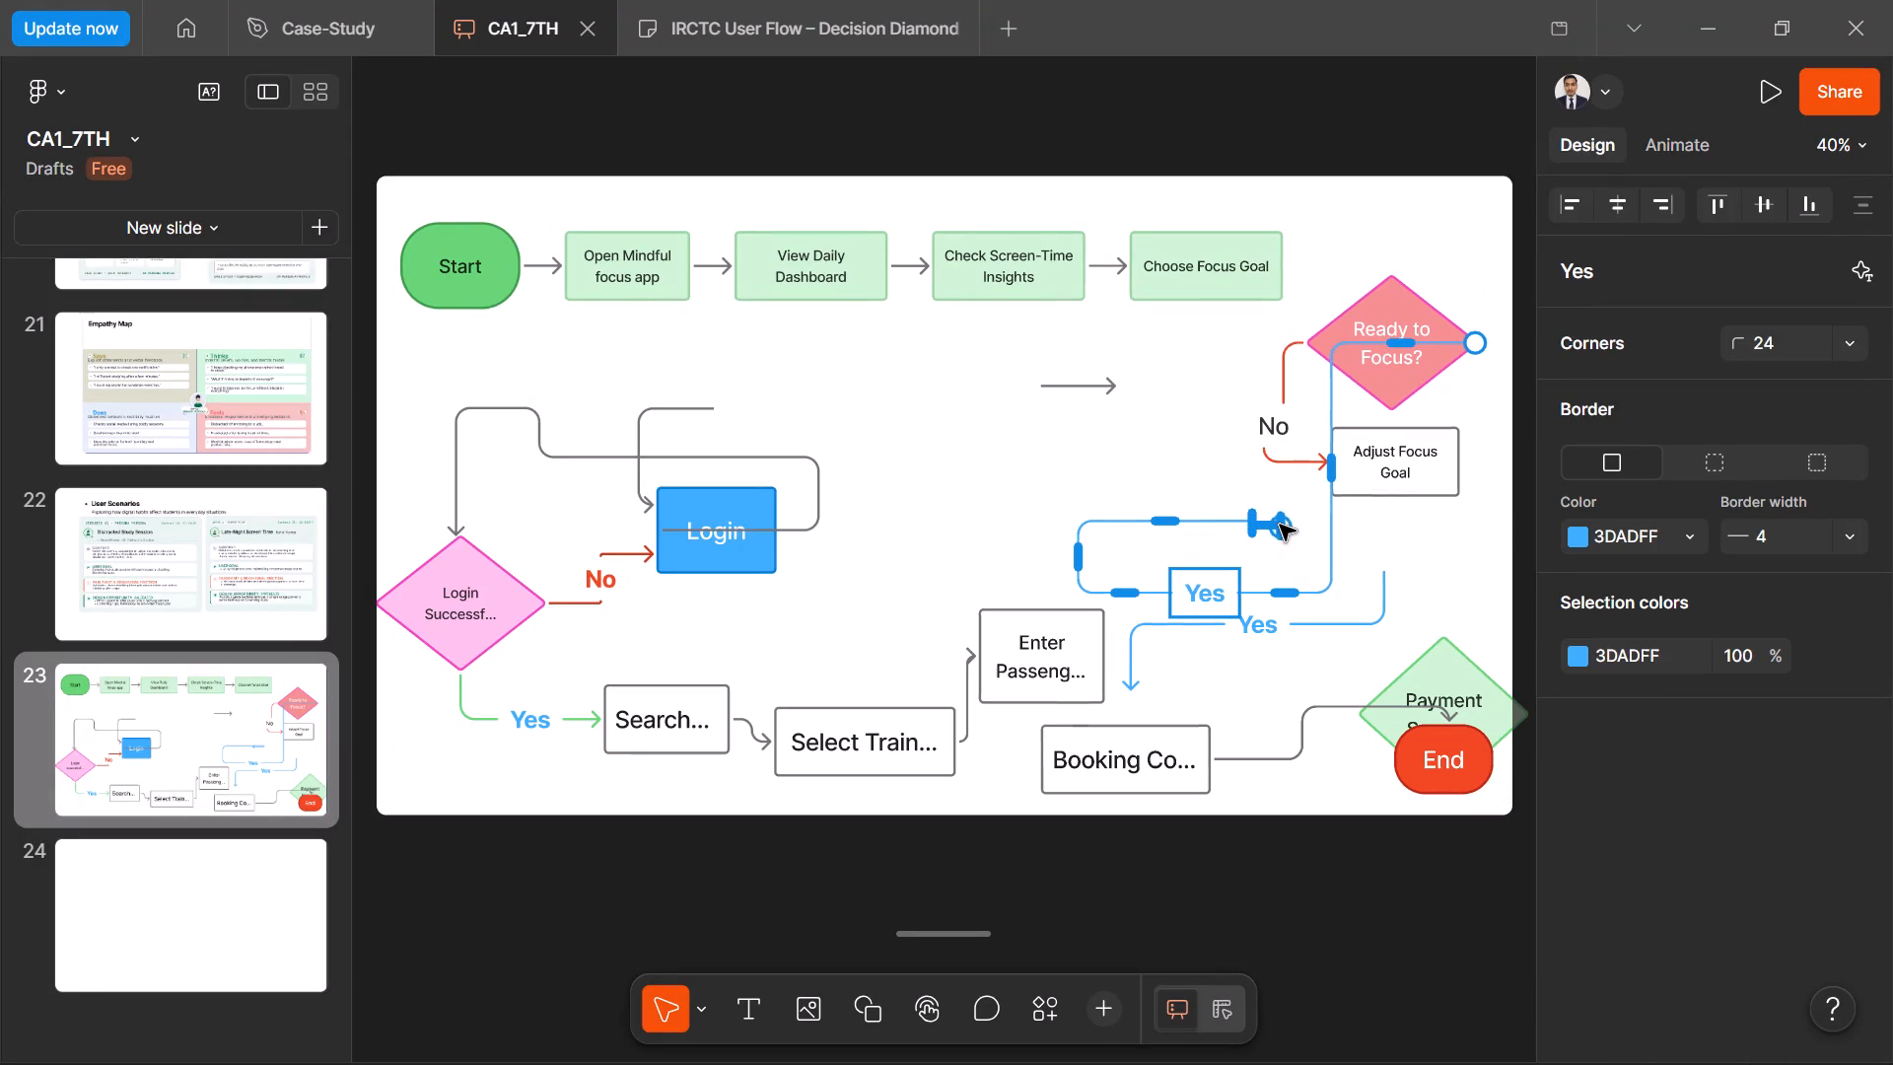
pyautogui.moveTo(1280, 525); pyautogui.dragTo(1287, 531)
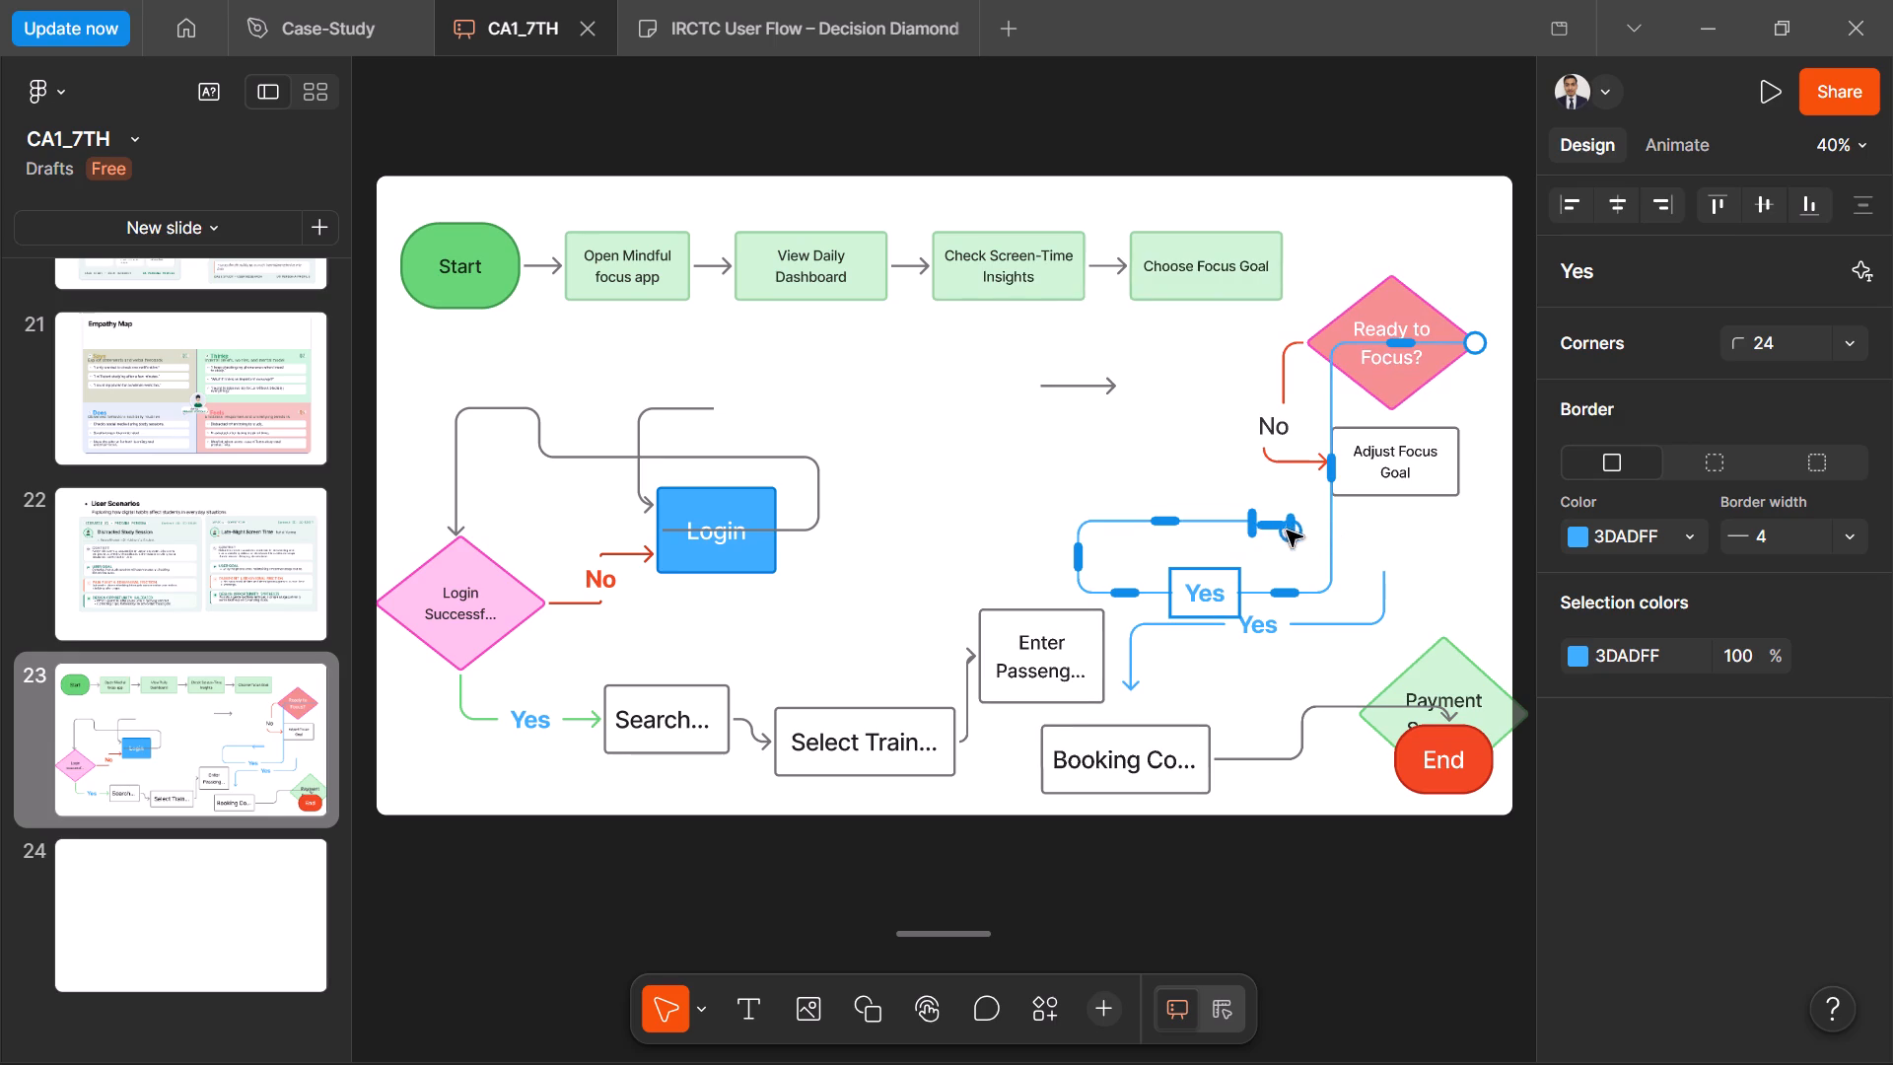
pyautogui.moveTo(1287, 531); pyautogui.dragTo(1251, 586)
pyautogui.moveTo(1251, 586); pyautogui.dragTo(1324, 536)
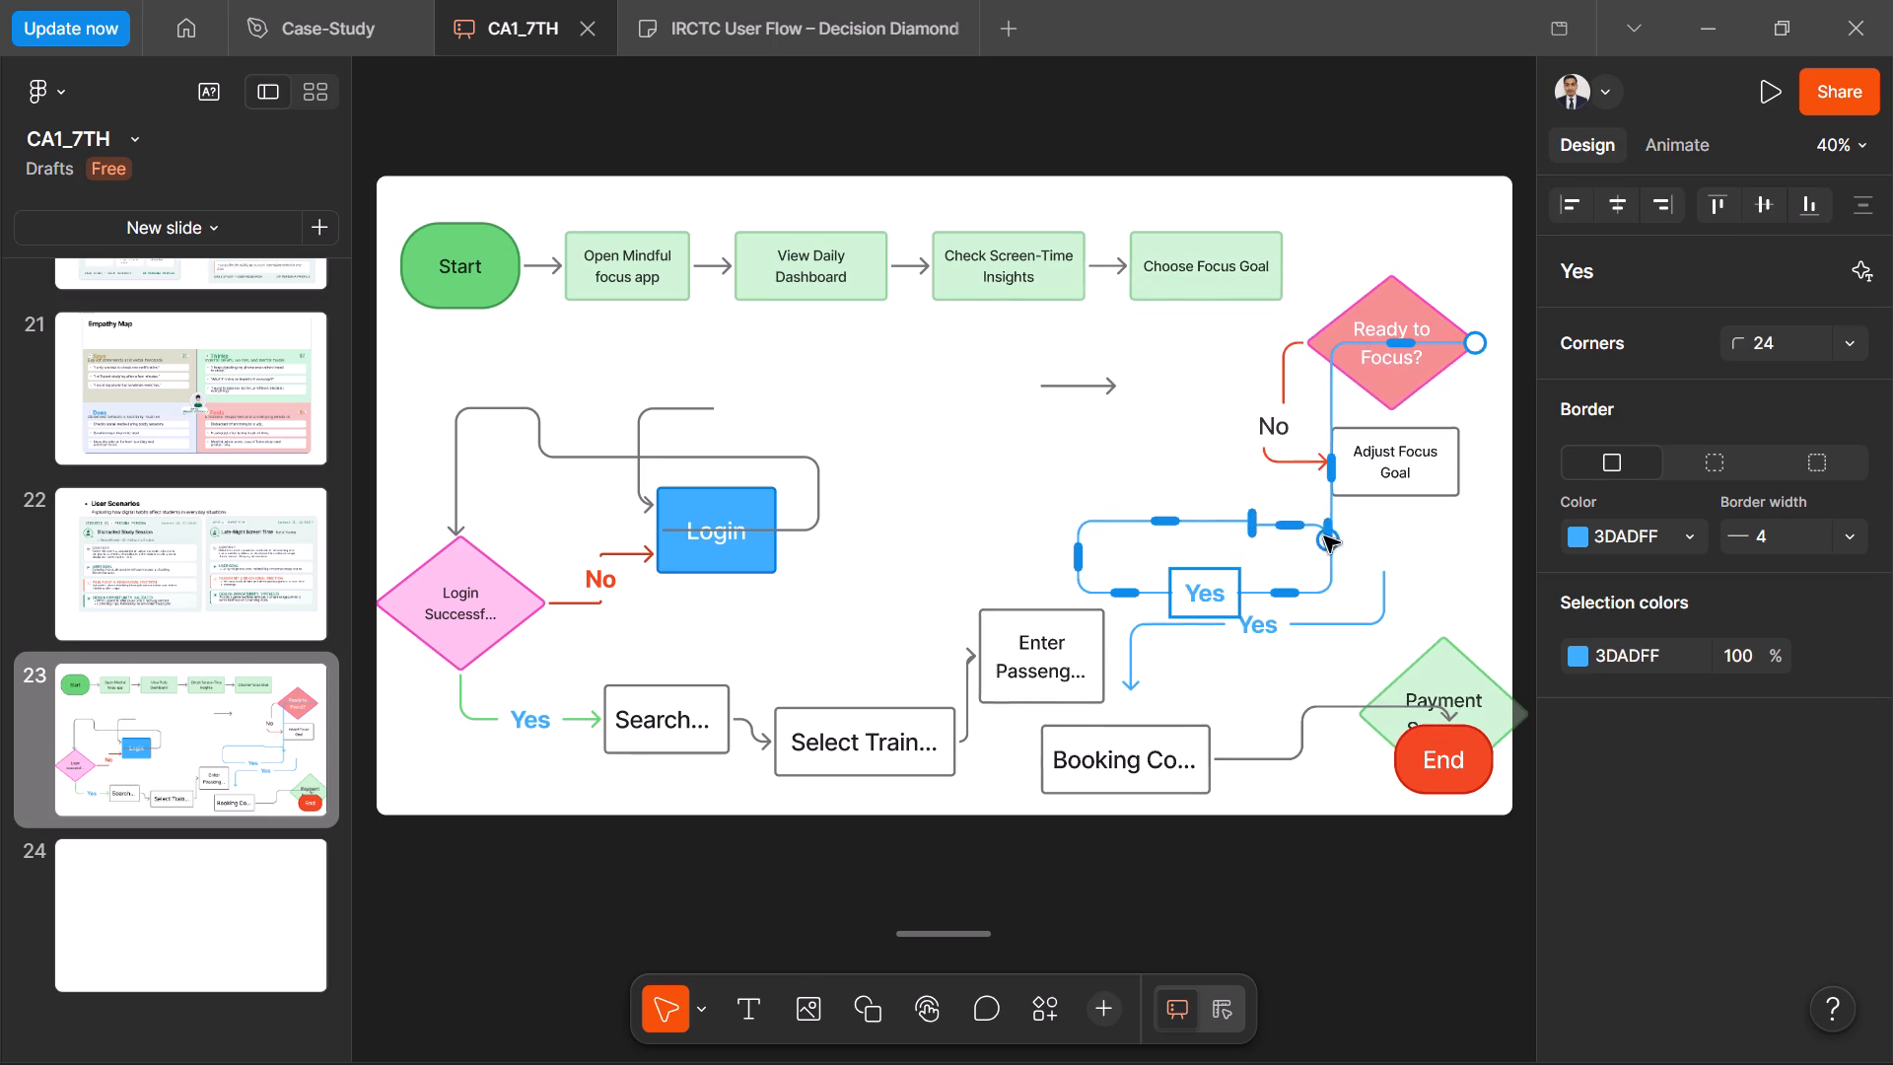
pyautogui.moveTo(1324, 536); pyautogui.dragTo(1238, 562)
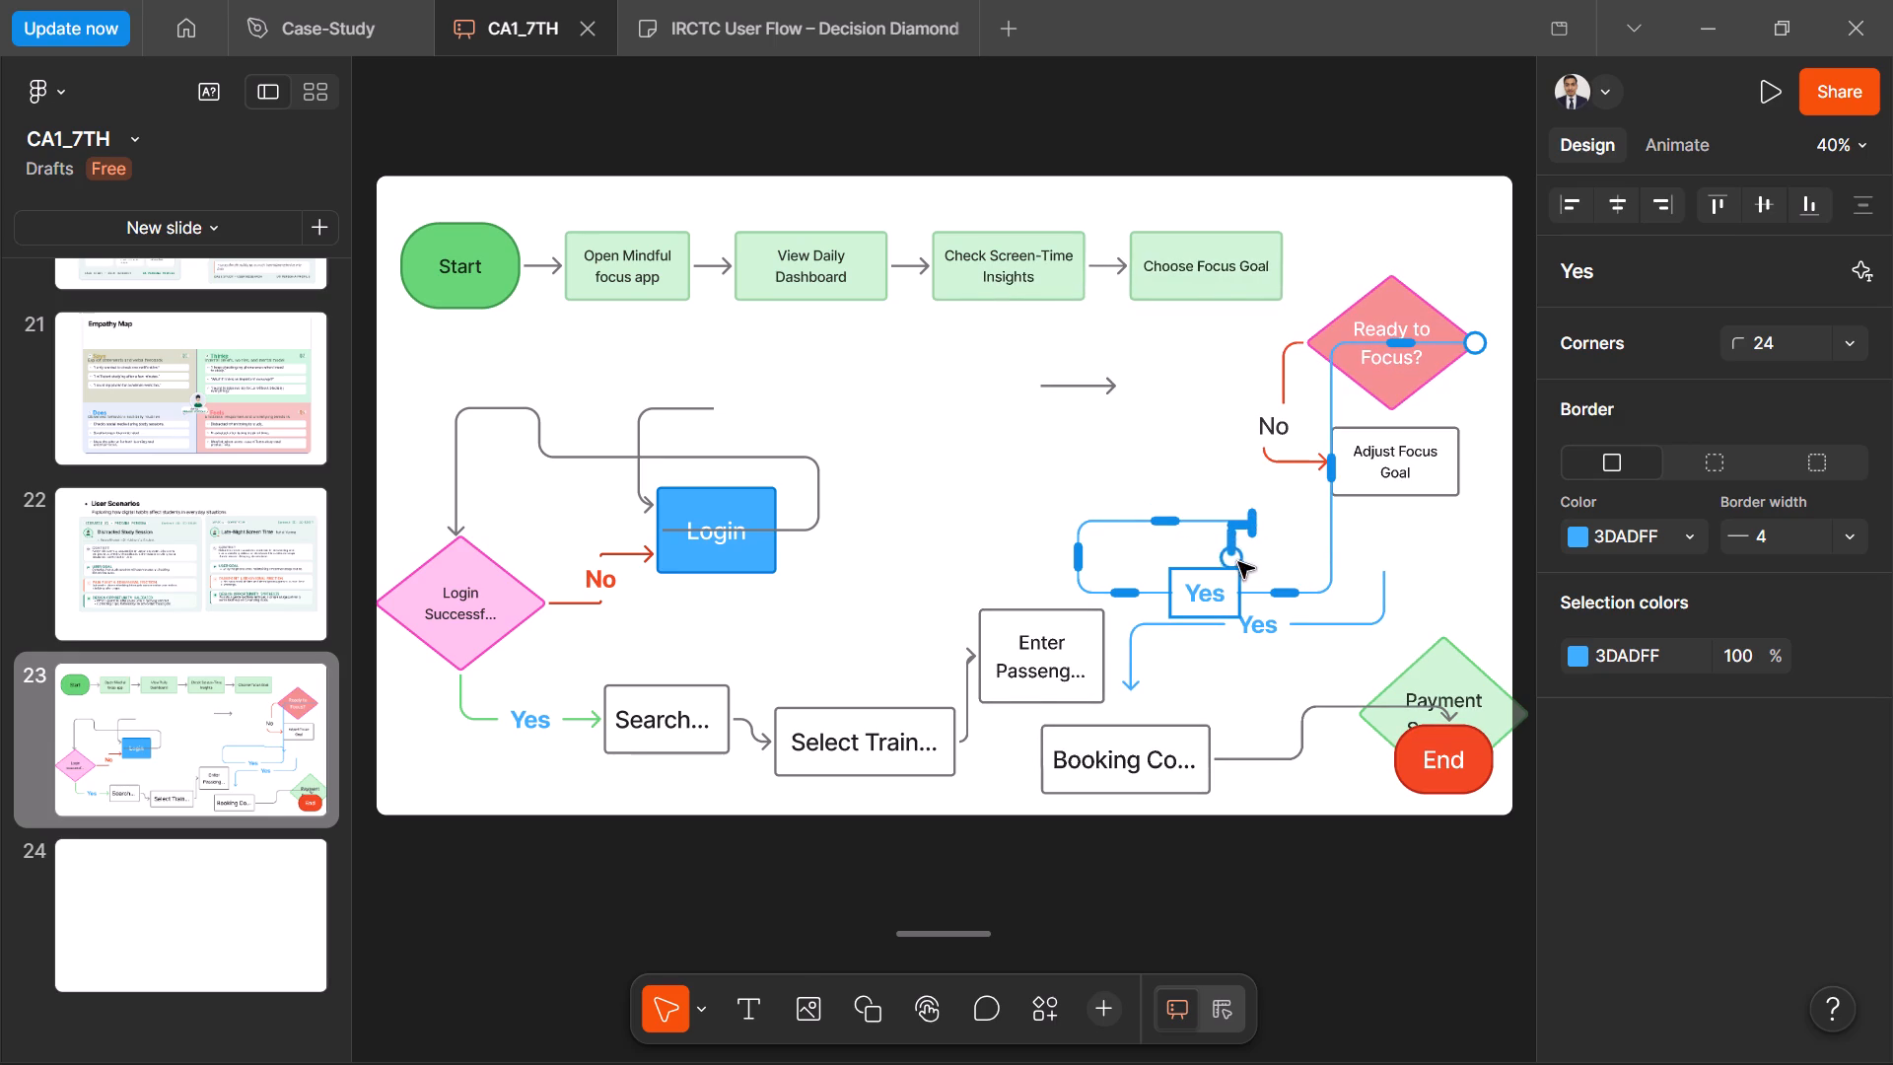
pyautogui.moveTo(1238, 562); pyautogui.dragTo(1429, 549)
pyautogui.click(1429, 549)
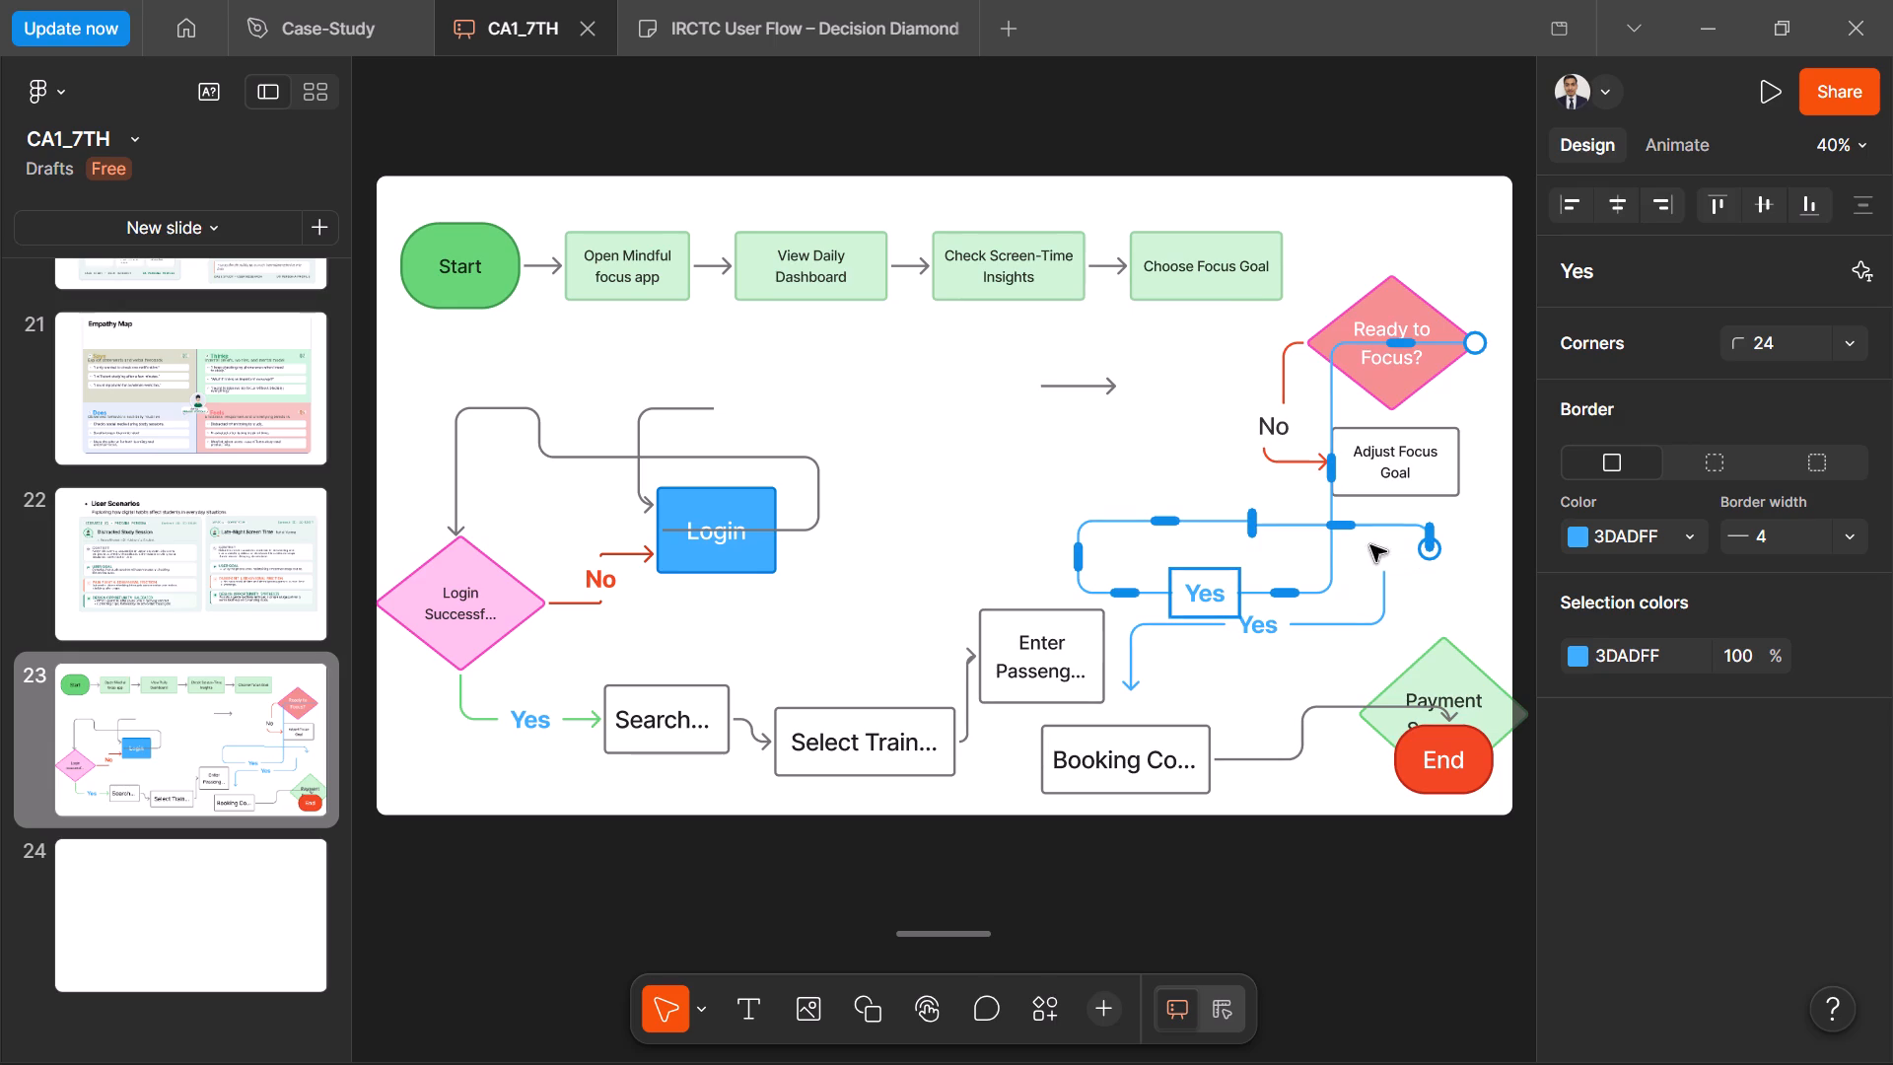
pyautogui.click(1256, 526)
pyautogui.moveTo(1256, 526); pyautogui.dragTo(1269, 518)
pyautogui.click(1270, 548)
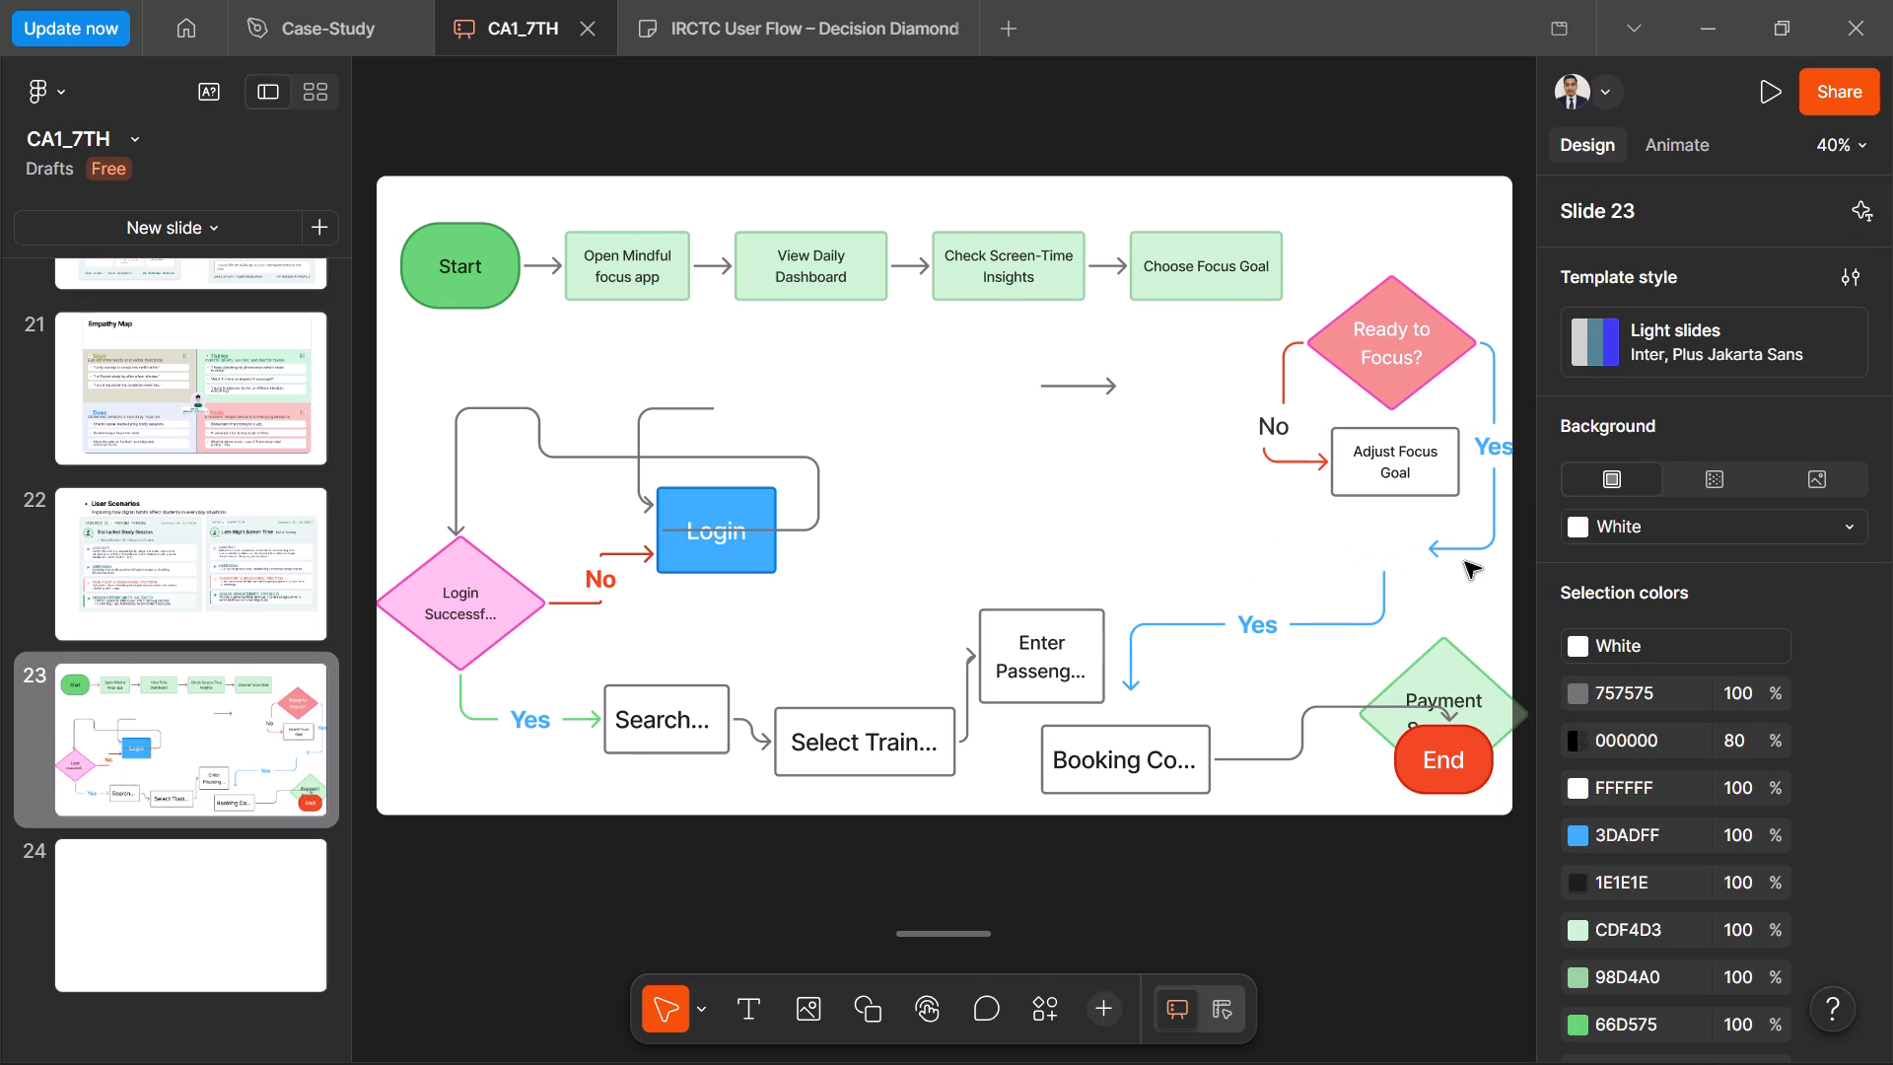
# Lower the second blue "Yes" connector's middle section and move its loose start to just above and right of the "Payment" diamond.
pyautogui.moveTo(1385, 575); pyautogui.dragTo(1410, 616)
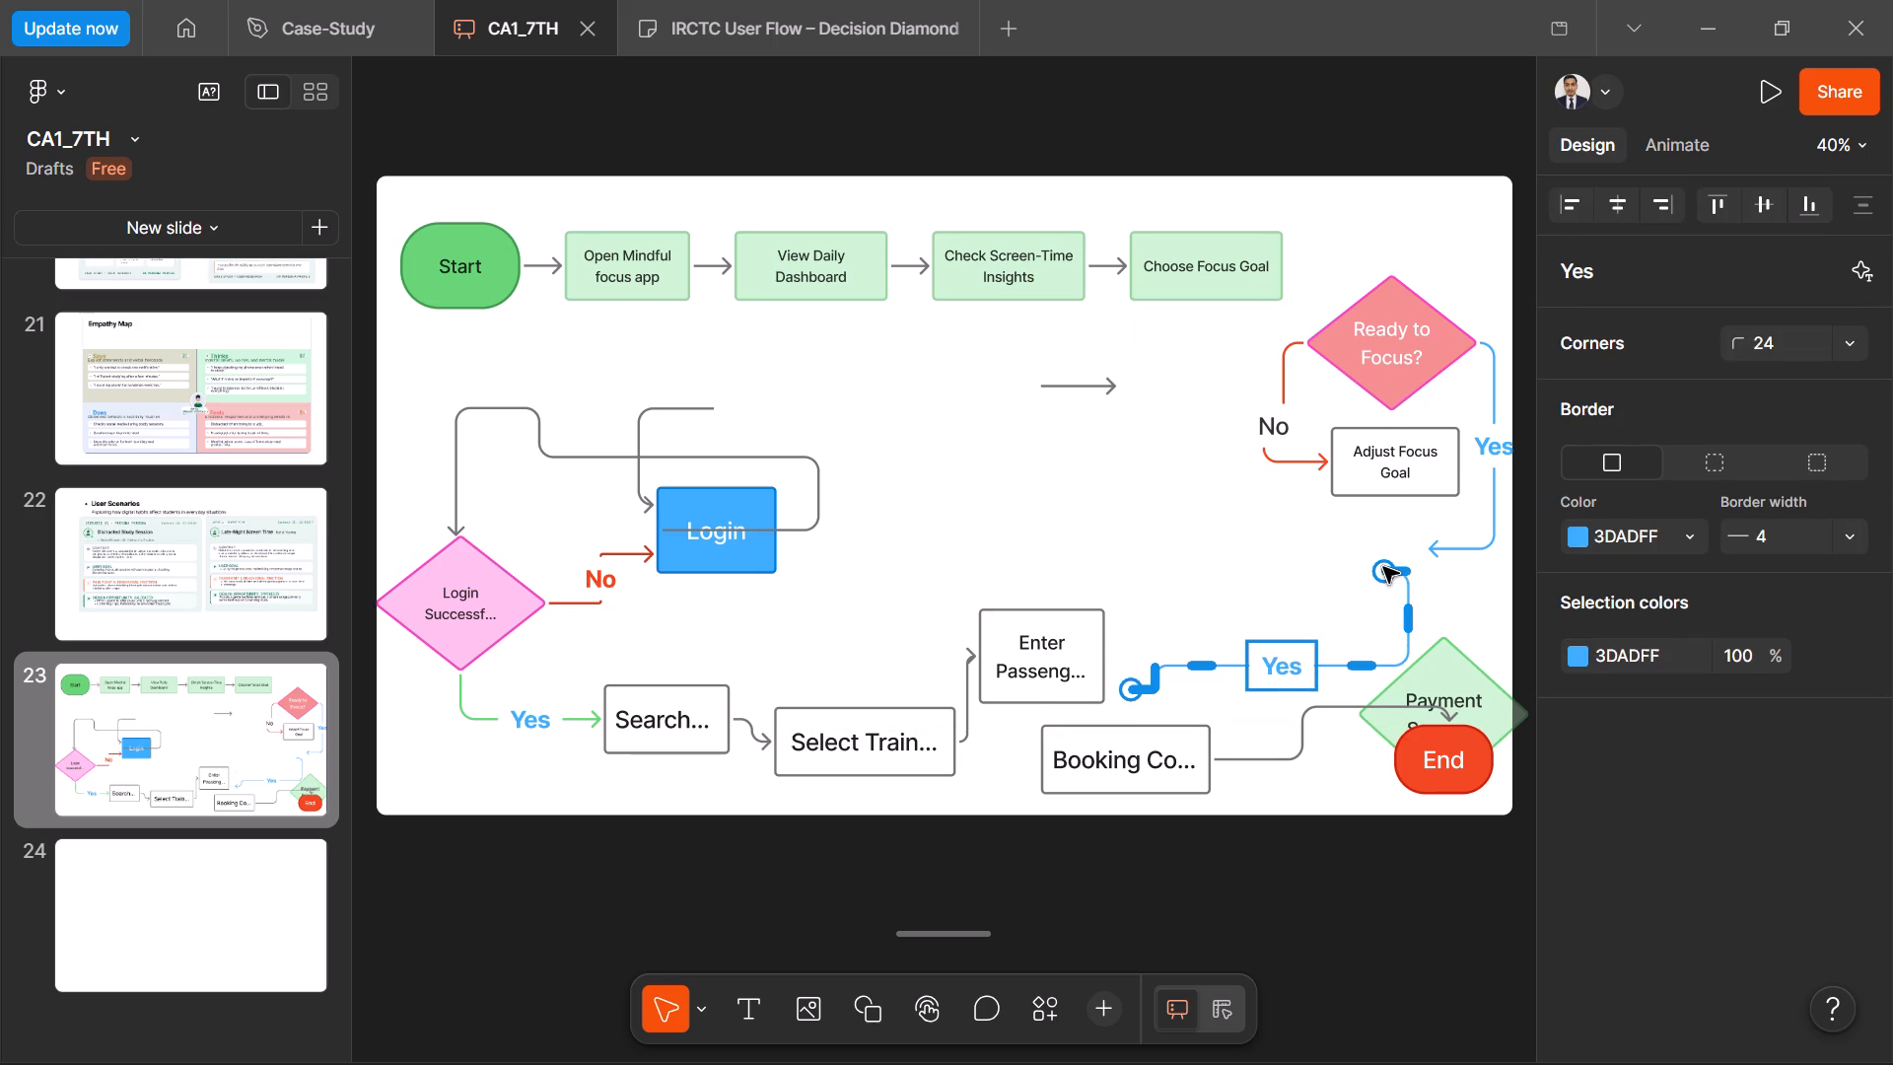
pyautogui.moveTo(1383, 567); pyautogui.dragTo(1479, 607)
pyautogui.click(1332, 579)
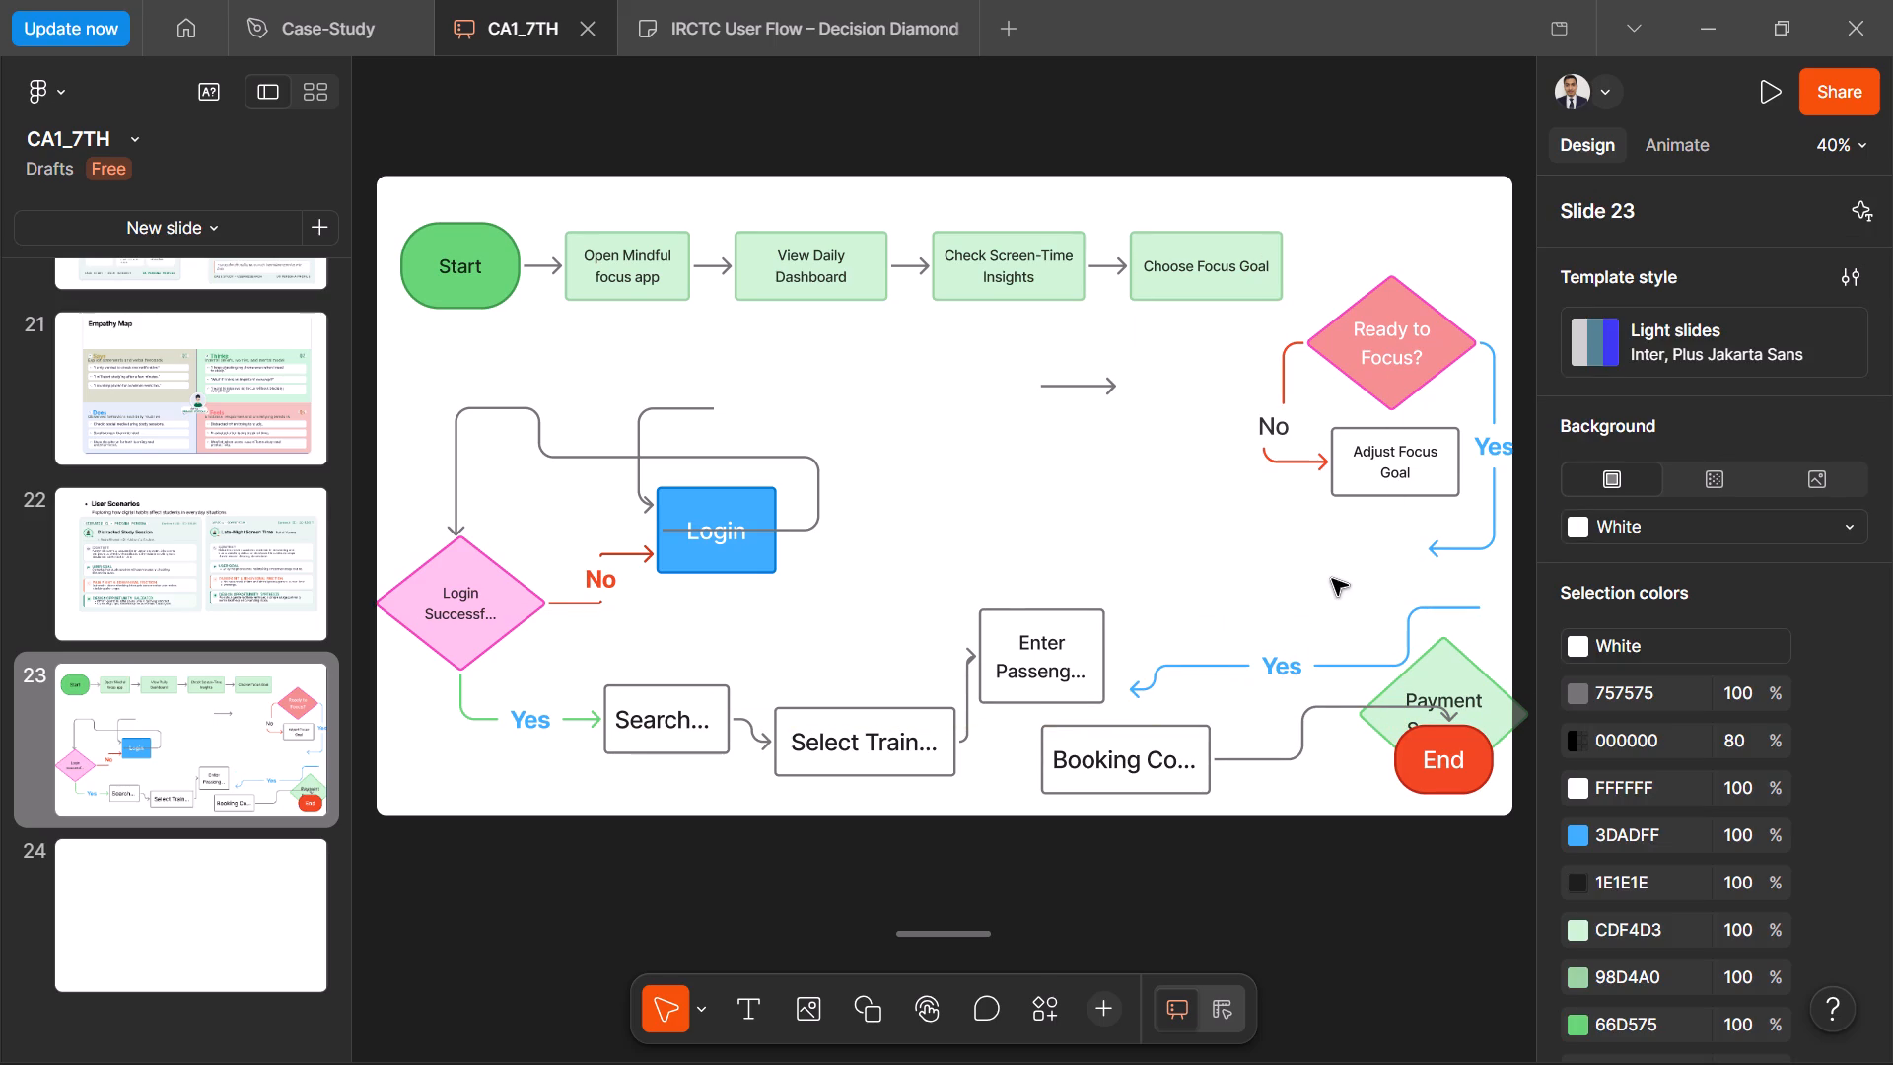
# Duplicate the "Adjust Focus Goal" box and place the copy below and slightly left of the original.
pyautogui.click(1071, 638)
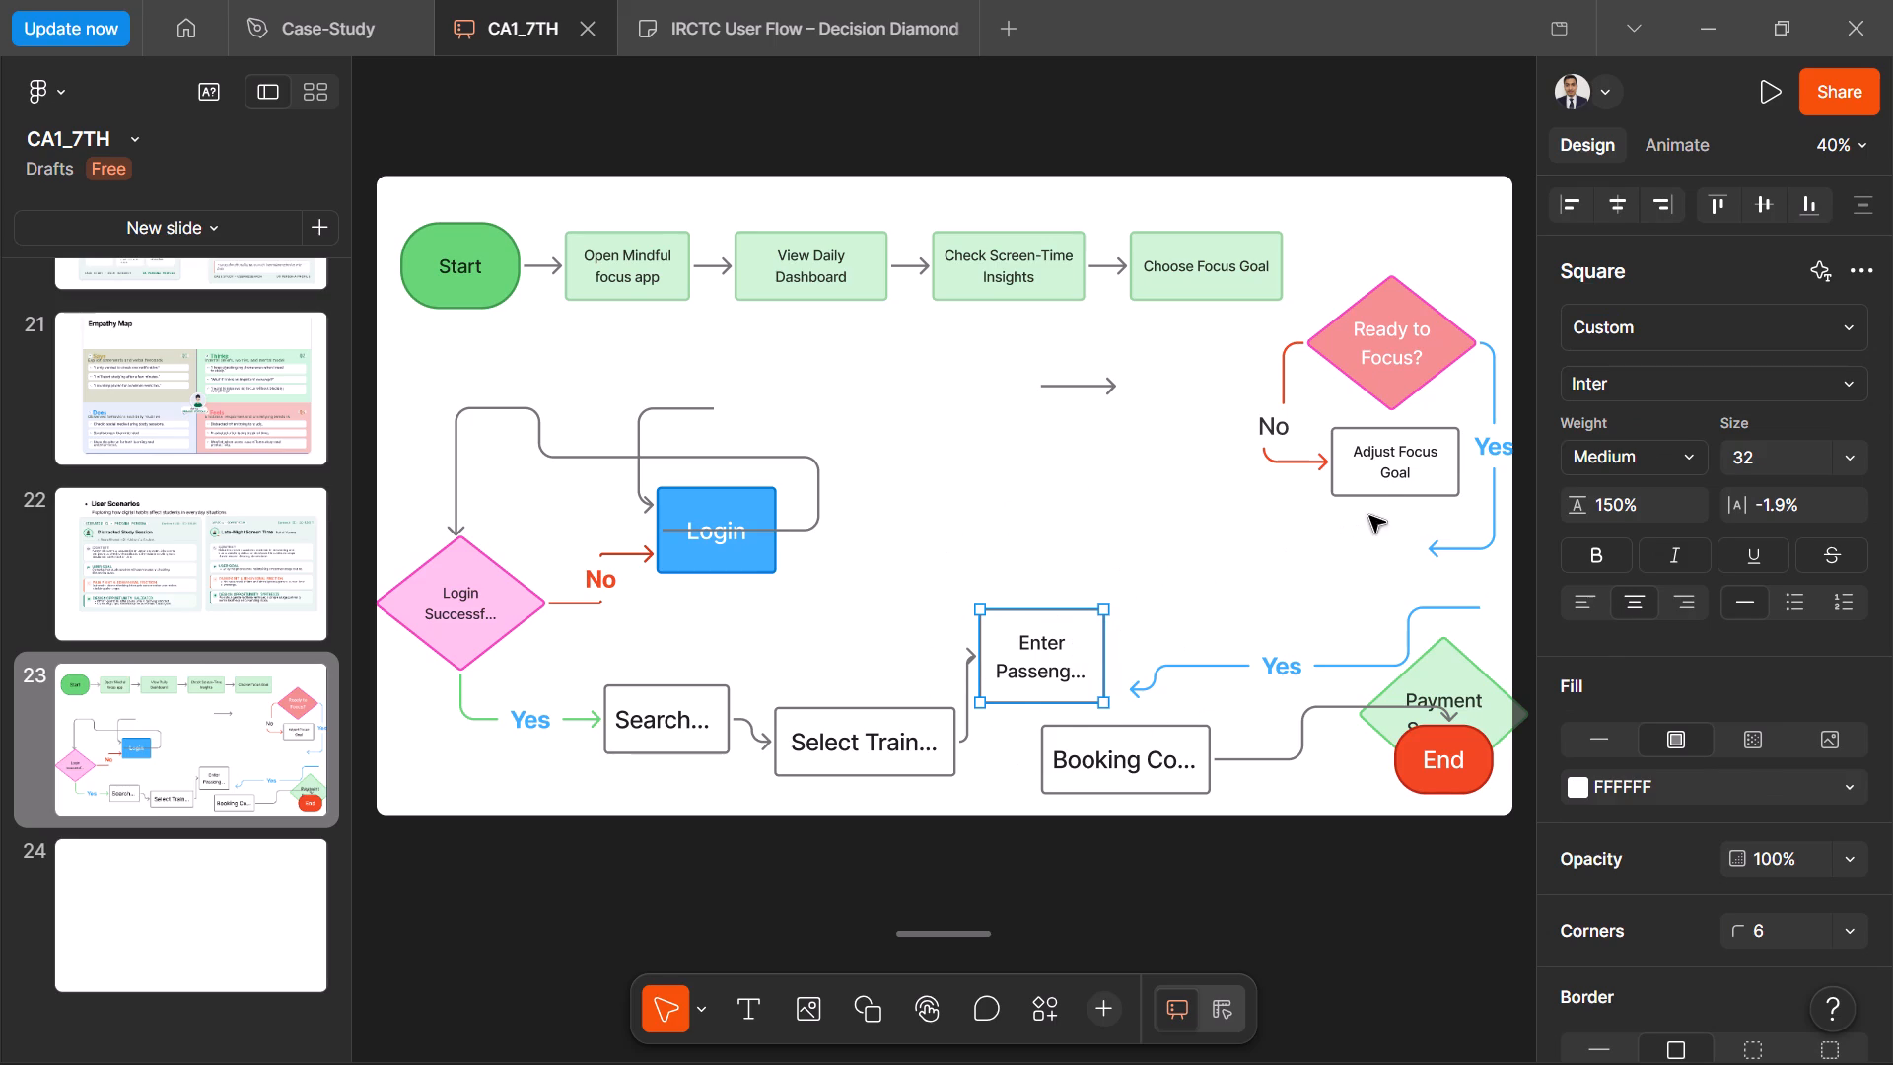
pyautogui.click(1392, 481)
pyautogui.hotkey('ctrl', 'd')
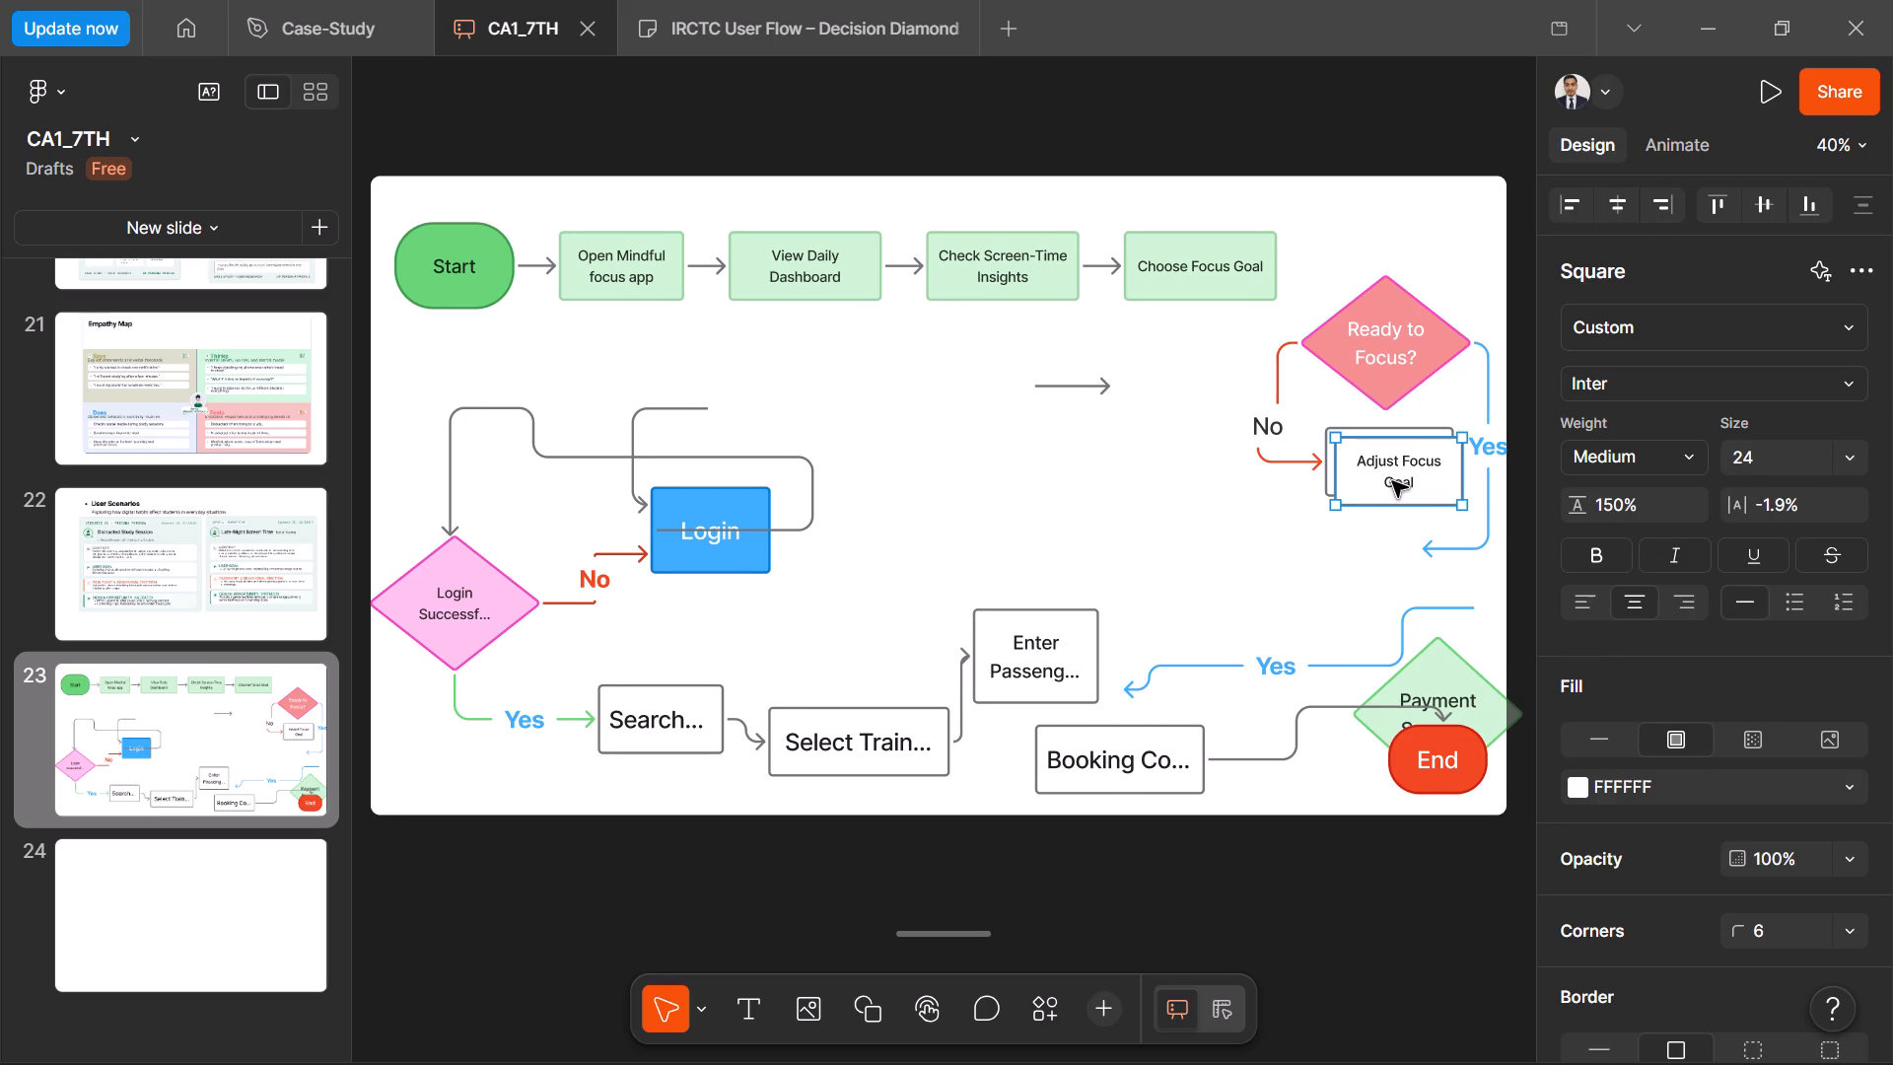
pyautogui.moveTo(1392, 481); pyautogui.dragTo(1346, 560)
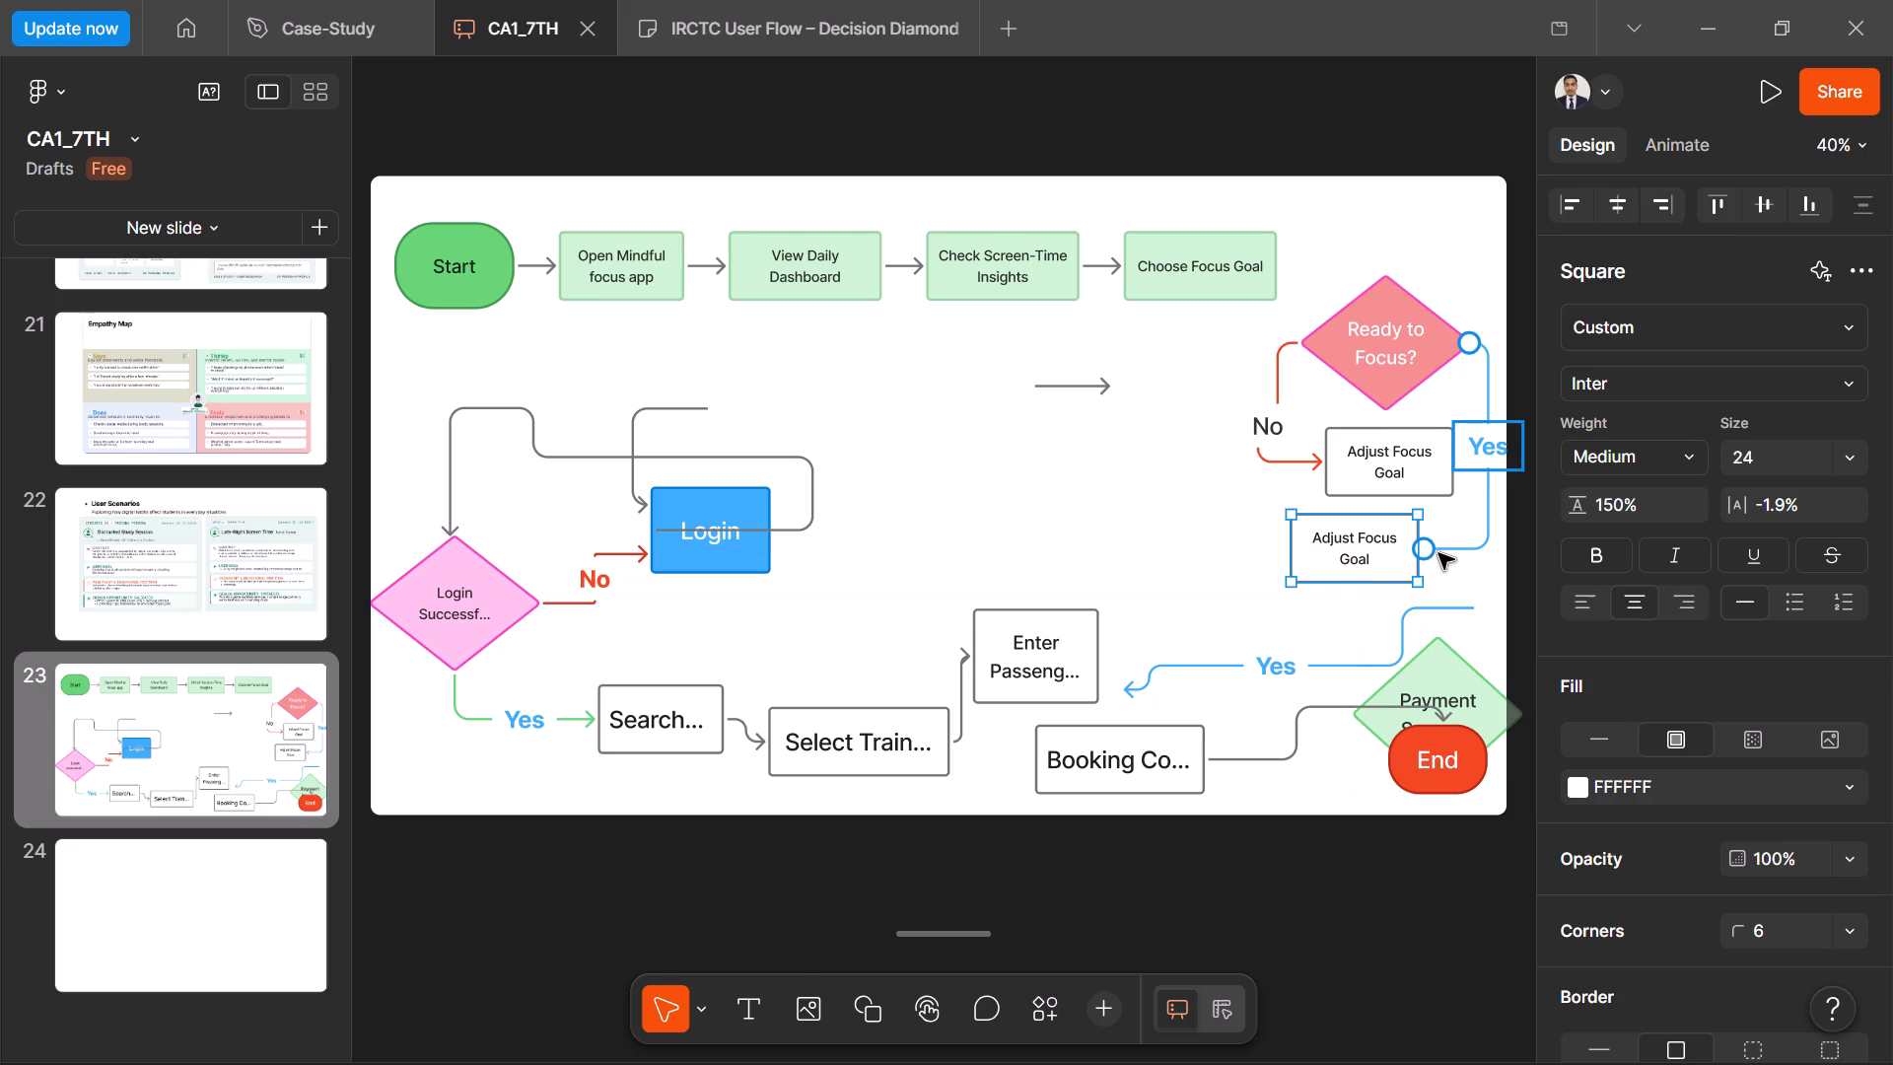
pyautogui.click(1424, 549)
pyautogui.moveTo(1375, 551); pyautogui.dragTo(1346, 576)
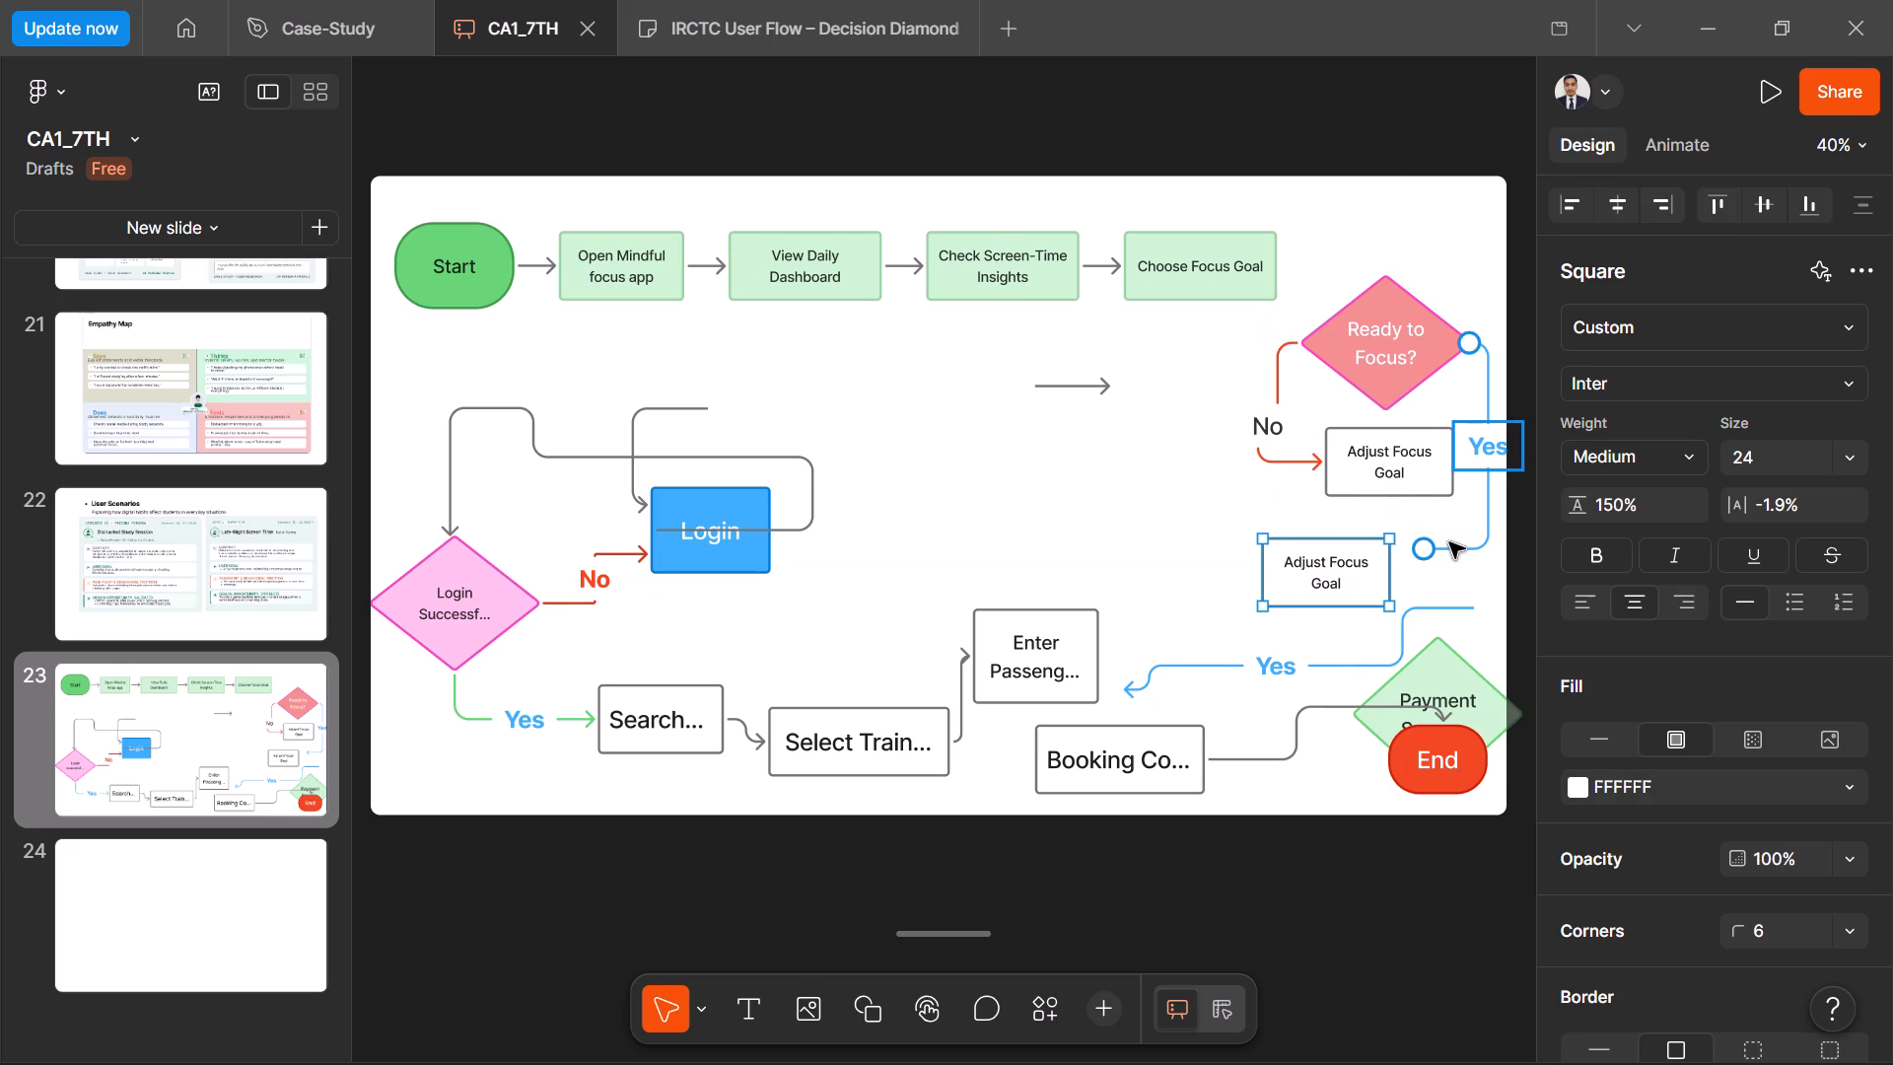
# Attach the arrow end of the blue "Yes" connector from "Ready to Focus?" to the right side of the duplicated box.
pyautogui.click(1449, 542)
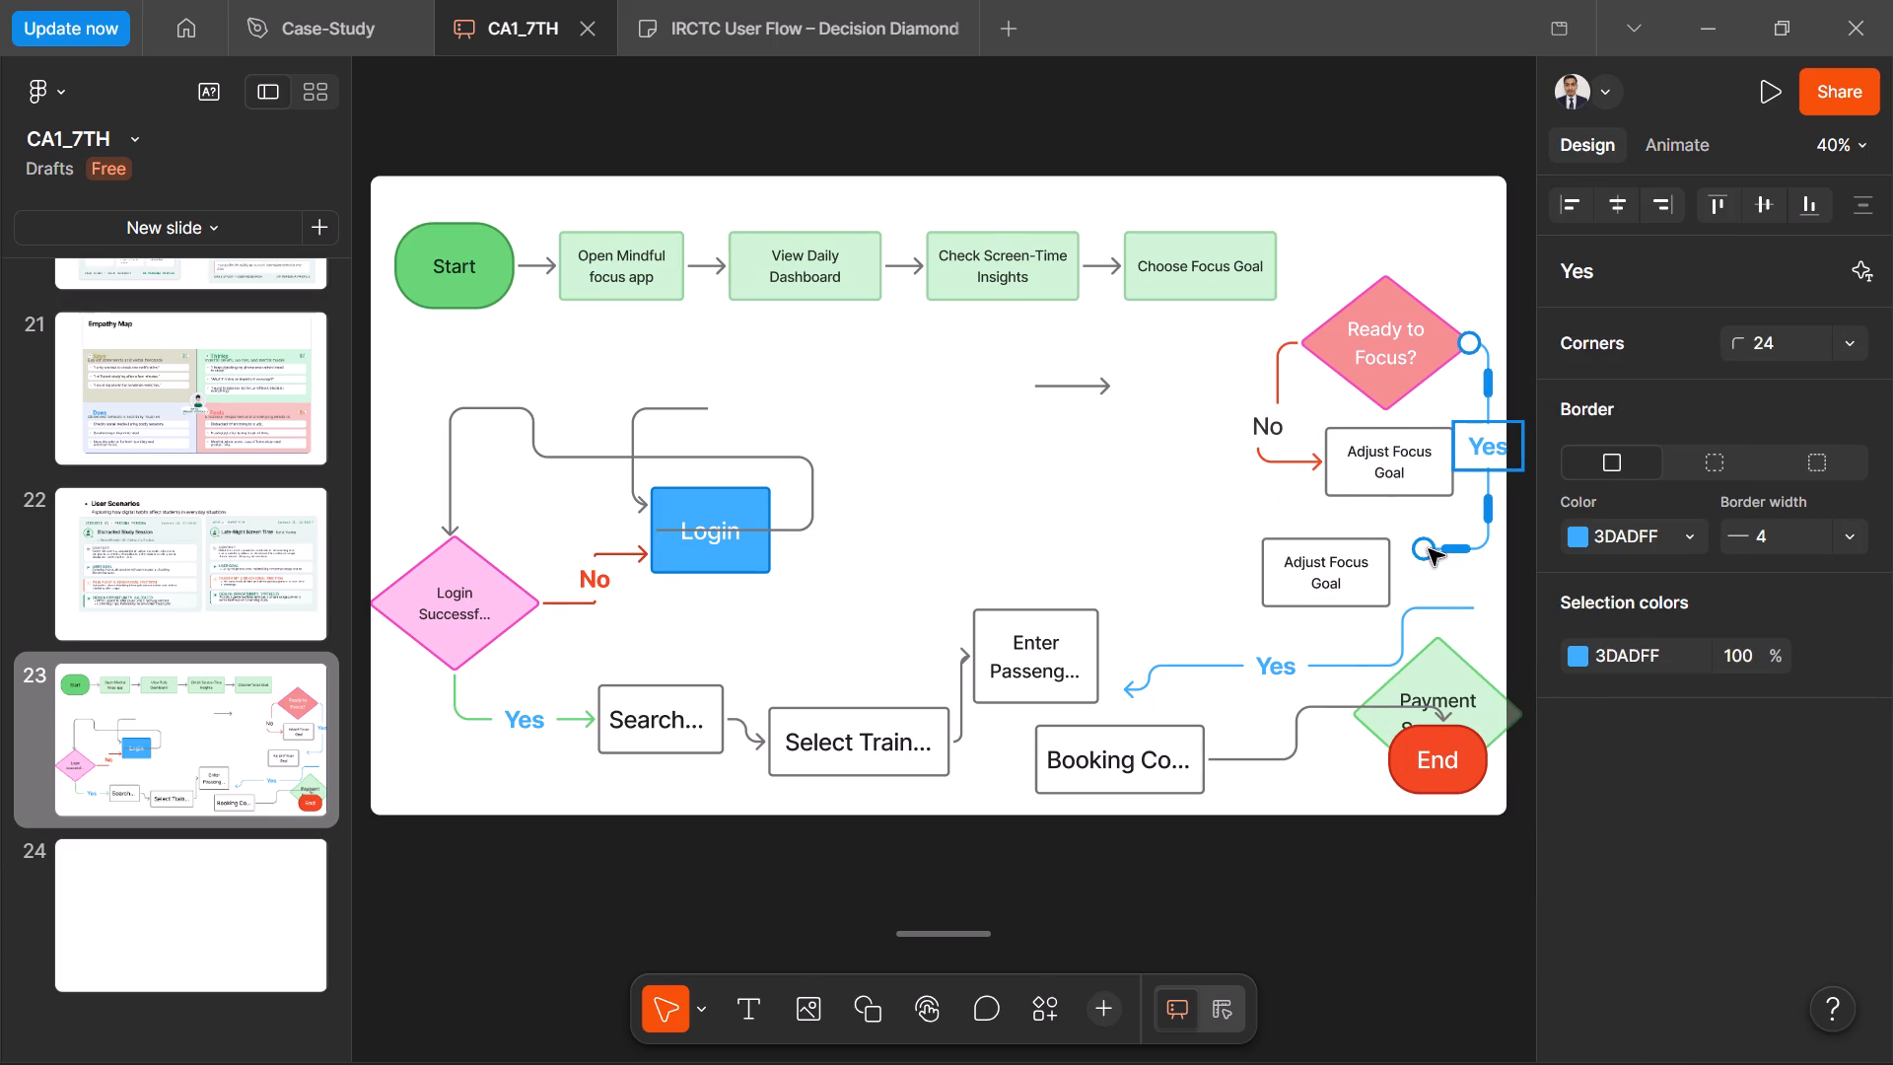
pyautogui.moveTo(1425, 549); pyautogui.dragTo(1403, 575)
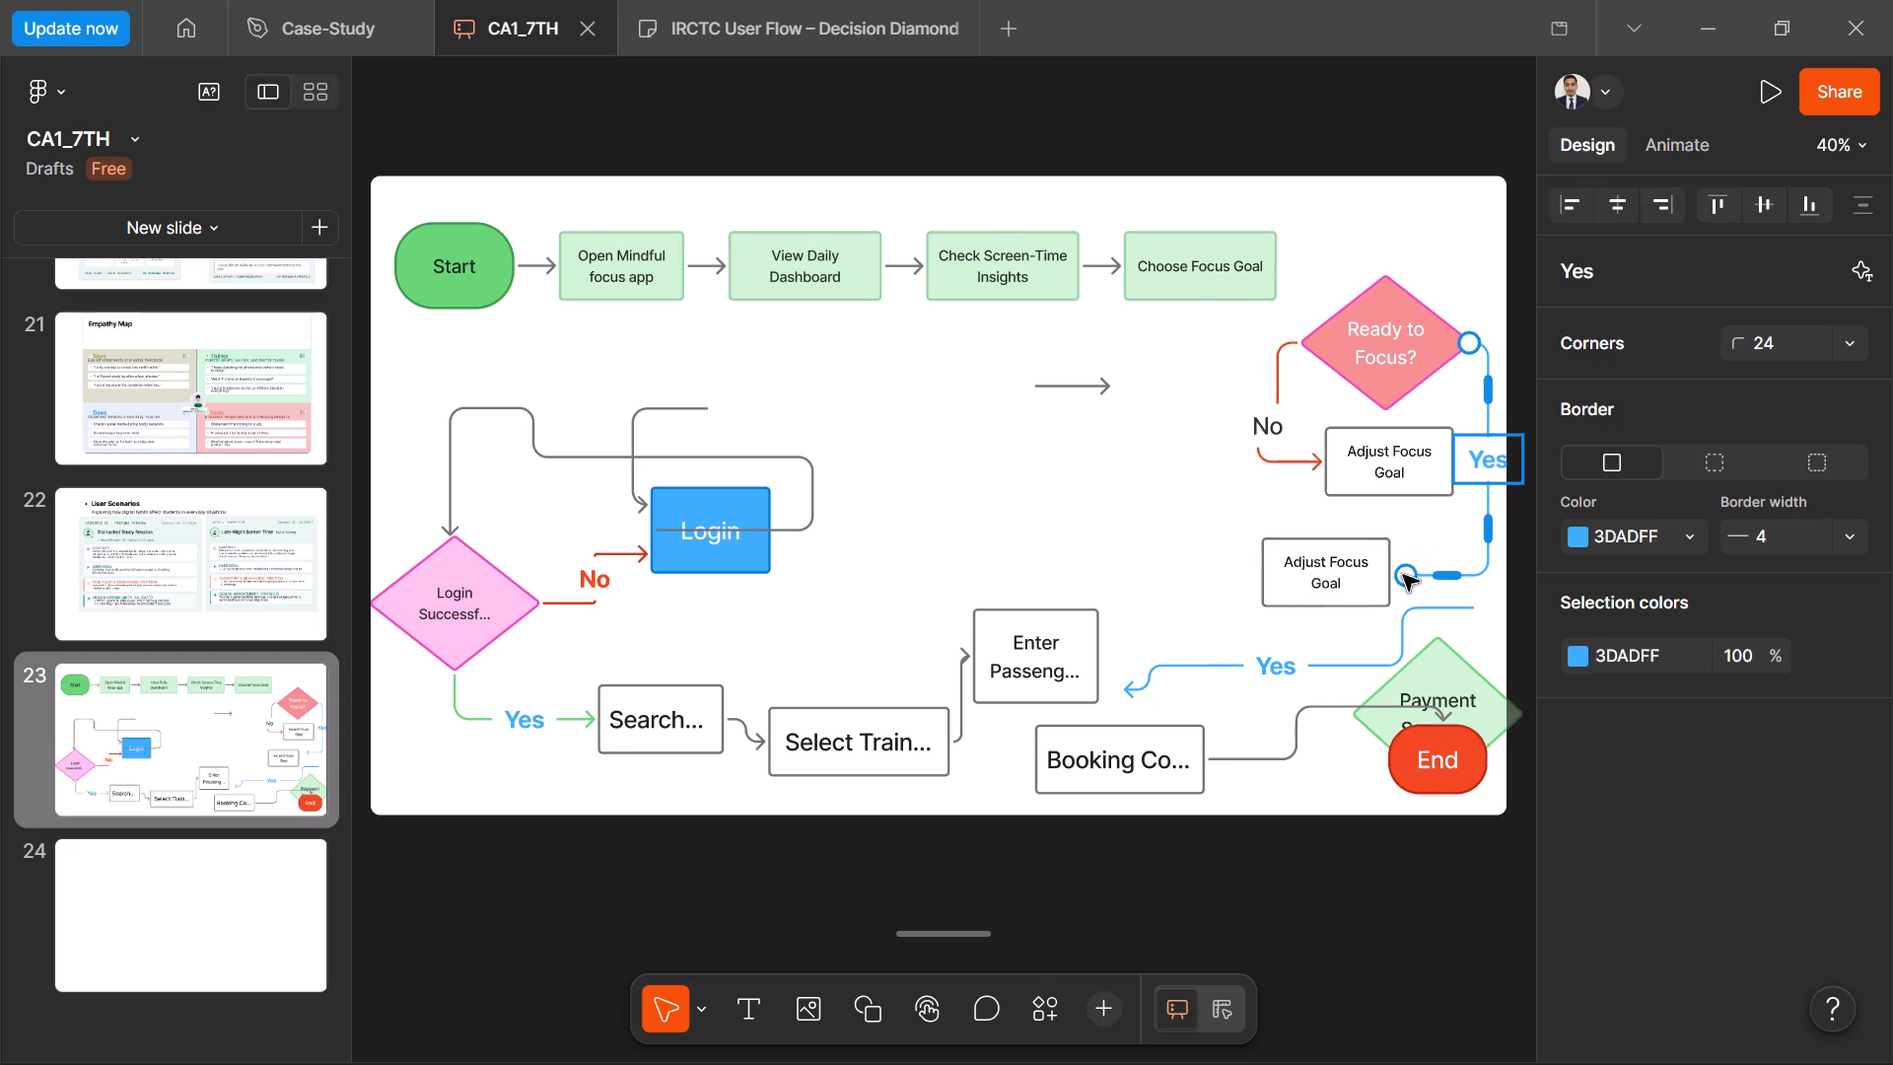
pyautogui.moveTo(1403, 575); pyautogui.dragTo(1396, 576)
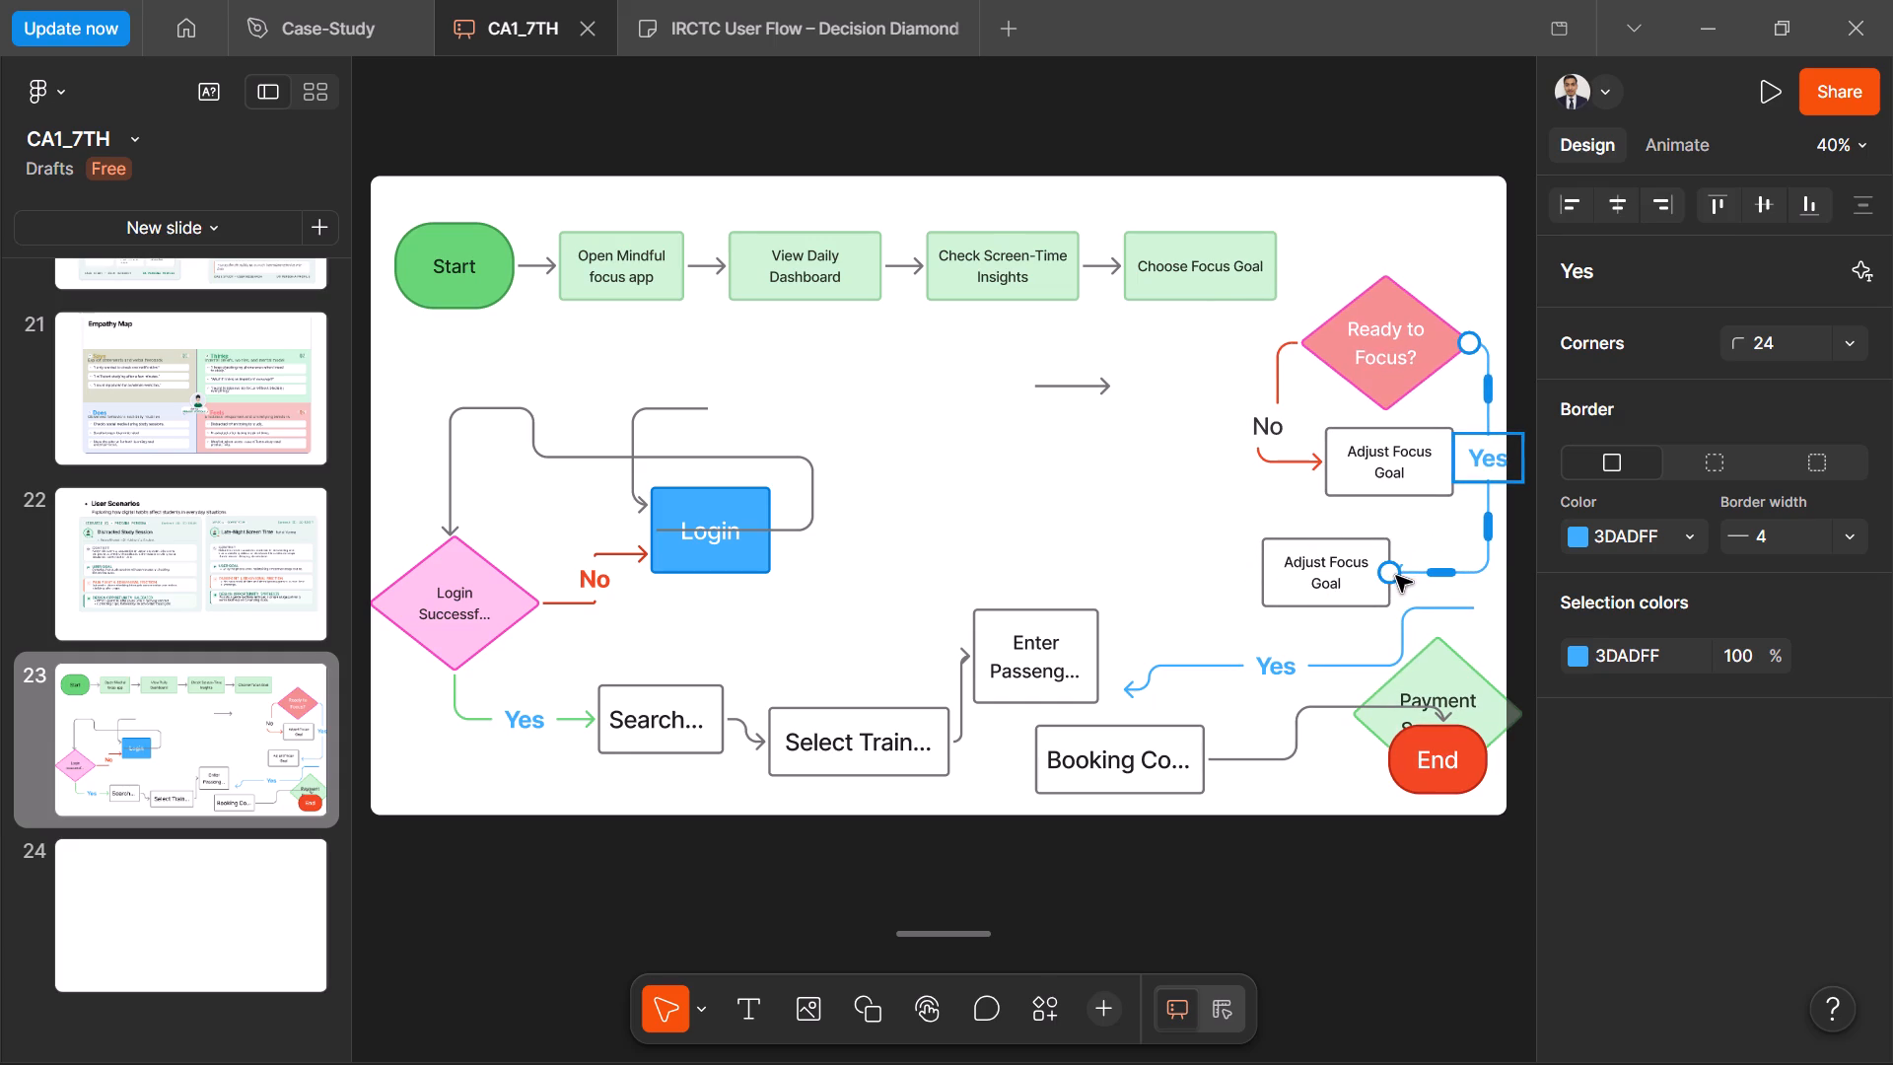
pyautogui.click(1116, 491)
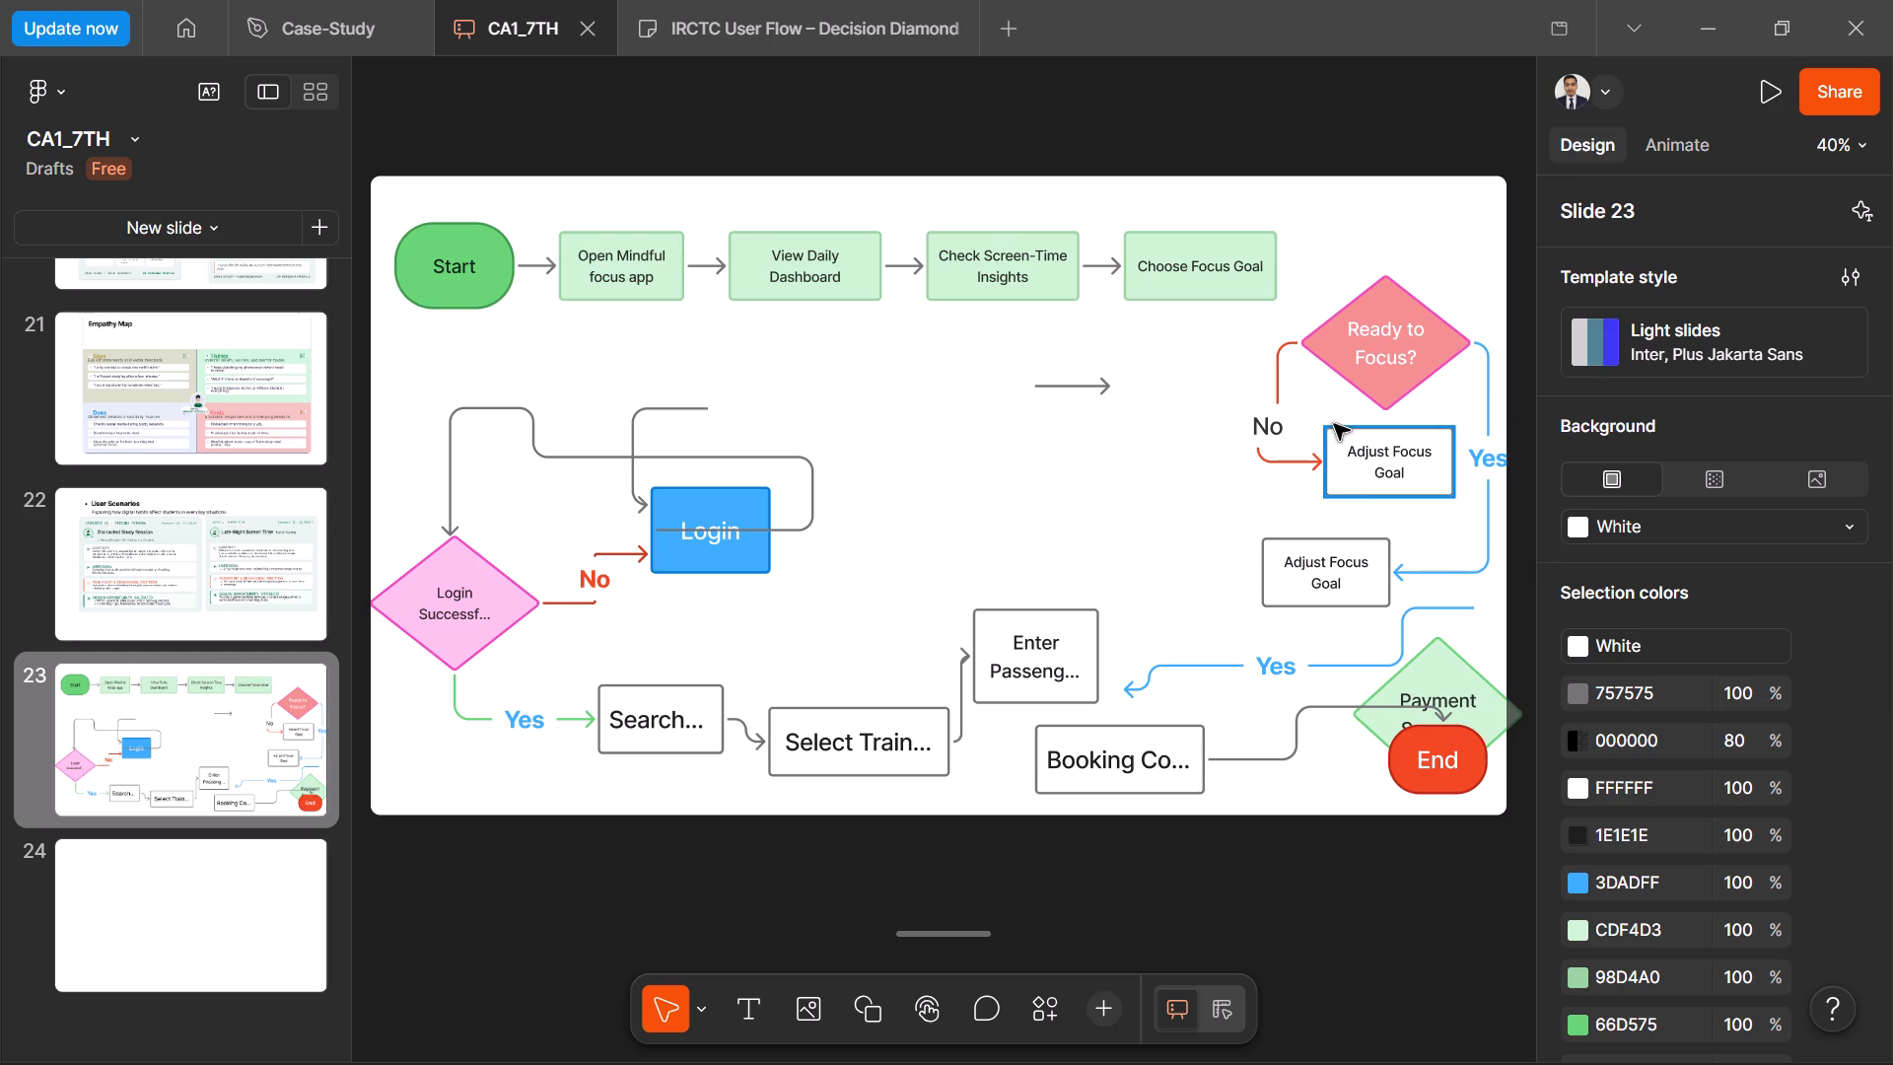
# Move the original "Adjust Focus Goal" box slightly down and left beneath the "Ready to Focus?" diamond.
pyautogui.moveTo(1372, 475); pyautogui.dragTo(1371, 475)
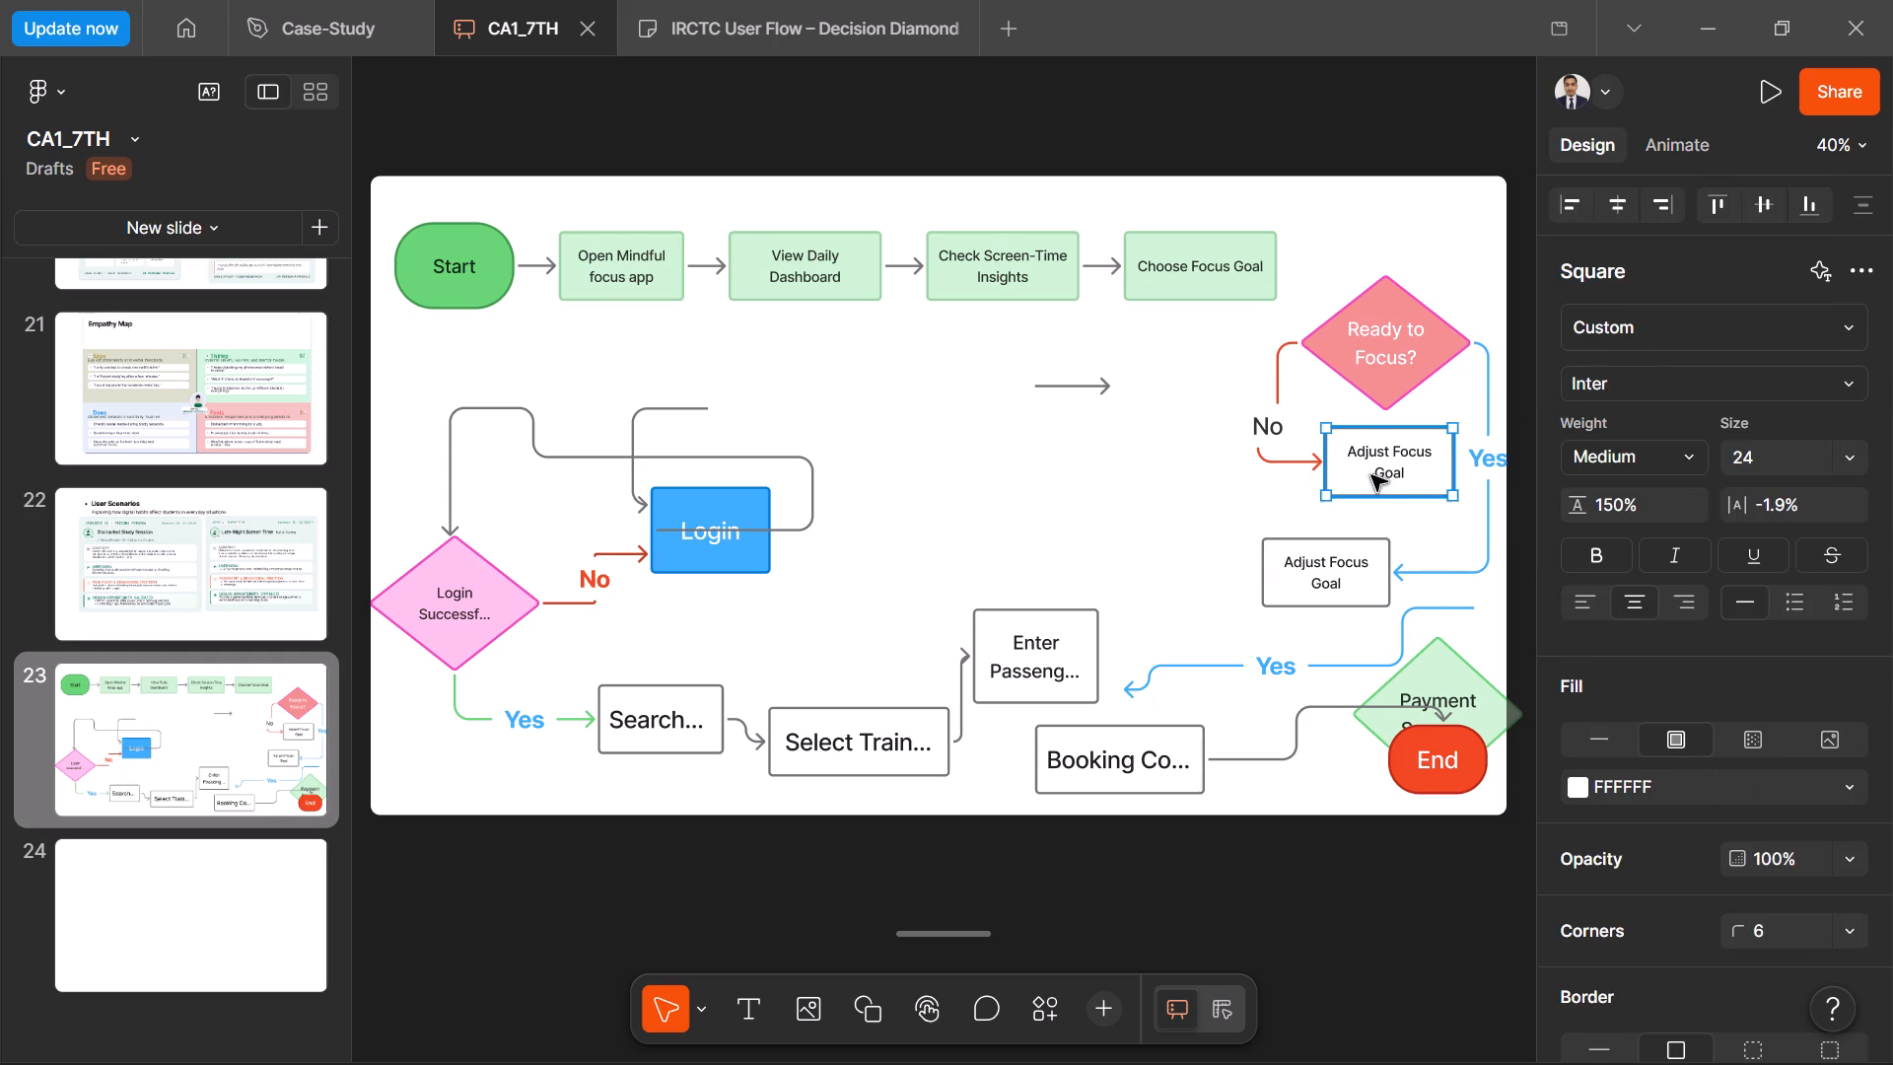
pyautogui.moveTo(1371, 475); pyautogui.dragTo(1360, 490)
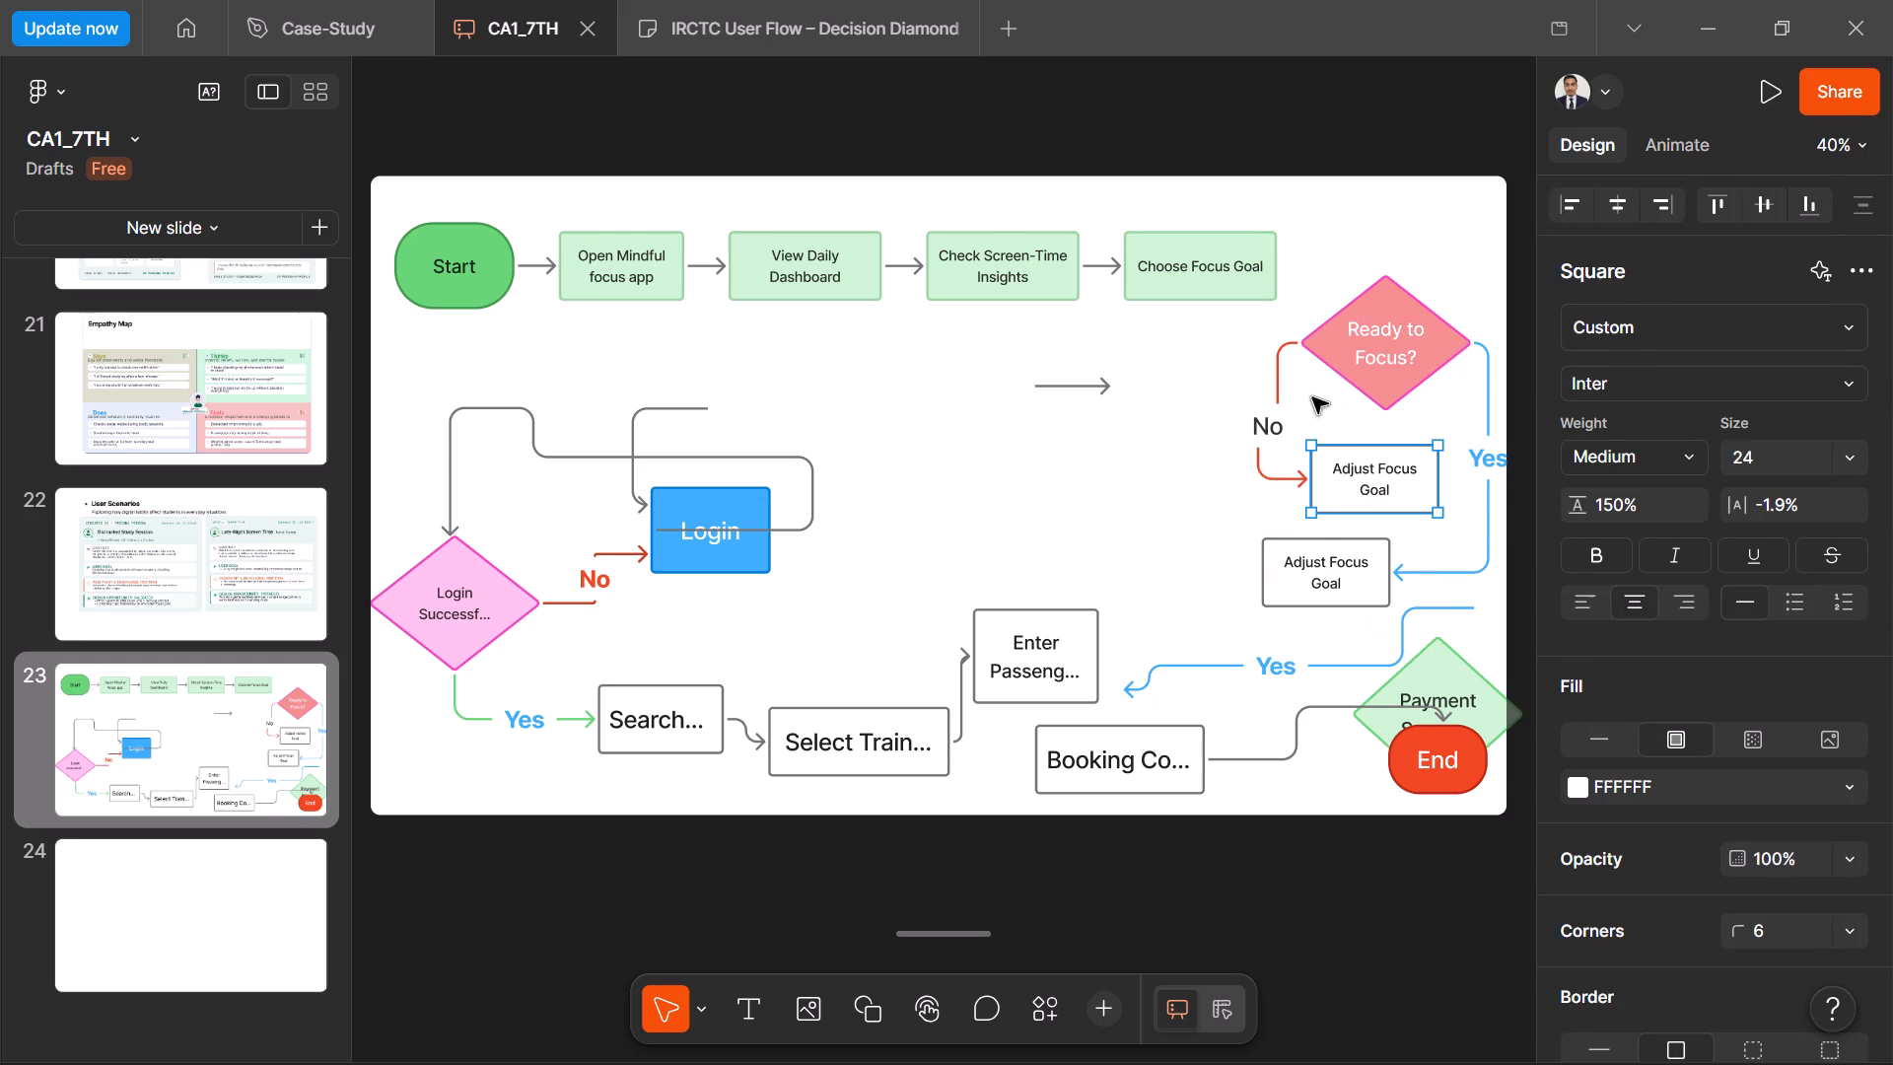
# Reattach the start of the red "No" connector to the bottom point of the "Ready to Focus?" diamond.
pyautogui.click(1292, 350)
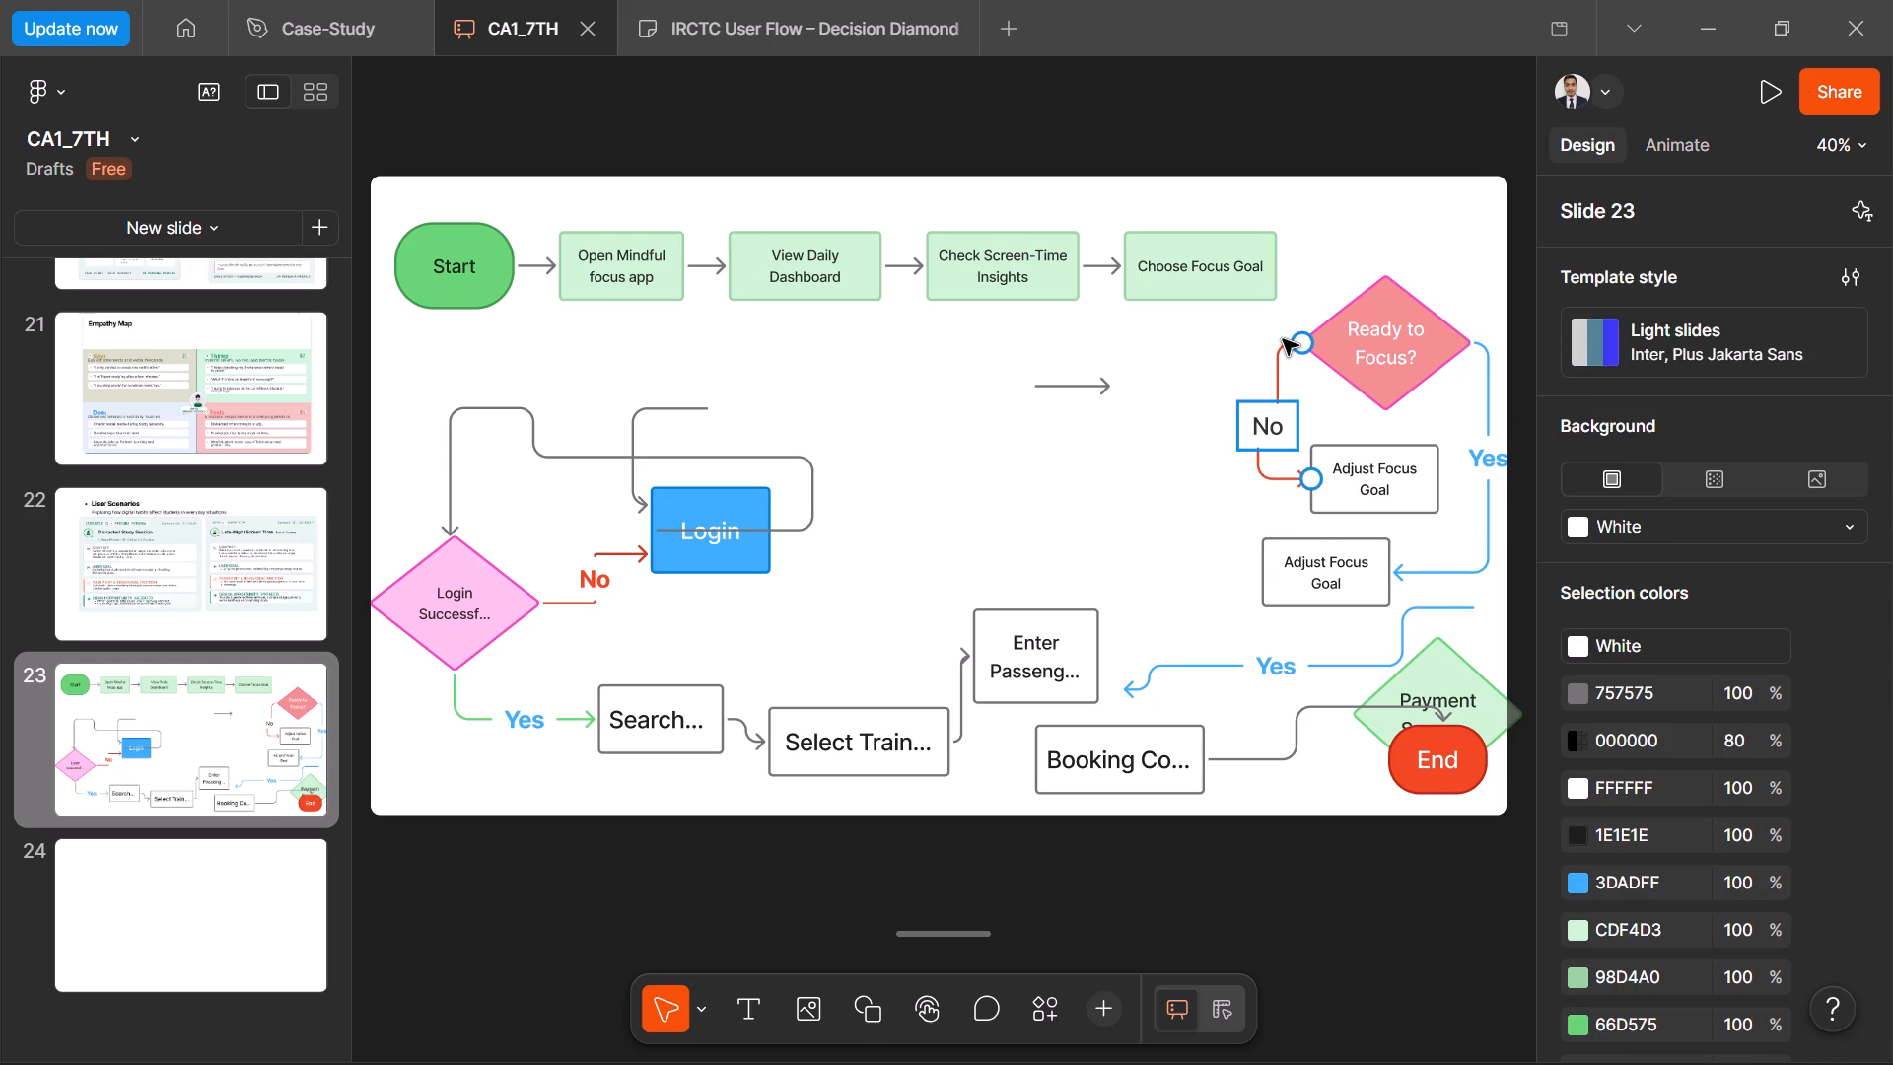
pyautogui.click(1297, 344)
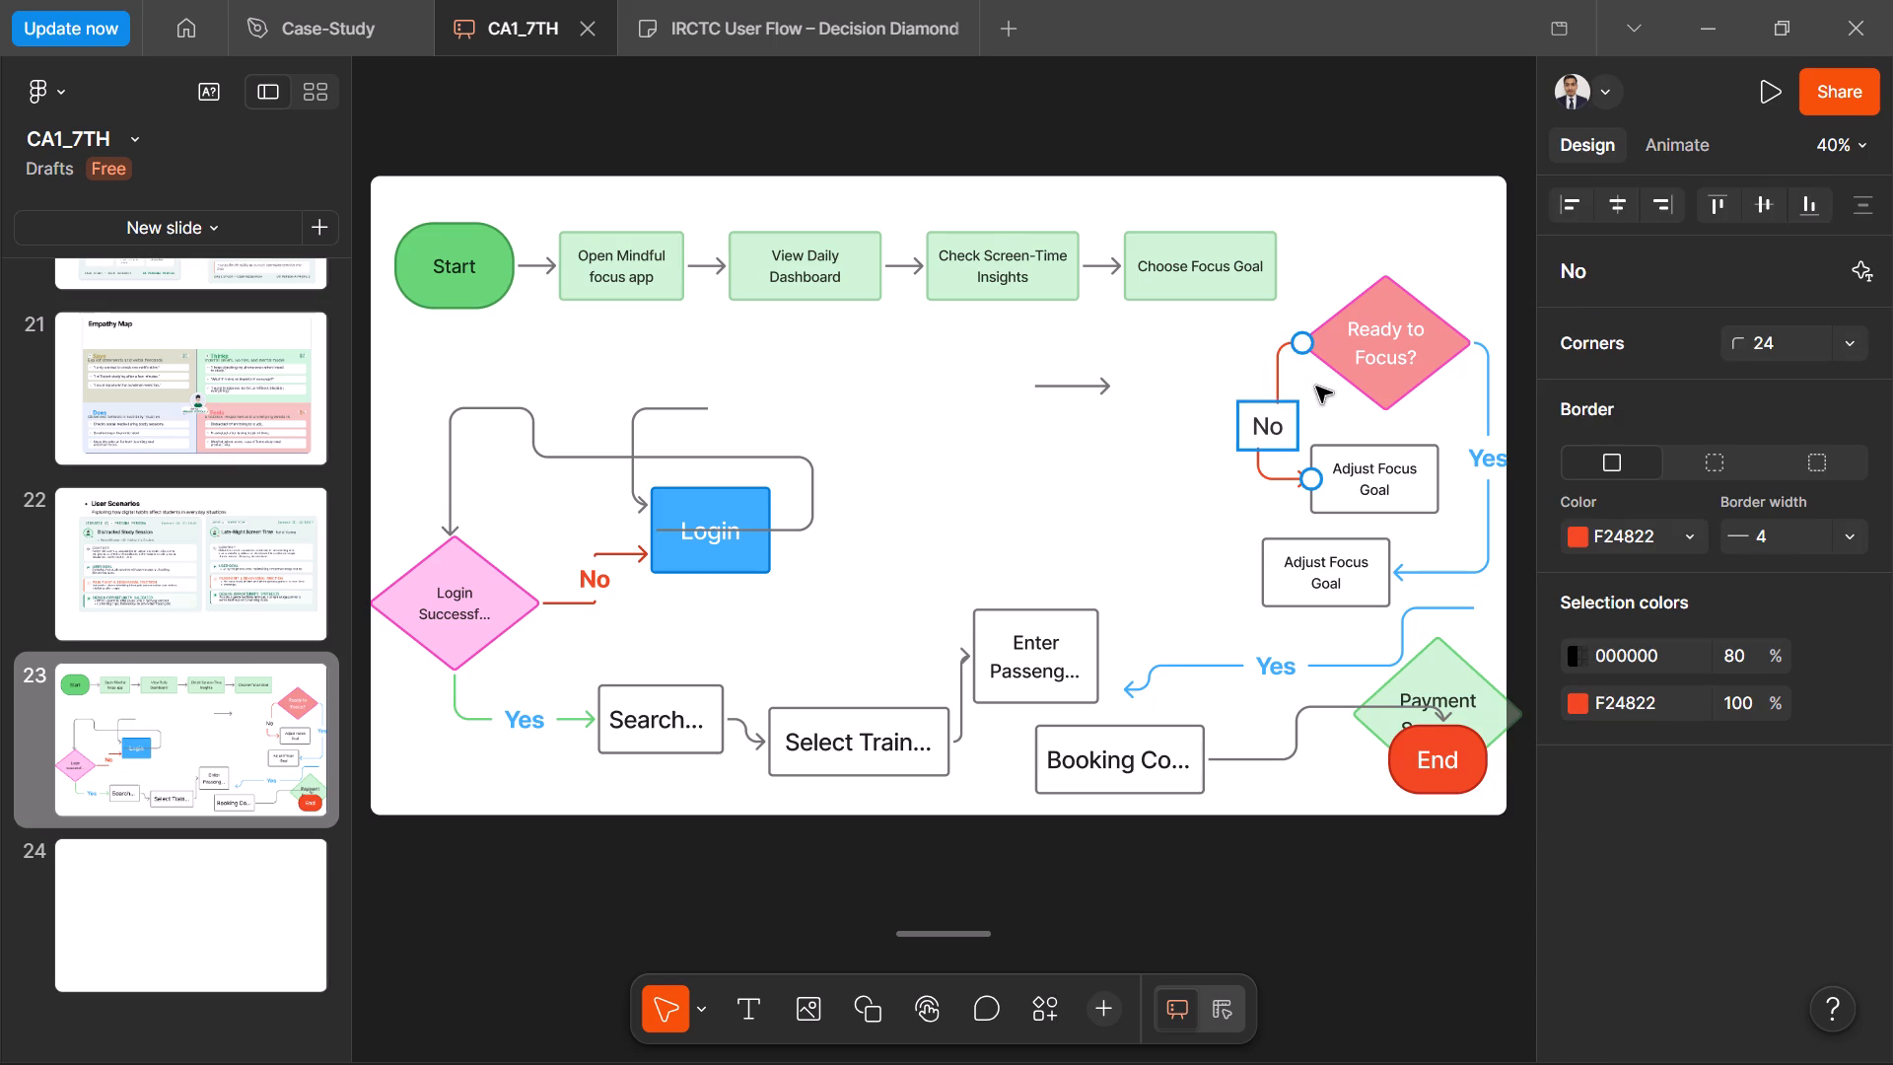
pyautogui.moveTo(1303, 345); pyautogui.dragTo(1310, 371)
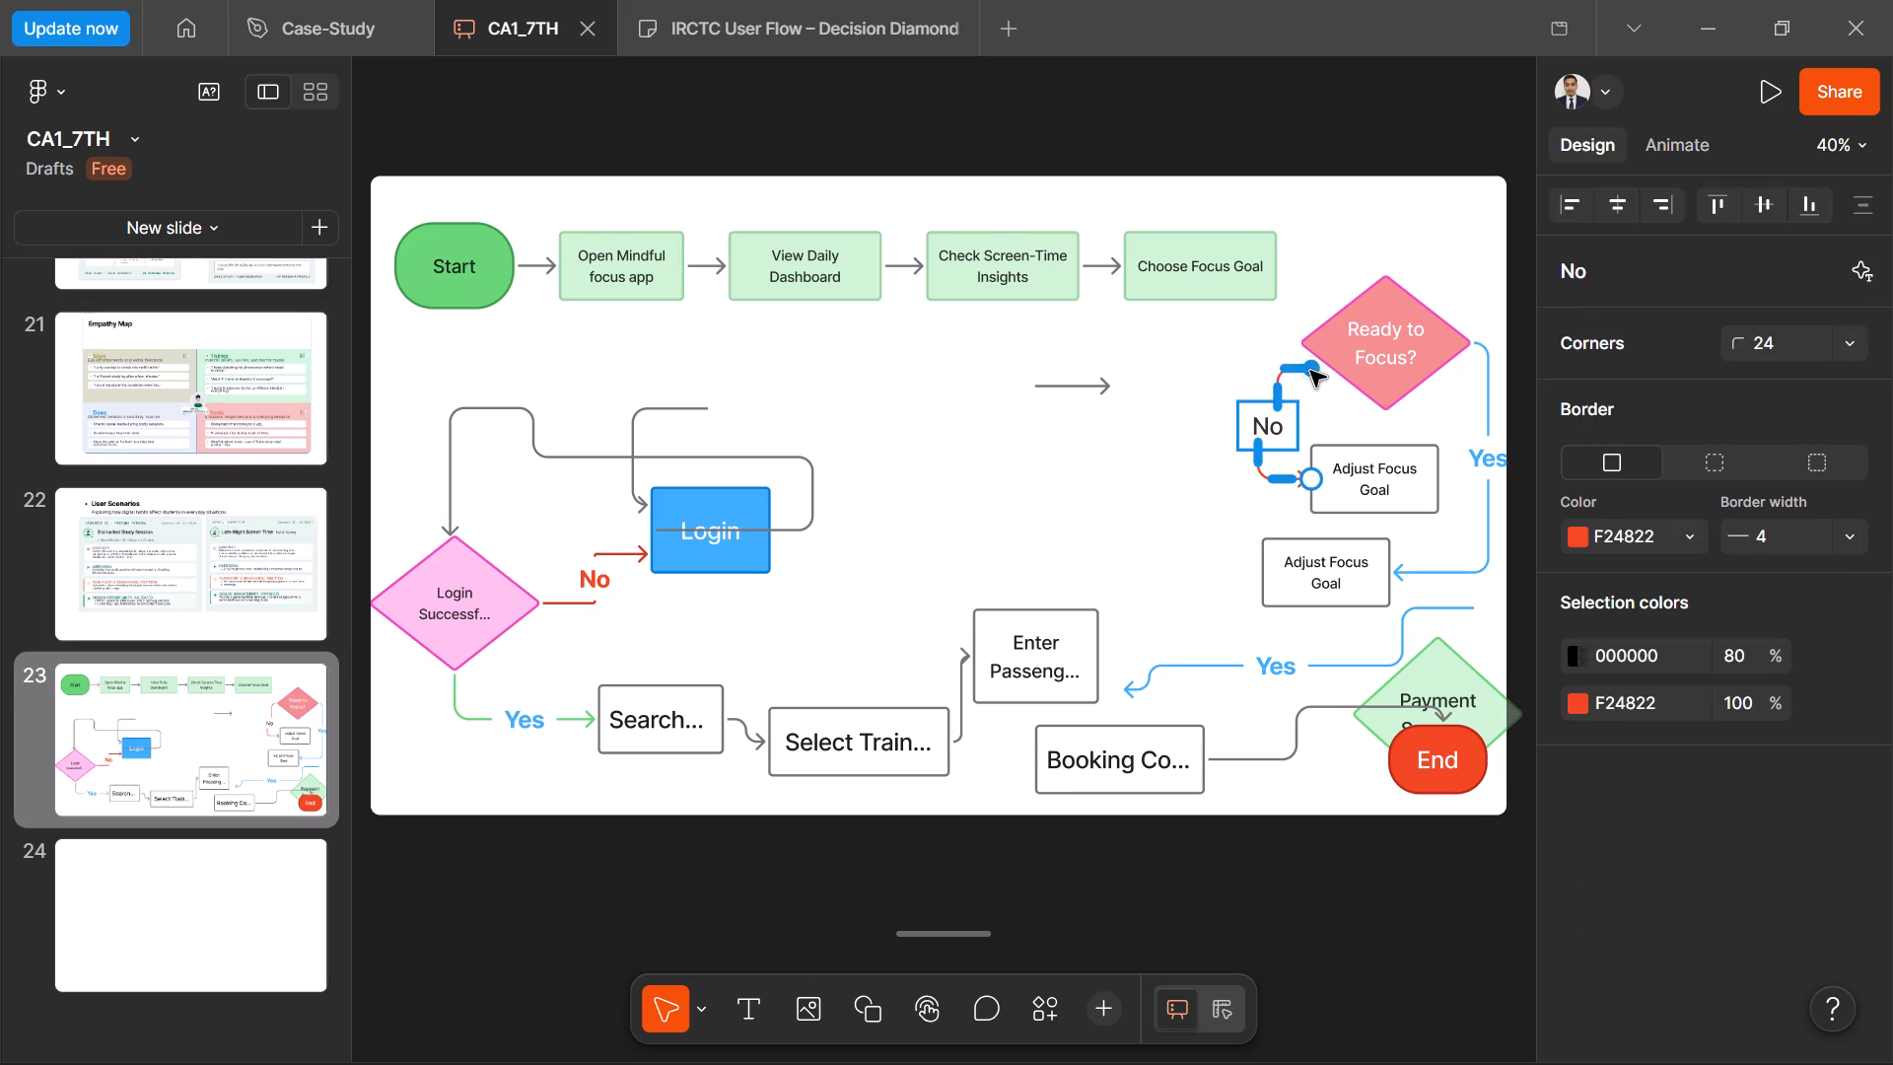
pyautogui.moveTo(1310, 371); pyautogui.dragTo(1378, 410)
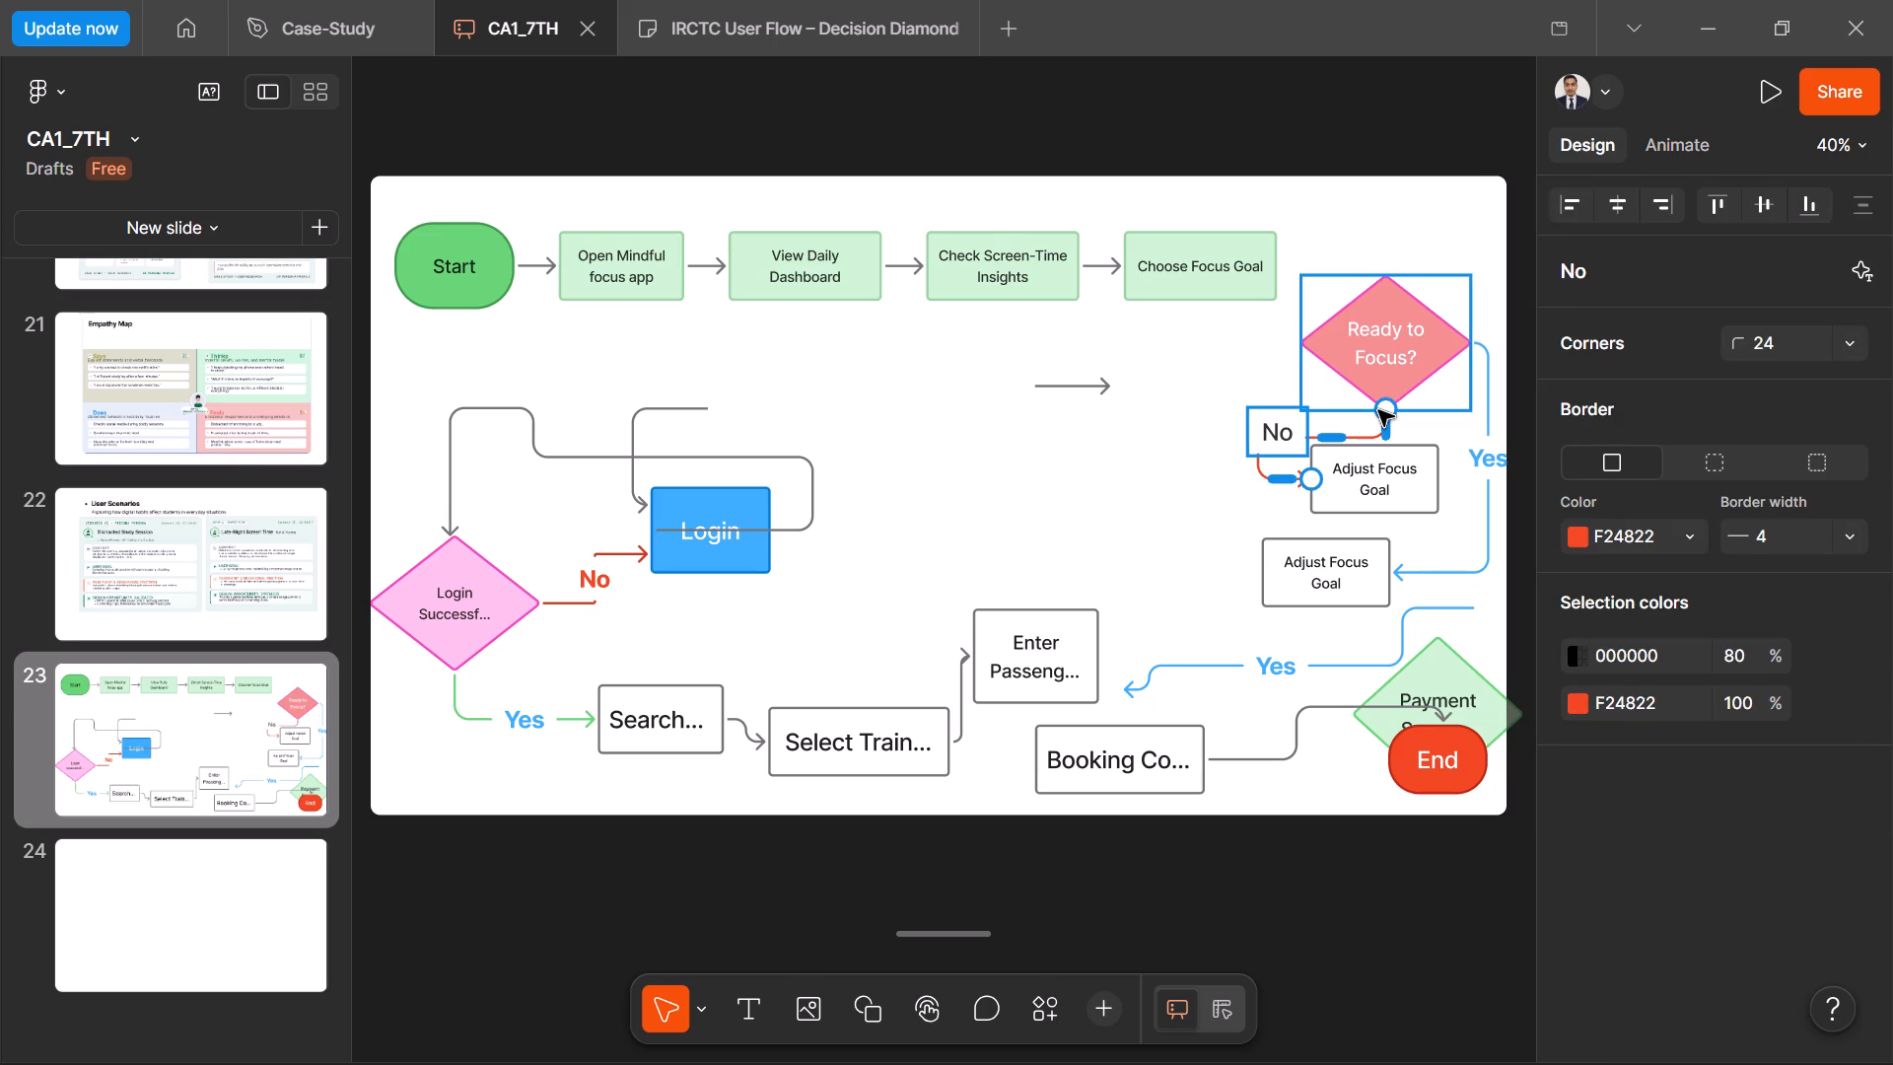
pyautogui.click(1258, 356)
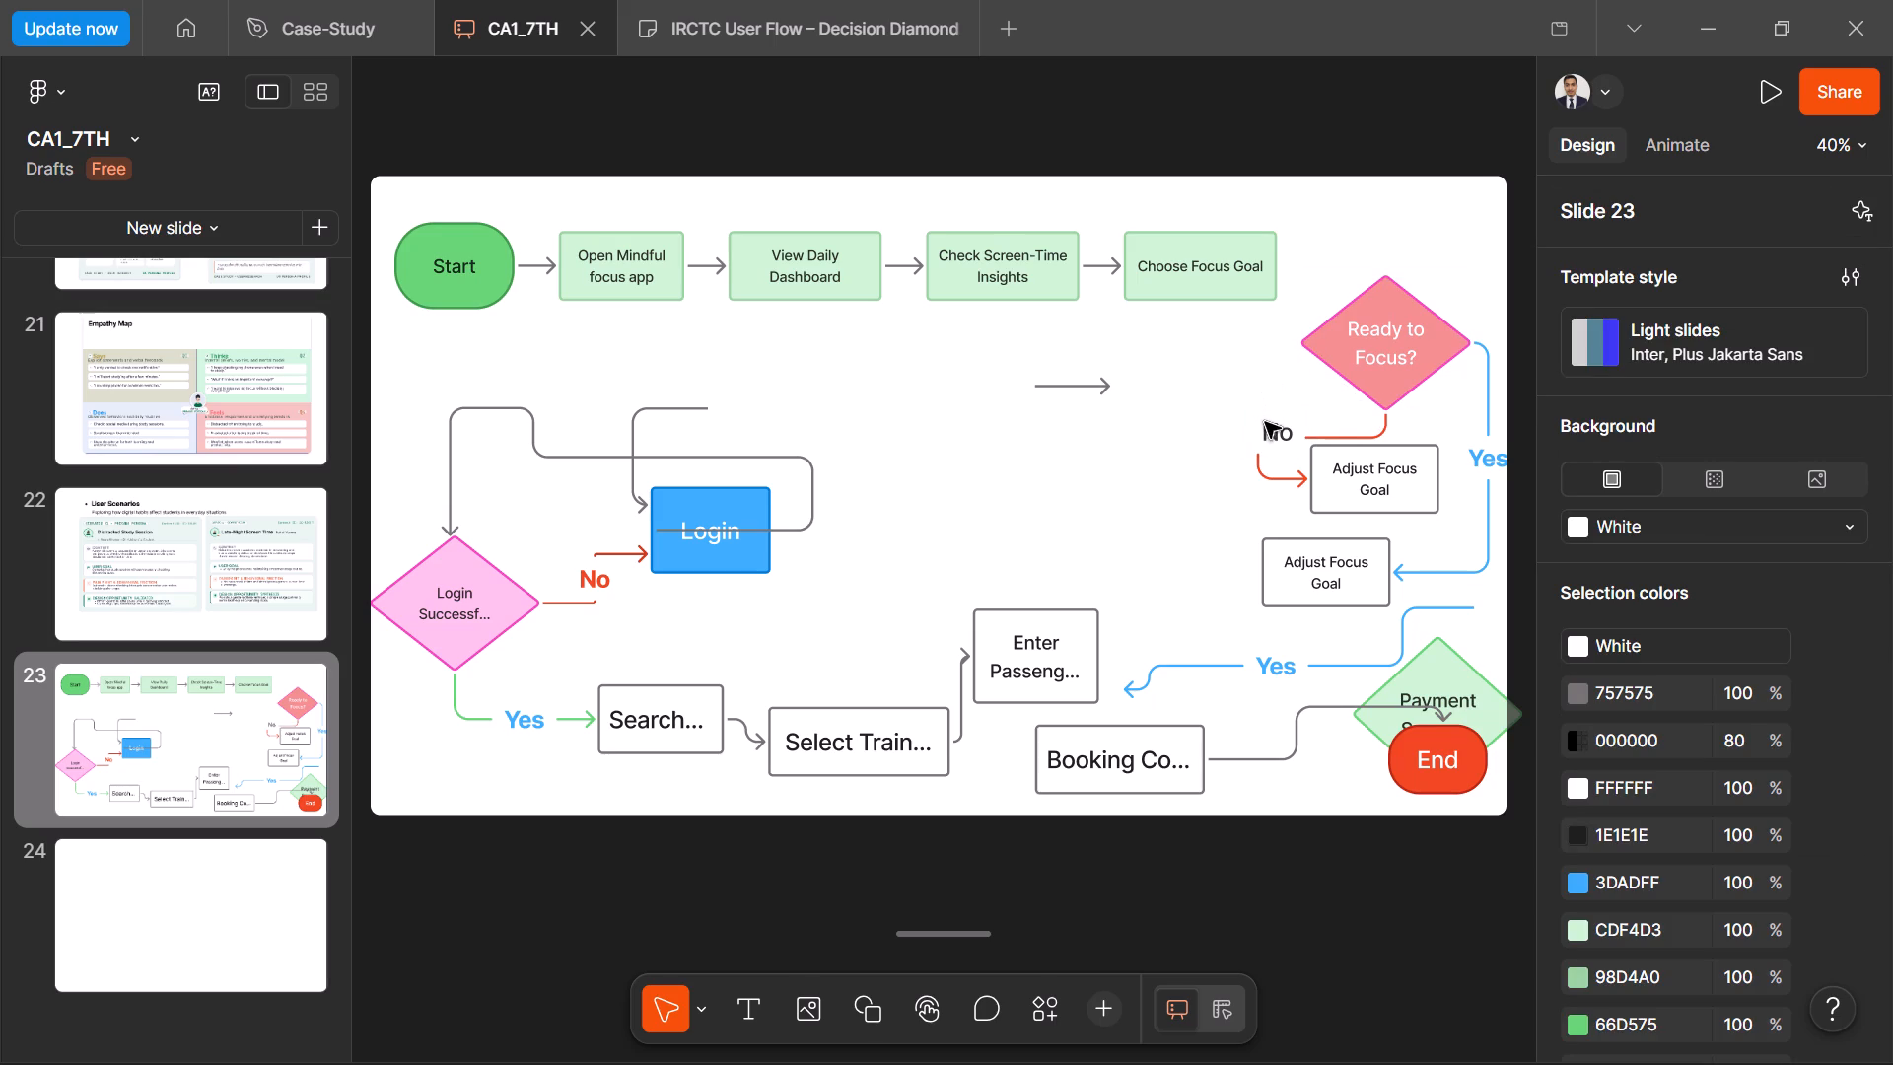
pyautogui.click(1265, 431)
pyautogui.click(1281, 431)
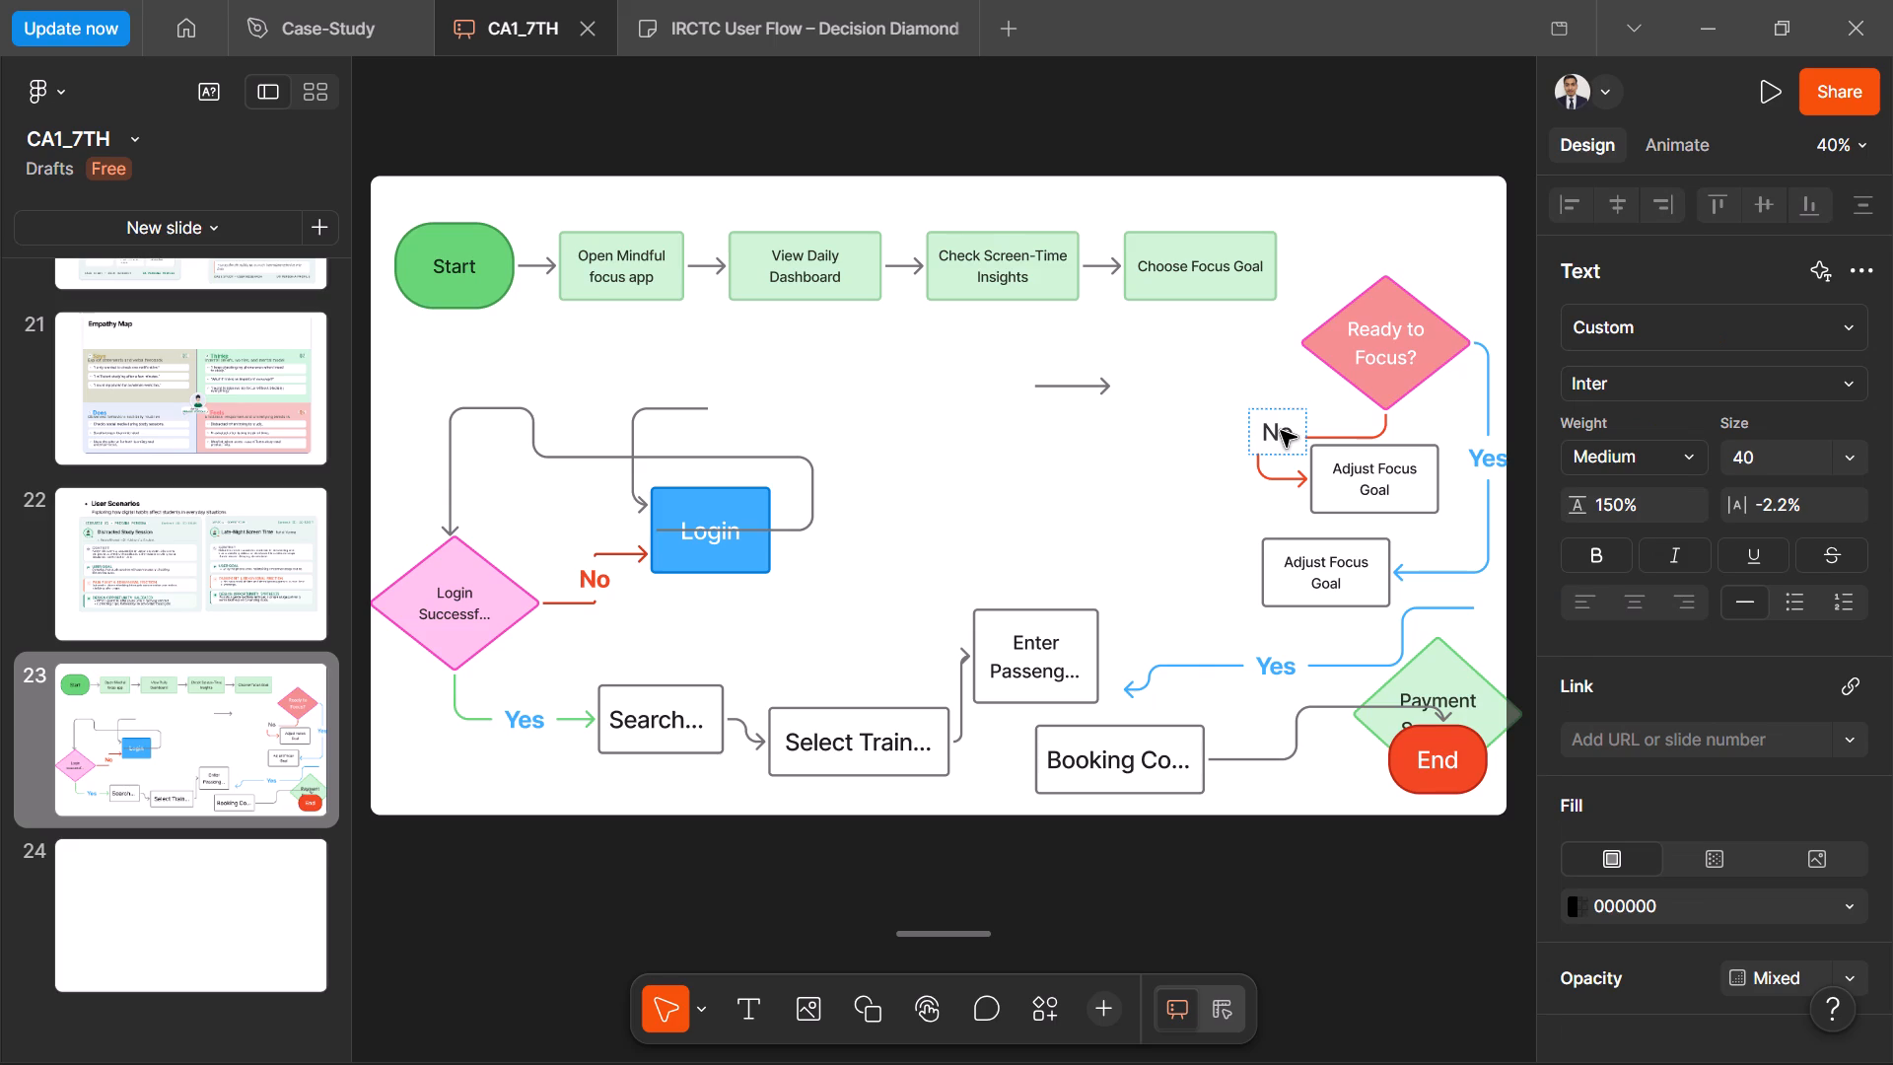
pyautogui.click(1217, 433)
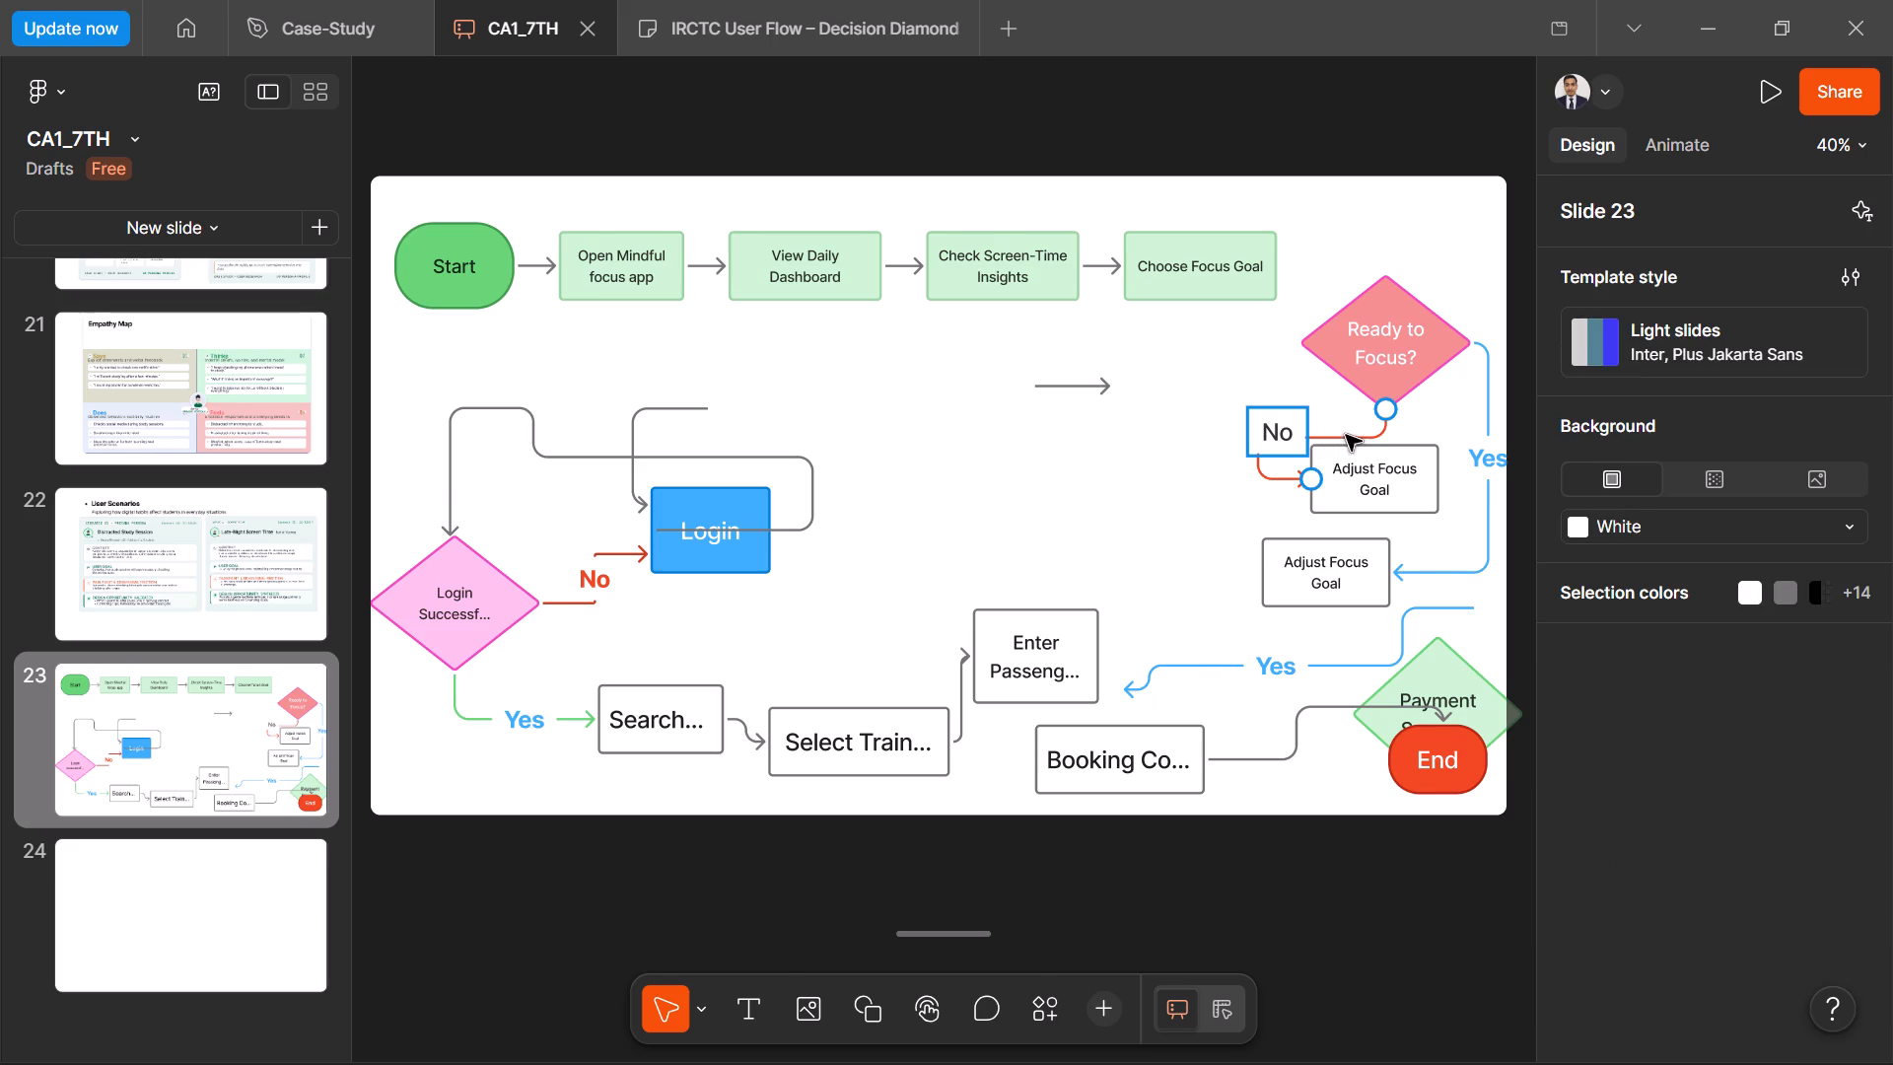
# Attach the arrow end of the red "No" connector to the top centre of the original "Adjust Focus Goal" box.
pyautogui.click(1302, 478)
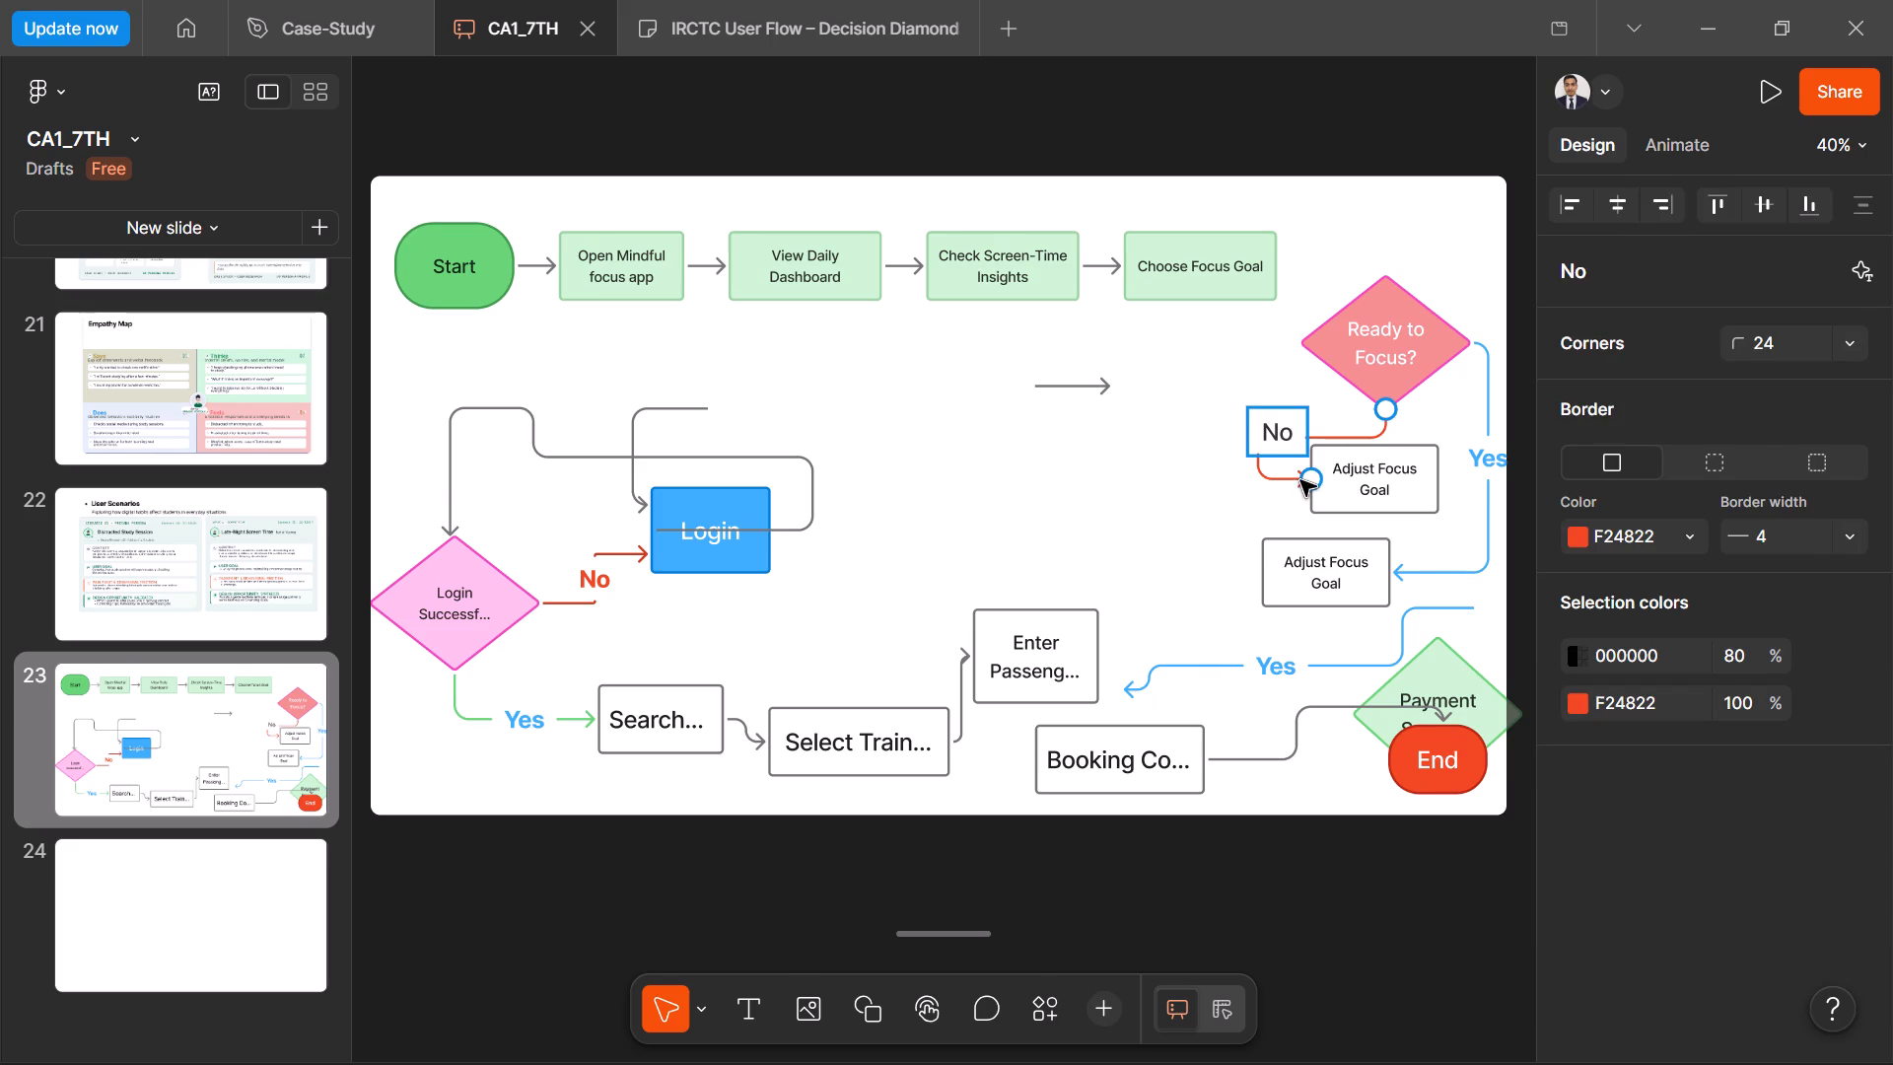
pyautogui.moveTo(1300, 479); pyautogui.dragTo(1323, 388)
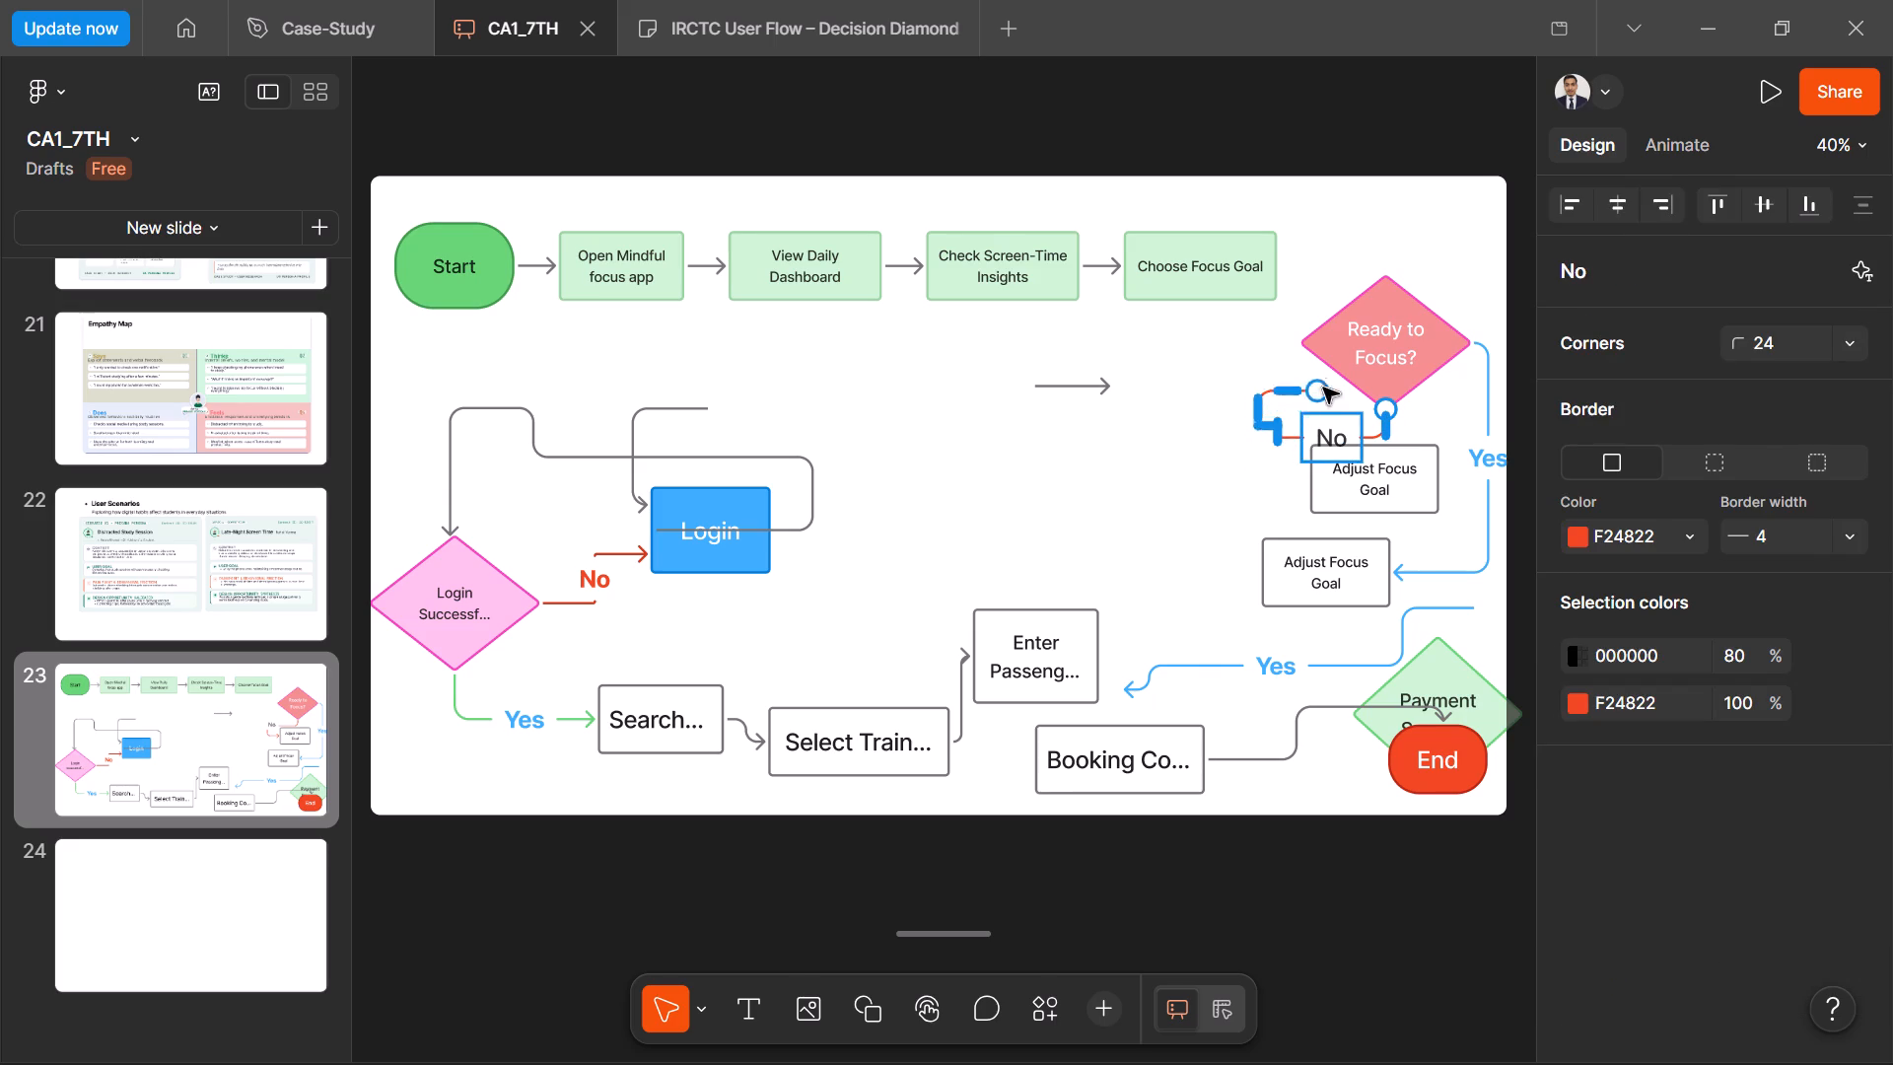
pyautogui.moveTo(1323, 388); pyautogui.dragTo(1371, 433)
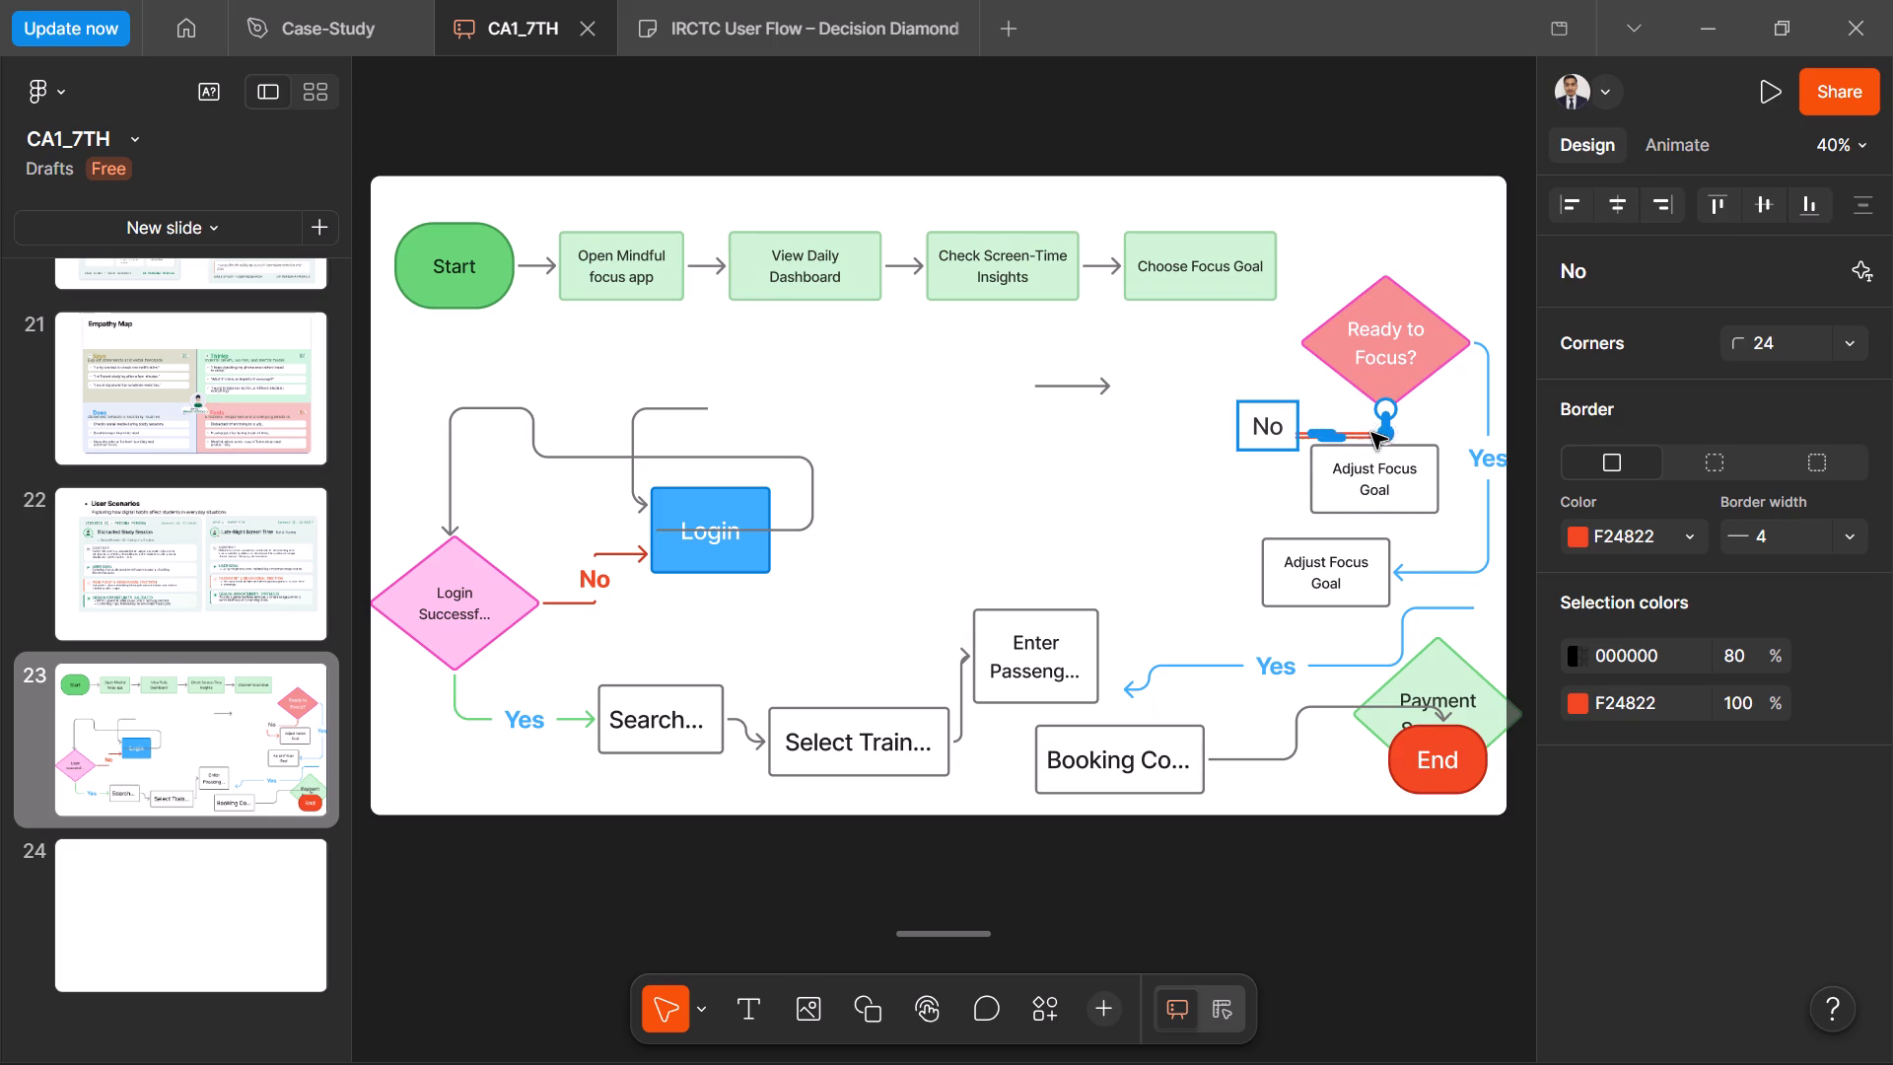
pyautogui.moveTo(1371, 433); pyautogui.dragTo(1386, 438)
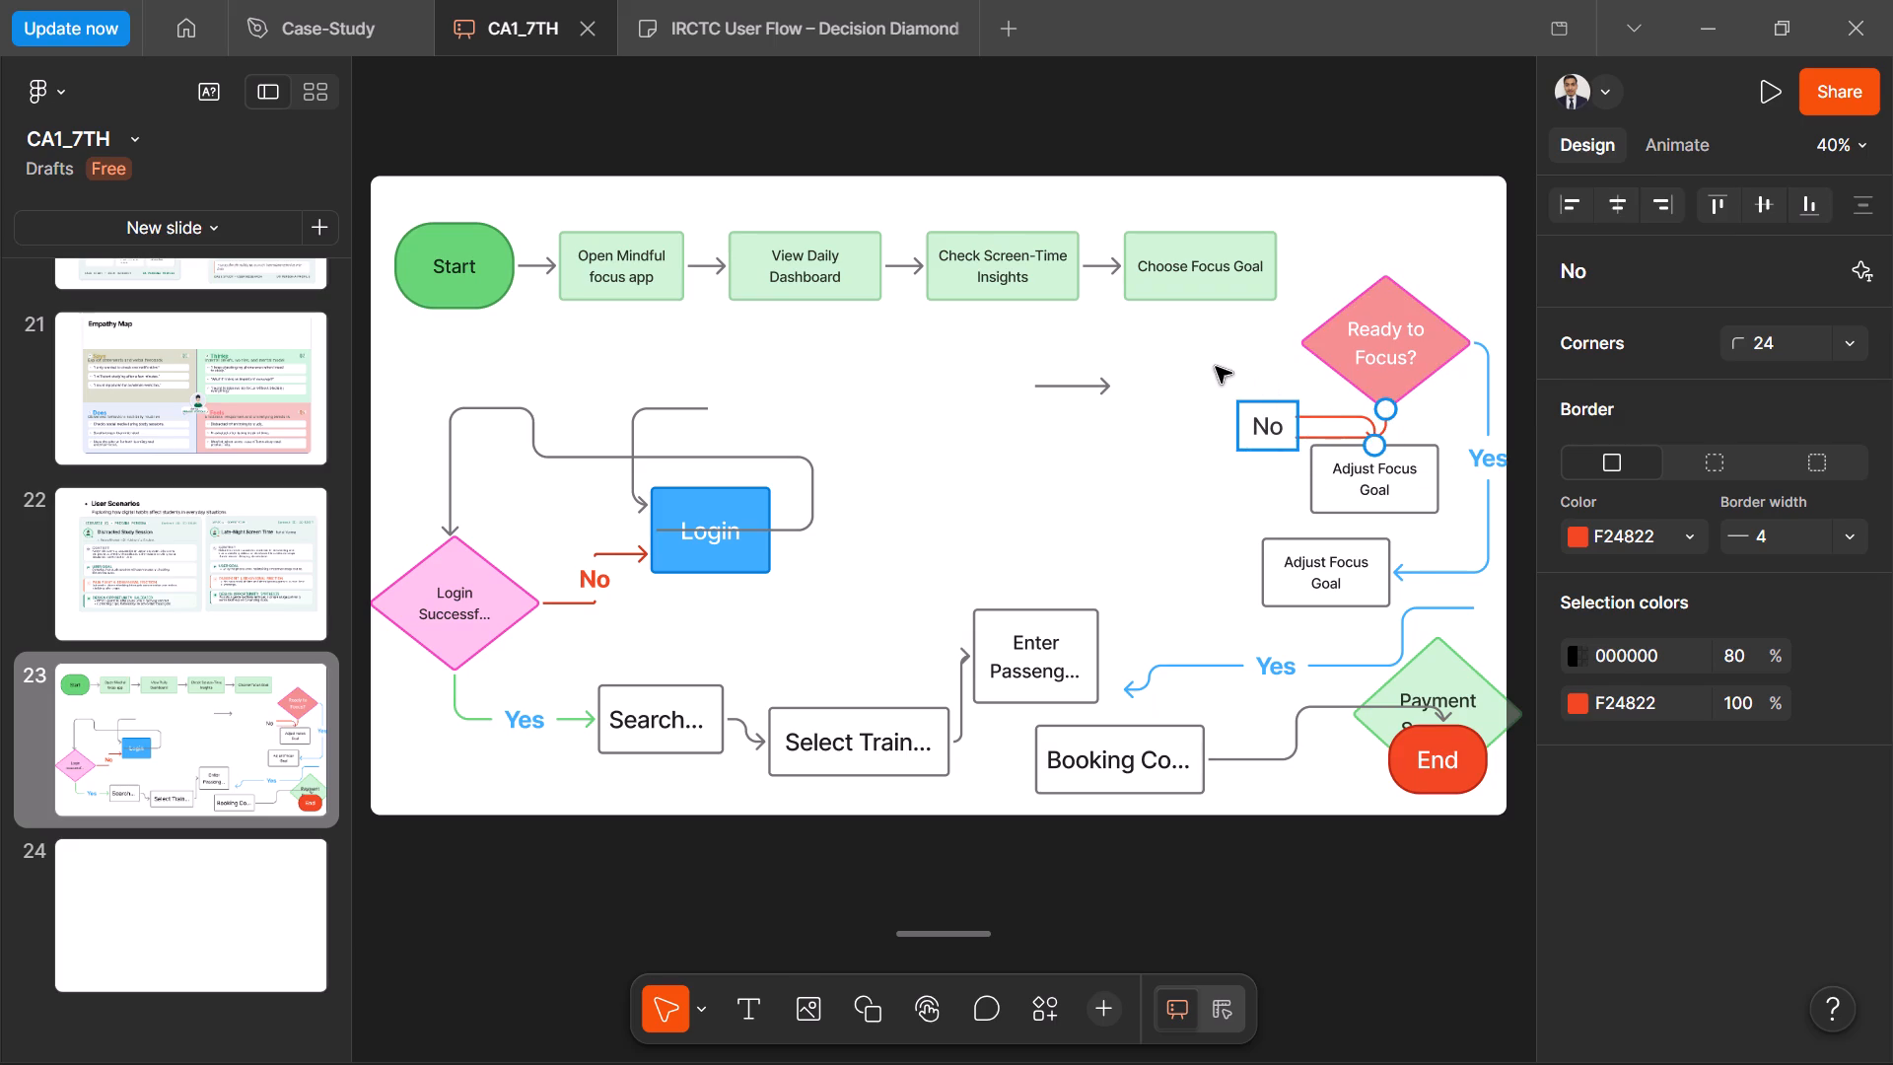
pyautogui.click(1216, 367)
pyautogui.click(1261, 430)
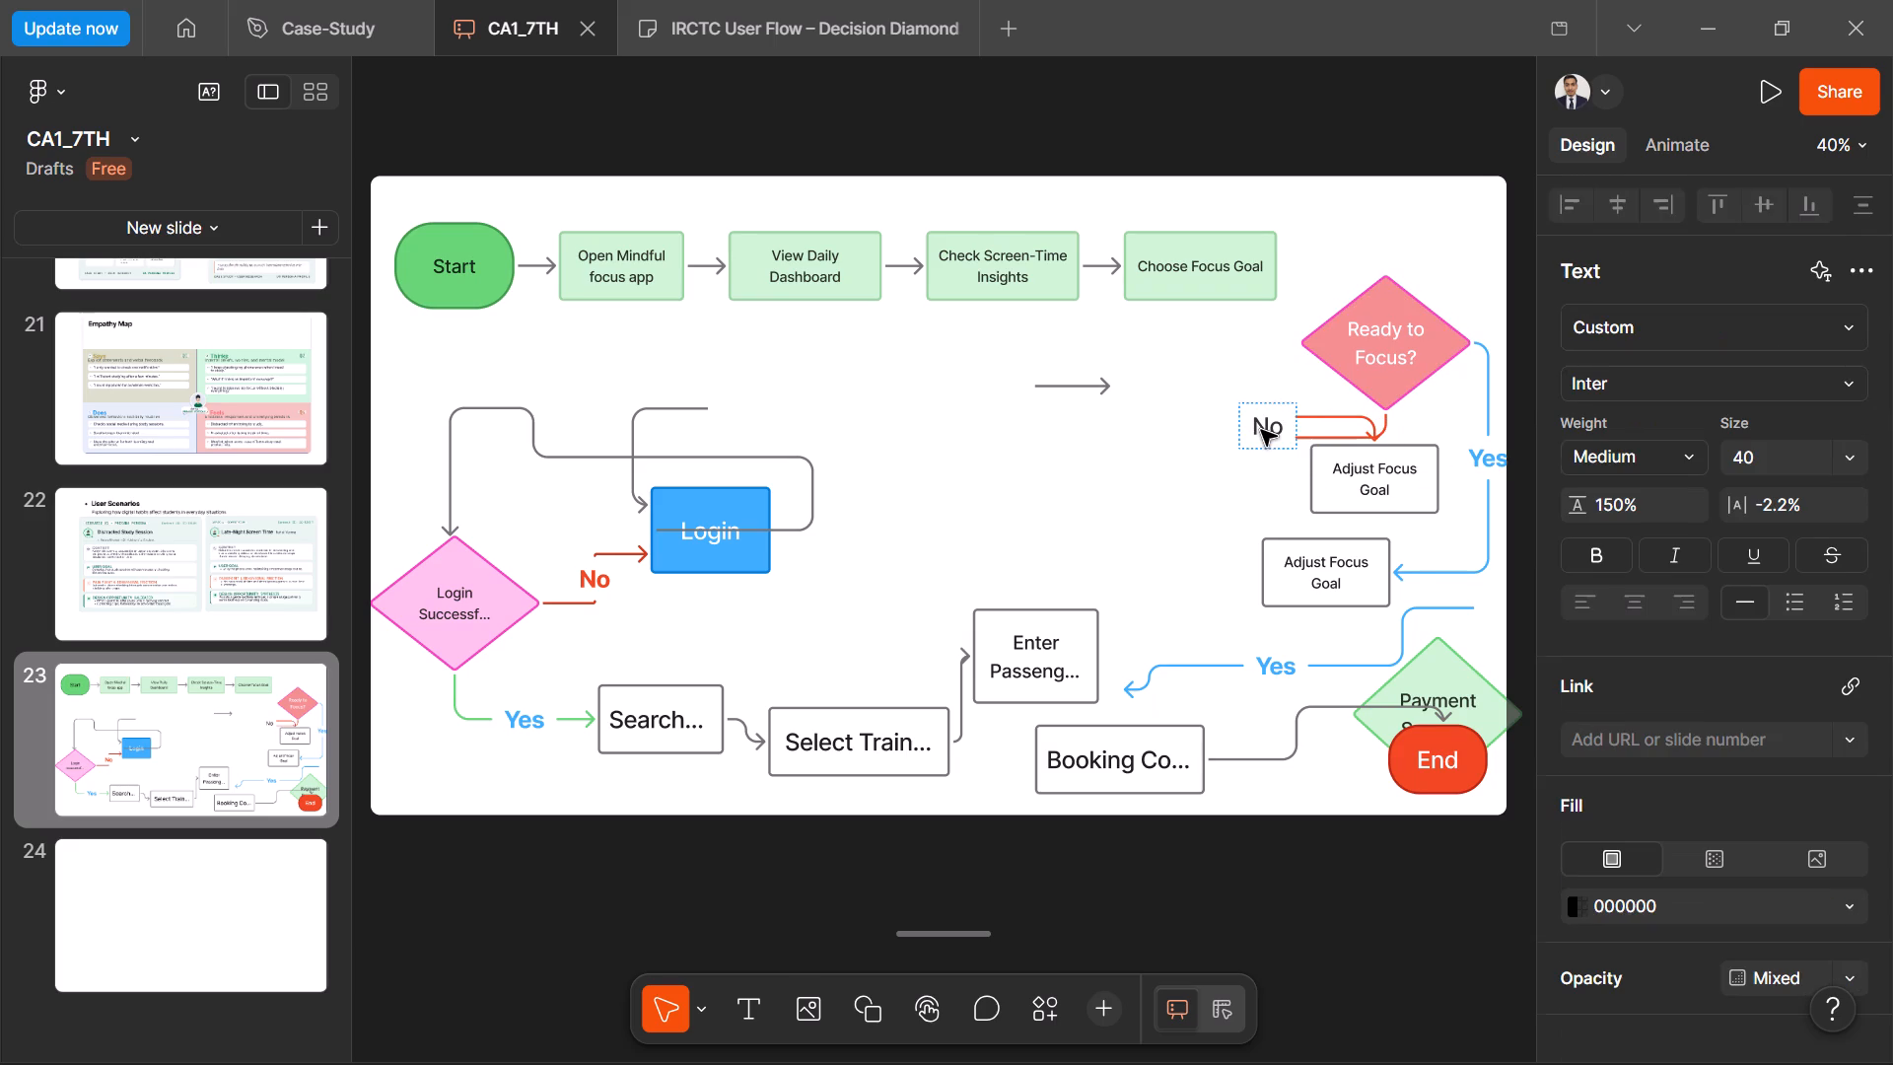
pyautogui.click(1372, 451)
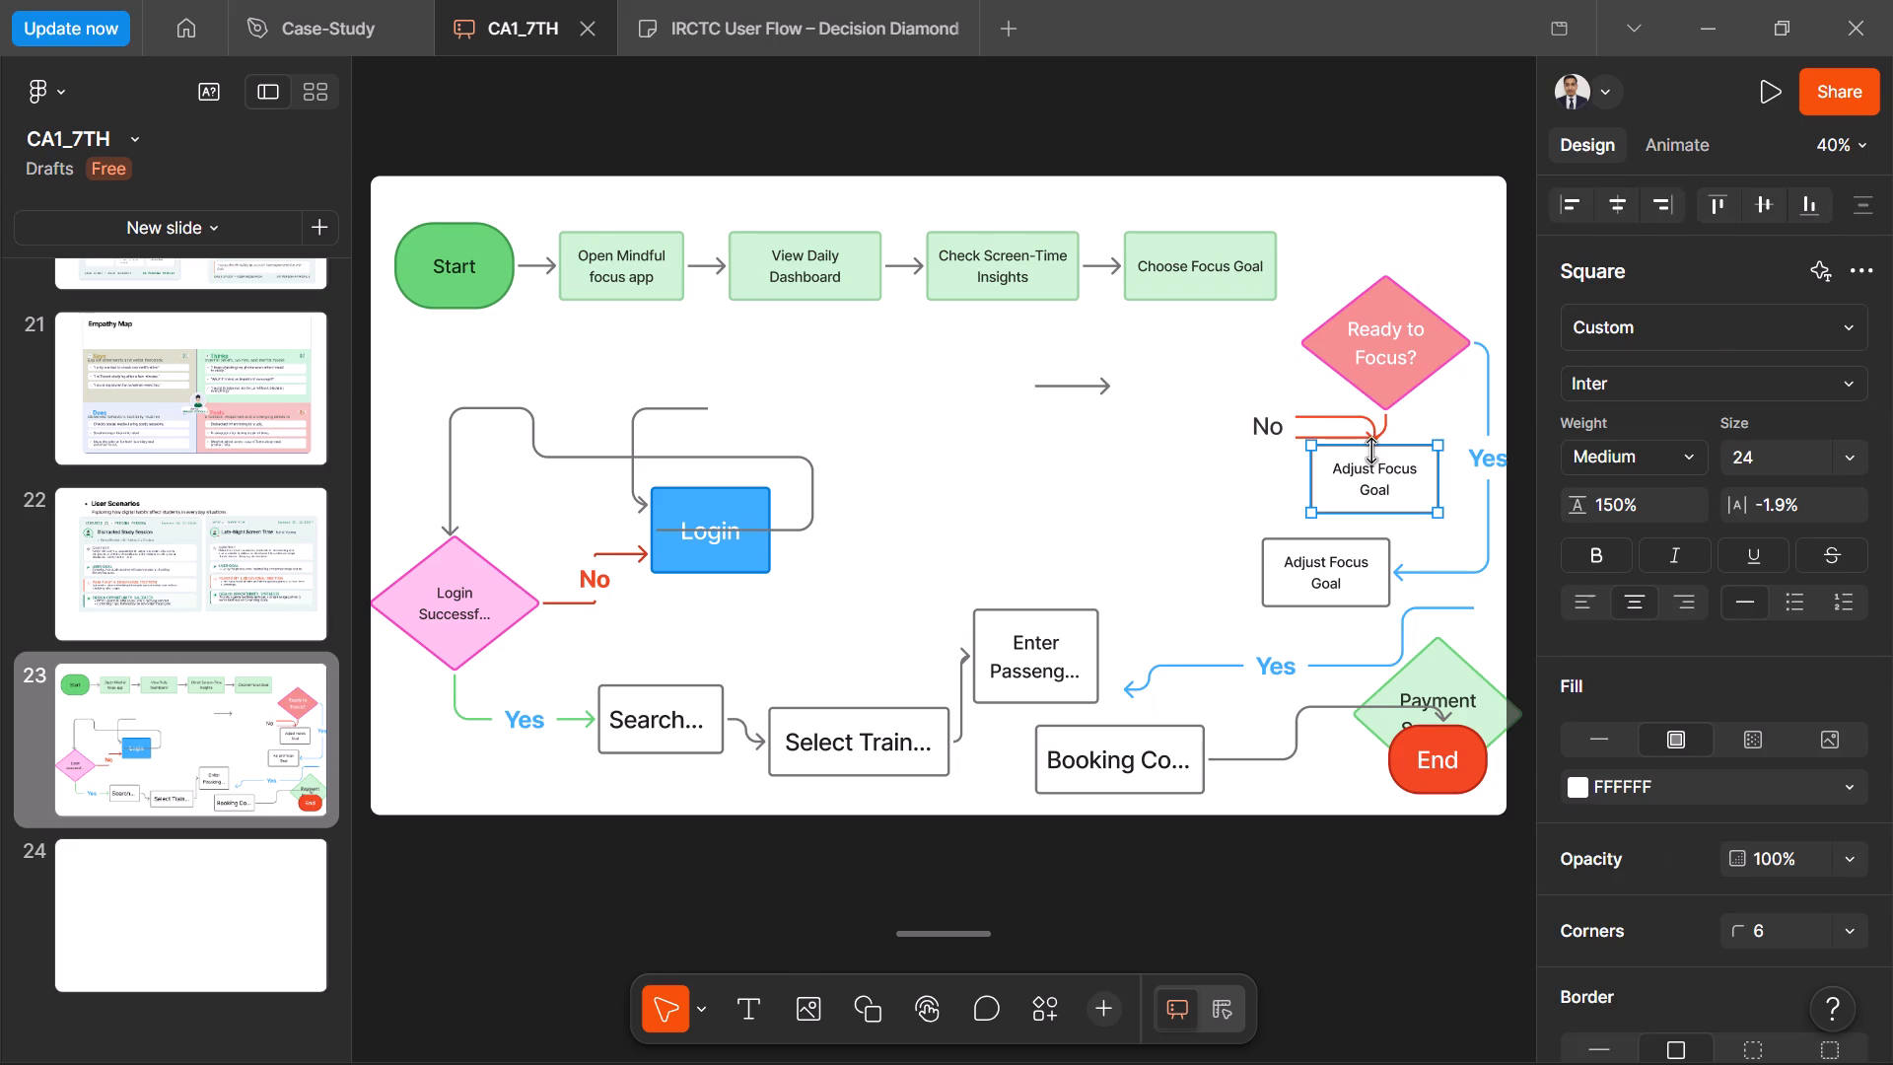
# Pull the arrow end of the red "No" connector off the "Adjust Focus Goal" box into the empty area left of it.
pyautogui.click(1352, 419)
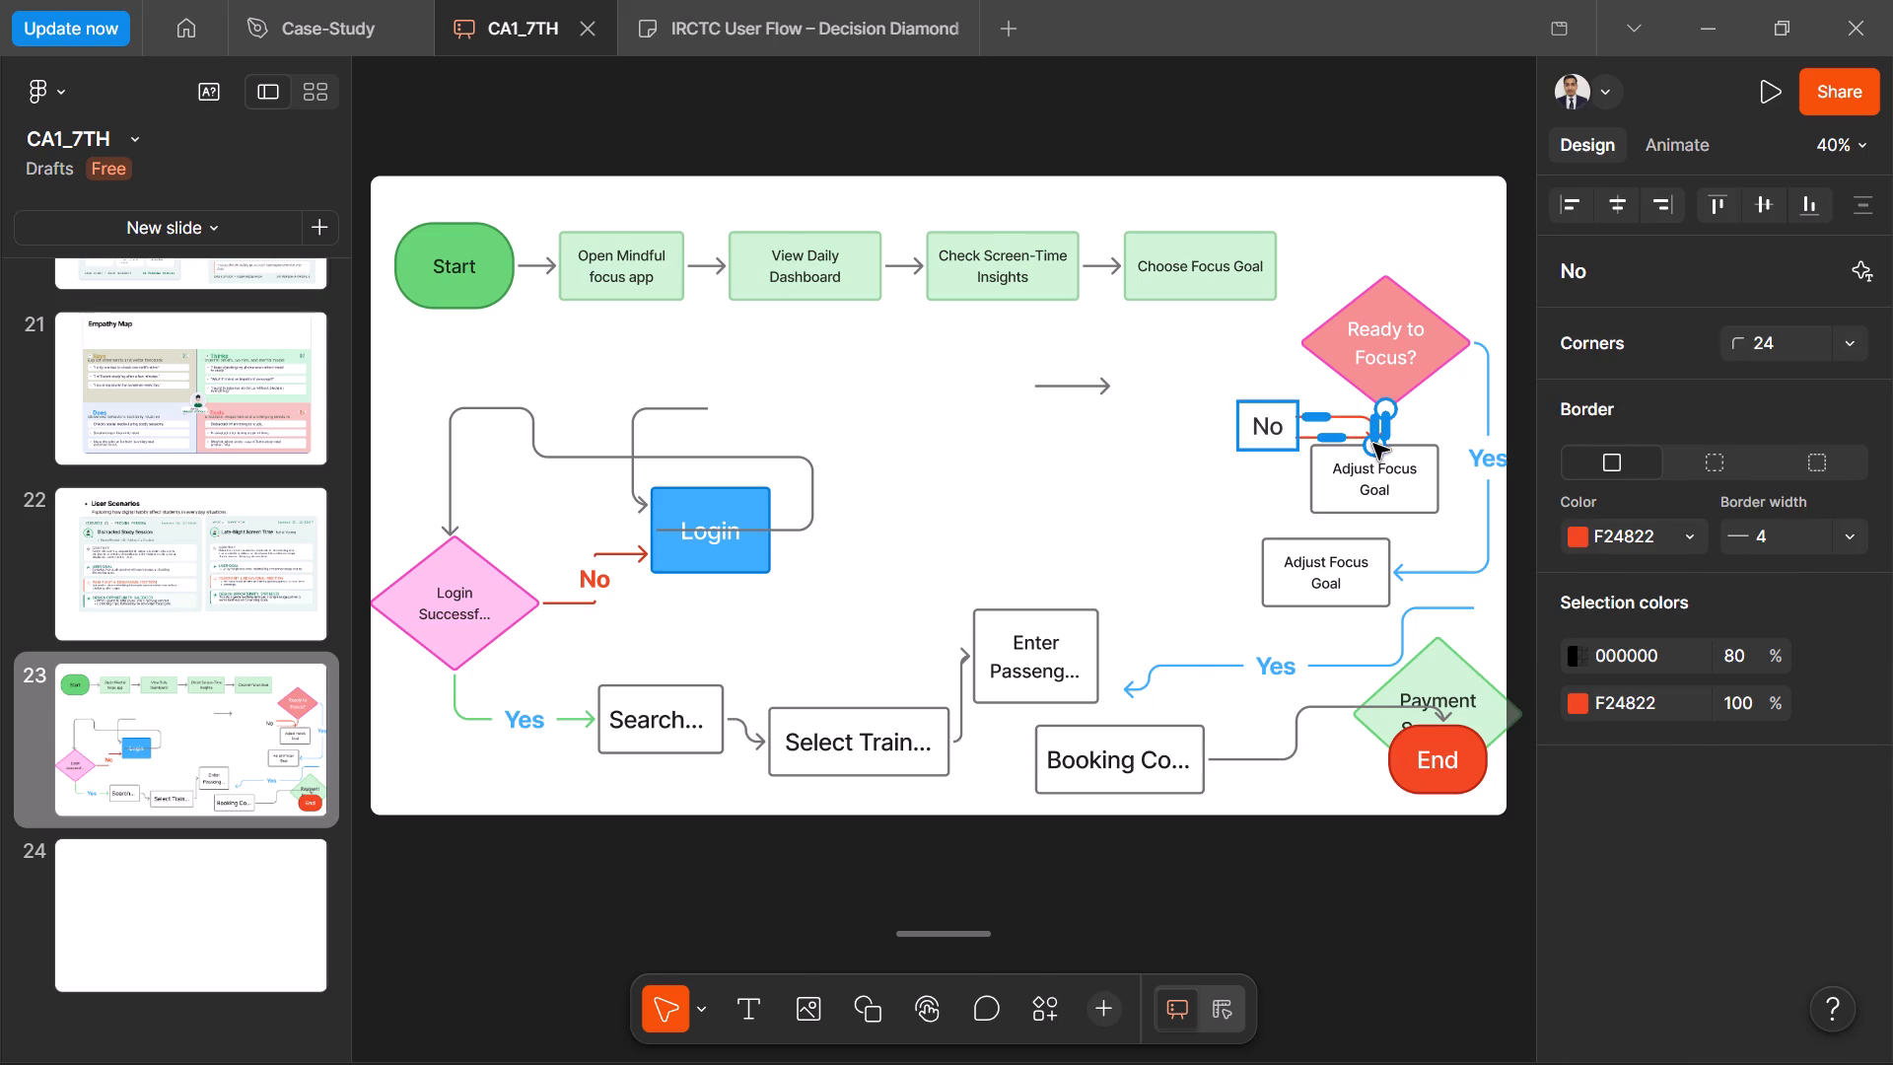
pyautogui.moveTo(1375, 445); pyautogui.dragTo(1275, 457)
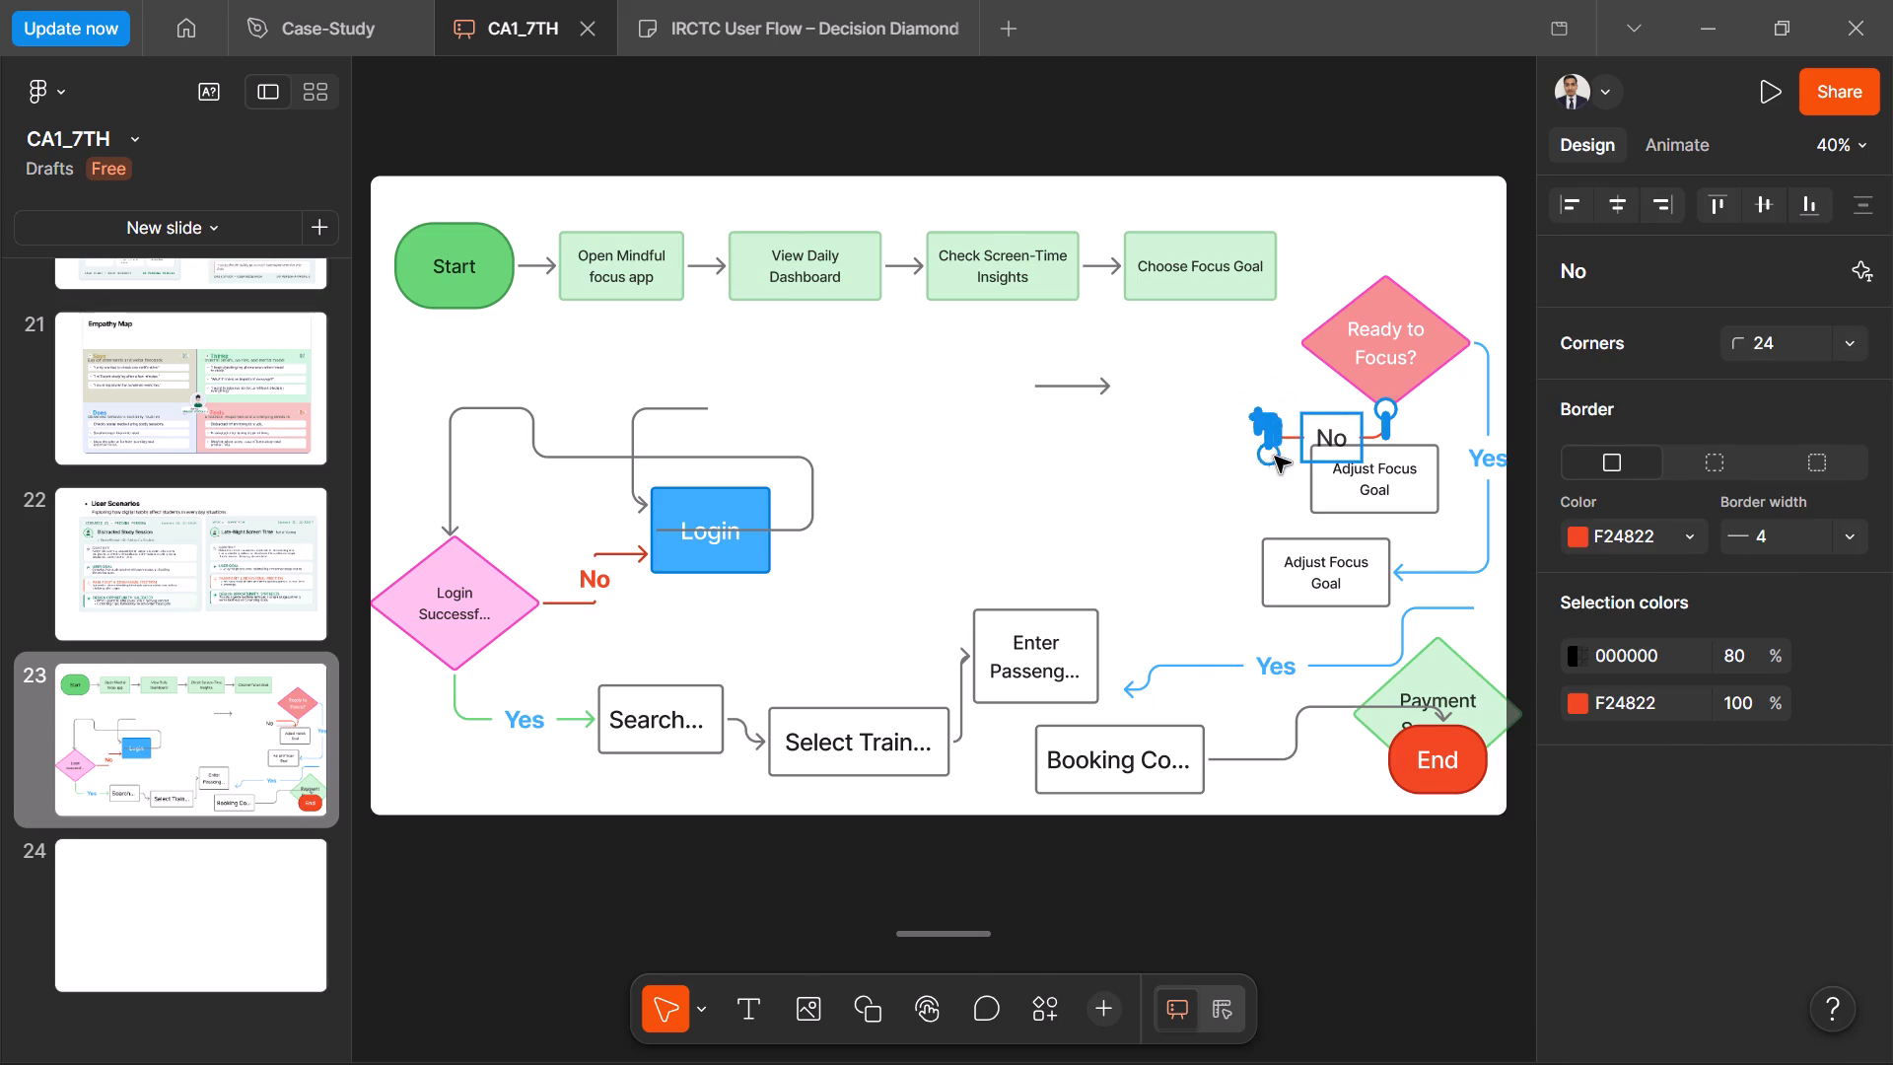
pyautogui.moveTo(1275, 457); pyautogui.dragTo(1286, 447)
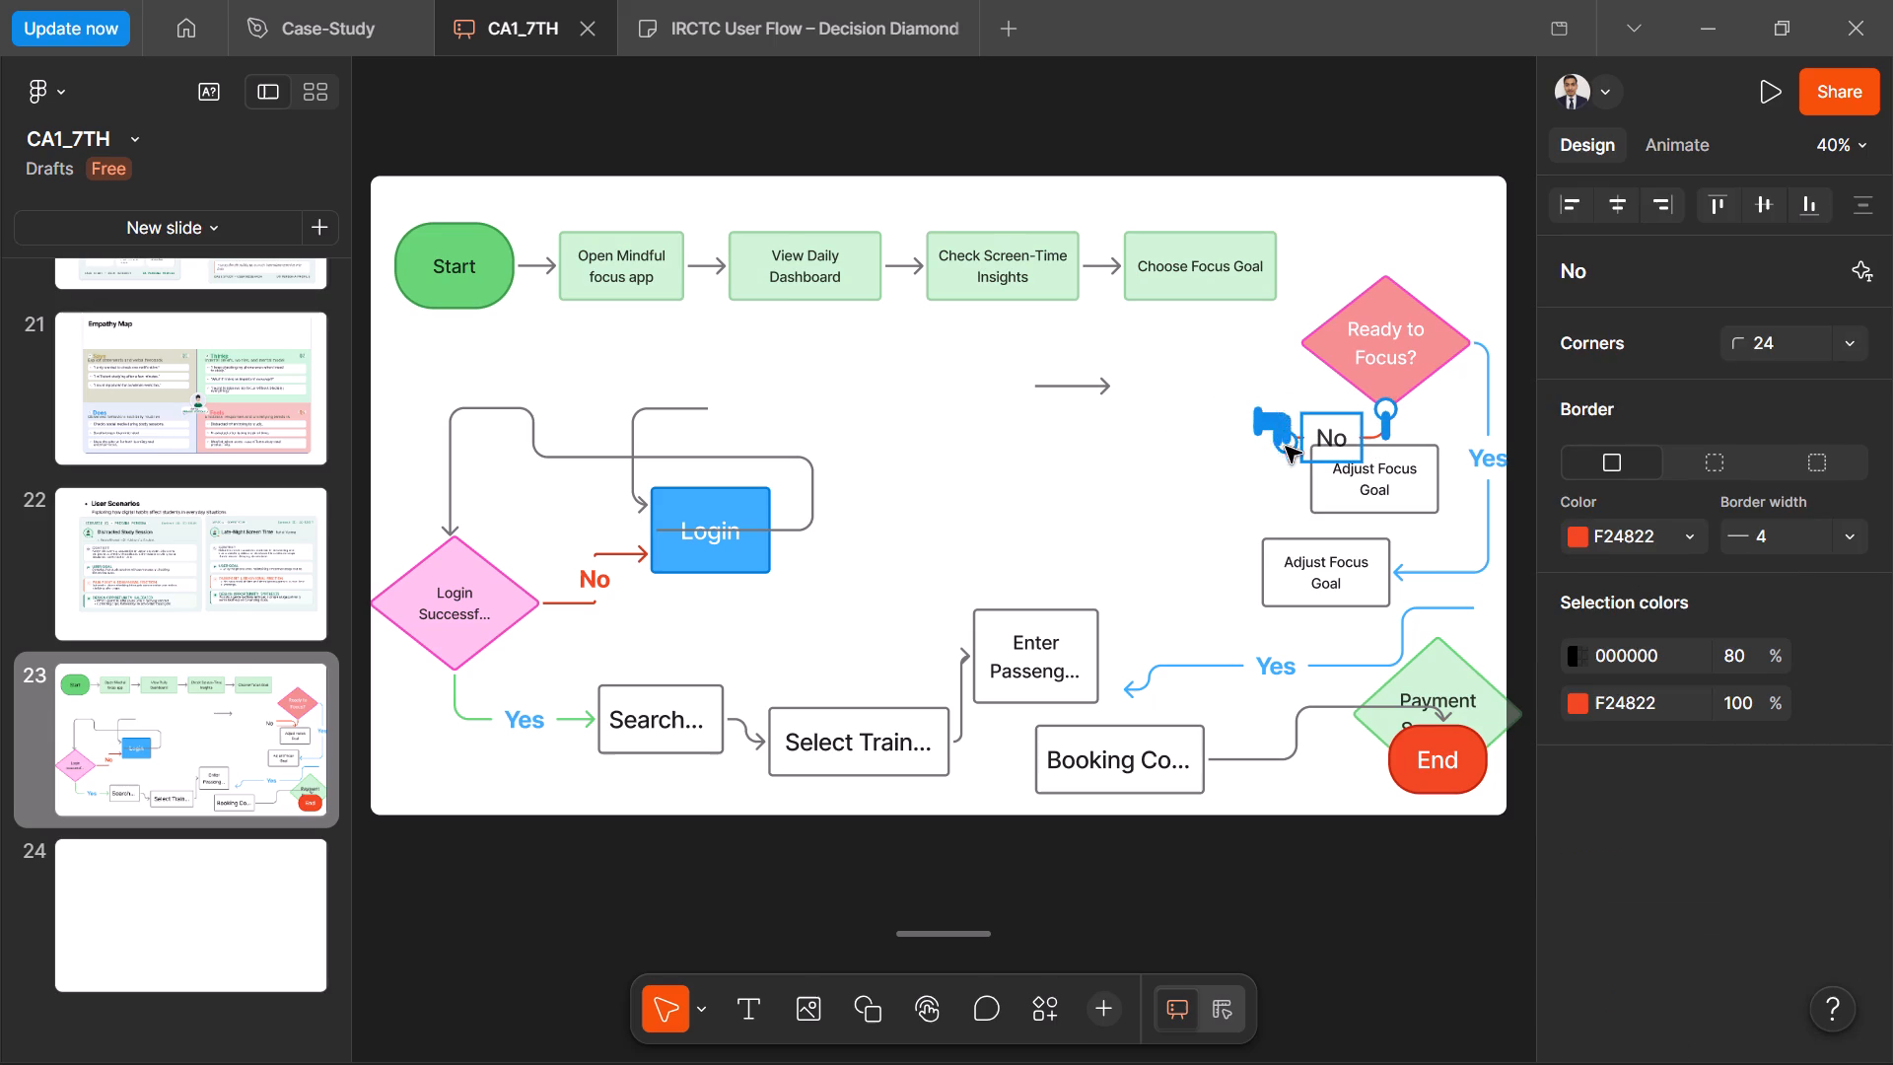
pyautogui.moveTo(1286, 447); pyautogui.dragTo(960, 461)
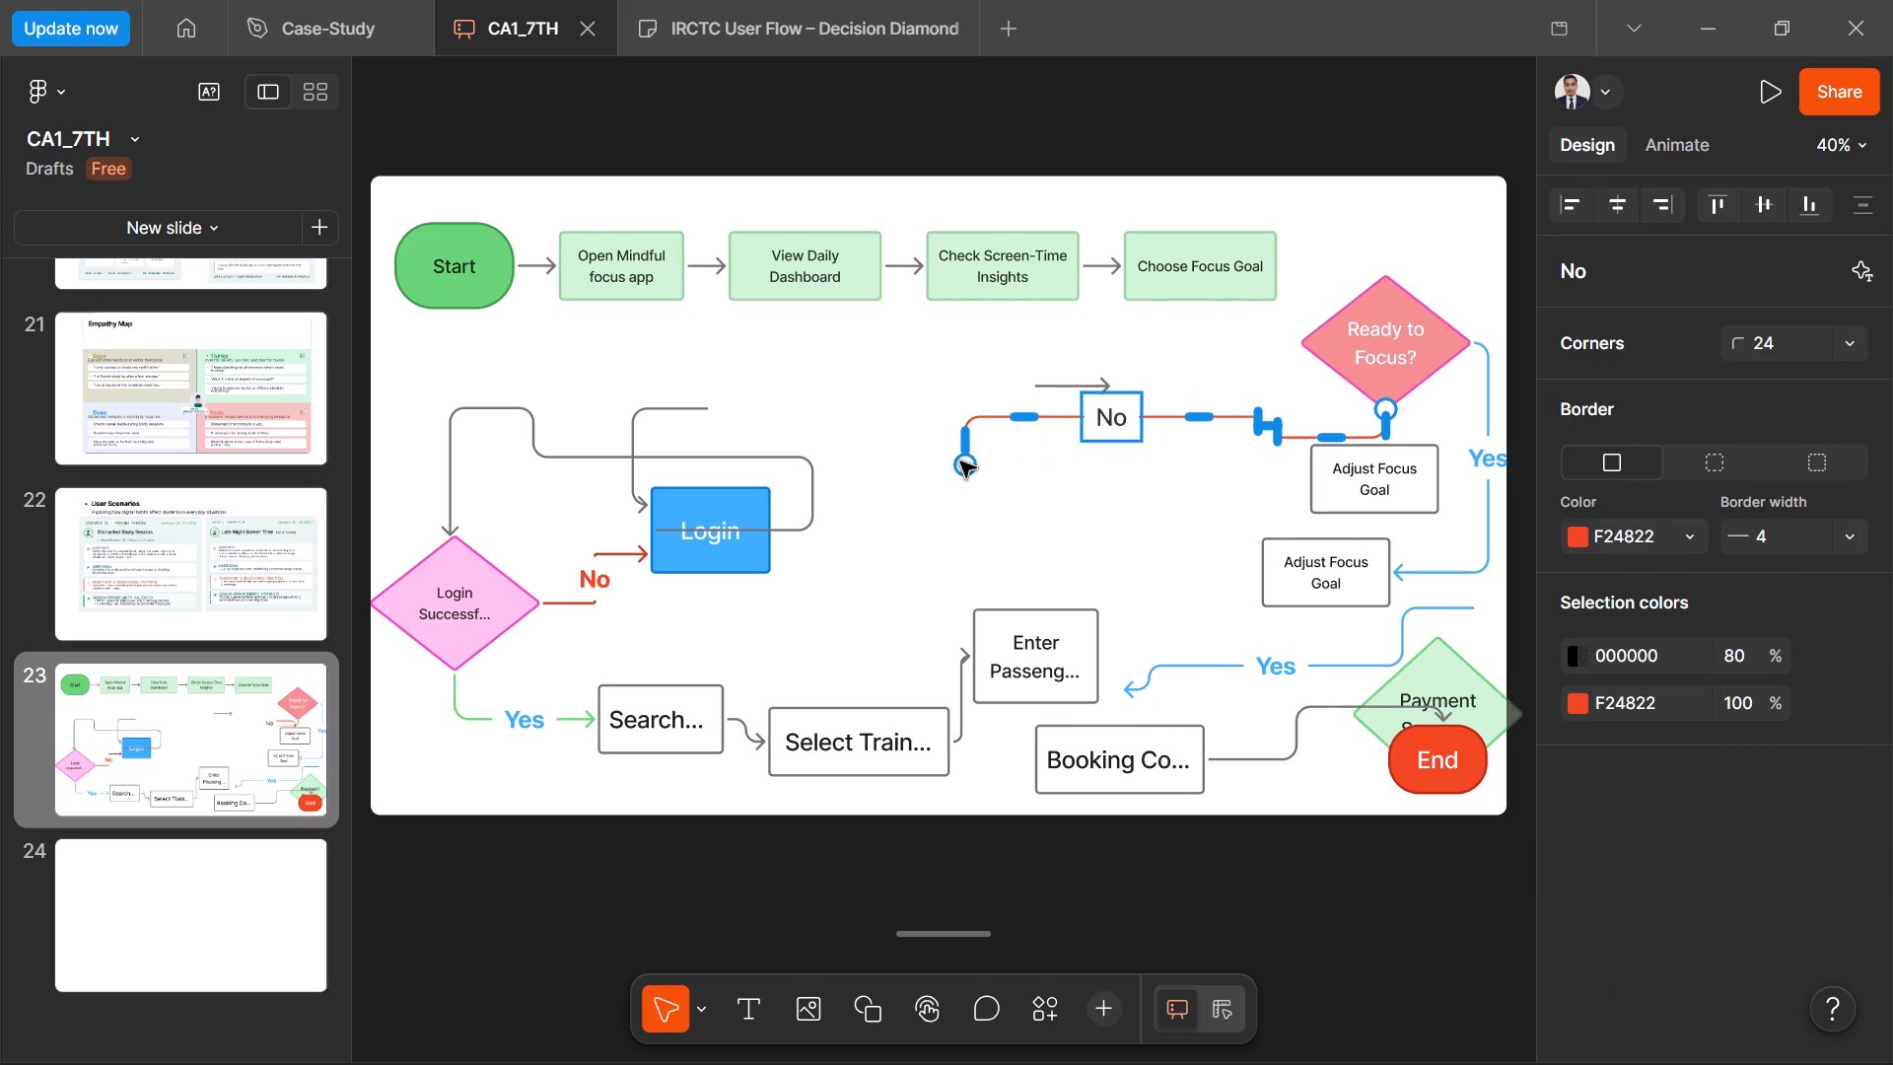
pyautogui.moveTo(960, 461); pyautogui.dragTo(1279, 426)
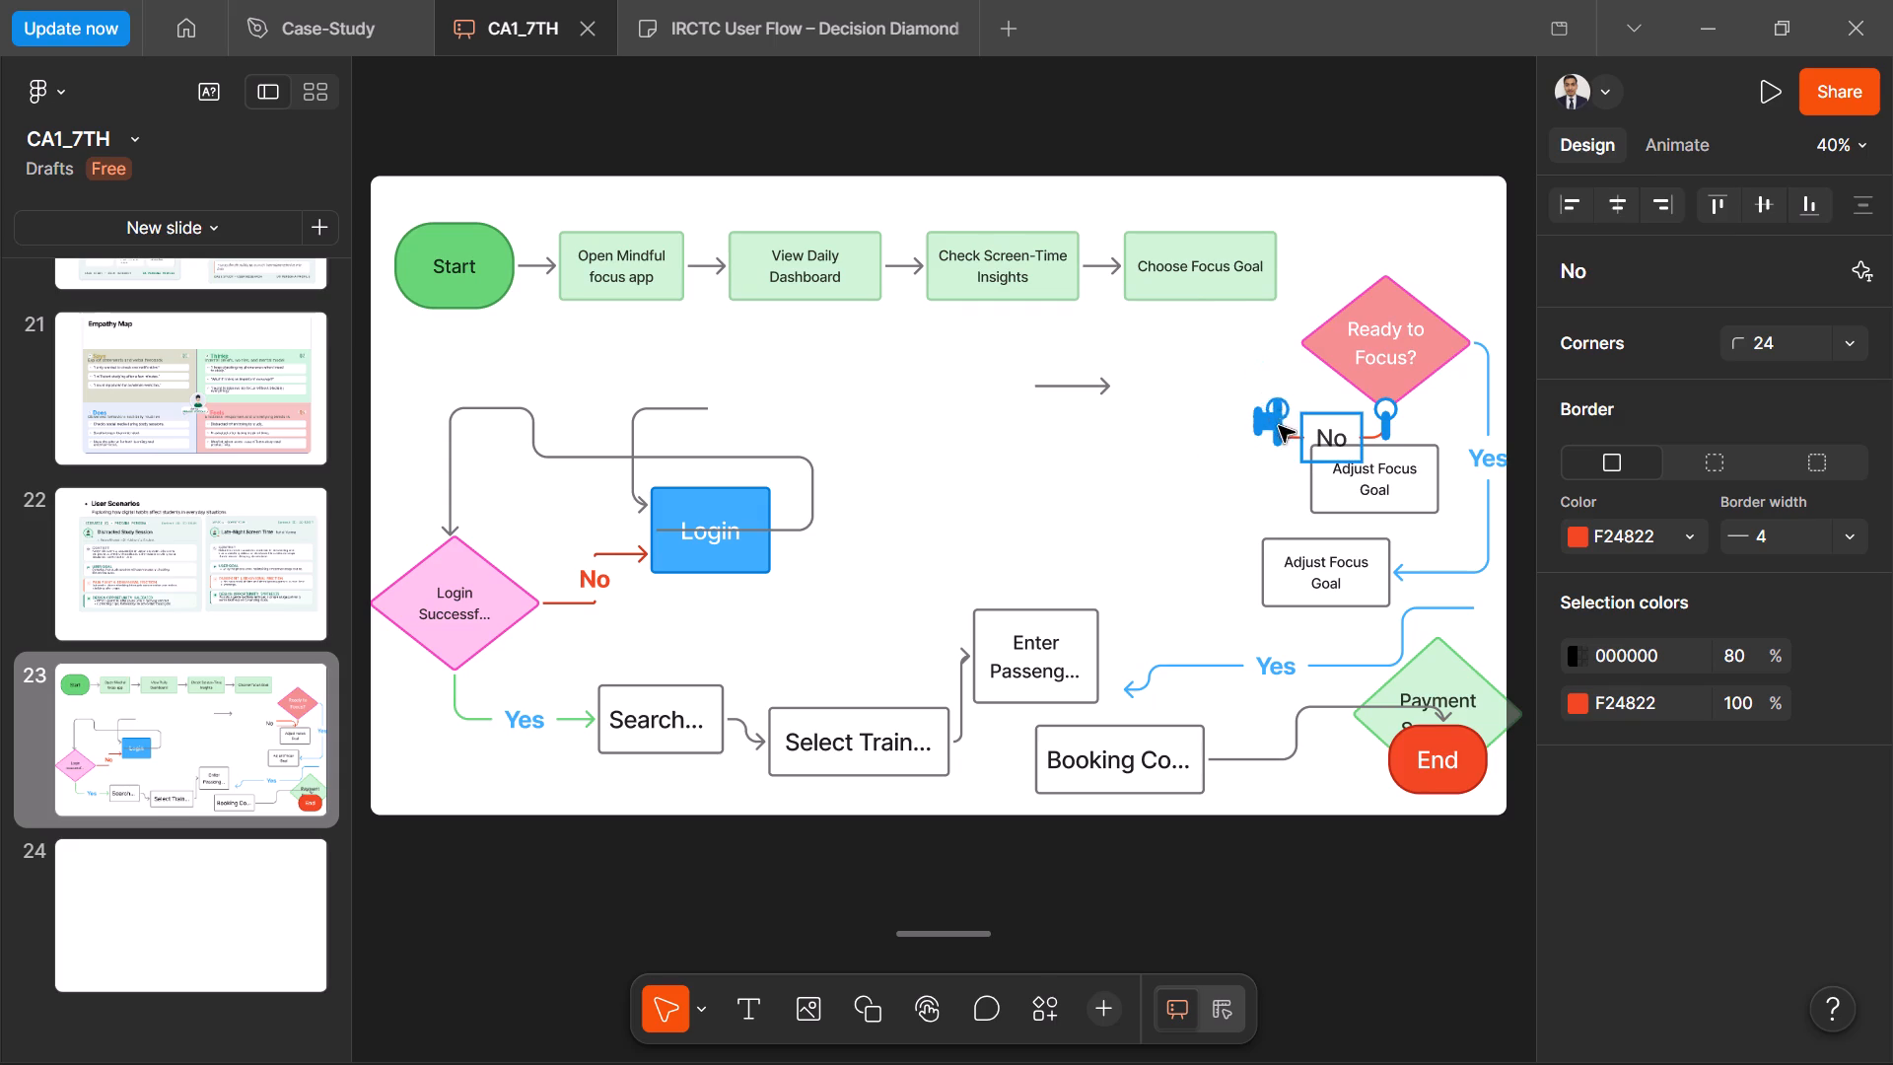
pyautogui.moveTo(1279, 426); pyautogui.dragTo(1127, 432)
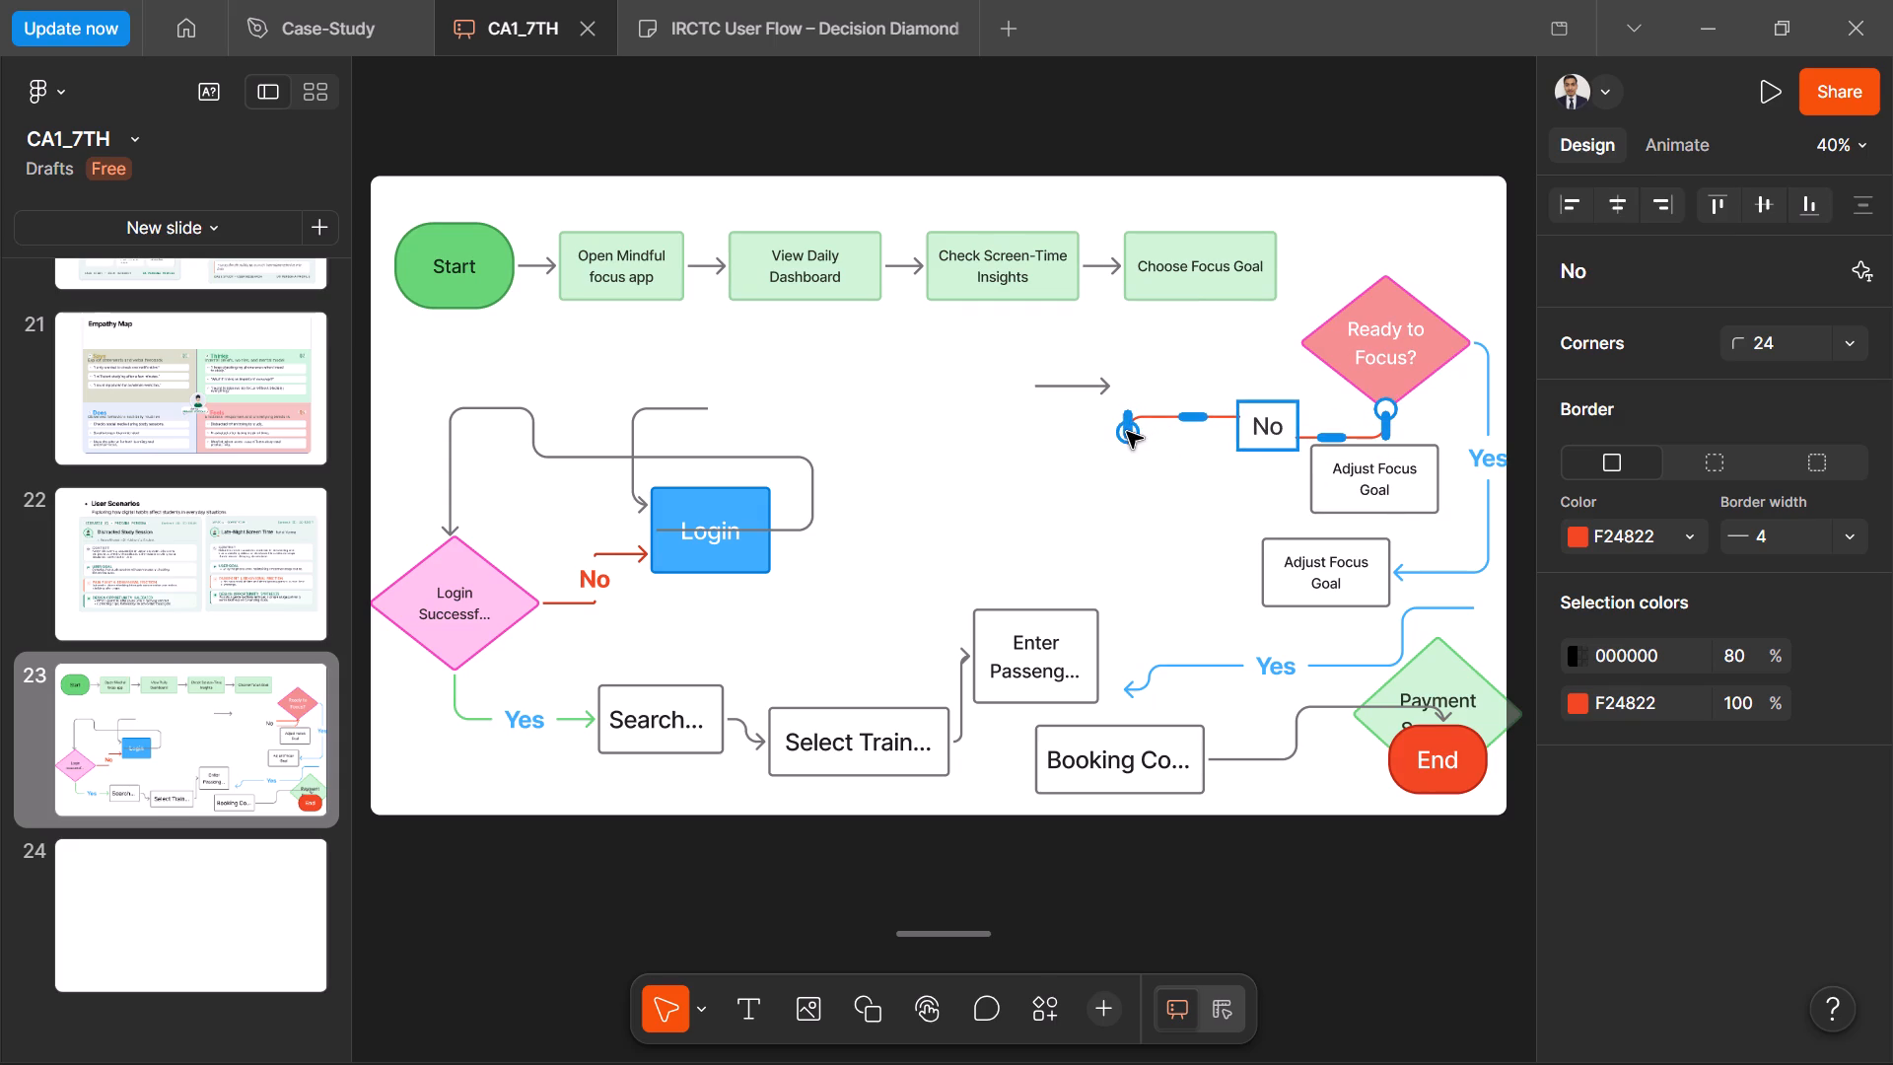
pyautogui.click(1127, 432)
pyautogui.click(1153, 501)
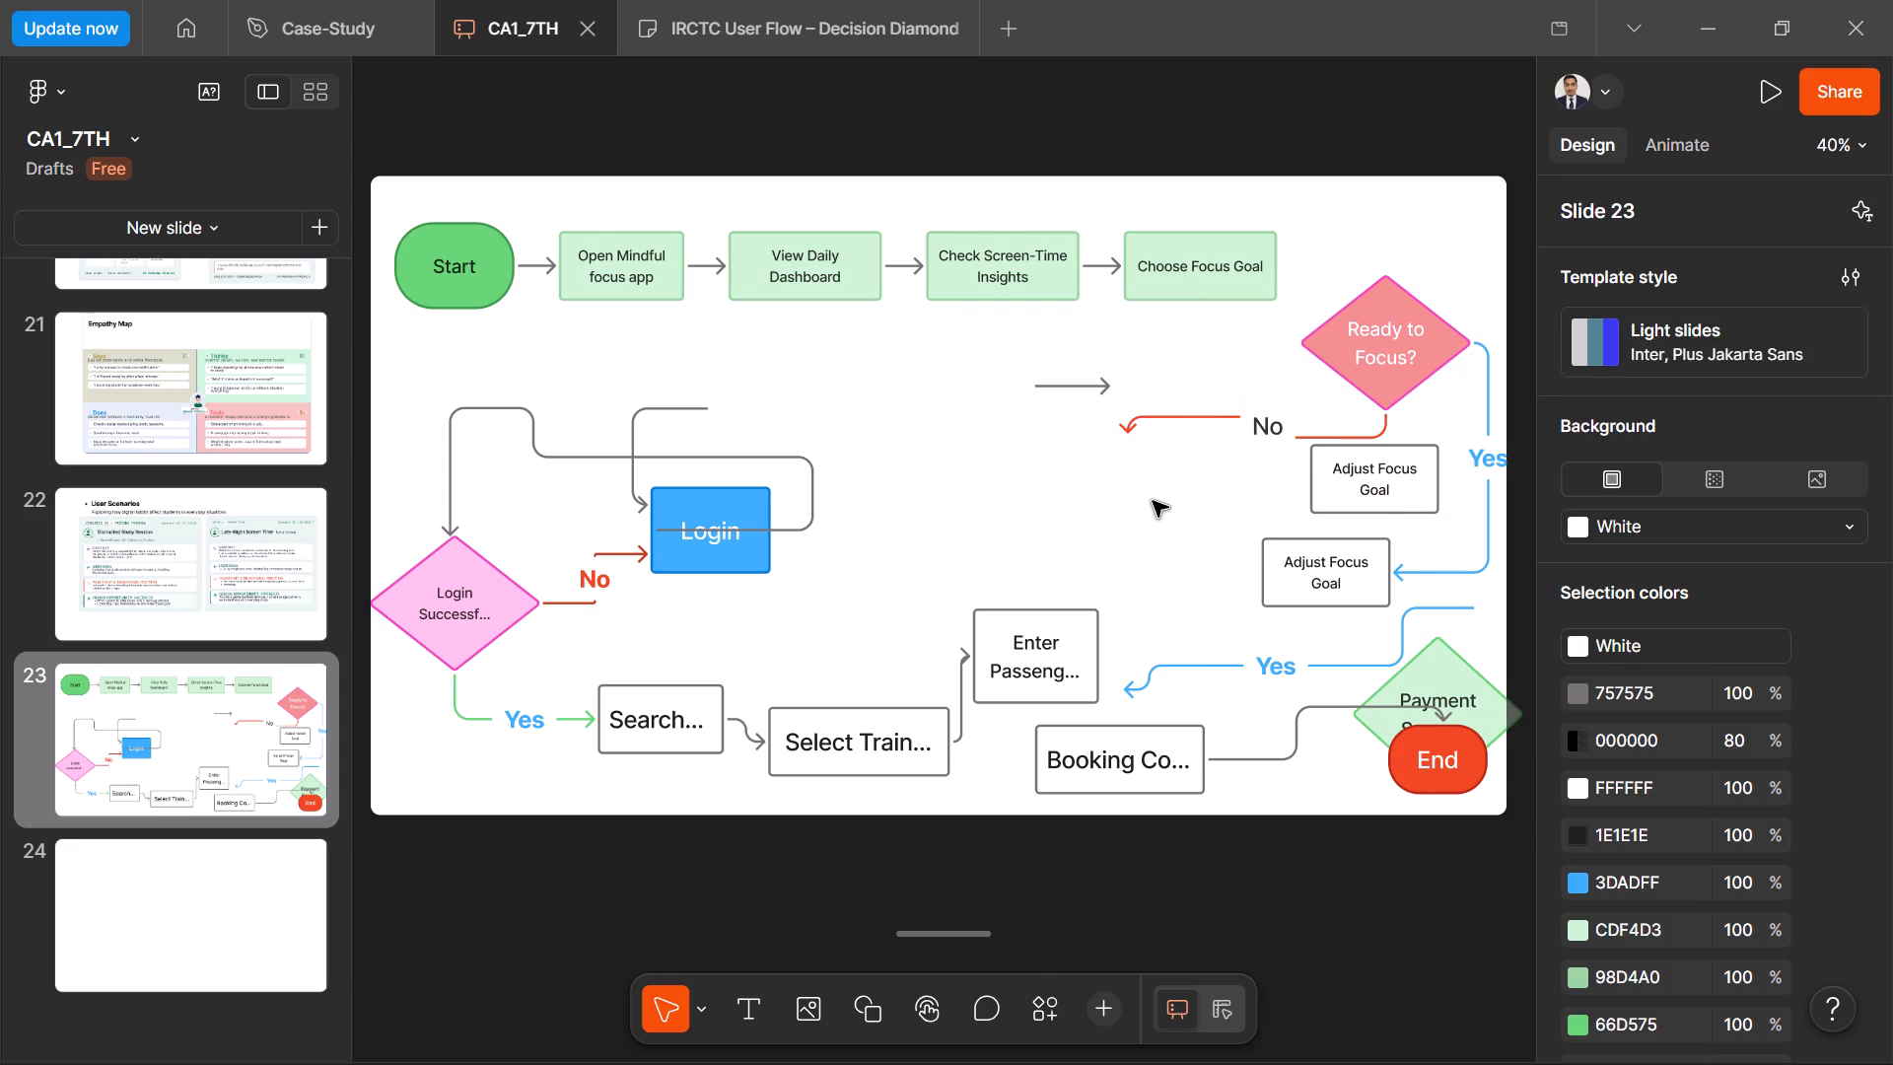
pyautogui.hotkey('ctrl', 'z')
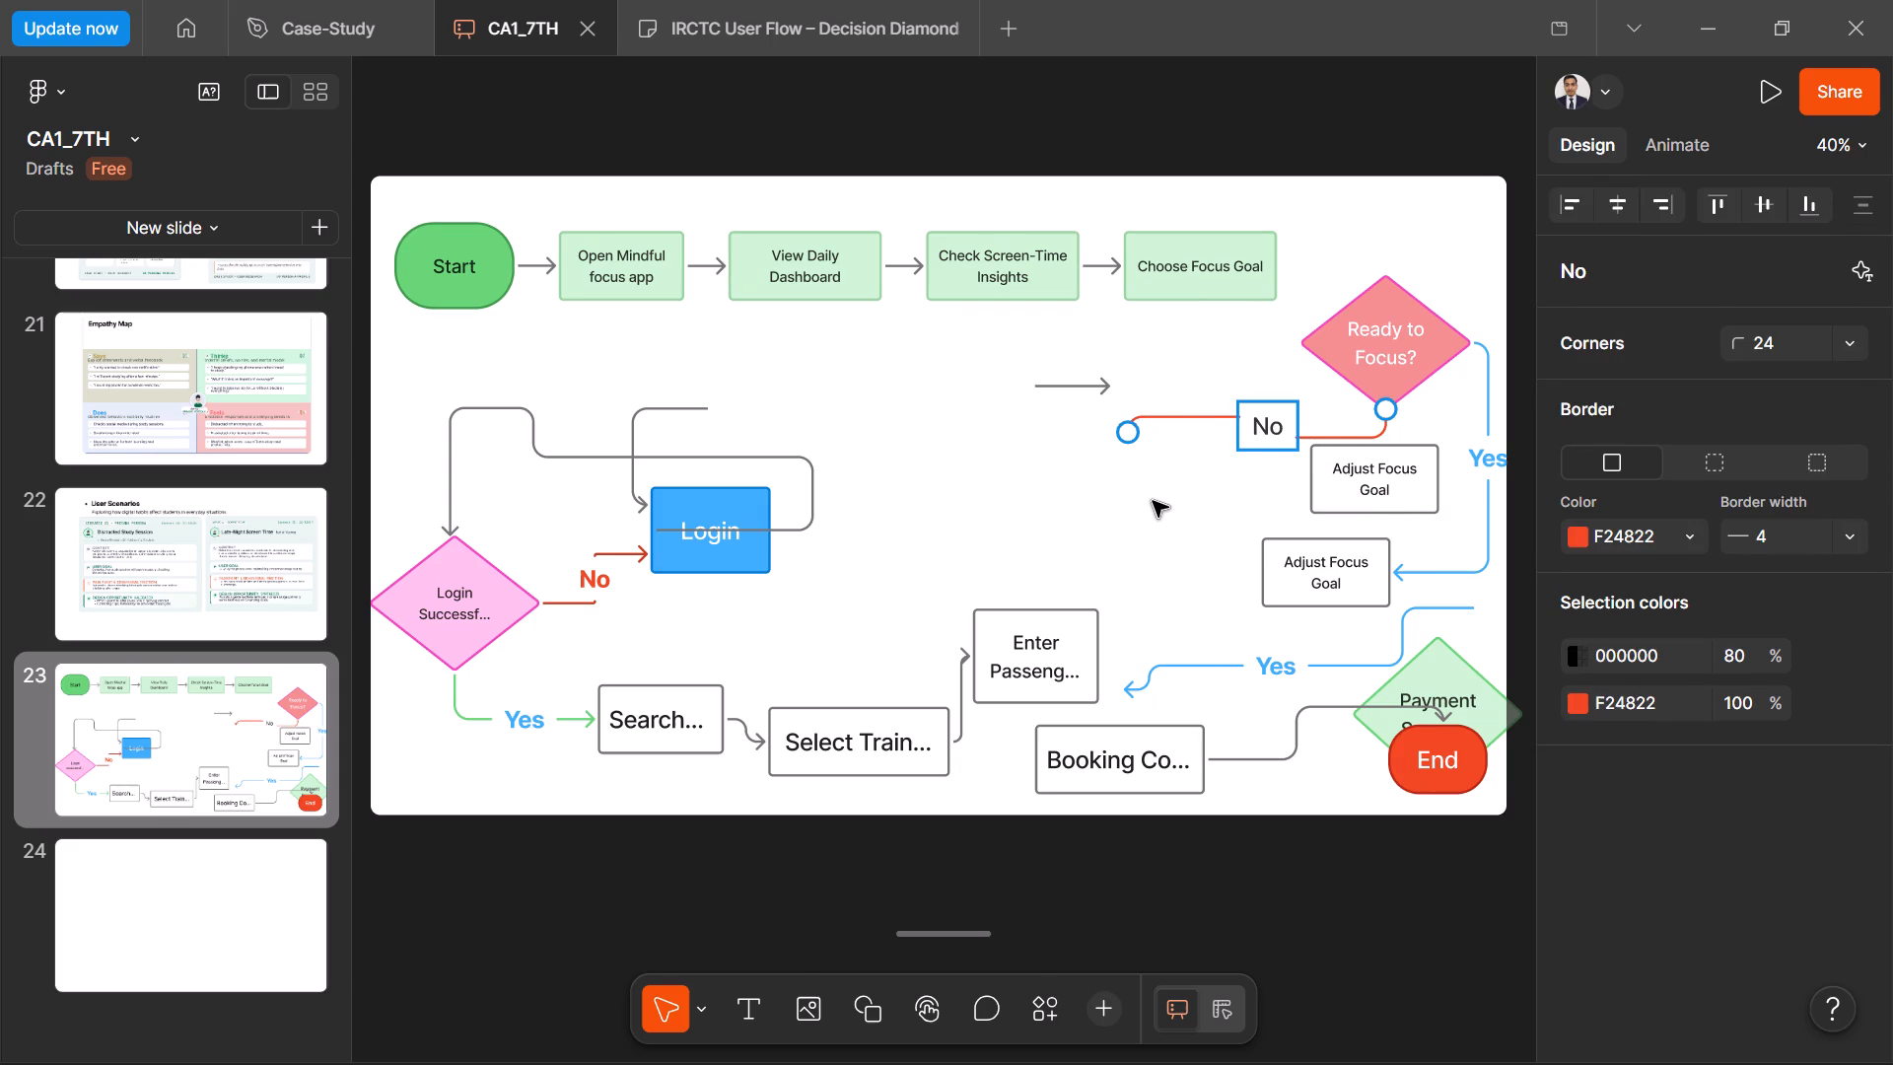
# Straighten the red "No" connector into a level line running left from beneath the "Ready to Focus?" diamond.
pyautogui.doubleClick(1339, 430)
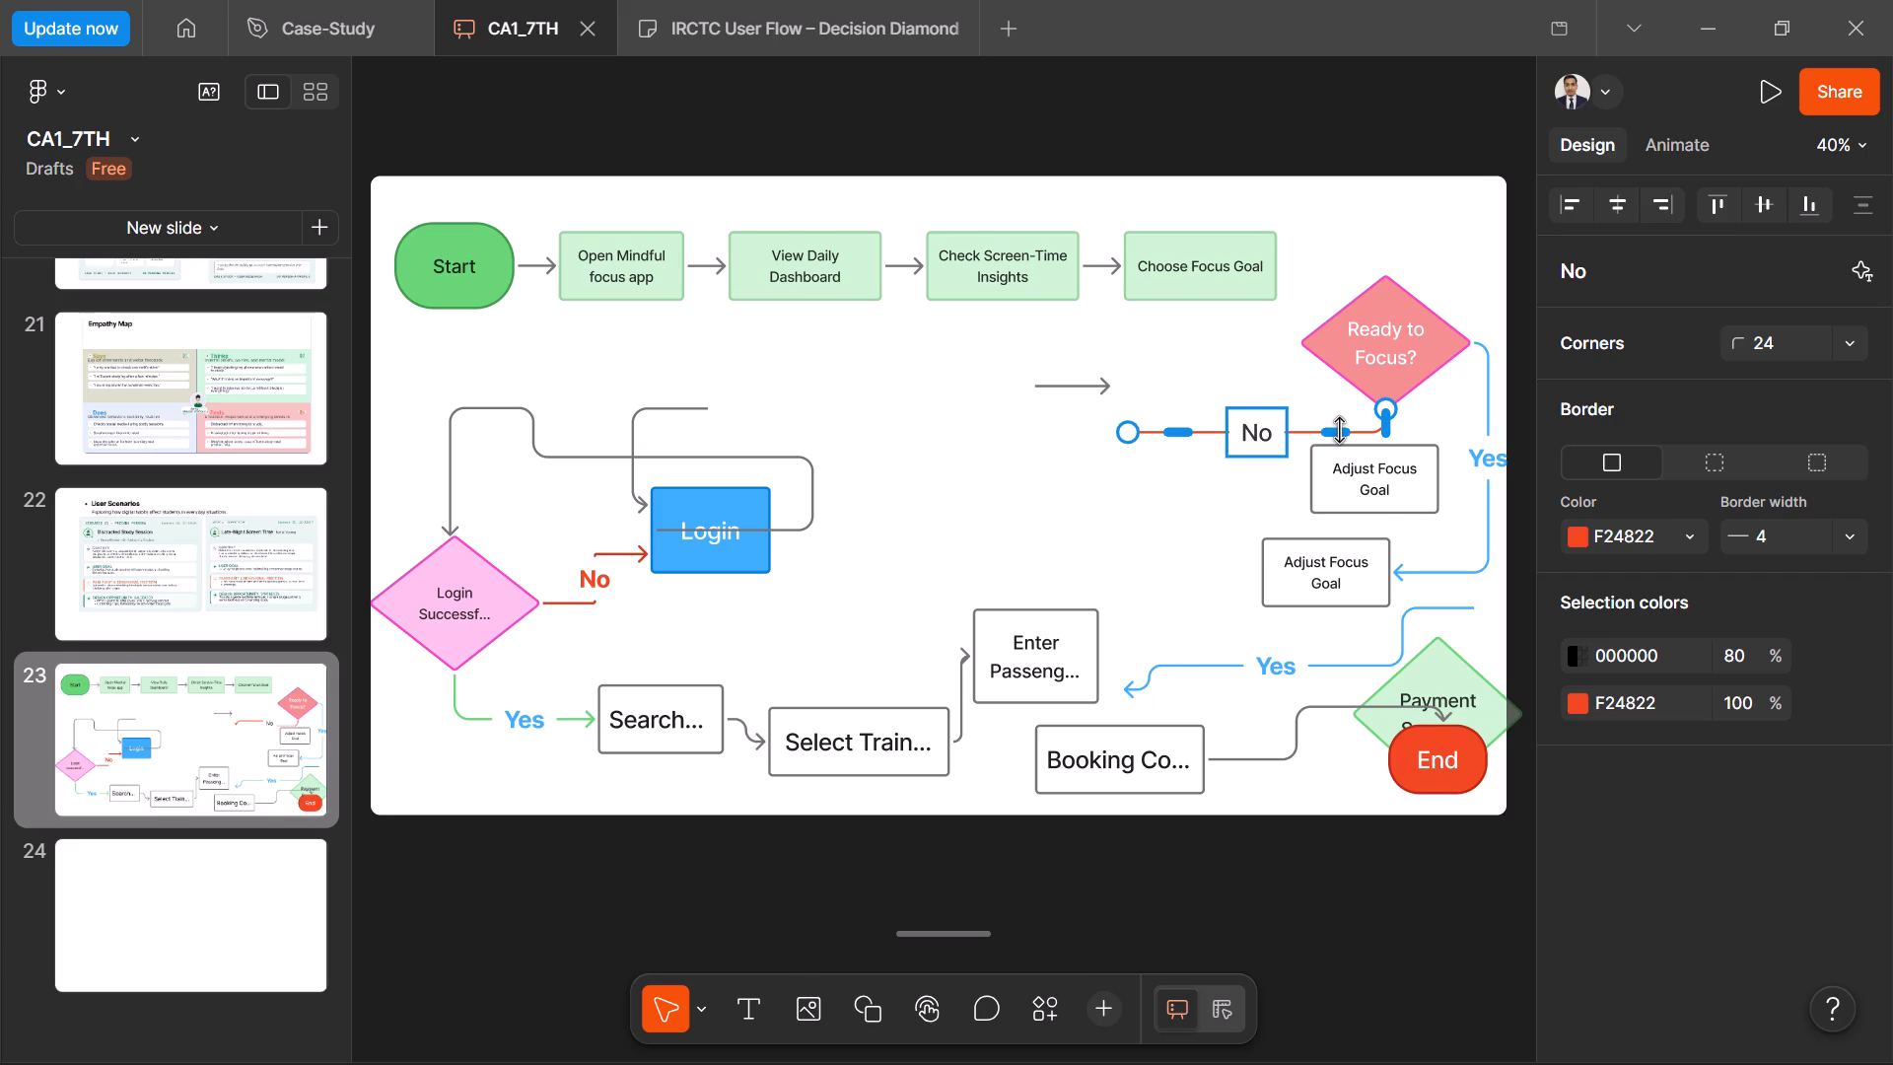
pyautogui.doubleClick(1339, 430)
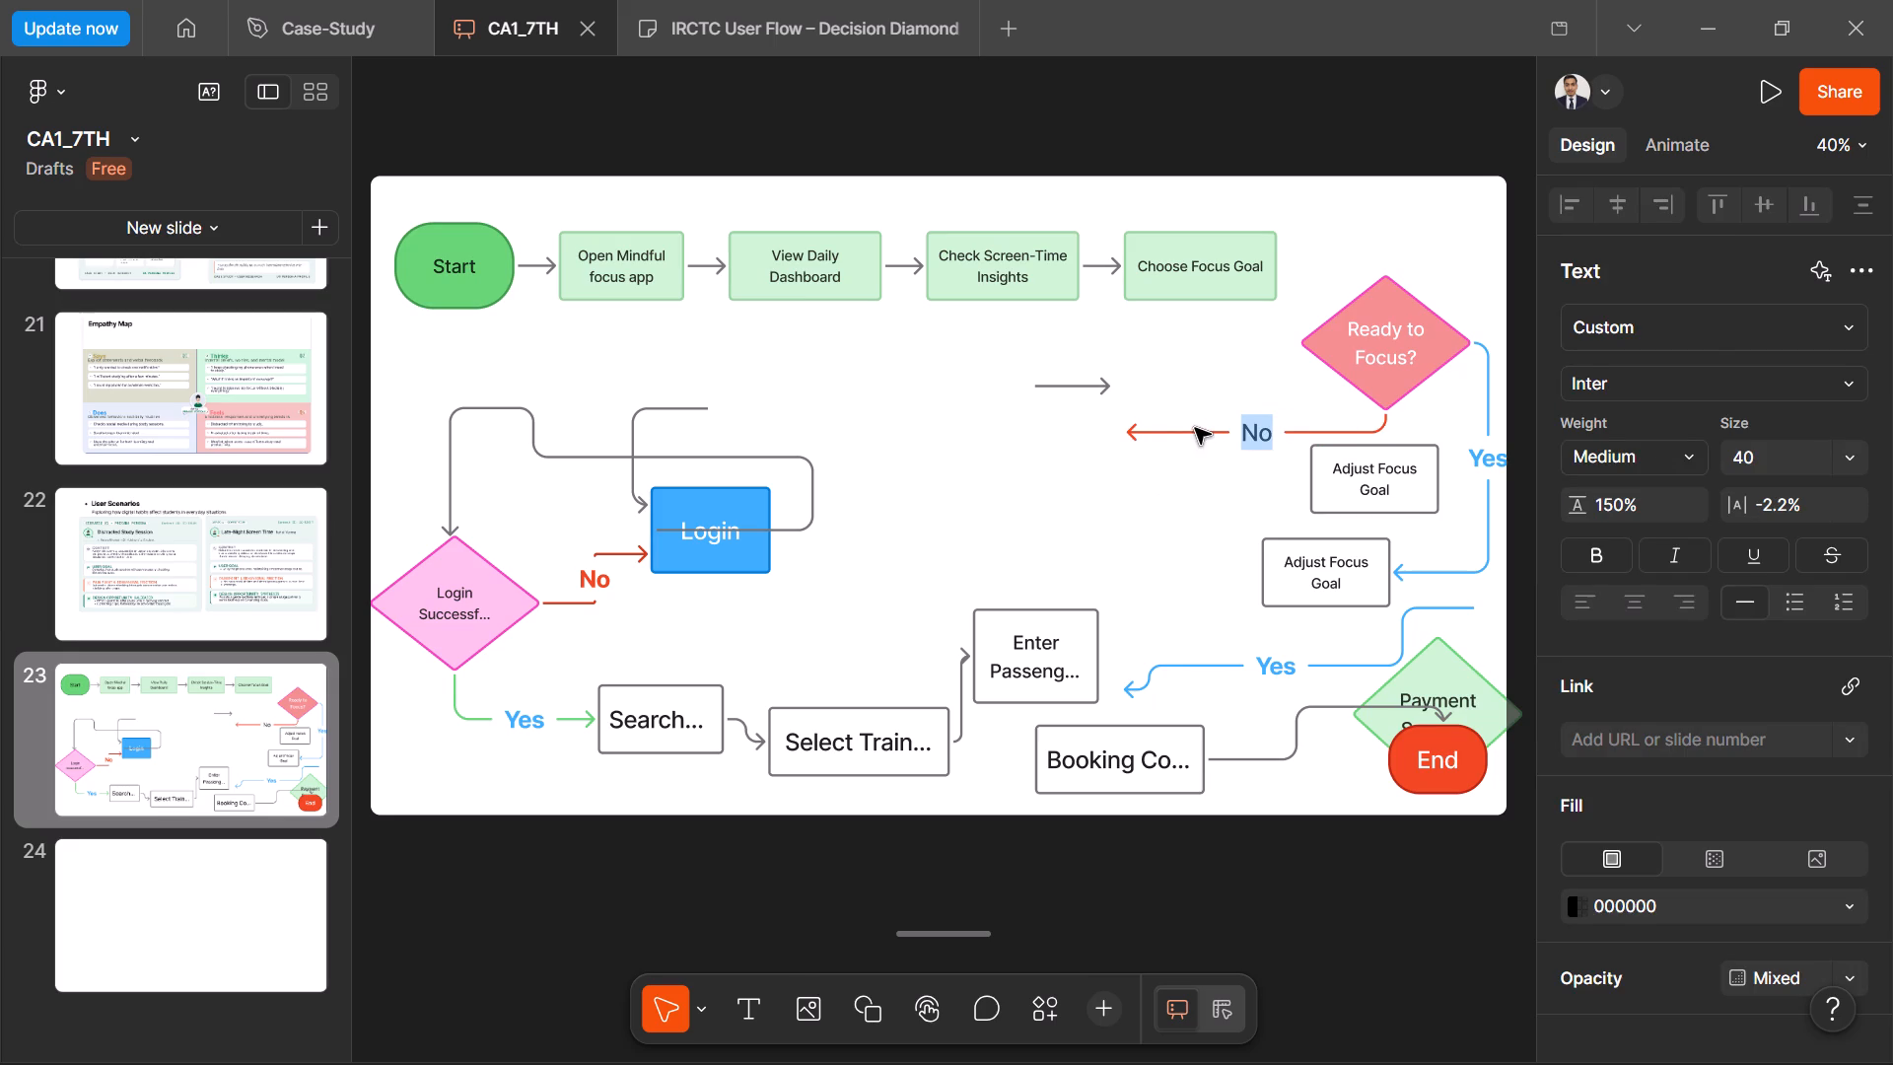
pyautogui.click(1194, 428)
pyautogui.click(1389, 421)
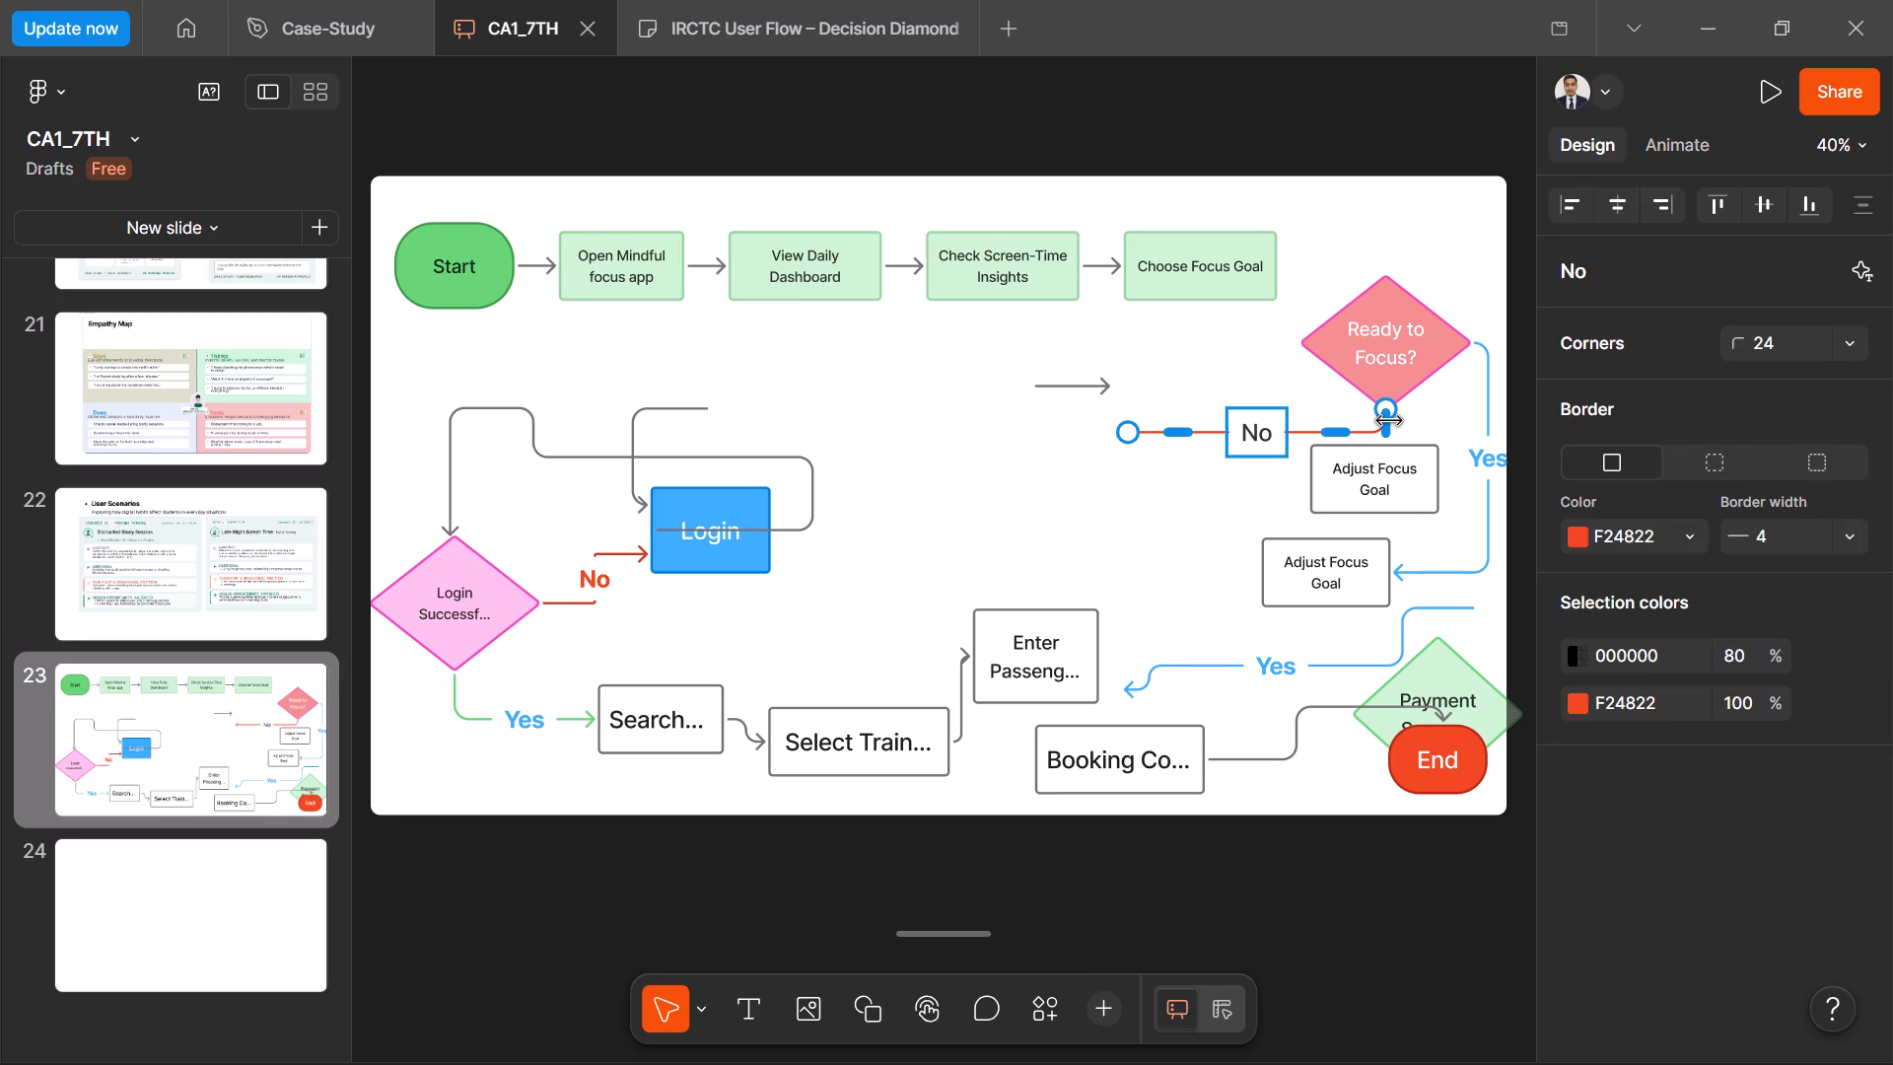
pyautogui.doubleClick(1381, 427)
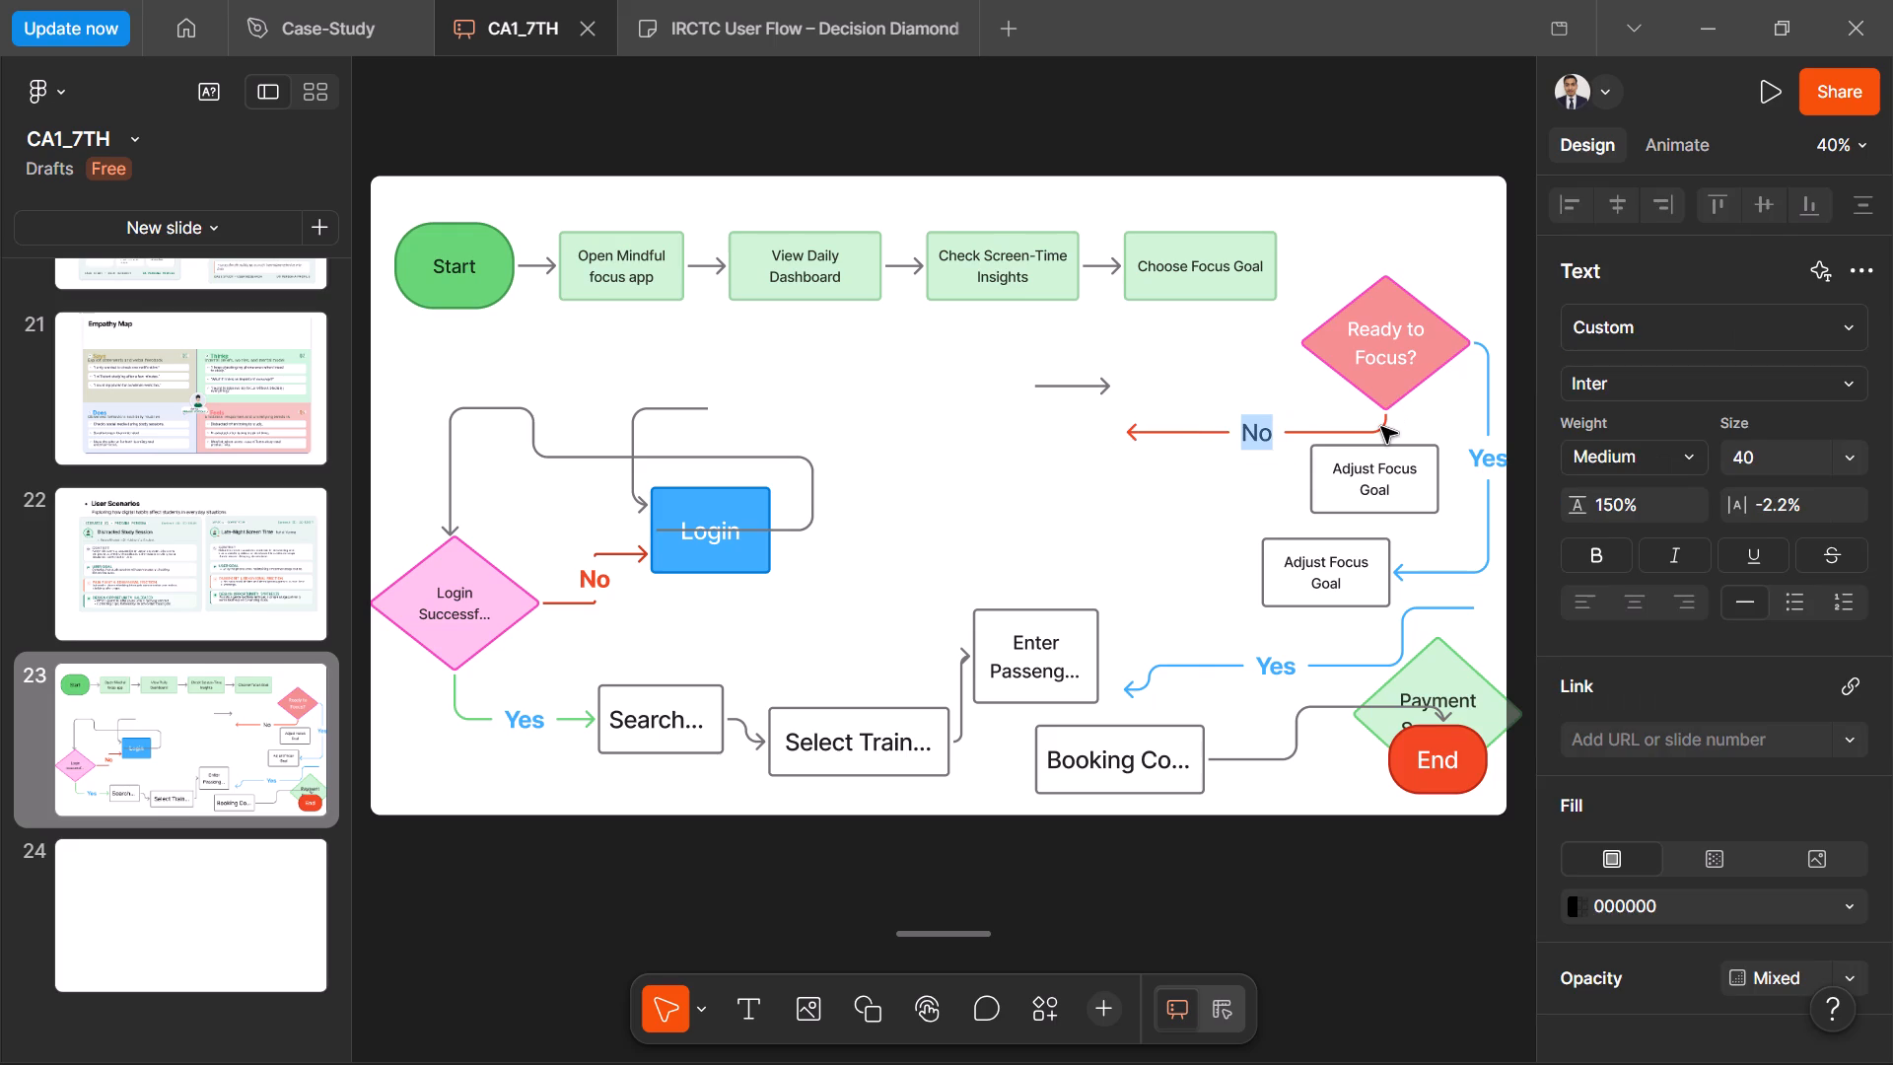
pyautogui.click(1157, 421)
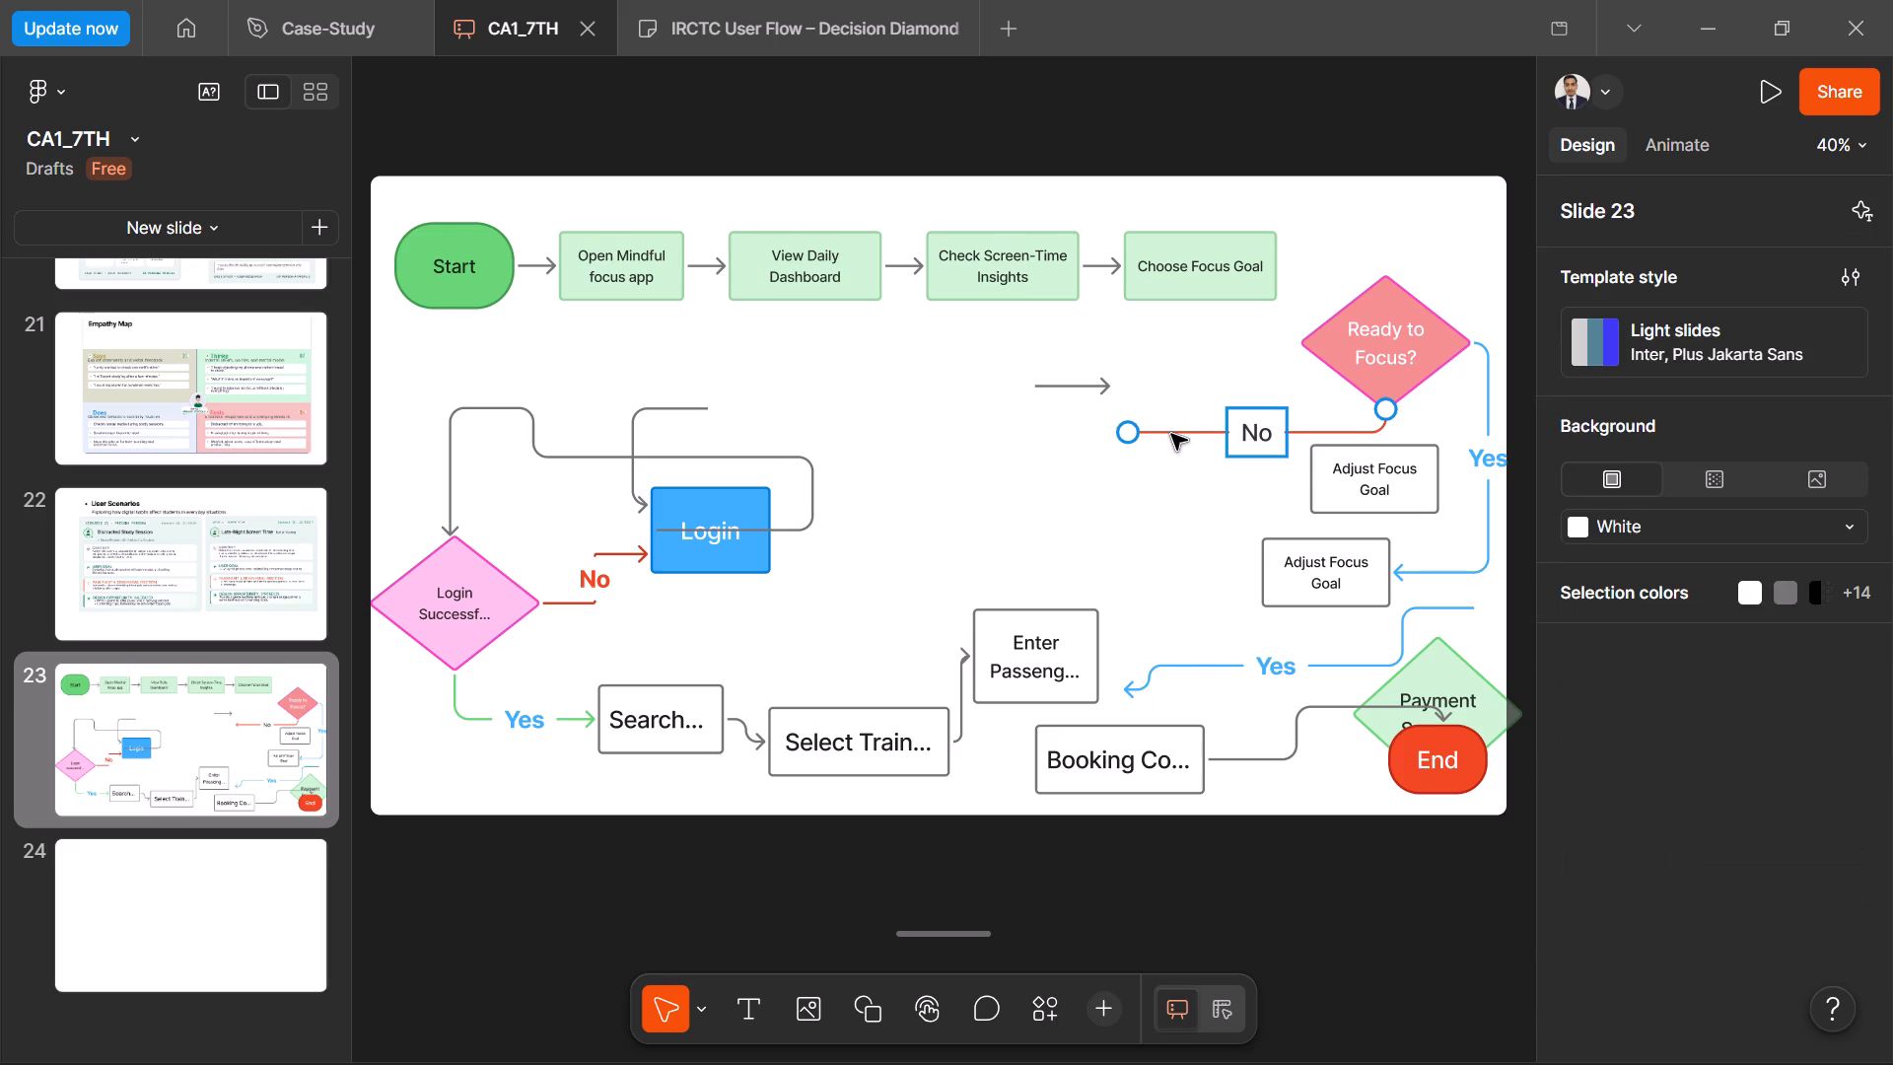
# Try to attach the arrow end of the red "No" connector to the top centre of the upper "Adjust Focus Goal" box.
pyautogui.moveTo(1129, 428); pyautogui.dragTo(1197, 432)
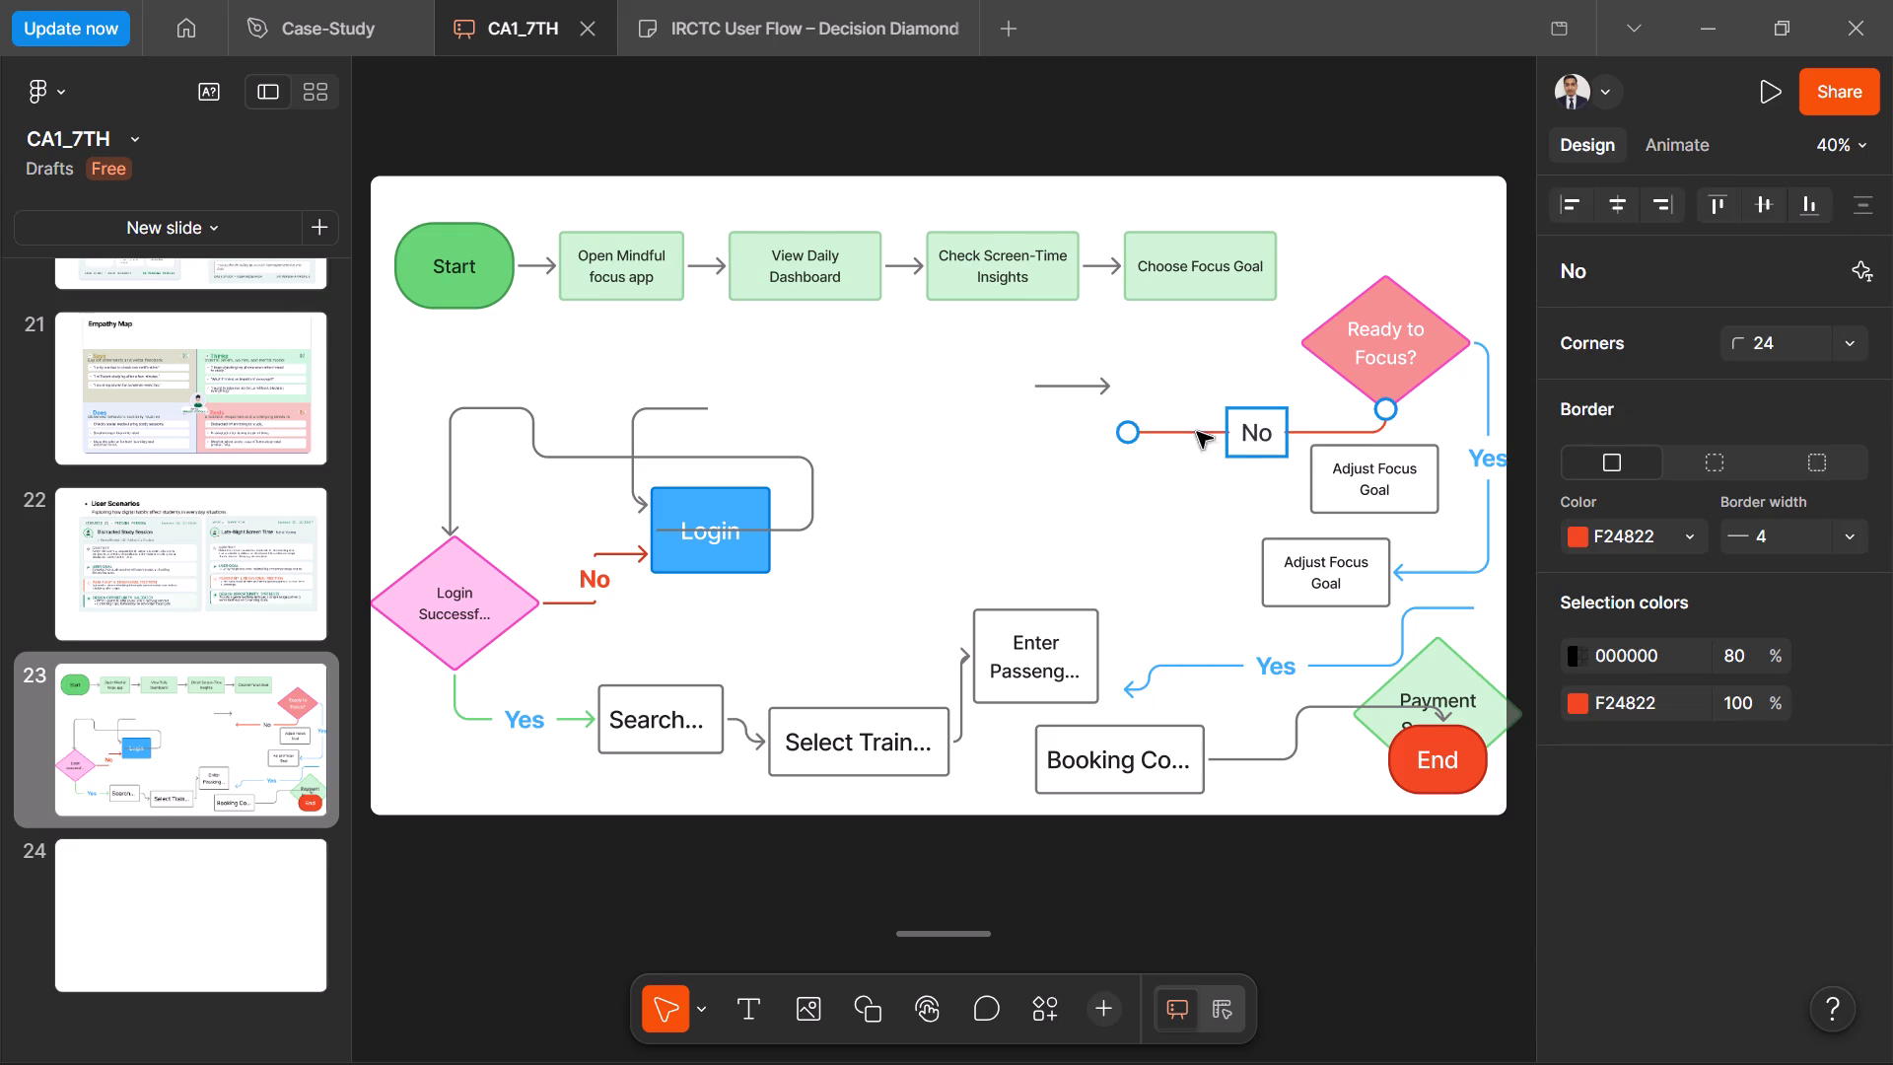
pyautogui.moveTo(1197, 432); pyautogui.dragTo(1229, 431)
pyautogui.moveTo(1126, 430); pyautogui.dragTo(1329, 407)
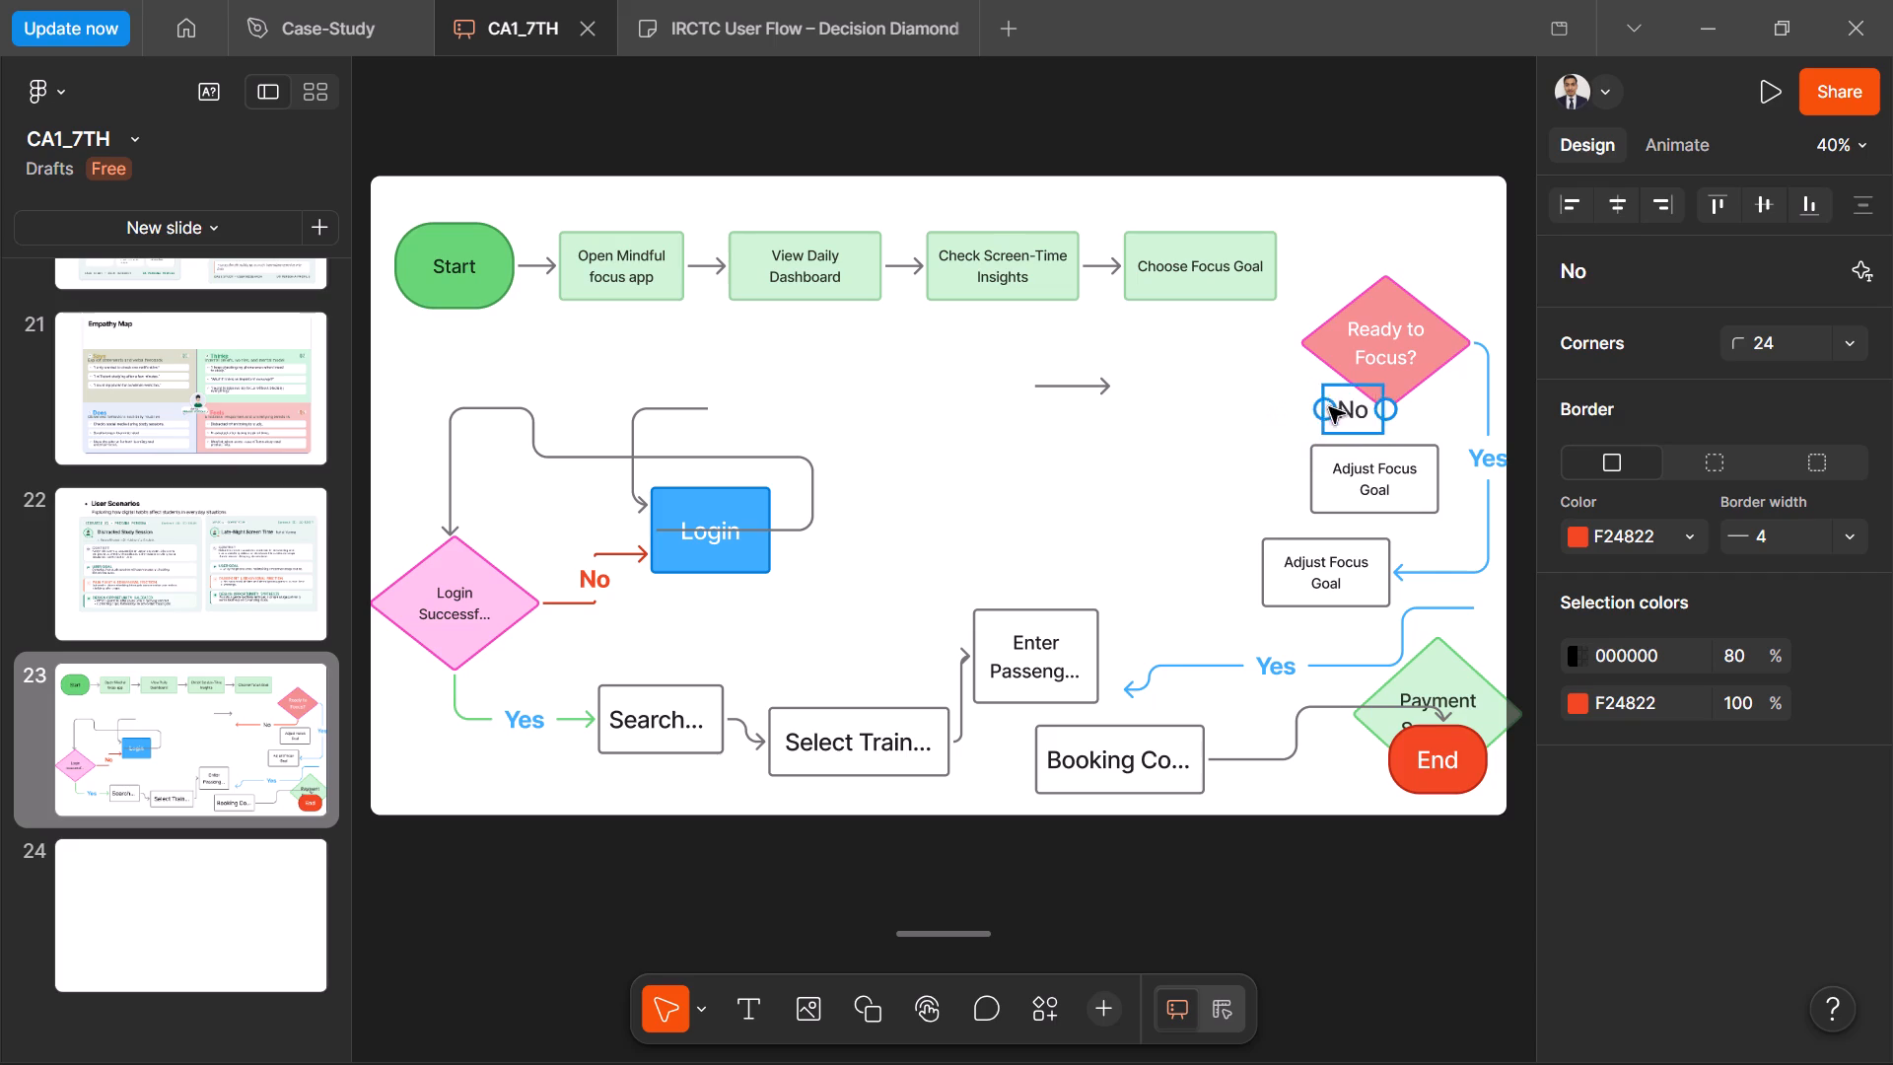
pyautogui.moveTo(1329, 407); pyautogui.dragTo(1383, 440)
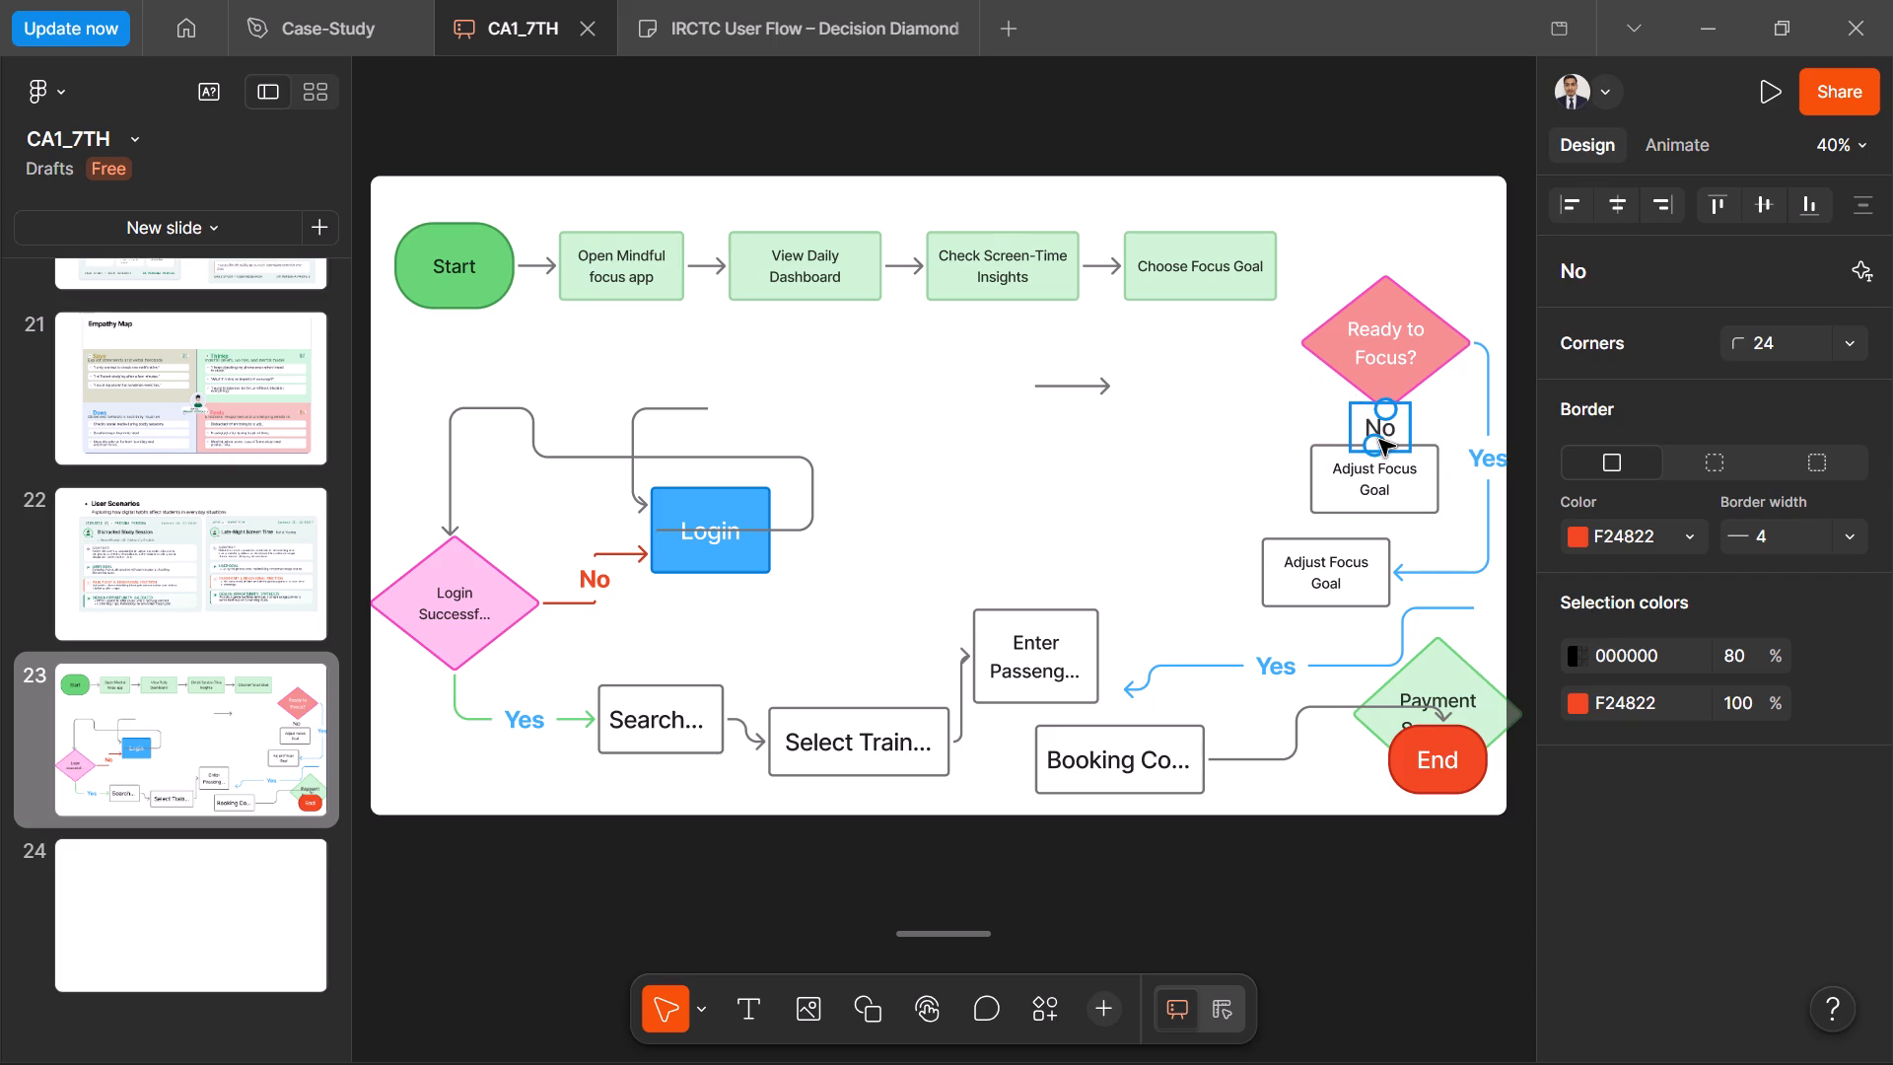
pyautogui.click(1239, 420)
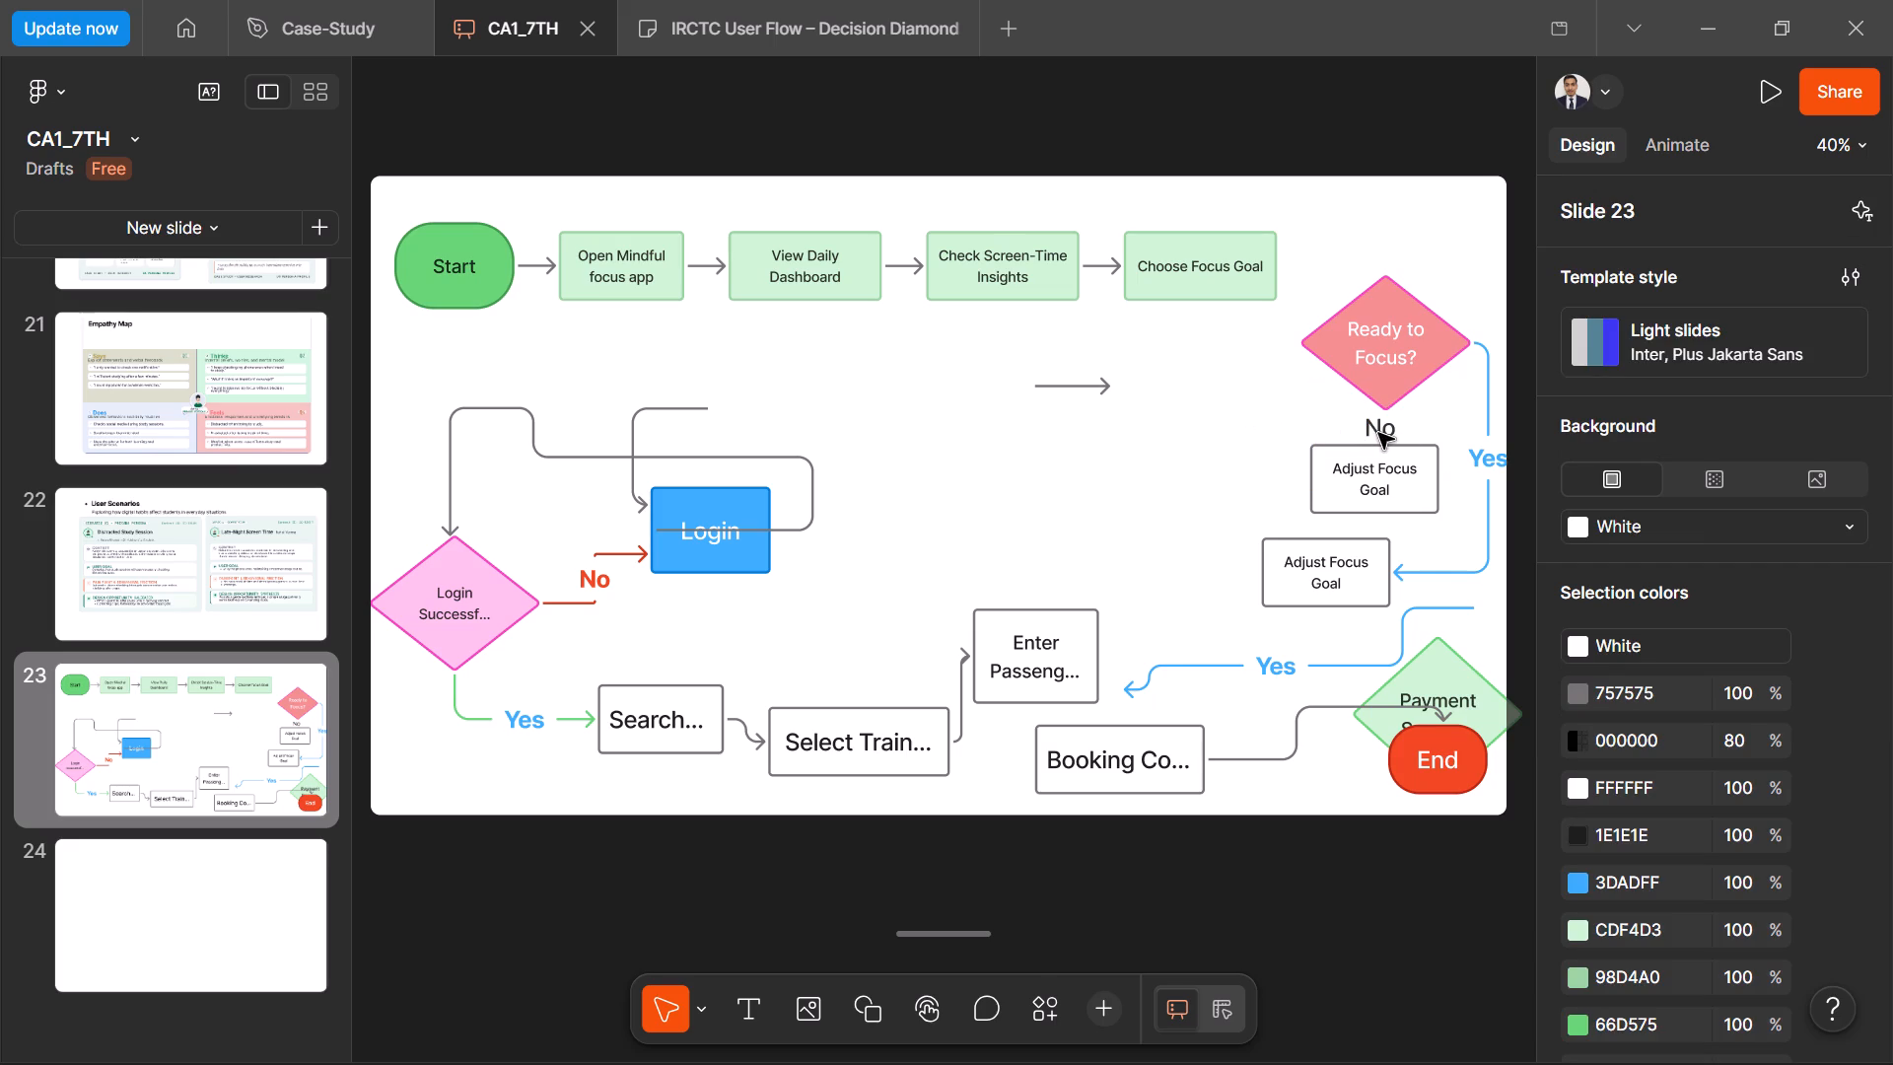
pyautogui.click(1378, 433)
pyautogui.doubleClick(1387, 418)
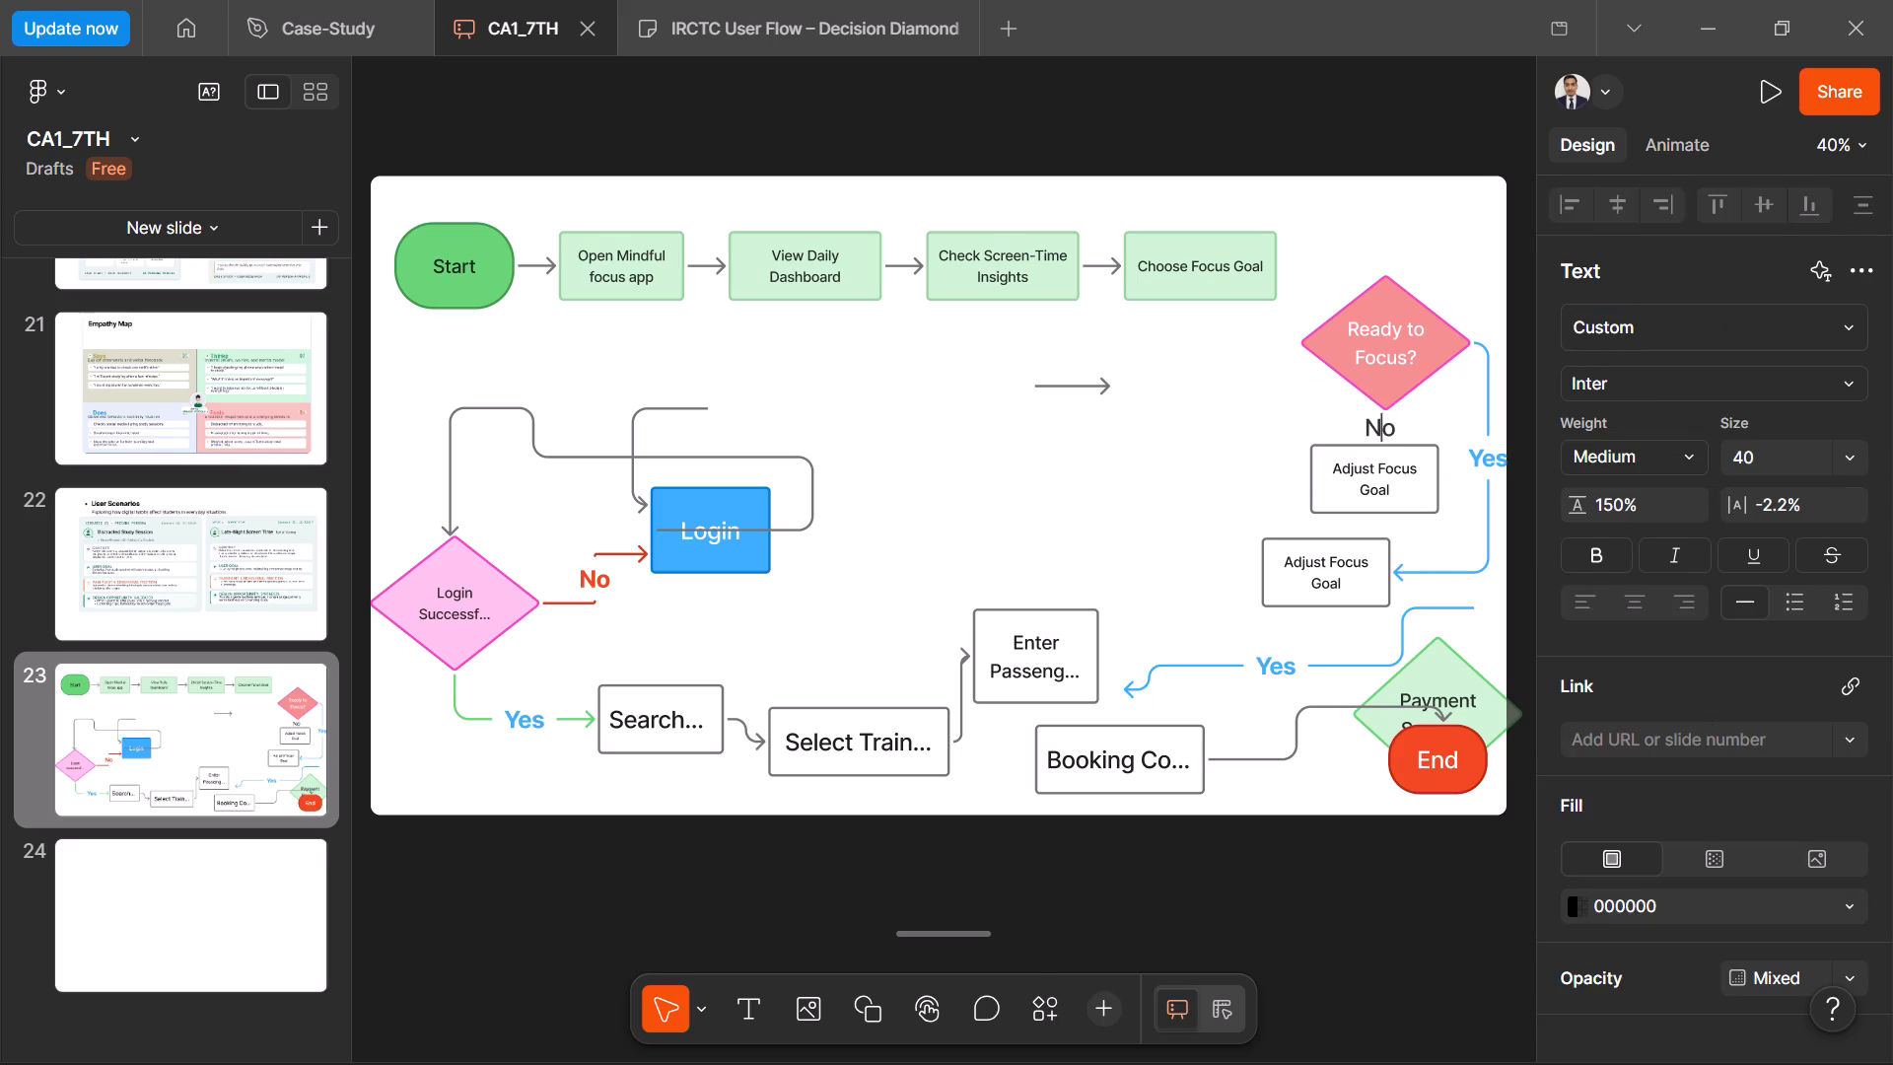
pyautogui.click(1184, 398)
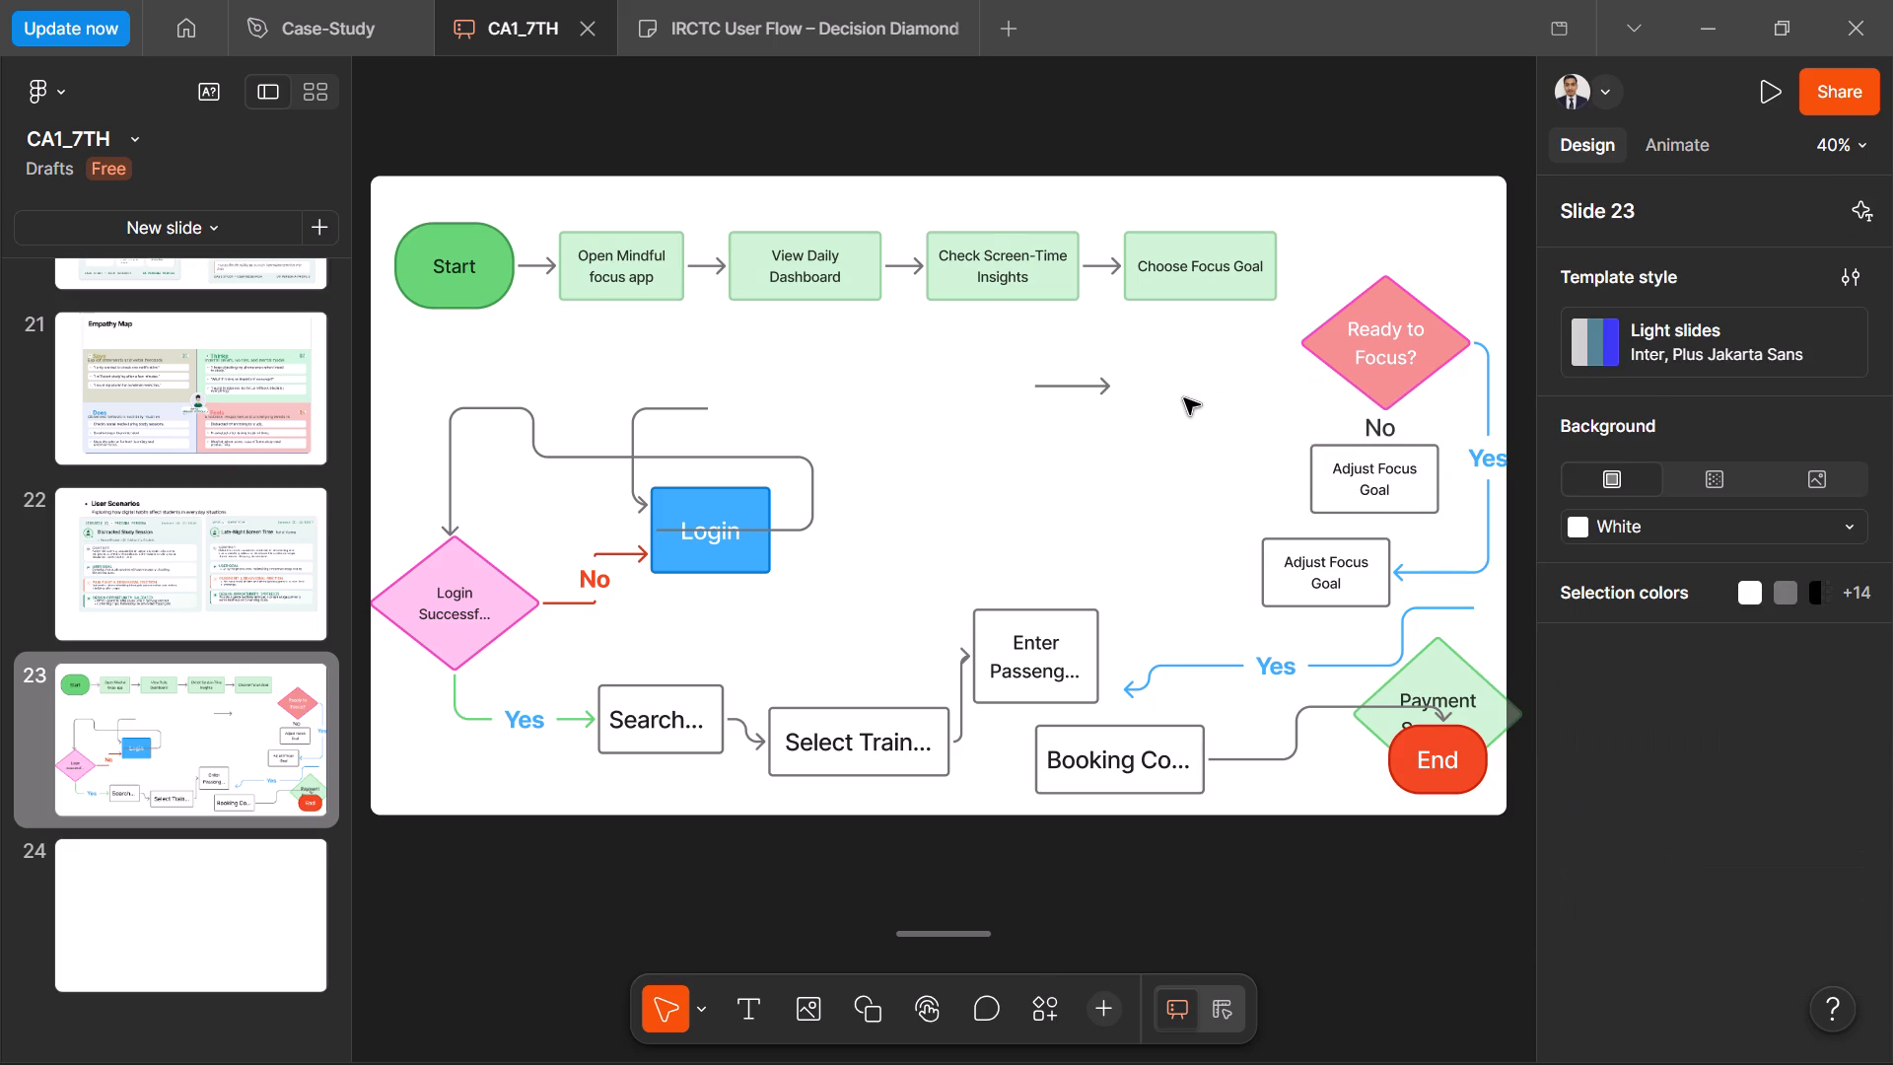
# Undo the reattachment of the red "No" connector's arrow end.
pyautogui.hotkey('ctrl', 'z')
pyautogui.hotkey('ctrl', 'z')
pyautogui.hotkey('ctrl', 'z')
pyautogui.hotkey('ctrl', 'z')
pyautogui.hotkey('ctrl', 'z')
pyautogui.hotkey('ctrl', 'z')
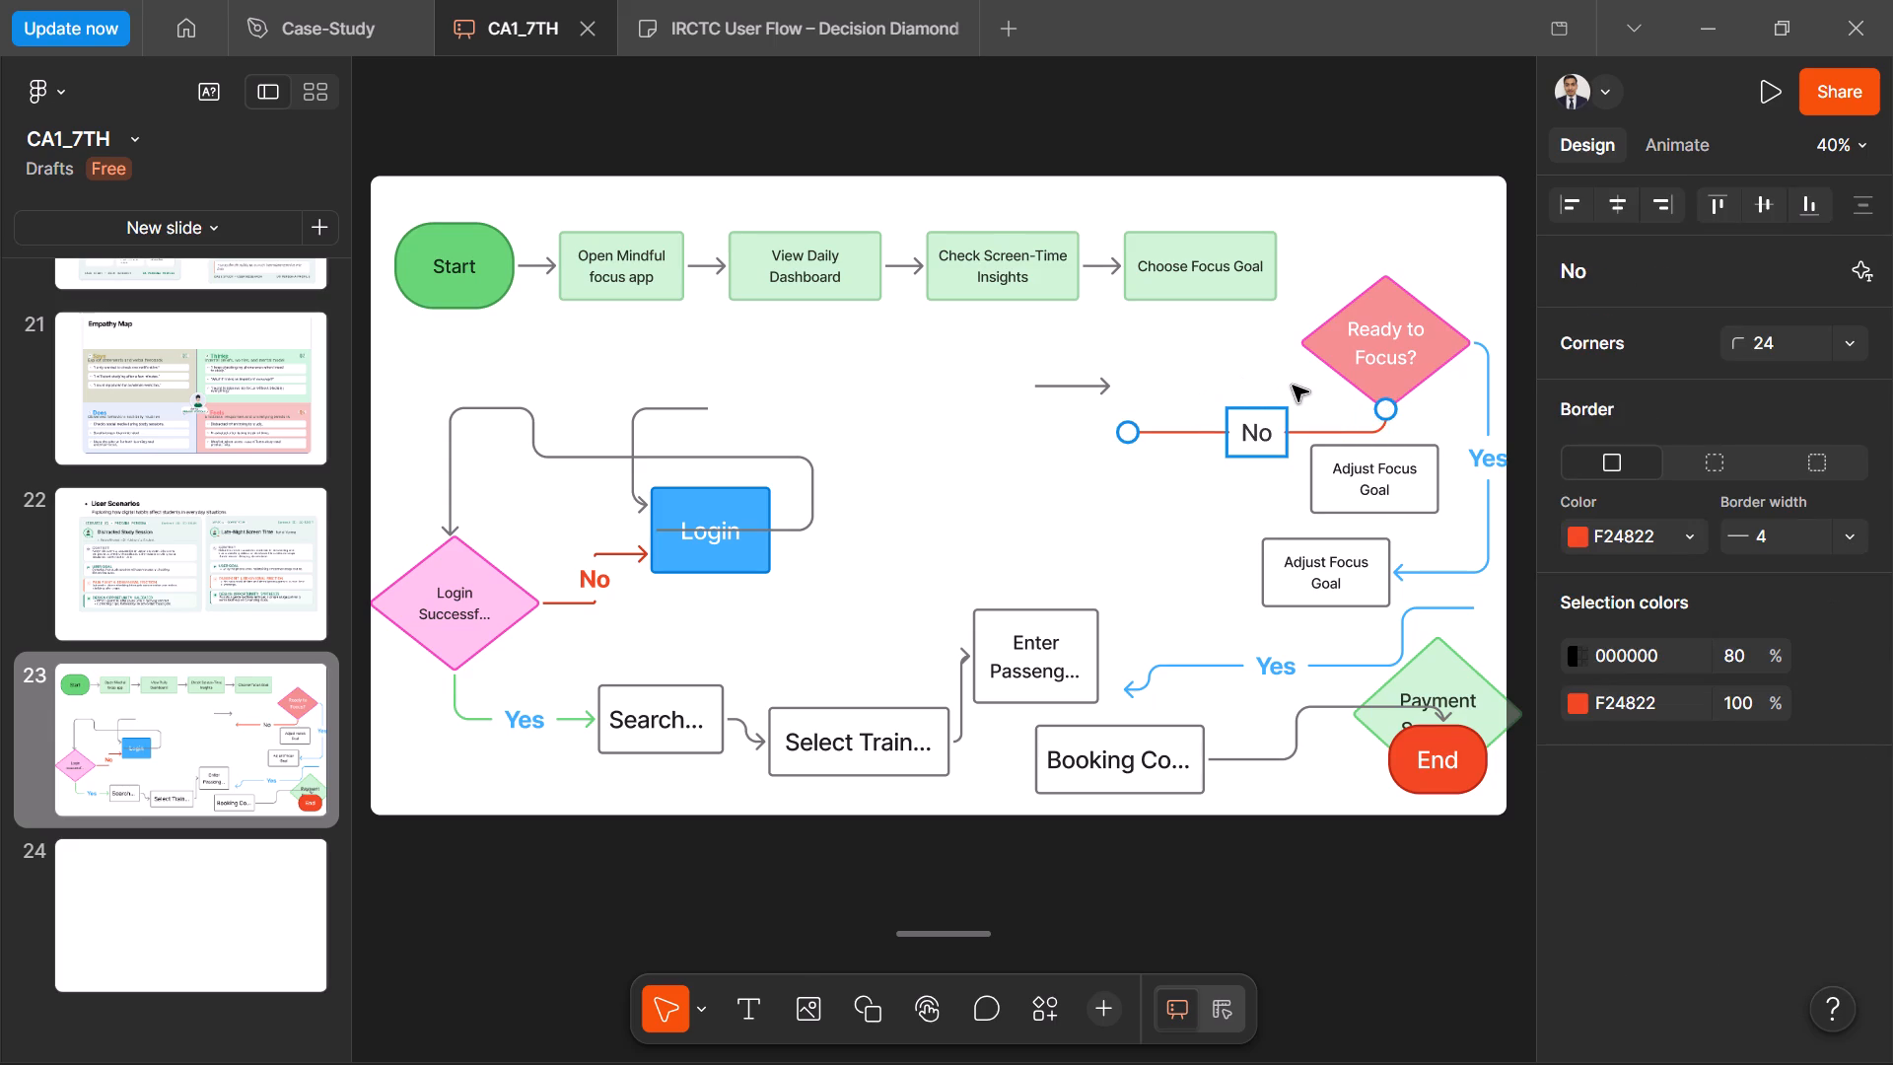
# Move the "Ready to Focus?" diamond slightly up to widen the gap above the "Adjust Focus Goal" box.
pyautogui.click(1293, 386)
pyautogui.moveTo(1395, 344); pyautogui.dragTo(1398, 320)
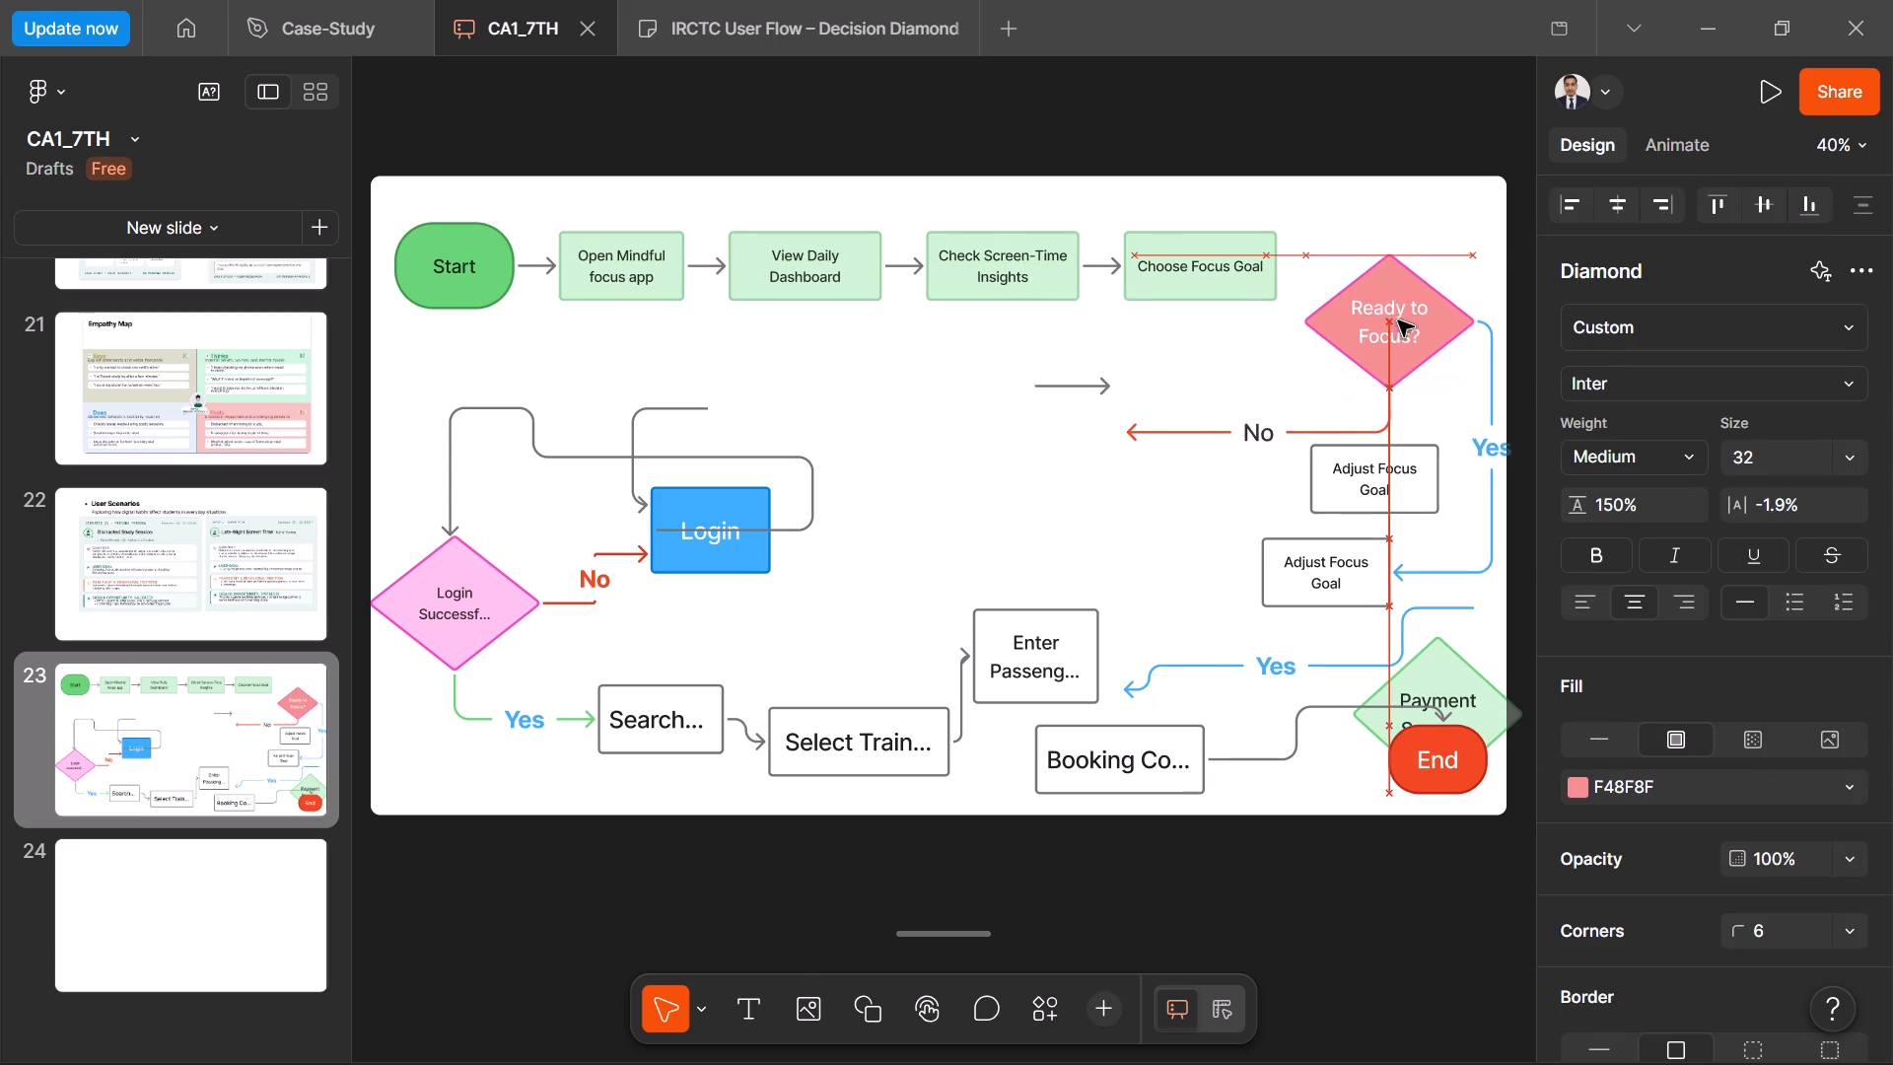
pyautogui.moveTo(1398, 320); pyautogui.dragTo(1398, 319)
pyautogui.click(1239, 326)
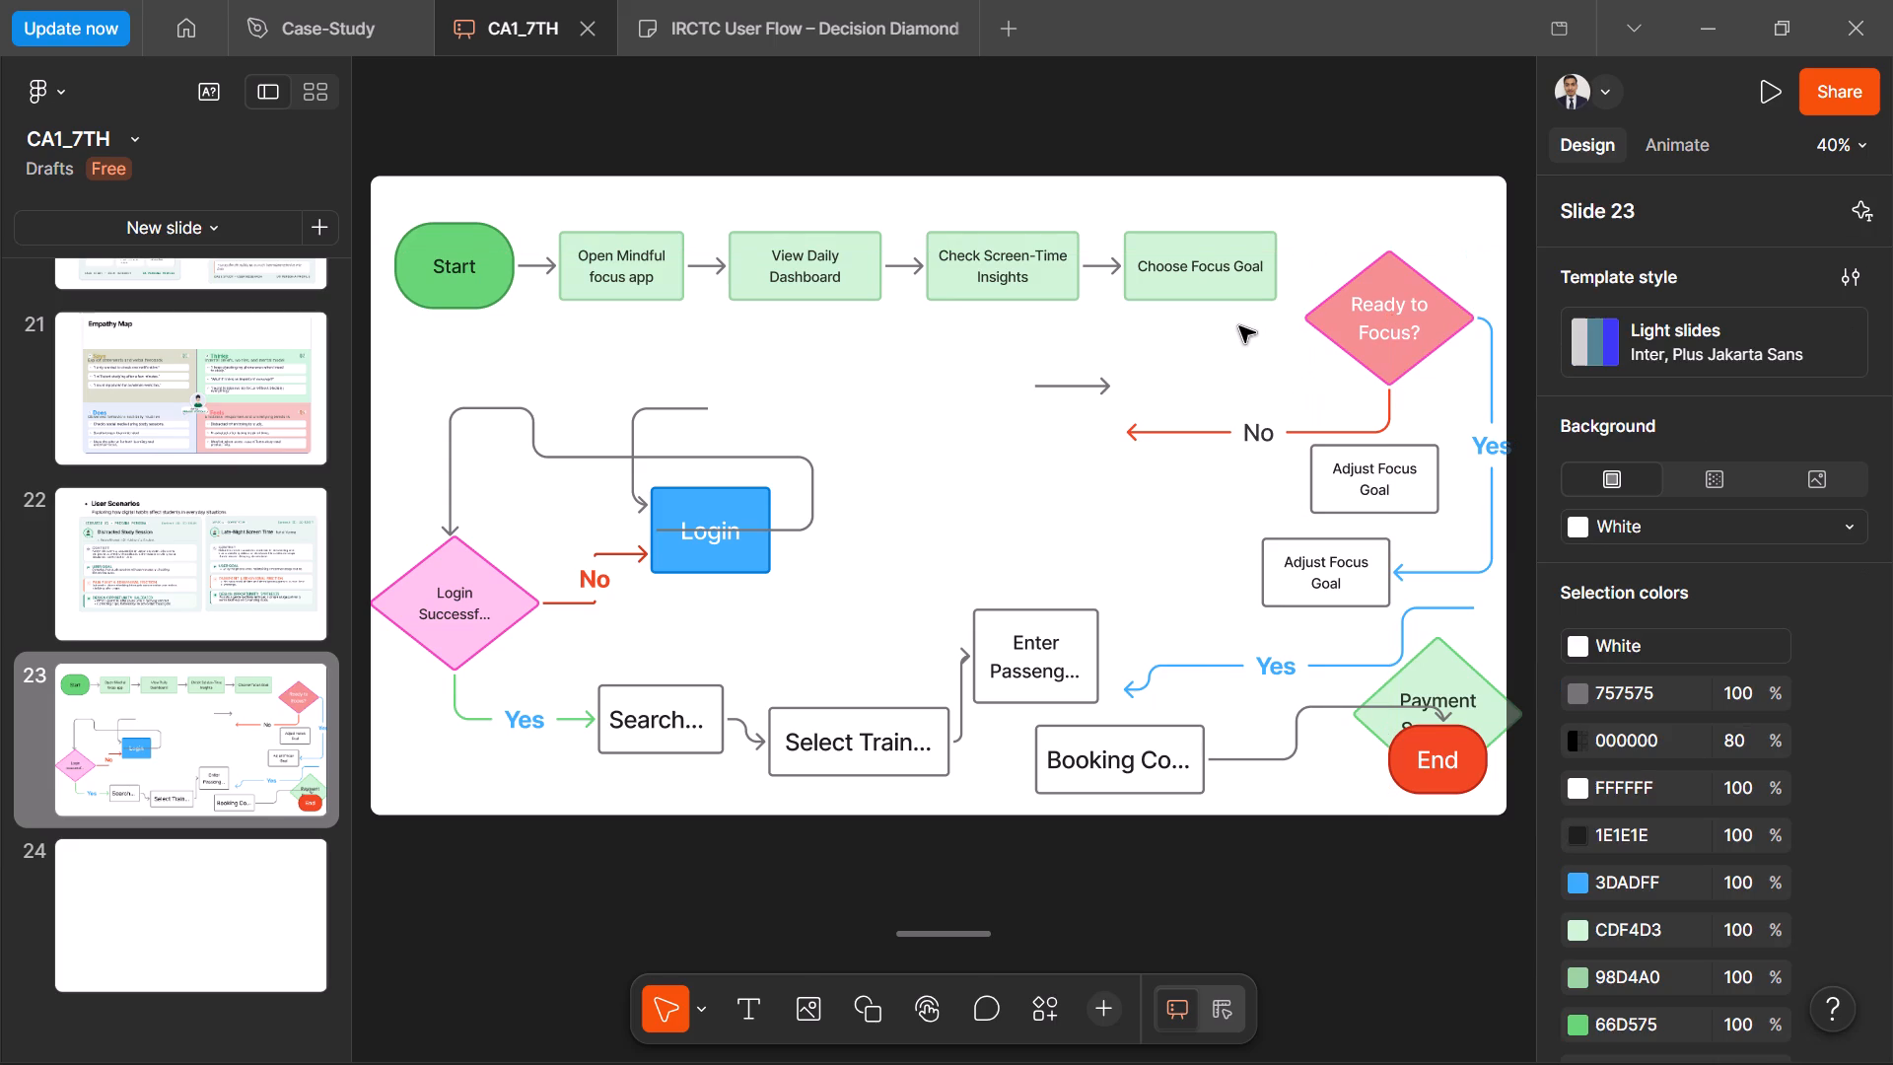
# Attach the arrow end of the red "No" connector to the top centre of the upper "Adjust Focus Goal" box.
pyautogui.click(1127, 429)
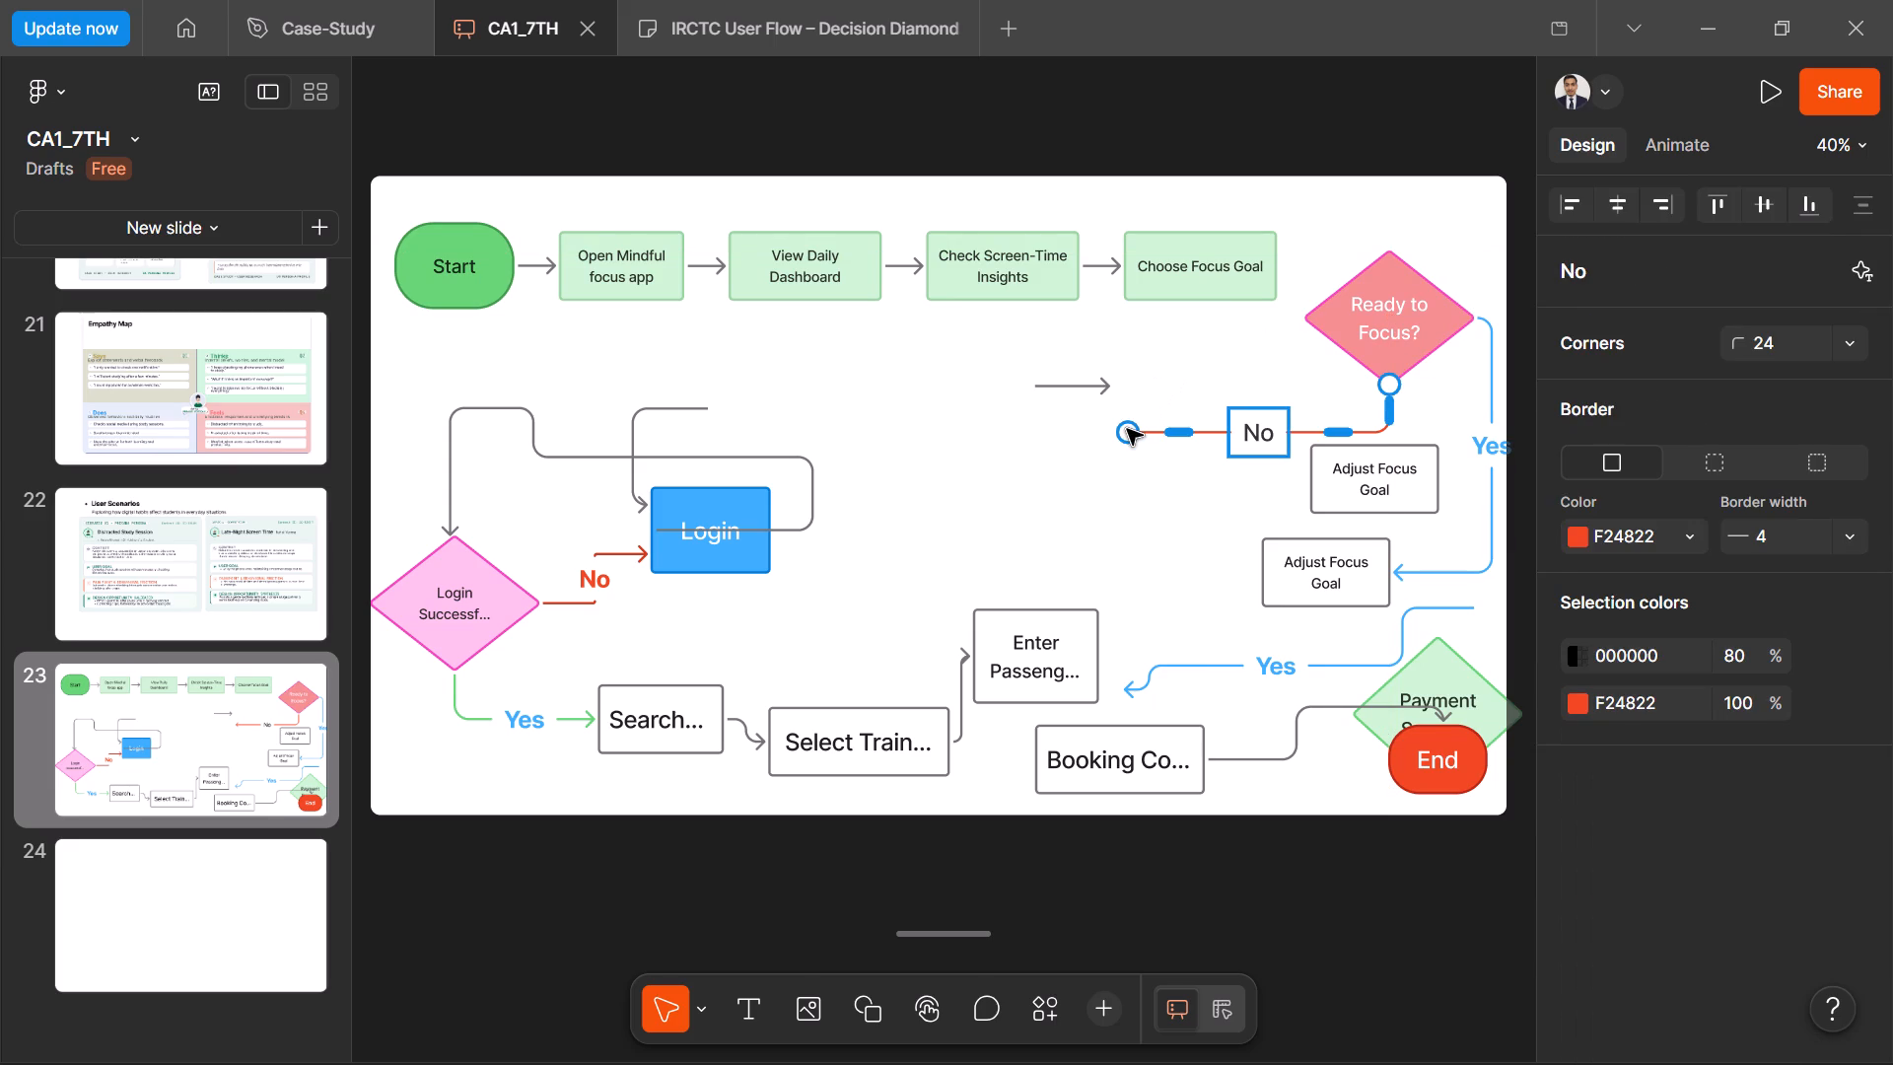
pyautogui.moveTo(1127, 429); pyautogui.dragTo(1328, 435)
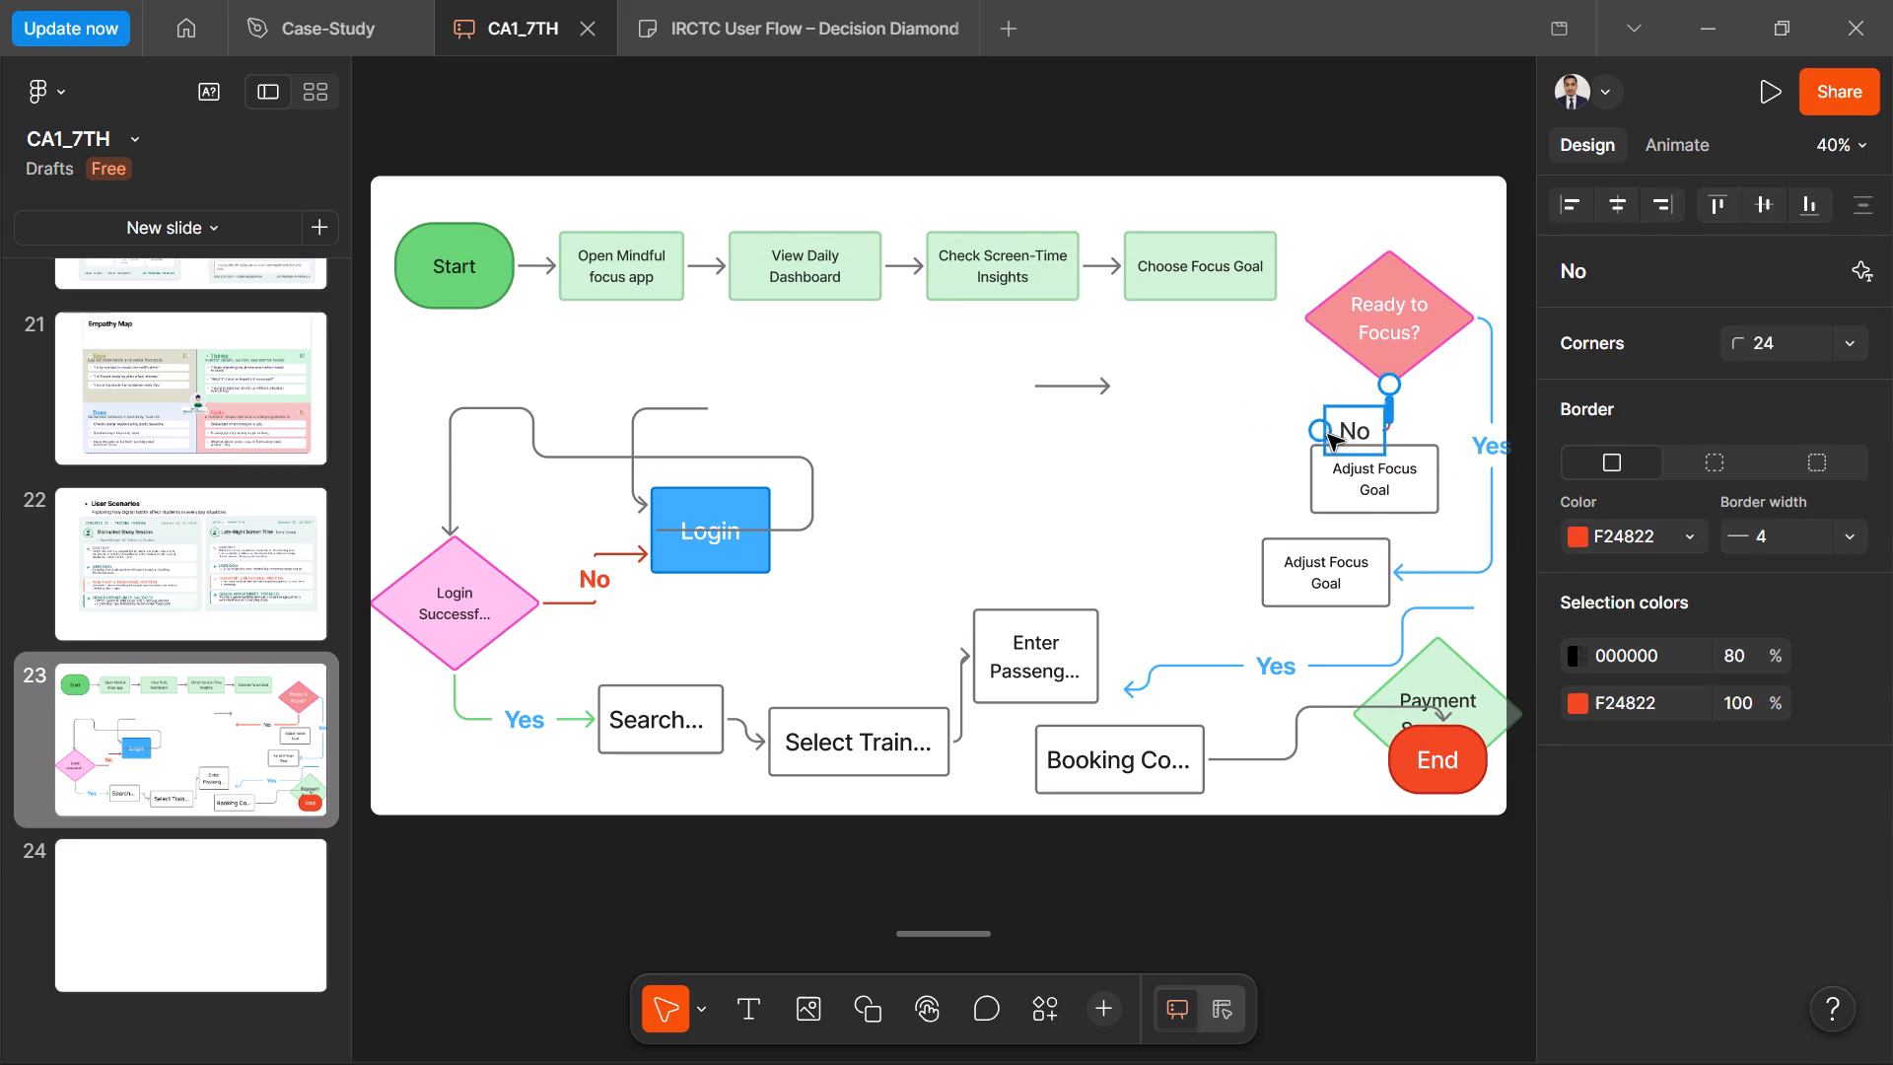
pyautogui.moveTo(1328, 435); pyautogui.dragTo(1370, 448)
pyautogui.click(1116, 423)
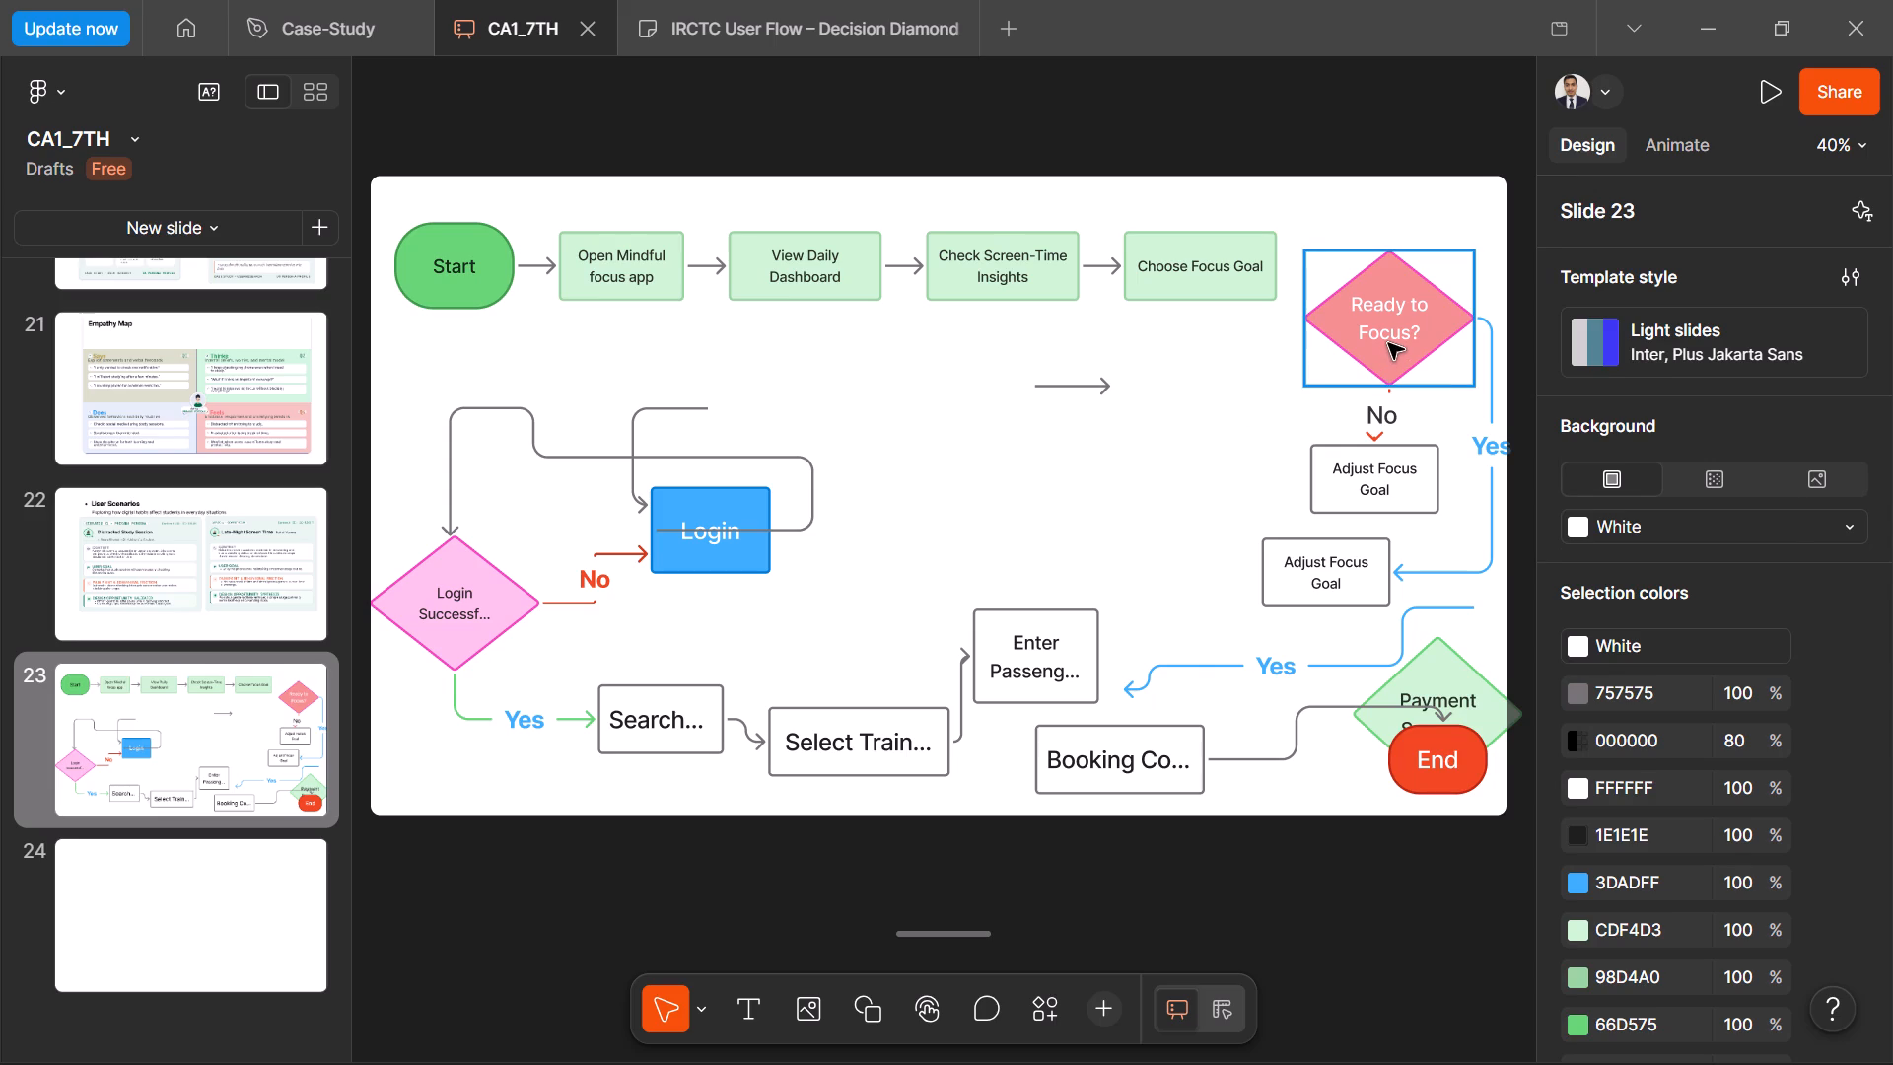
# Move the "Ready to Focus?" diamond further up so its top is level with the top of the "Choose Focus Goal" box.
pyautogui.moveTo(1388, 343); pyautogui.dragTo(1387, 315)
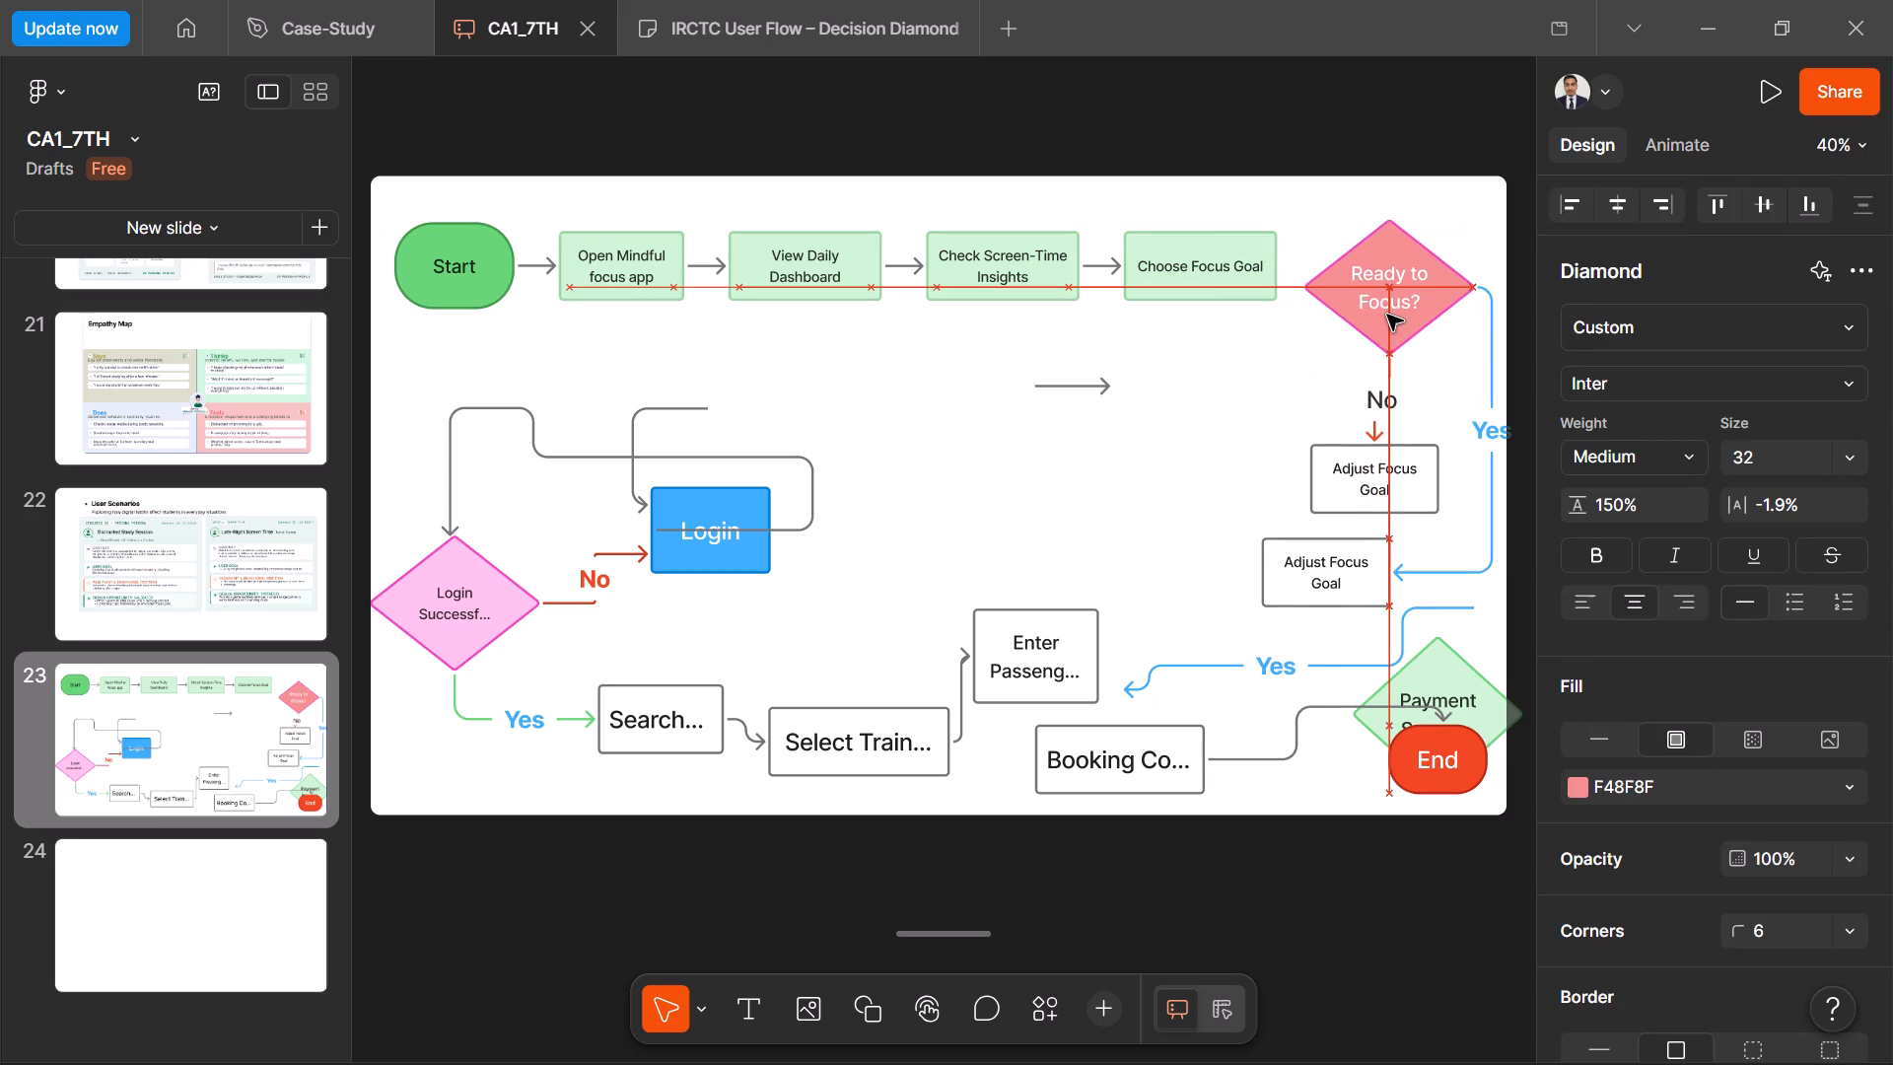
pyautogui.moveTo(1387, 315); pyautogui.dragTo(1375, 321)
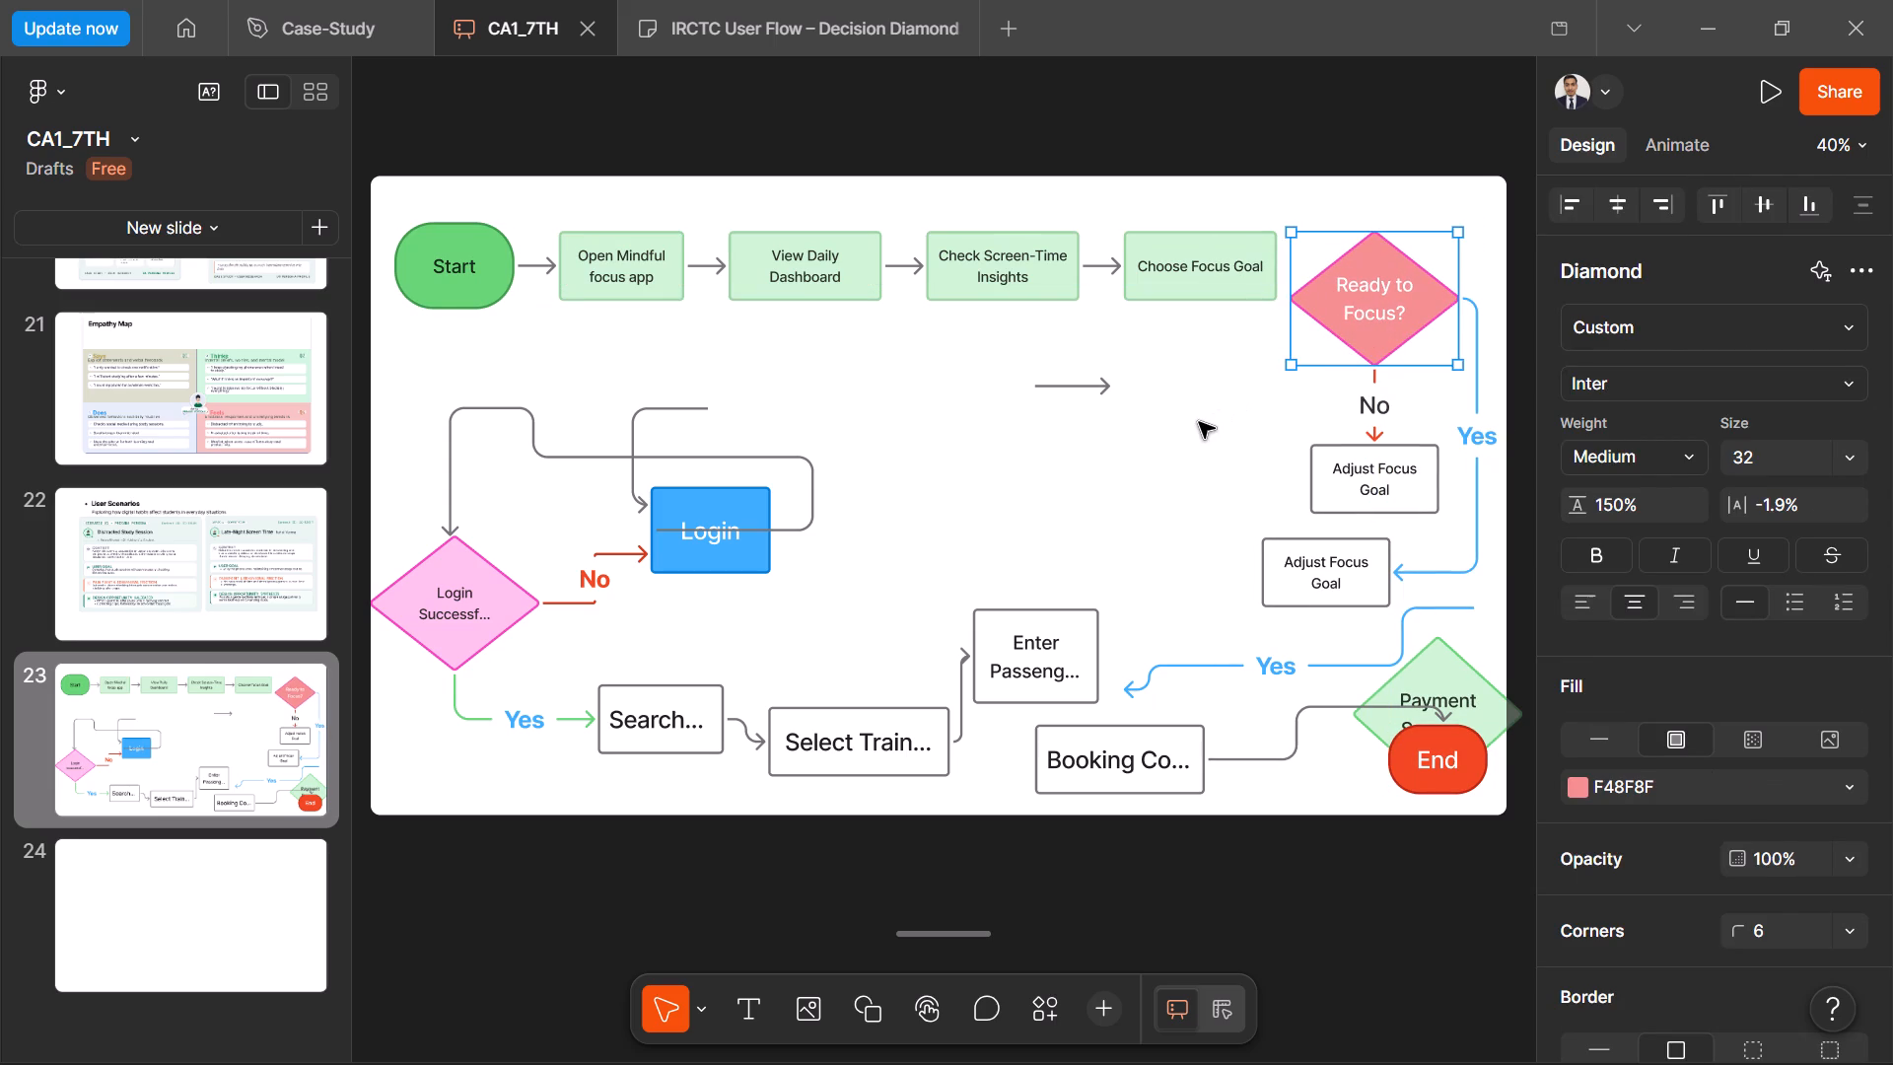
pyautogui.click(1199, 422)
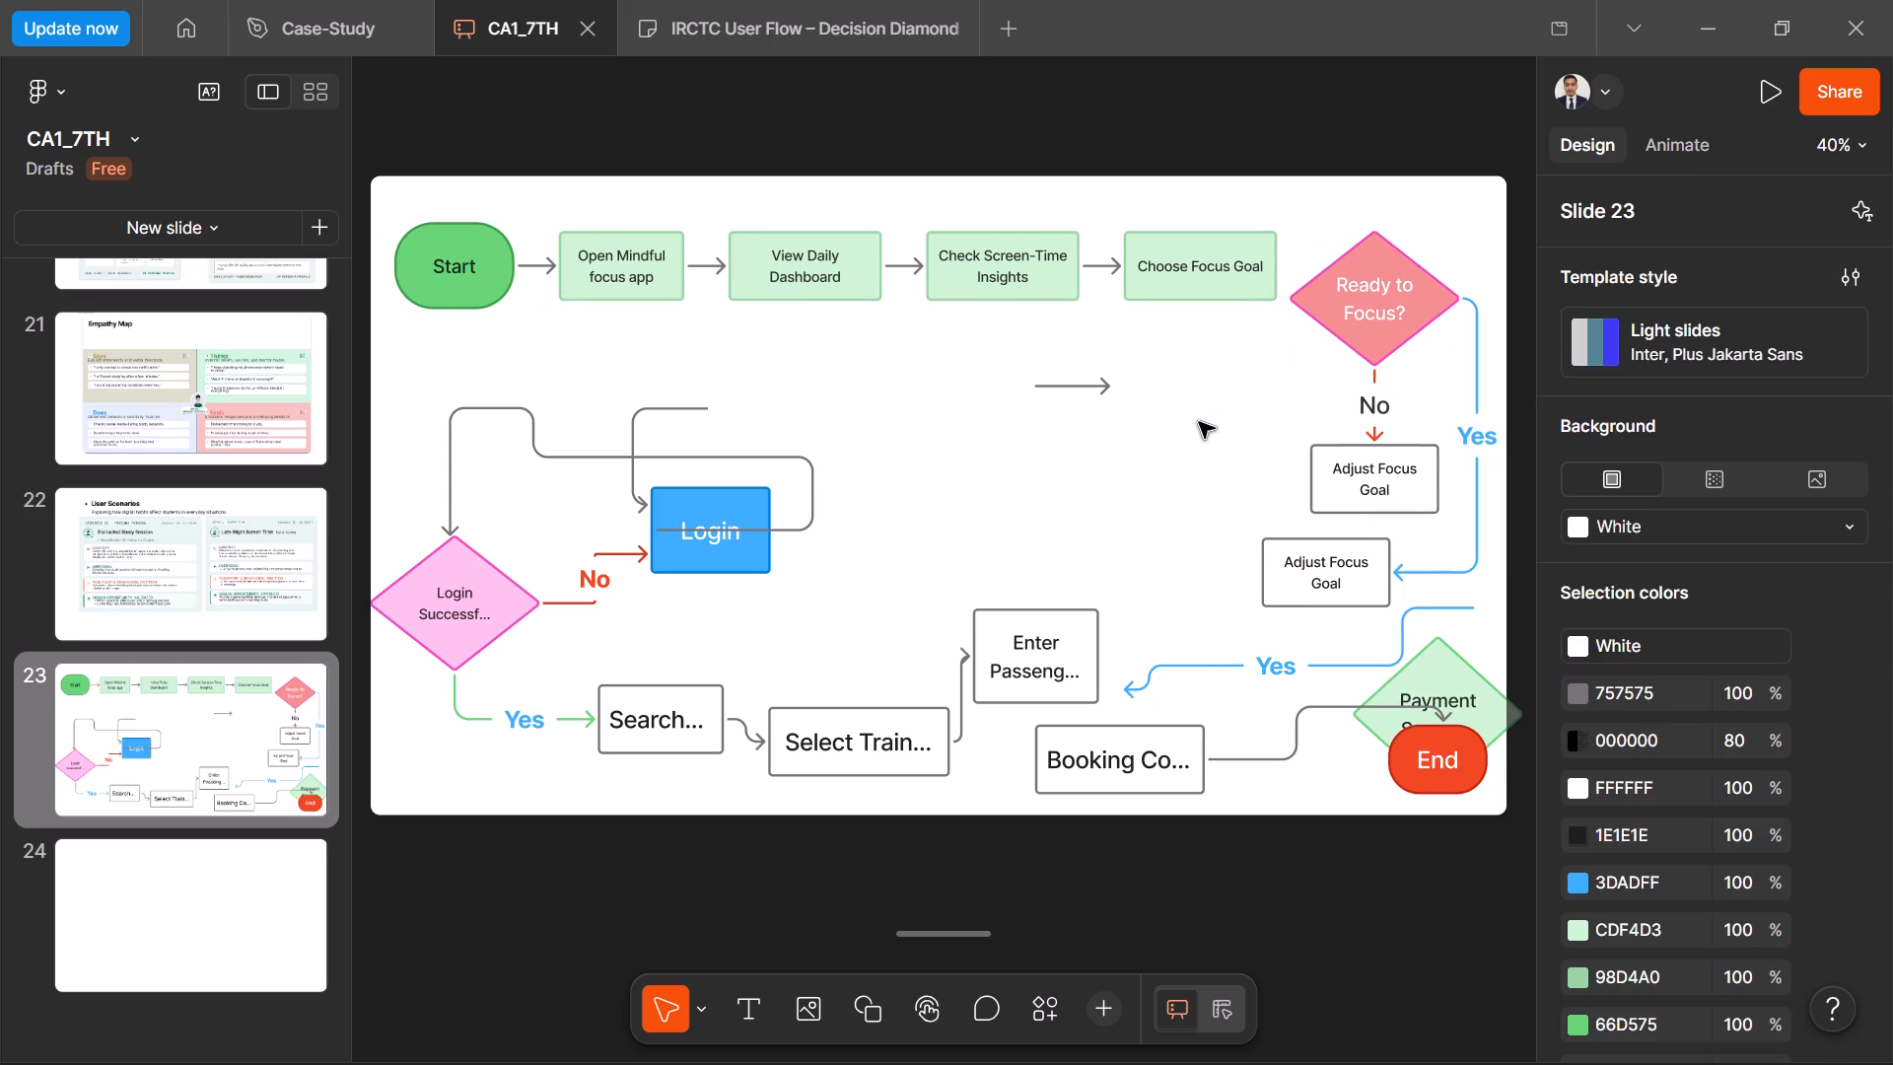
pyautogui.moveTo(1398, 291); pyautogui.dragTo(1414, 291)
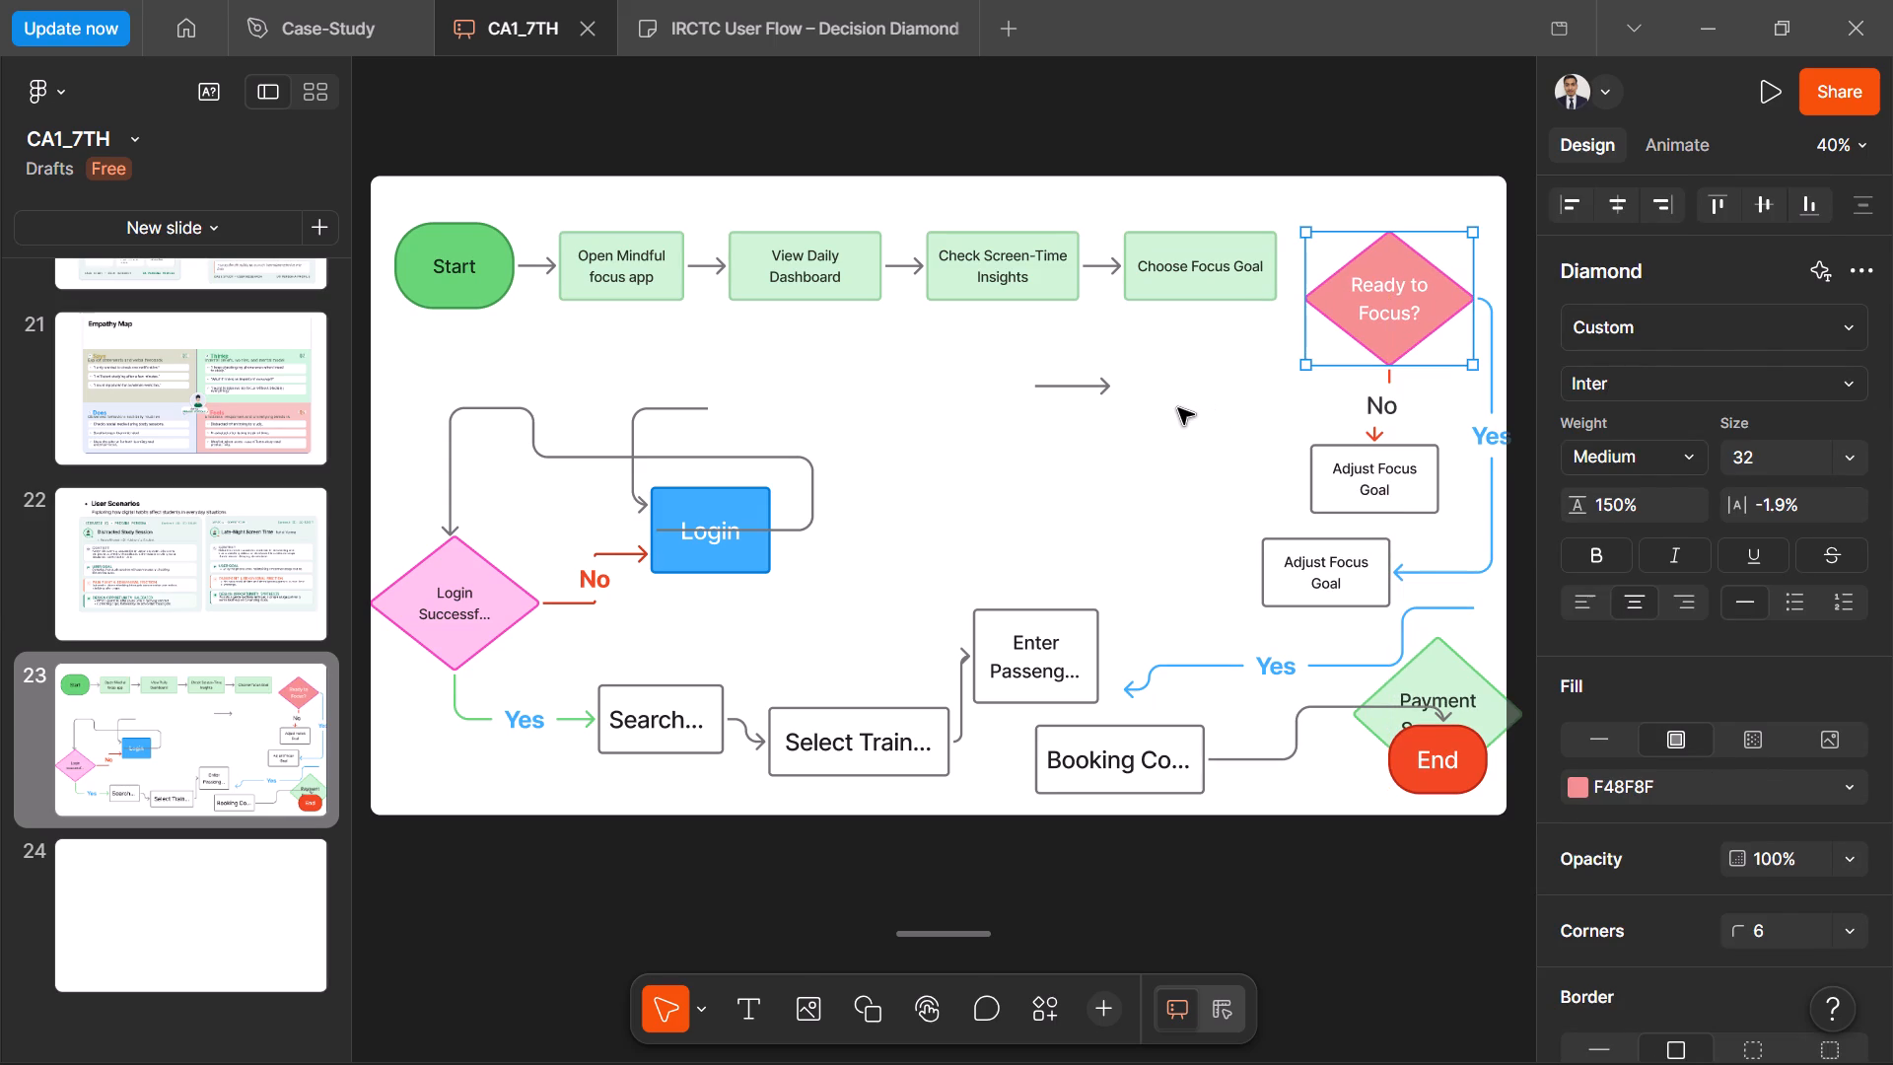
pyautogui.click(1178, 408)
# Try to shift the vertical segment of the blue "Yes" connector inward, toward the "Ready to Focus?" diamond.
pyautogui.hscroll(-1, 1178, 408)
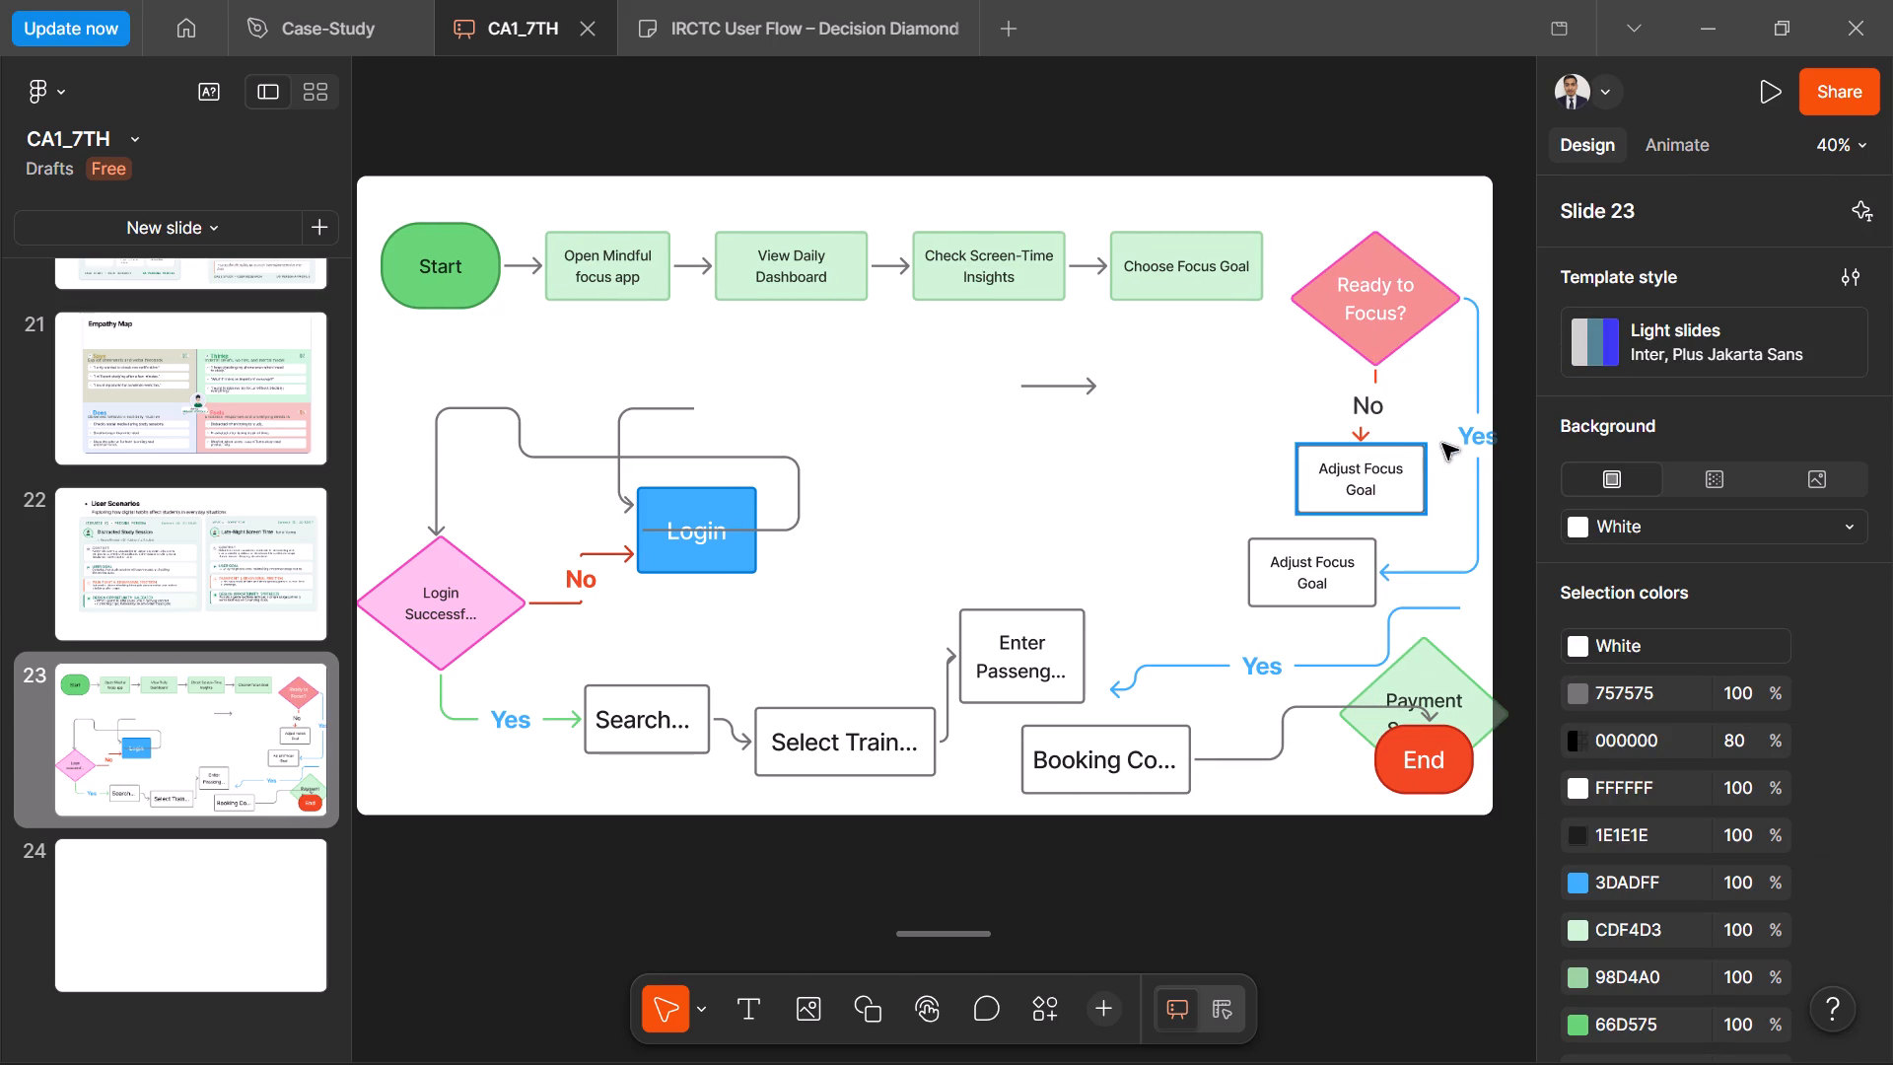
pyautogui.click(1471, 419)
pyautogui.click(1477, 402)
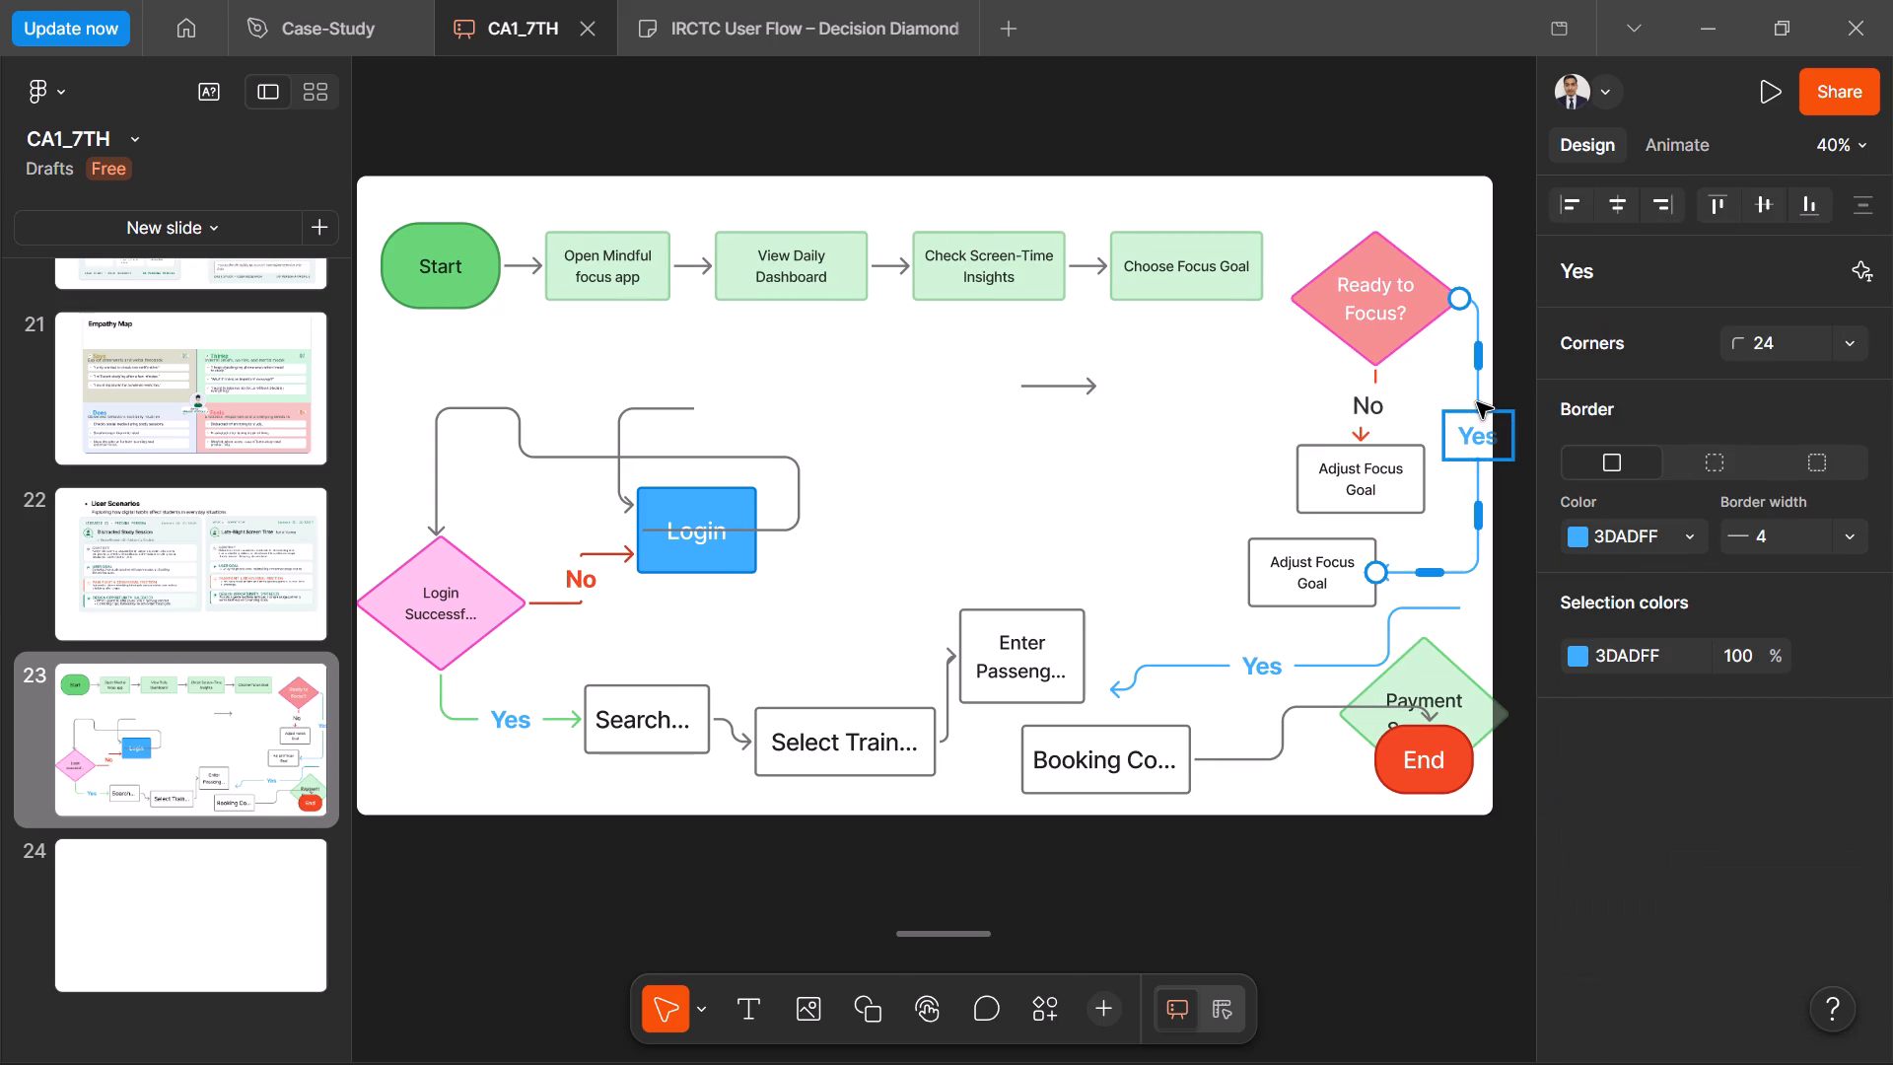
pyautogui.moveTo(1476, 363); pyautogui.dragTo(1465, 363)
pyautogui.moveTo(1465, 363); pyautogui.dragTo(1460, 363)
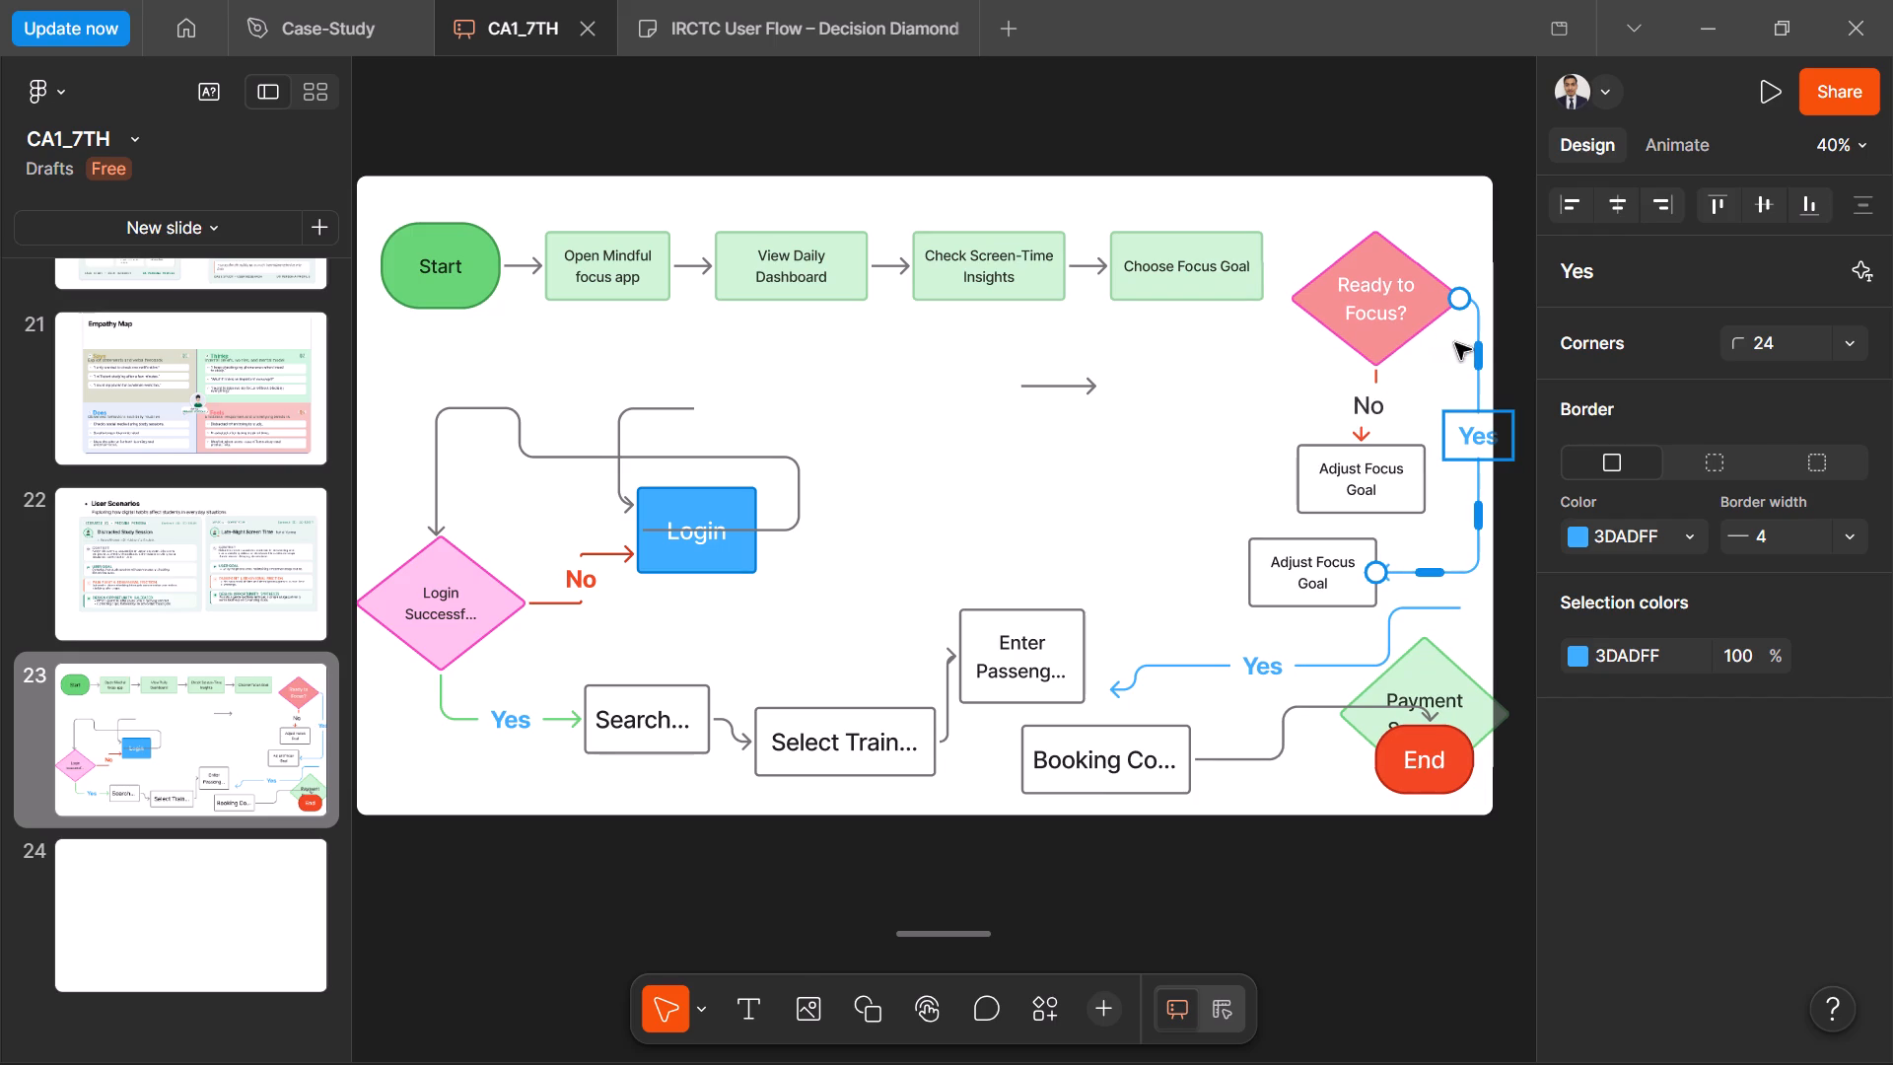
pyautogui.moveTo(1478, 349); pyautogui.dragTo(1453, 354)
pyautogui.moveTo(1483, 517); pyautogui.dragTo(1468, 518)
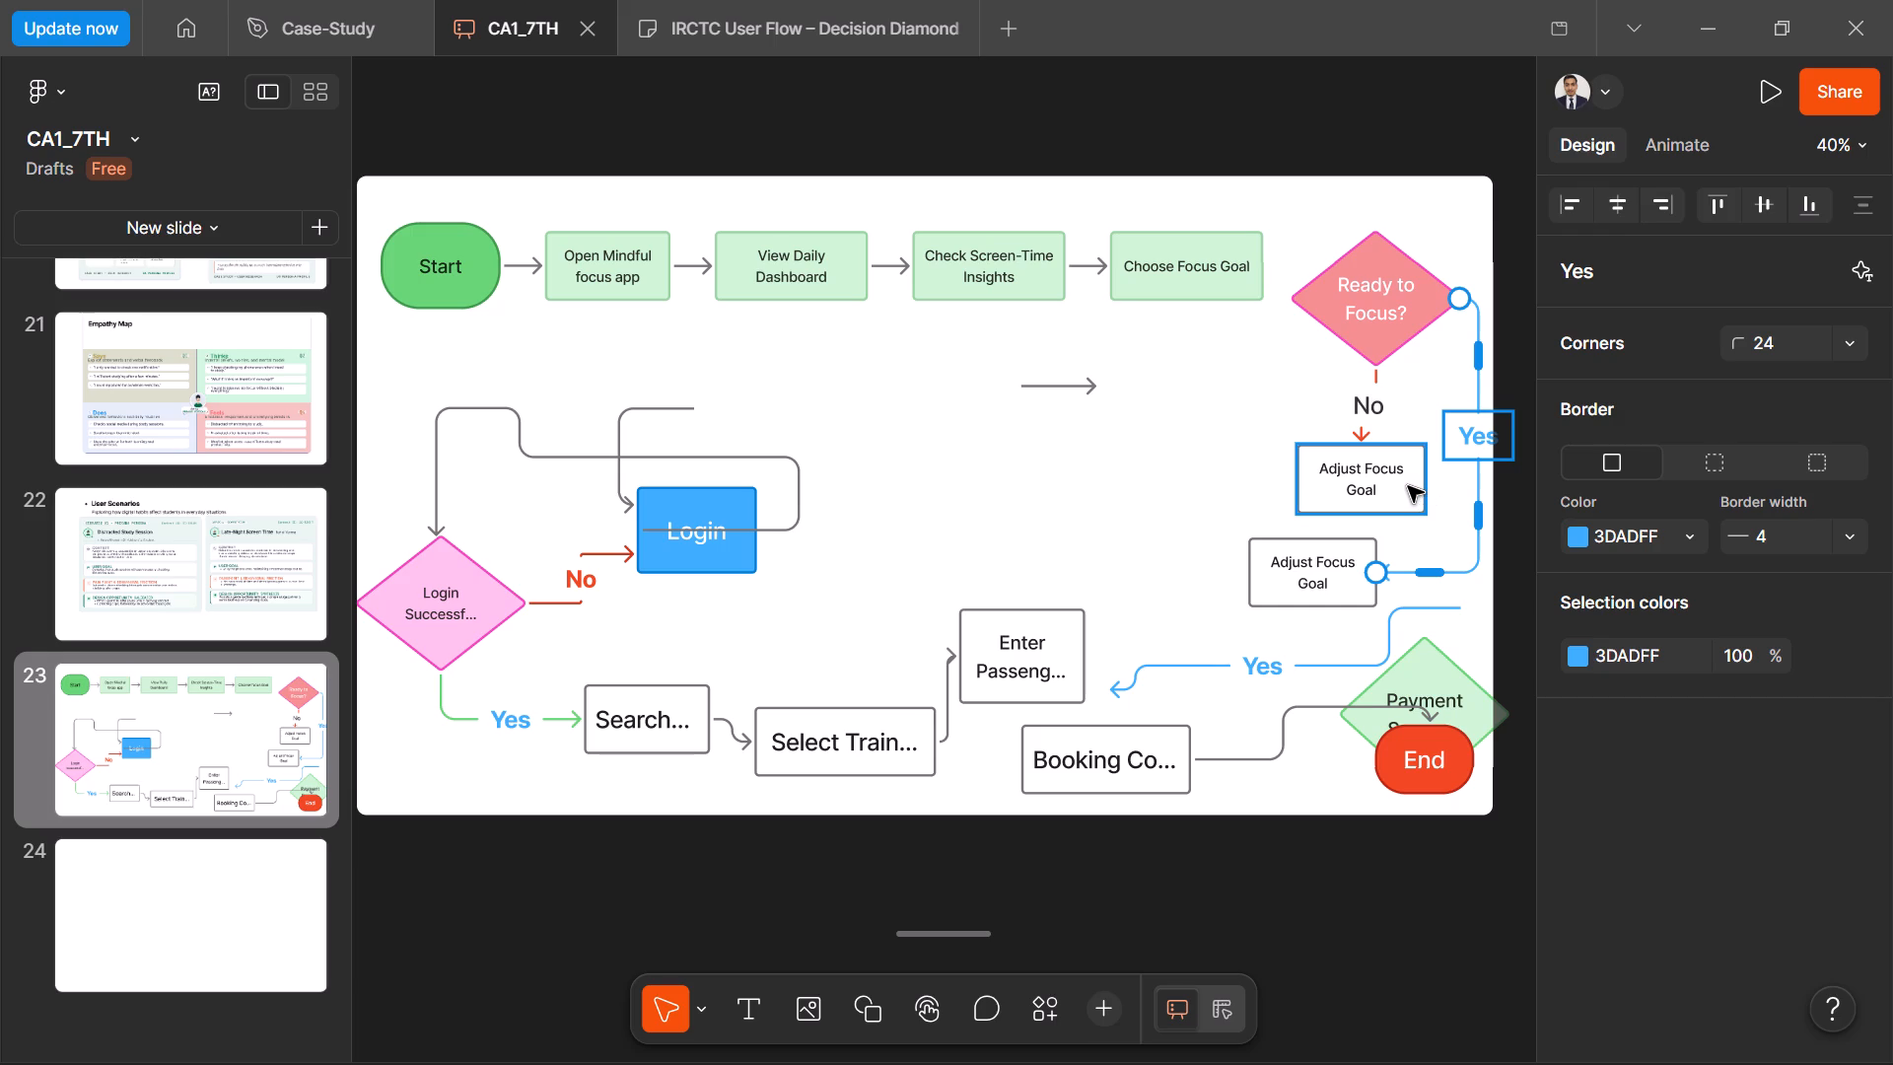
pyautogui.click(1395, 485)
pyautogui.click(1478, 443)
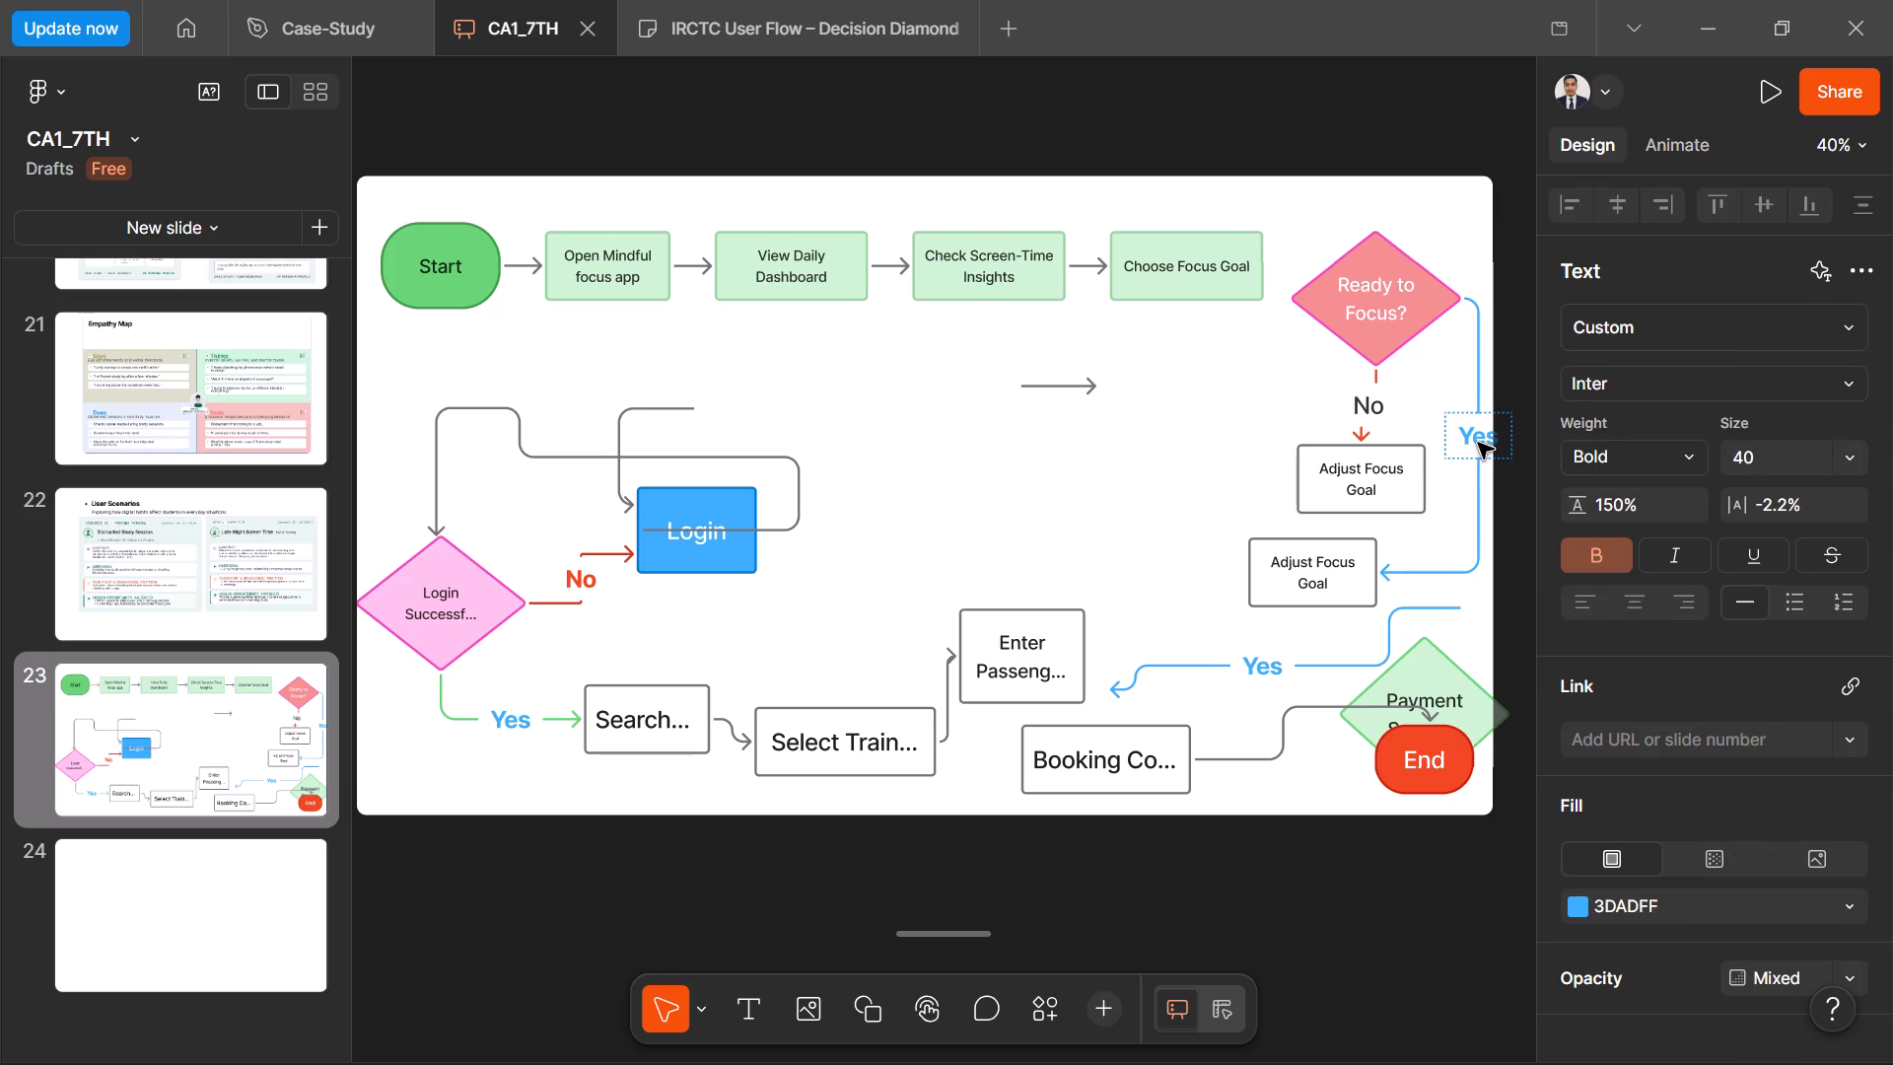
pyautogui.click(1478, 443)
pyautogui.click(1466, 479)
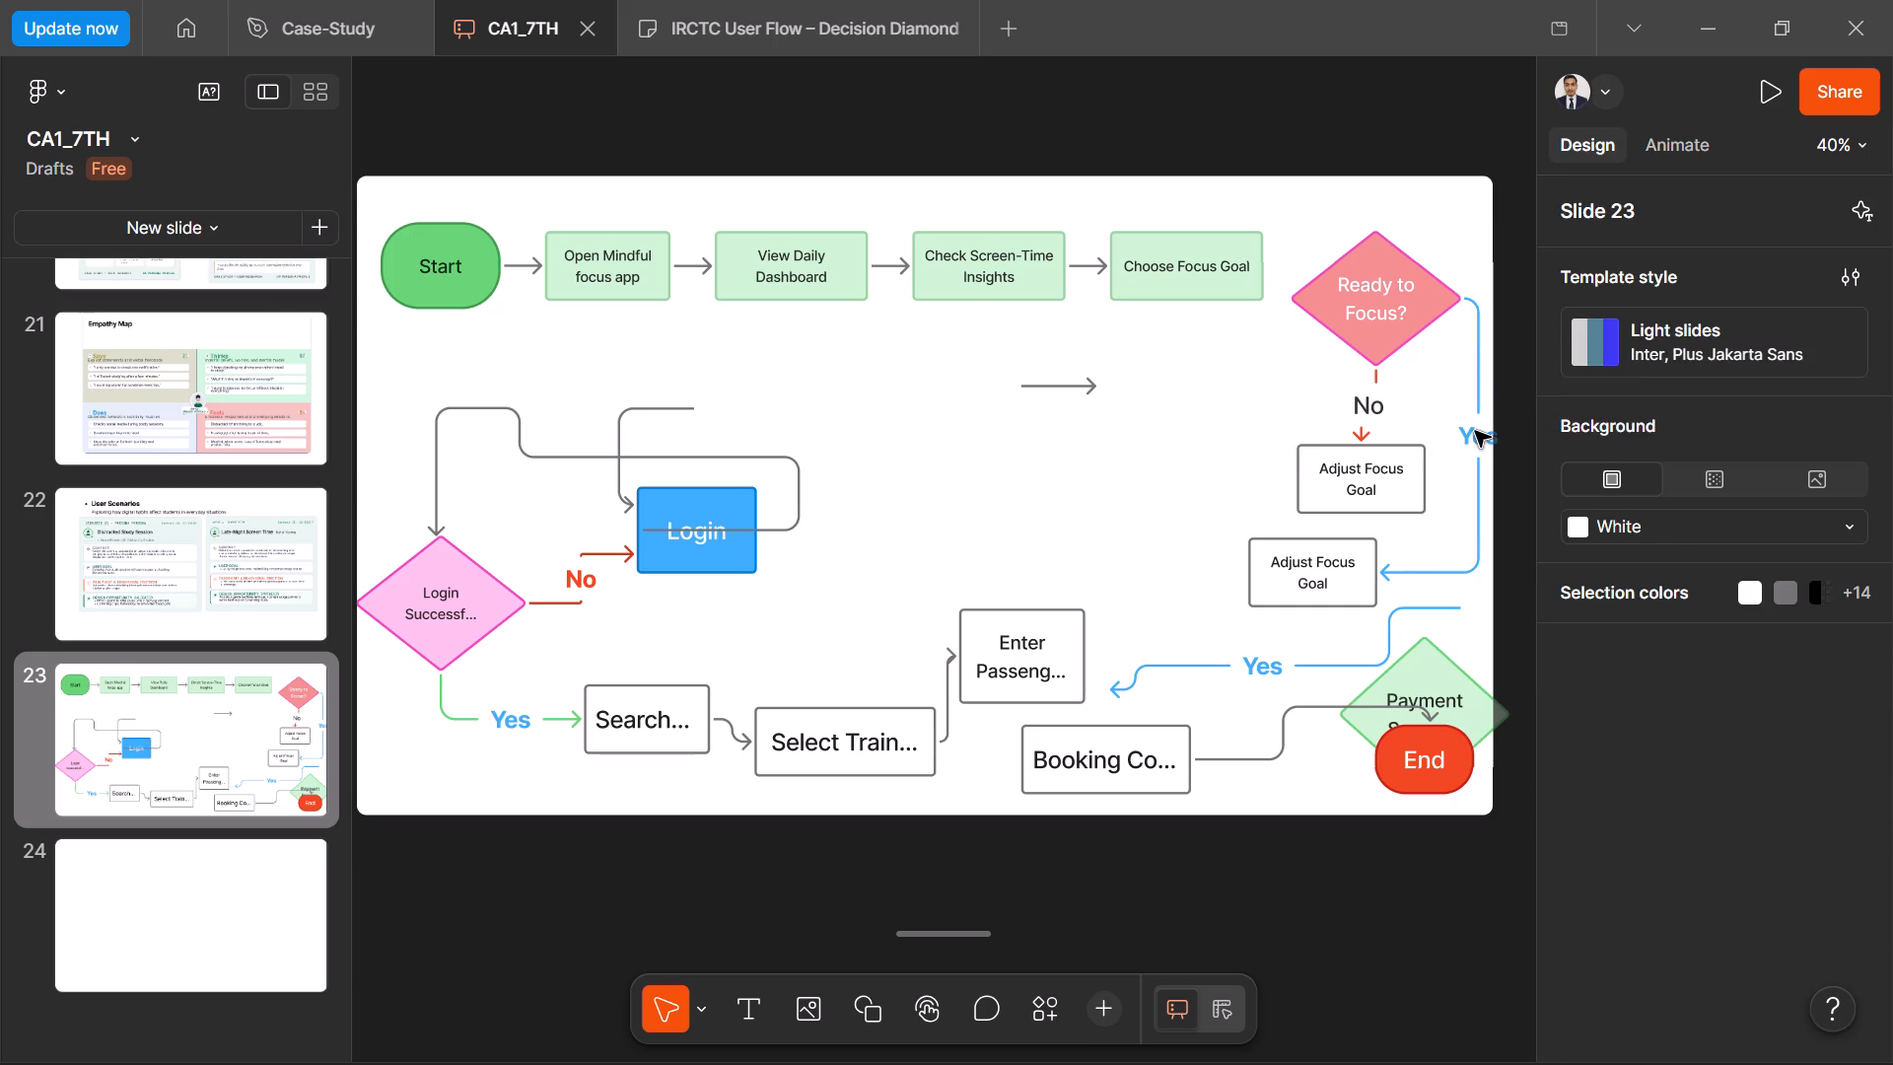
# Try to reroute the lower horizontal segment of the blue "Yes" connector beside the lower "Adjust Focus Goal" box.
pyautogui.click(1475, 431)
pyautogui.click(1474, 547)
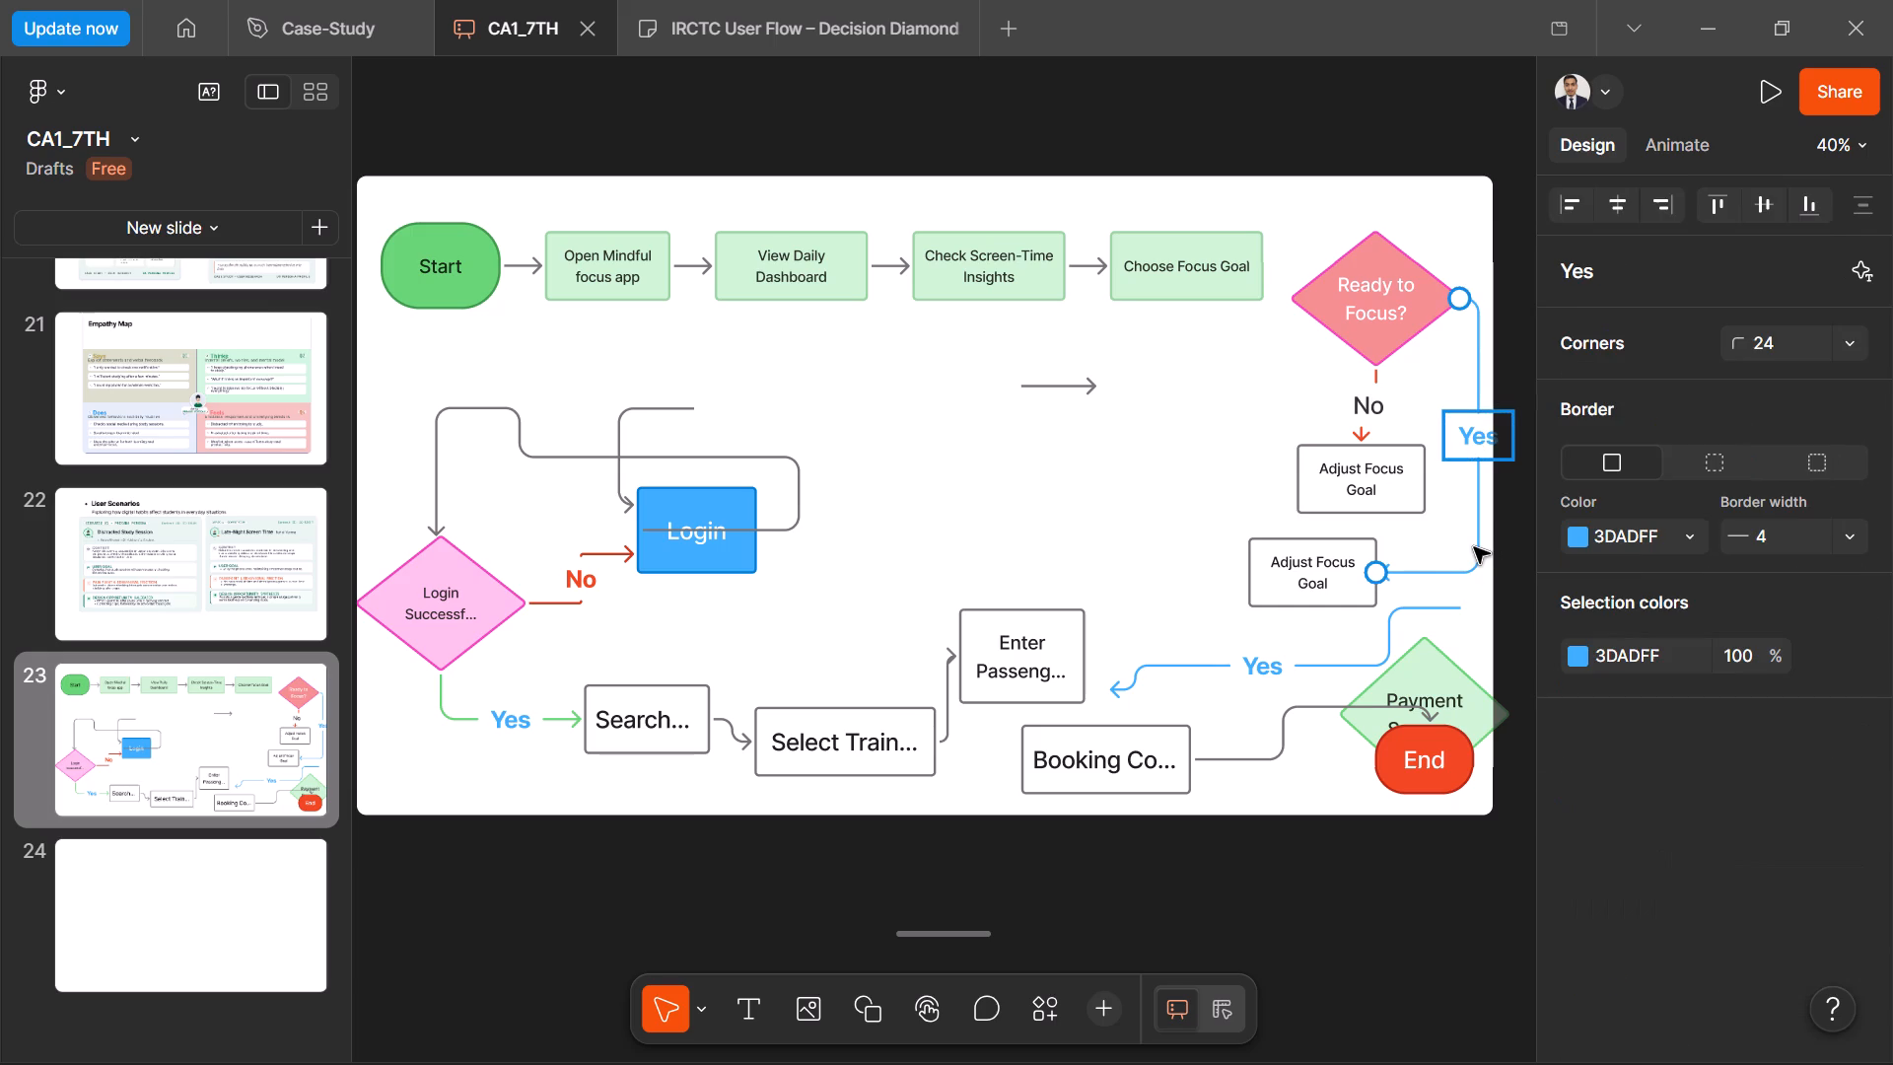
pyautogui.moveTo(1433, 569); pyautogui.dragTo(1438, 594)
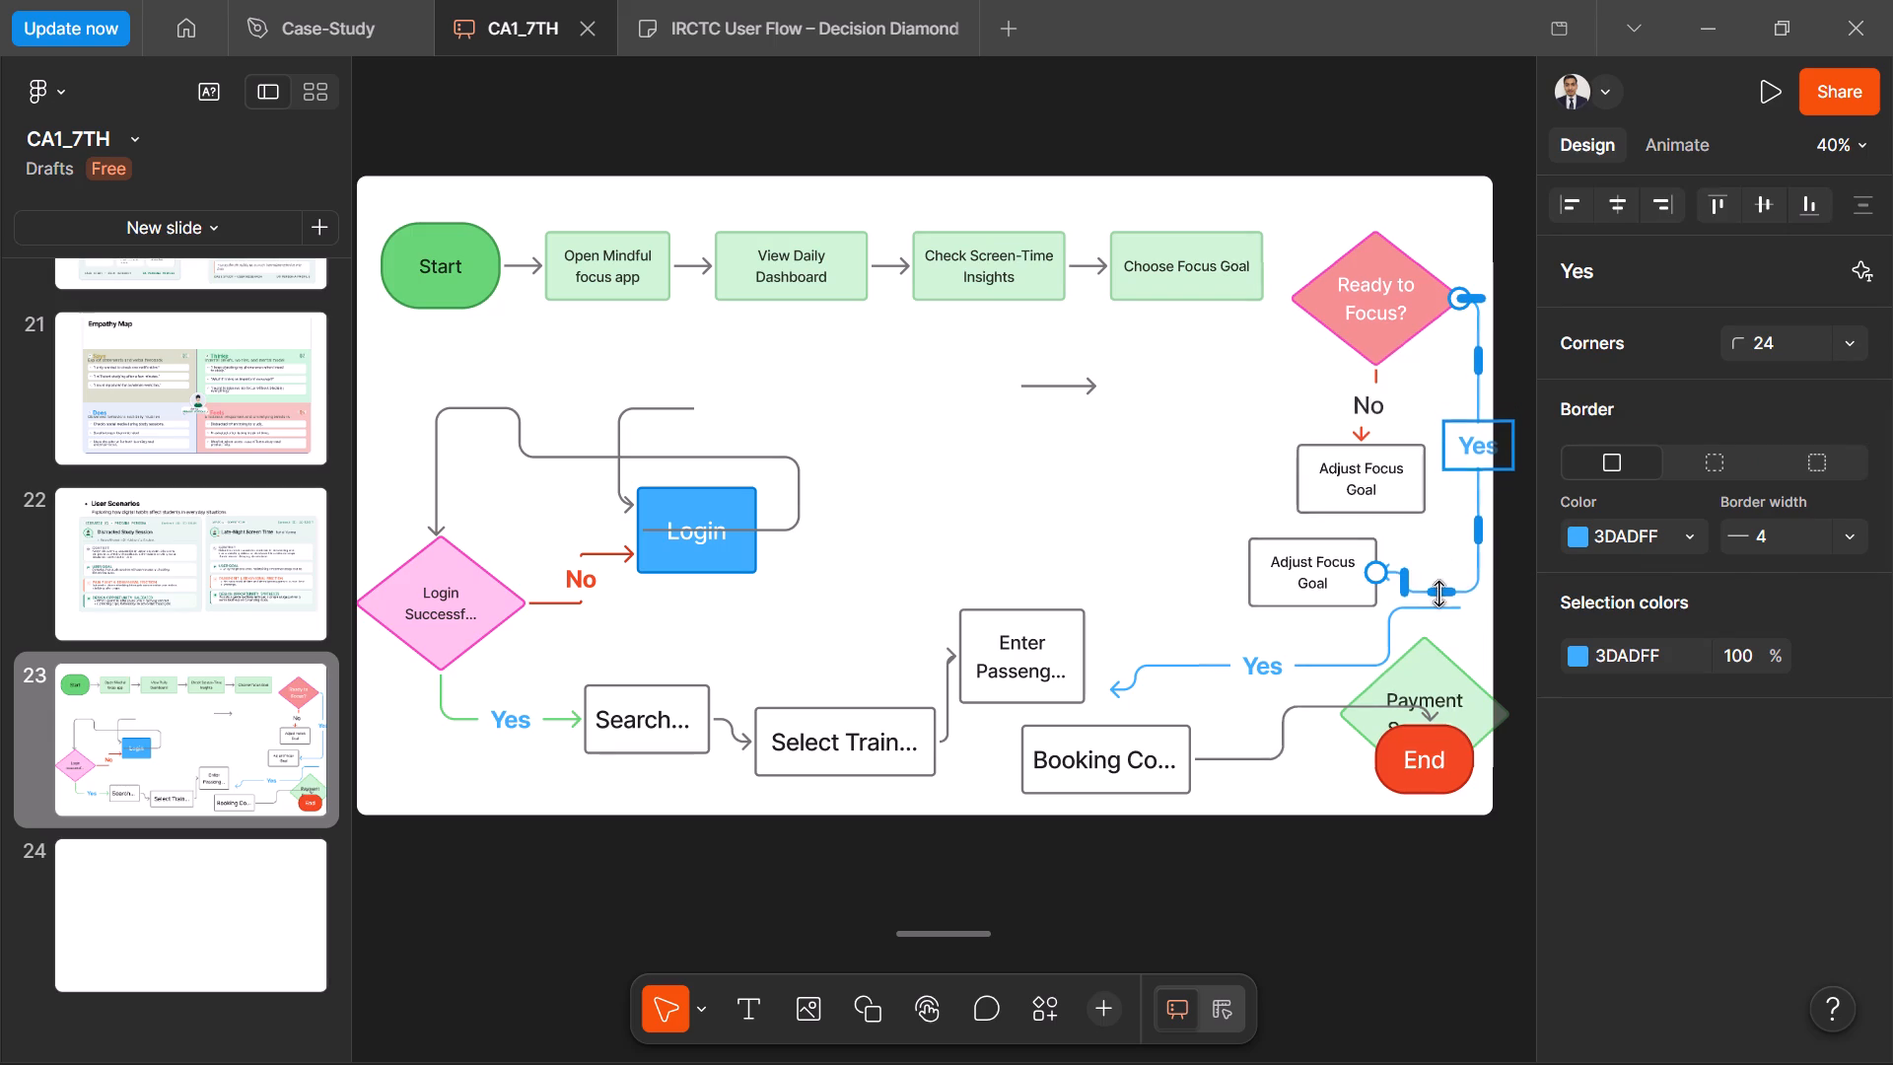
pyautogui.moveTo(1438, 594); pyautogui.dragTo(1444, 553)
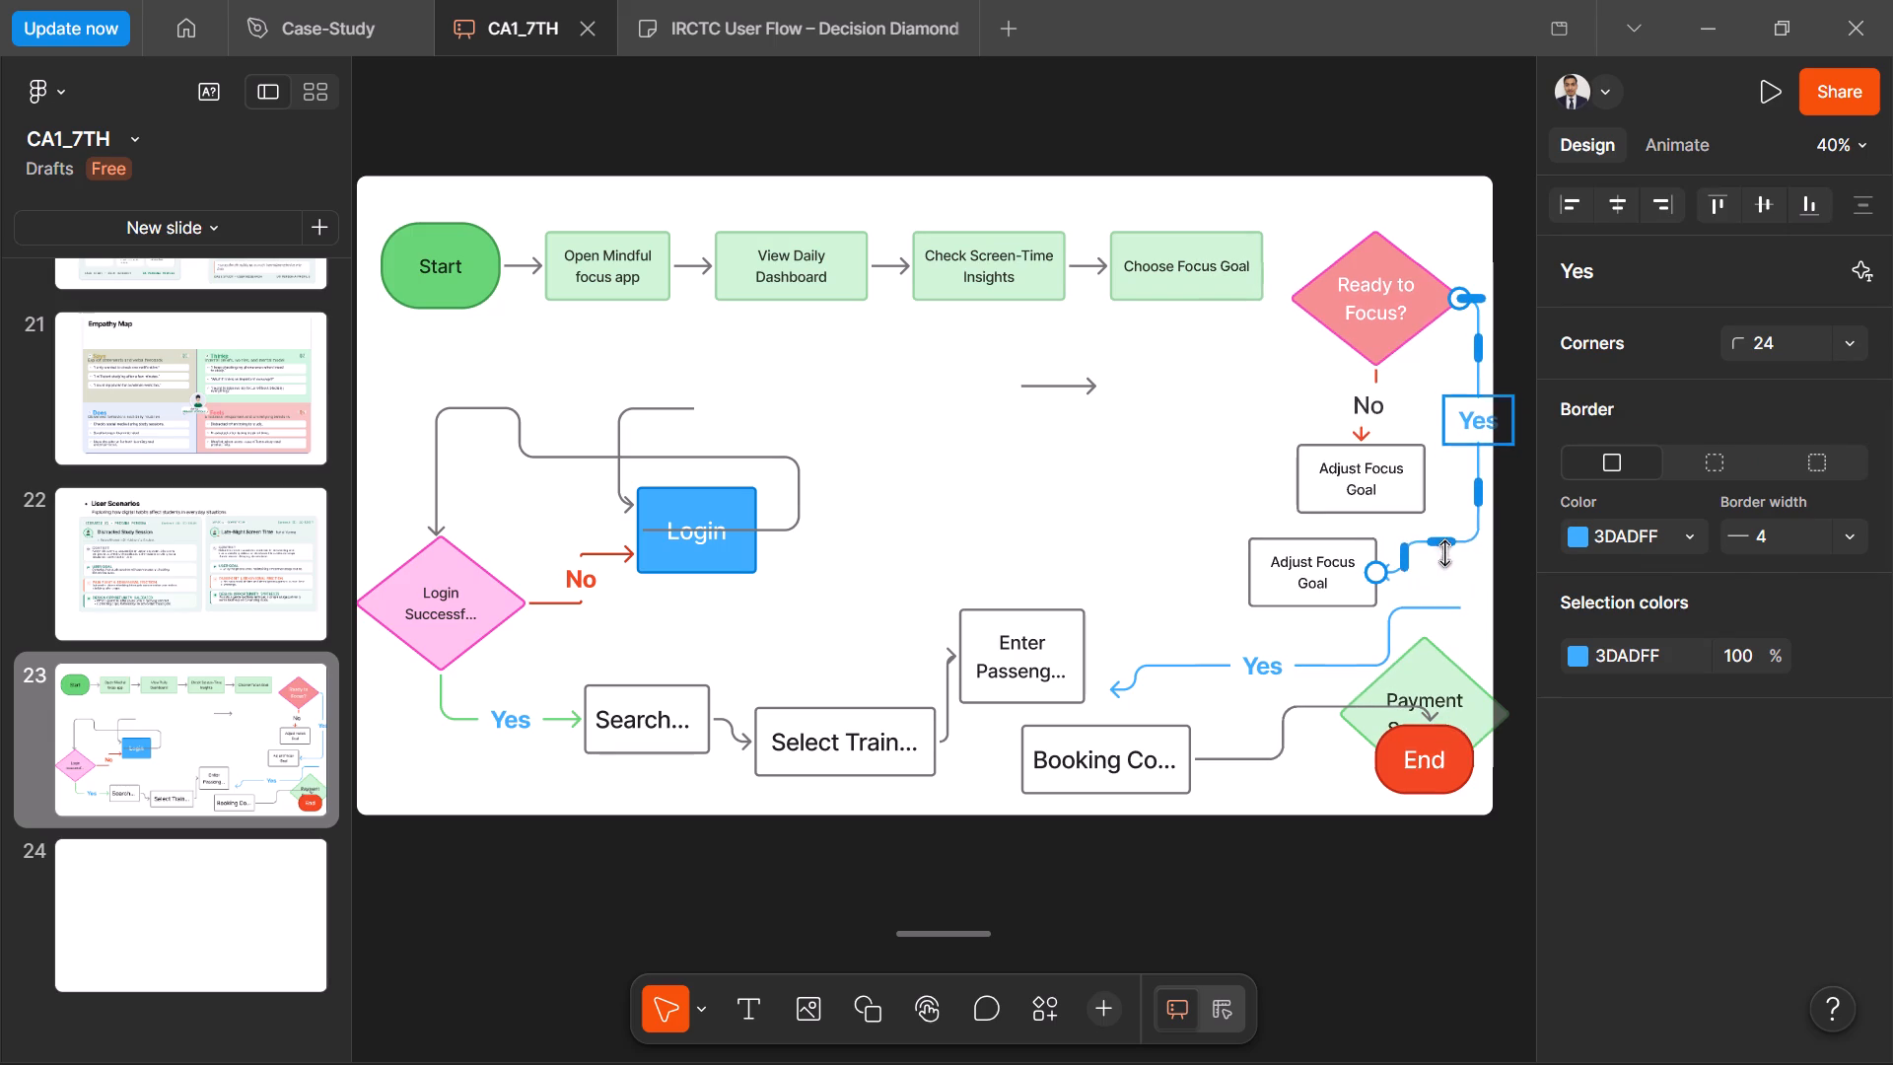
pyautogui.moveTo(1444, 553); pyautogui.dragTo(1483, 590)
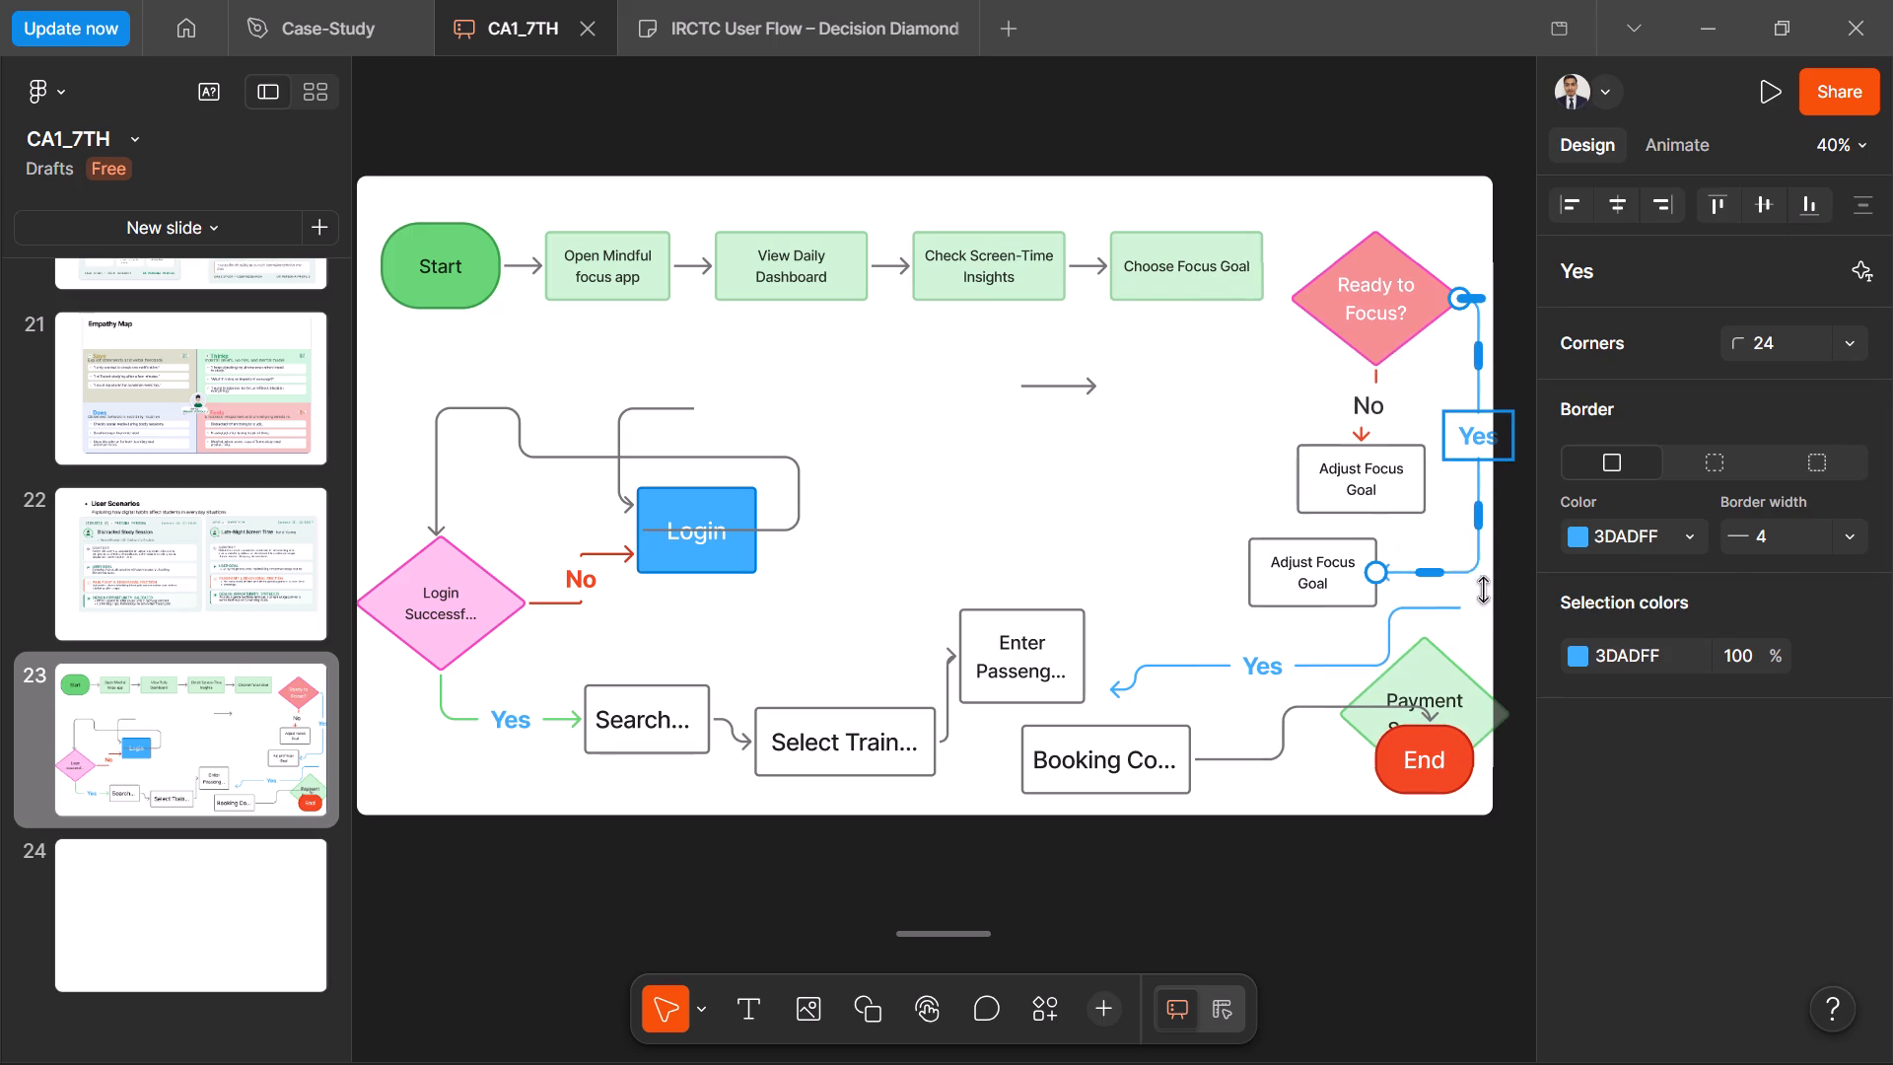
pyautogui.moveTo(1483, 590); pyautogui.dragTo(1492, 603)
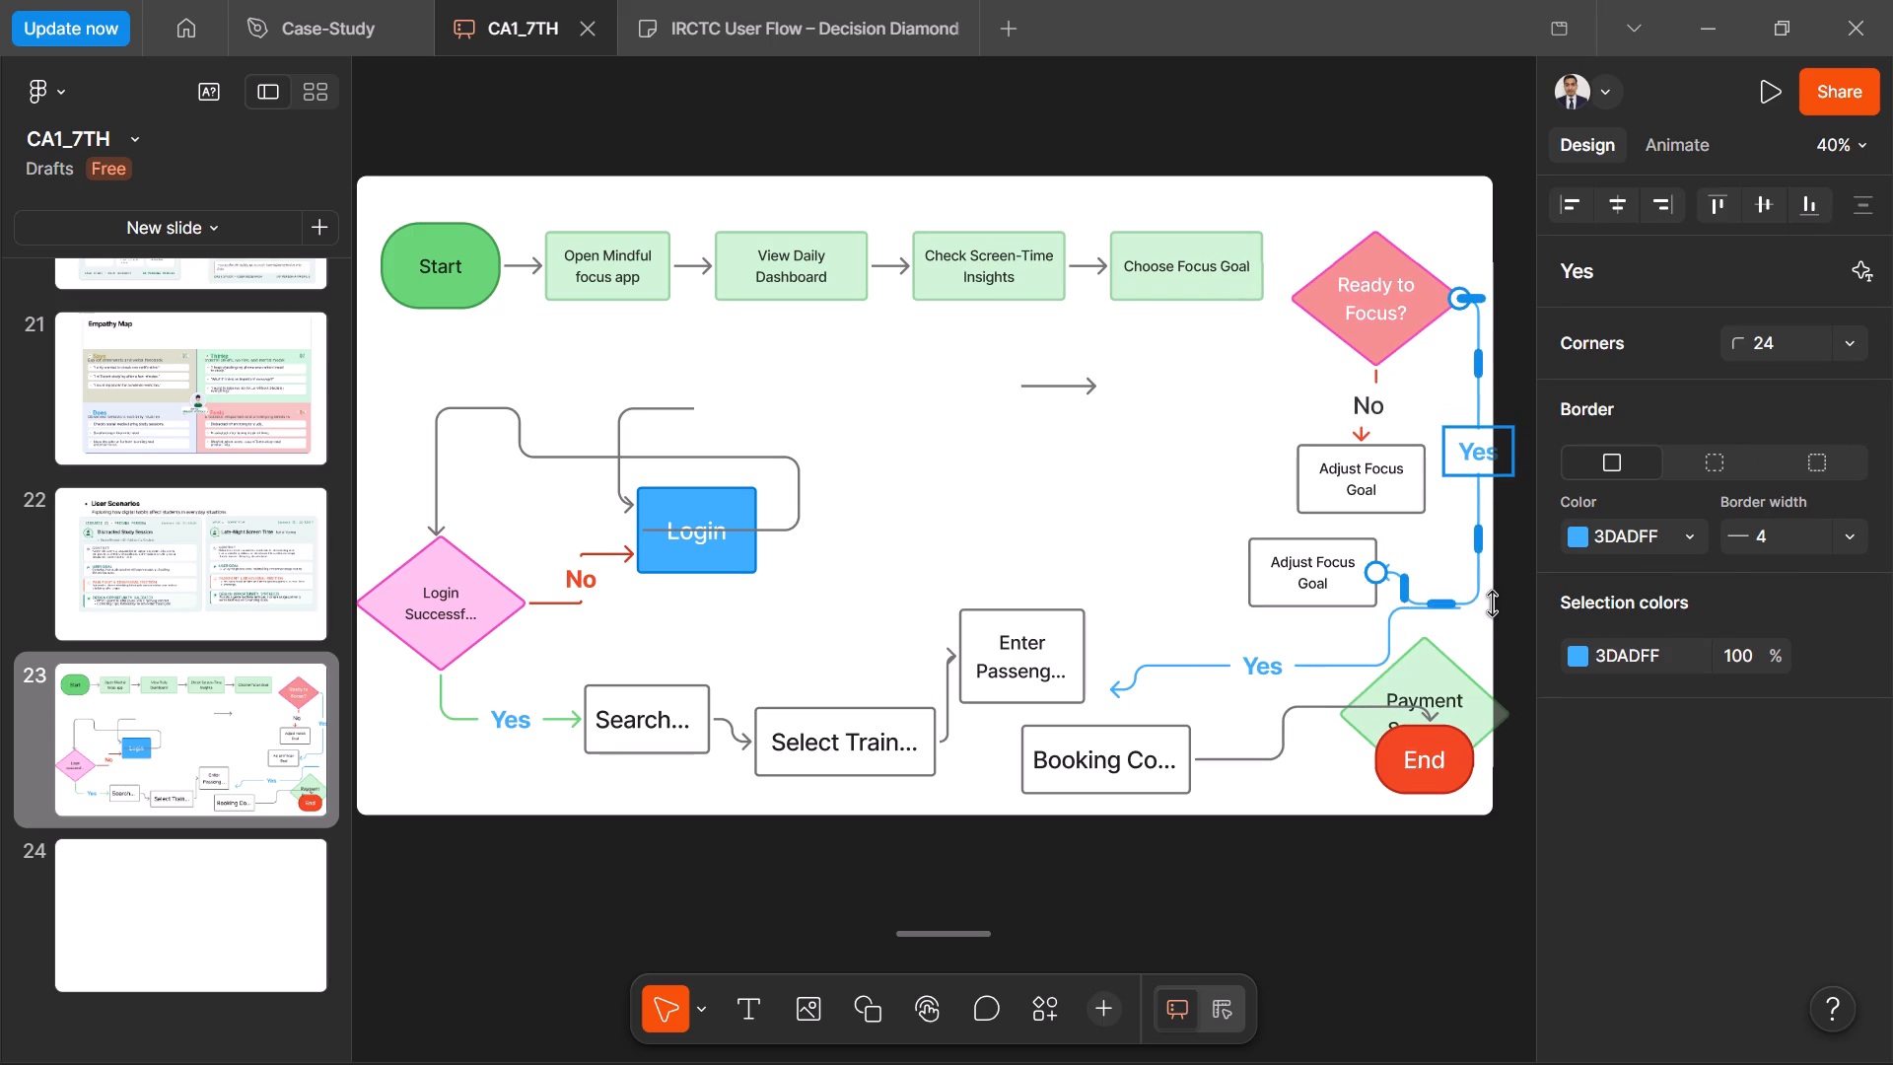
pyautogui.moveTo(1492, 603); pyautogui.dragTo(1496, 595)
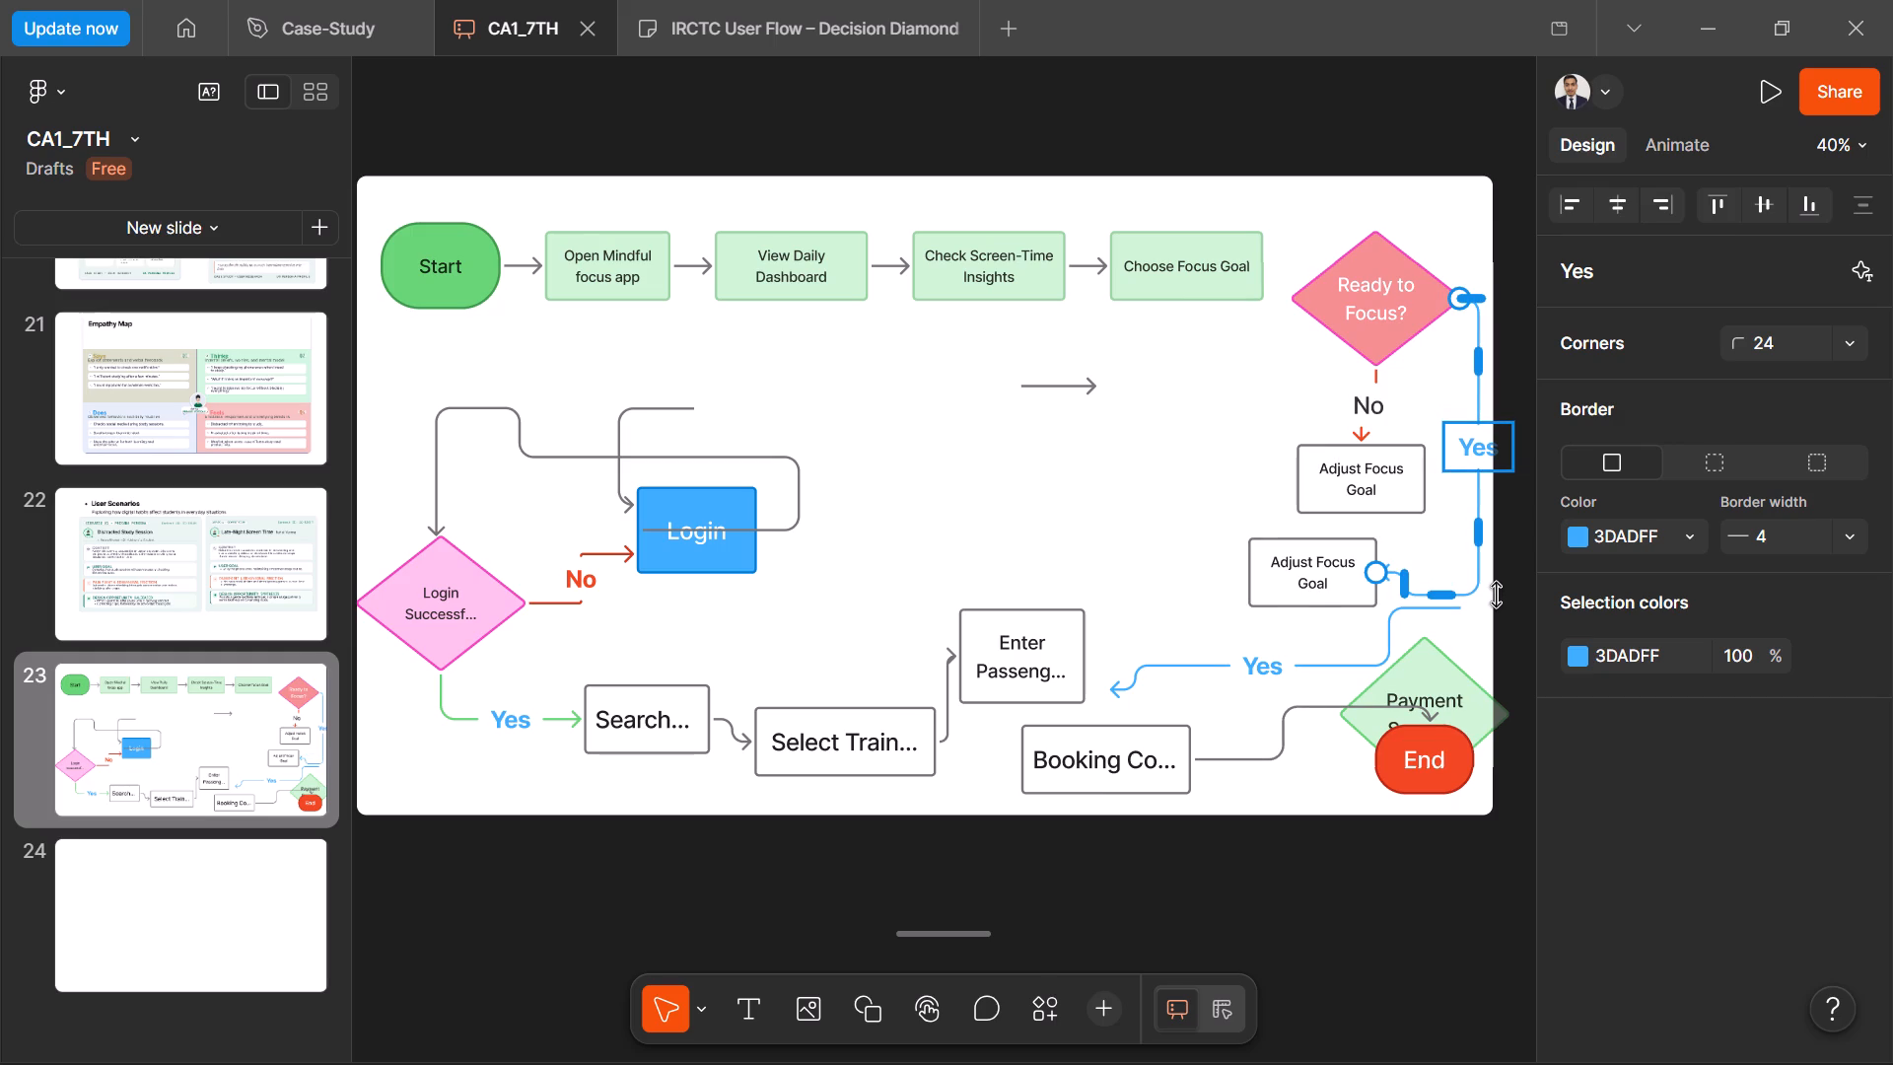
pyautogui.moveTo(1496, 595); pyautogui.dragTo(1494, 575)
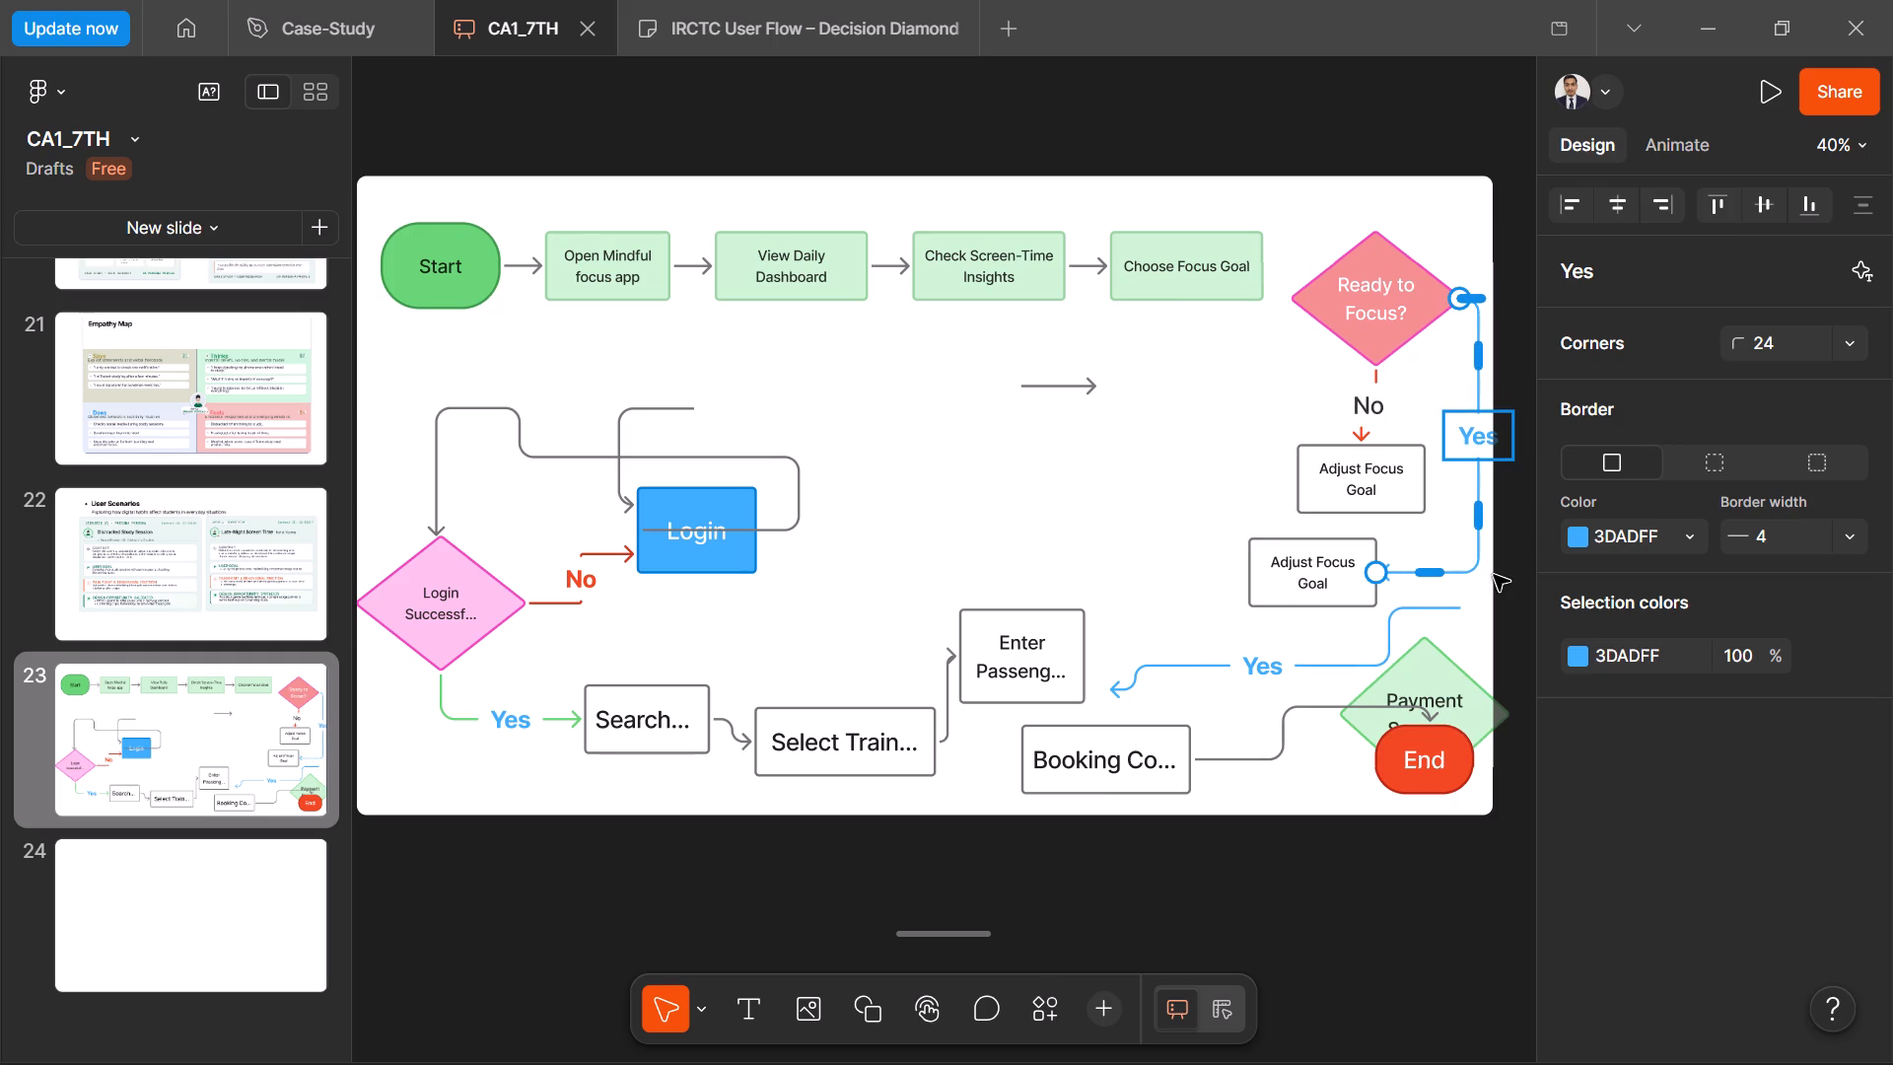
# Reattach the start of the blue "Yes" connector to the top corner of the "Ready to Focus?" diamond.
pyautogui.click(1465, 453)
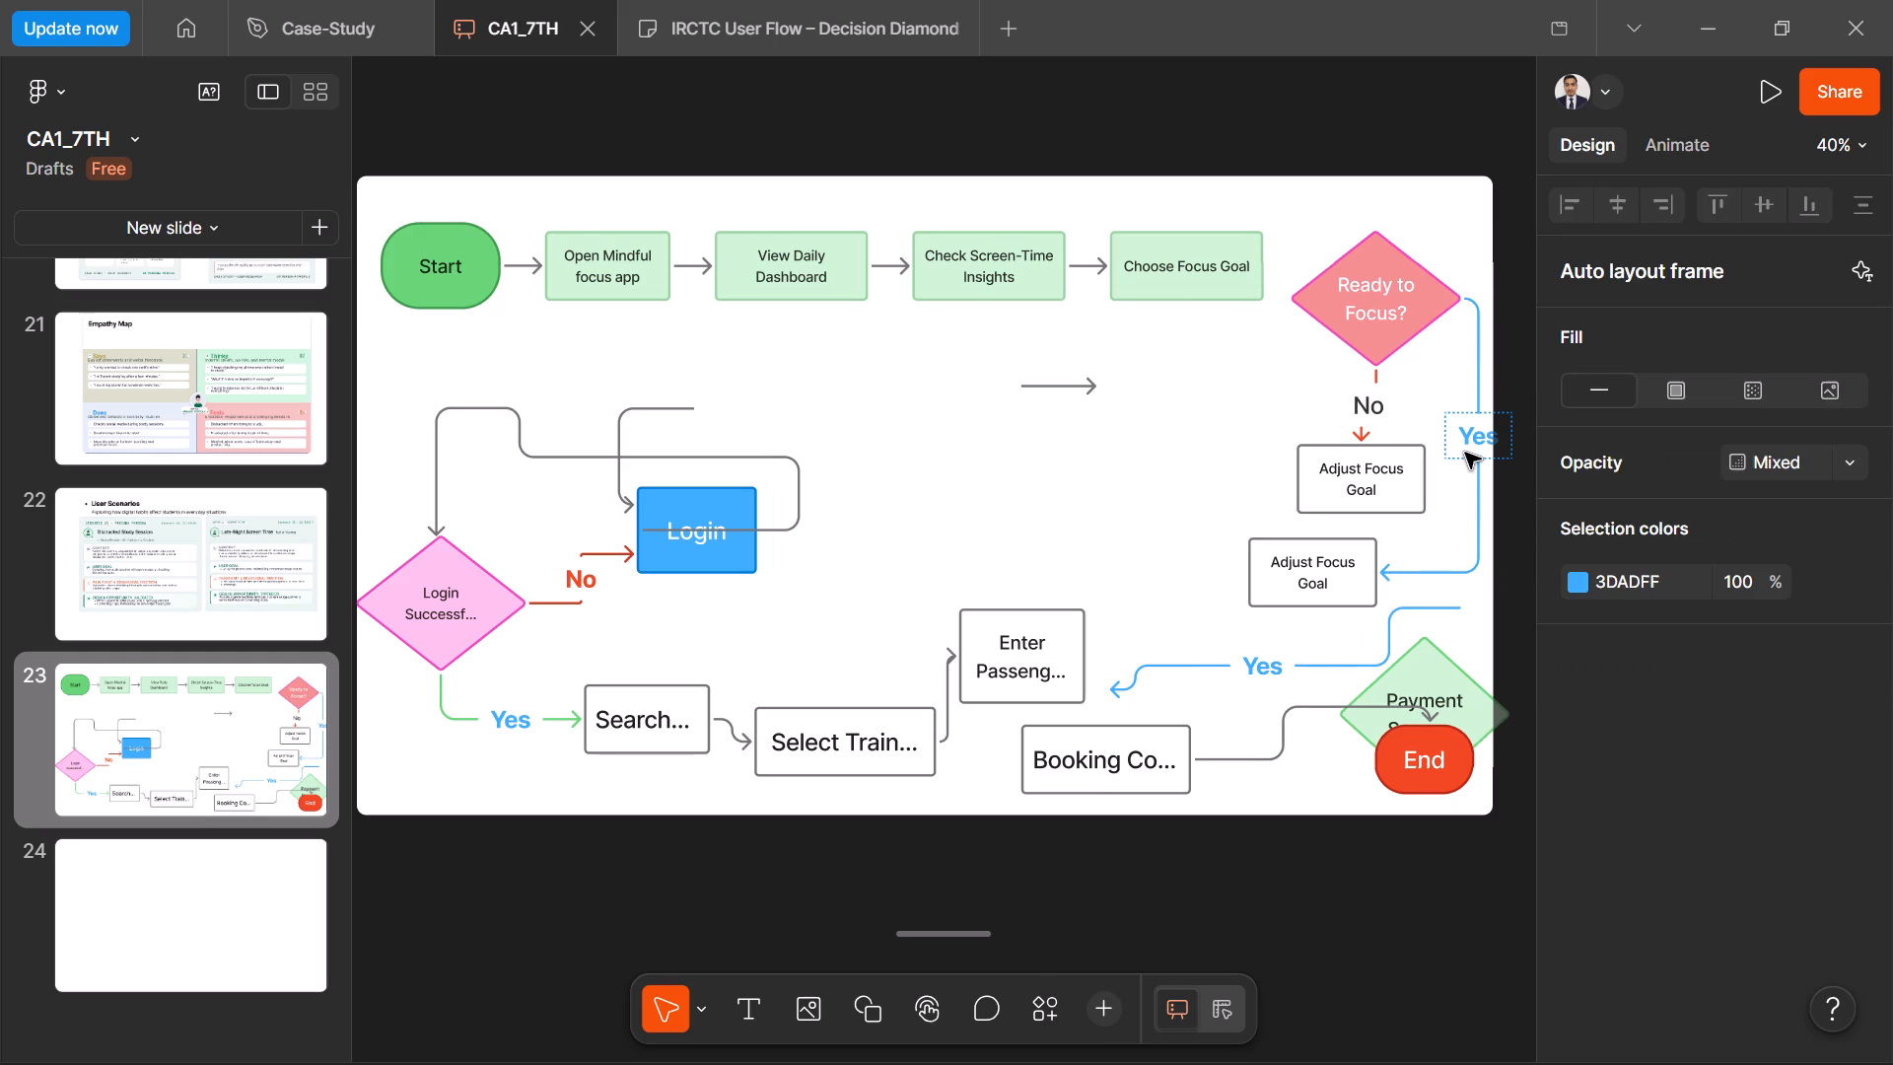
pyautogui.click(1477, 349)
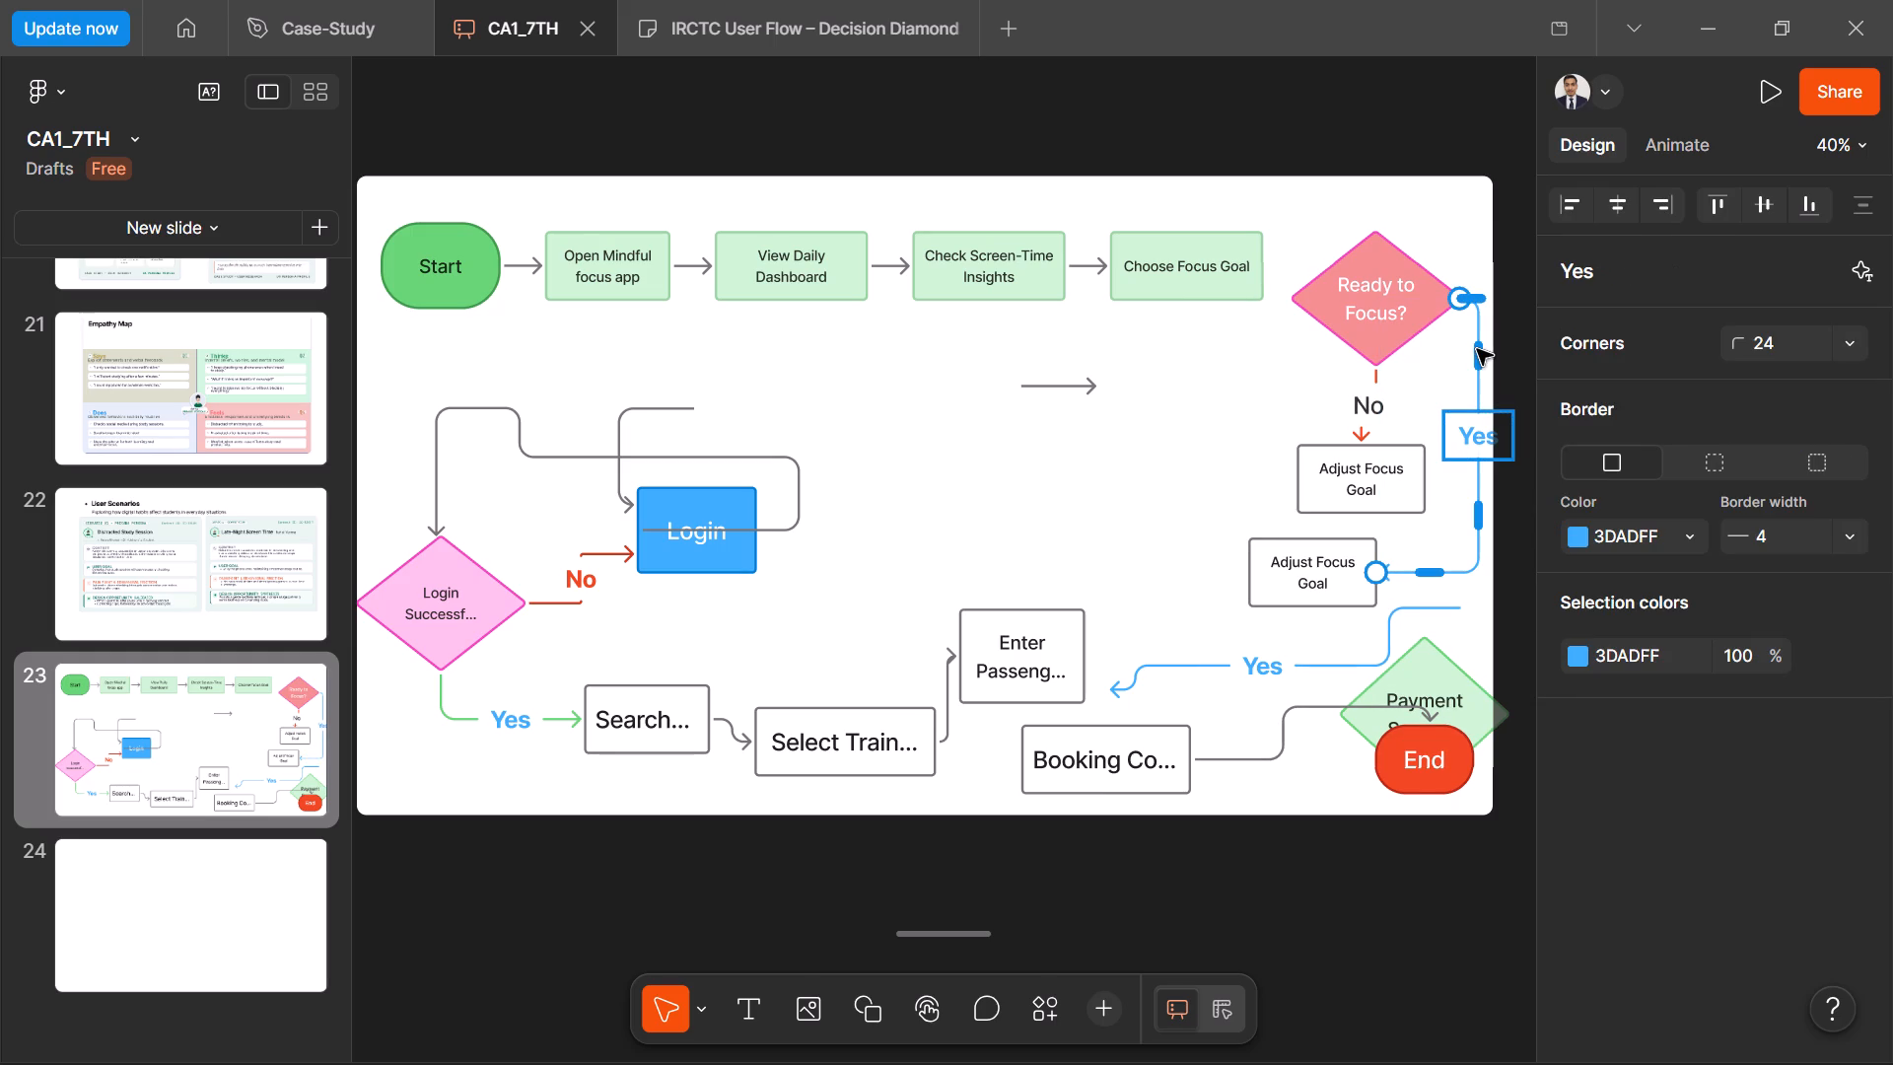
pyautogui.moveTo(1462, 298); pyautogui.dragTo(1462, 290)
pyautogui.moveTo(1462, 290); pyautogui.dragTo(1387, 235)
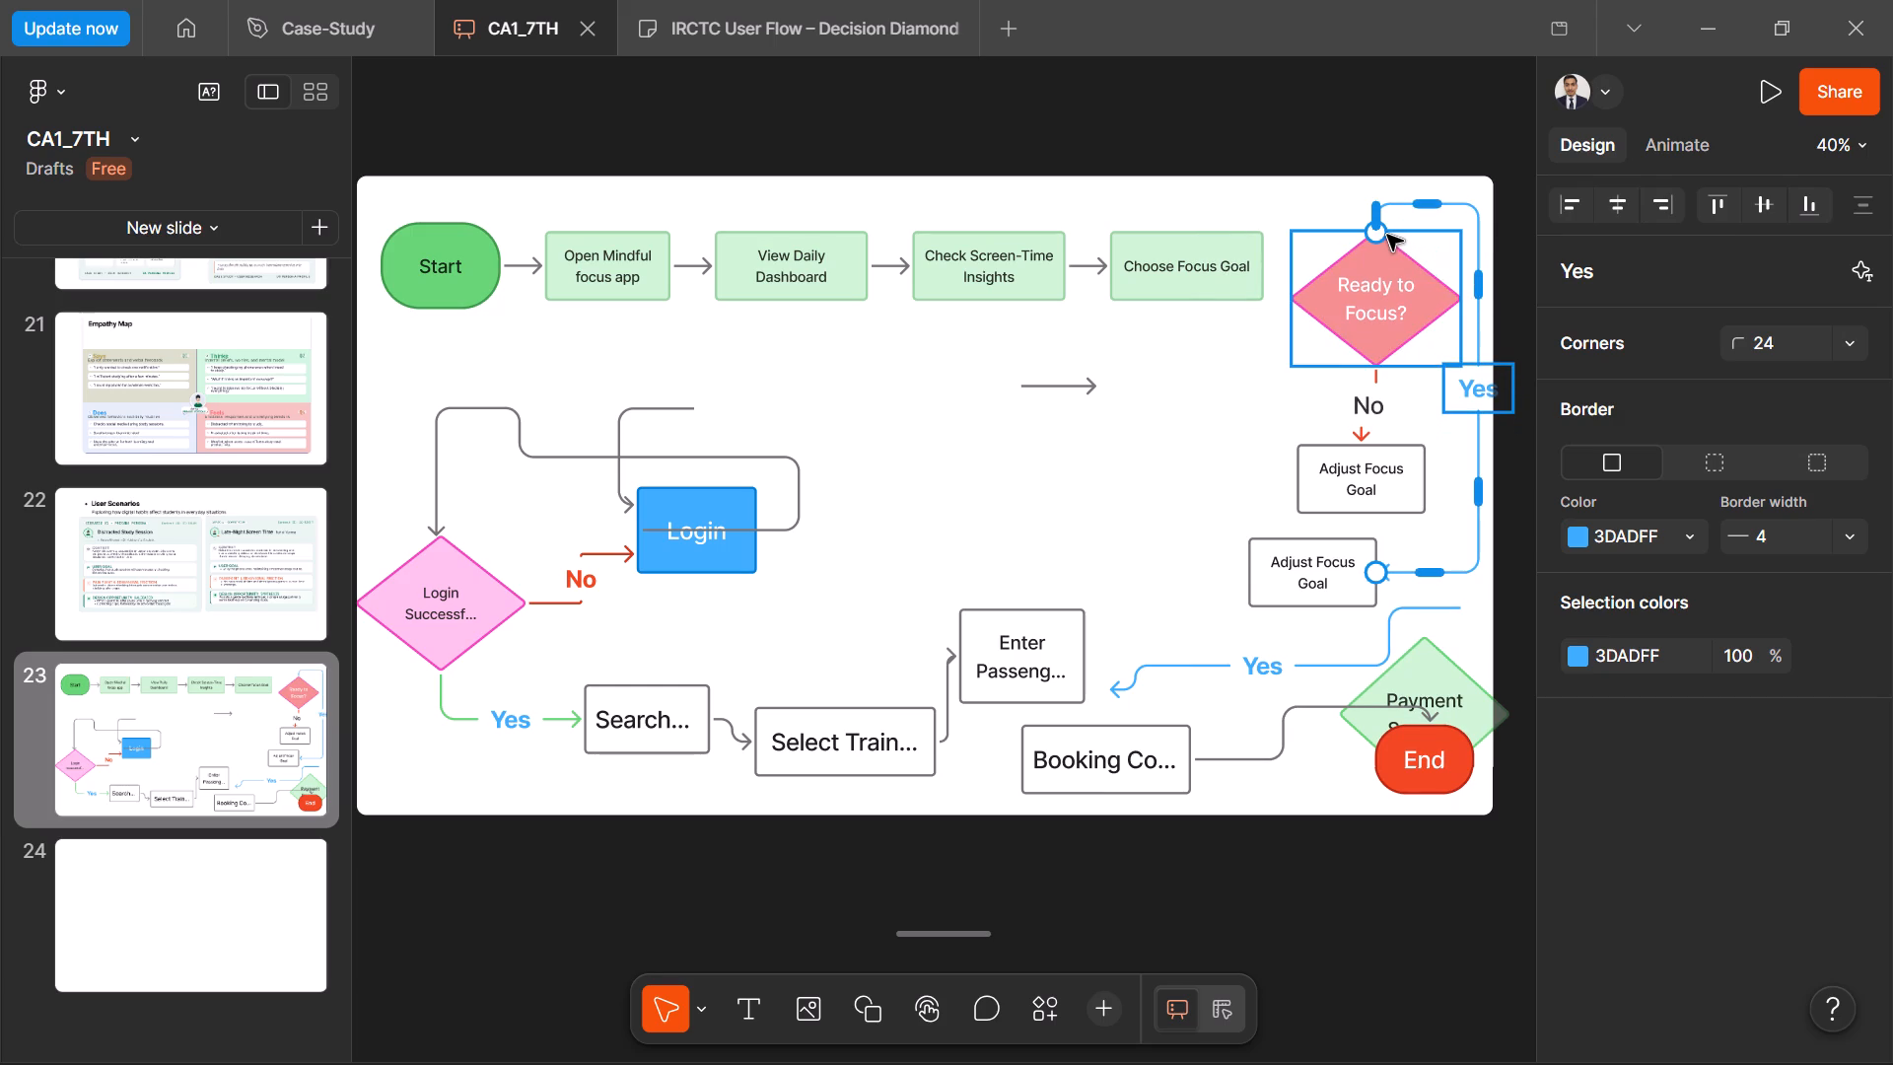
pyautogui.click(1258, 379)
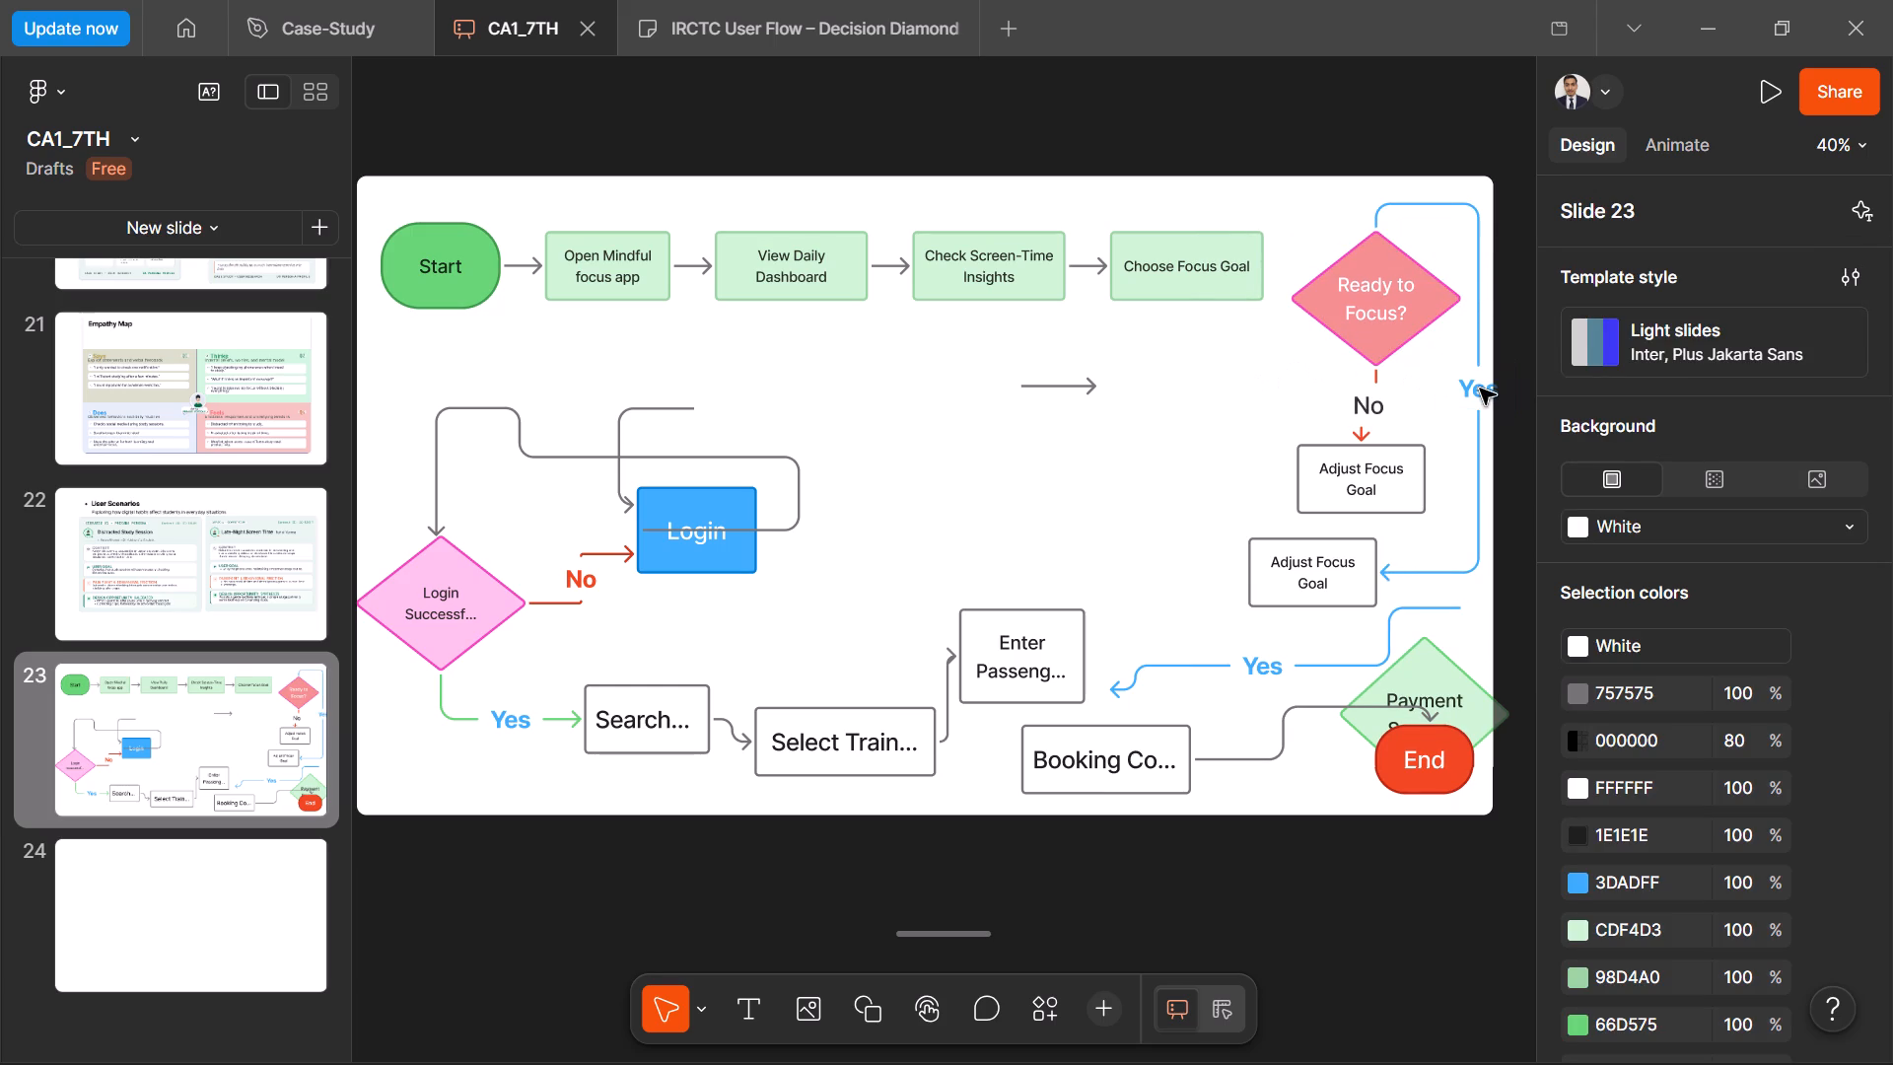
# Shift the vertical segment of the blue "Yes" connector inward so its label sits within the slide's edge.
pyautogui.click(1480, 389)
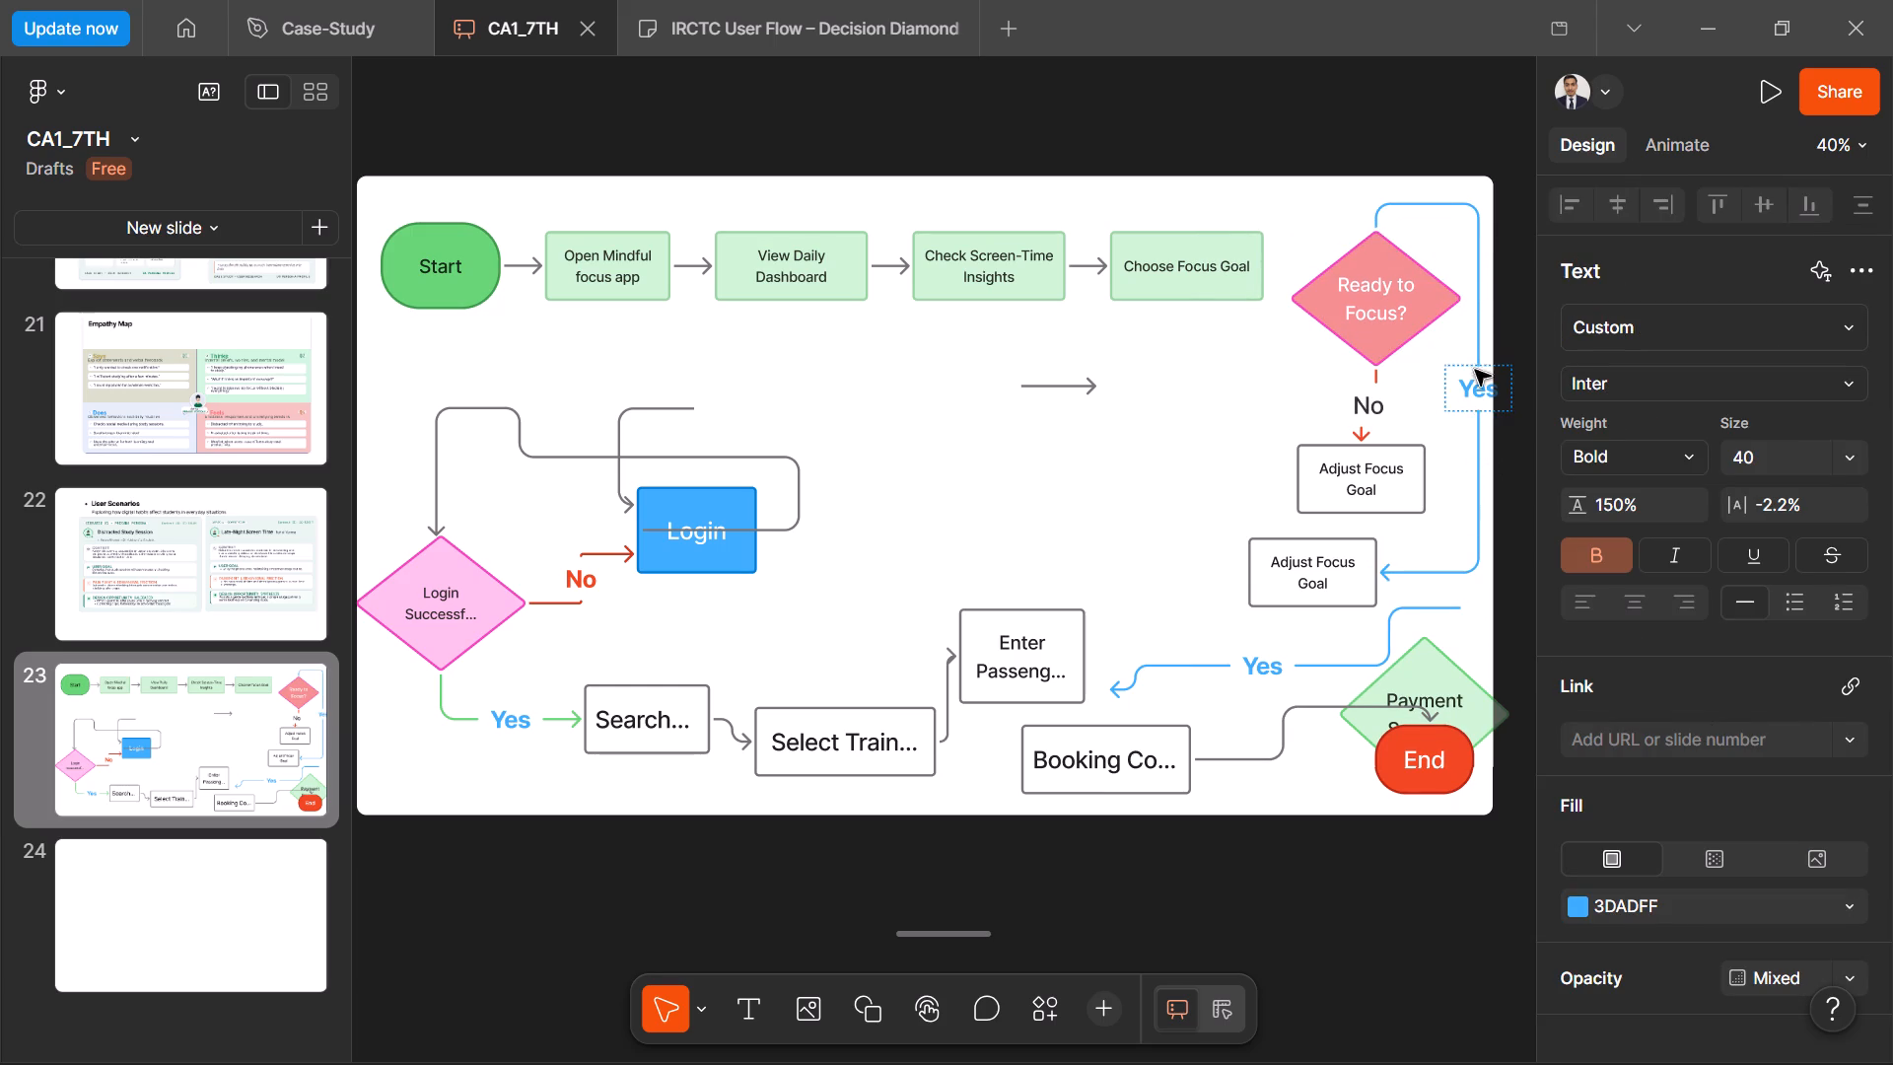
pyautogui.click(1475, 324)
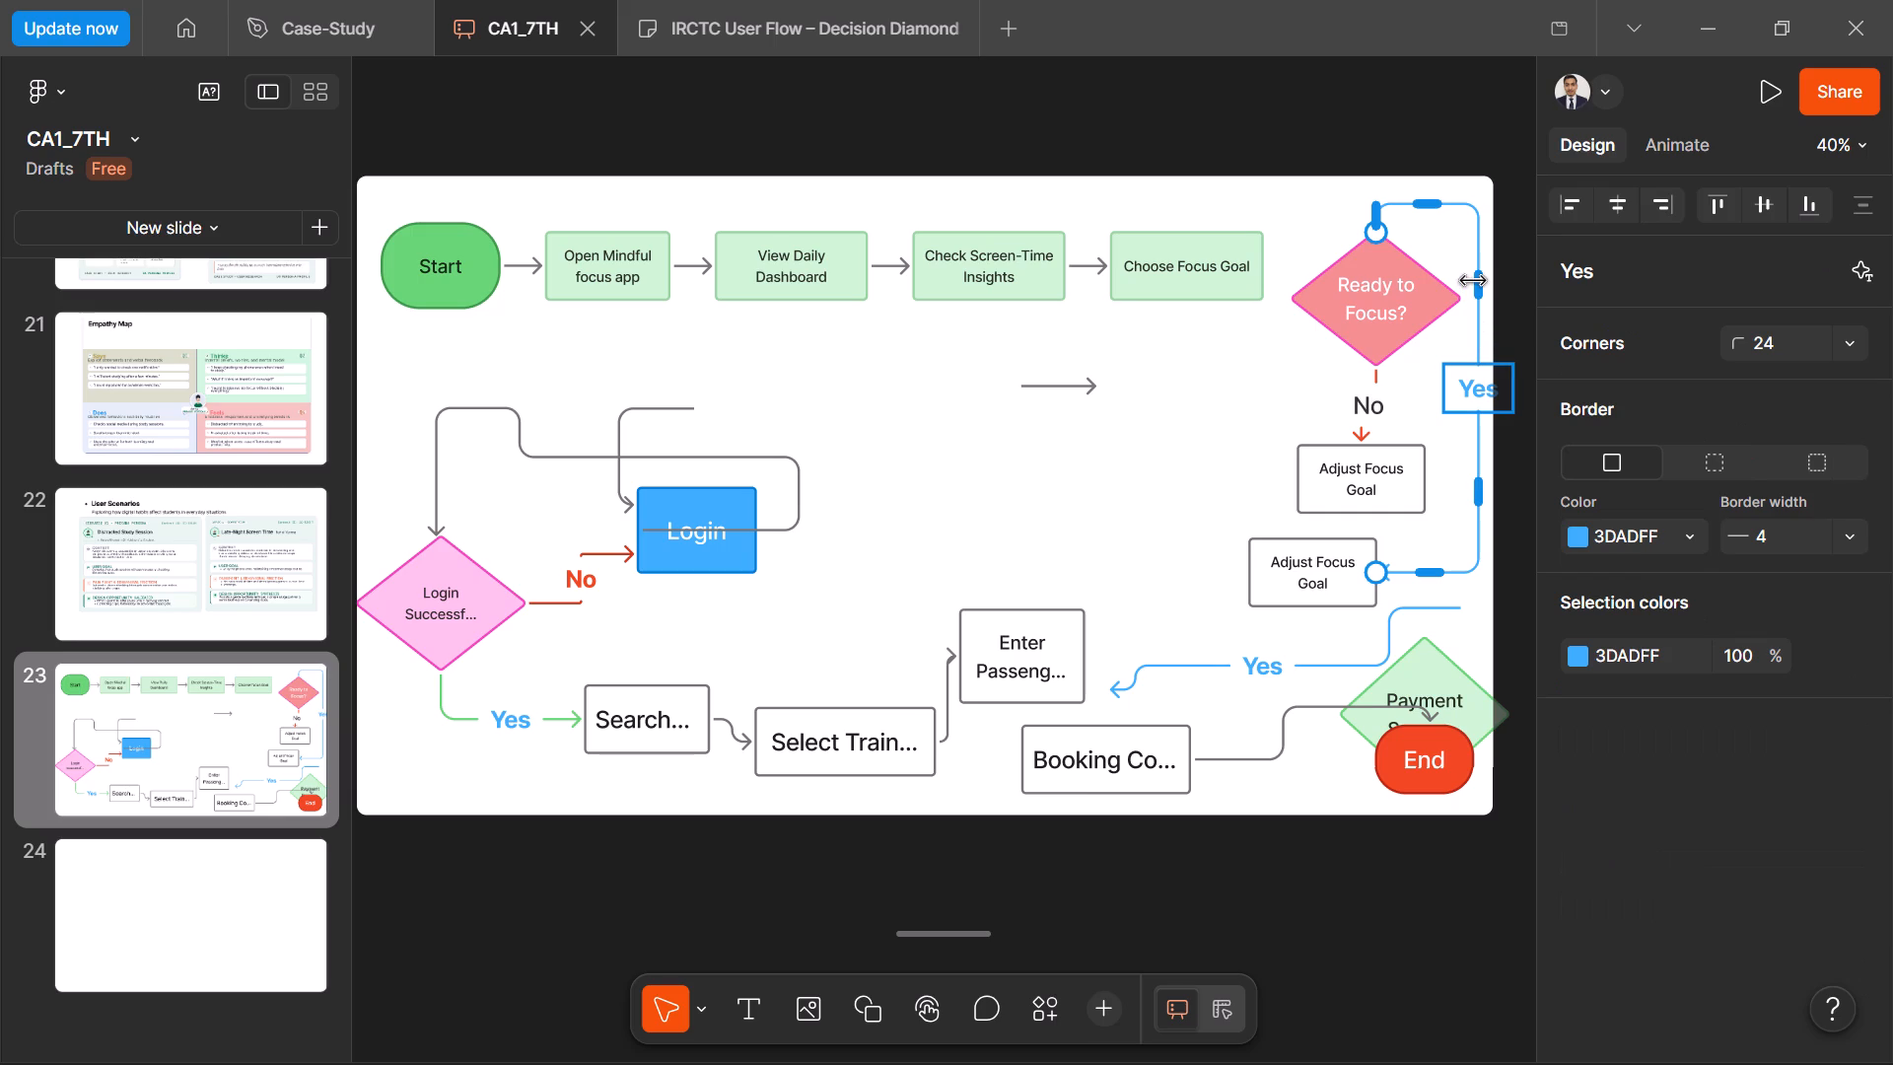
pyautogui.moveTo(1473, 281); pyautogui.dragTo(1459, 281)
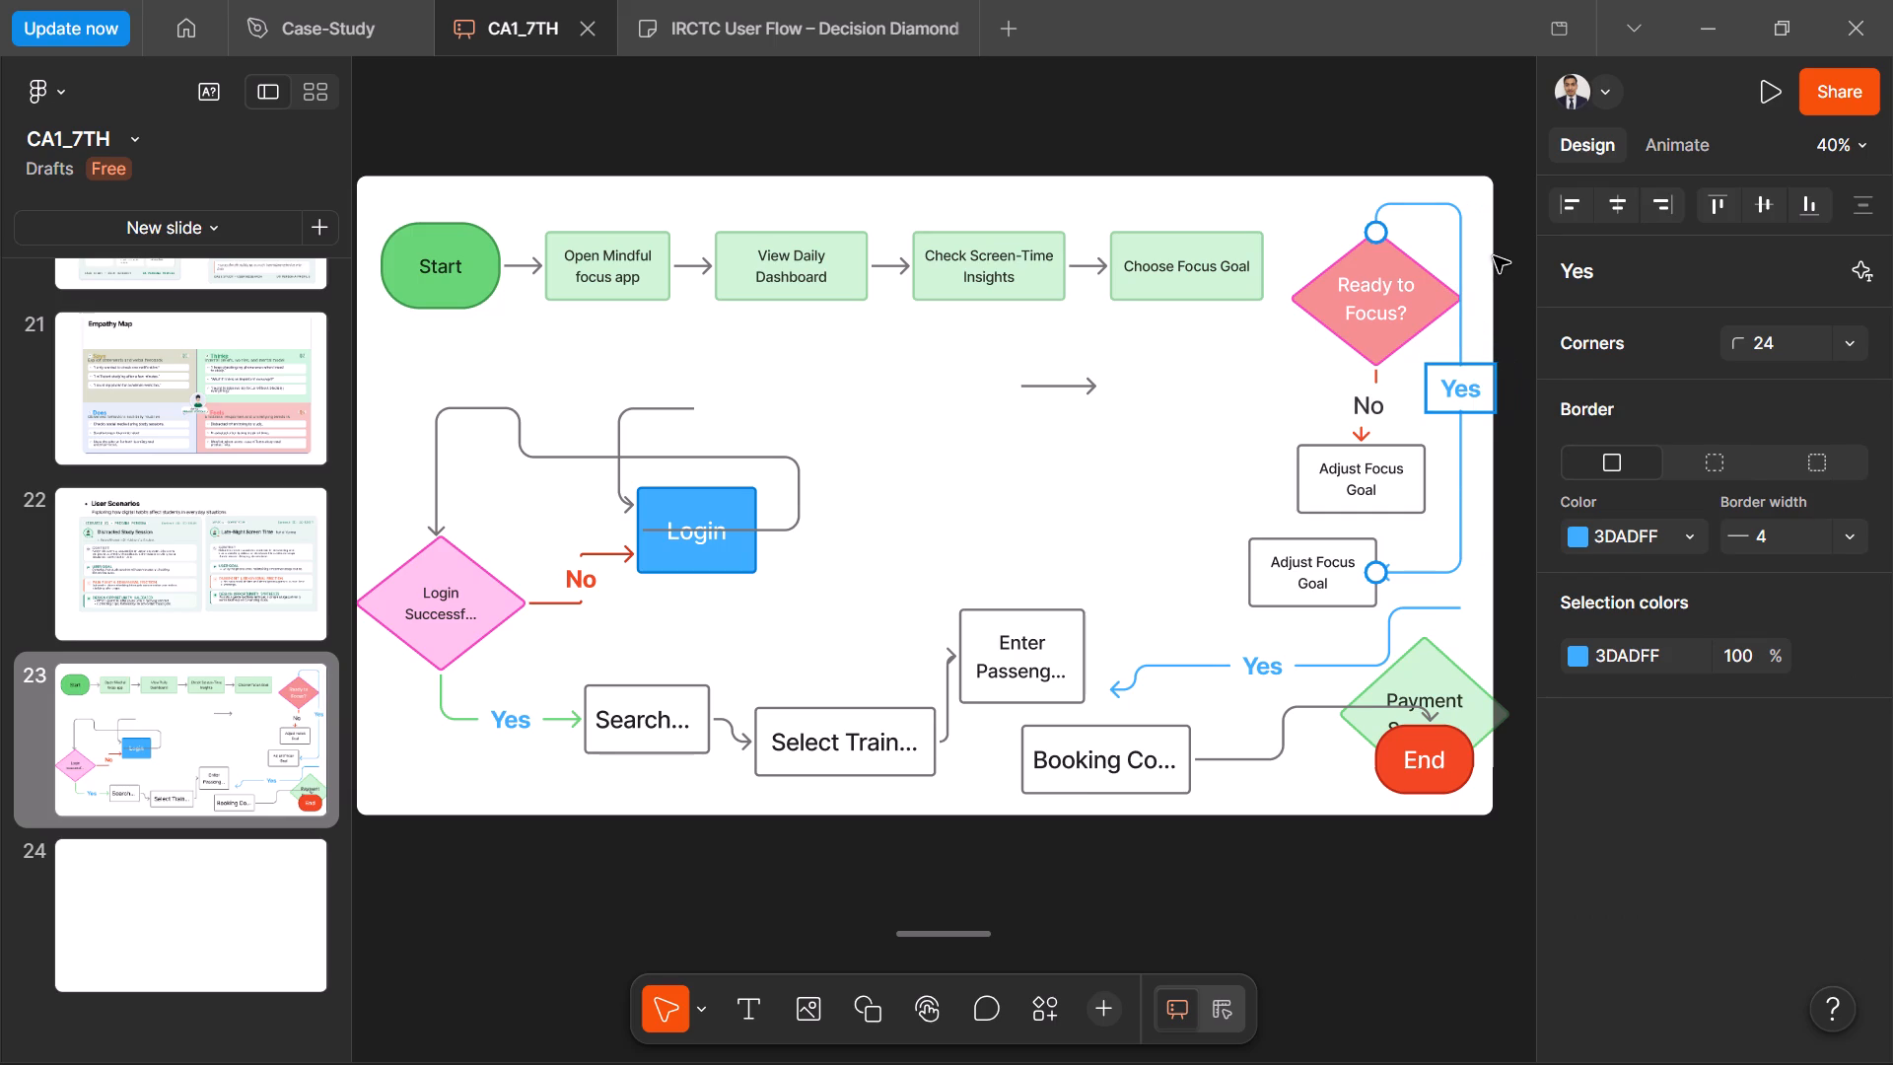
pyautogui.click(1494, 255)
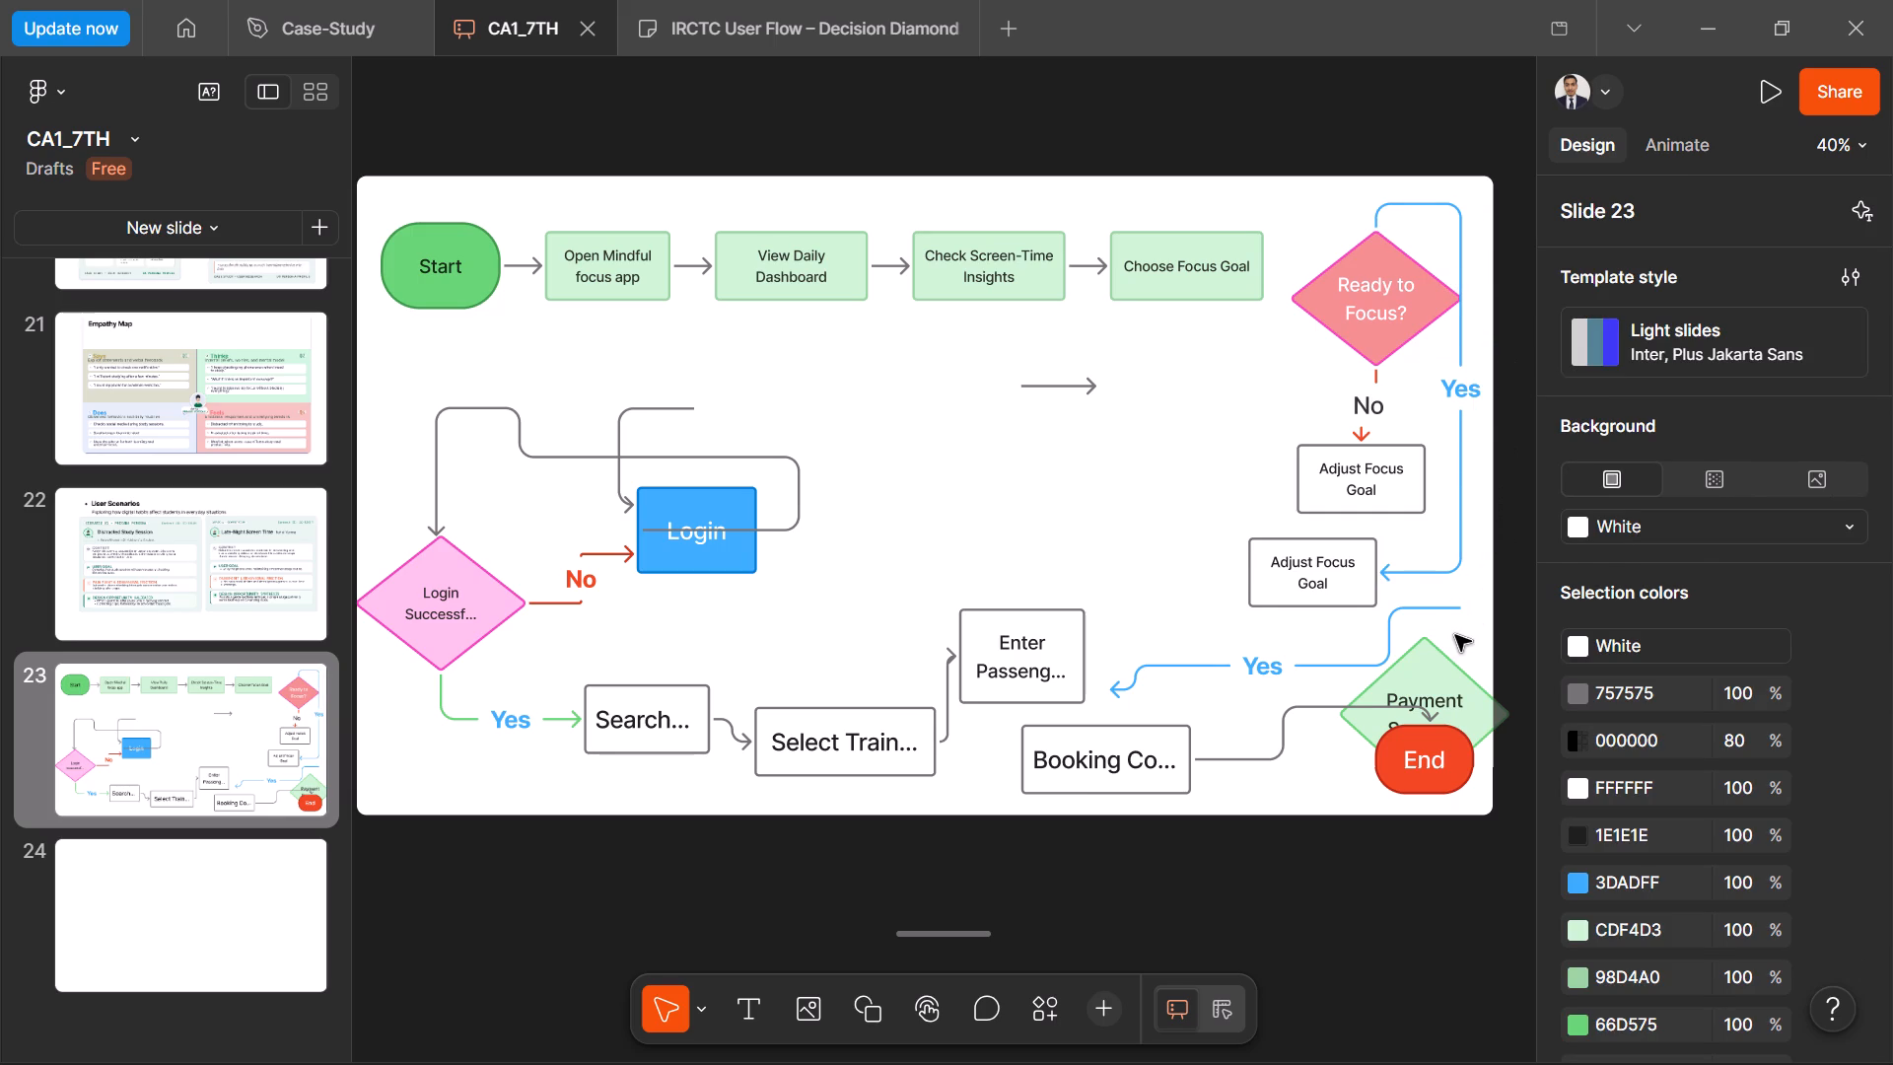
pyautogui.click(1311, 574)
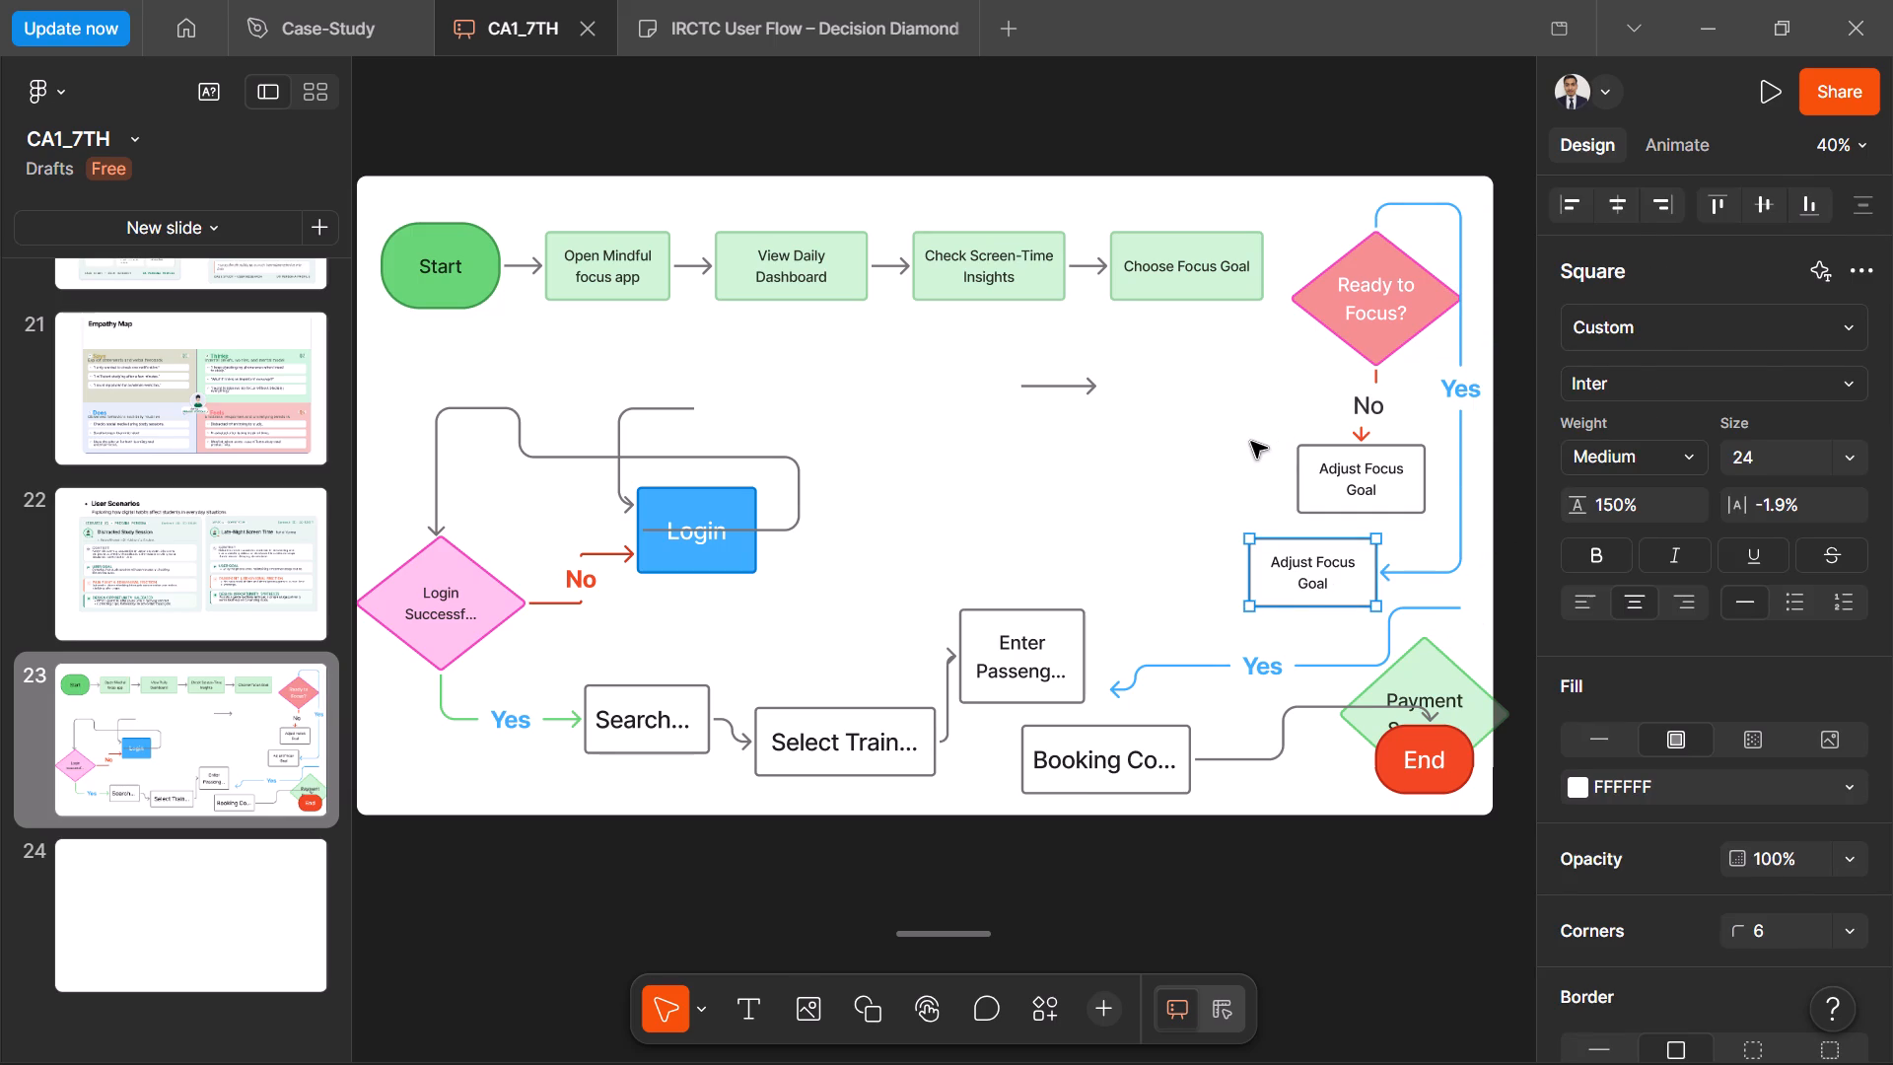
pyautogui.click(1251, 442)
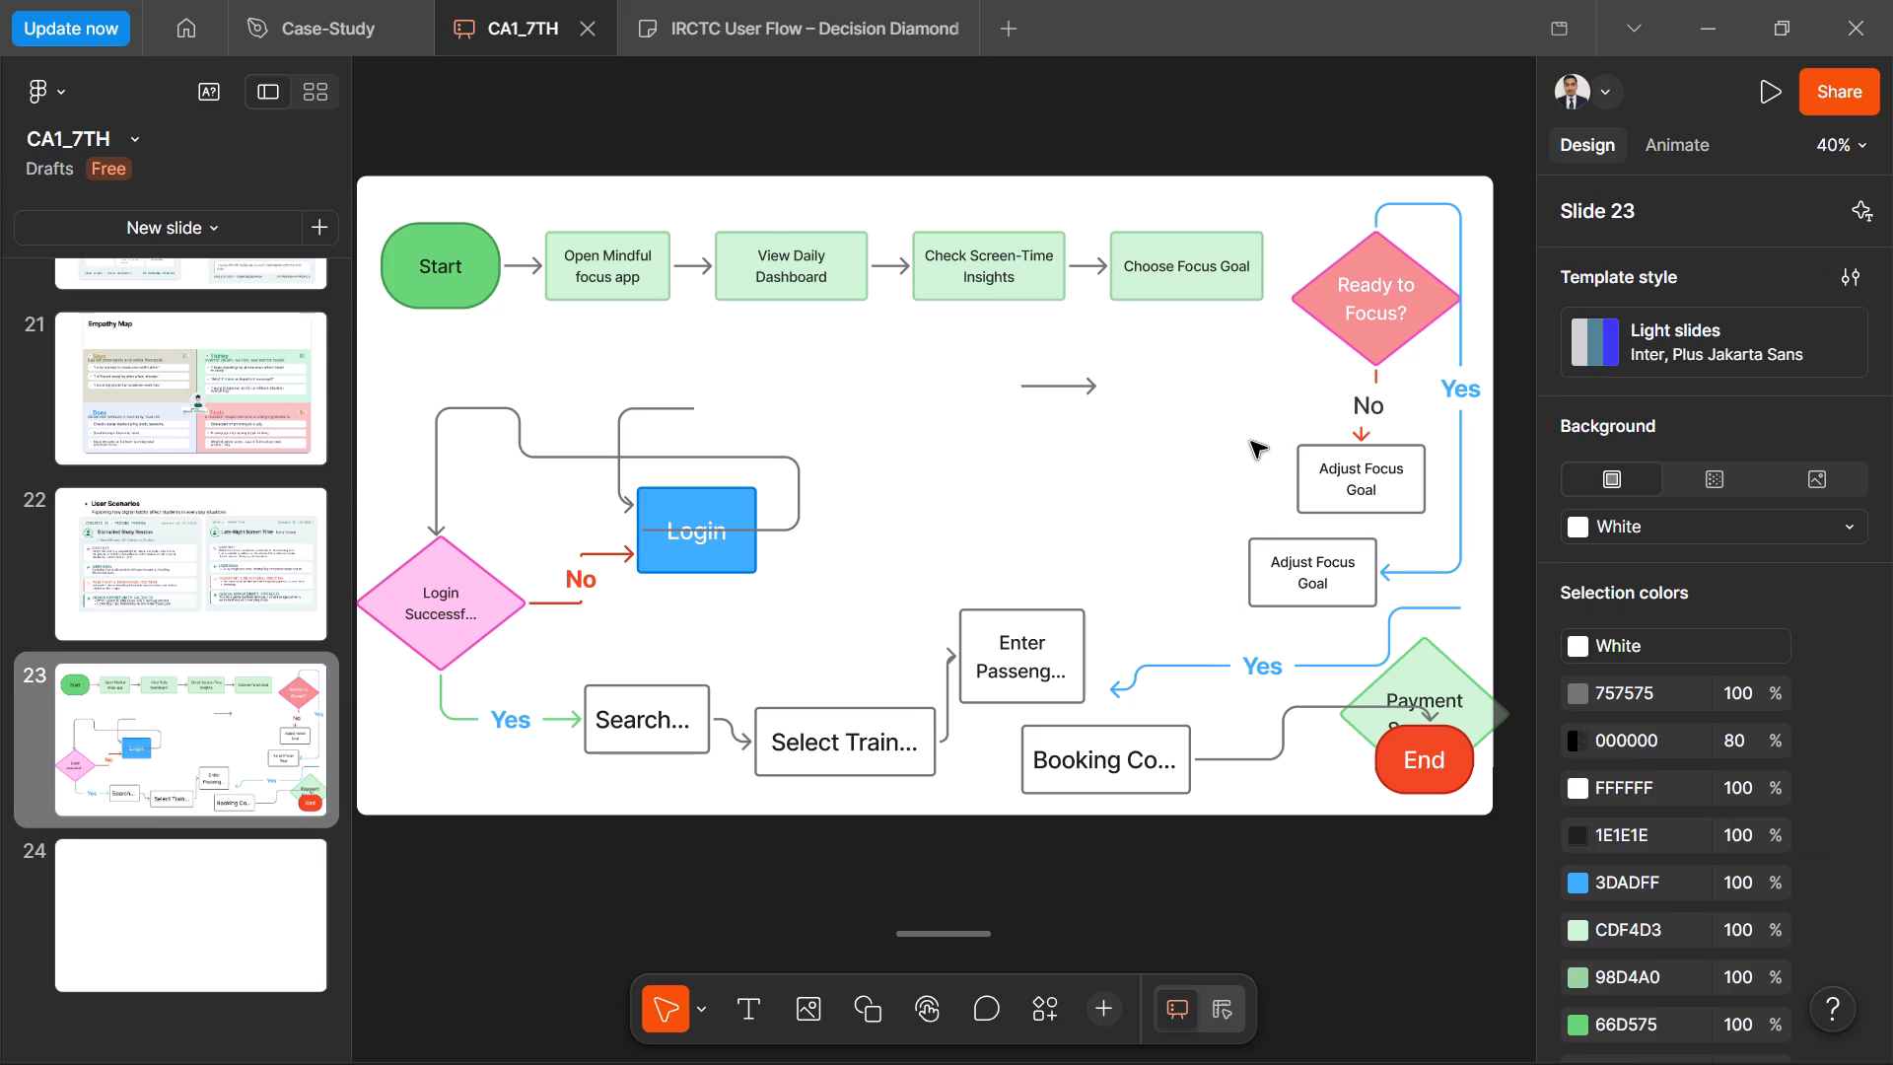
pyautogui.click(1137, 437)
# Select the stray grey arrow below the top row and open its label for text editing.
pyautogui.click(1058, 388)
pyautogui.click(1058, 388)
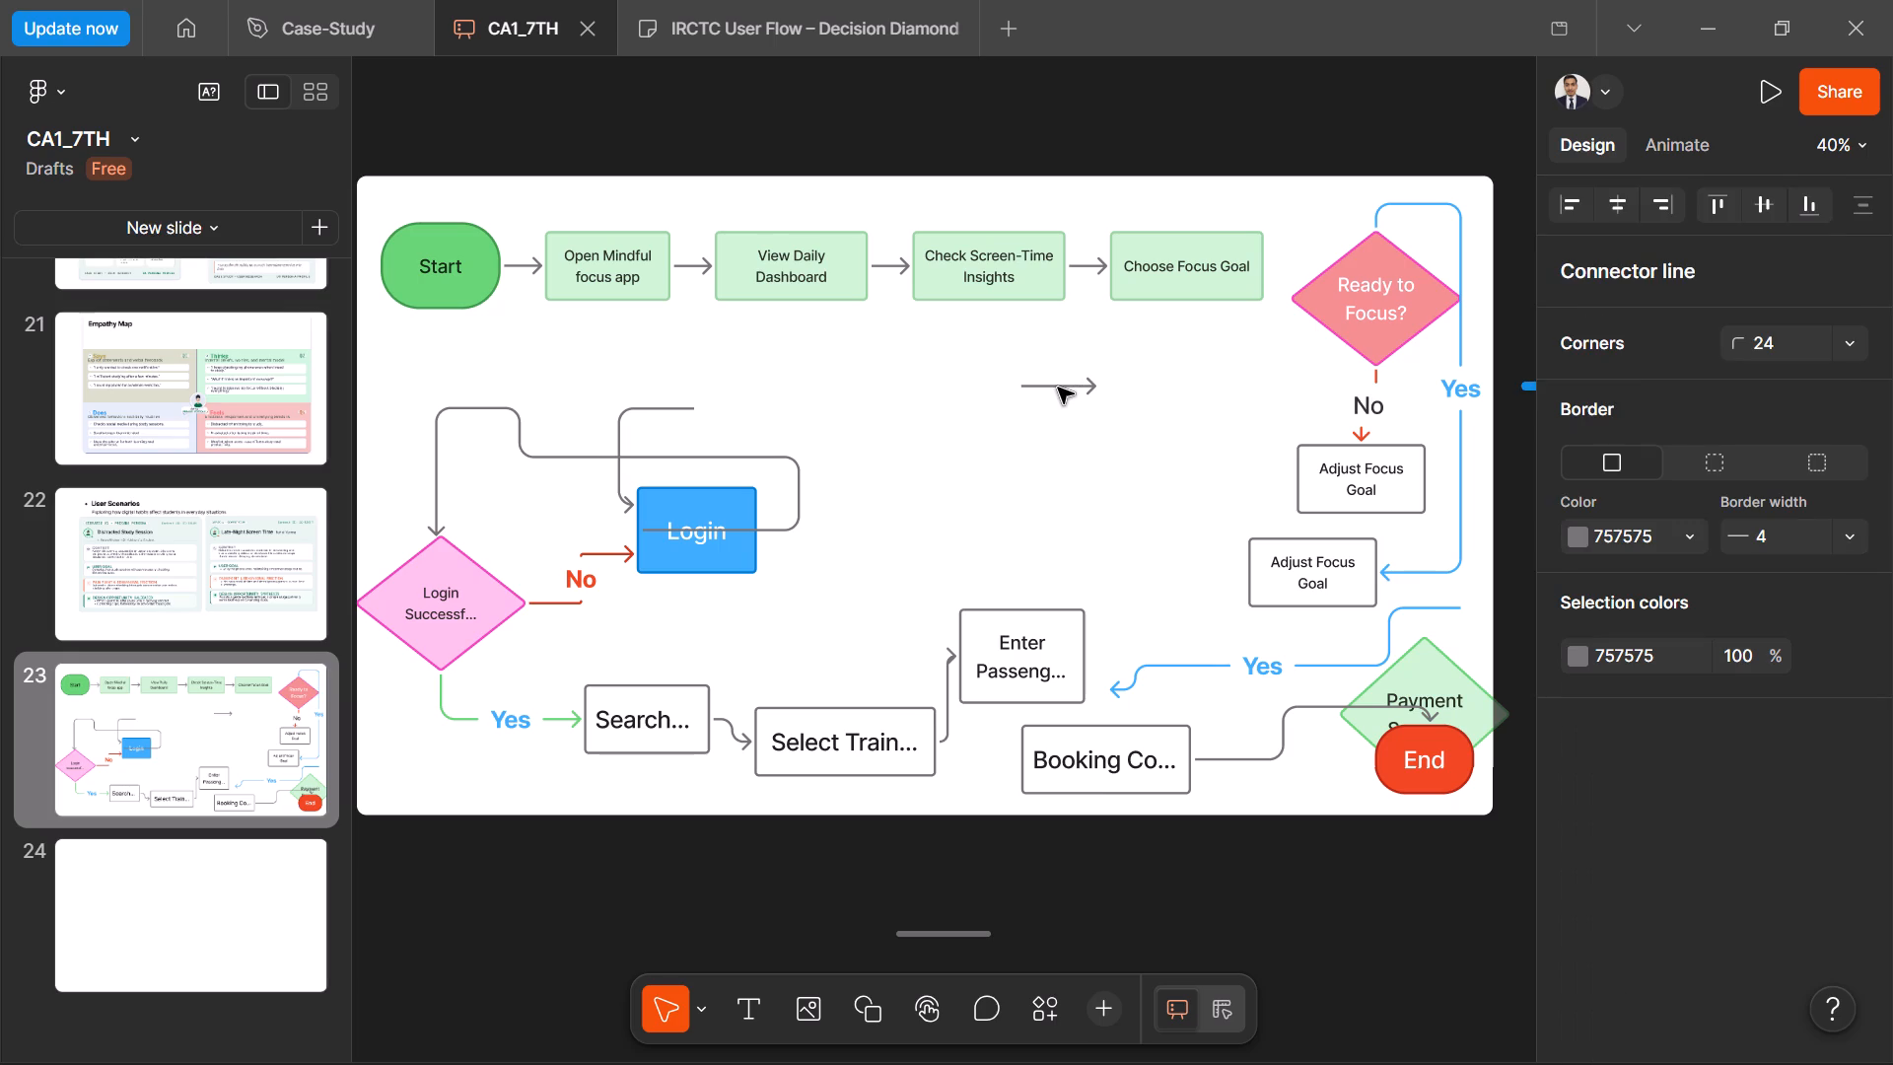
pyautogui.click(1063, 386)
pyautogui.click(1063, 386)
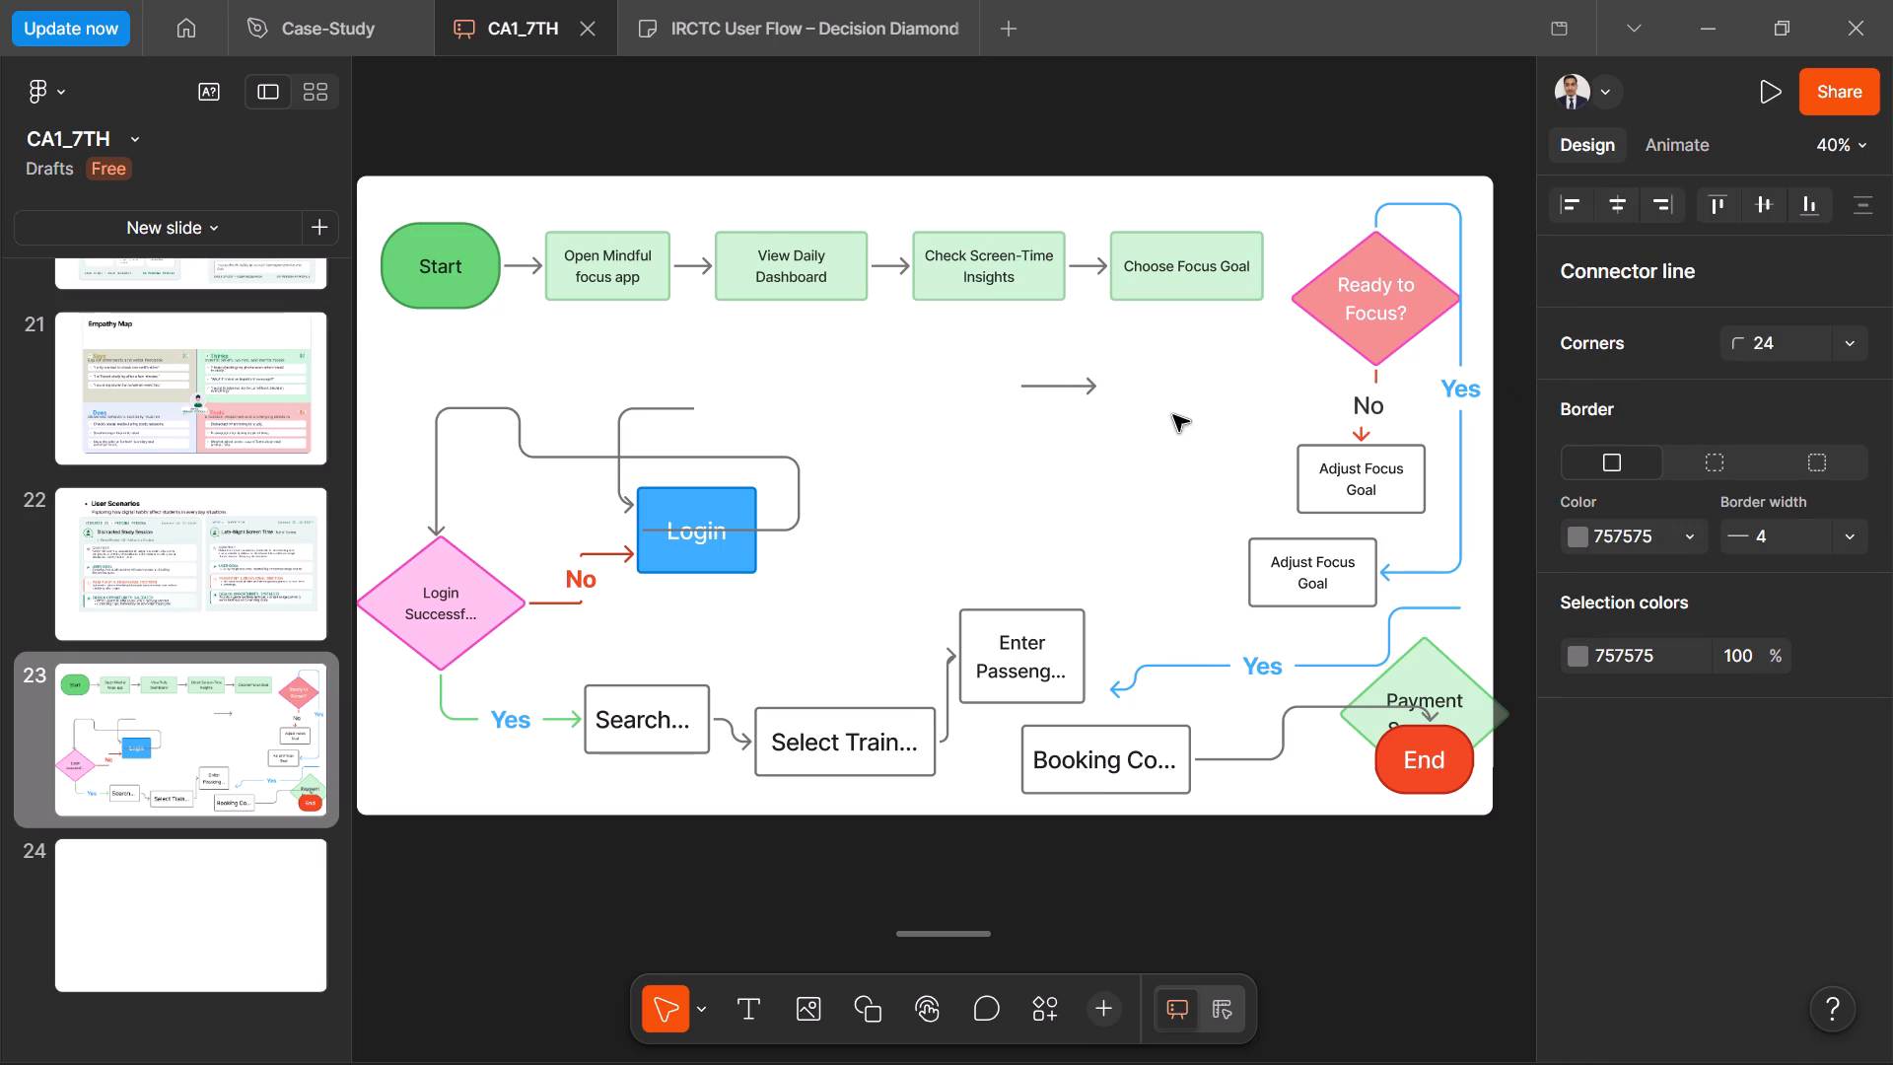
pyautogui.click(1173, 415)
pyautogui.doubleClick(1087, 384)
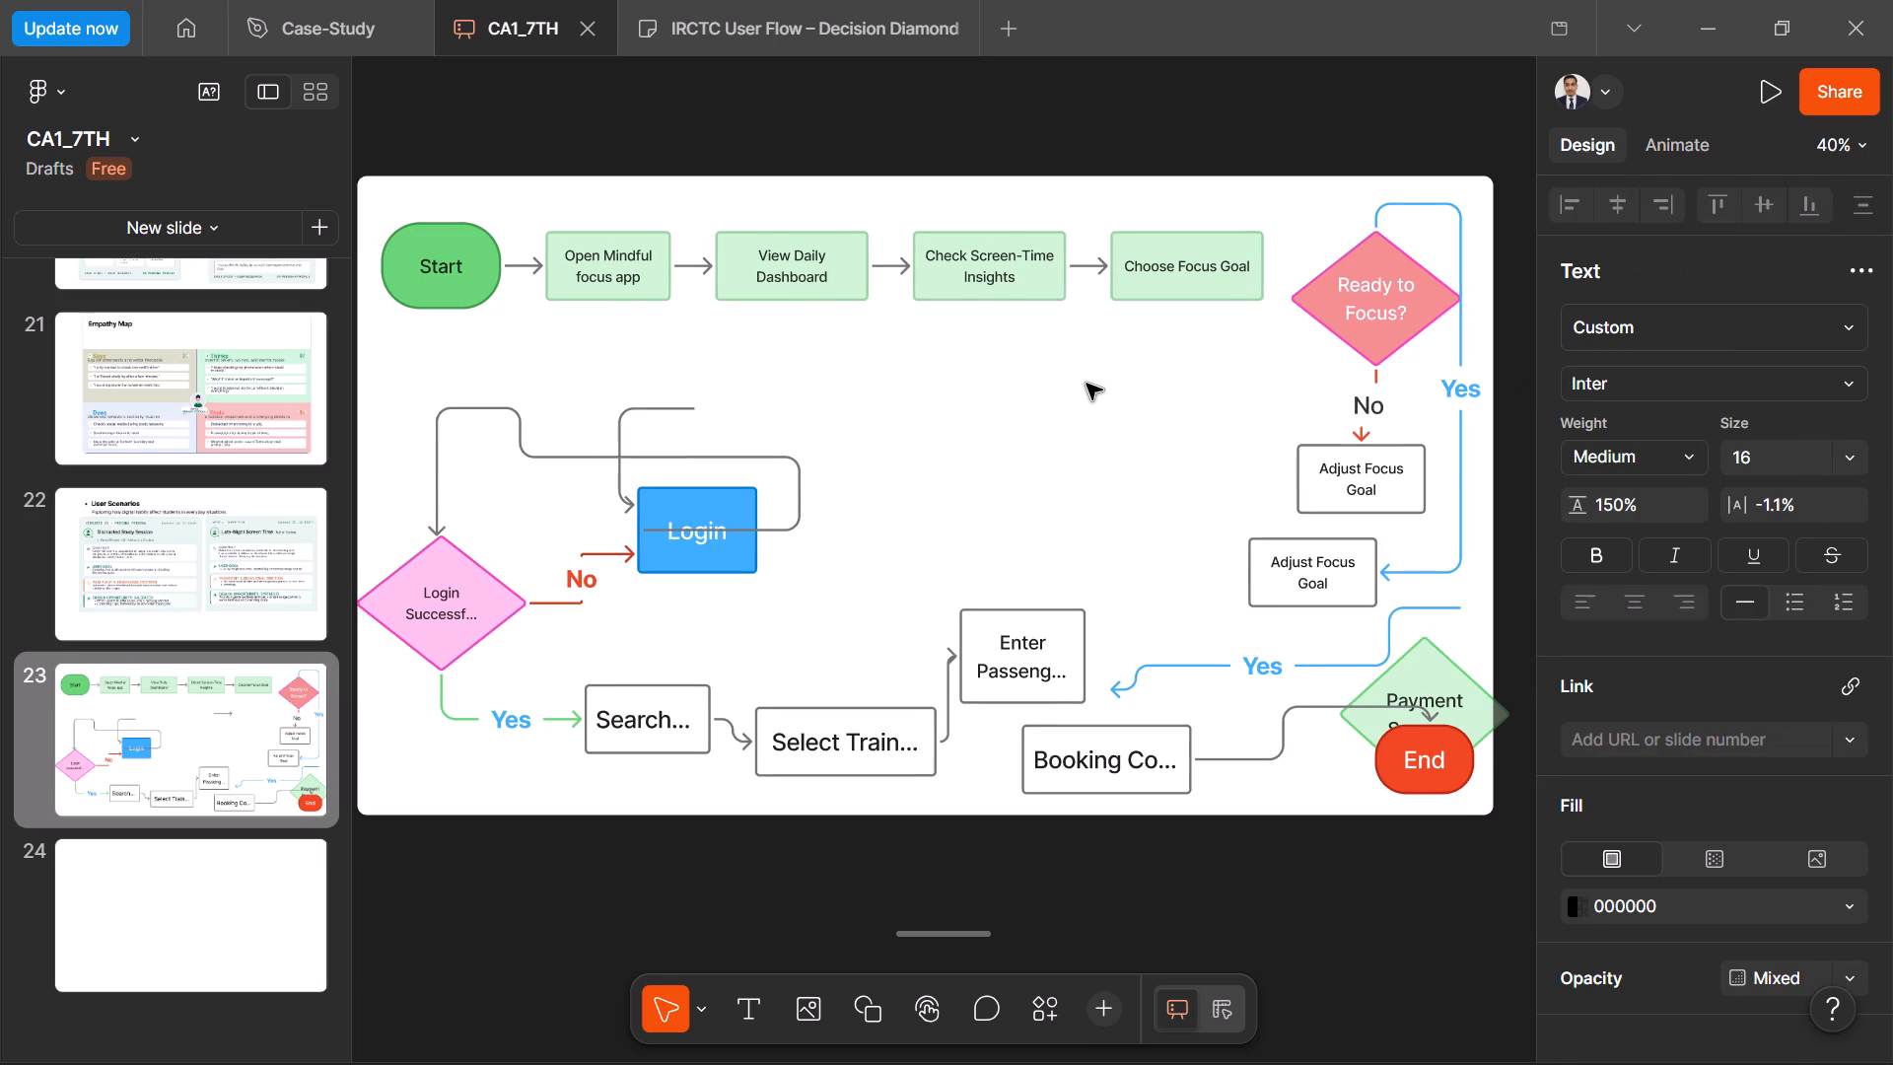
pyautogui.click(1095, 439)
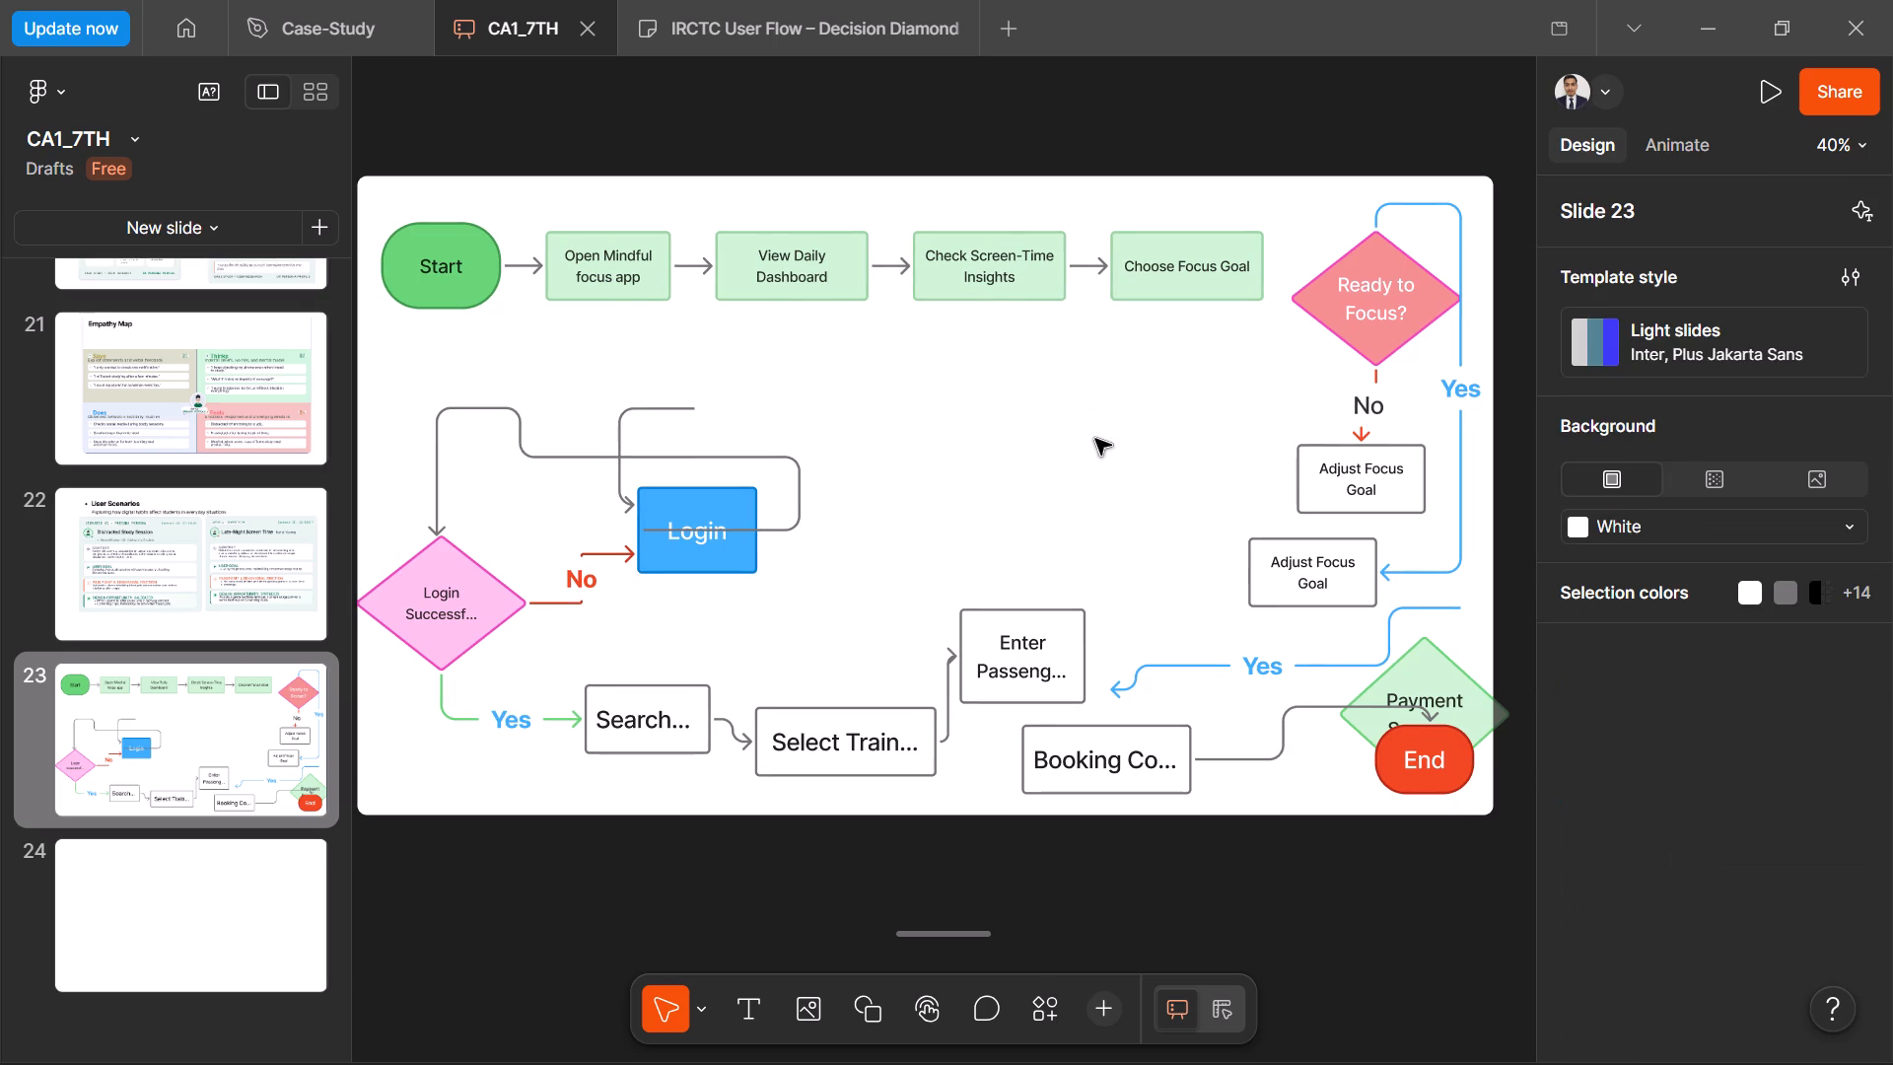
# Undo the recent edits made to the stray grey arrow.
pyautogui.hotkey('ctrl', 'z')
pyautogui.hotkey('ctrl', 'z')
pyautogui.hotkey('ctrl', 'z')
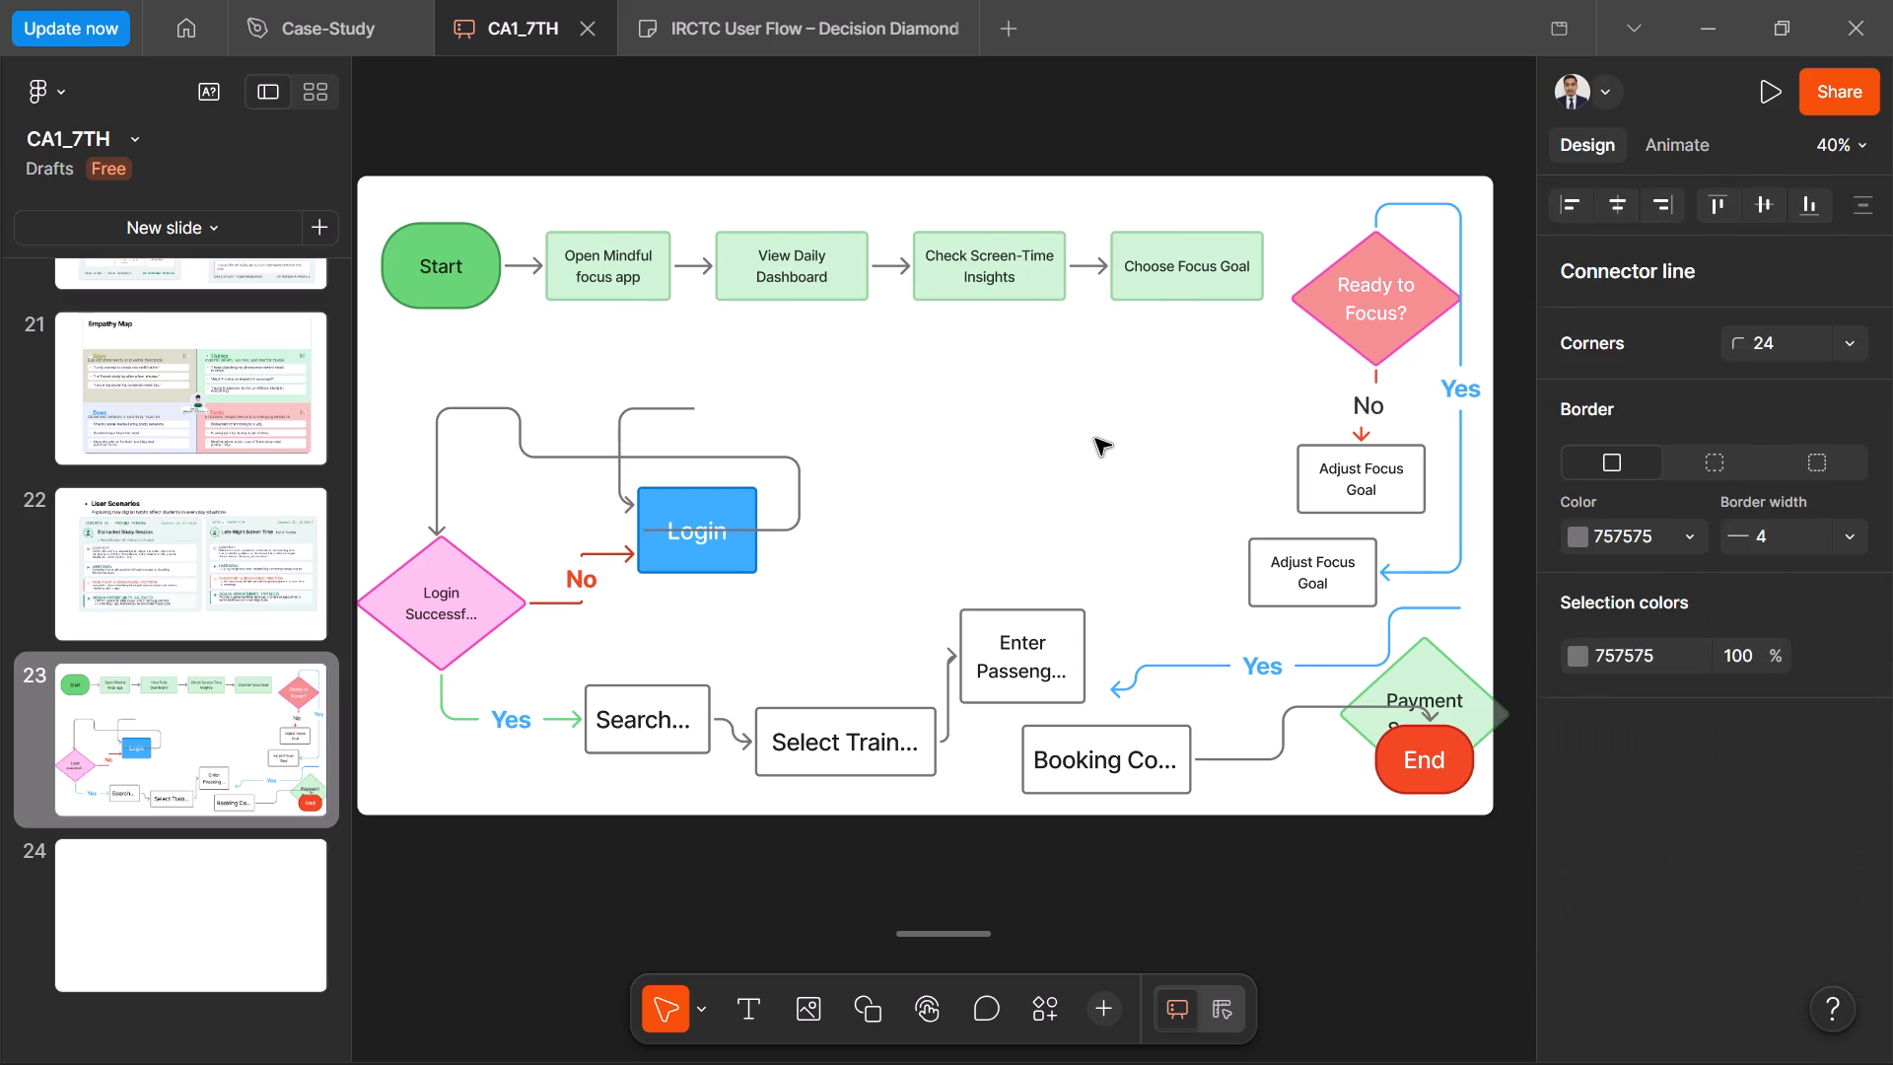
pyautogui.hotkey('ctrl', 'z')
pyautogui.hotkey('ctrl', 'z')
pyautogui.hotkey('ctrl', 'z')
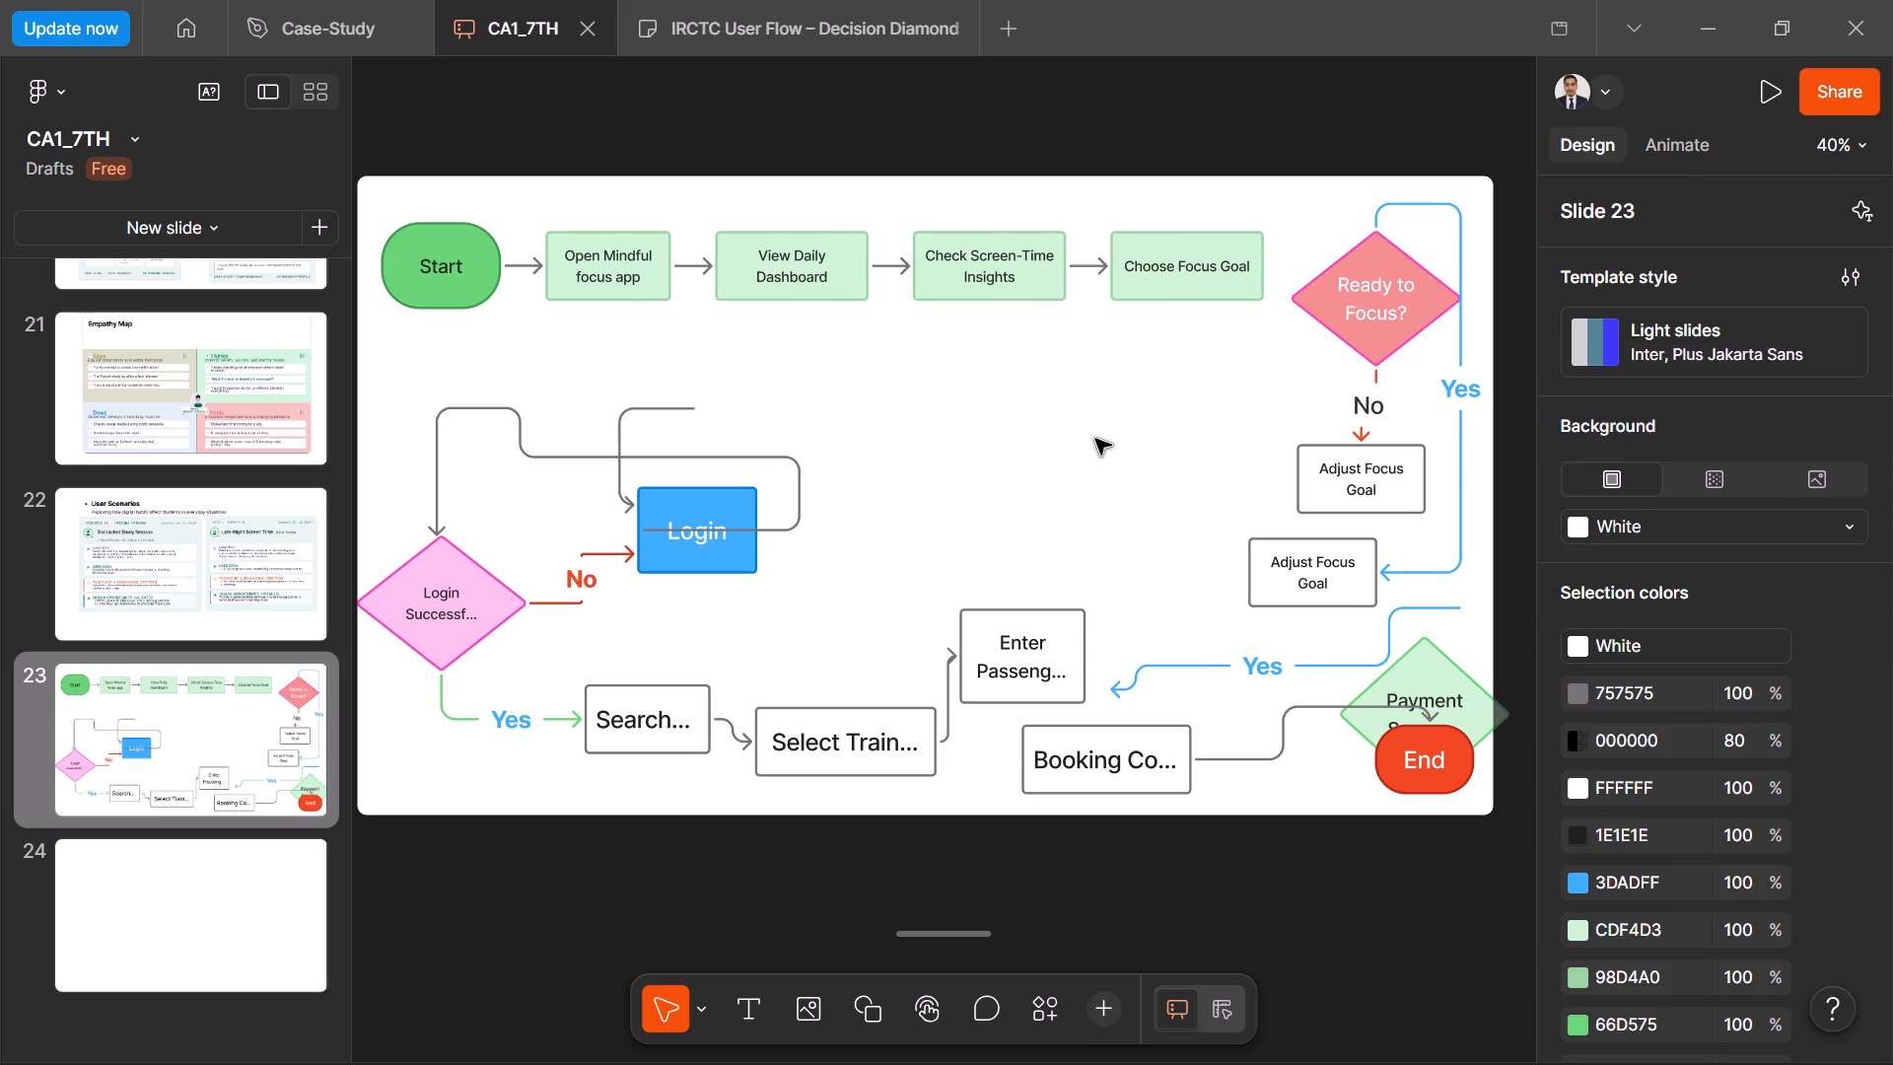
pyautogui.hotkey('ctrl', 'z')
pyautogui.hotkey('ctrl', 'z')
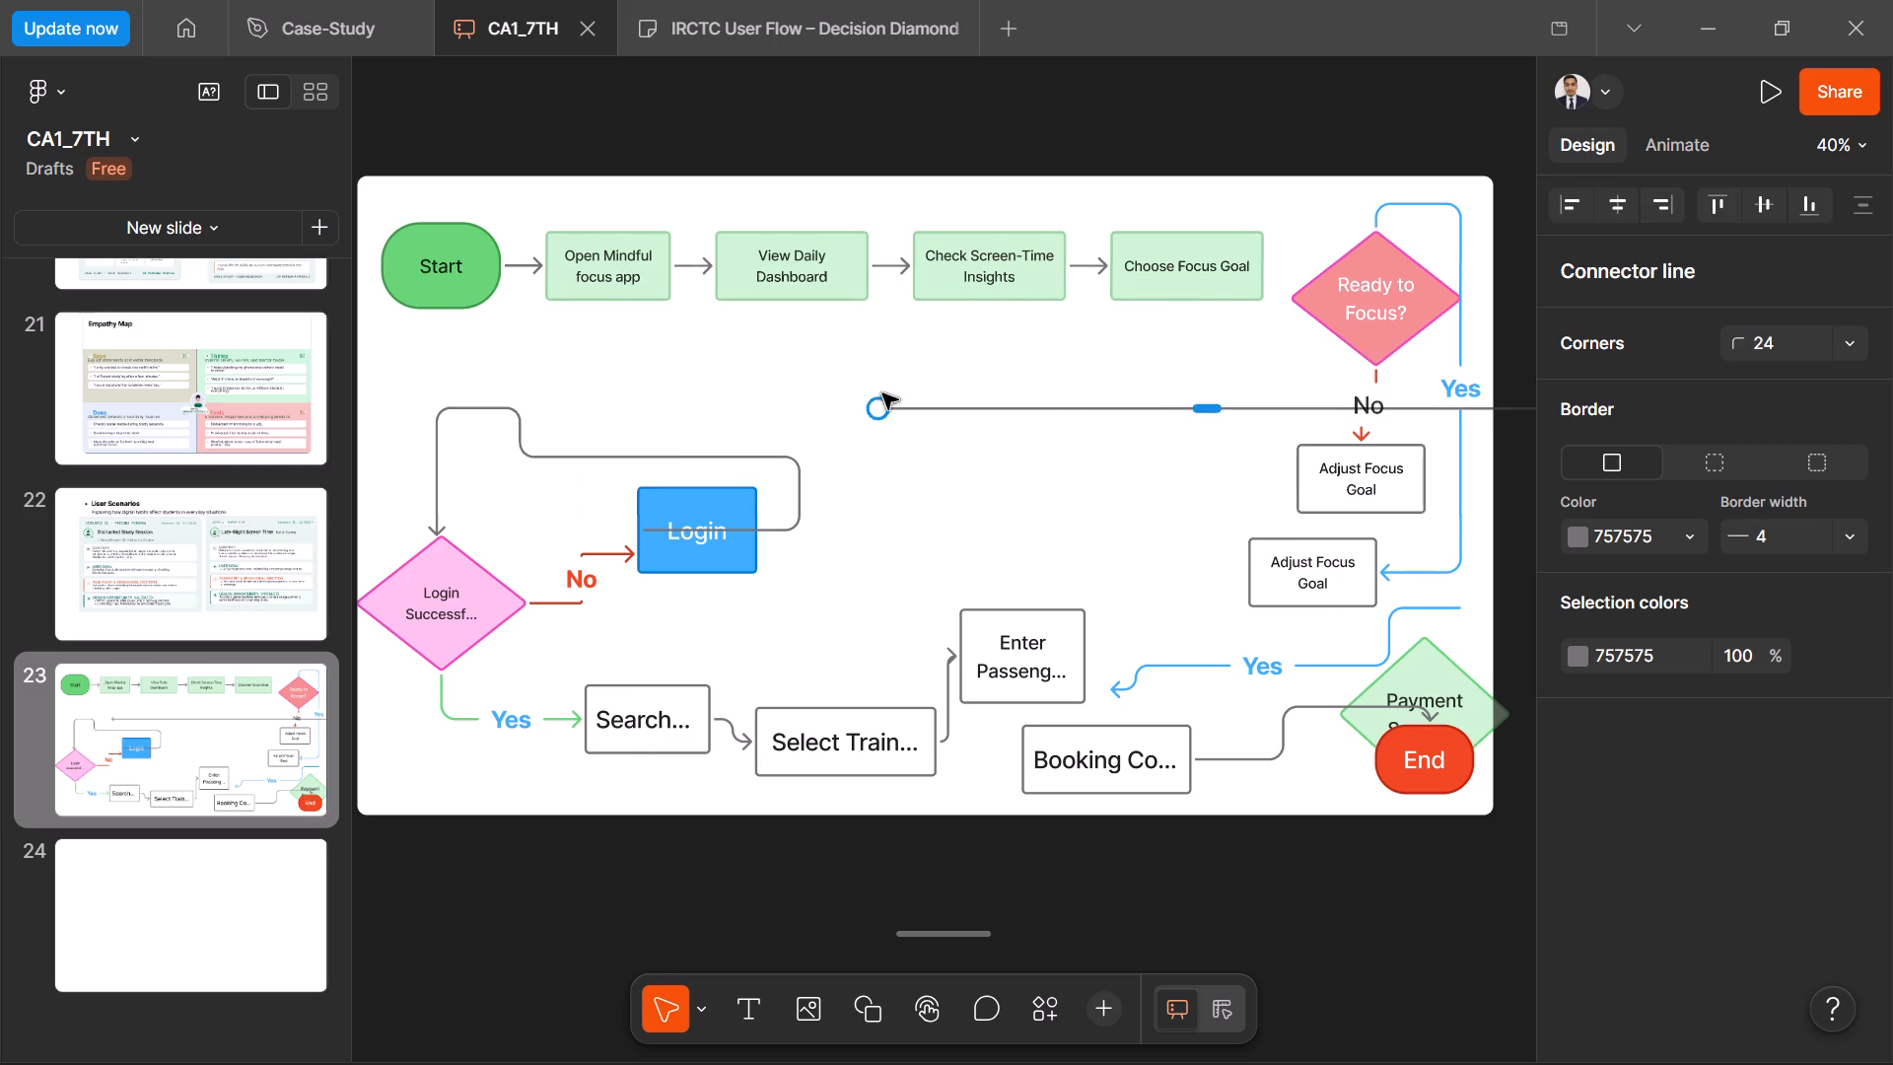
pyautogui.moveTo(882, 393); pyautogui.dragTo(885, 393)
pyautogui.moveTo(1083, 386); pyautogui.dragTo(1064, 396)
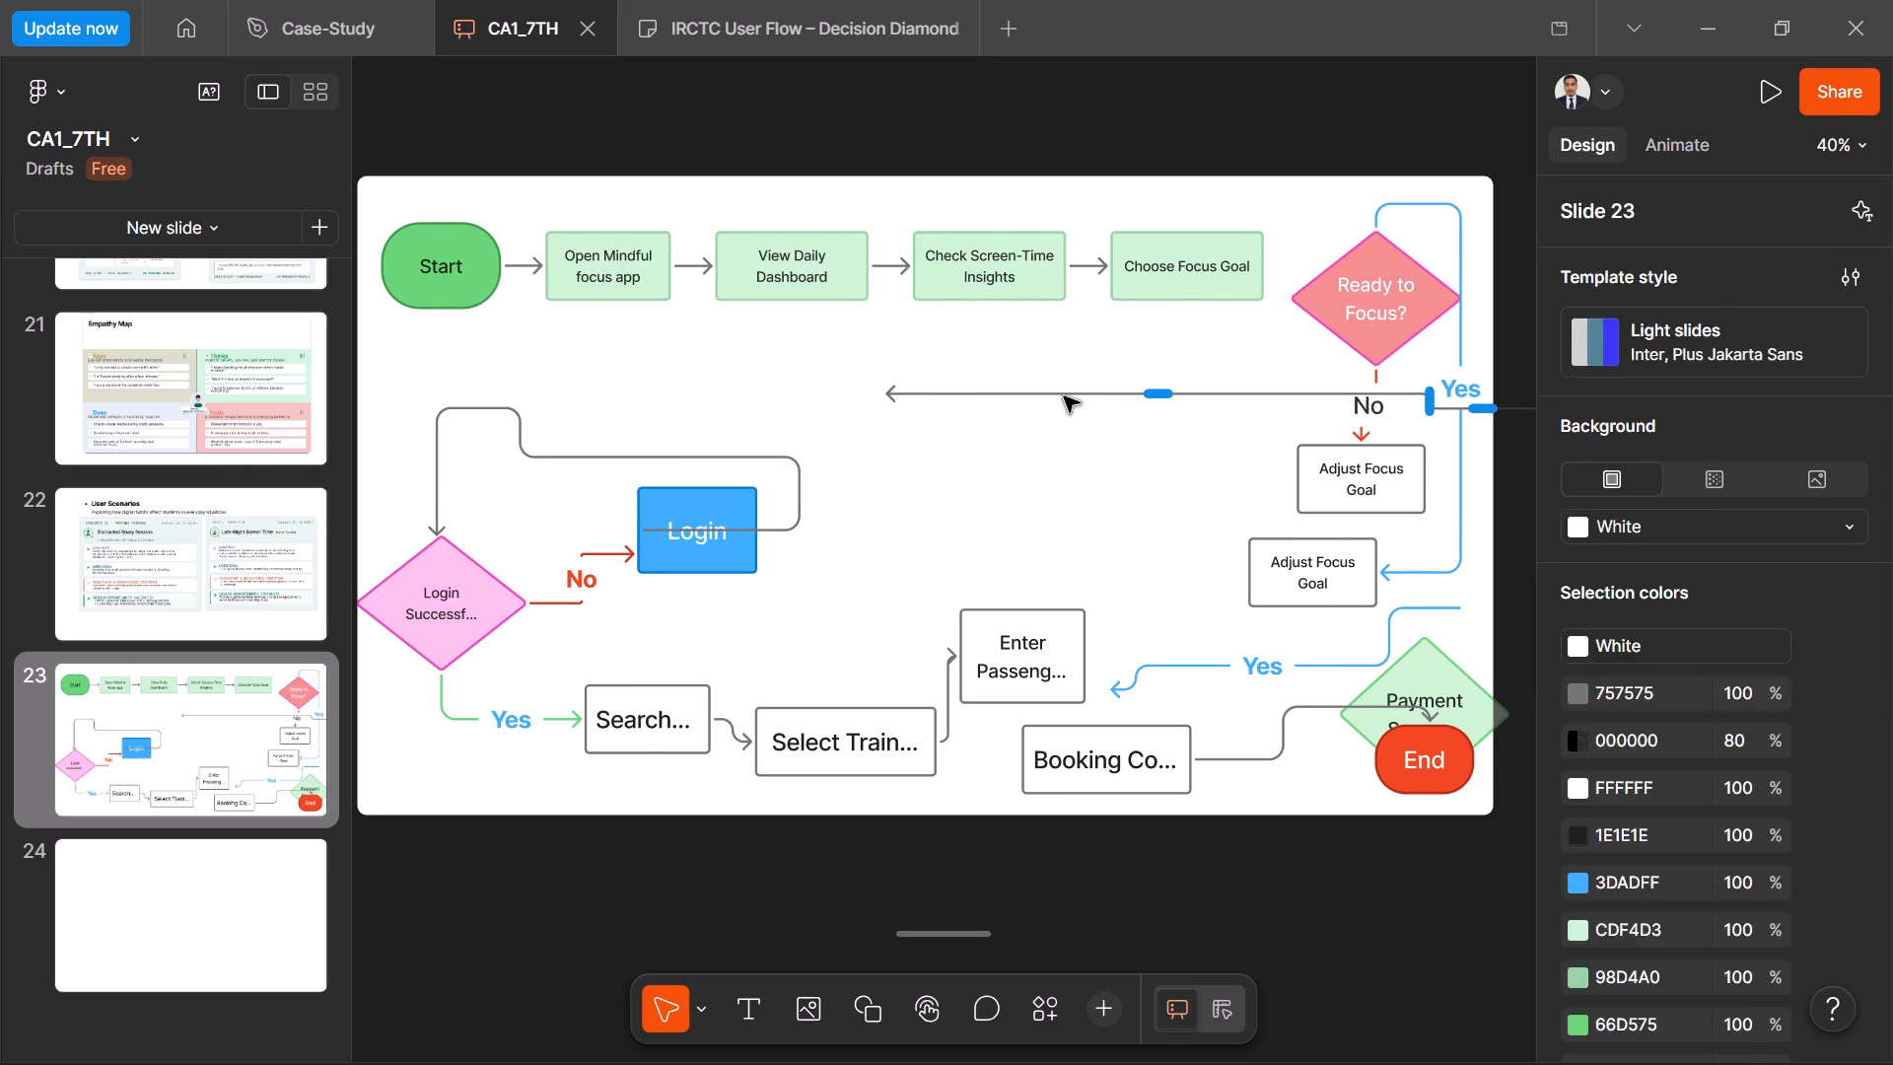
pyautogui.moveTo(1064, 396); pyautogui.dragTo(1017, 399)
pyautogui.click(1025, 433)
# Delete the long stray grey arrow that crosses the "No" label and extends beyond the slide's edge.
pyautogui.hscroll(-1, 1025, 433)
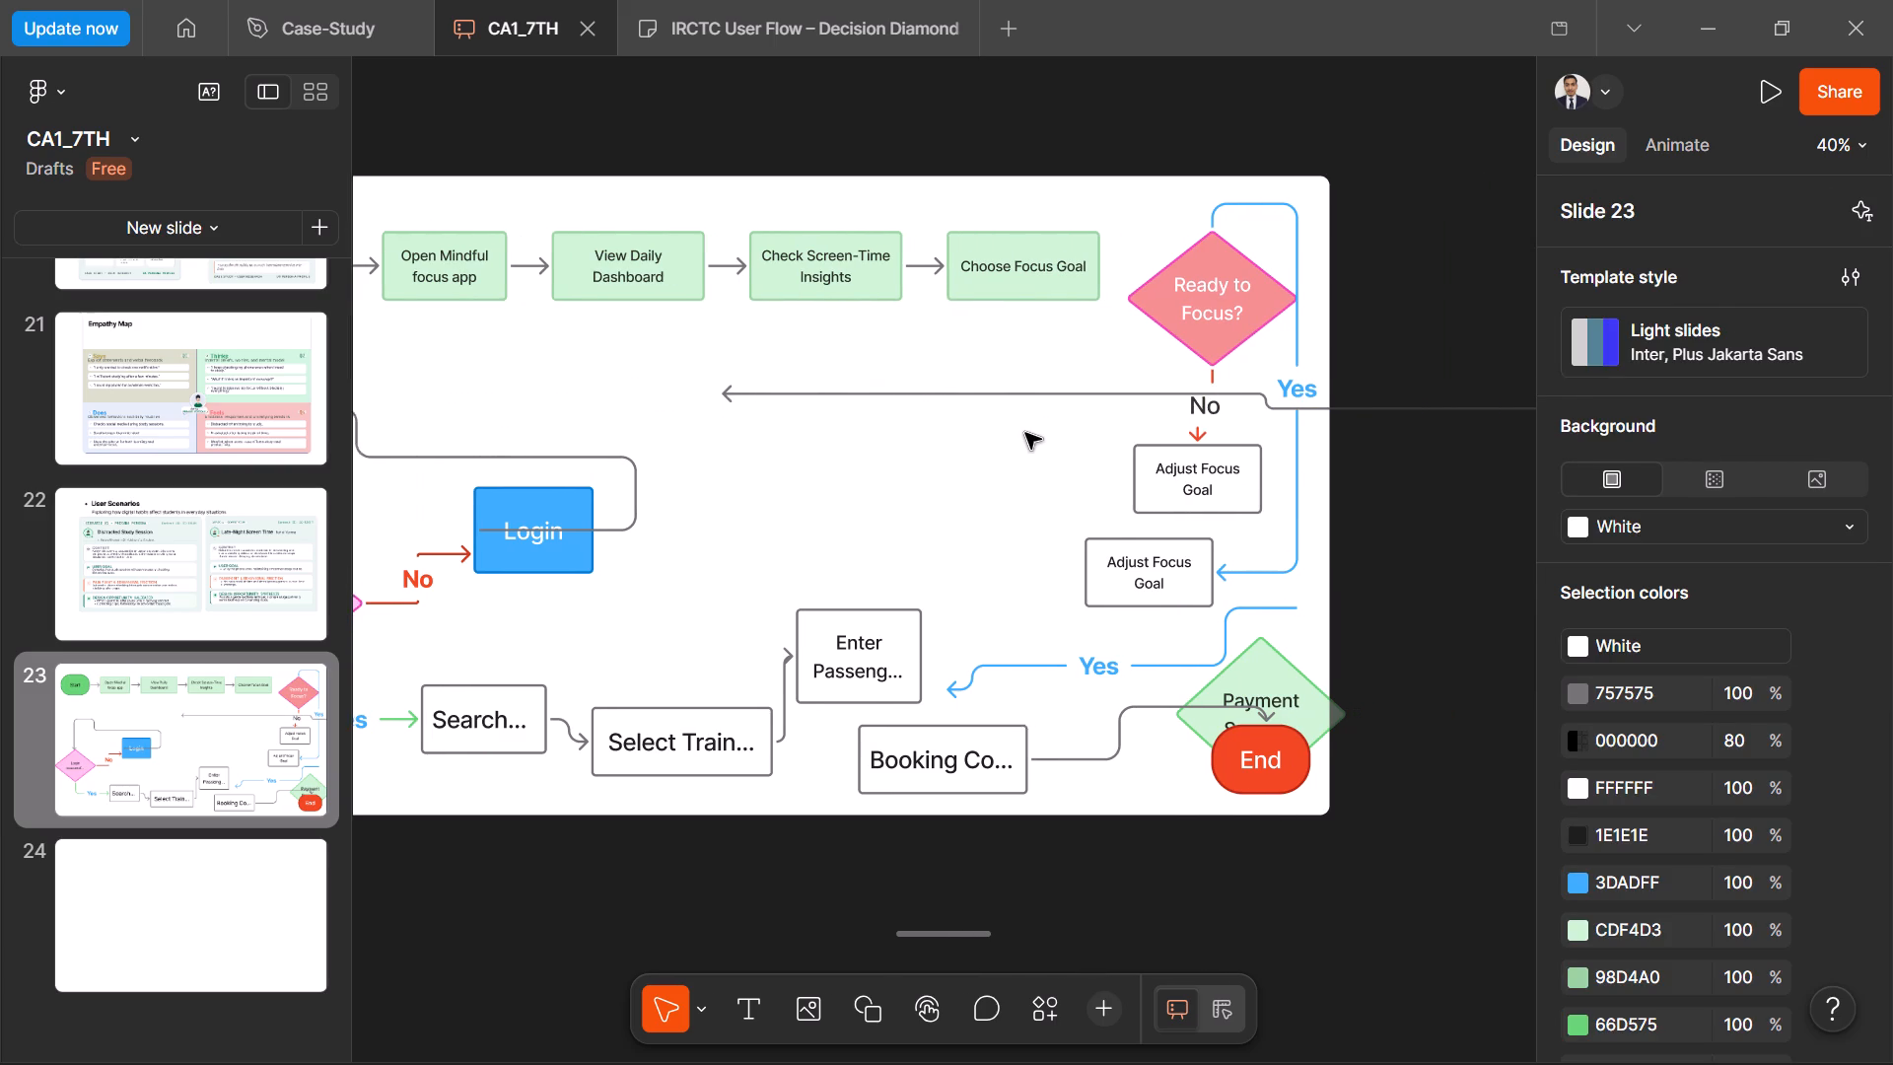
pyautogui.hscroll(-4, 1025, 433)
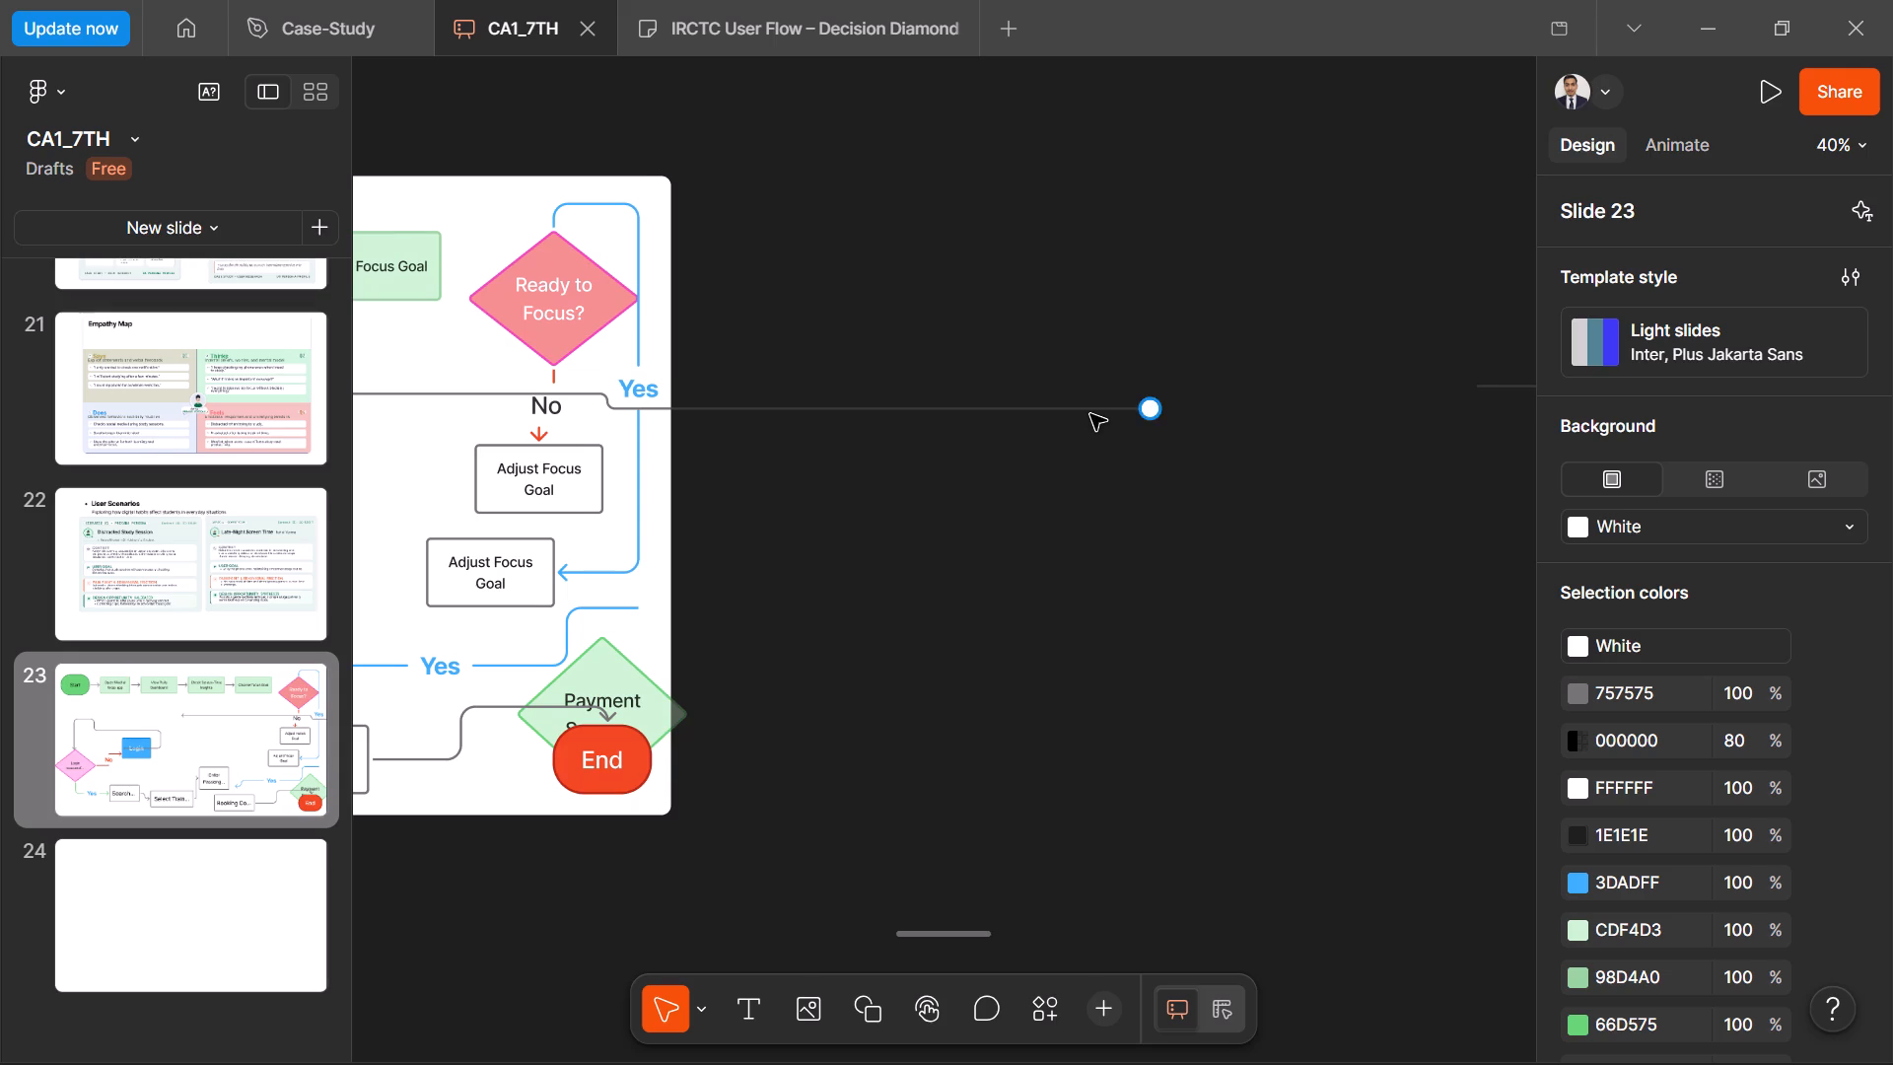
pyautogui.hscroll(-2, 1090, 414)
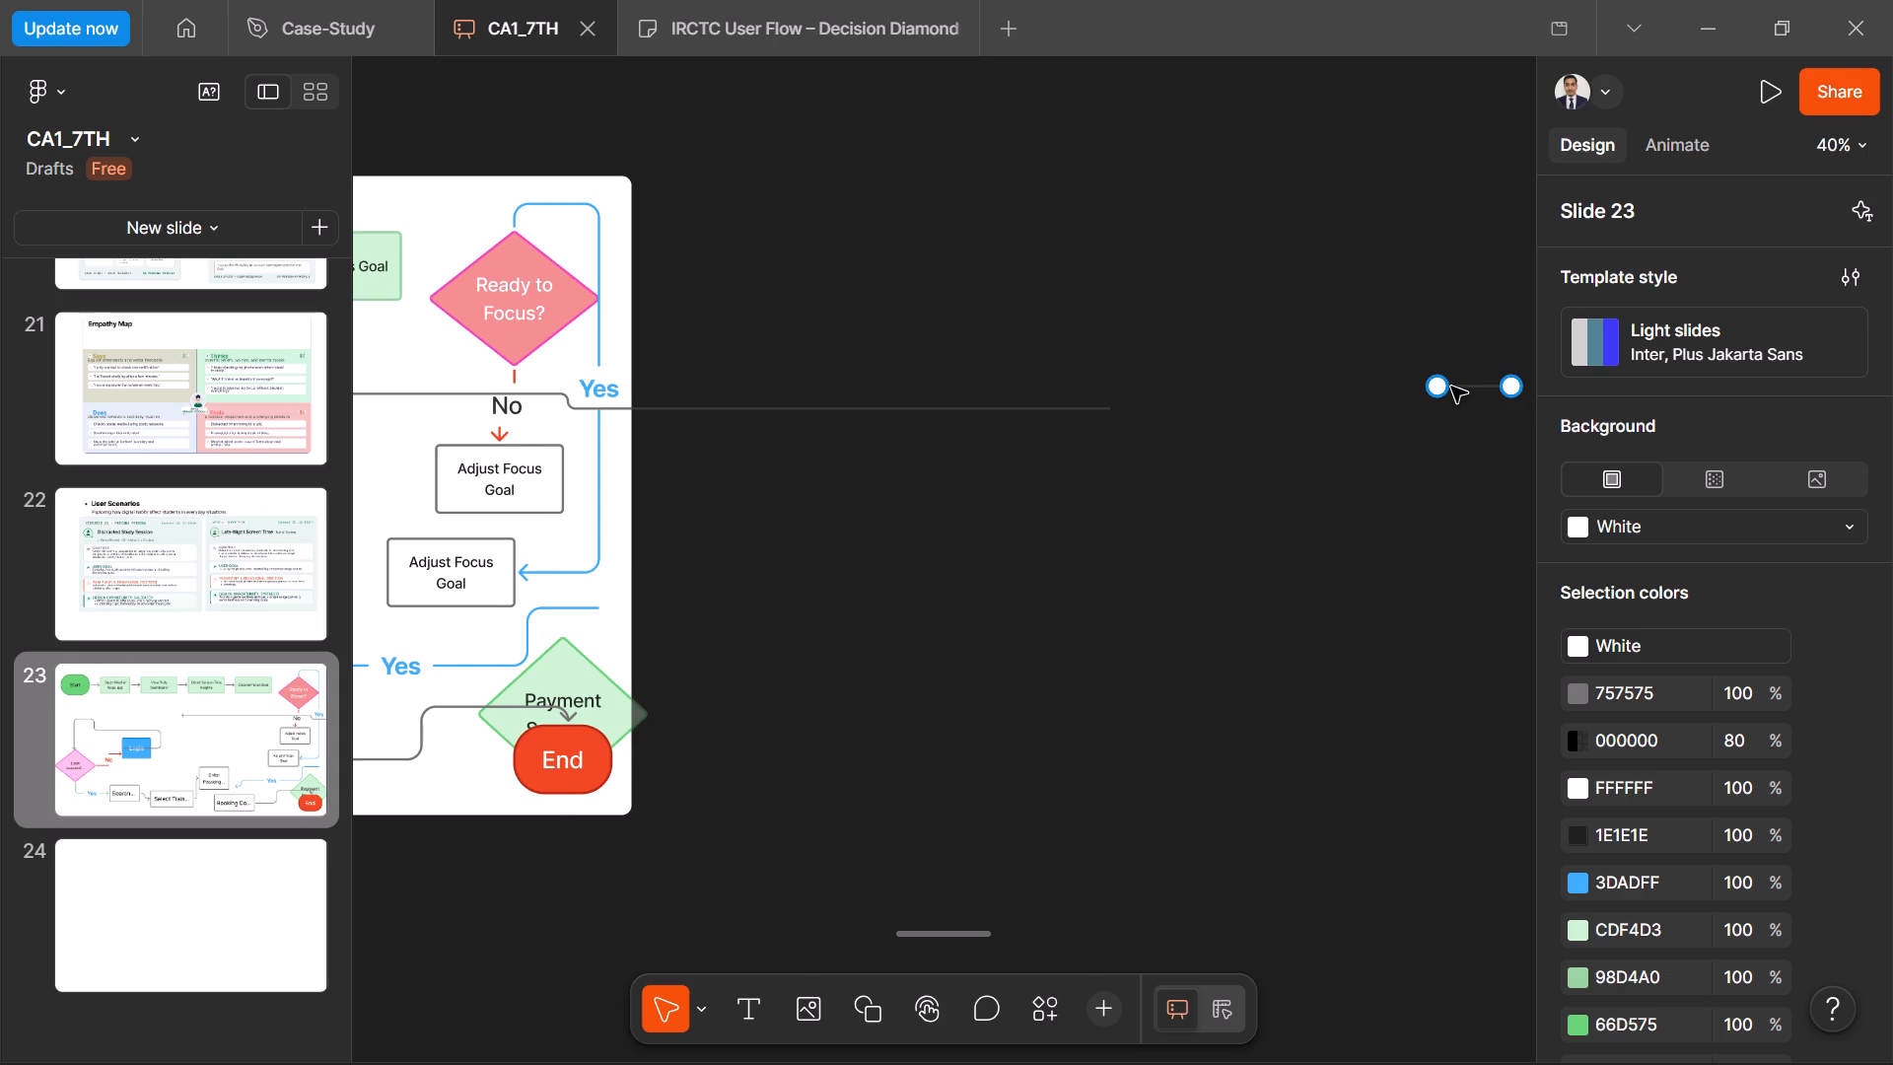
pyautogui.moveTo(1437, 387); pyautogui.dragTo(1418, 390)
pyautogui.click(1012, 408)
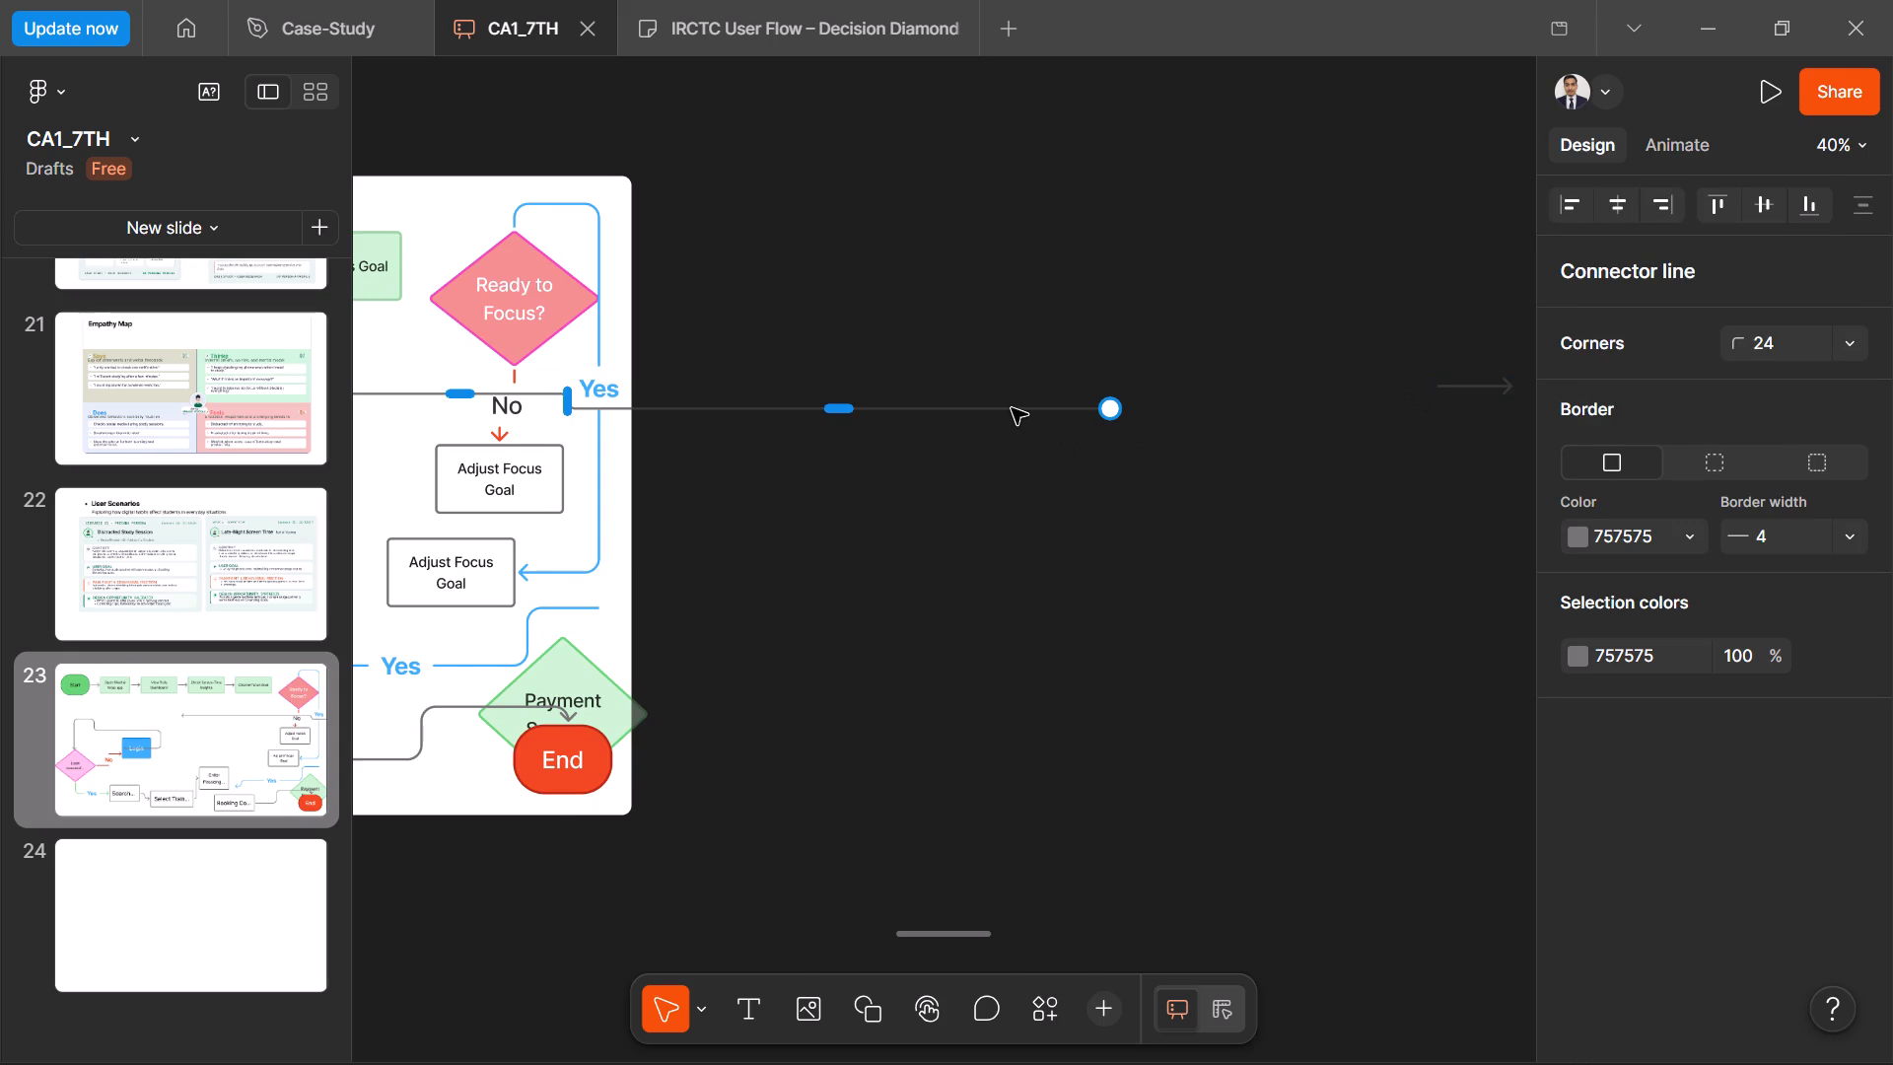
pyautogui.press('Delete')
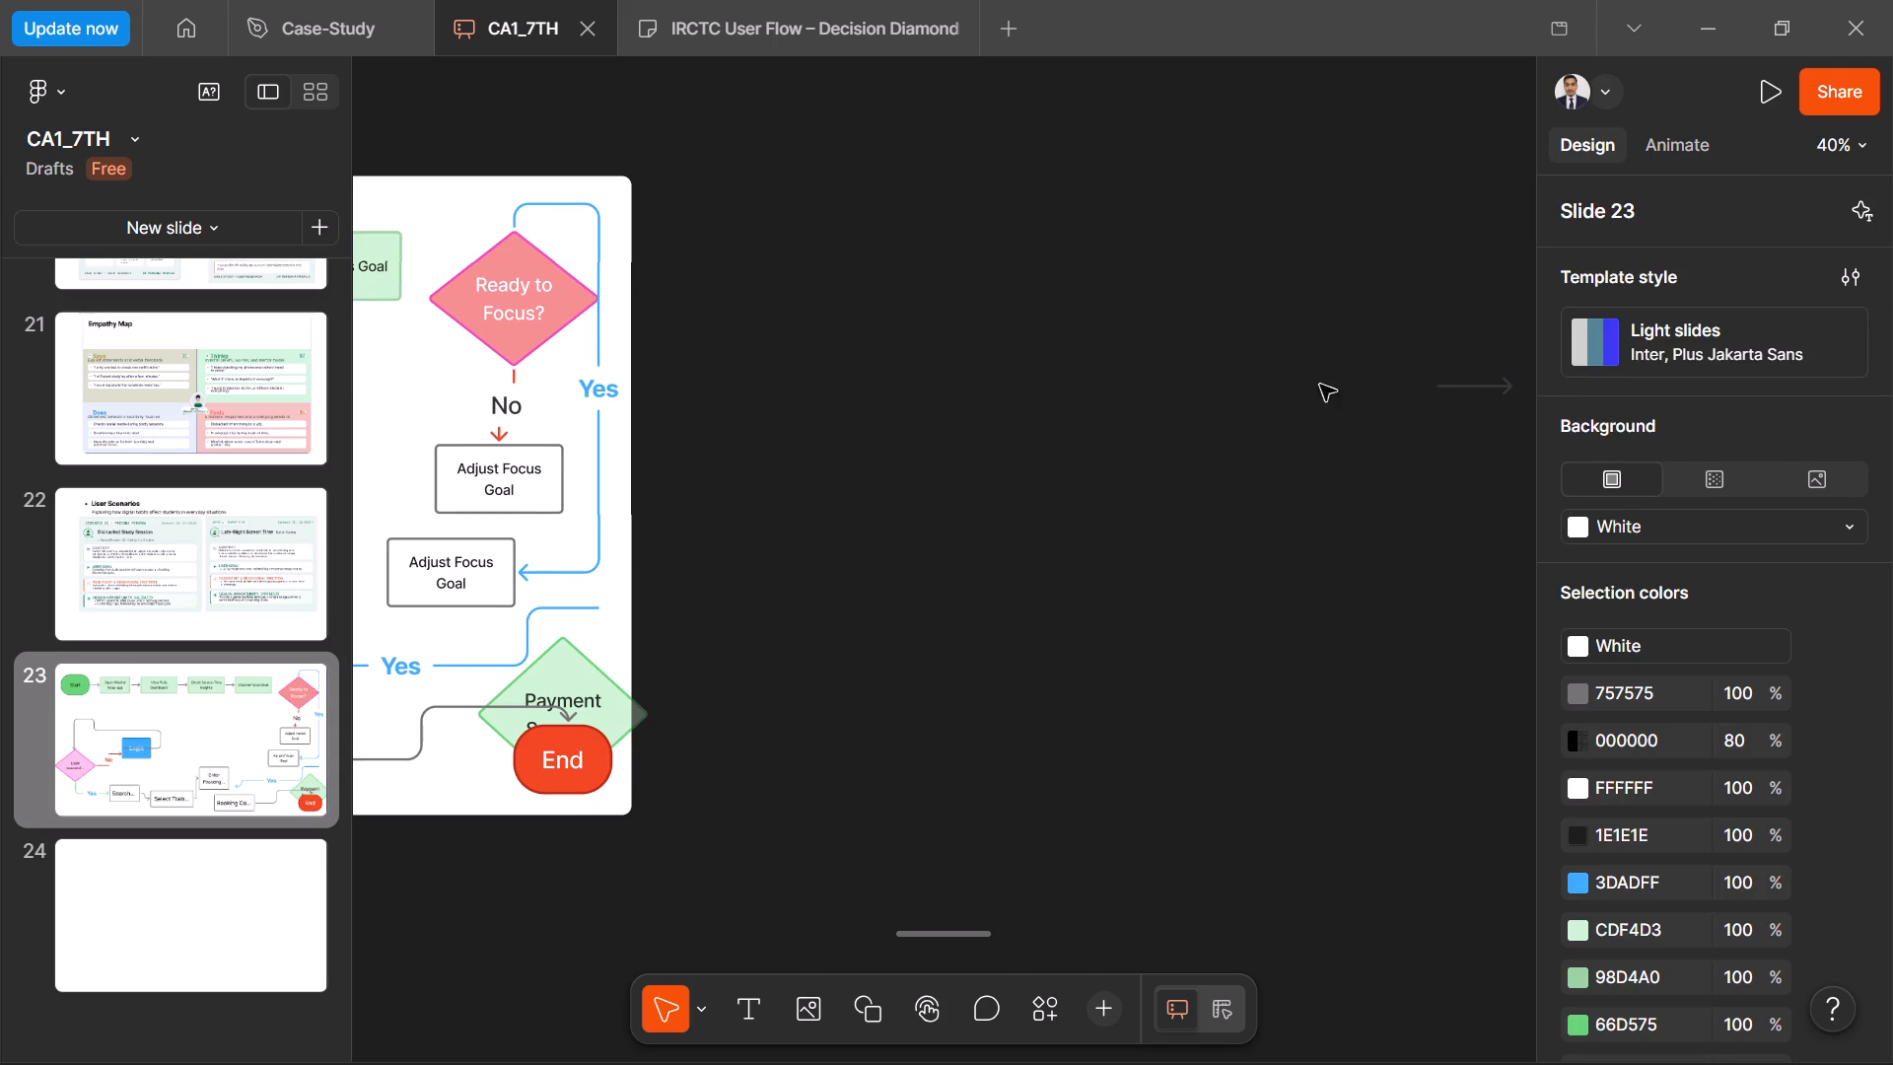
# Reposition both ends of the short grey off-slide arrow so it lies horizontally beside the slide, pointing back towards the "Ready to Focus?" branch.
pyautogui.moveTo(1437, 388); pyautogui.dragTo(1129, 384)
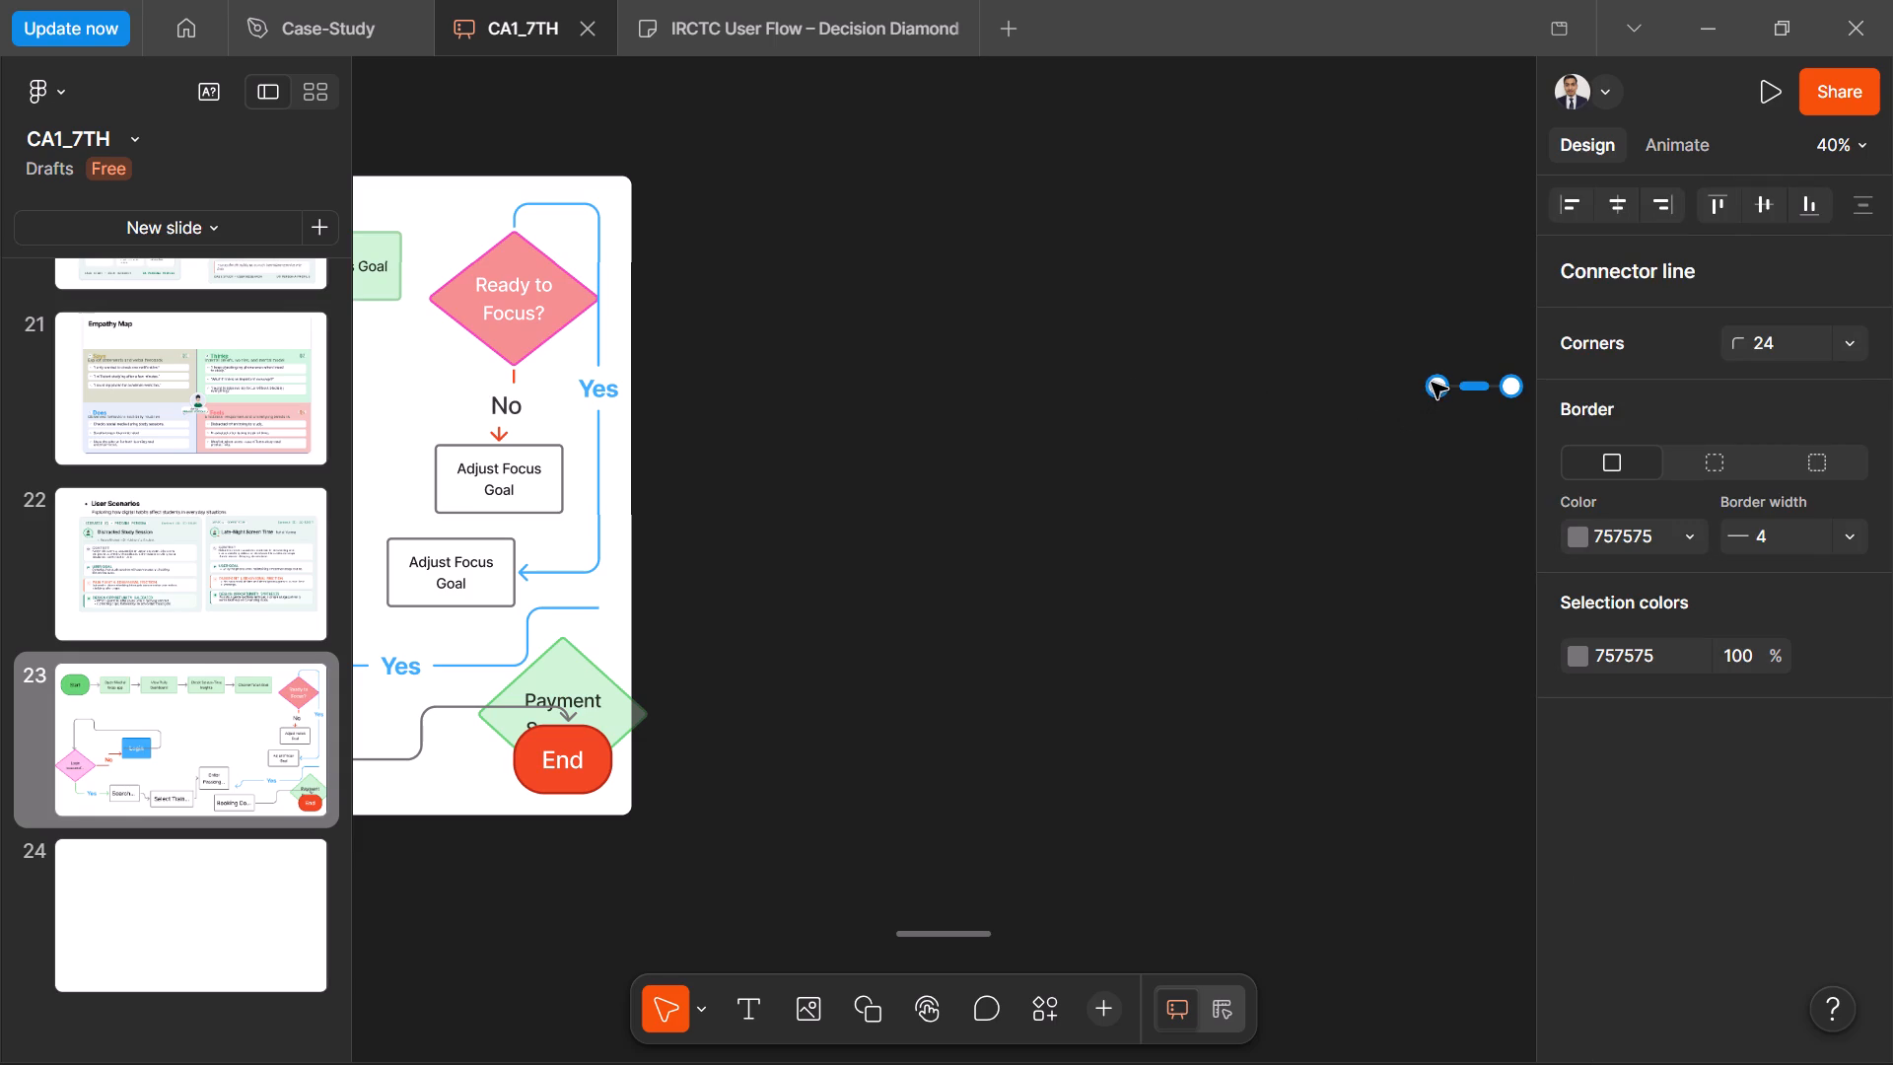
pyautogui.moveTo(1432, 383); pyautogui.dragTo(889, 407)
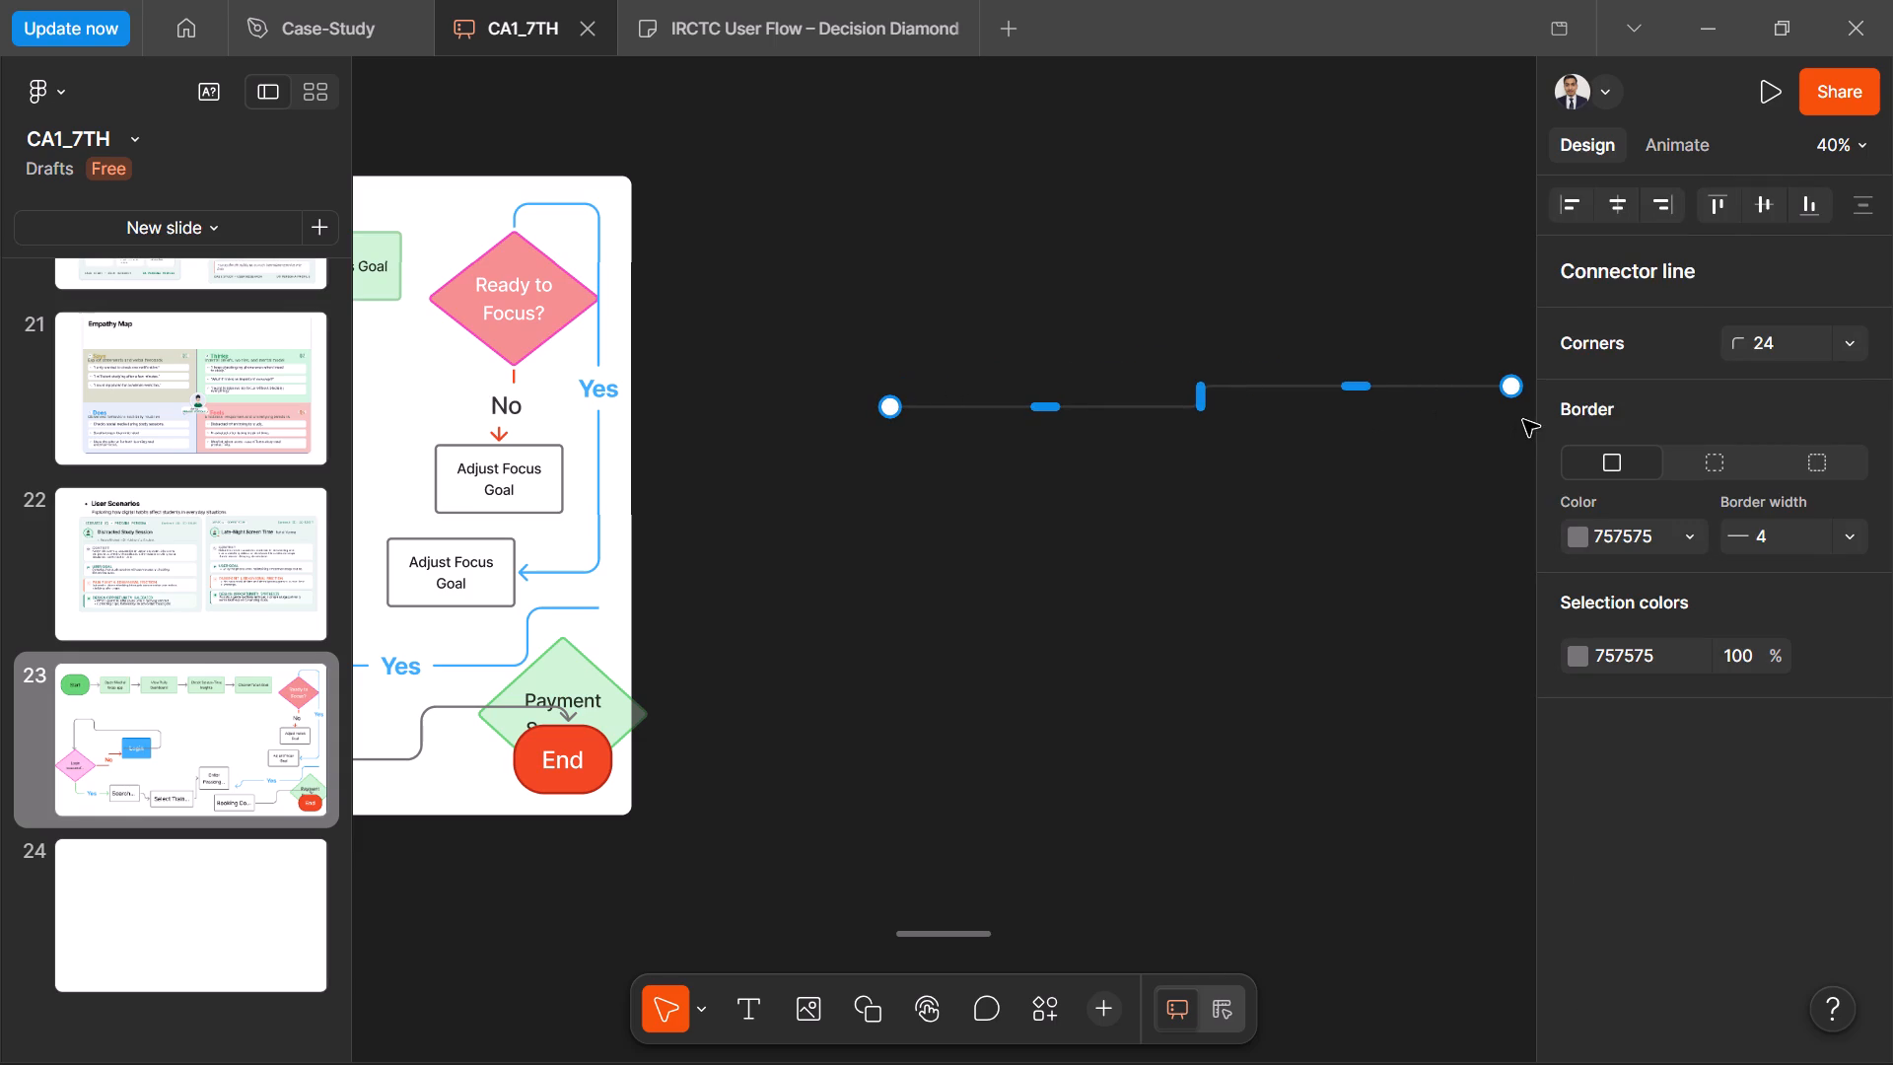
pyautogui.moveTo(1510, 389); pyautogui.dragTo(1123, 443)
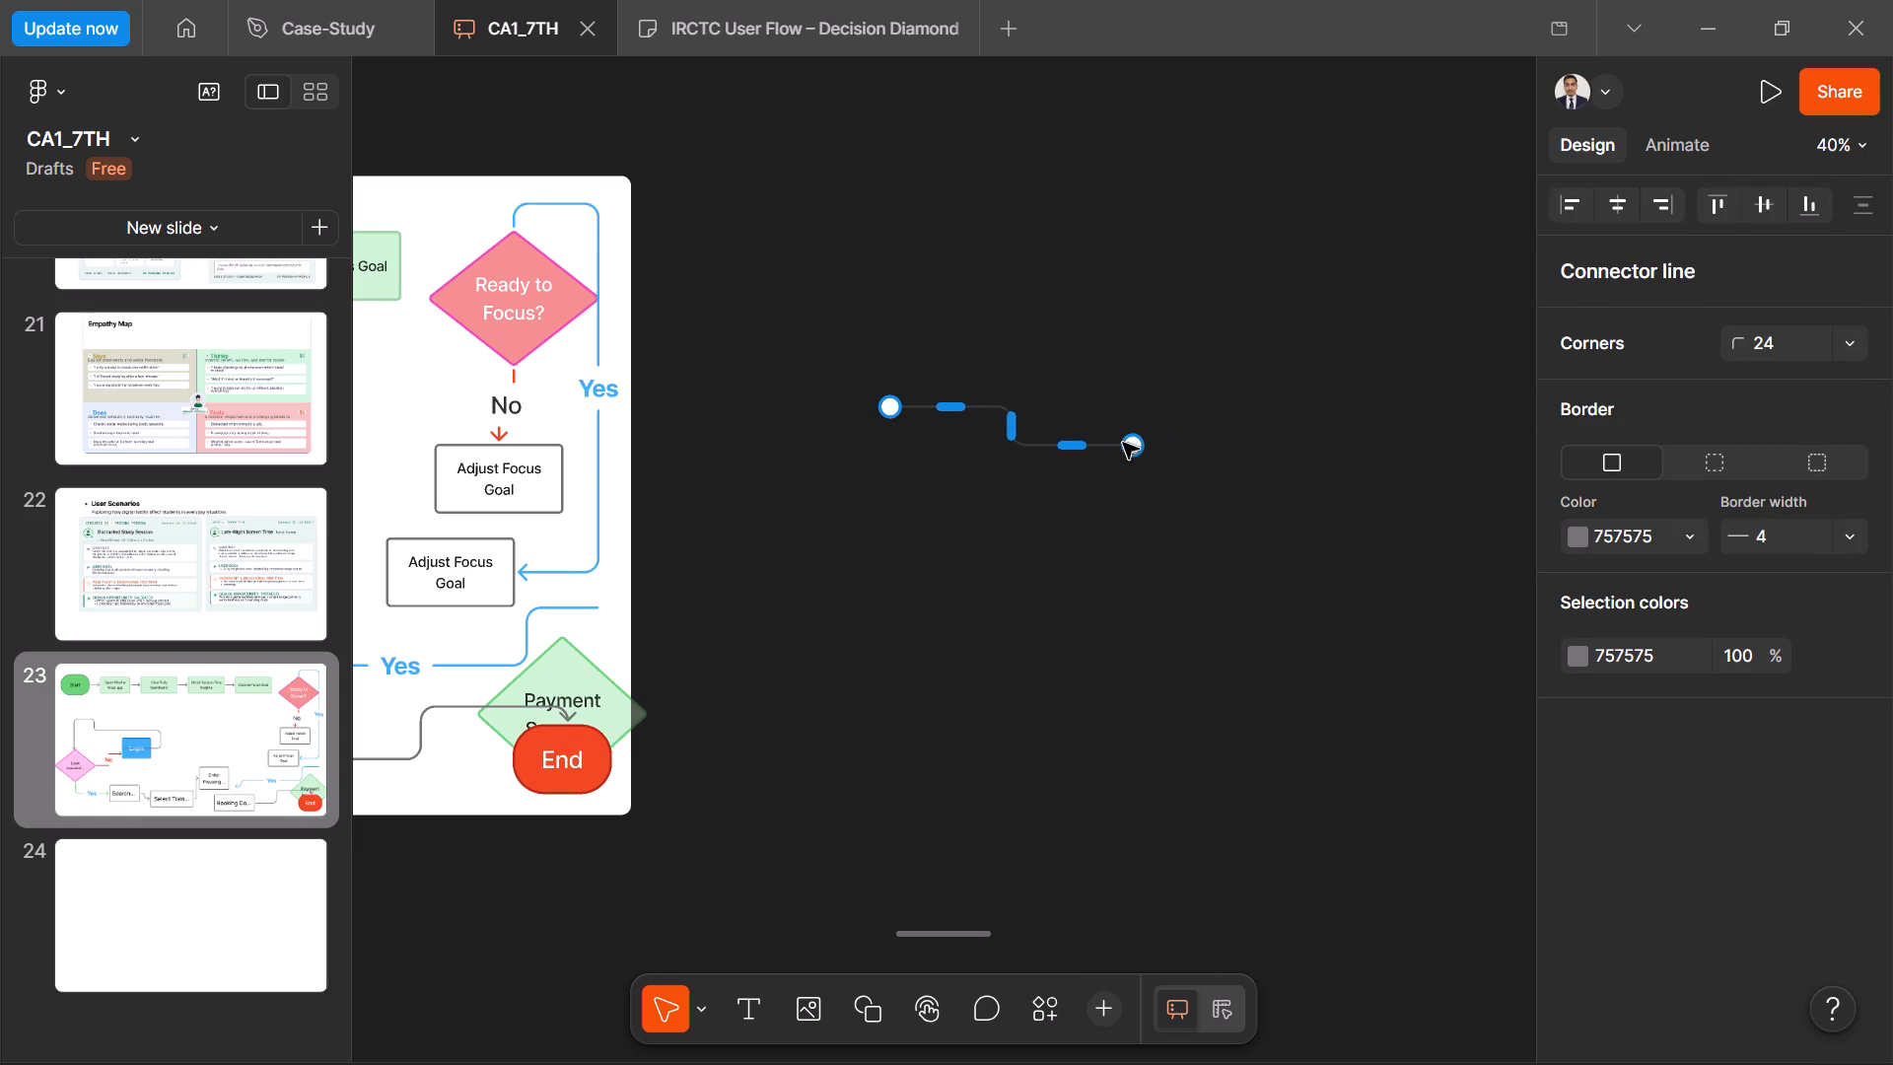
pyautogui.moveTo(1123, 443); pyautogui.dragTo(884, 420)
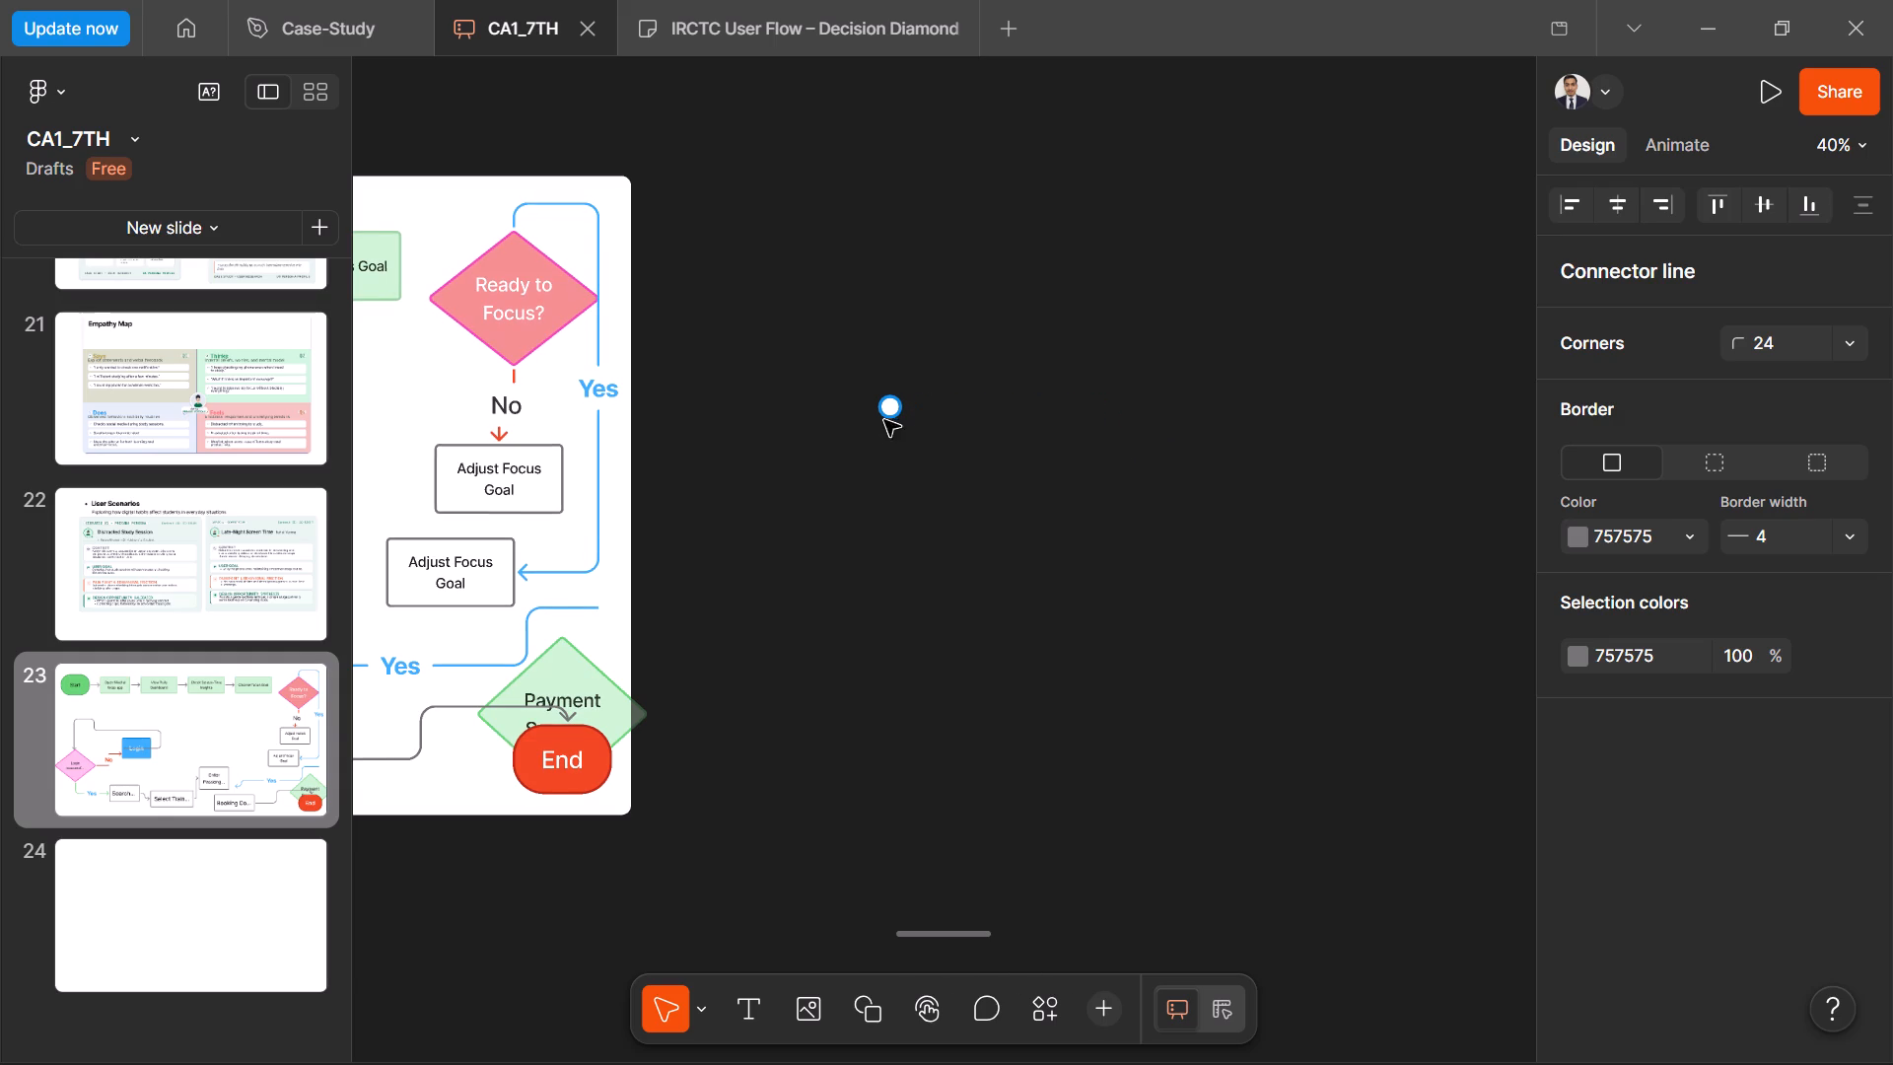
pyautogui.moveTo(884, 420); pyautogui.dragTo(756, 396)
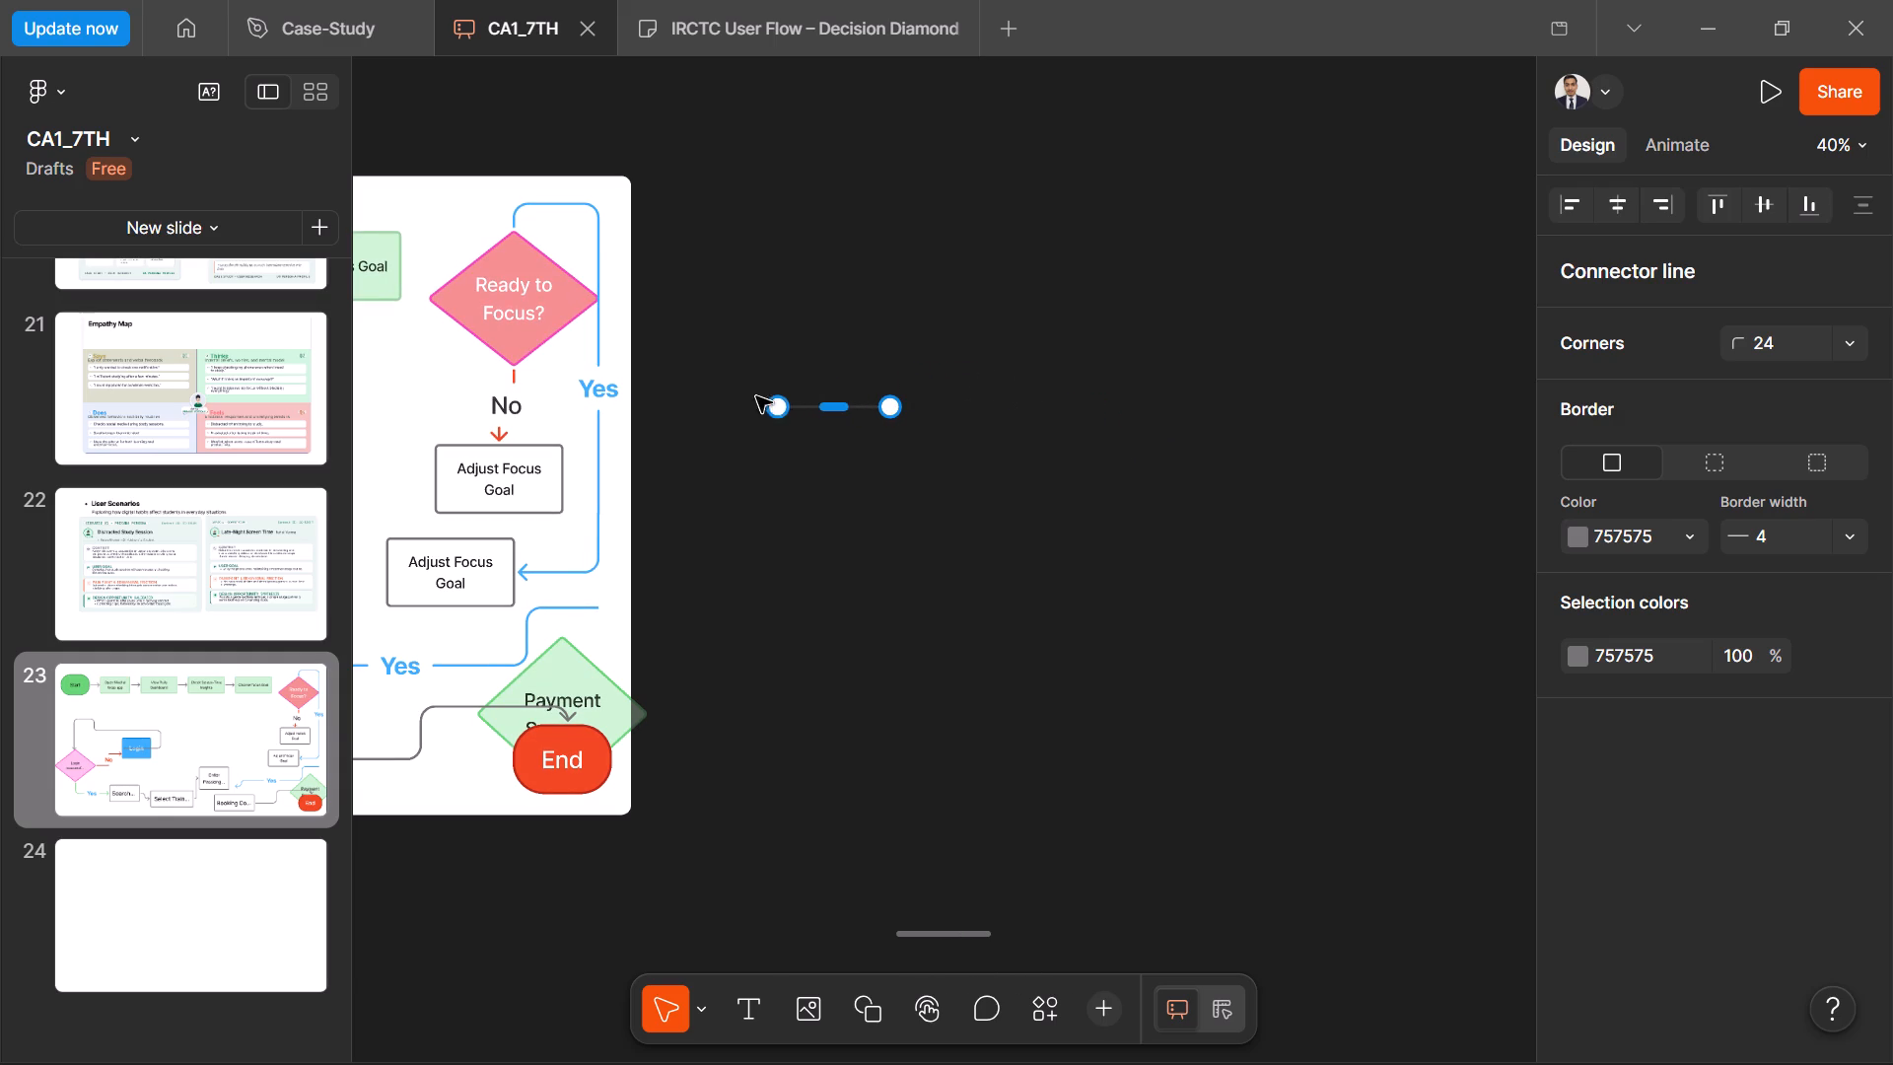
pyautogui.moveTo(756, 396); pyautogui.dragTo(802, 415)
pyautogui.click(826, 508)
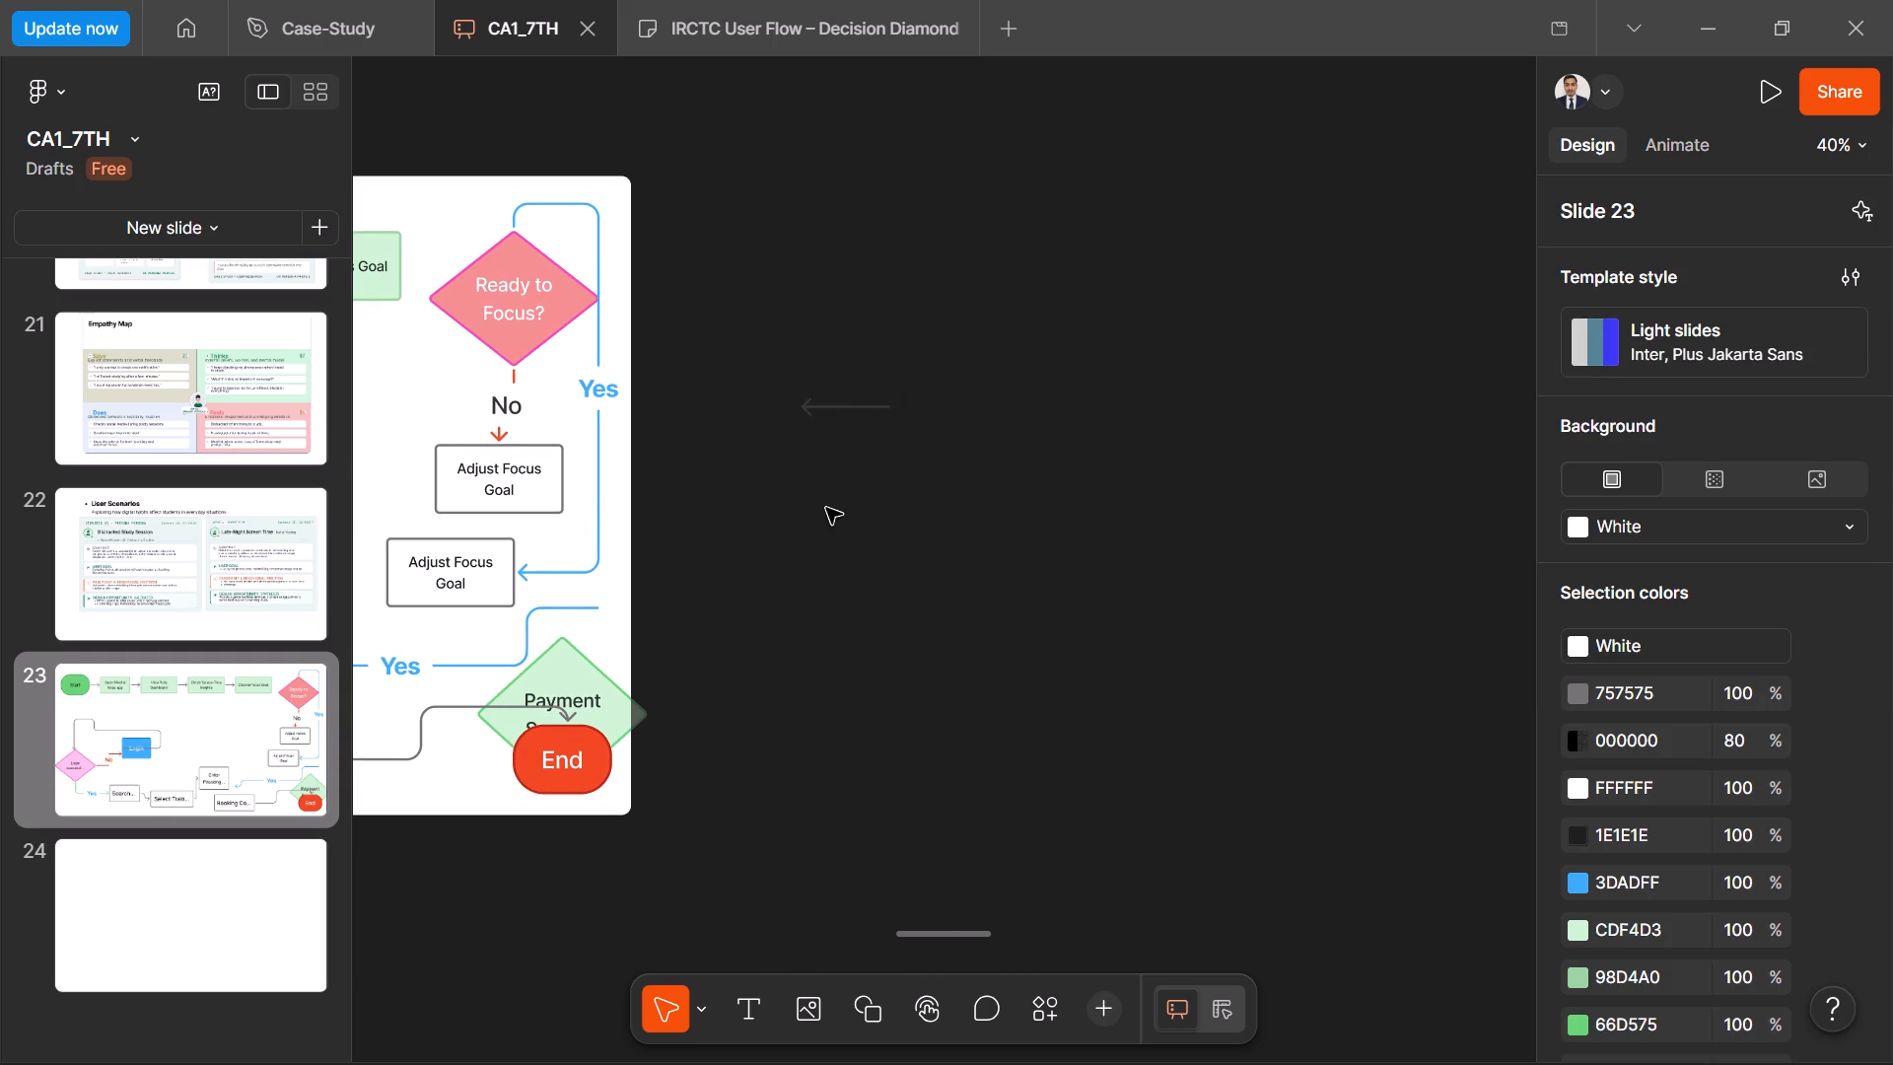
pyautogui.hscroll(1, 826, 508)
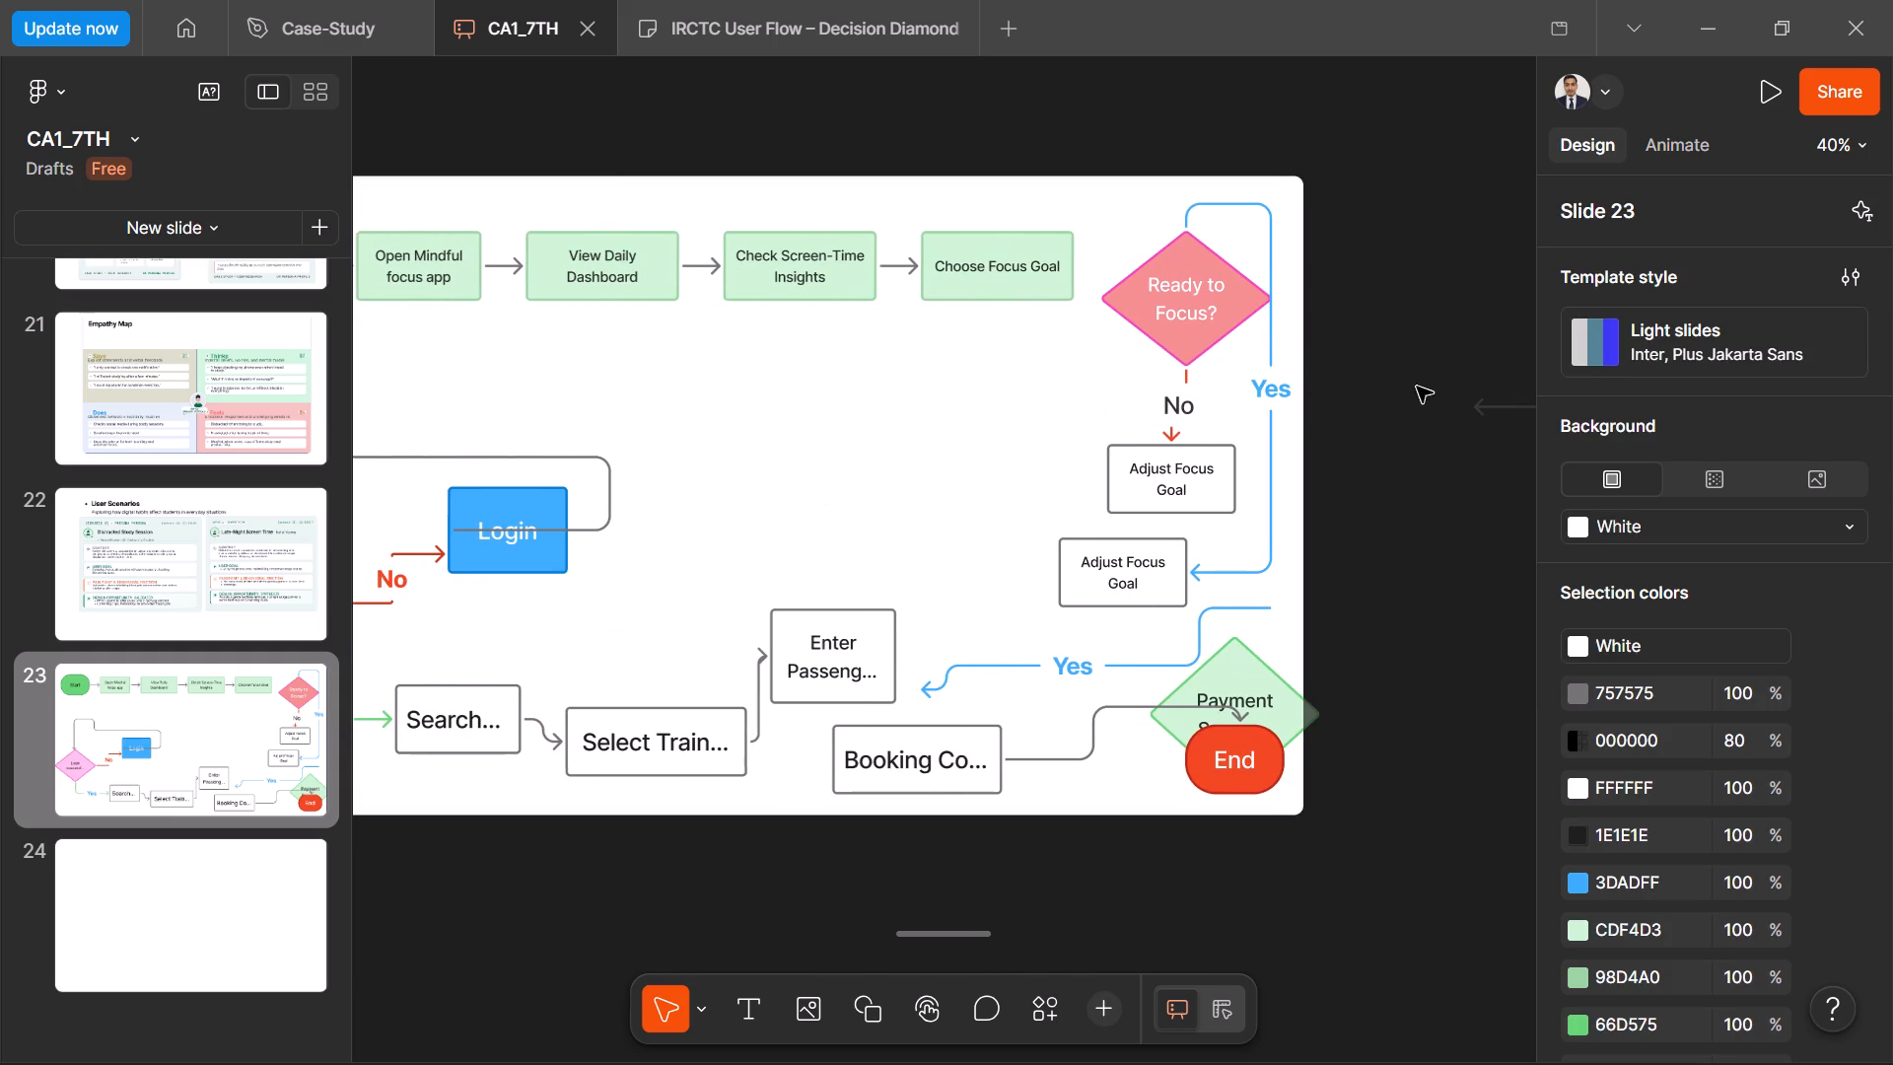
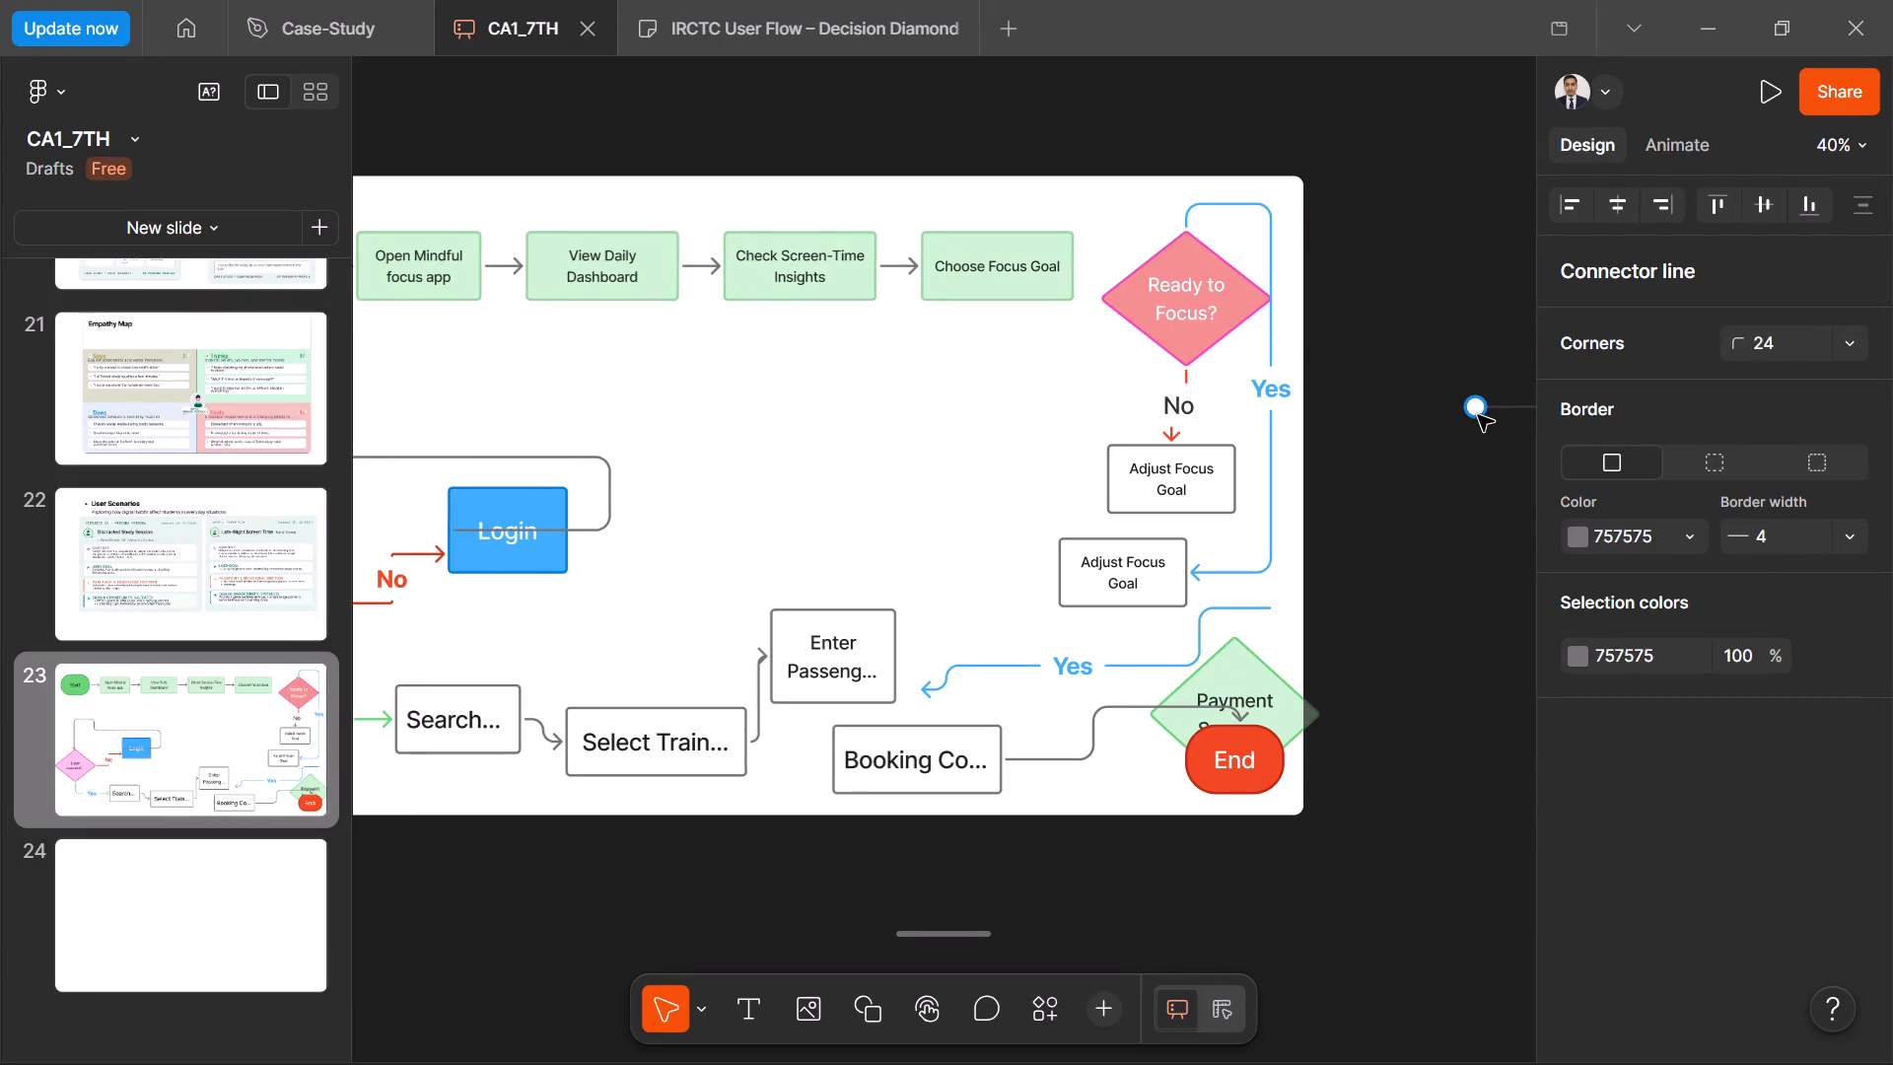
# Pull both ends of the long off-slide grey arrow into the empty area below Check Screen-Time Insights, leaving a short arrow.
pyautogui.moveTo(1474, 407); pyautogui.dragTo(983, 415)
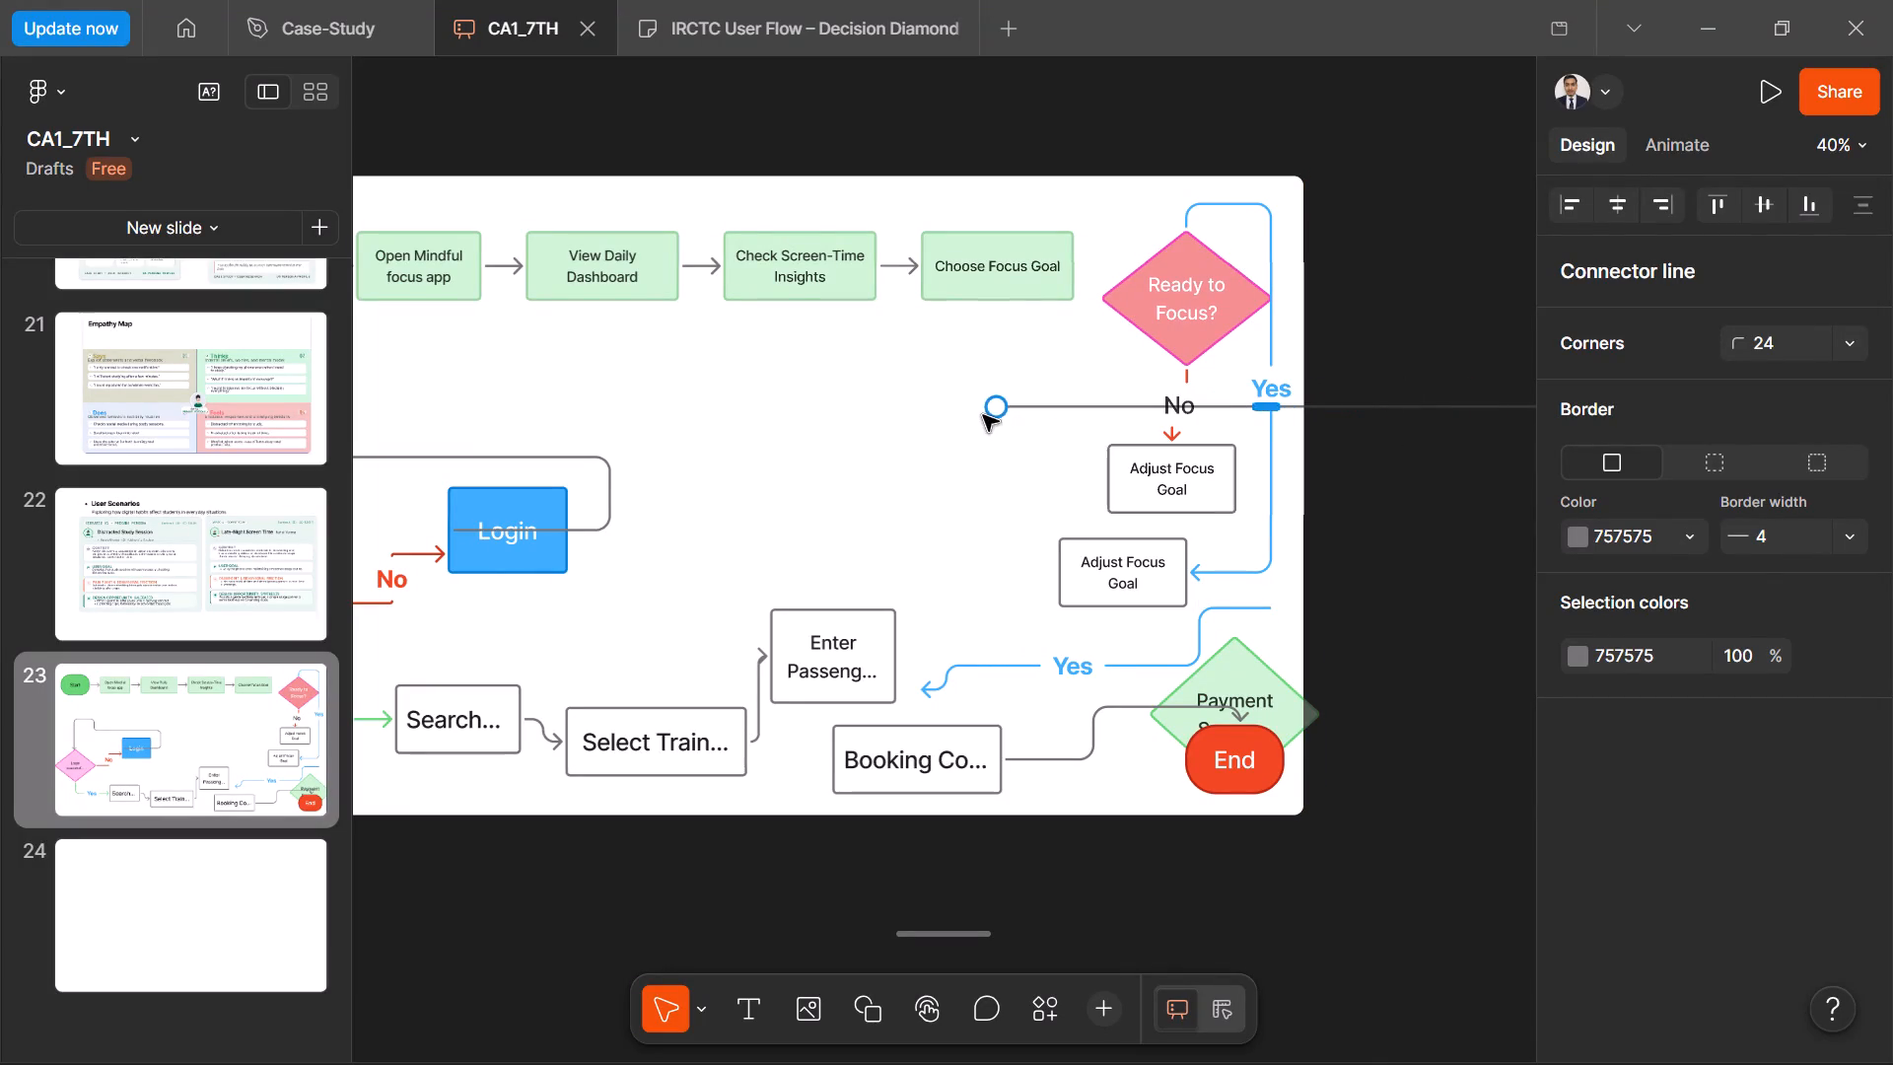
pyautogui.moveTo(983, 415); pyautogui.dragTo(849, 412)
pyautogui.hscroll(-1, 1444, 510)
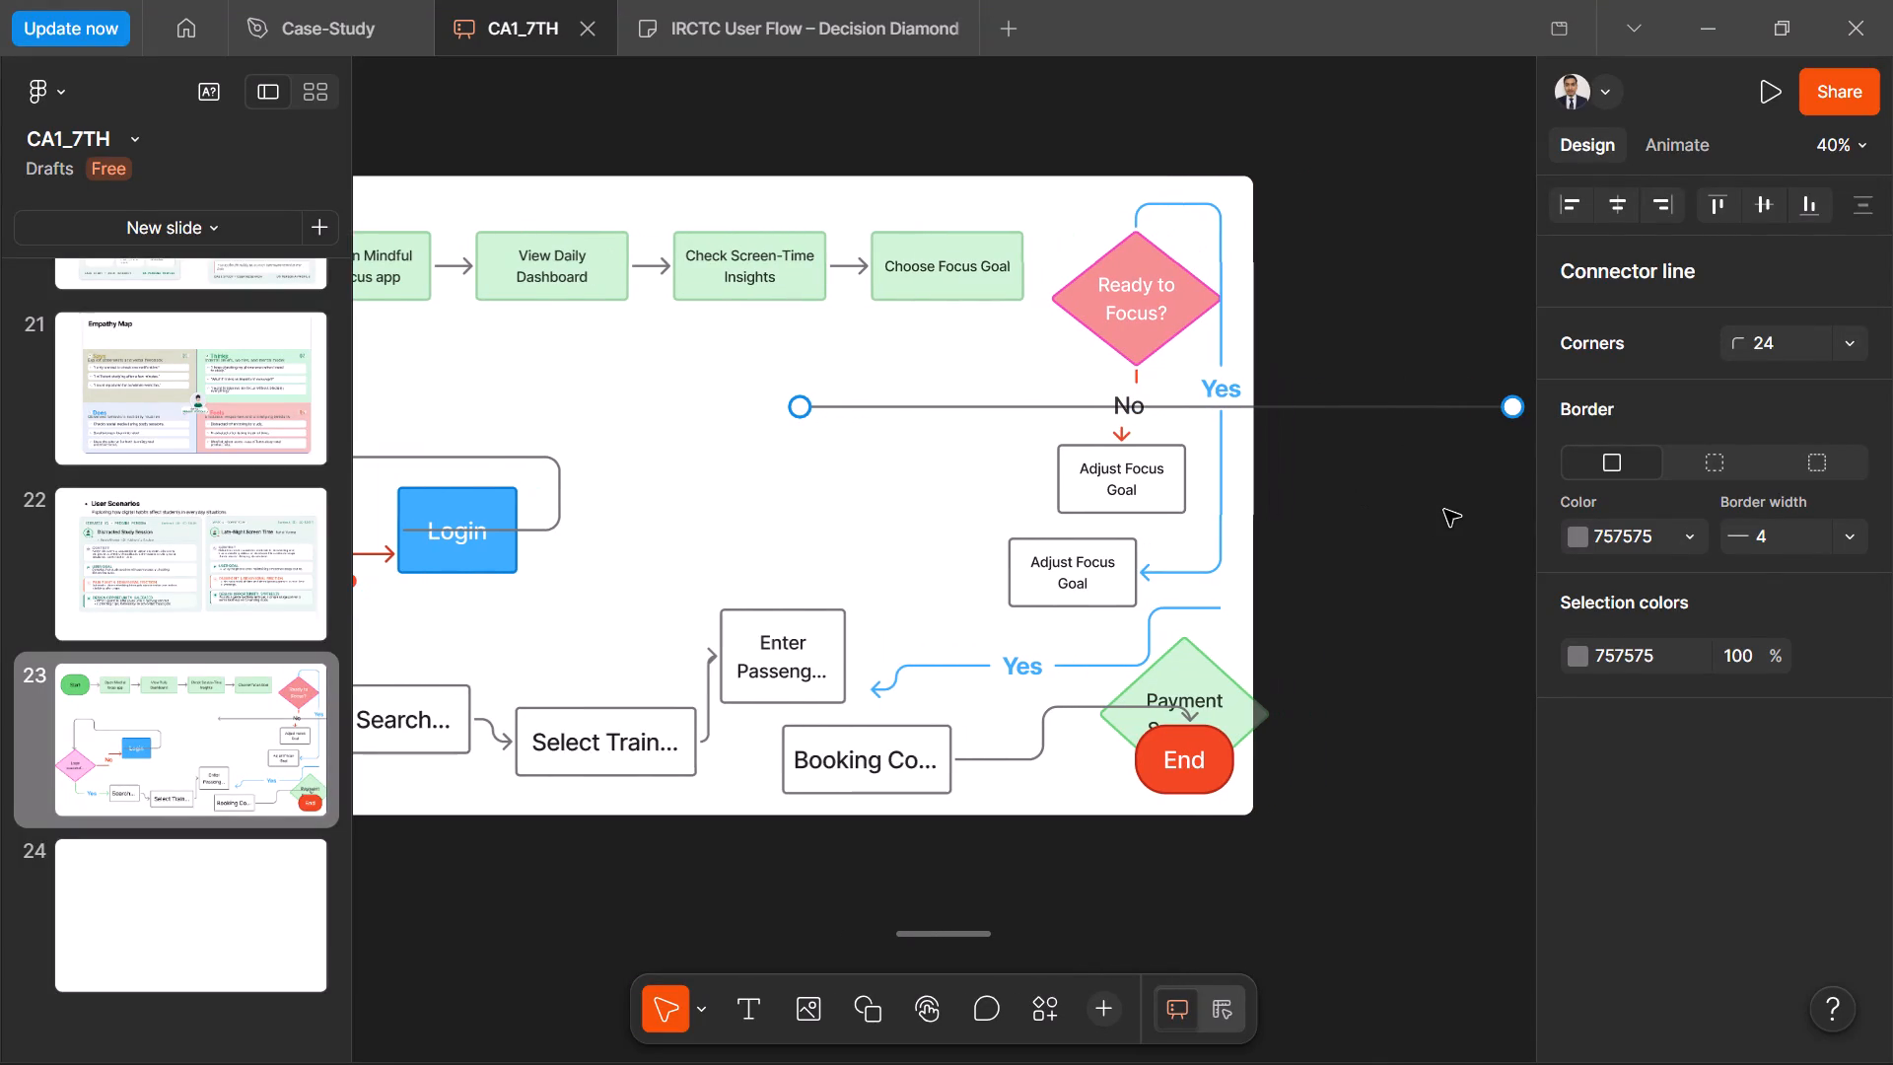
pyautogui.moveTo(1515, 410); pyautogui.dragTo(859, 421)
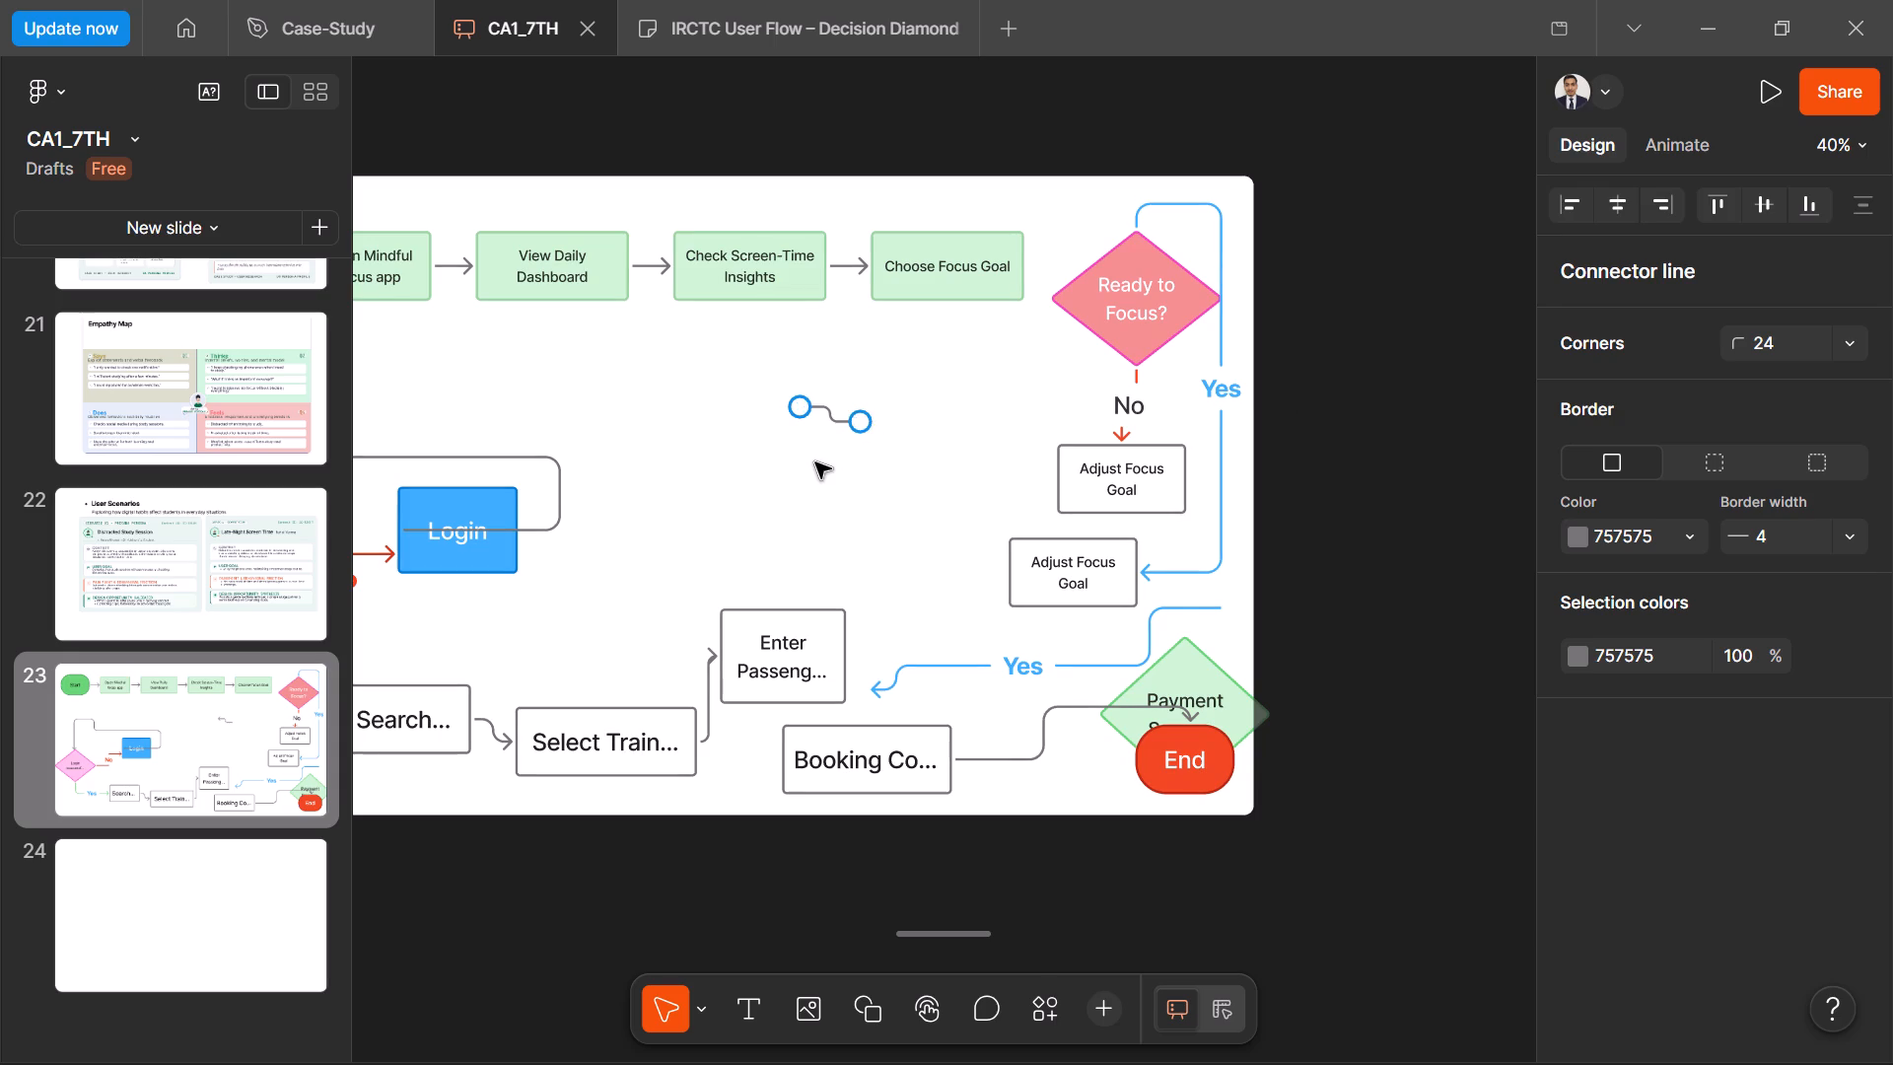
pyautogui.click(815, 462)
# Duplicate the short bent grey arrow and reposition the copy's ends so it lies horizontally just below the original.
pyautogui.click(830, 412)
pyautogui.hotkey('ctrl', 'd')
pyautogui.moveTo(862, 425); pyautogui.dragTo(860, 455)
pyautogui.moveTo(795, 409); pyautogui.dragTo(779, 466)
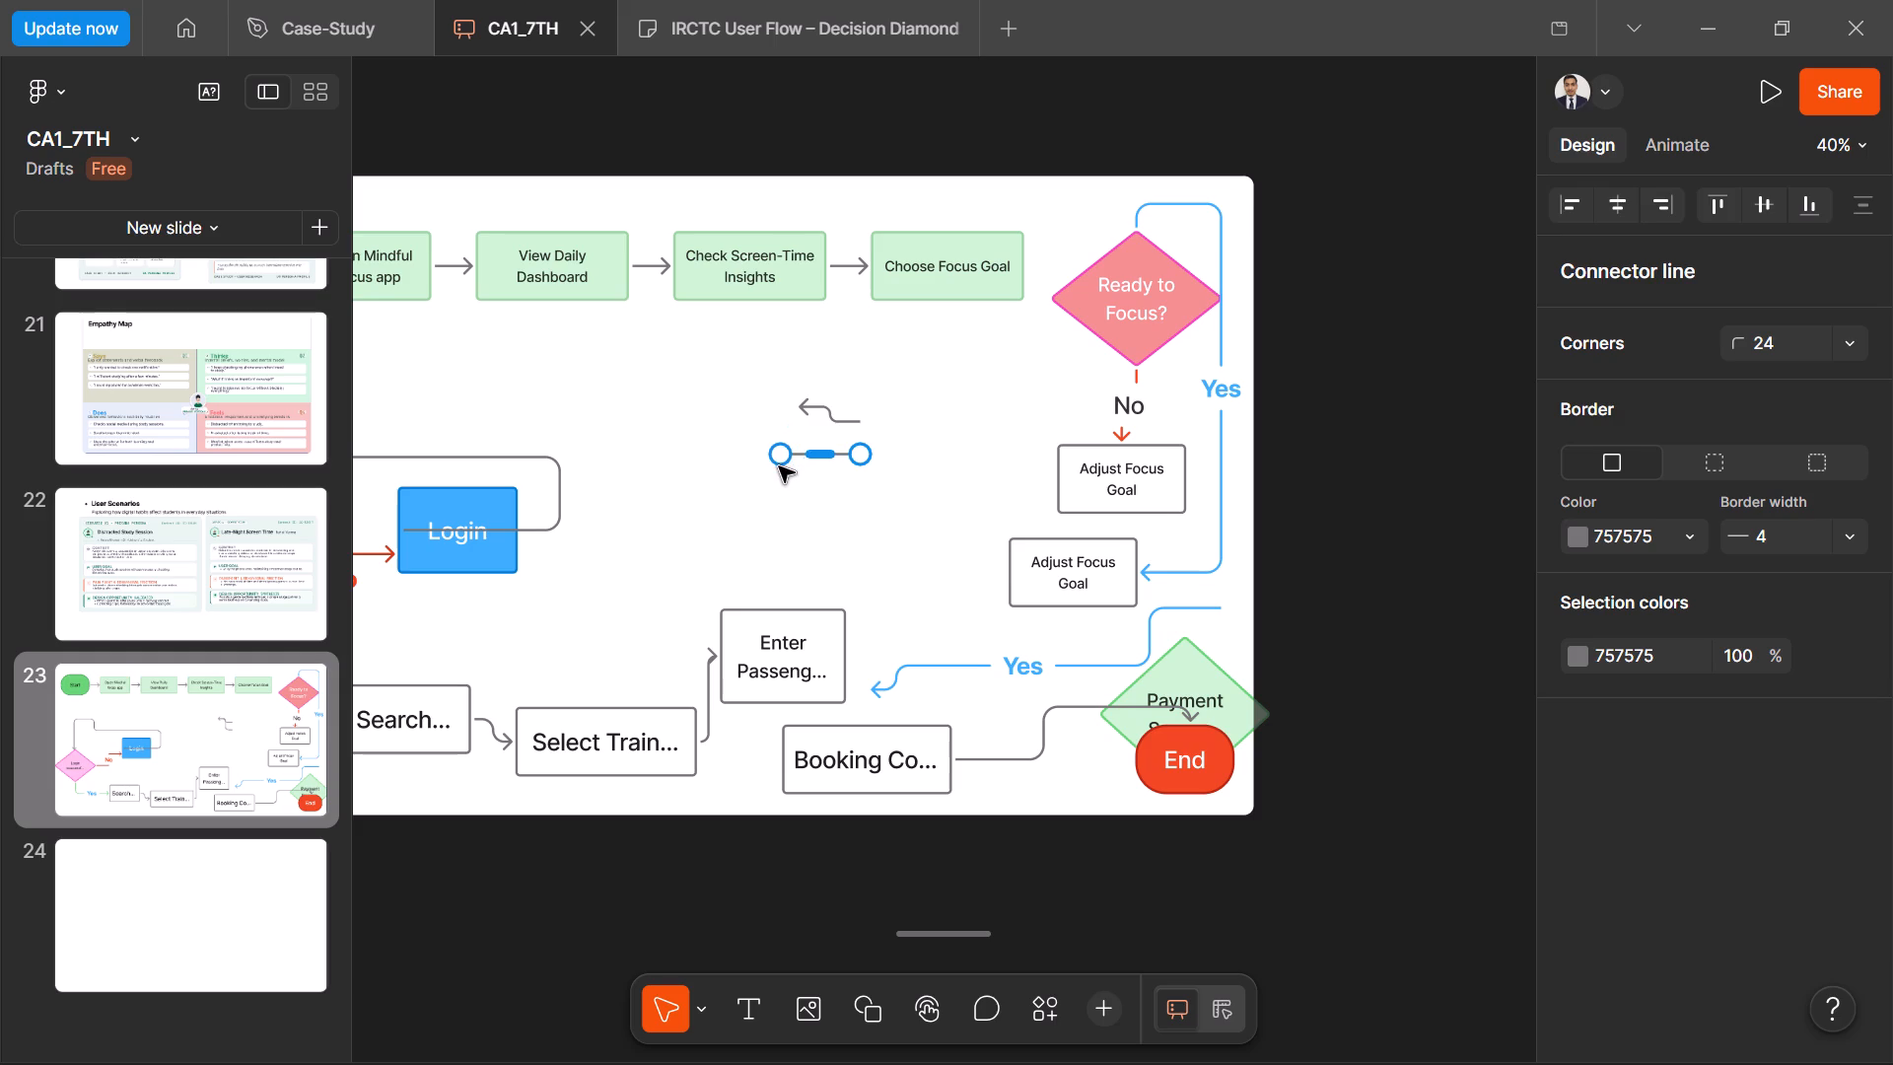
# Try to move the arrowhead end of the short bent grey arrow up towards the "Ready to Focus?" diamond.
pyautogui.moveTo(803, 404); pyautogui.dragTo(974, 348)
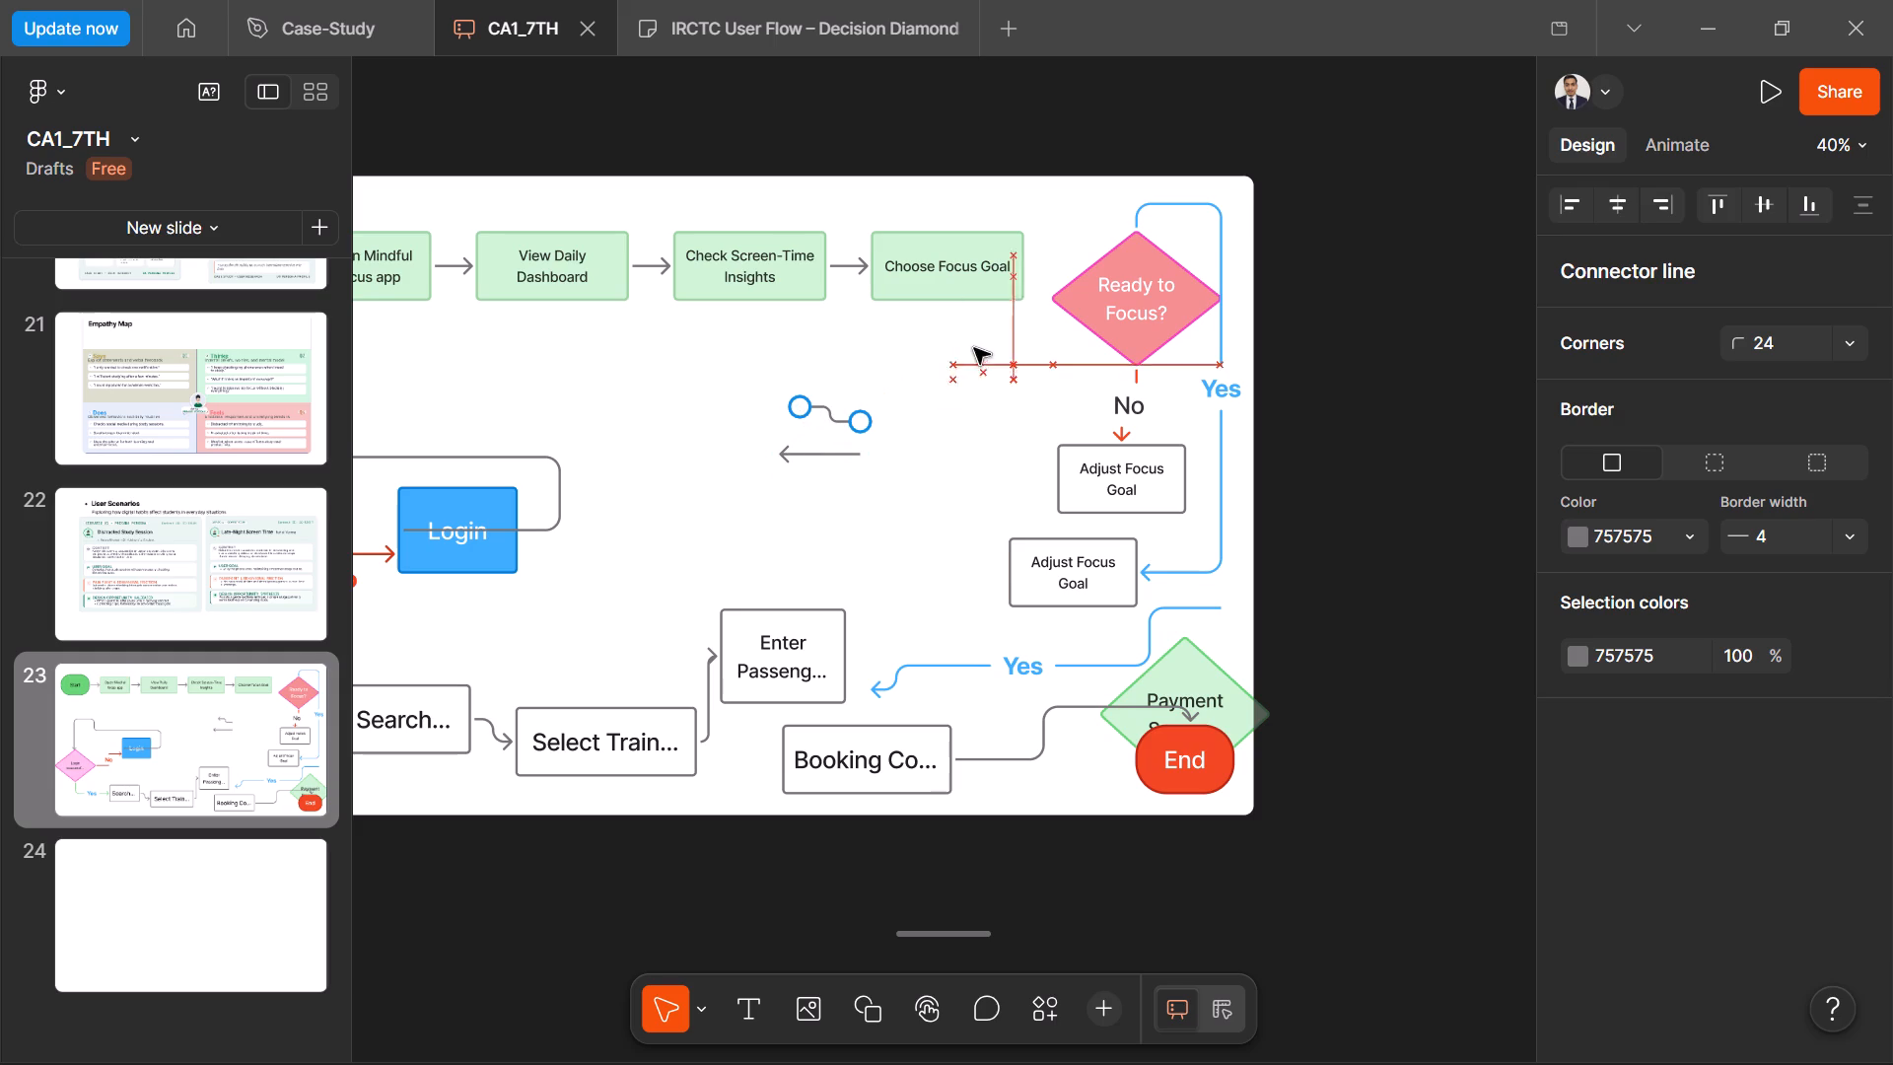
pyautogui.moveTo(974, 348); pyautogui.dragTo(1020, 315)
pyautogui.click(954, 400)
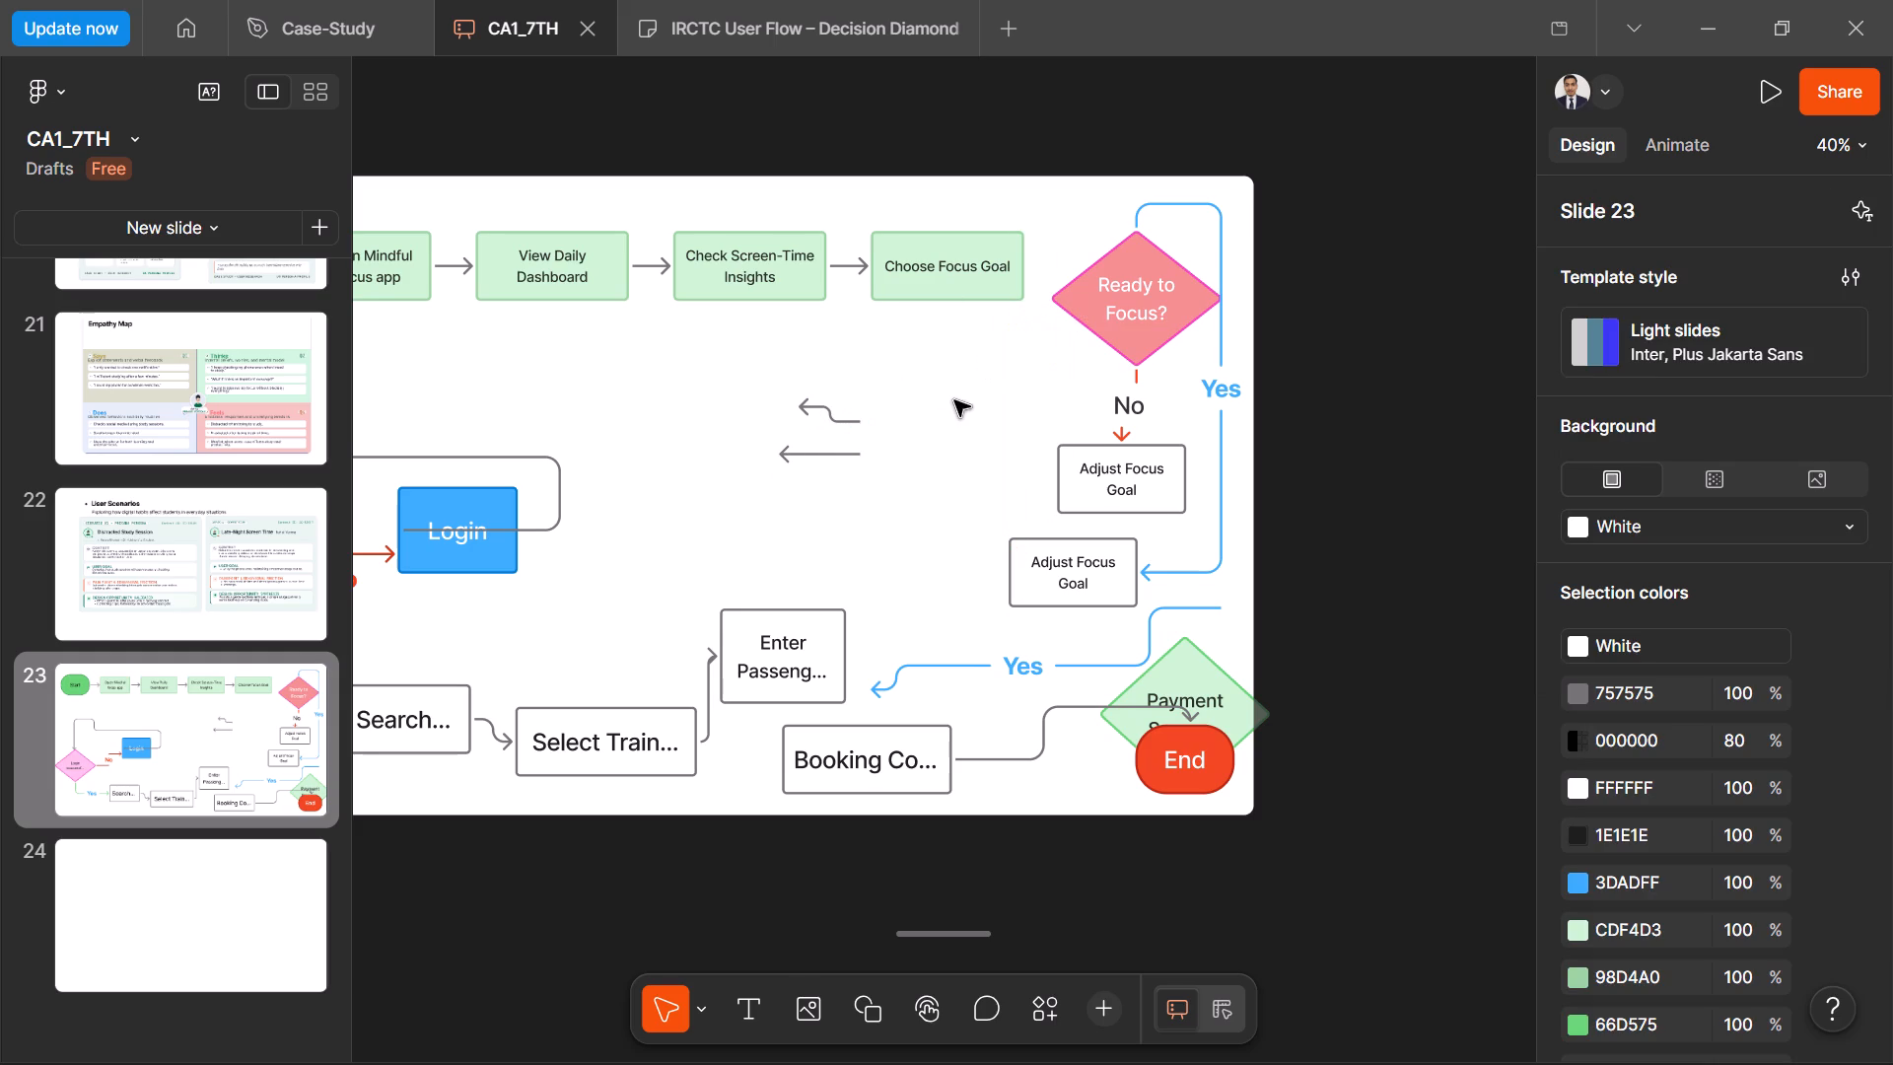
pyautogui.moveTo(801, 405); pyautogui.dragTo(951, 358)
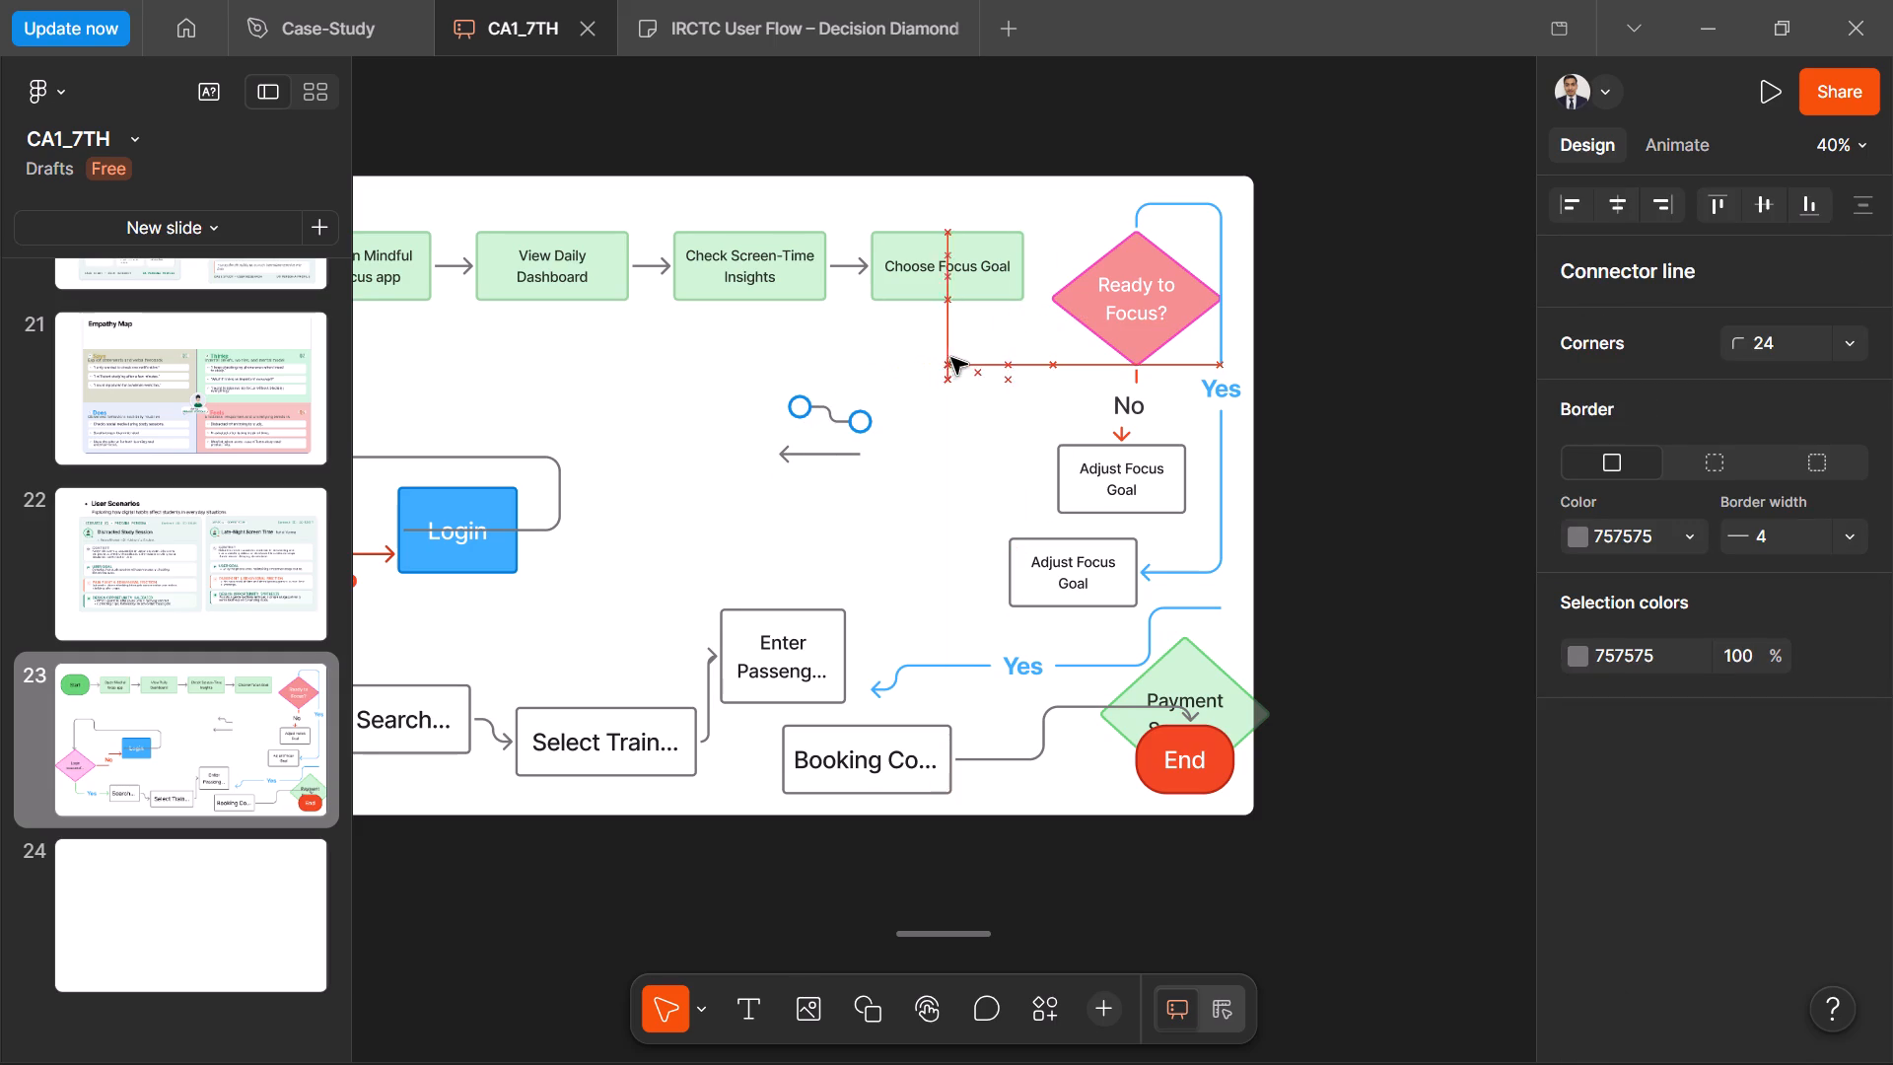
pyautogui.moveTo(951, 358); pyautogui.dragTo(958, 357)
# Connect the bent grey arrow from the left side of the upper Adjust Focus Goal box to the left corner of "Ready to Focus?".
pyautogui.click(800, 406)
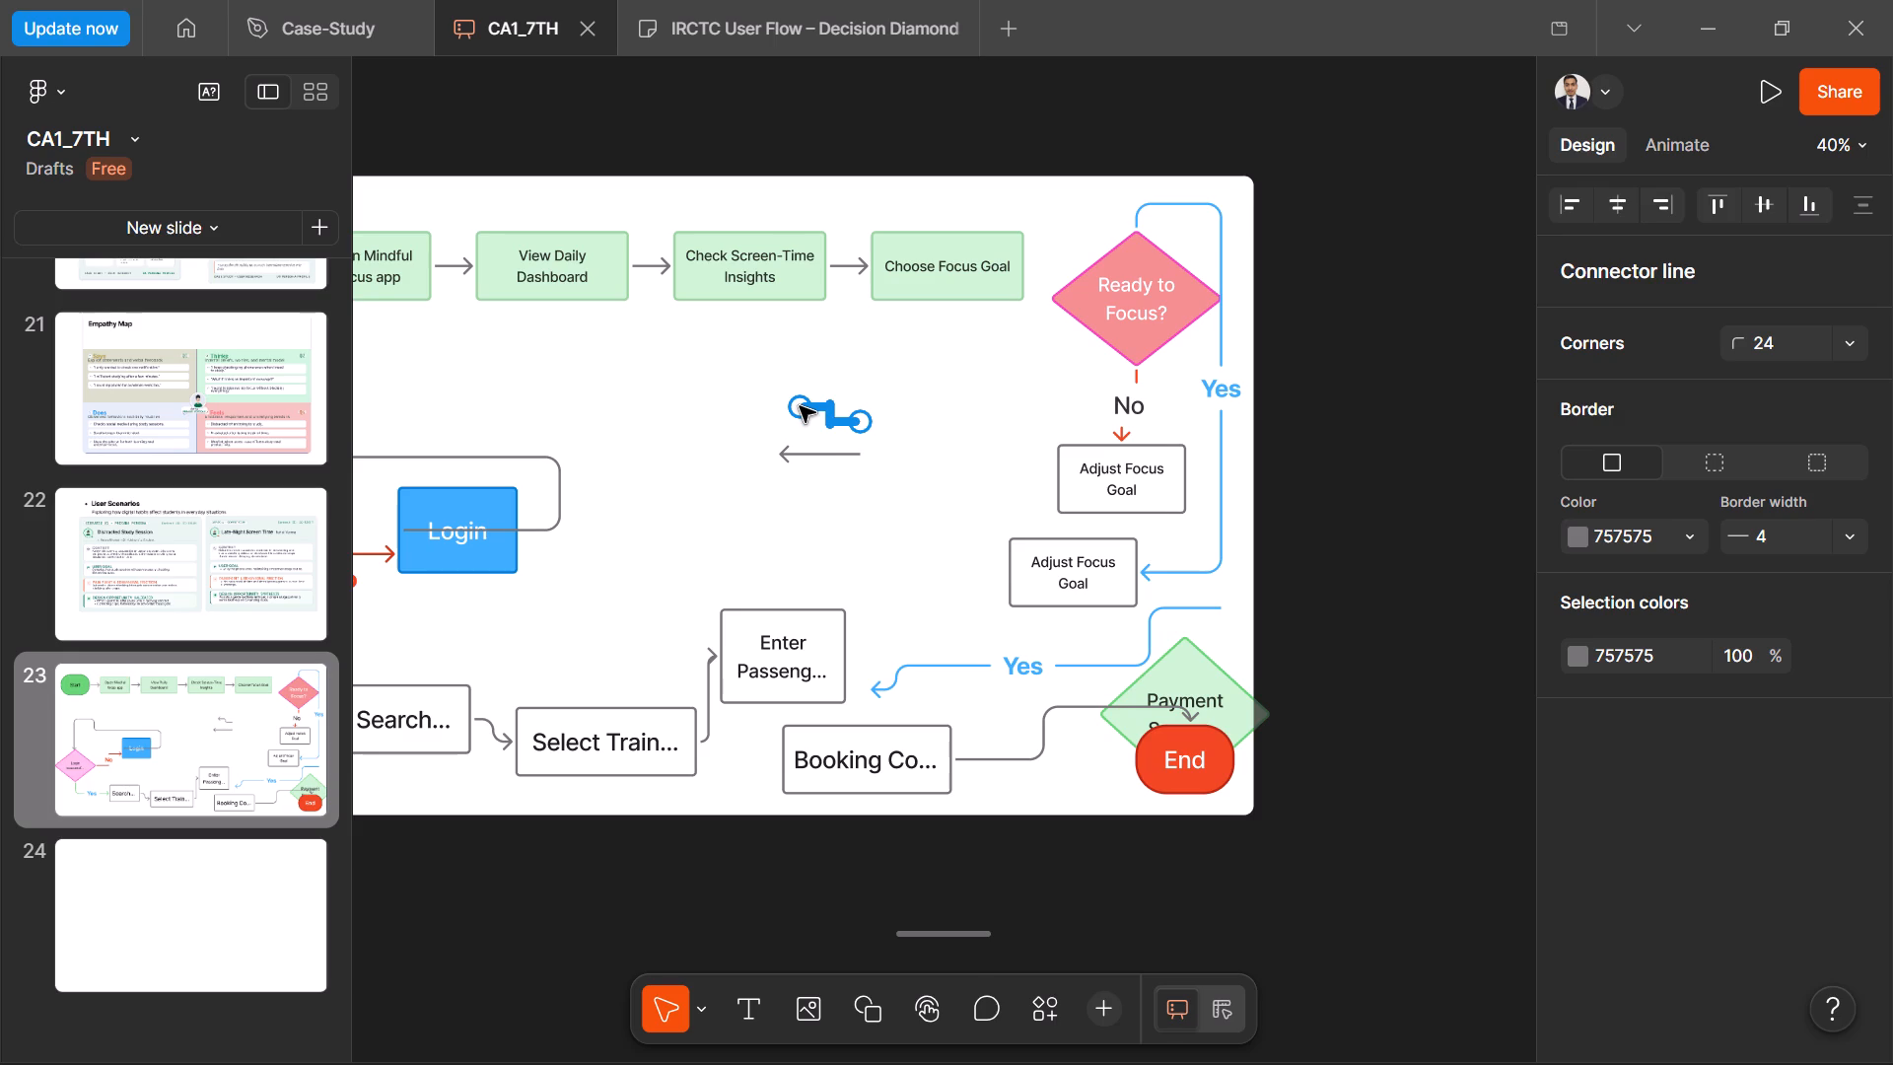
pyautogui.moveTo(800, 406); pyautogui.dragTo(1050, 299)
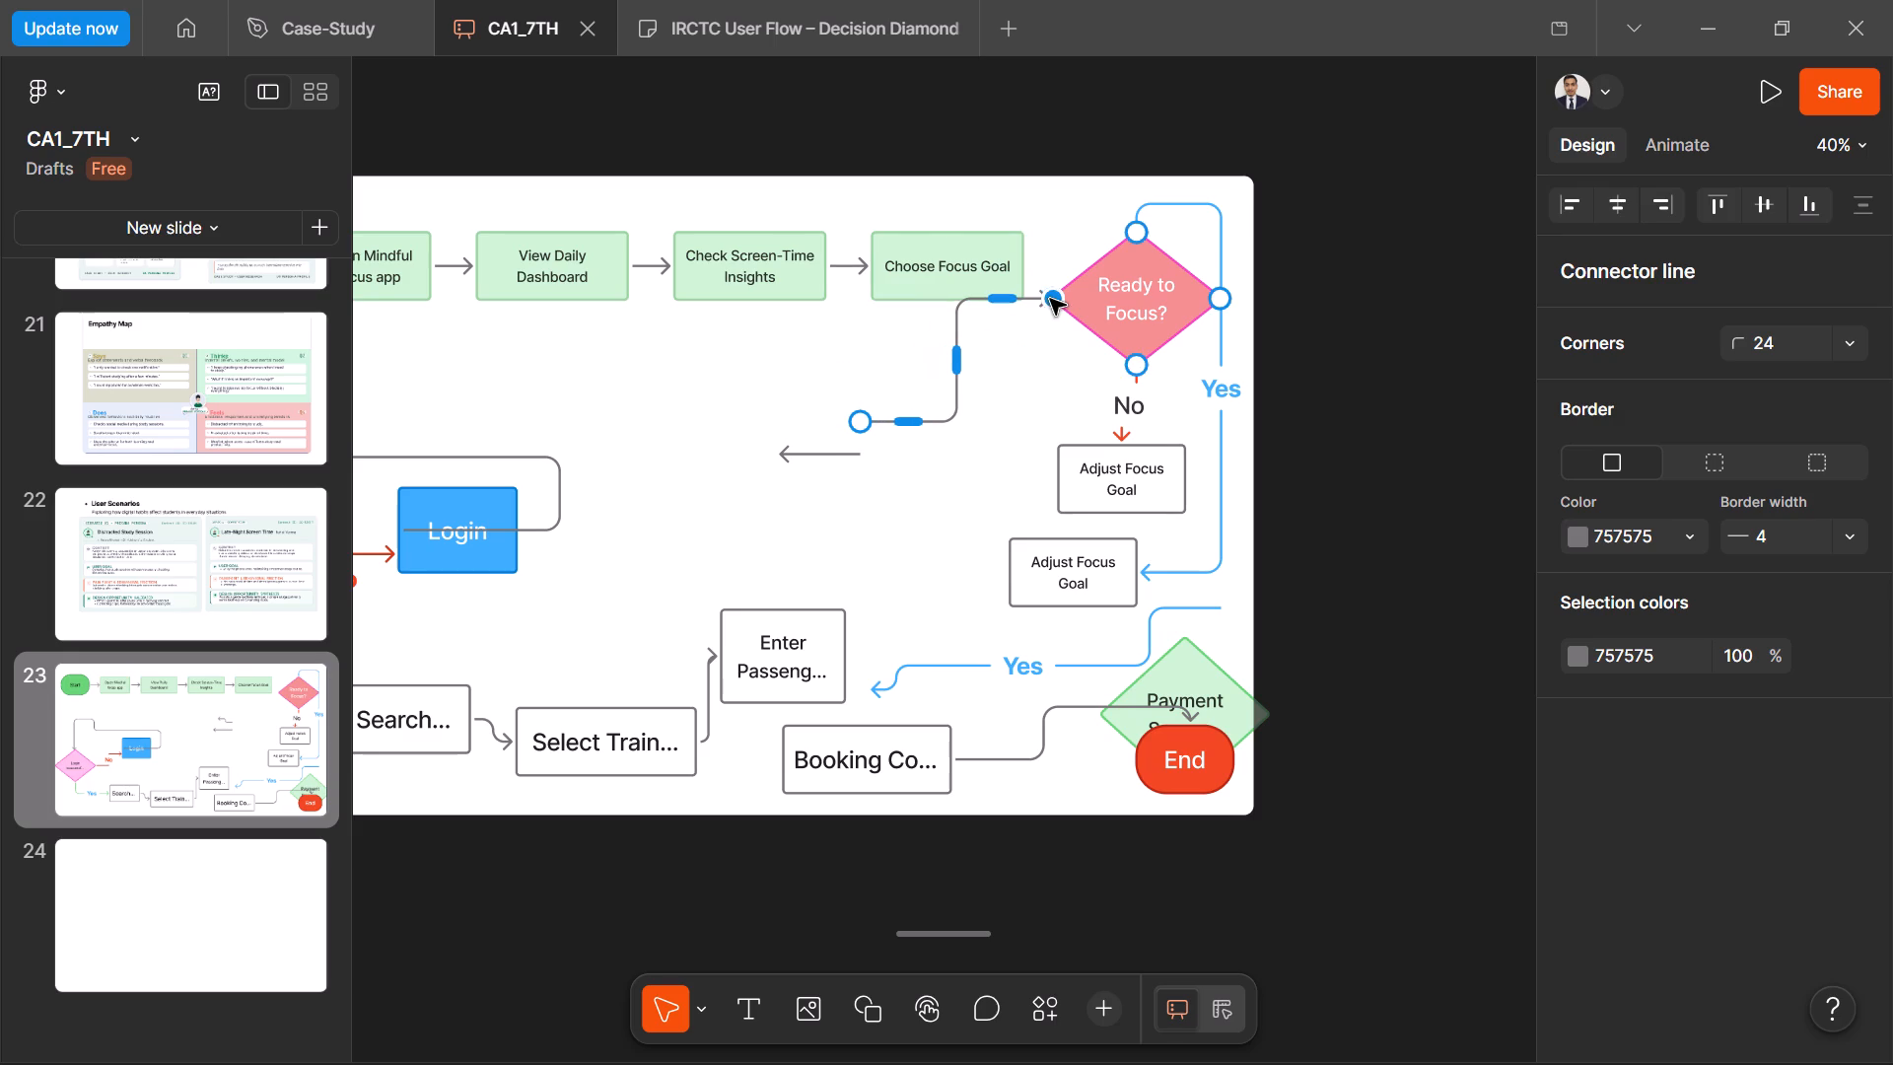
pyautogui.moveTo(1050, 299); pyautogui.dragTo(1051, 299)
pyautogui.click(990, 405)
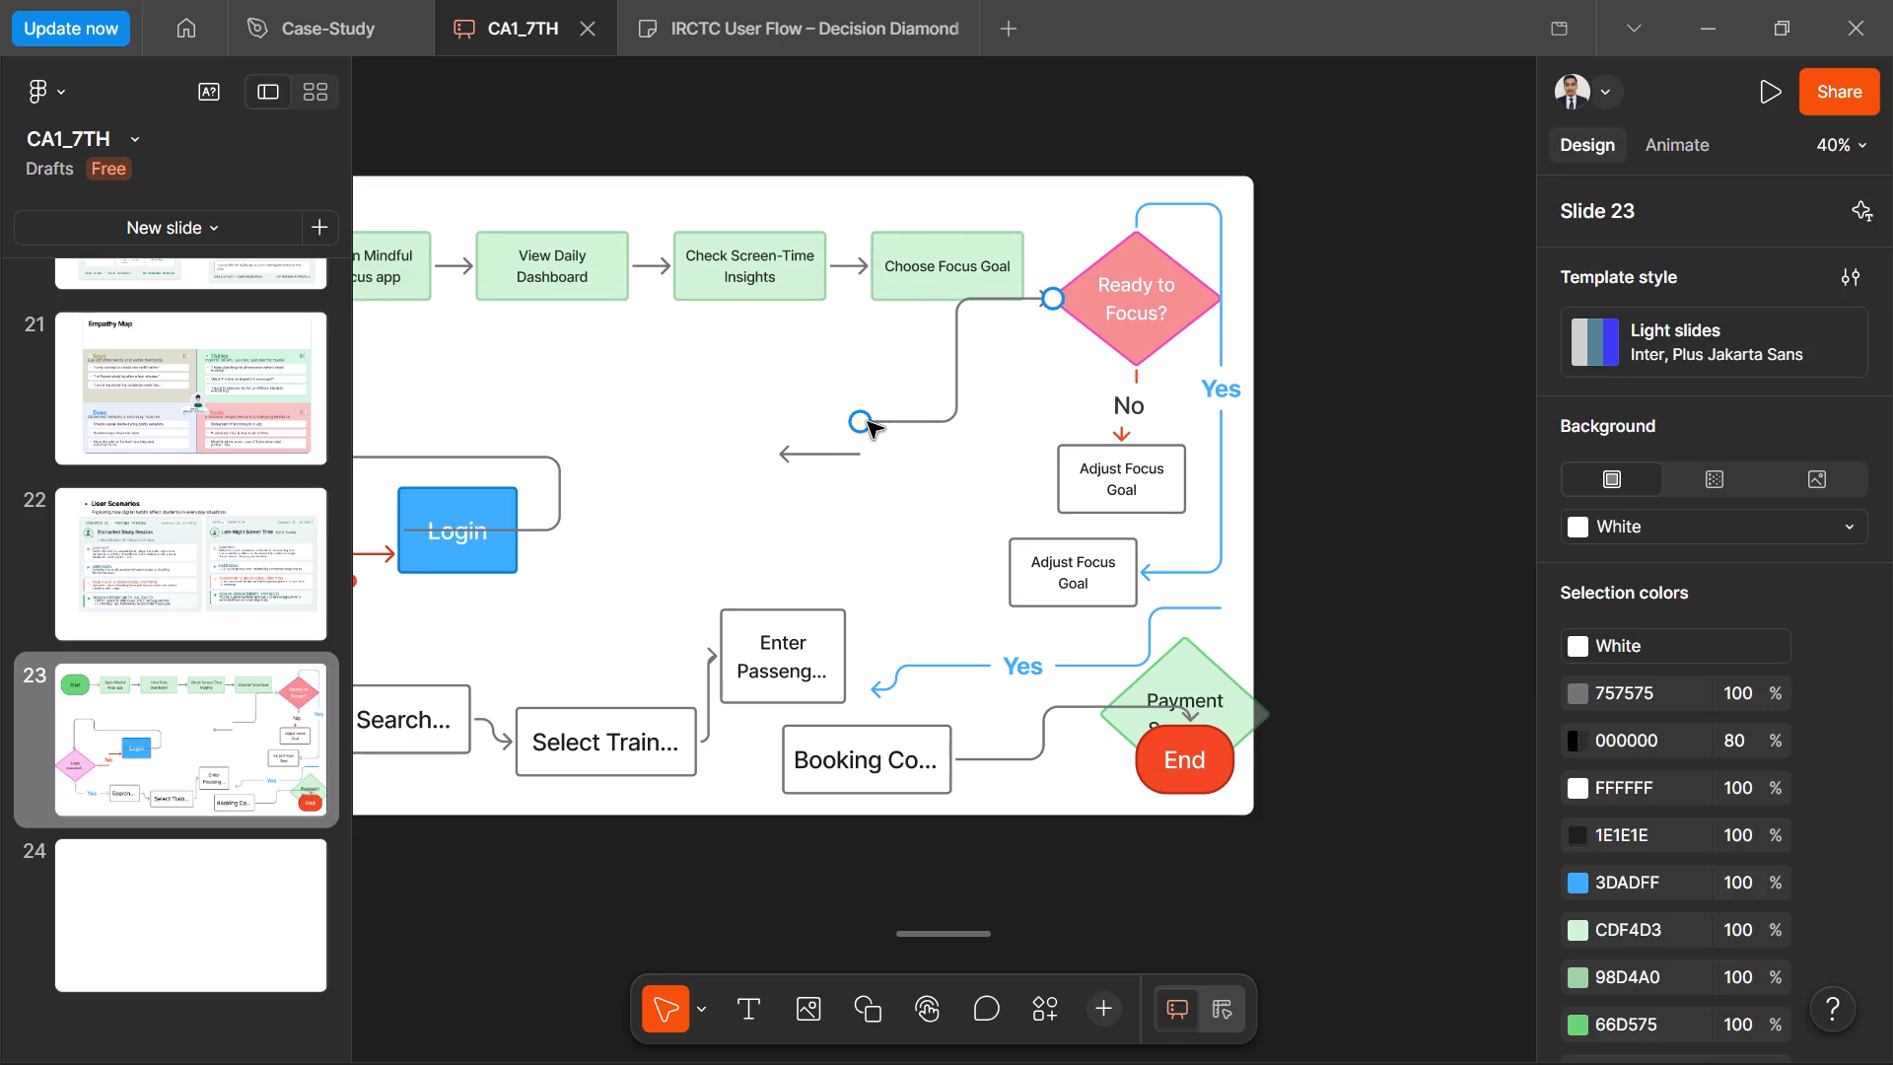
pyautogui.click(857, 422)
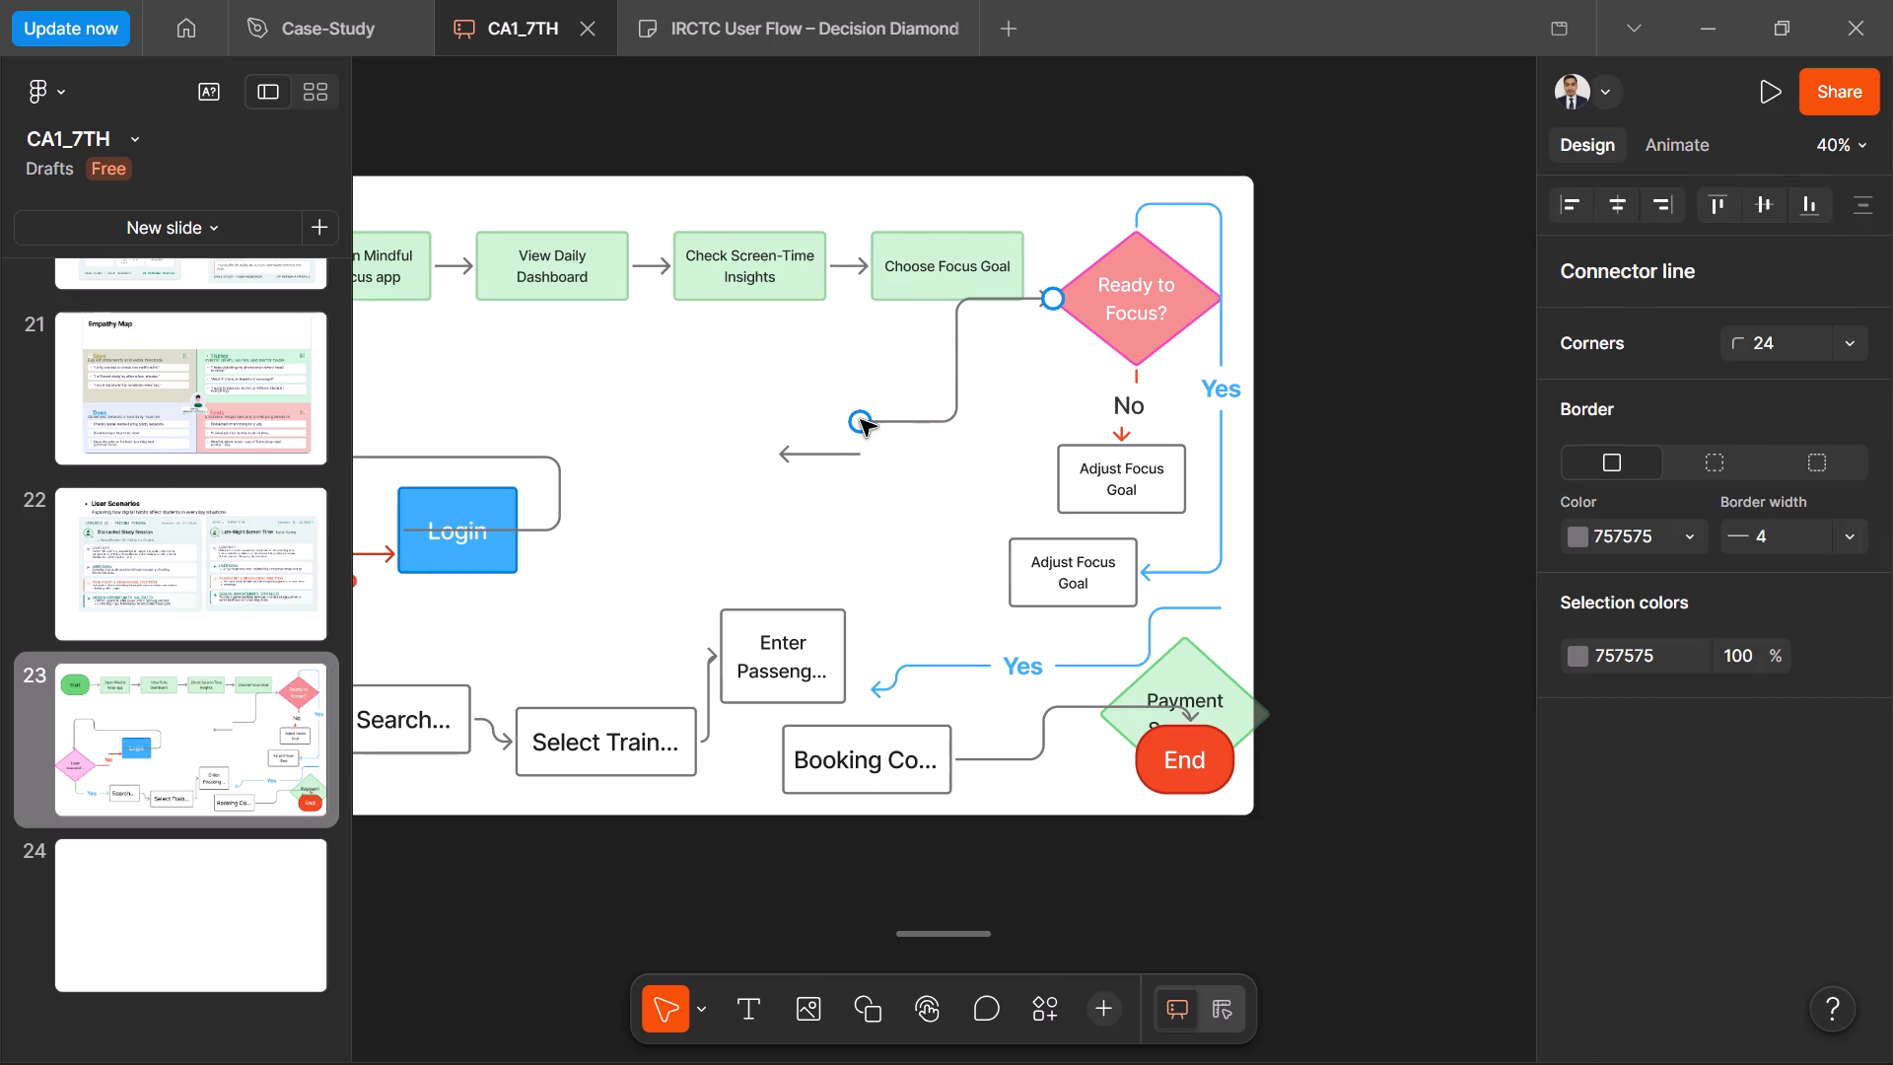
pyautogui.moveTo(860, 420); pyautogui.dragTo(1051, 468)
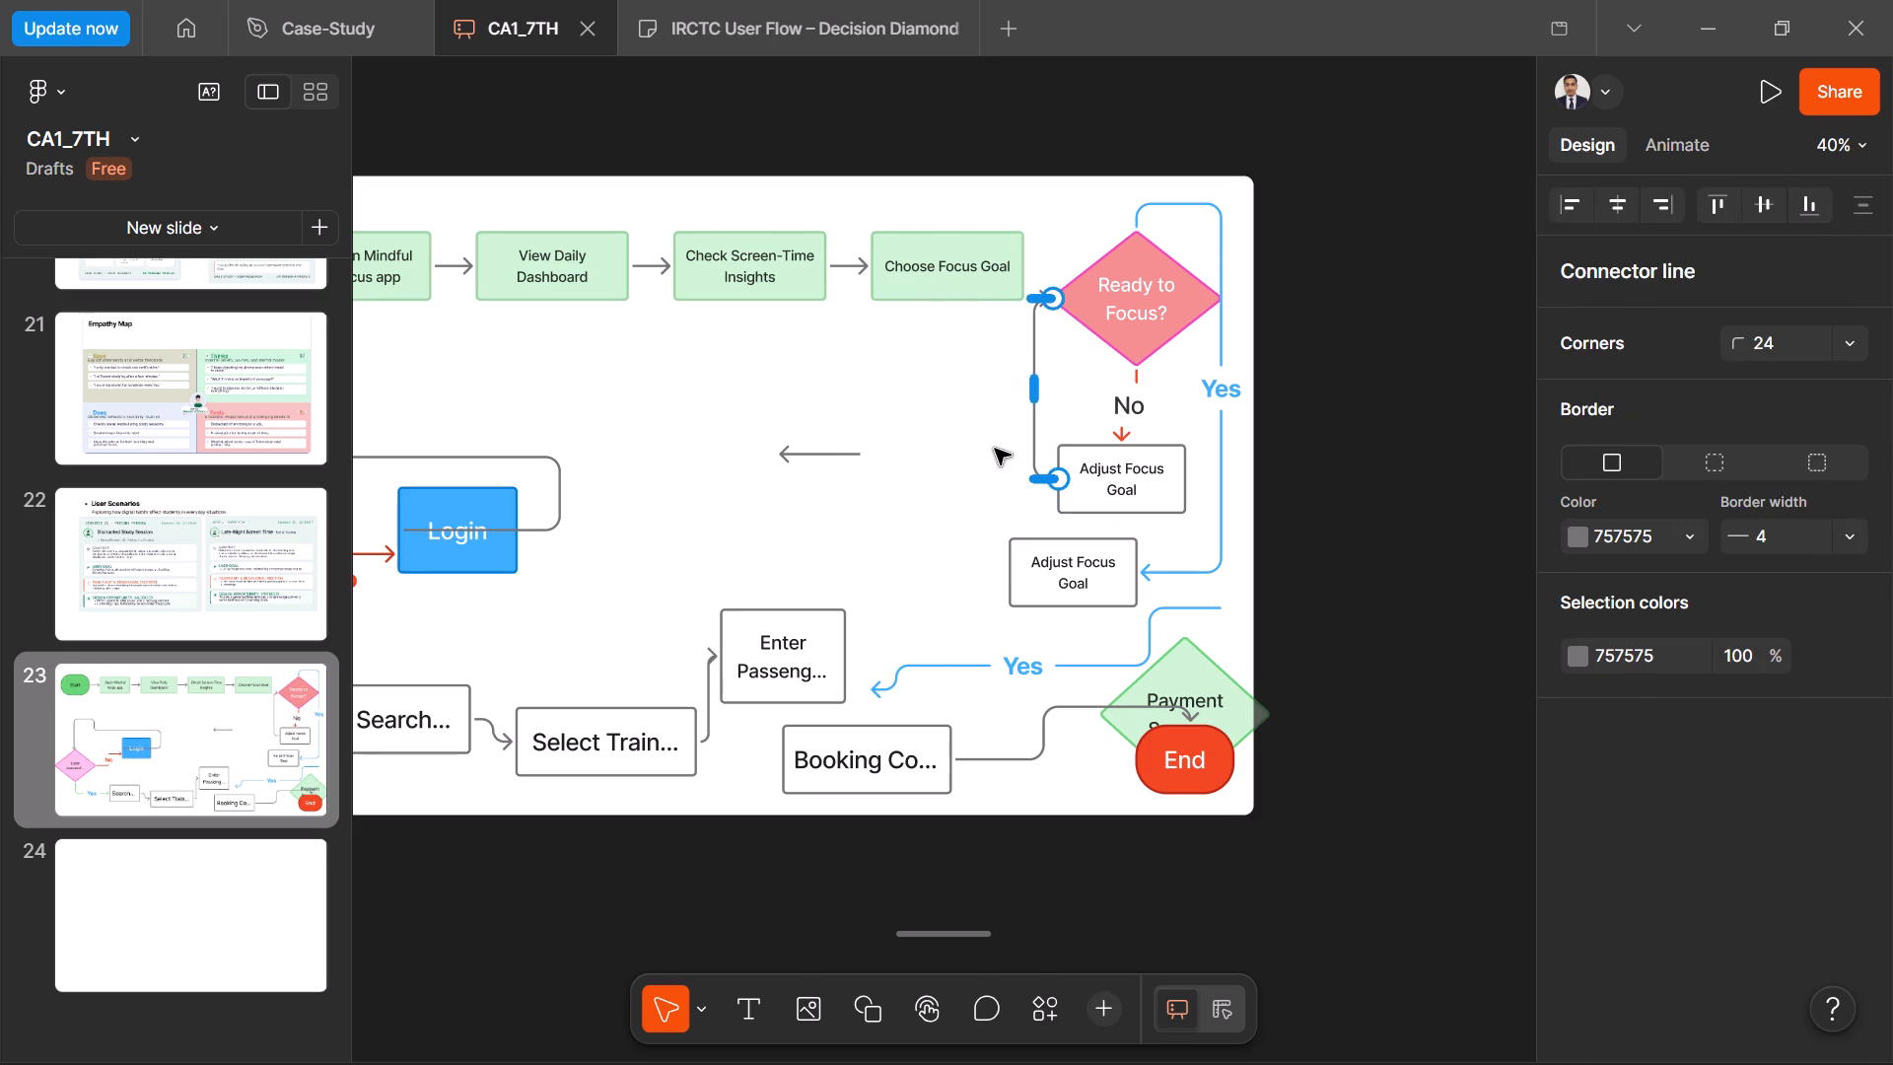
pyautogui.click(984, 440)
pyautogui.click(955, 419)
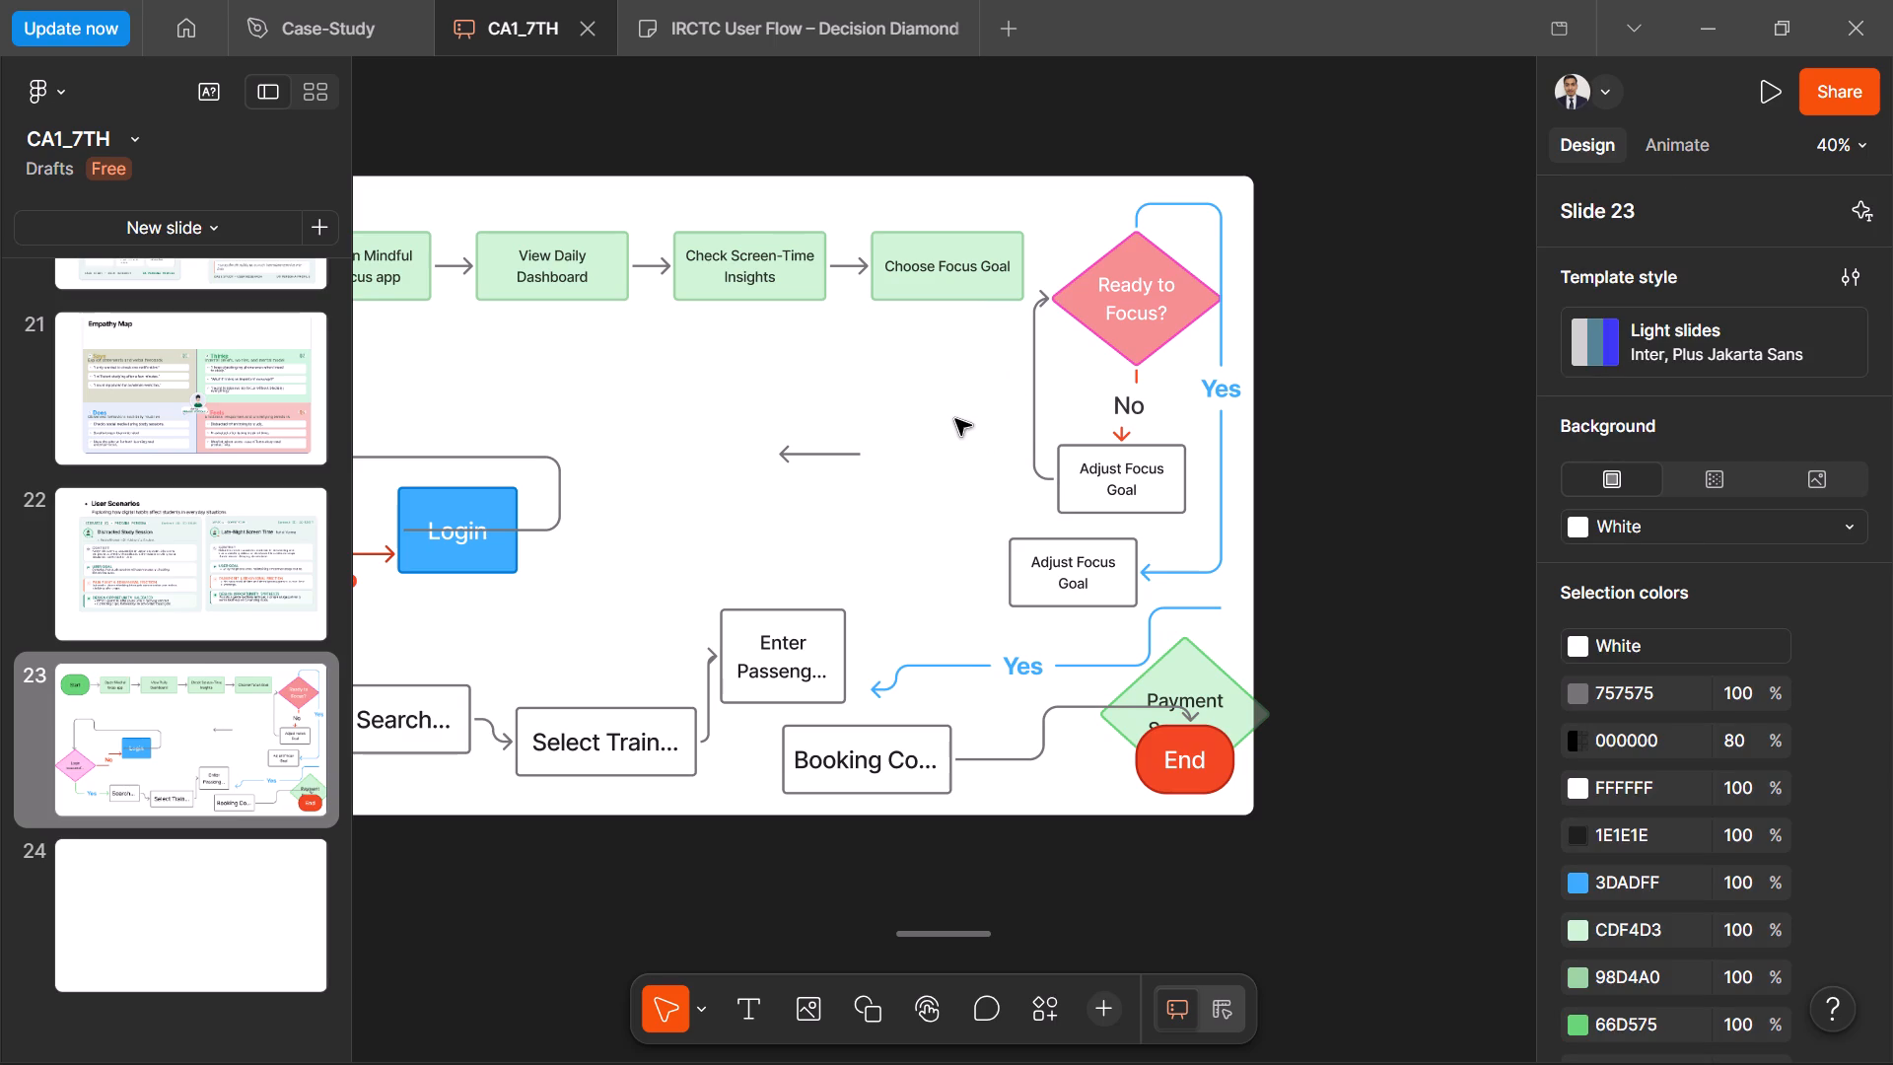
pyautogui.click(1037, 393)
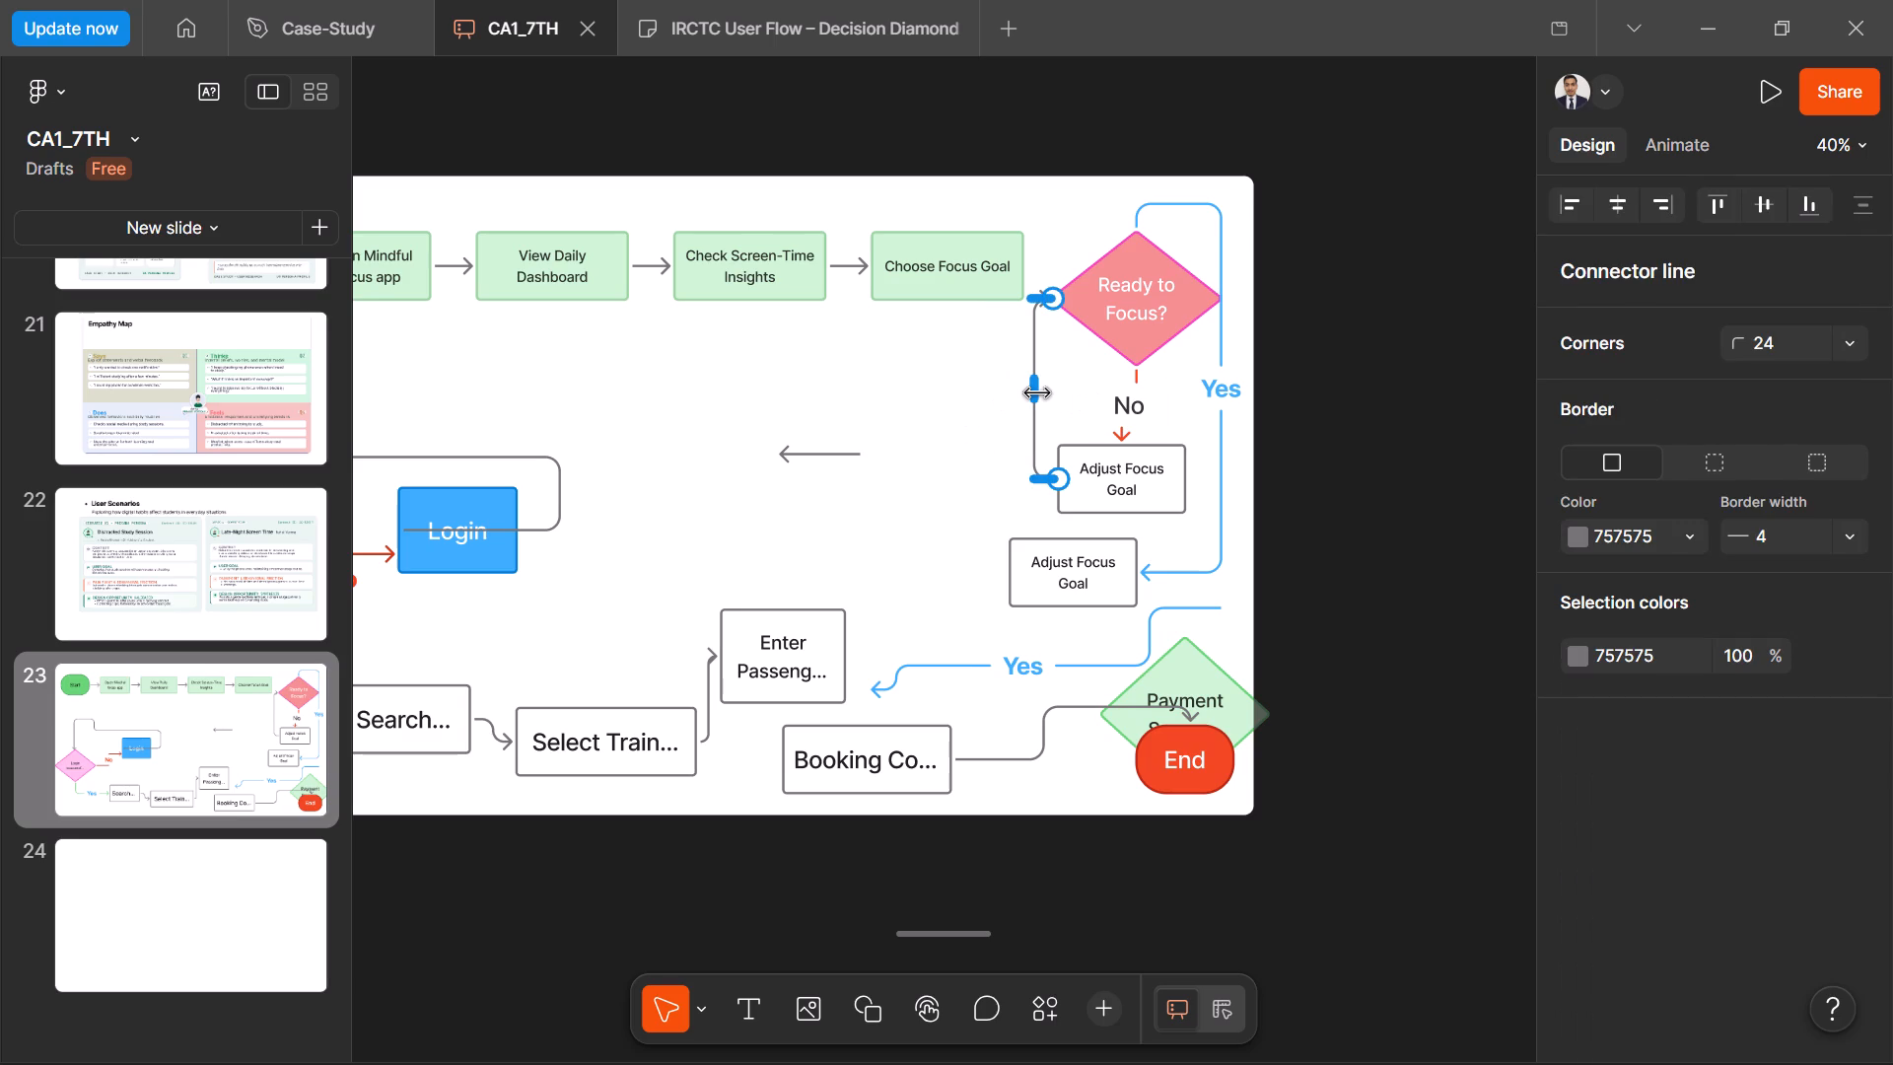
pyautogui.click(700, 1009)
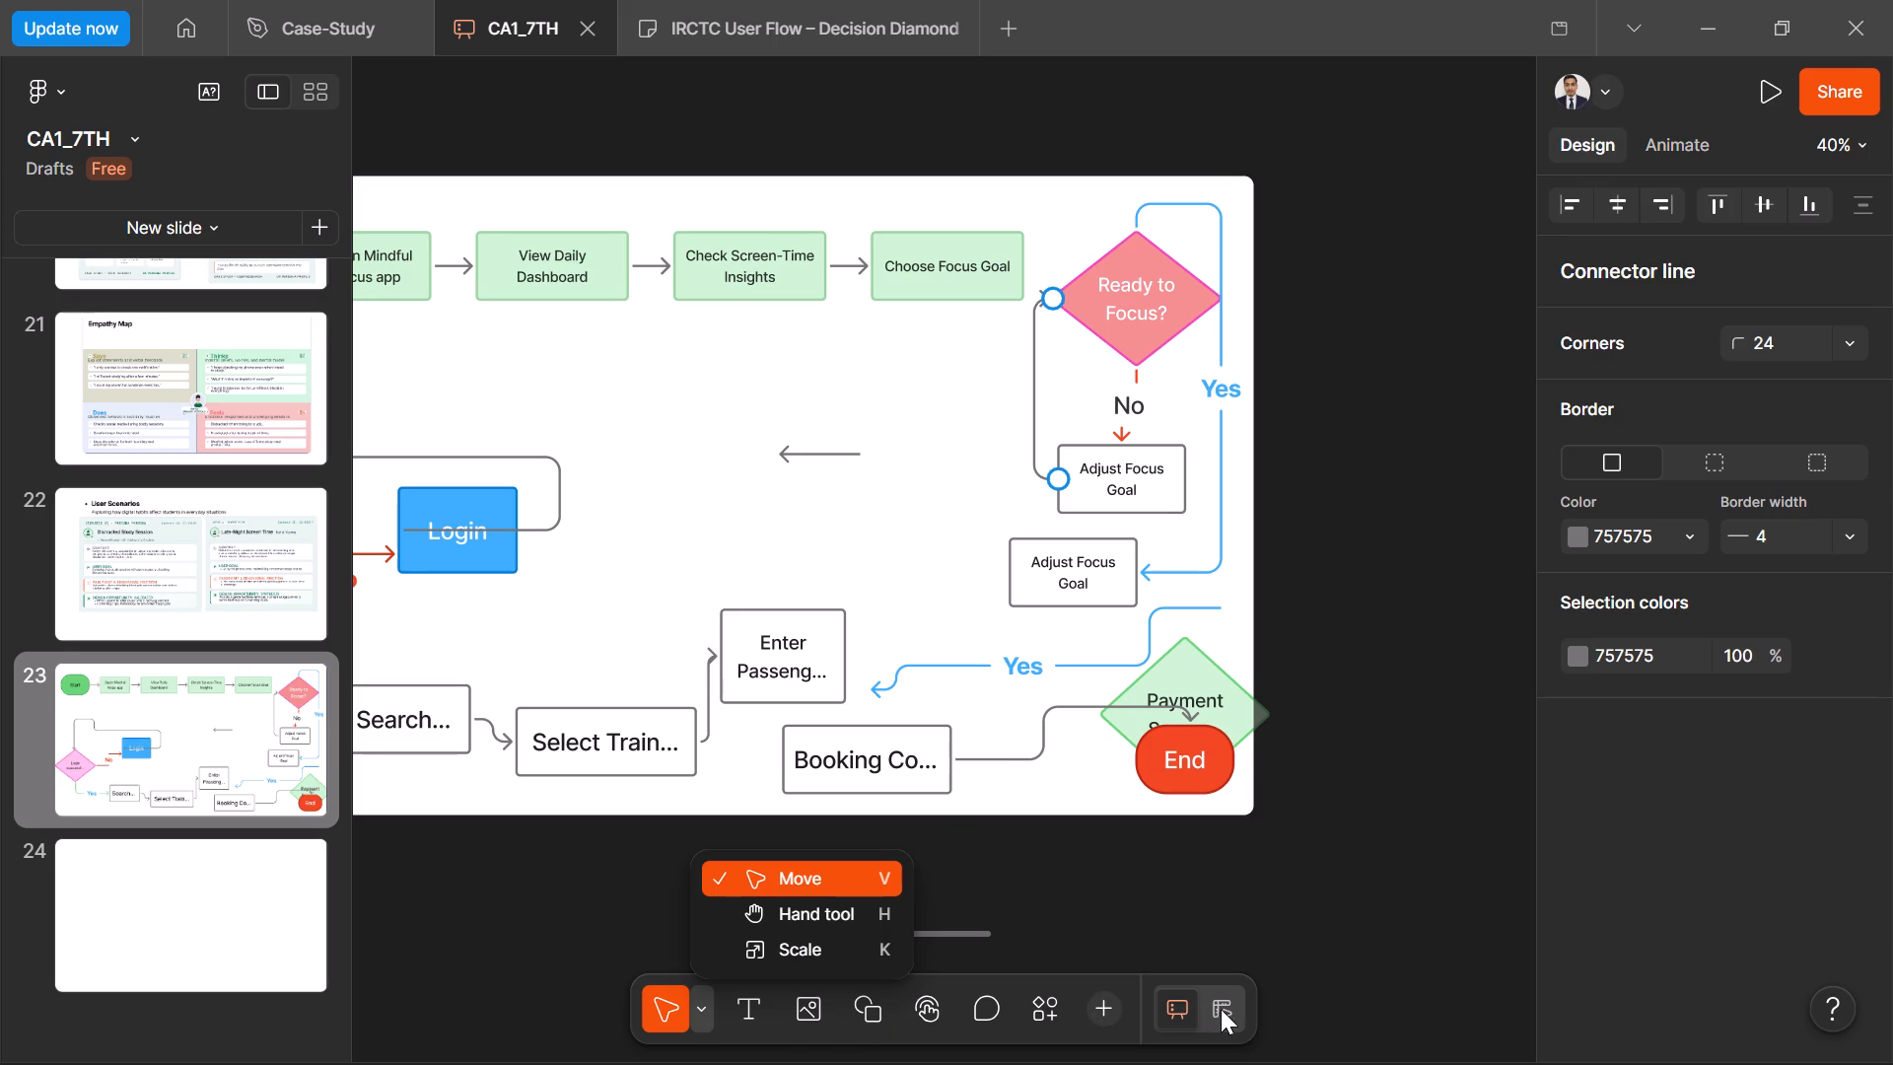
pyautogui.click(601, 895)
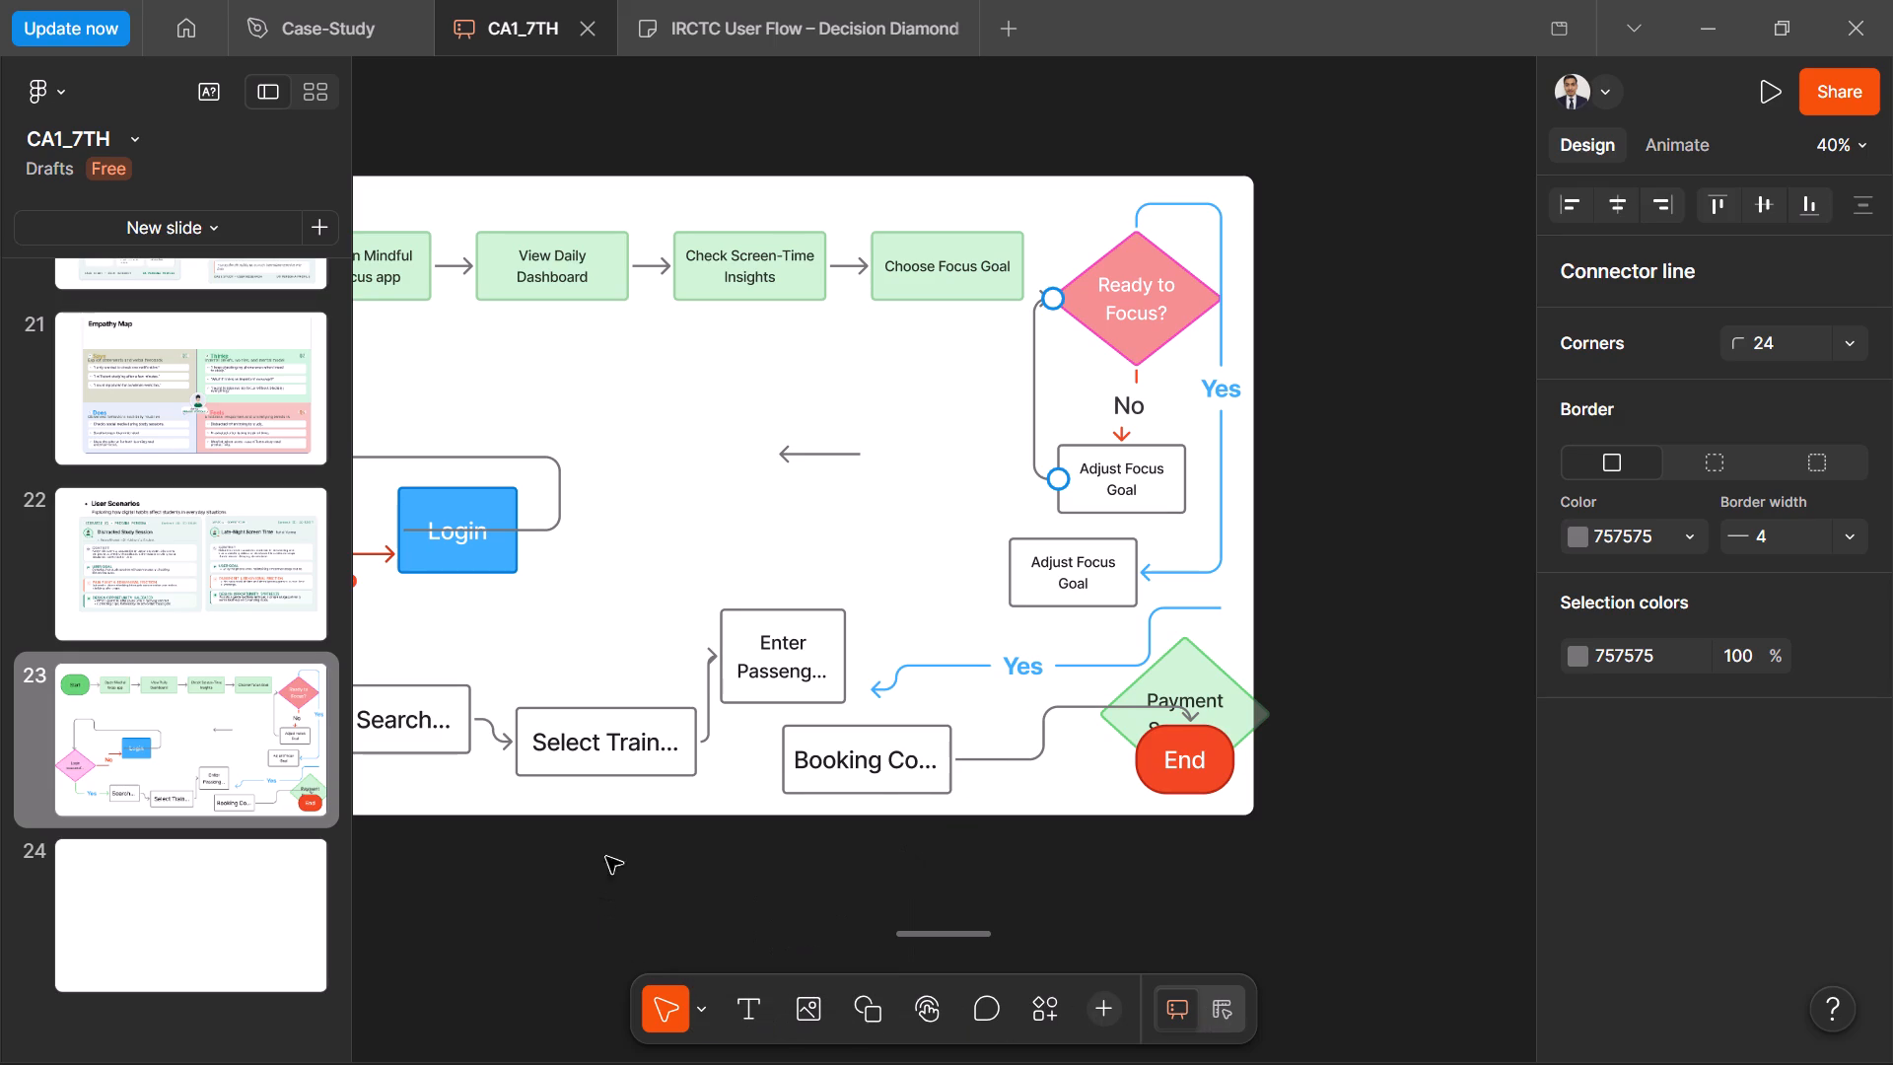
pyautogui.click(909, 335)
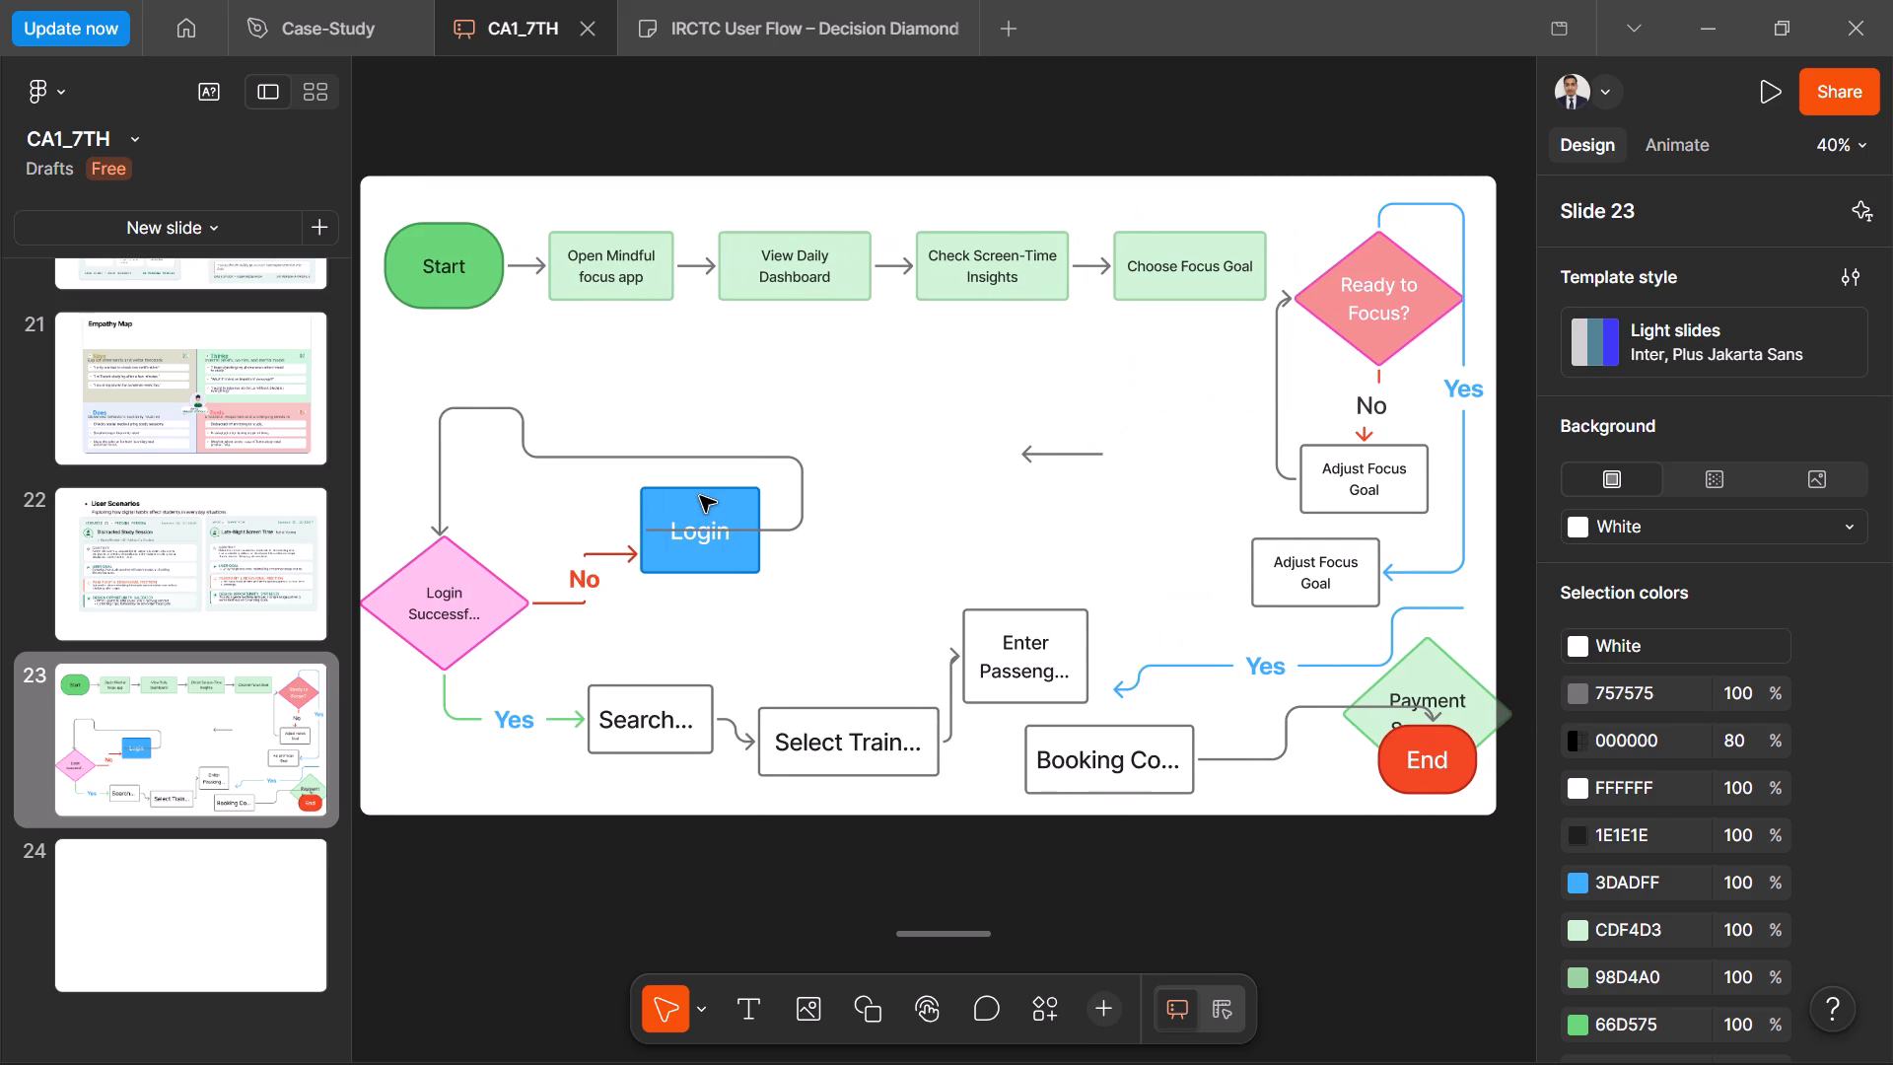
# Duplicate the remaining short horizontal grey arrow and reposition the copy's ends so it lies horizontally just below the original.
pyautogui.hscroll(-1, 700, 496)
pyautogui.click(1049, 453)
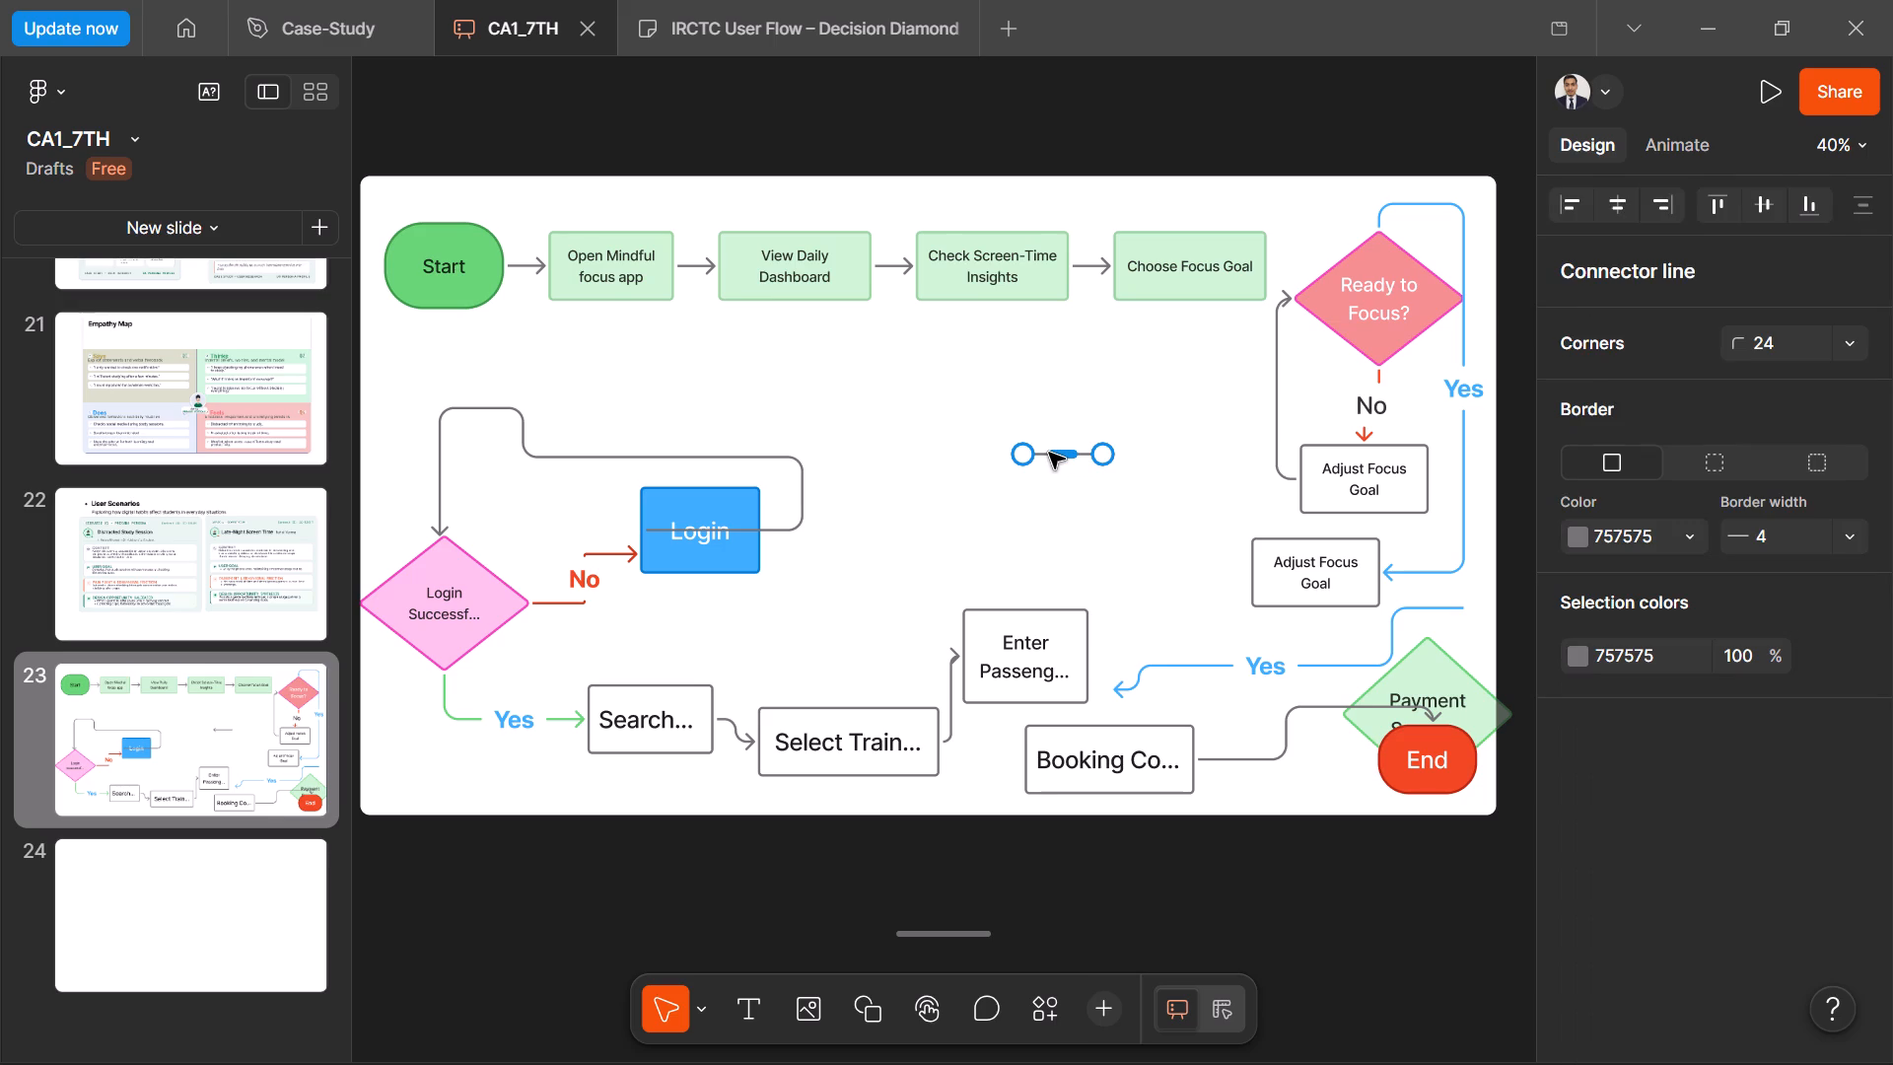
pyautogui.hotkey('ctrl', 'd')
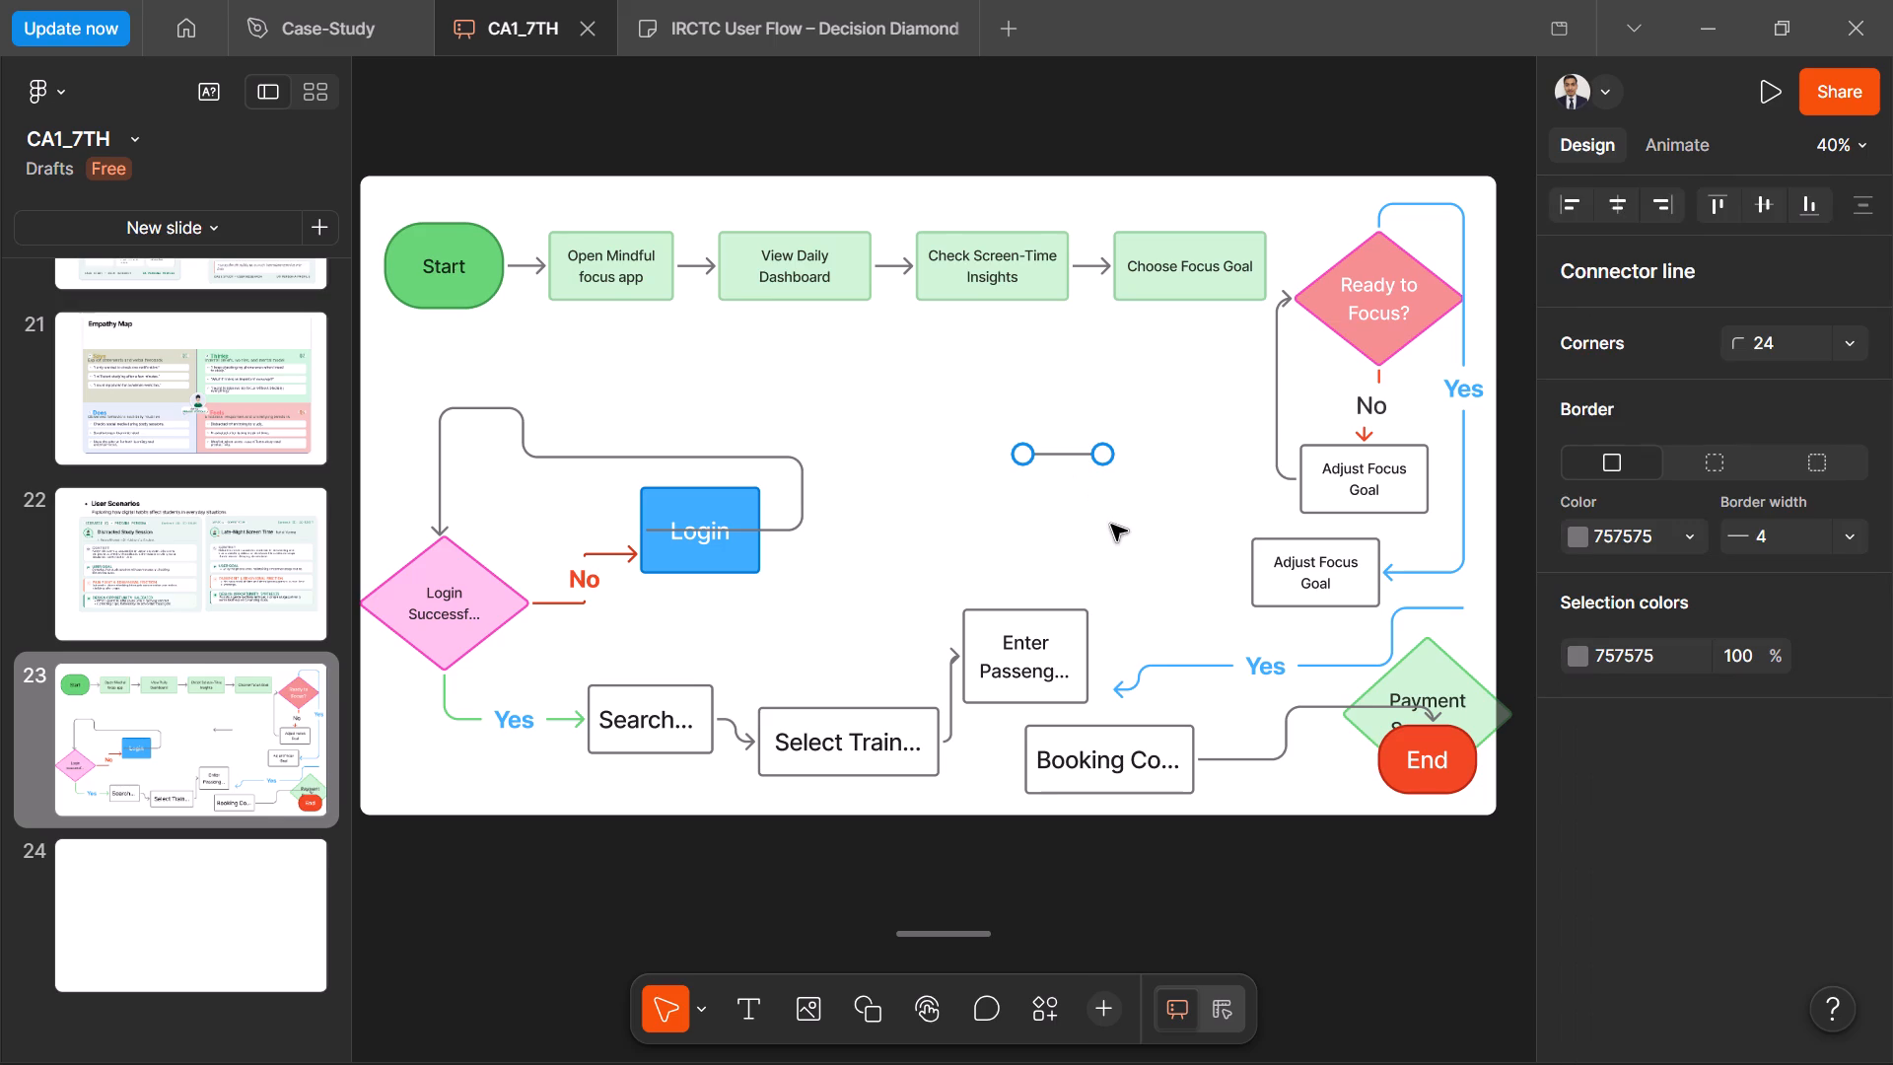
pyautogui.click(1111, 525)
pyautogui.click(1031, 456)
pyautogui.moveTo(1029, 456); pyautogui.dragTo(1034, 496)
pyautogui.moveTo(1112, 457); pyautogui.dragTo(1135, 483)
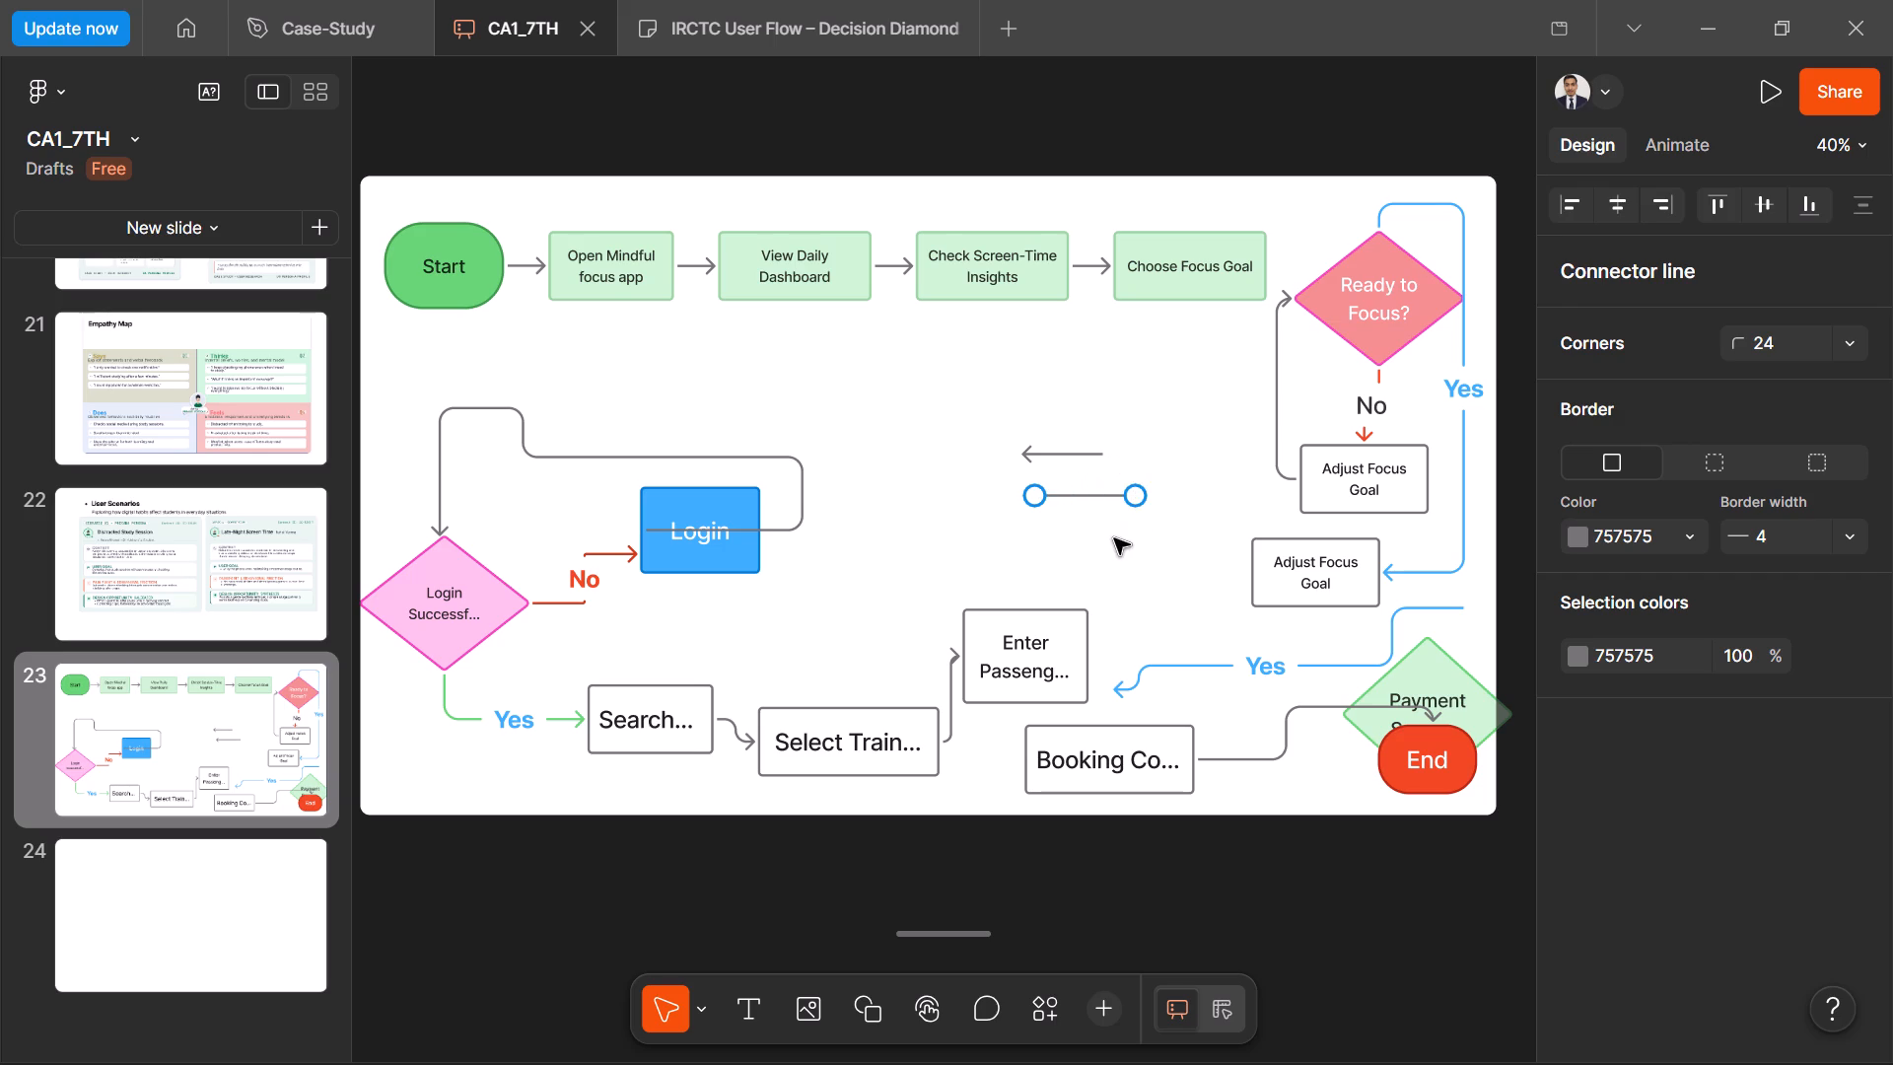
pyautogui.click(1114, 538)
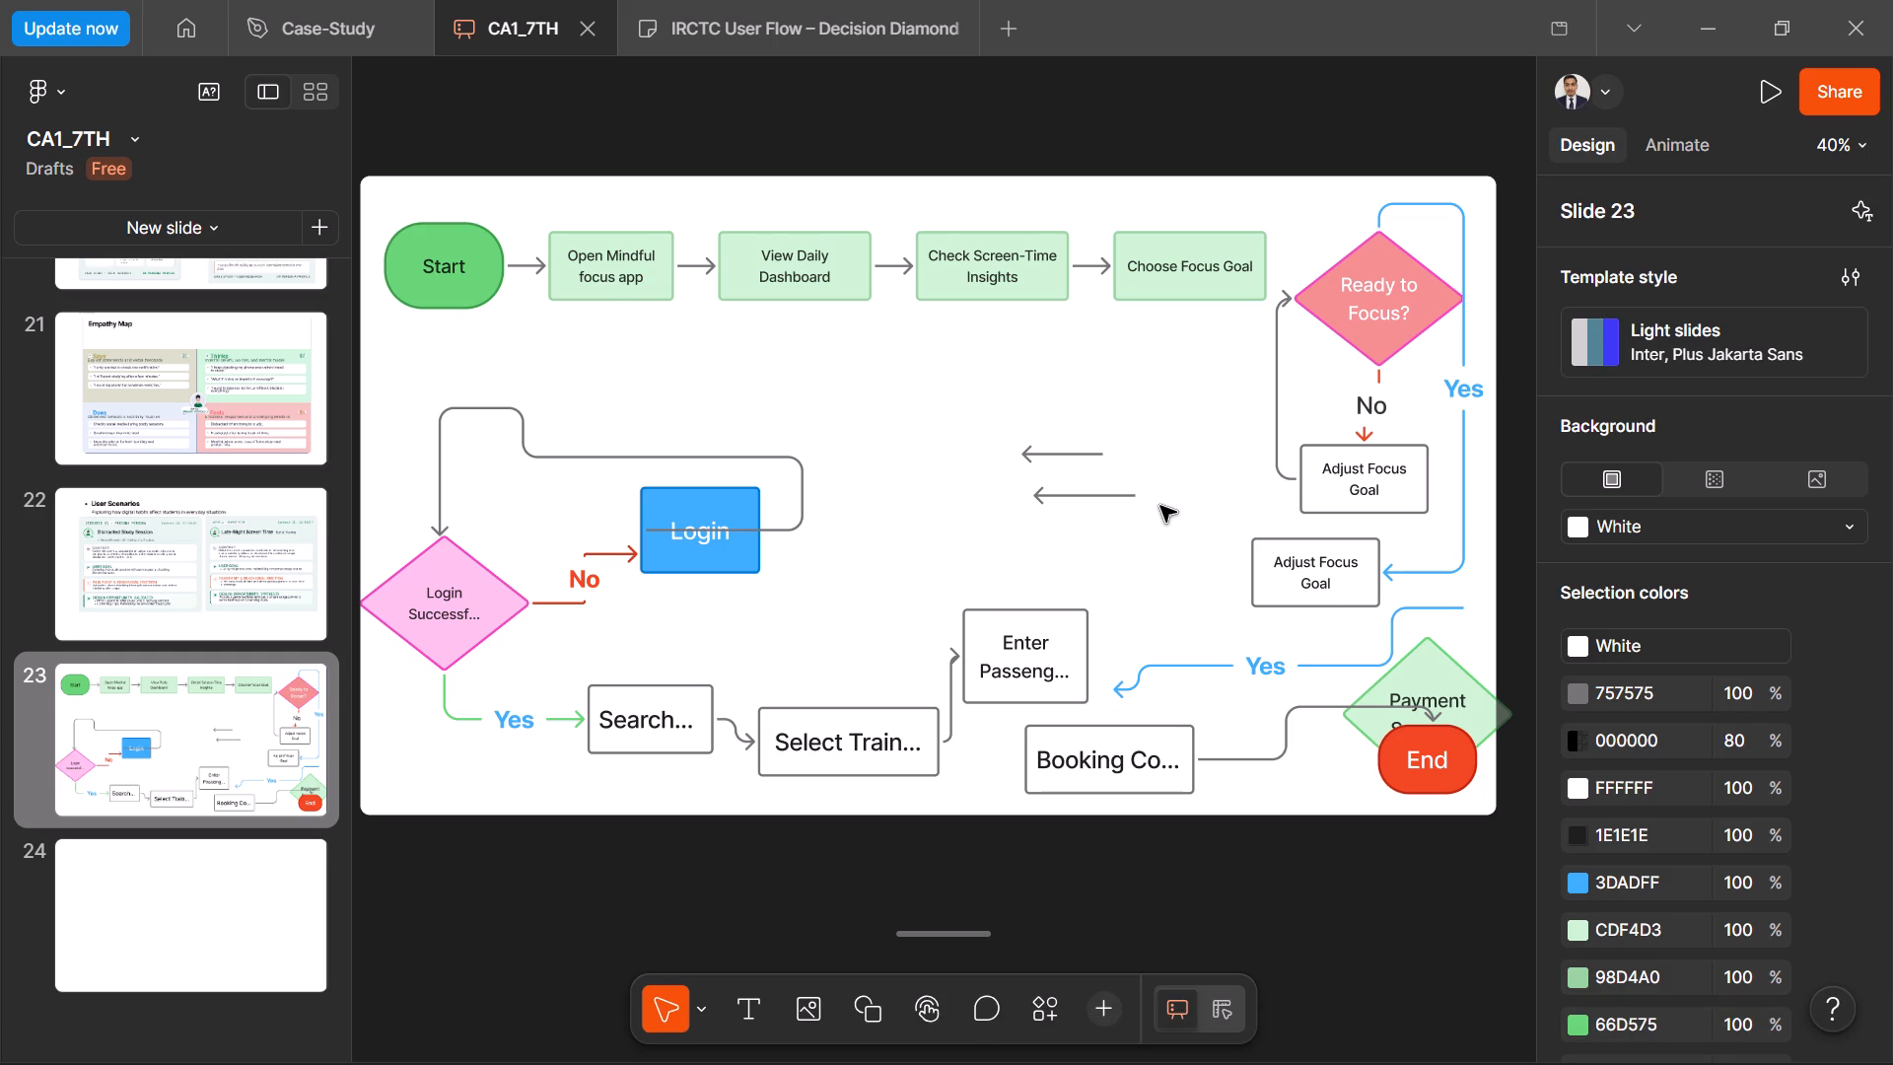
# Change the grey connector between Adjust Focus Goal and "Ready to Focus?" to a dashed line.
pyautogui.click(1282, 410)
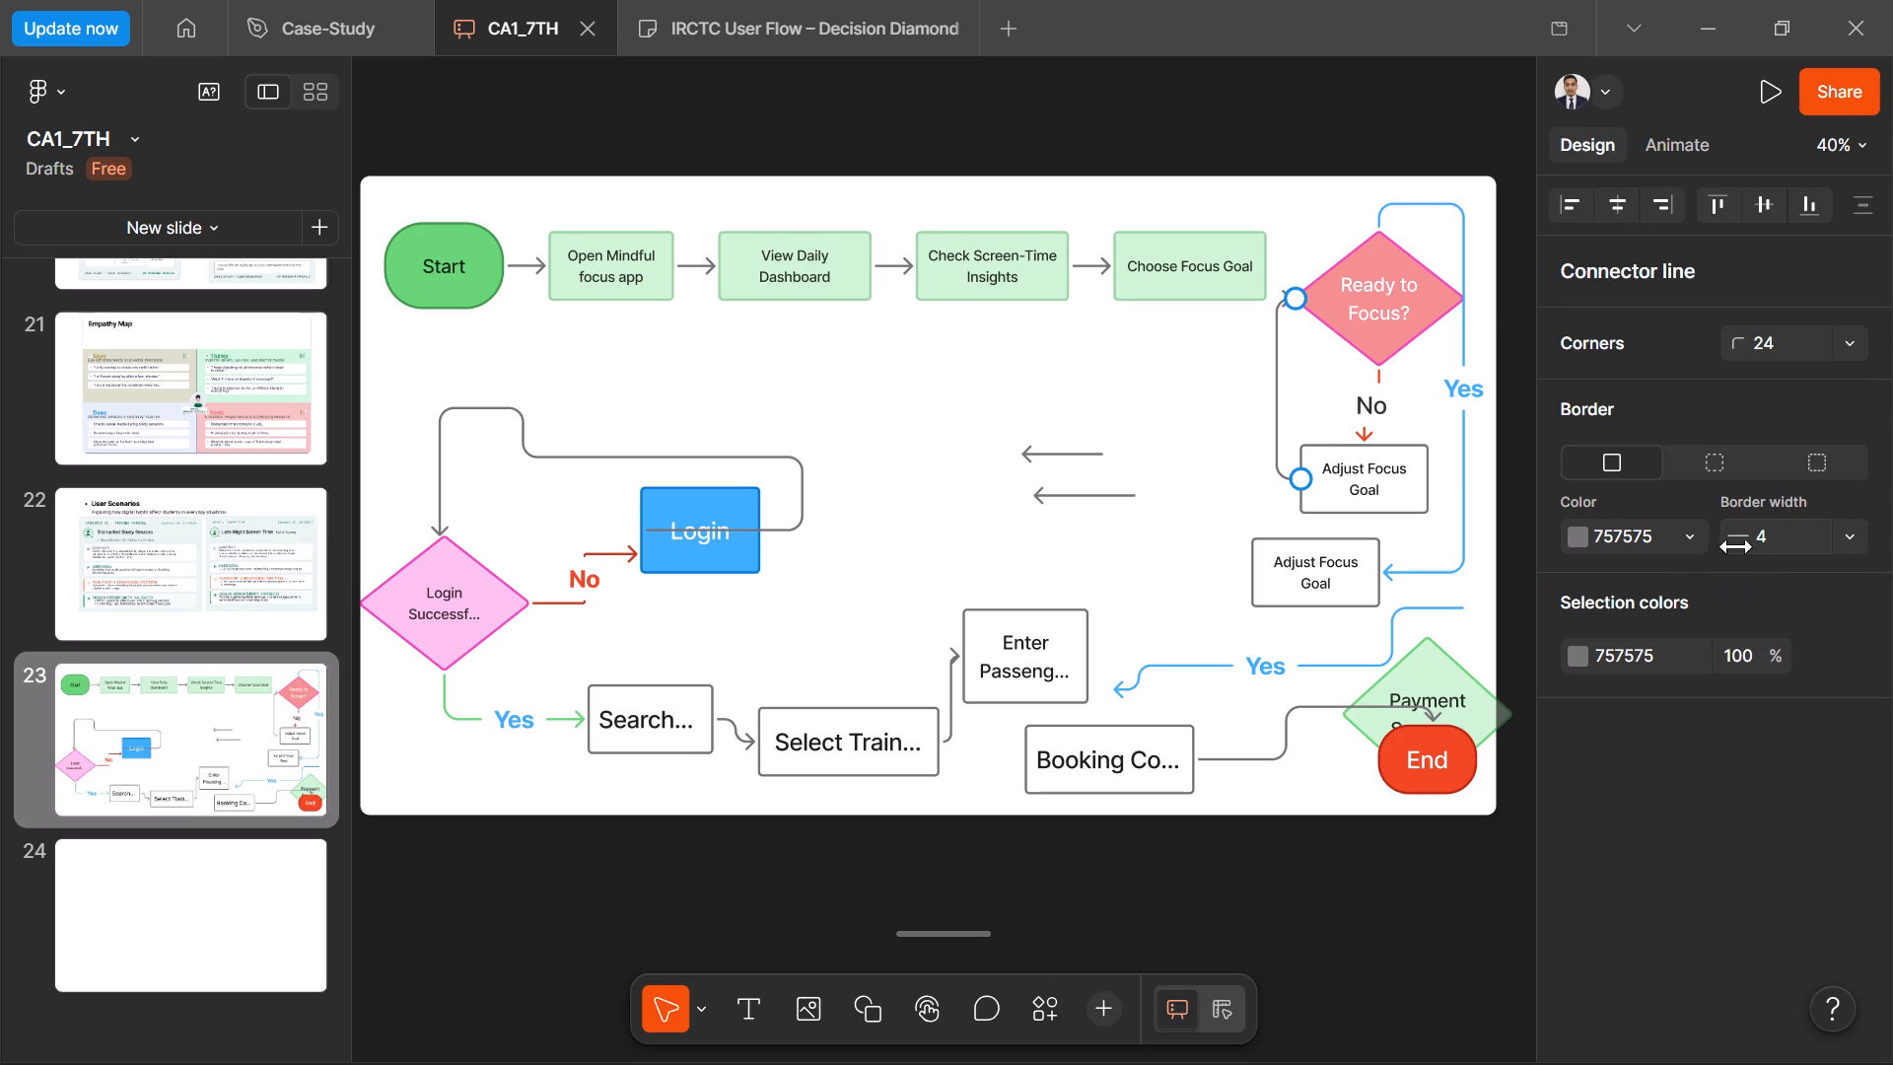
pyautogui.click(1847, 533)
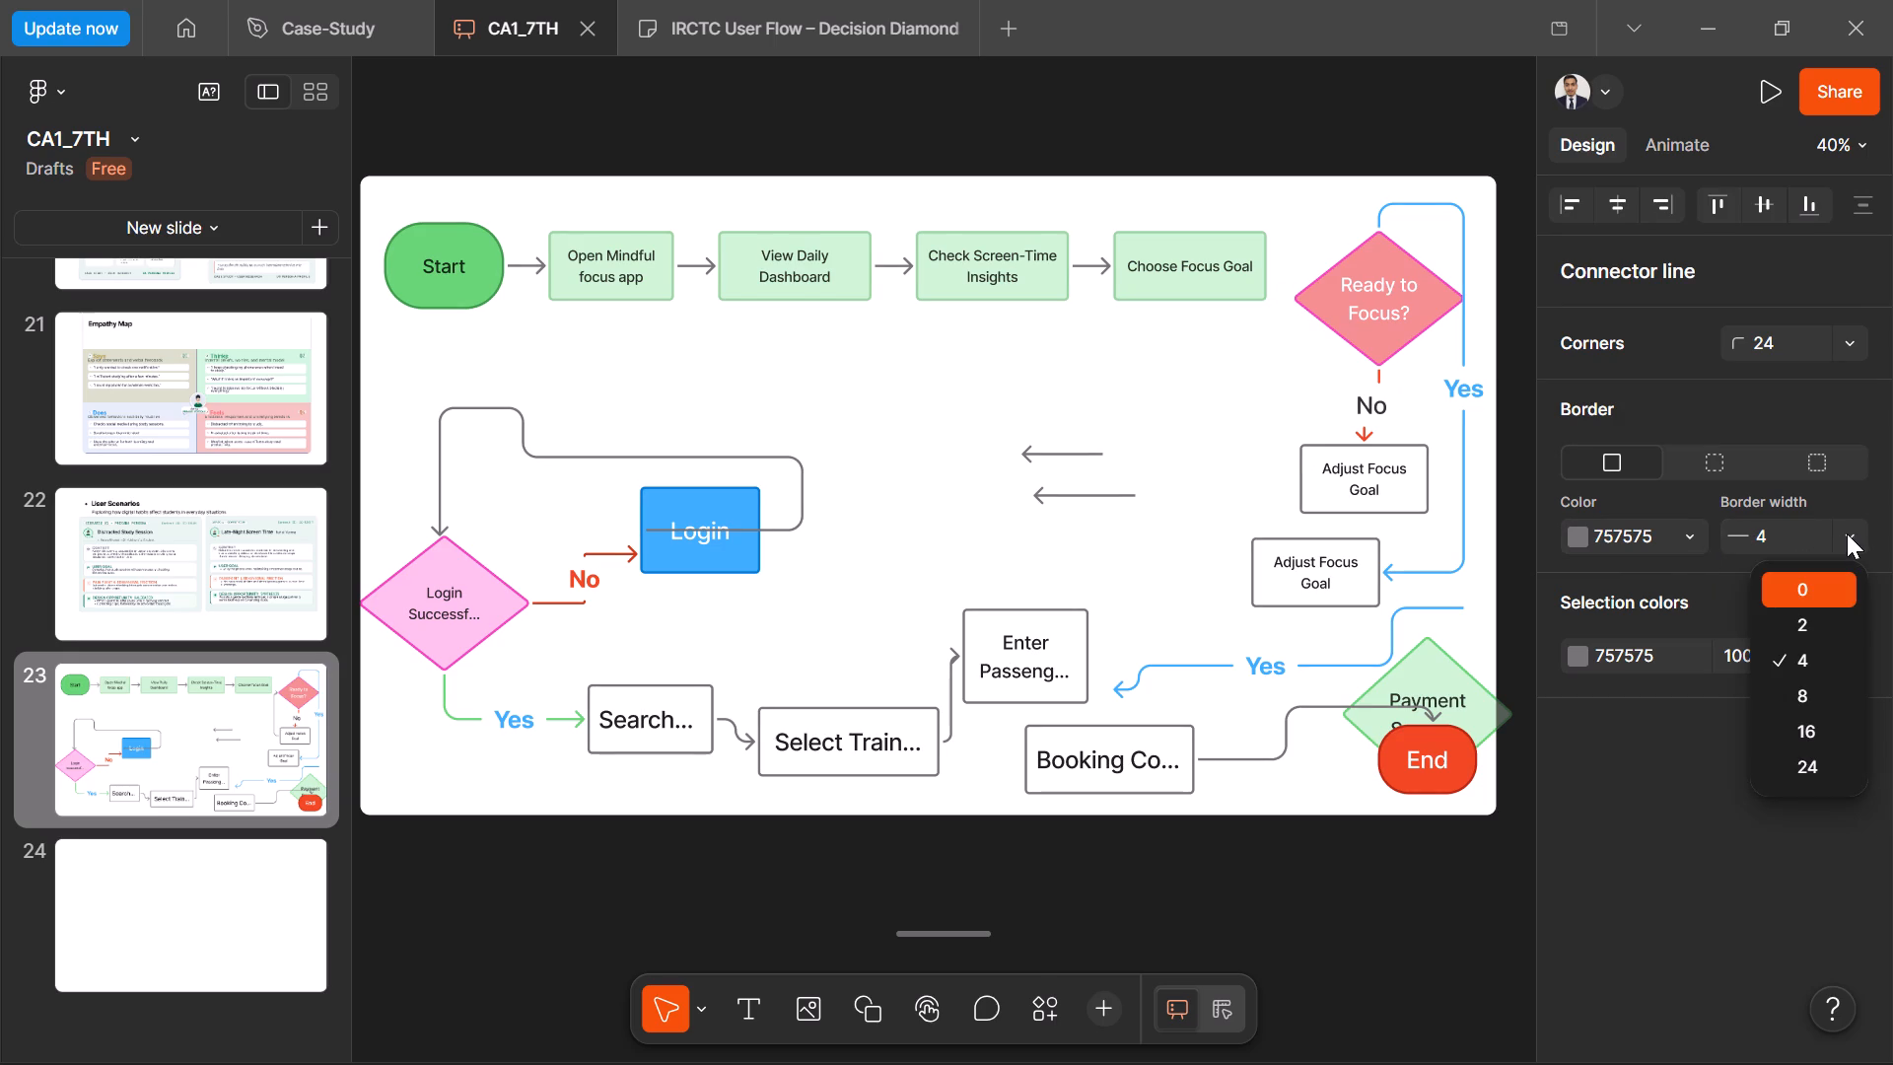
pyautogui.click(1688, 530)
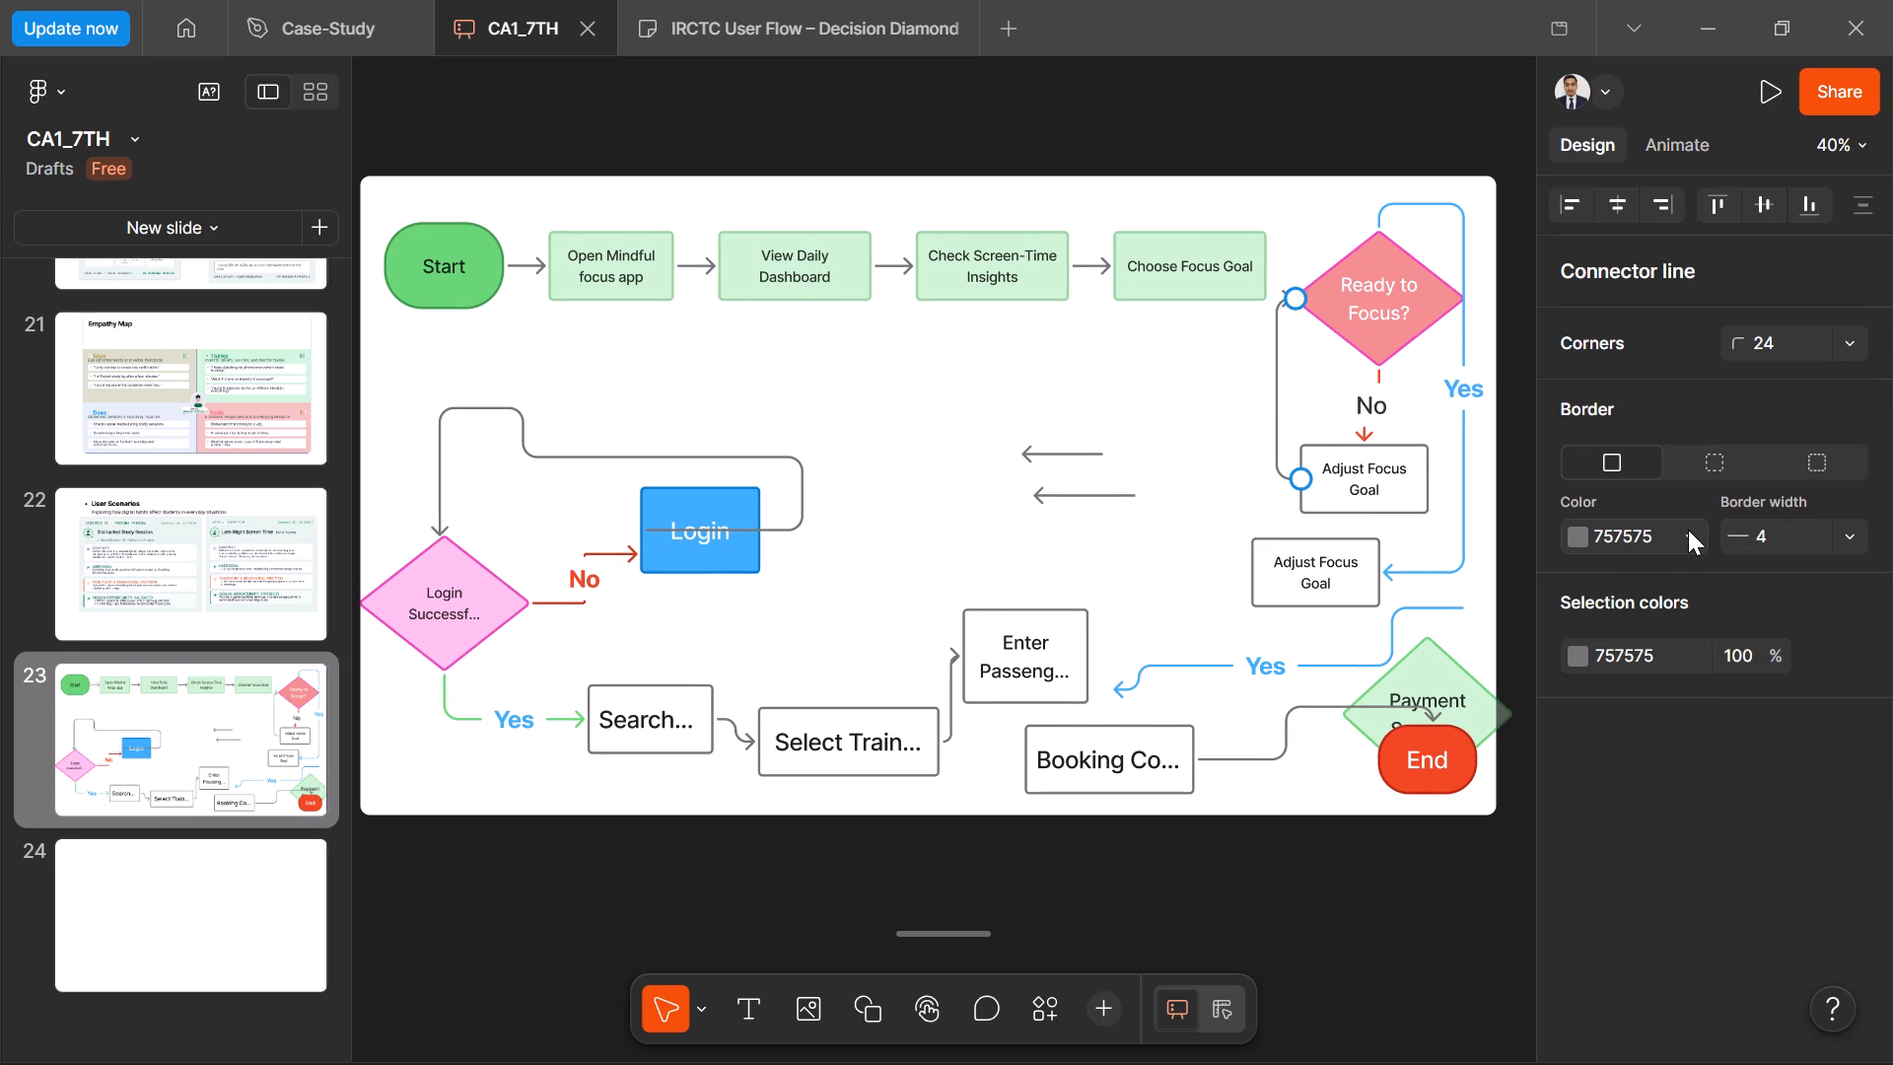
pyautogui.click(1688, 530)
pyautogui.click(1688, 530)
pyautogui.click(1718, 465)
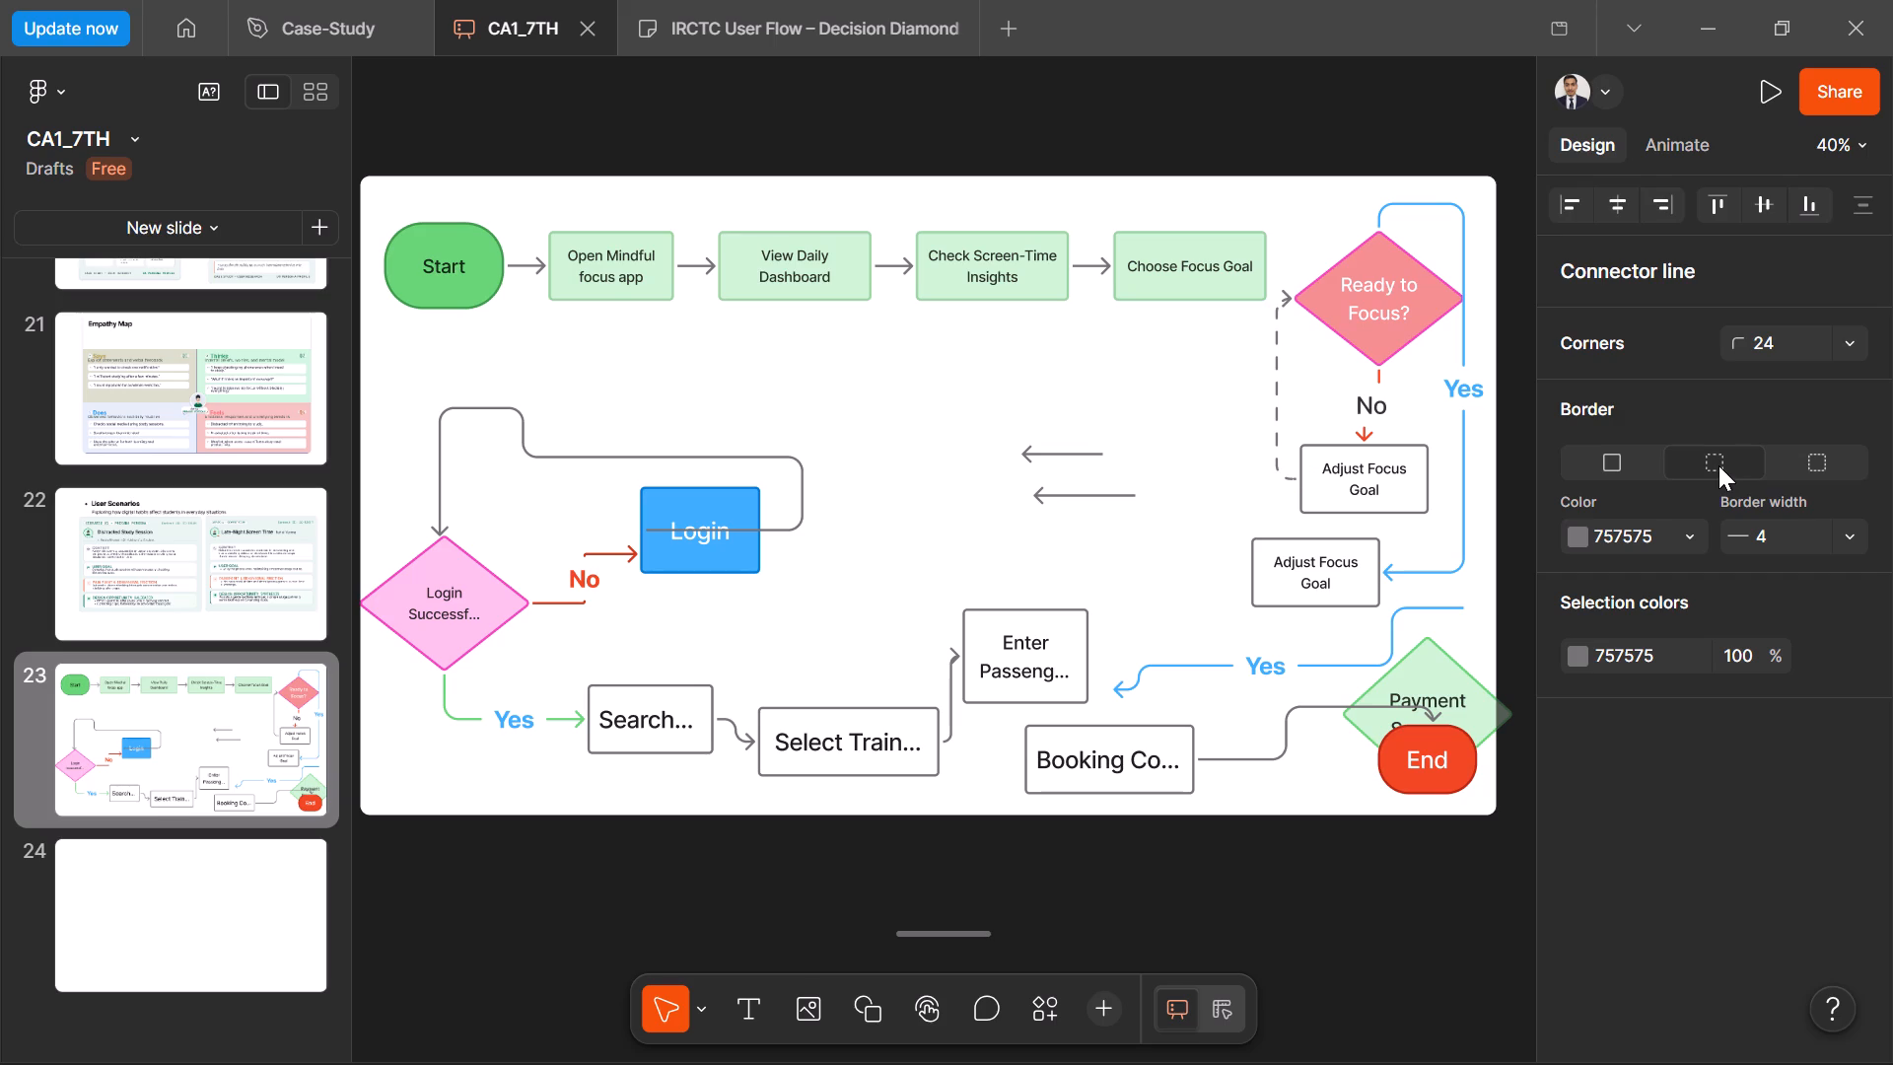
pyautogui.click(1161, 381)
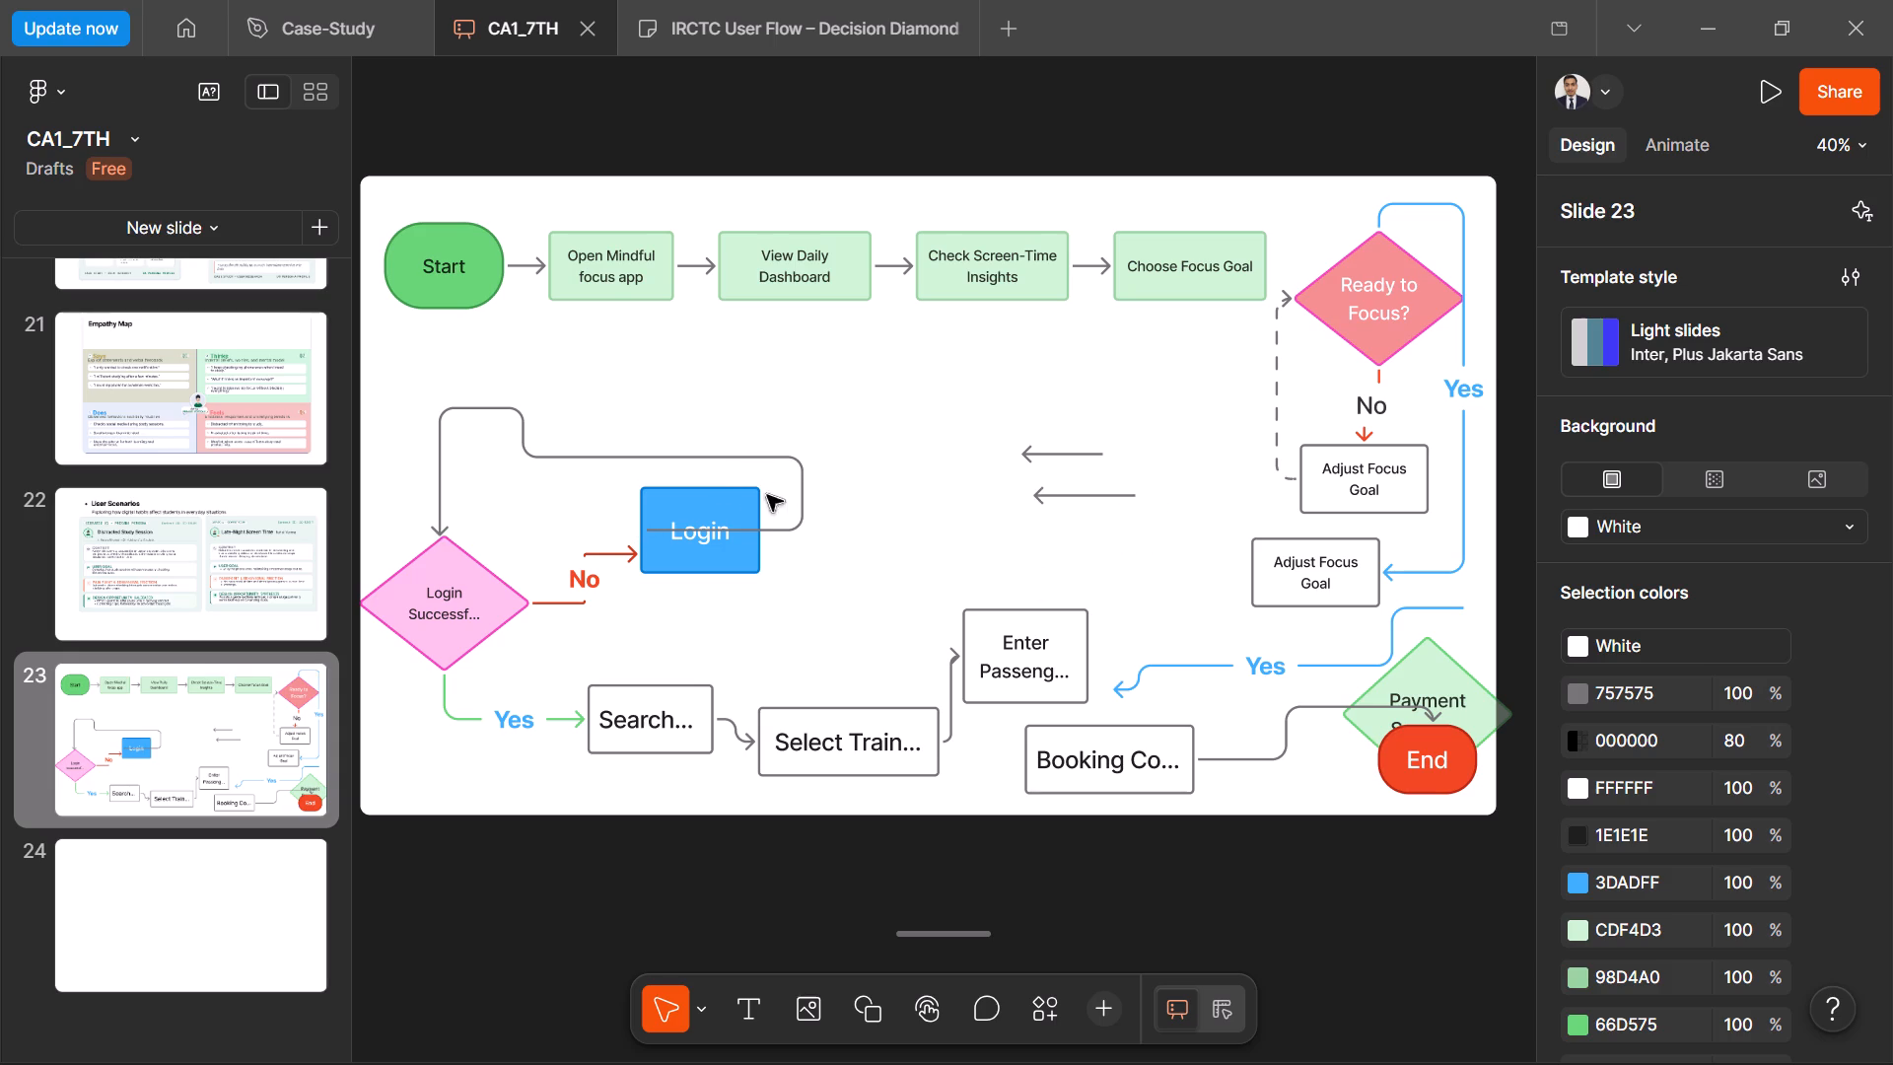
# Move the blue Login box slightly down and to the right, keeping it beside the red No arrow from the Login Successful diamond.
pyautogui.moveTo(638, 531); pyautogui.dragTo(746, 547)
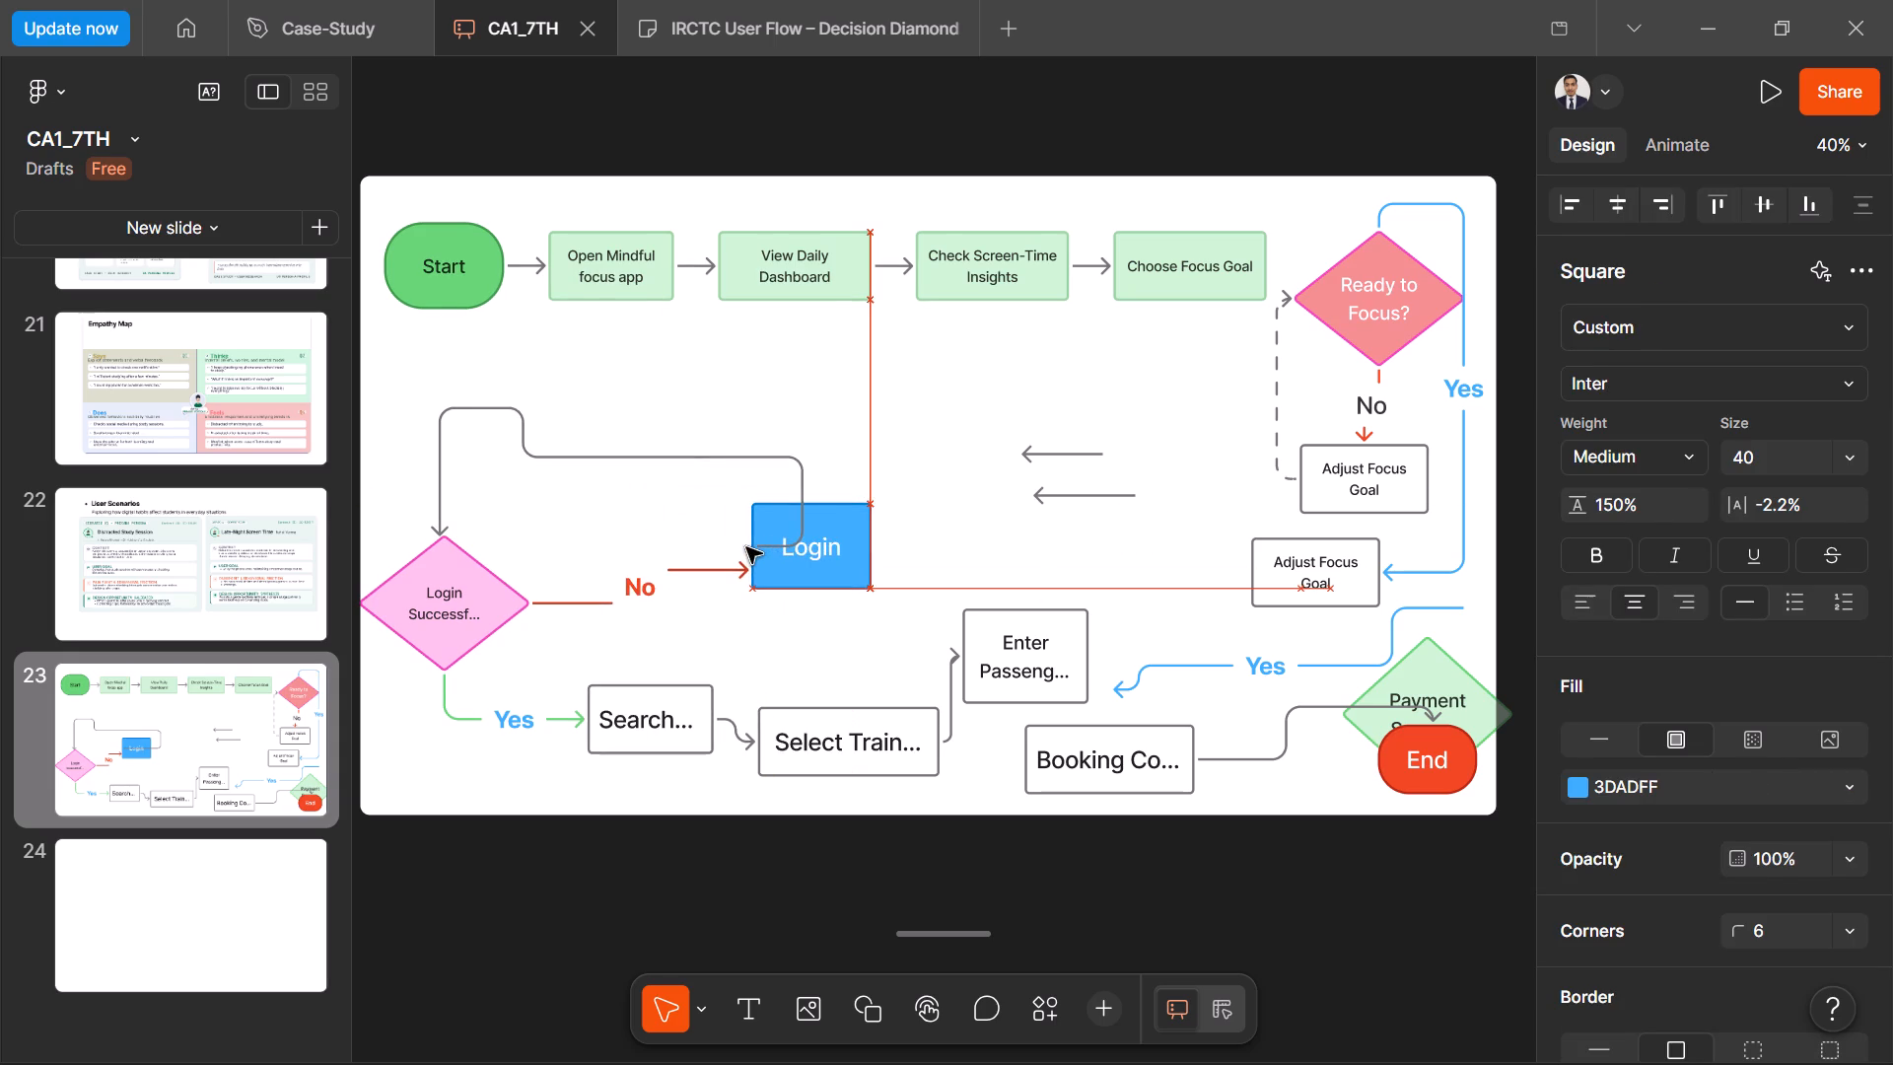
pyautogui.moveTo(746, 547); pyautogui.dragTo(643, 580)
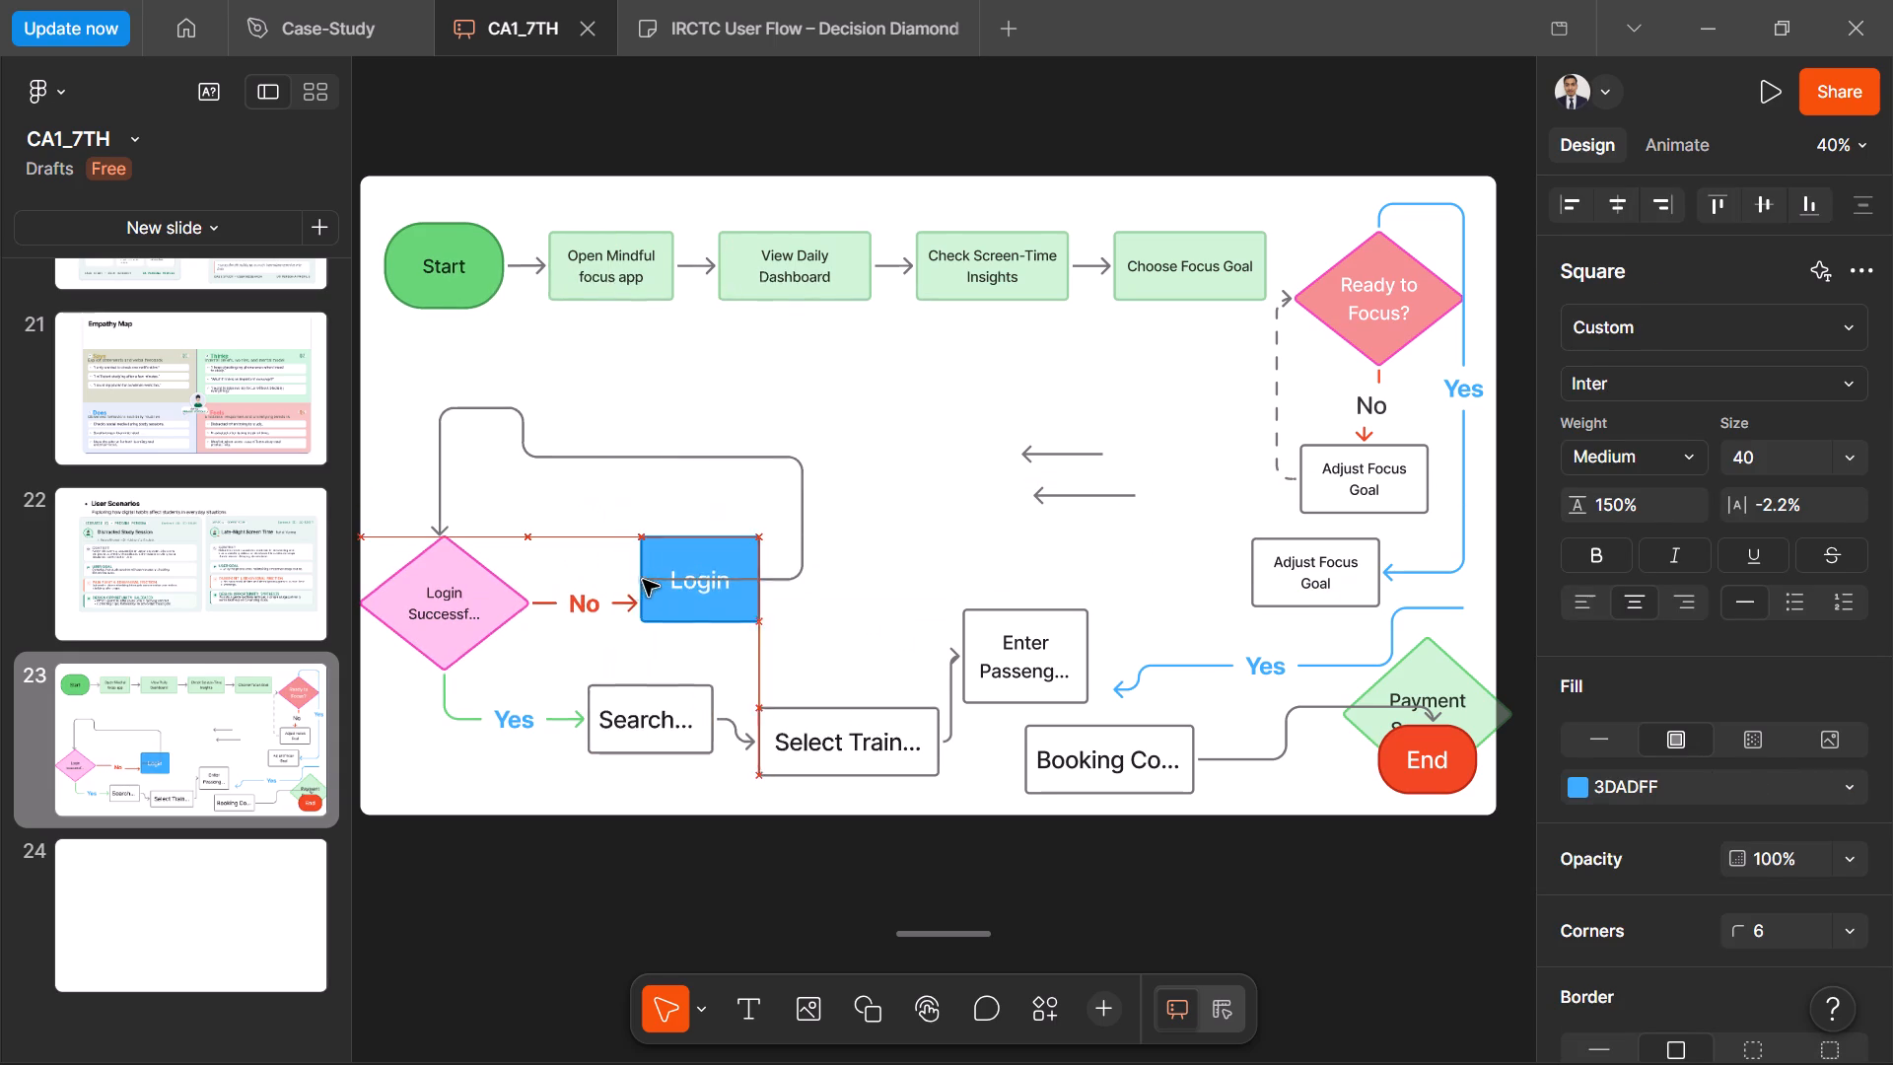
pyautogui.moveTo(643, 580); pyautogui.dragTo(658, 580)
# Reroute the grey connector from Login to the pink decision diamond into a compact path from the box's left side to the diamond's top.
pyautogui.click(782, 462)
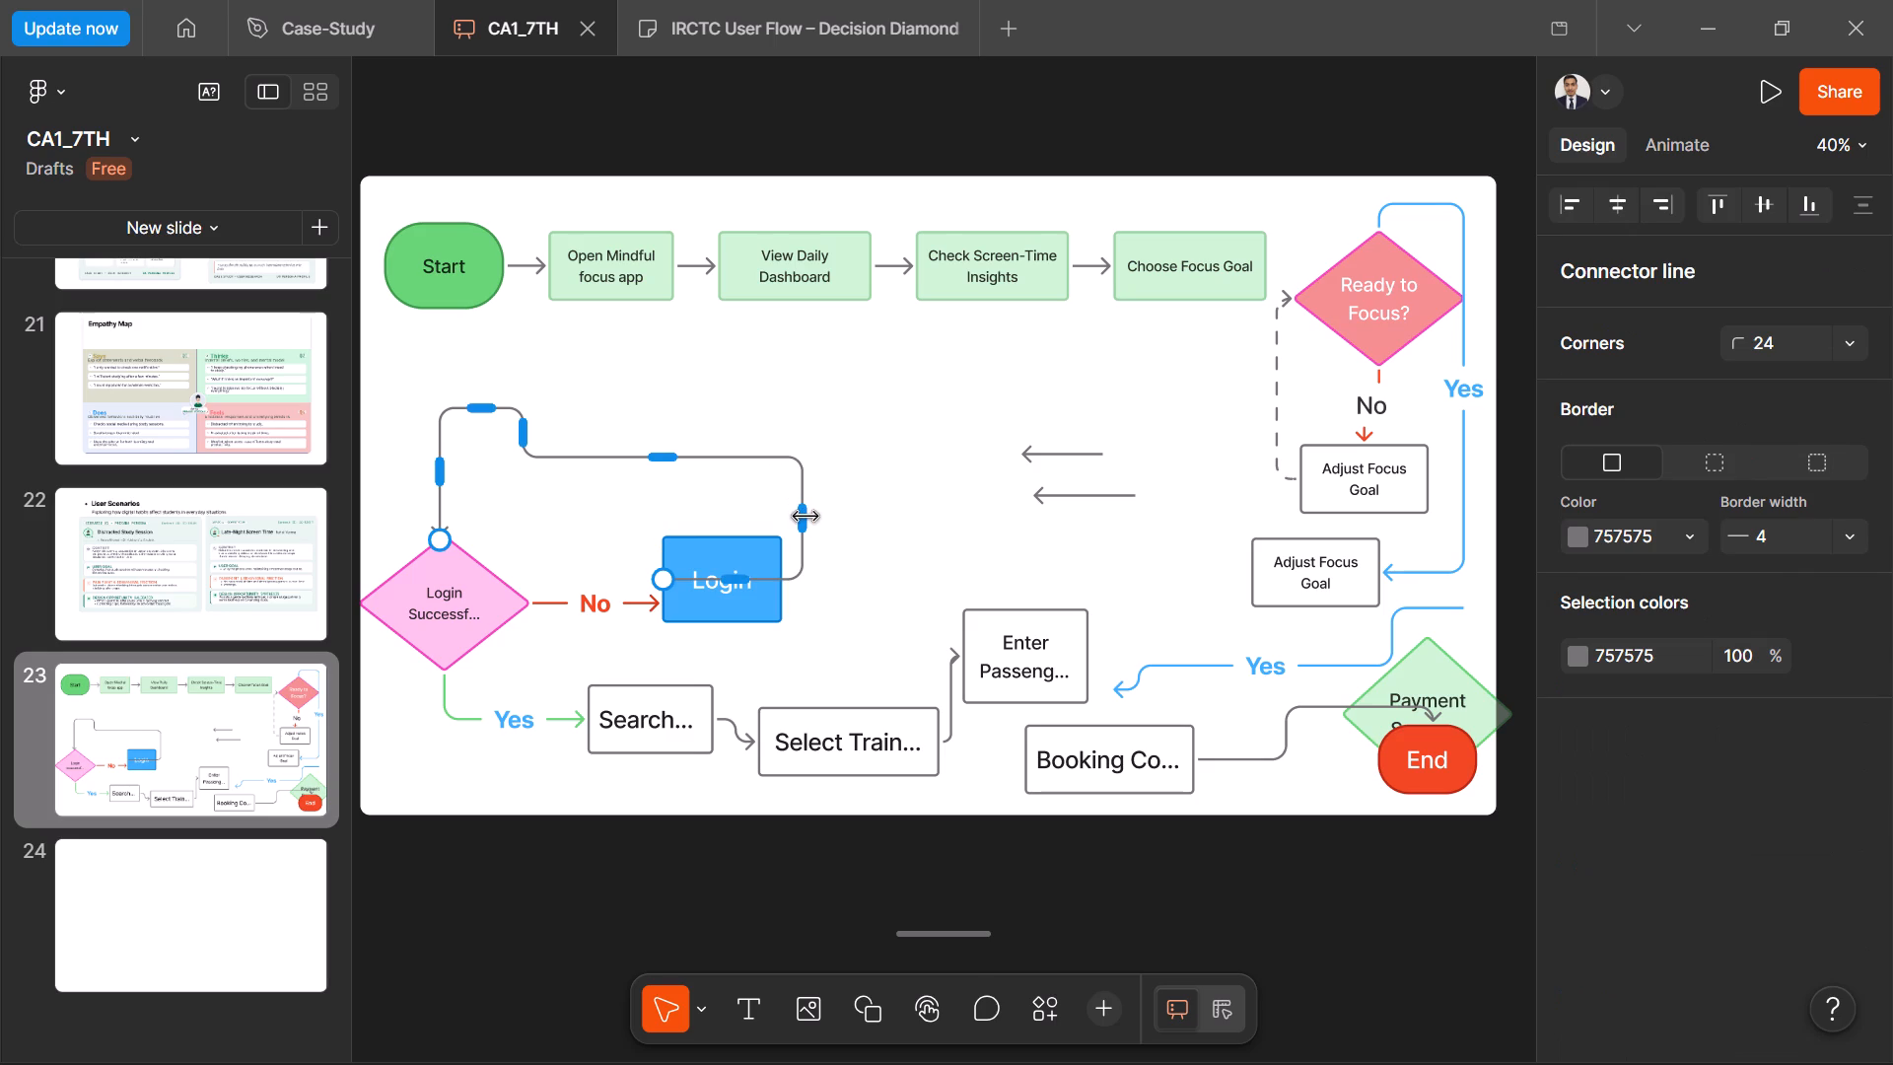
pyautogui.moveTo(806, 517); pyautogui.dragTo(606, 505)
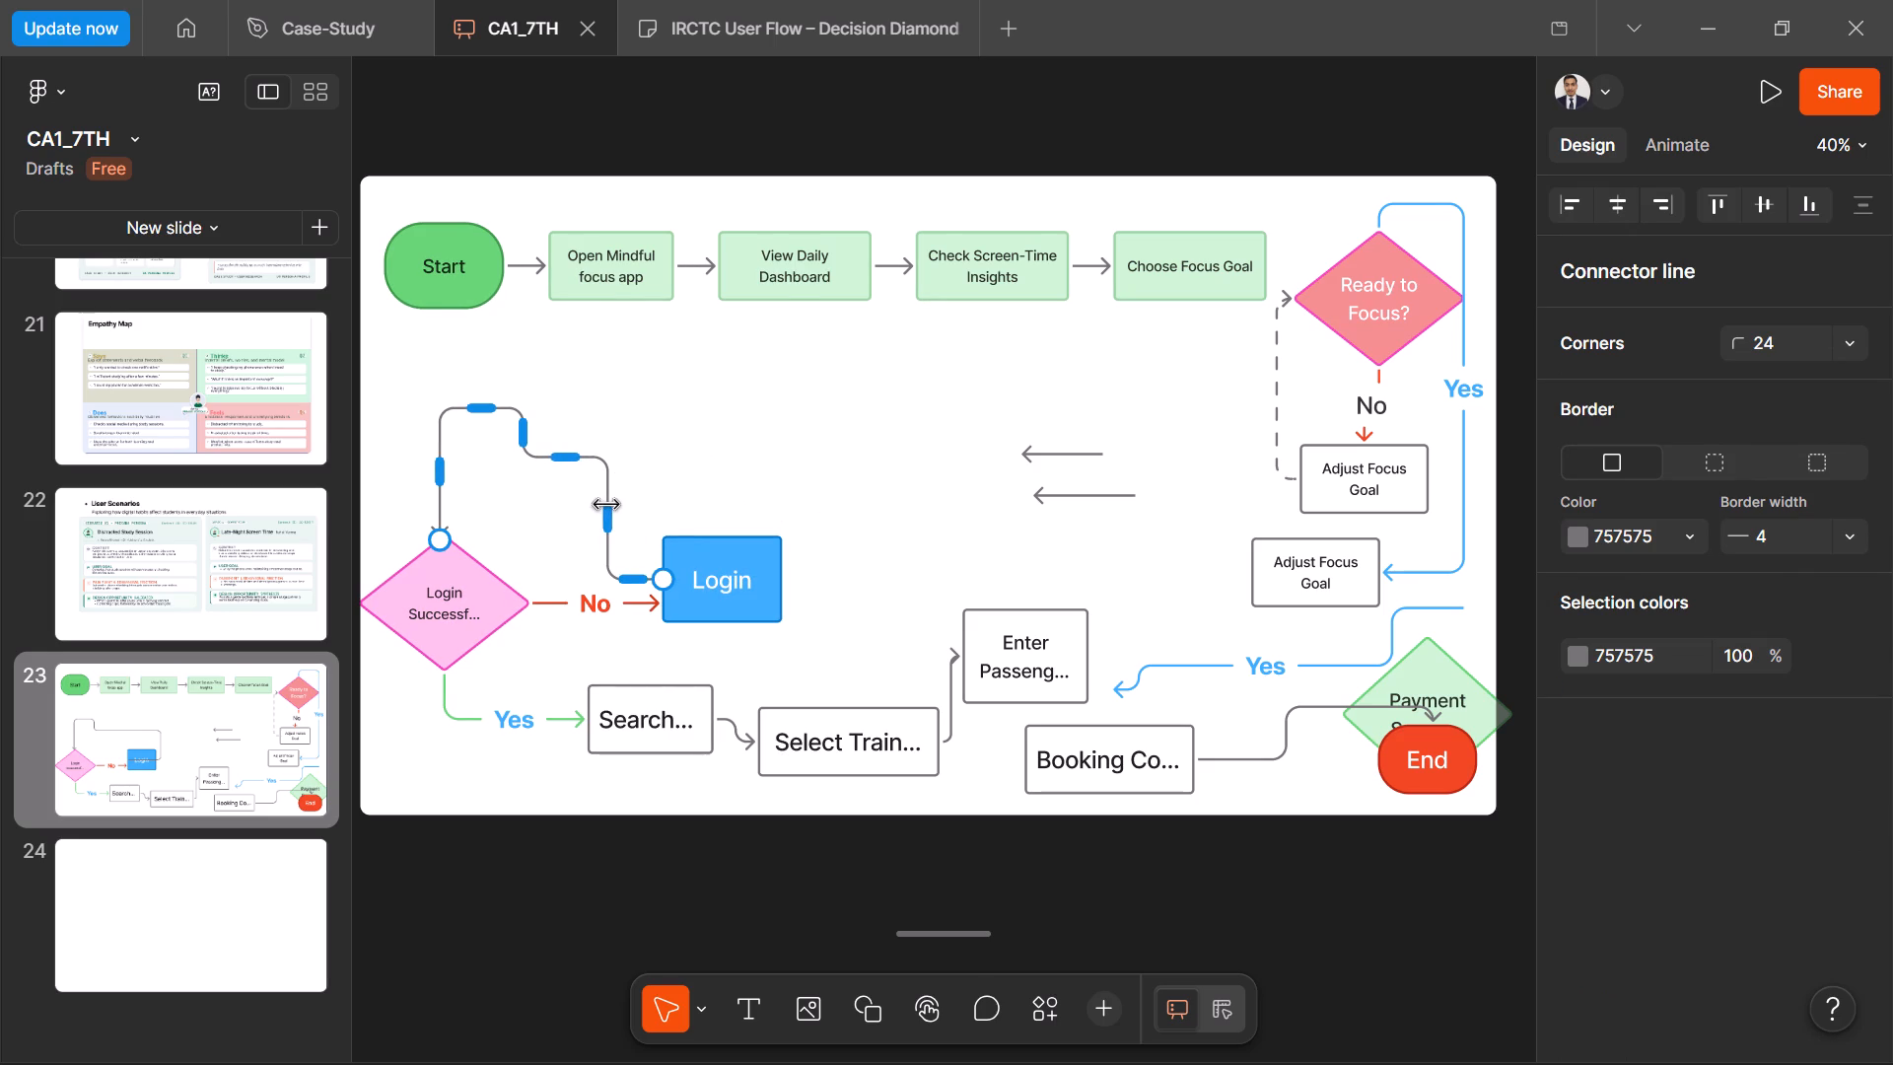
pyautogui.moveTo(484, 410); pyautogui.dragTo(488, 498)
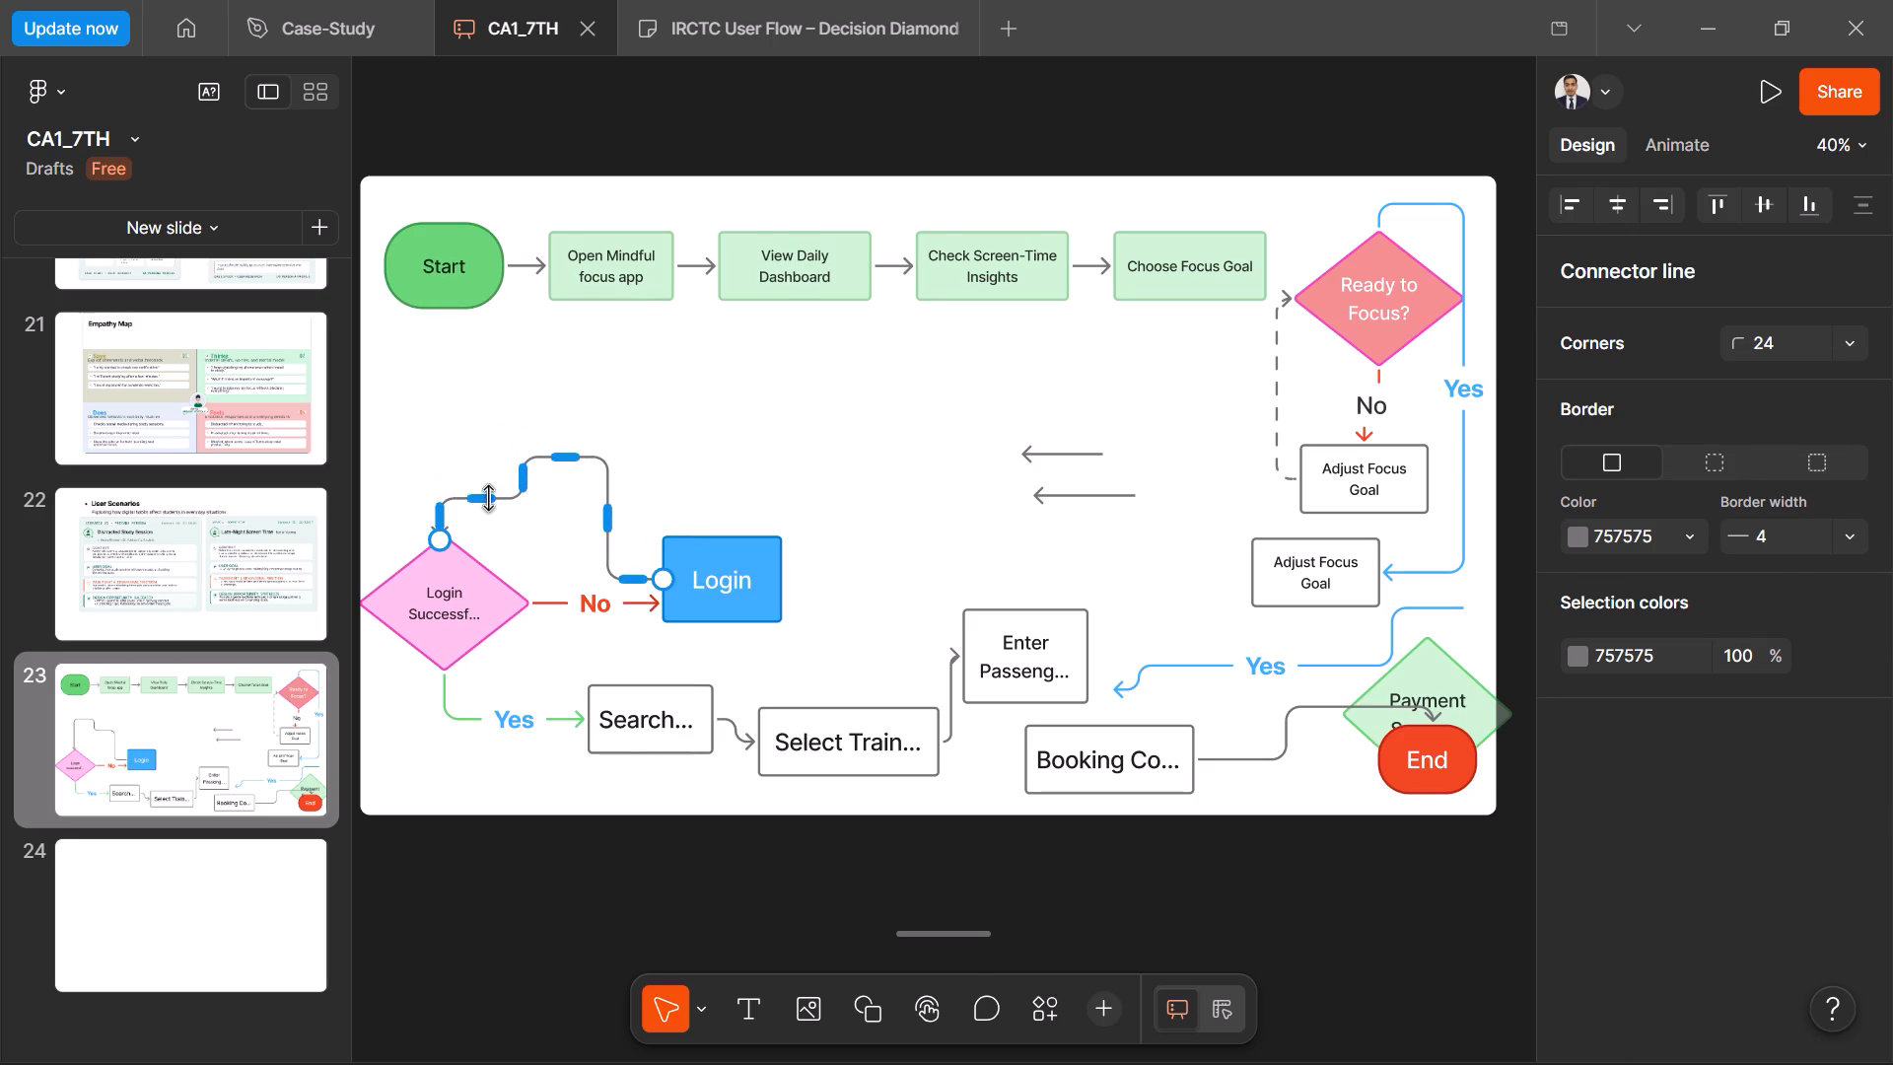
pyautogui.moveTo(488, 498); pyautogui.dragTo(489, 510)
pyautogui.moveTo(576, 456); pyautogui.dragTo(578, 505)
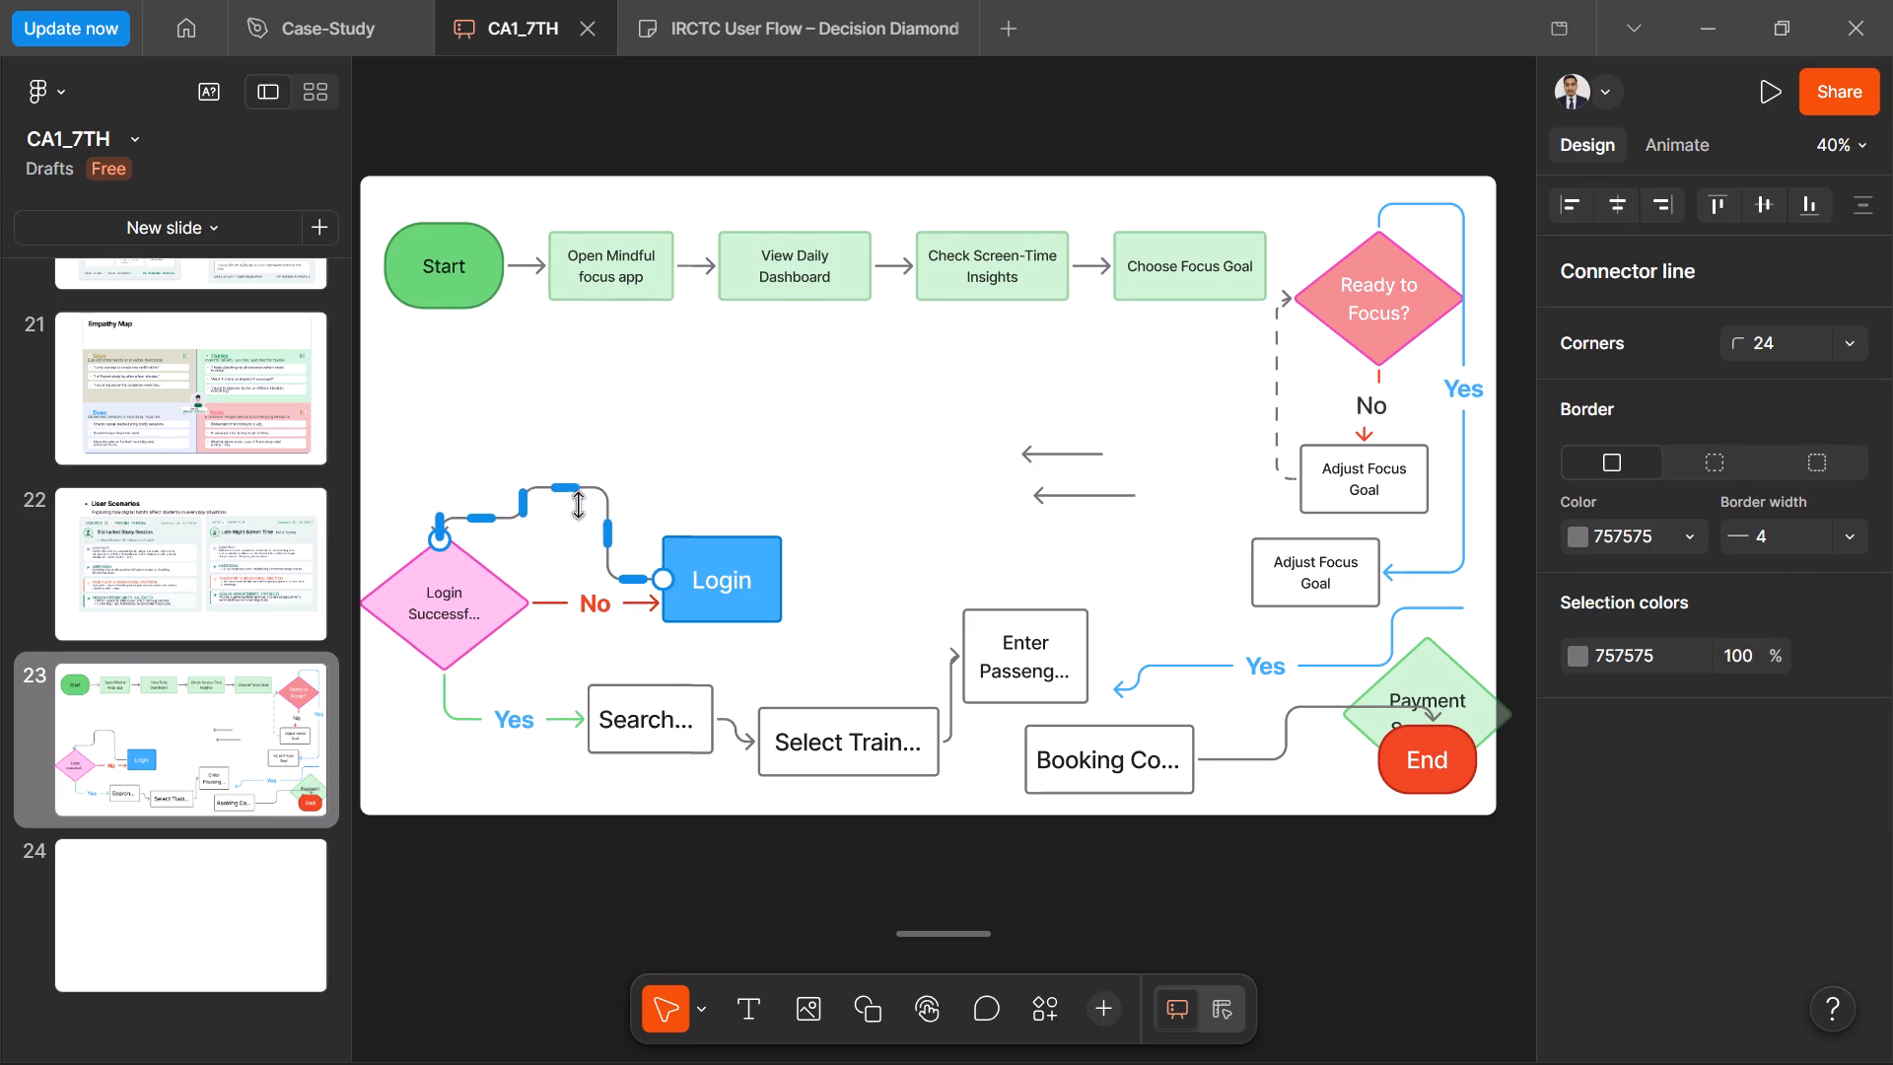
pyautogui.moveTo(578, 505); pyautogui.dragTo(628, 574)
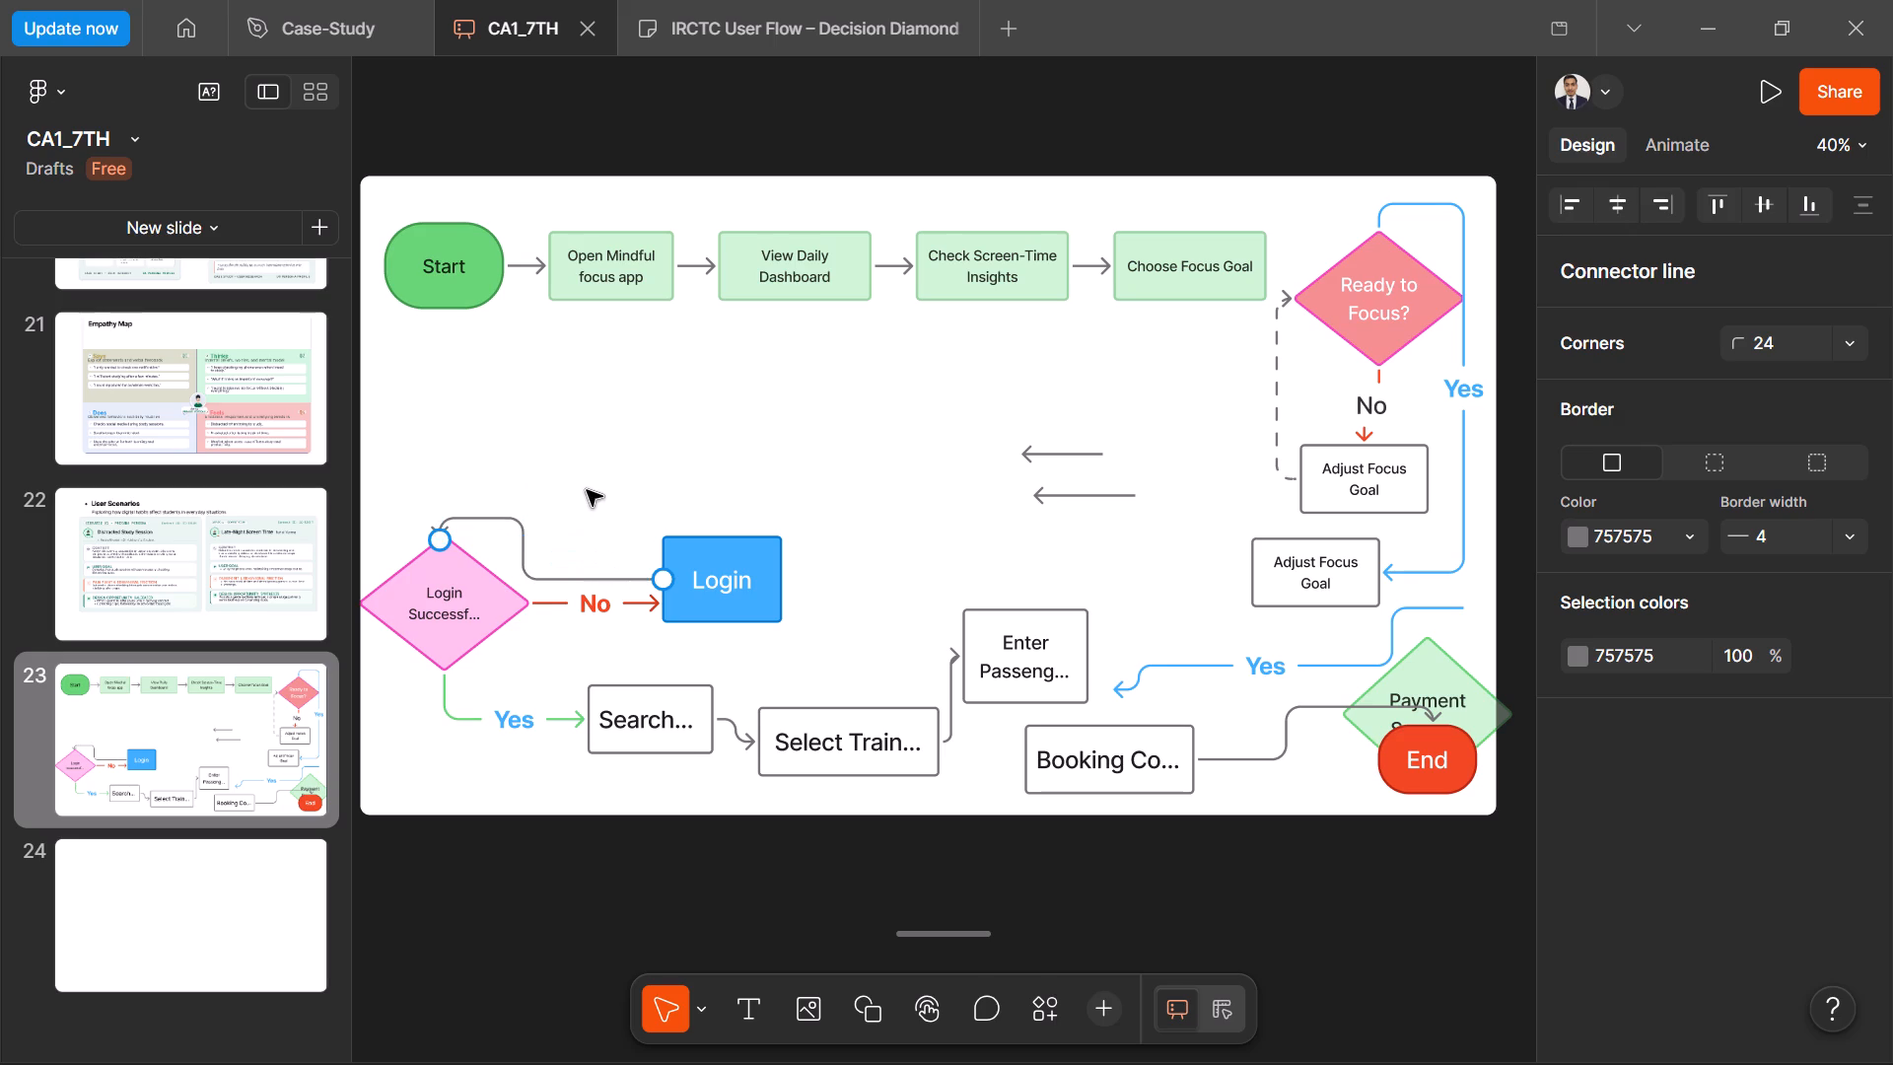
pyautogui.click(587, 490)
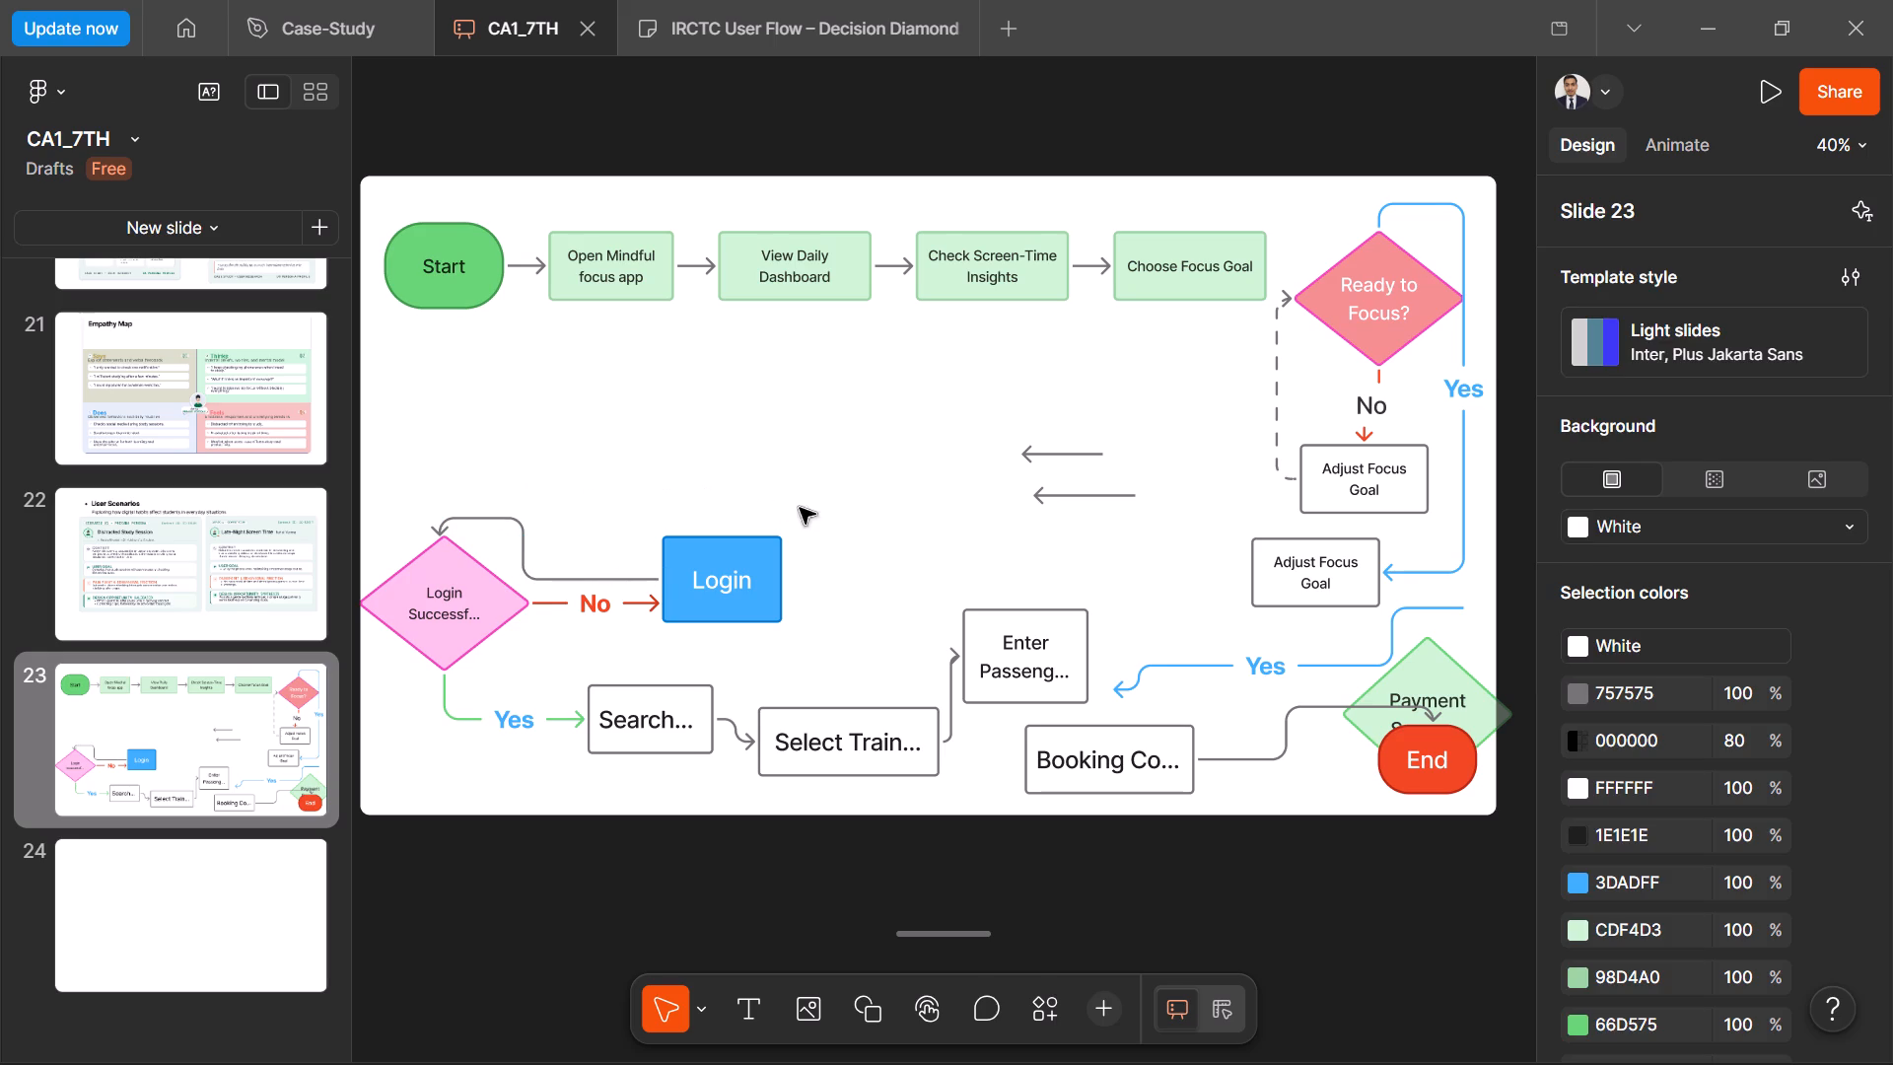
# Move the lower Adjust Focus Goal box left and slightly up, placing it under the Choose Focus Goal box.
pyautogui.moveTo(1281, 579); pyautogui.dragTo(1154, 551)
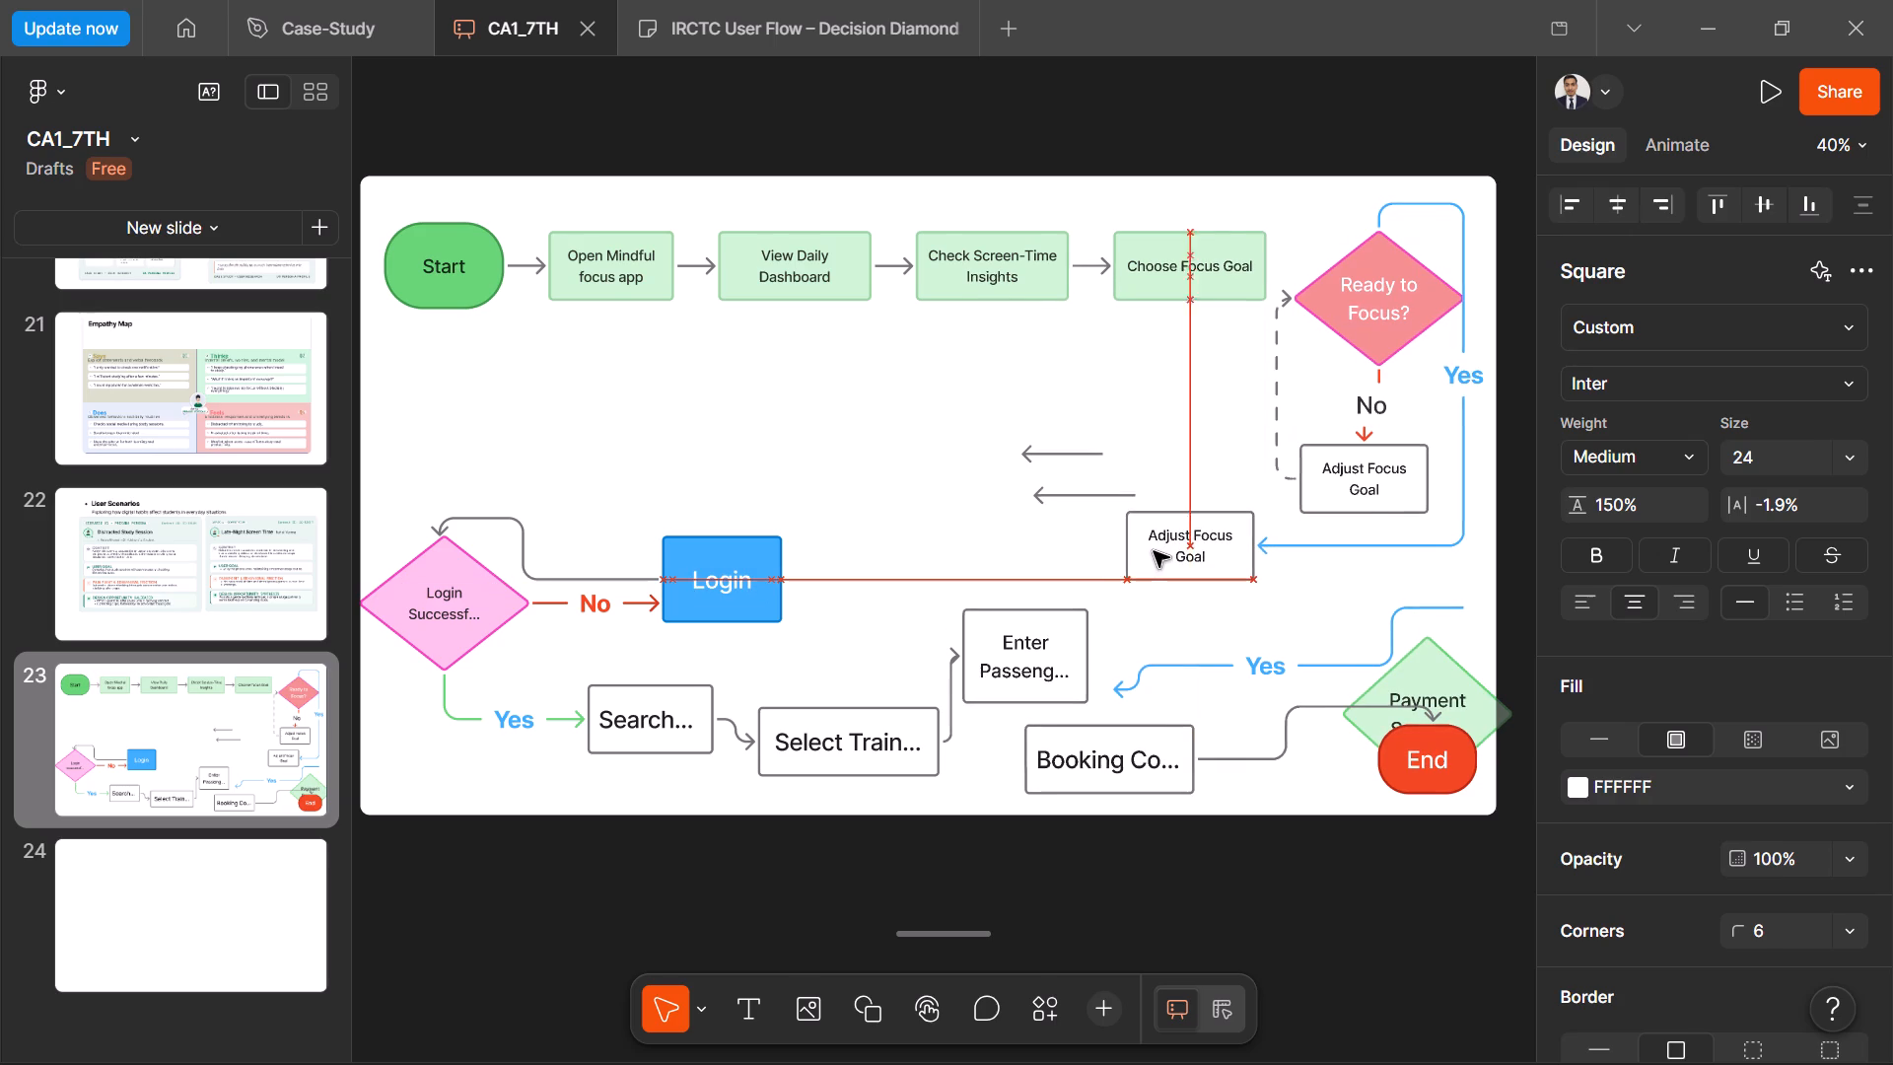
pyautogui.moveTo(1154, 551); pyautogui.dragTo(1149, 551)
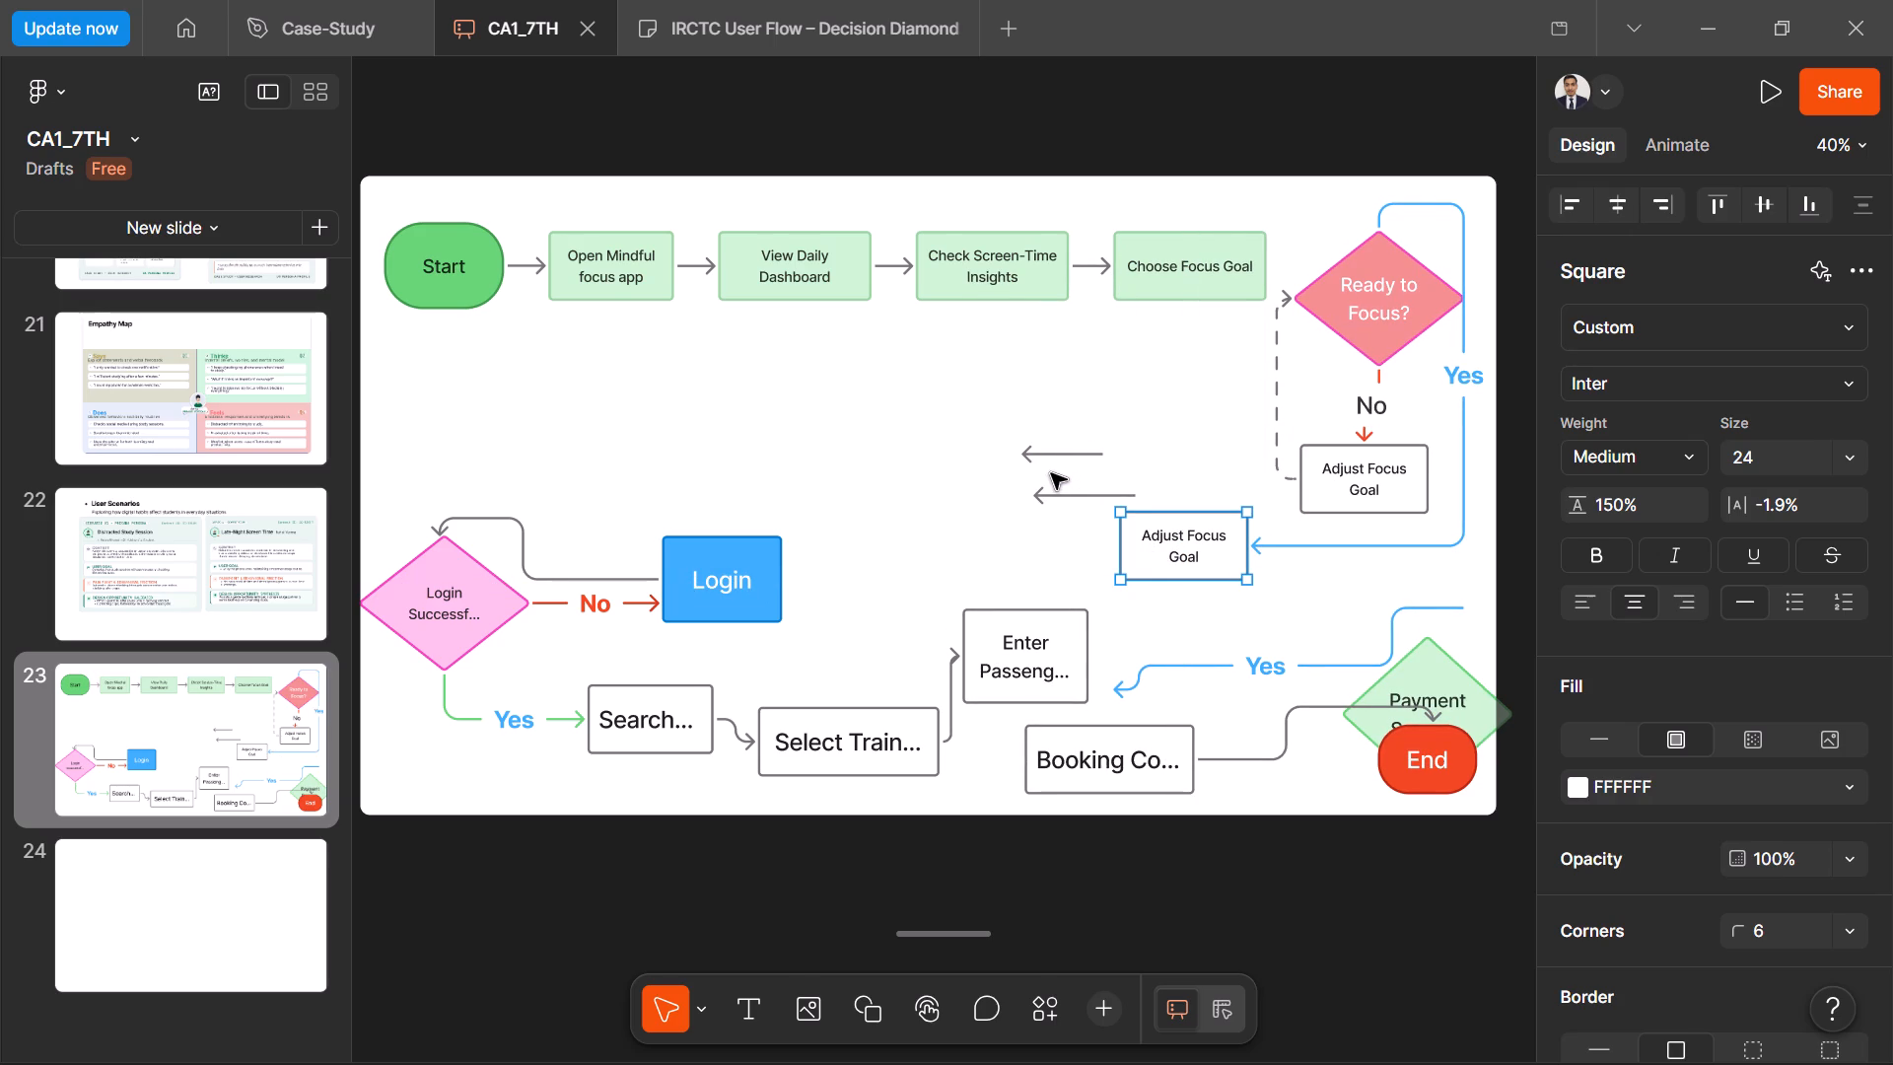
# Attach the lower loose grey arrow to the left side of the lower Adjust Focus Goal box as a short straight arrow pointing left.
pyautogui.moveTo(1039, 500); pyautogui.dragTo(958, 485)
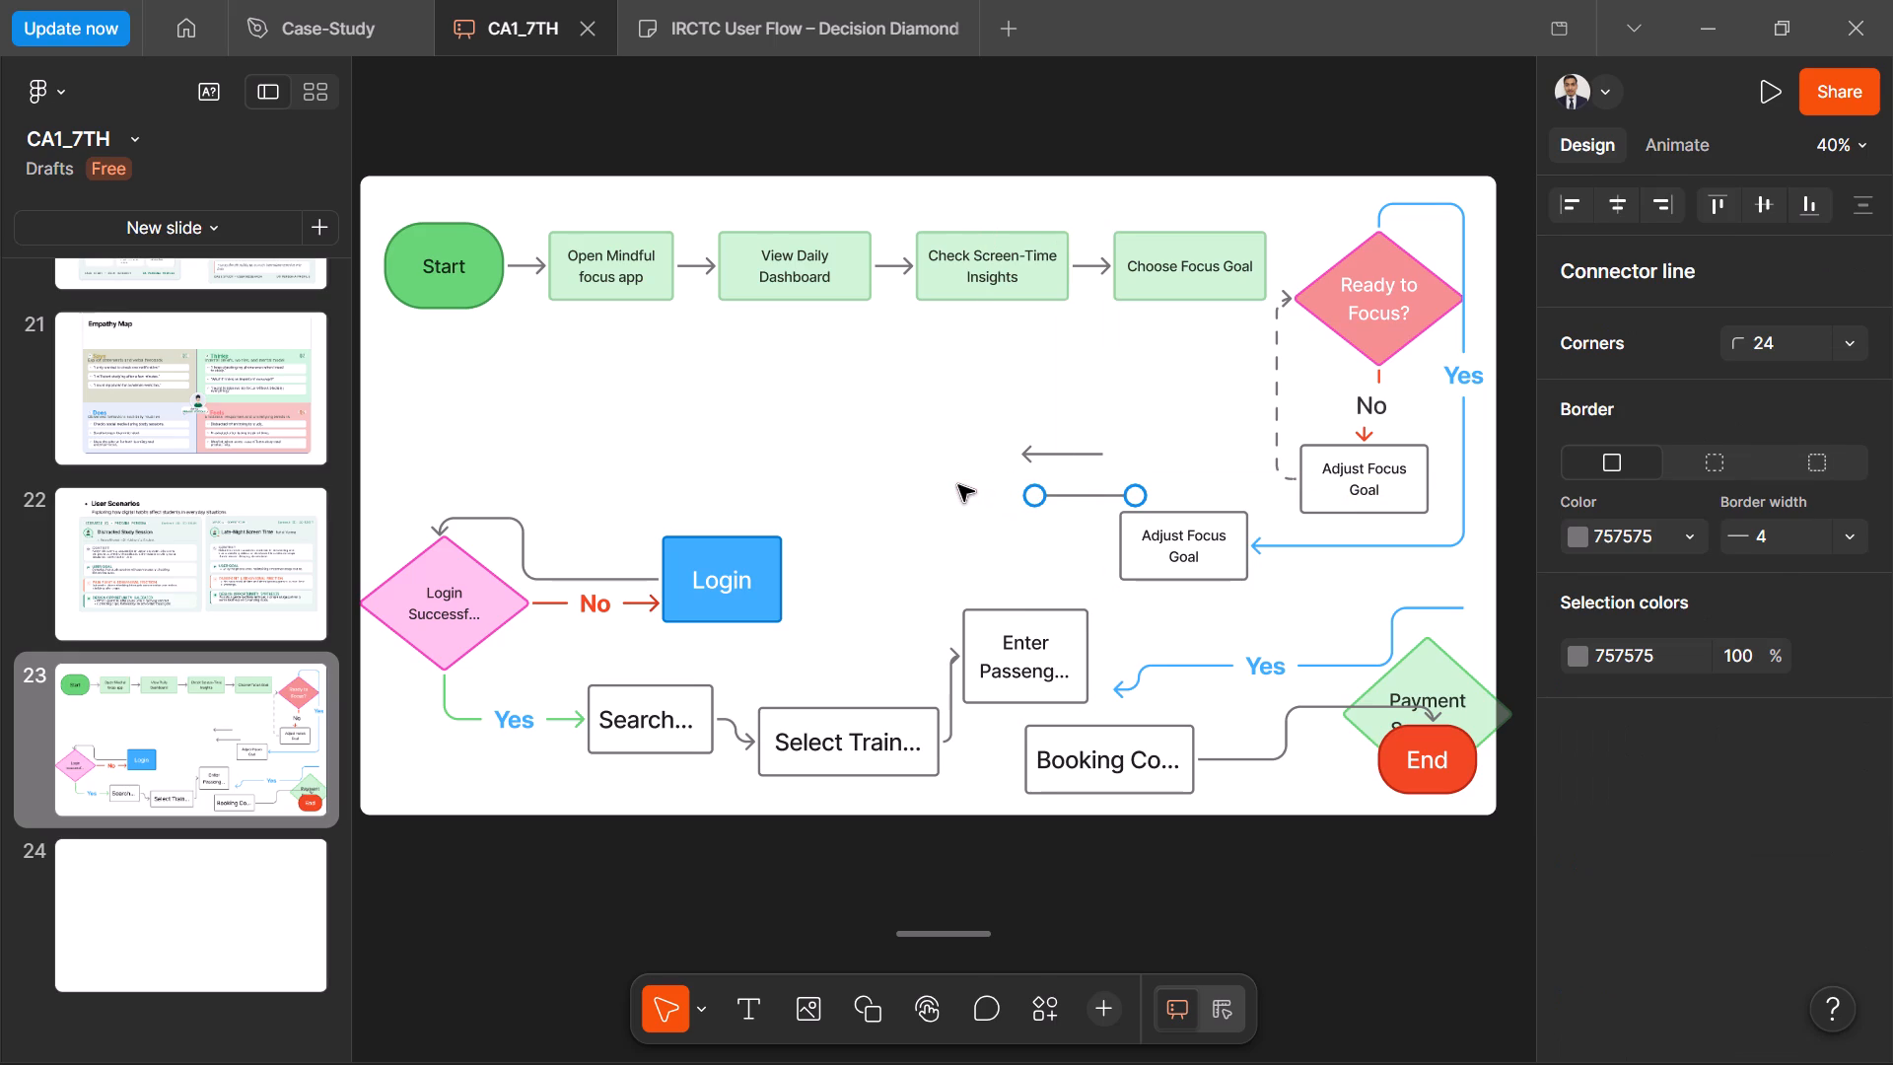
pyautogui.click(1028, 492)
pyautogui.moveTo(1028, 492); pyautogui.dragTo(1024, 492)
pyautogui.moveTo(1024, 492); pyautogui.dragTo(887, 480)
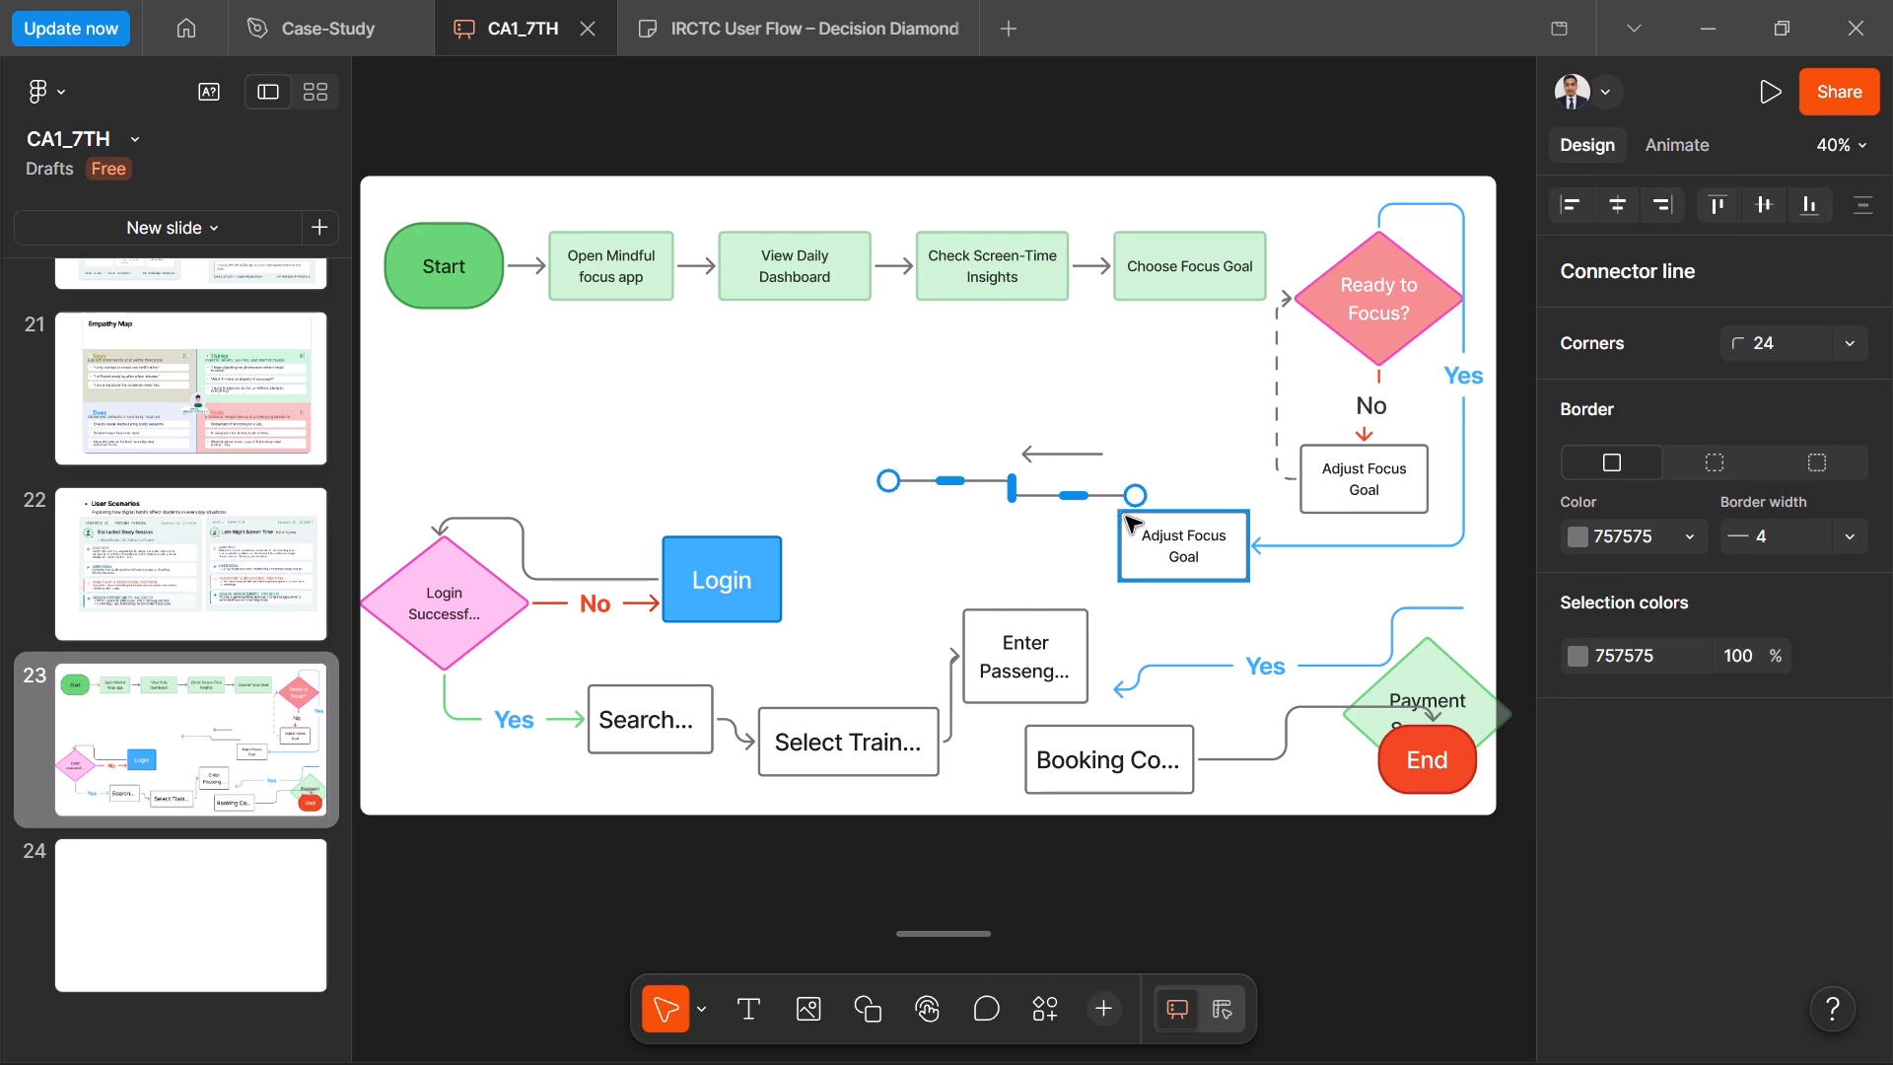
pyautogui.moveTo(1133, 496); pyautogui.dragTo(1099, 539)
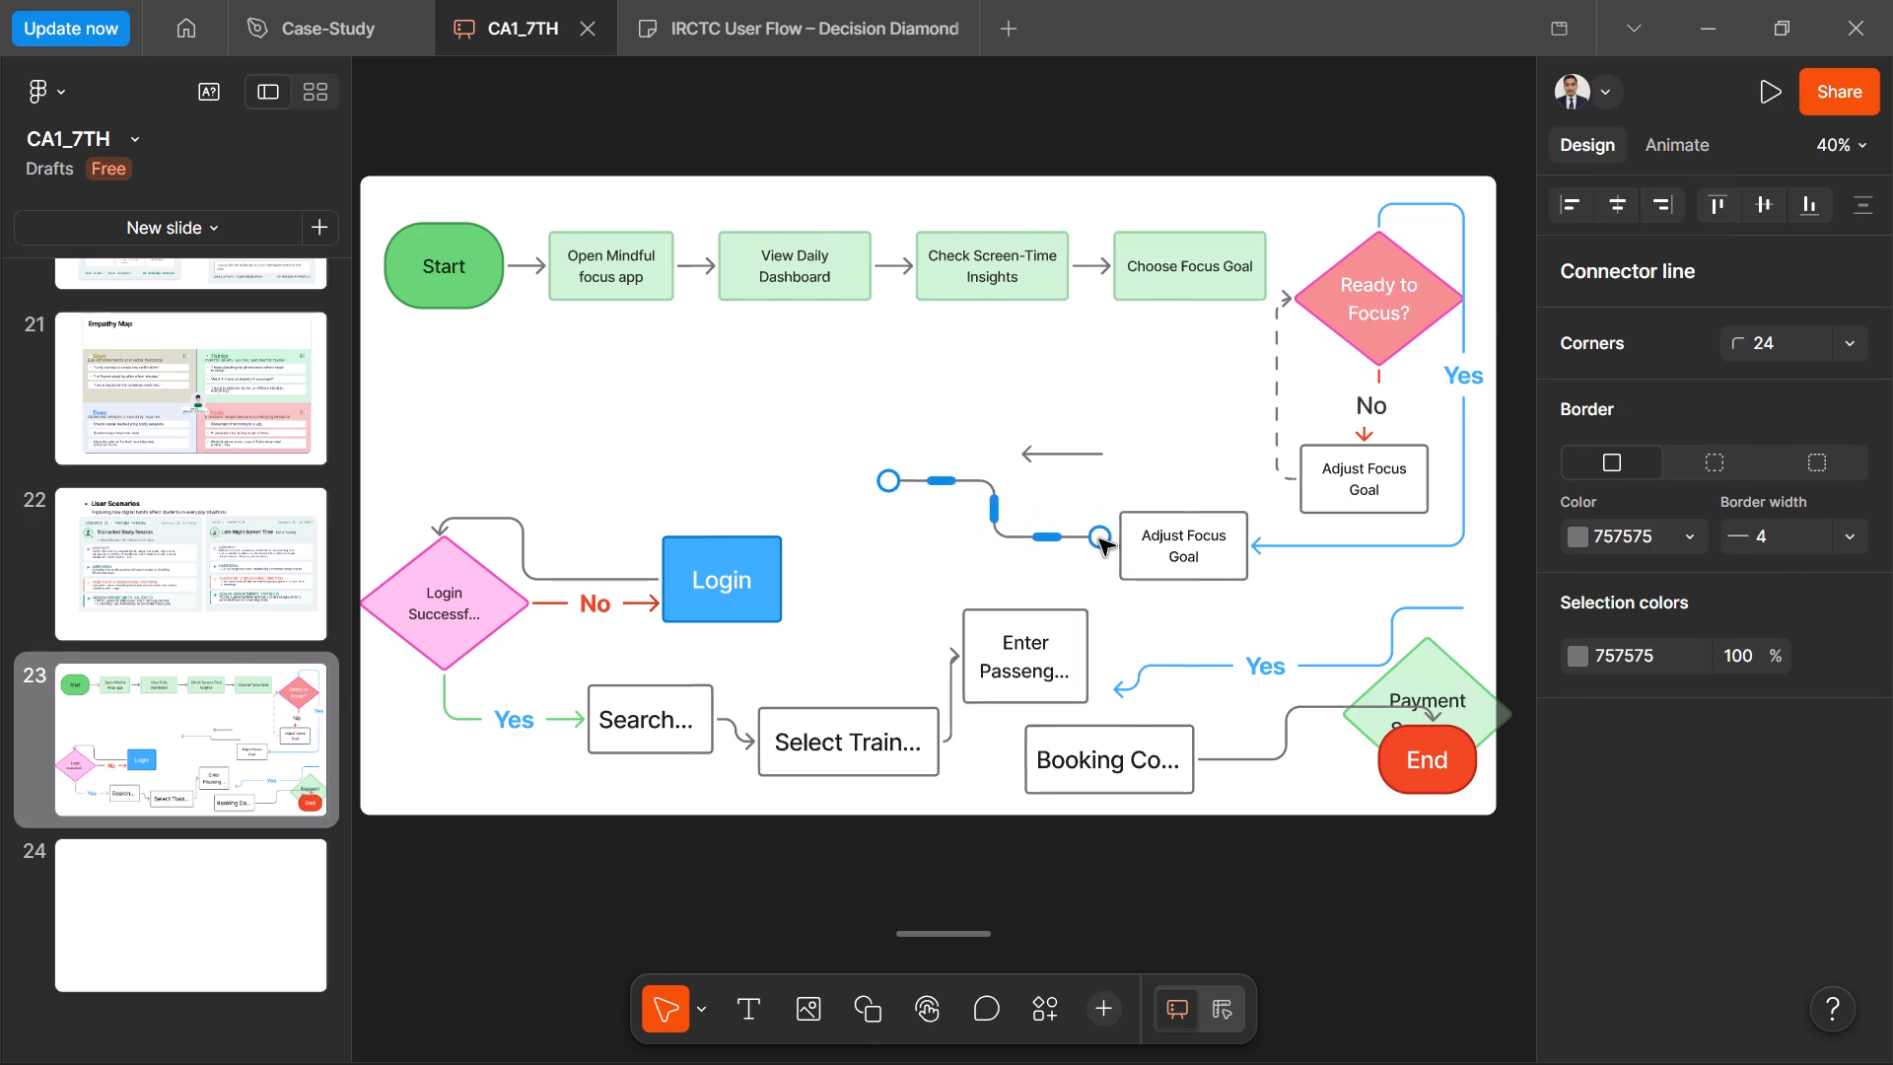
pyautogui.moveTo(1099, 539); pyautogui.dragTo(1110, 542)
pyautogui.click(1052, 586)
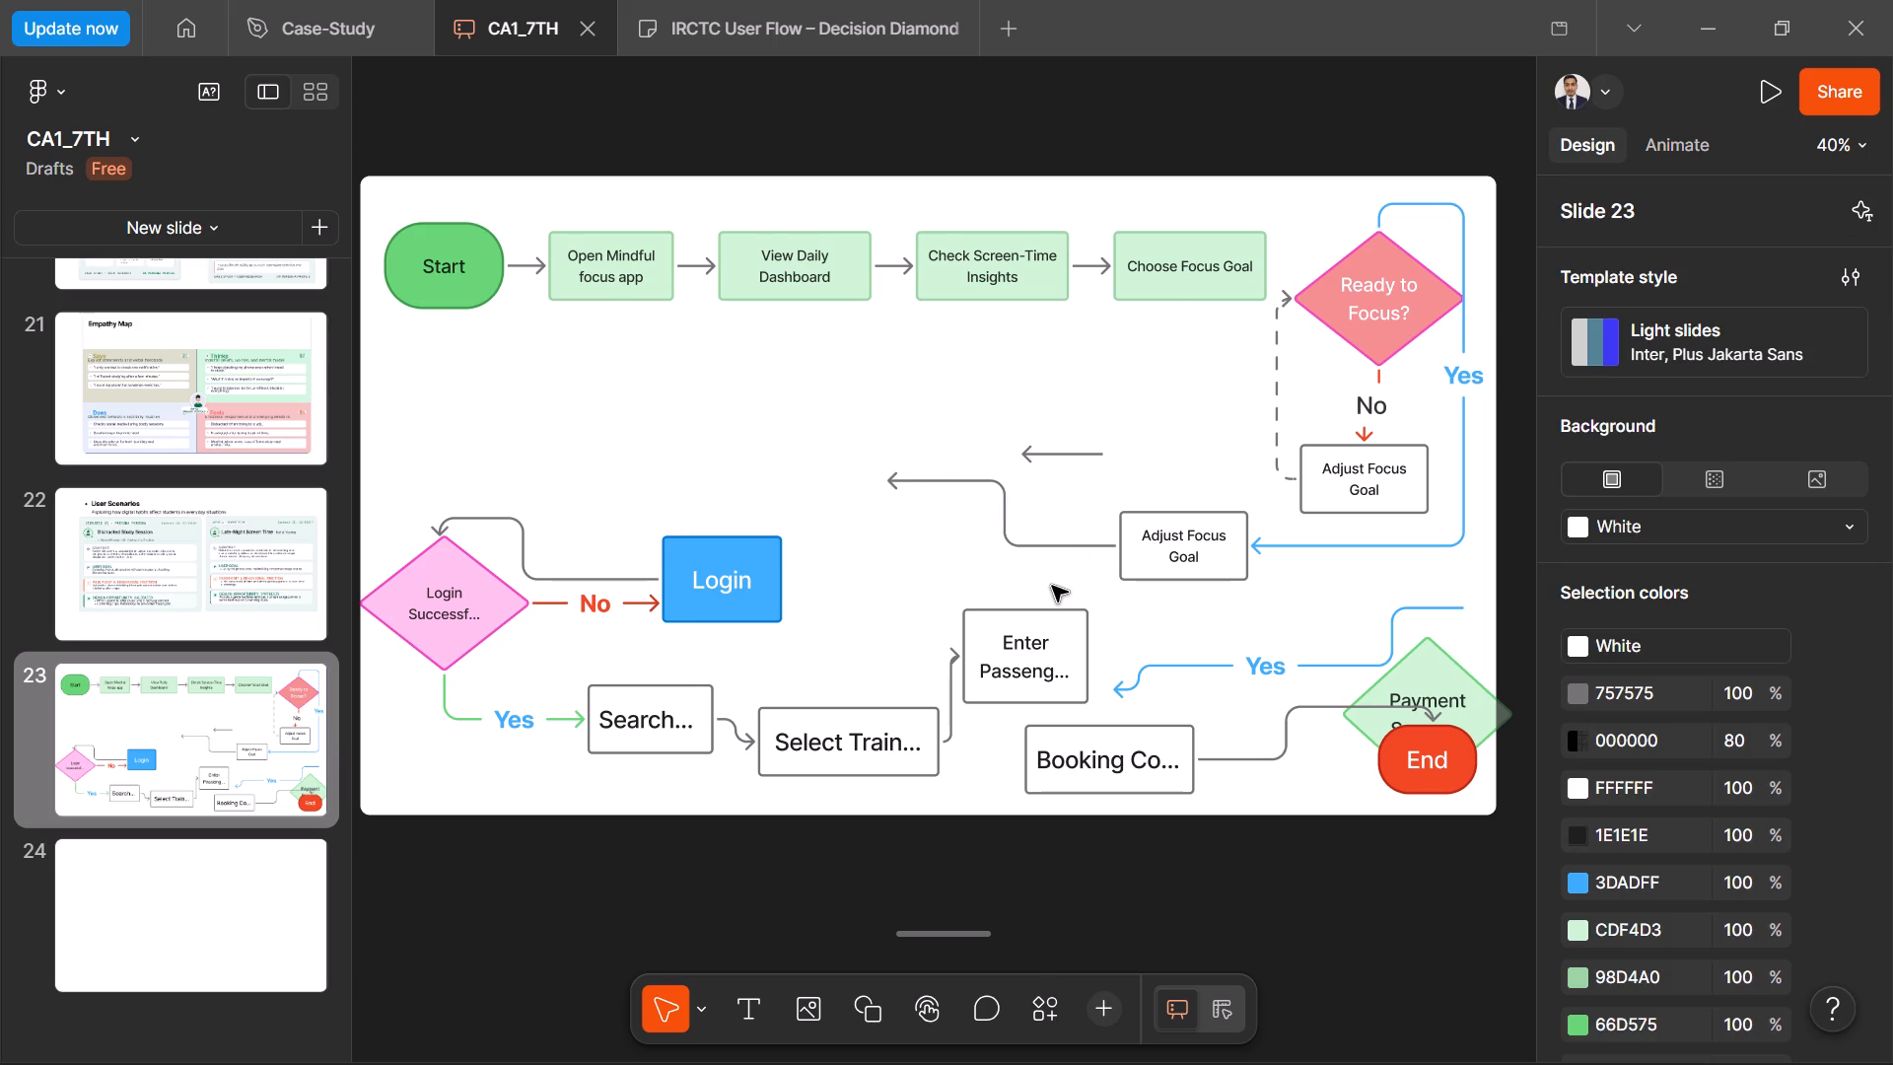
pyautogui.click(884, 481)
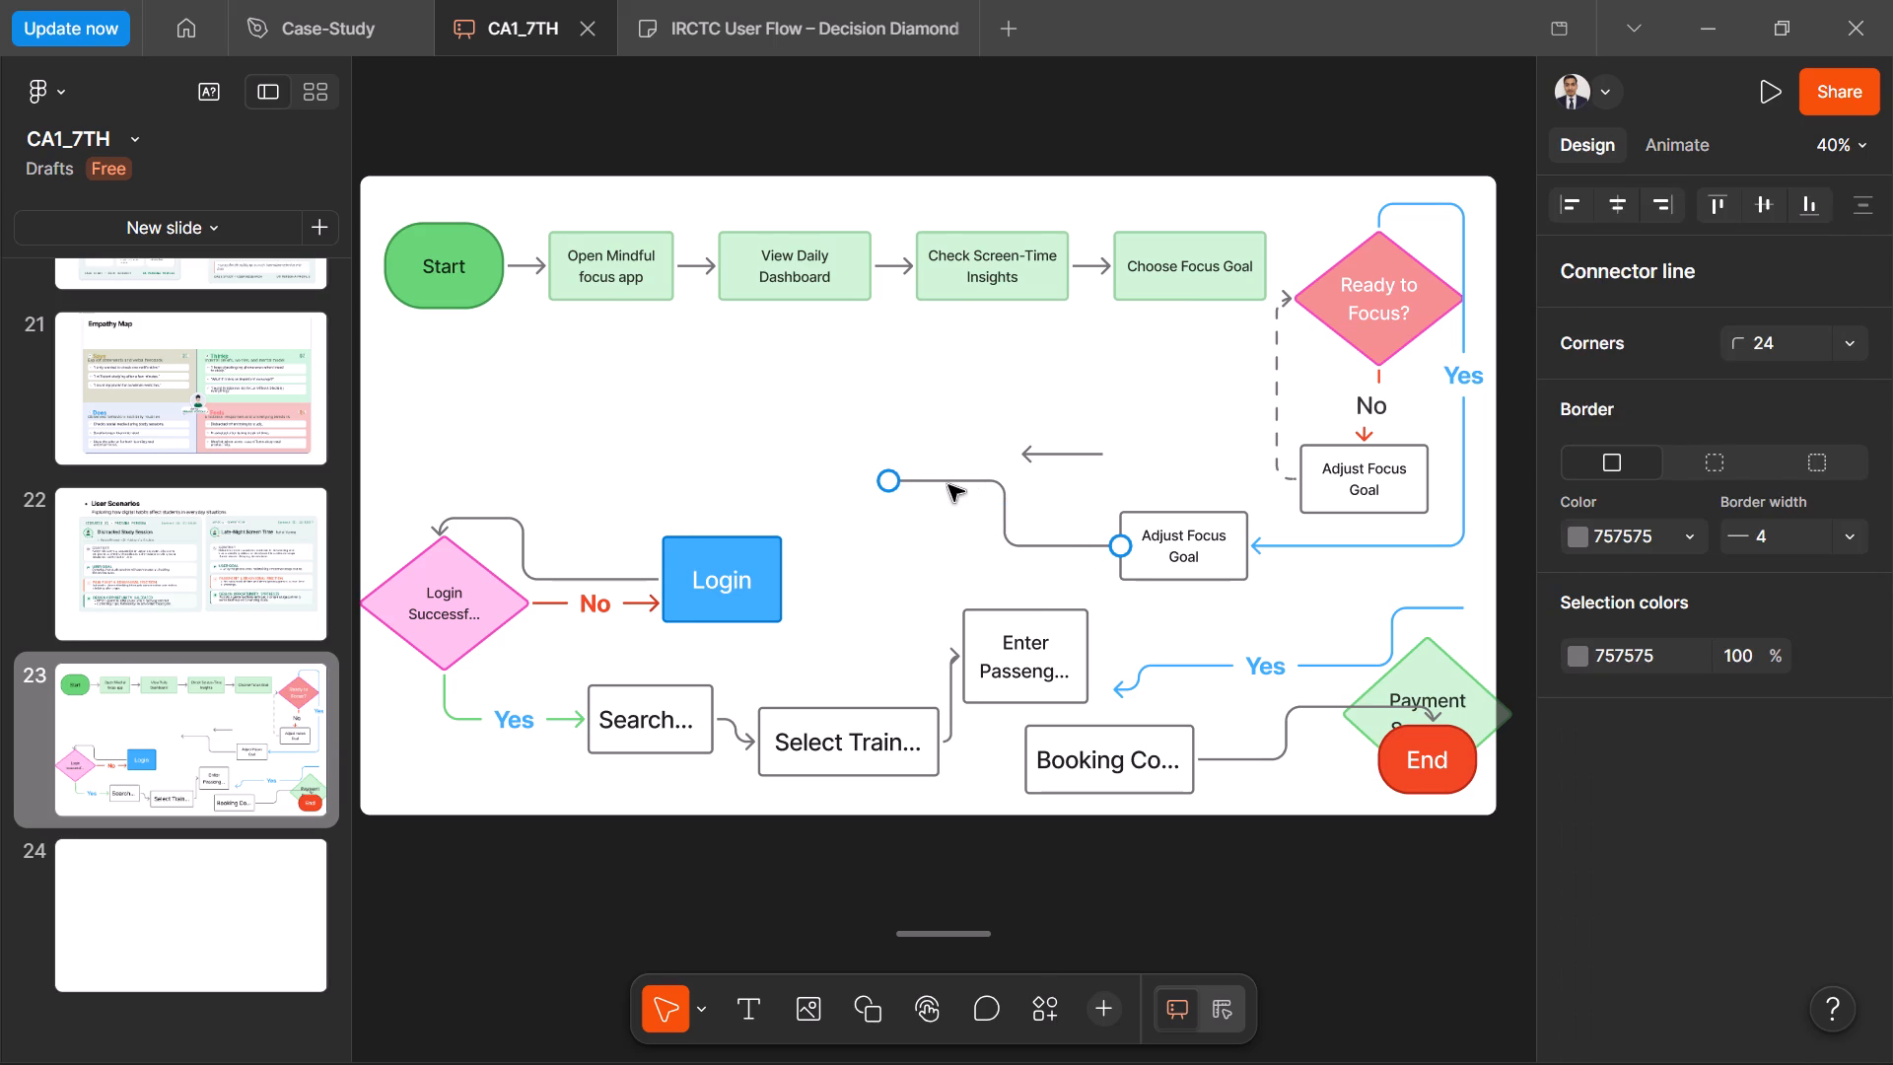
pyautogui.moveTo(888, 477); pyautogui.dragTo(958, 496)
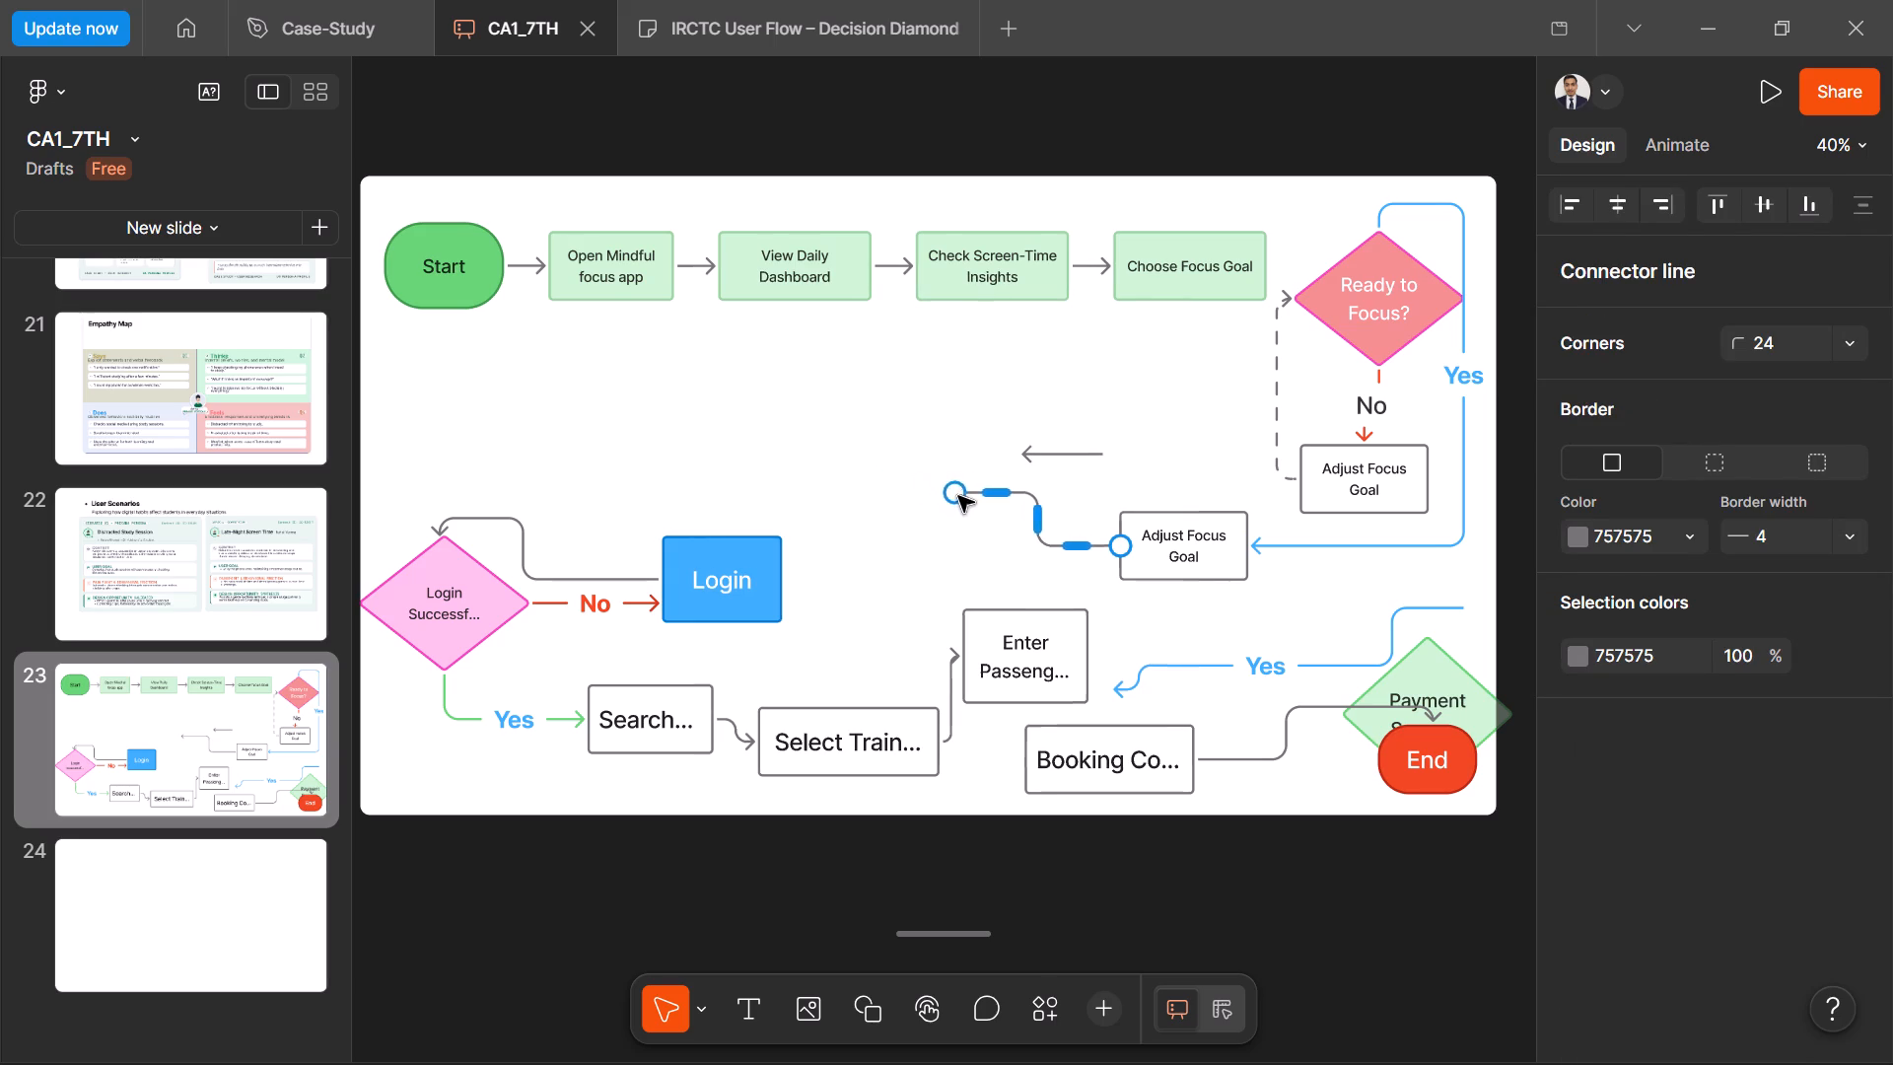
pyautogui.moveTo(958, 496); pyautogui.dragTo(1057, 550)
pyautogui.click(995, 529)
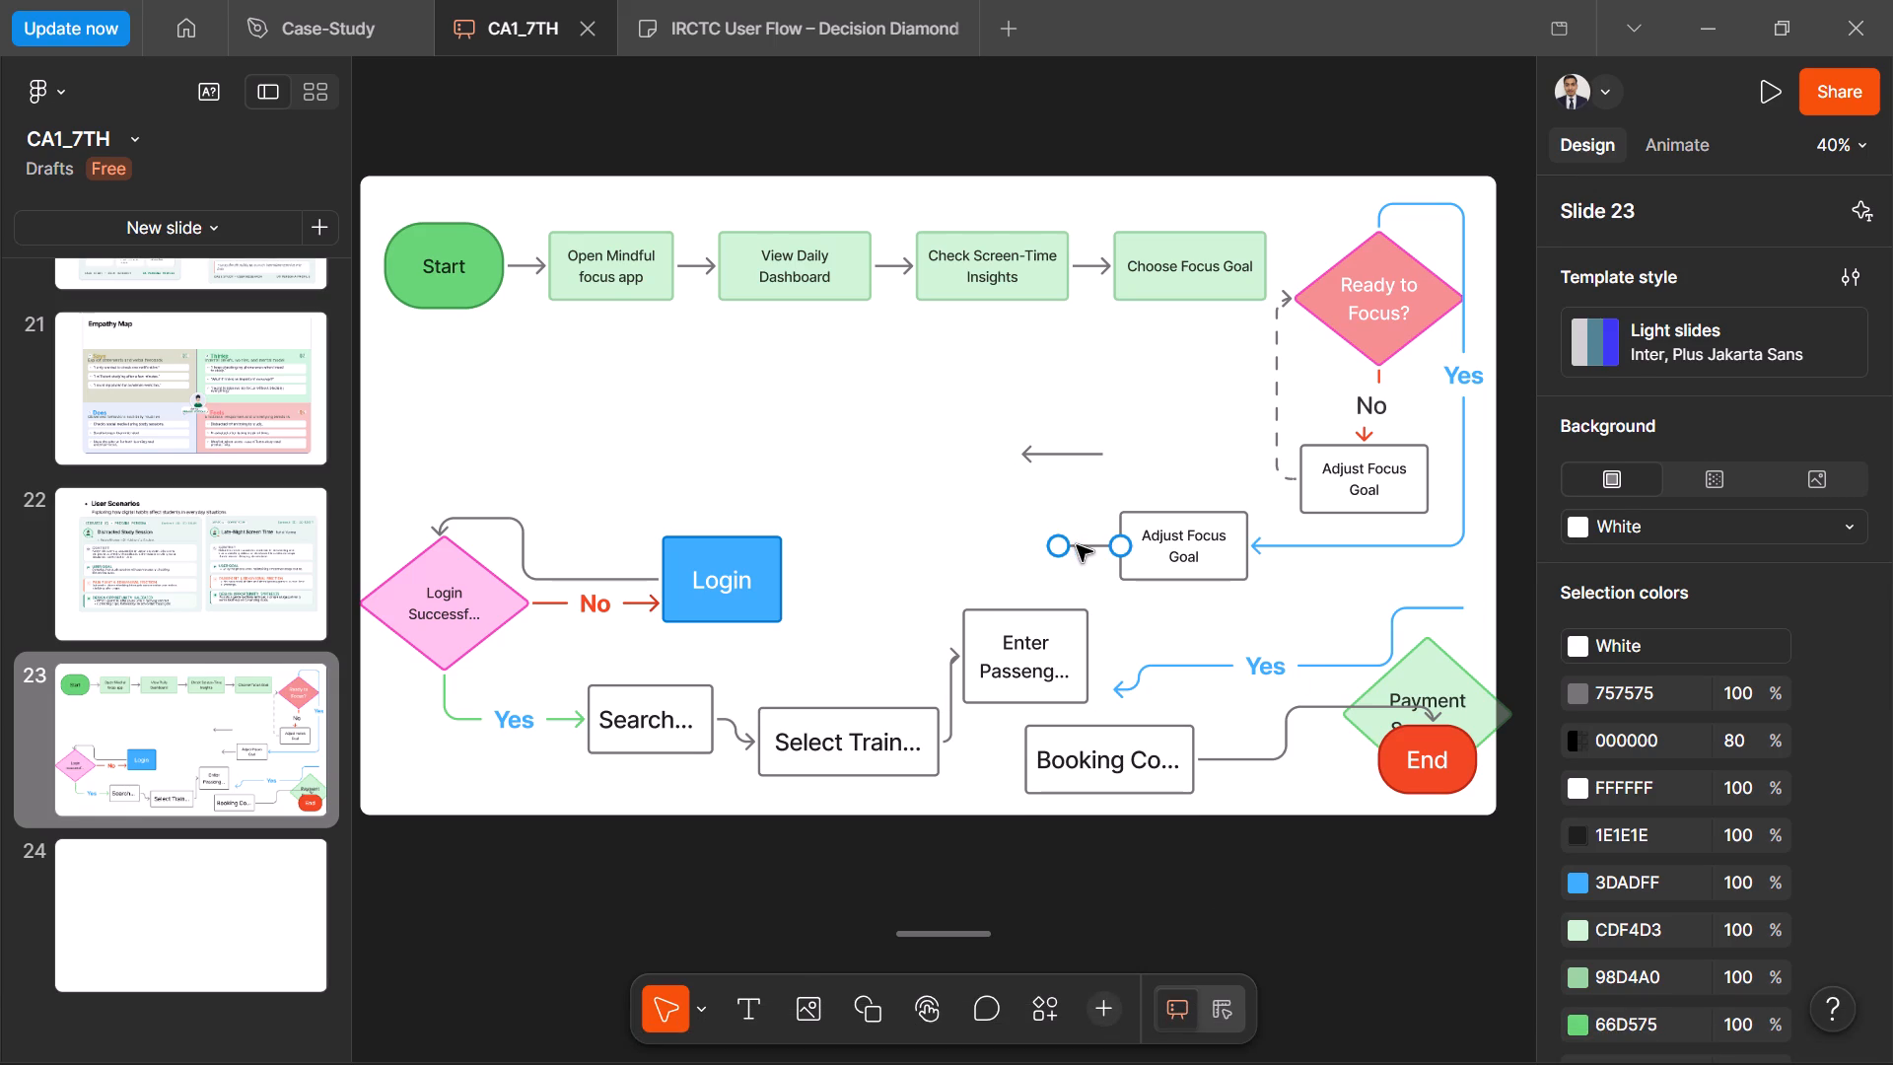
pyautogui.click(975, 486)
pyautogui.click(951, 483)
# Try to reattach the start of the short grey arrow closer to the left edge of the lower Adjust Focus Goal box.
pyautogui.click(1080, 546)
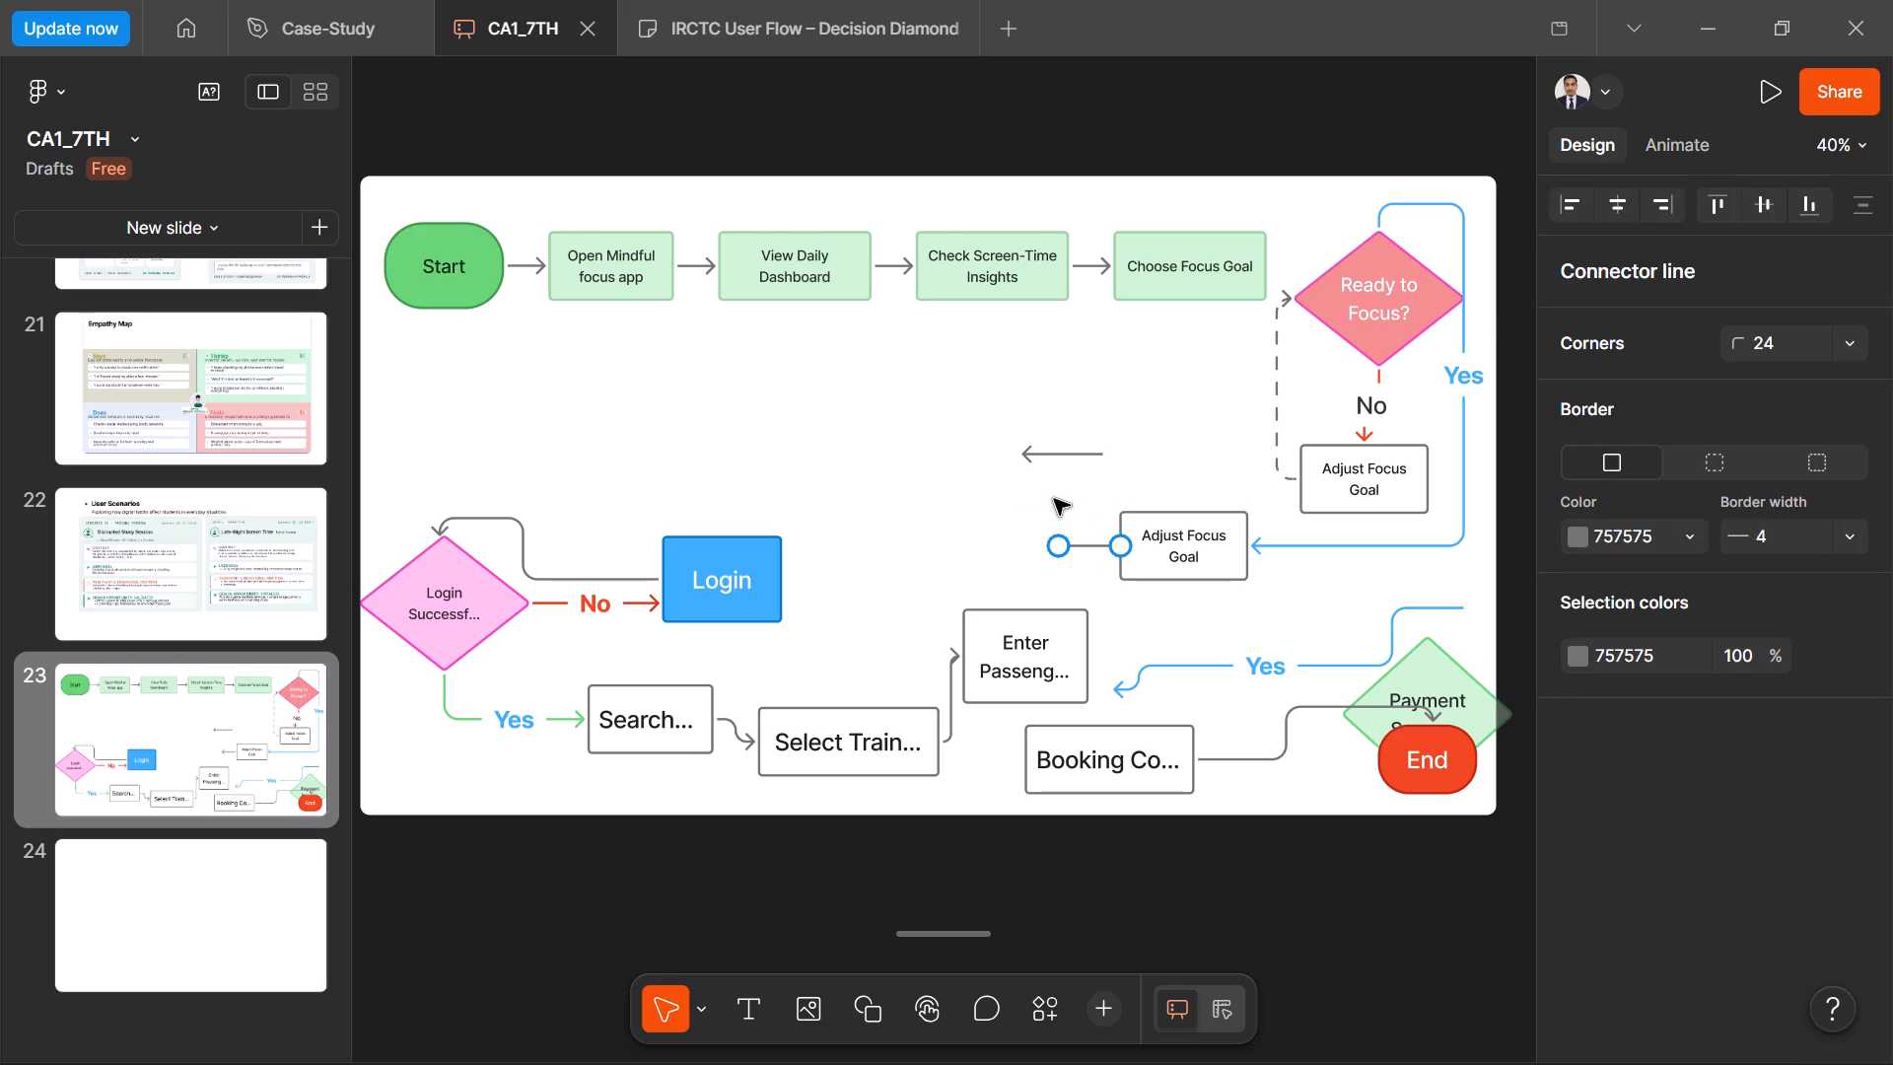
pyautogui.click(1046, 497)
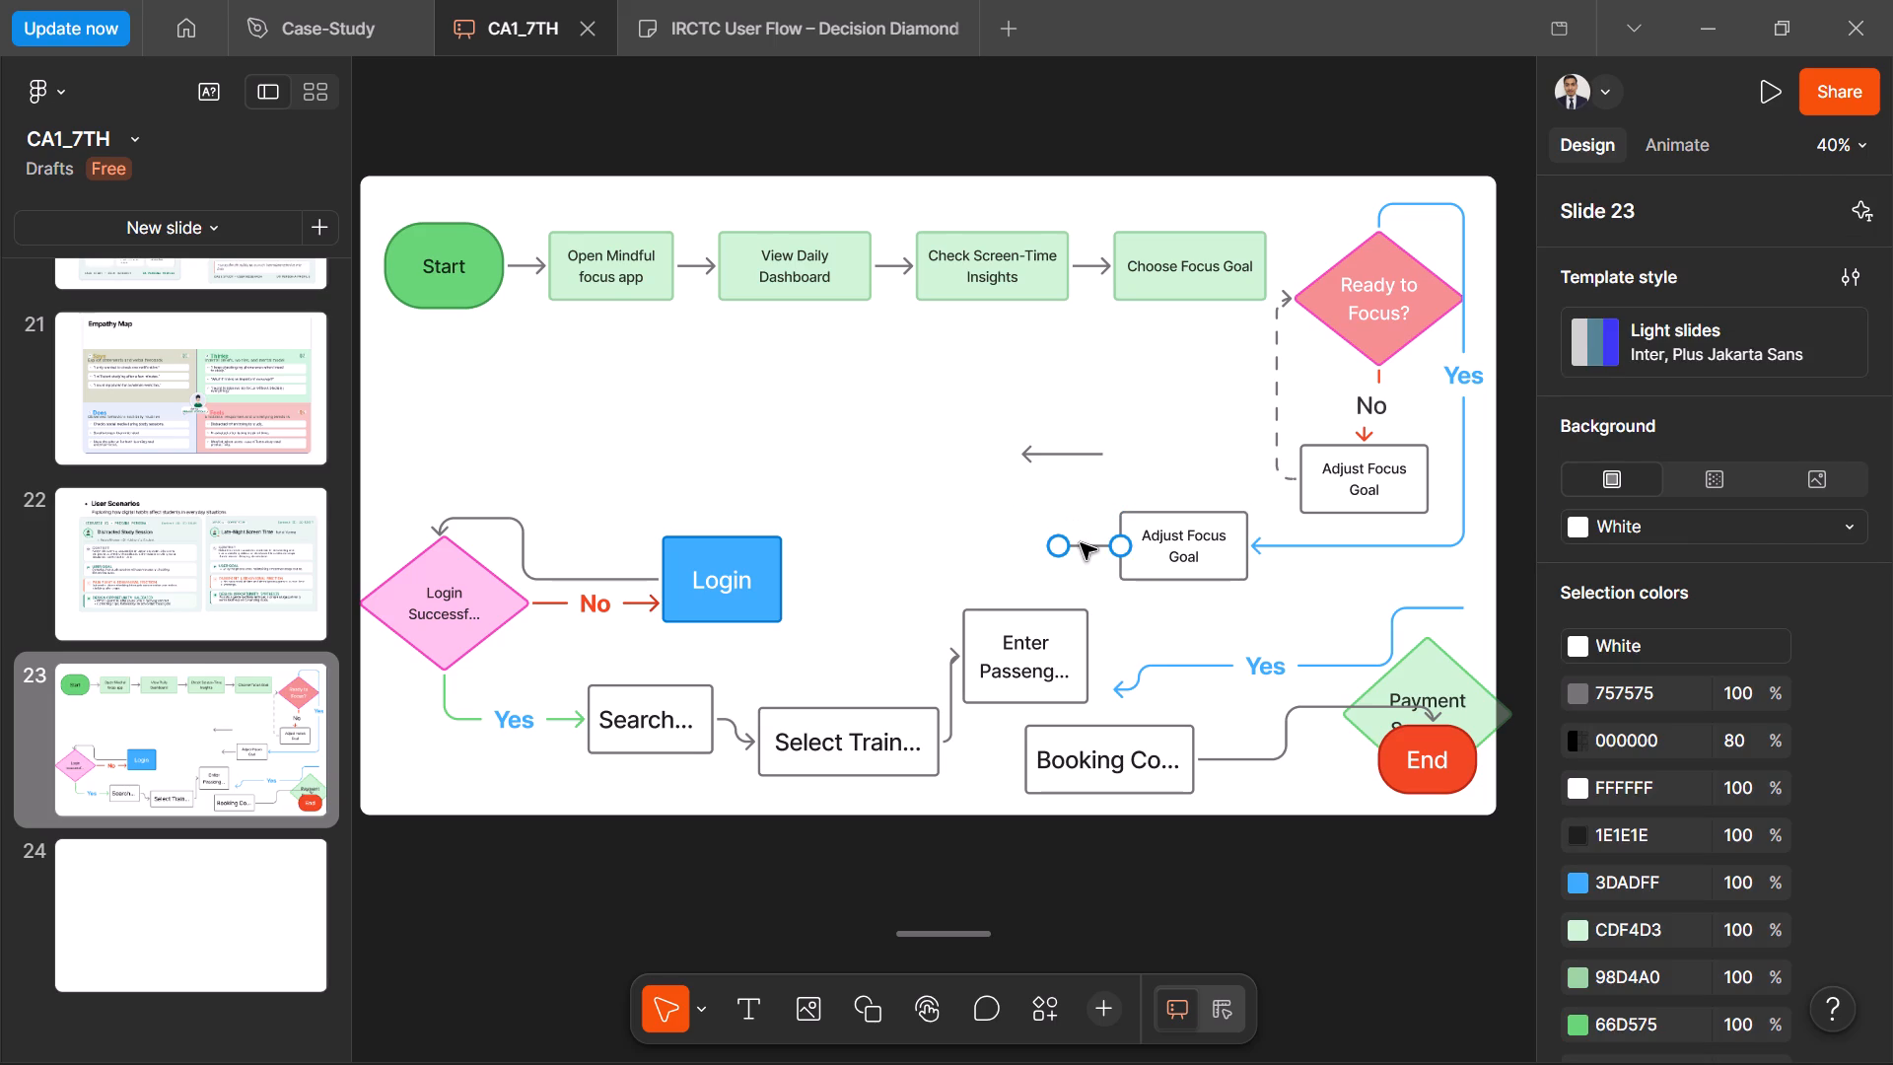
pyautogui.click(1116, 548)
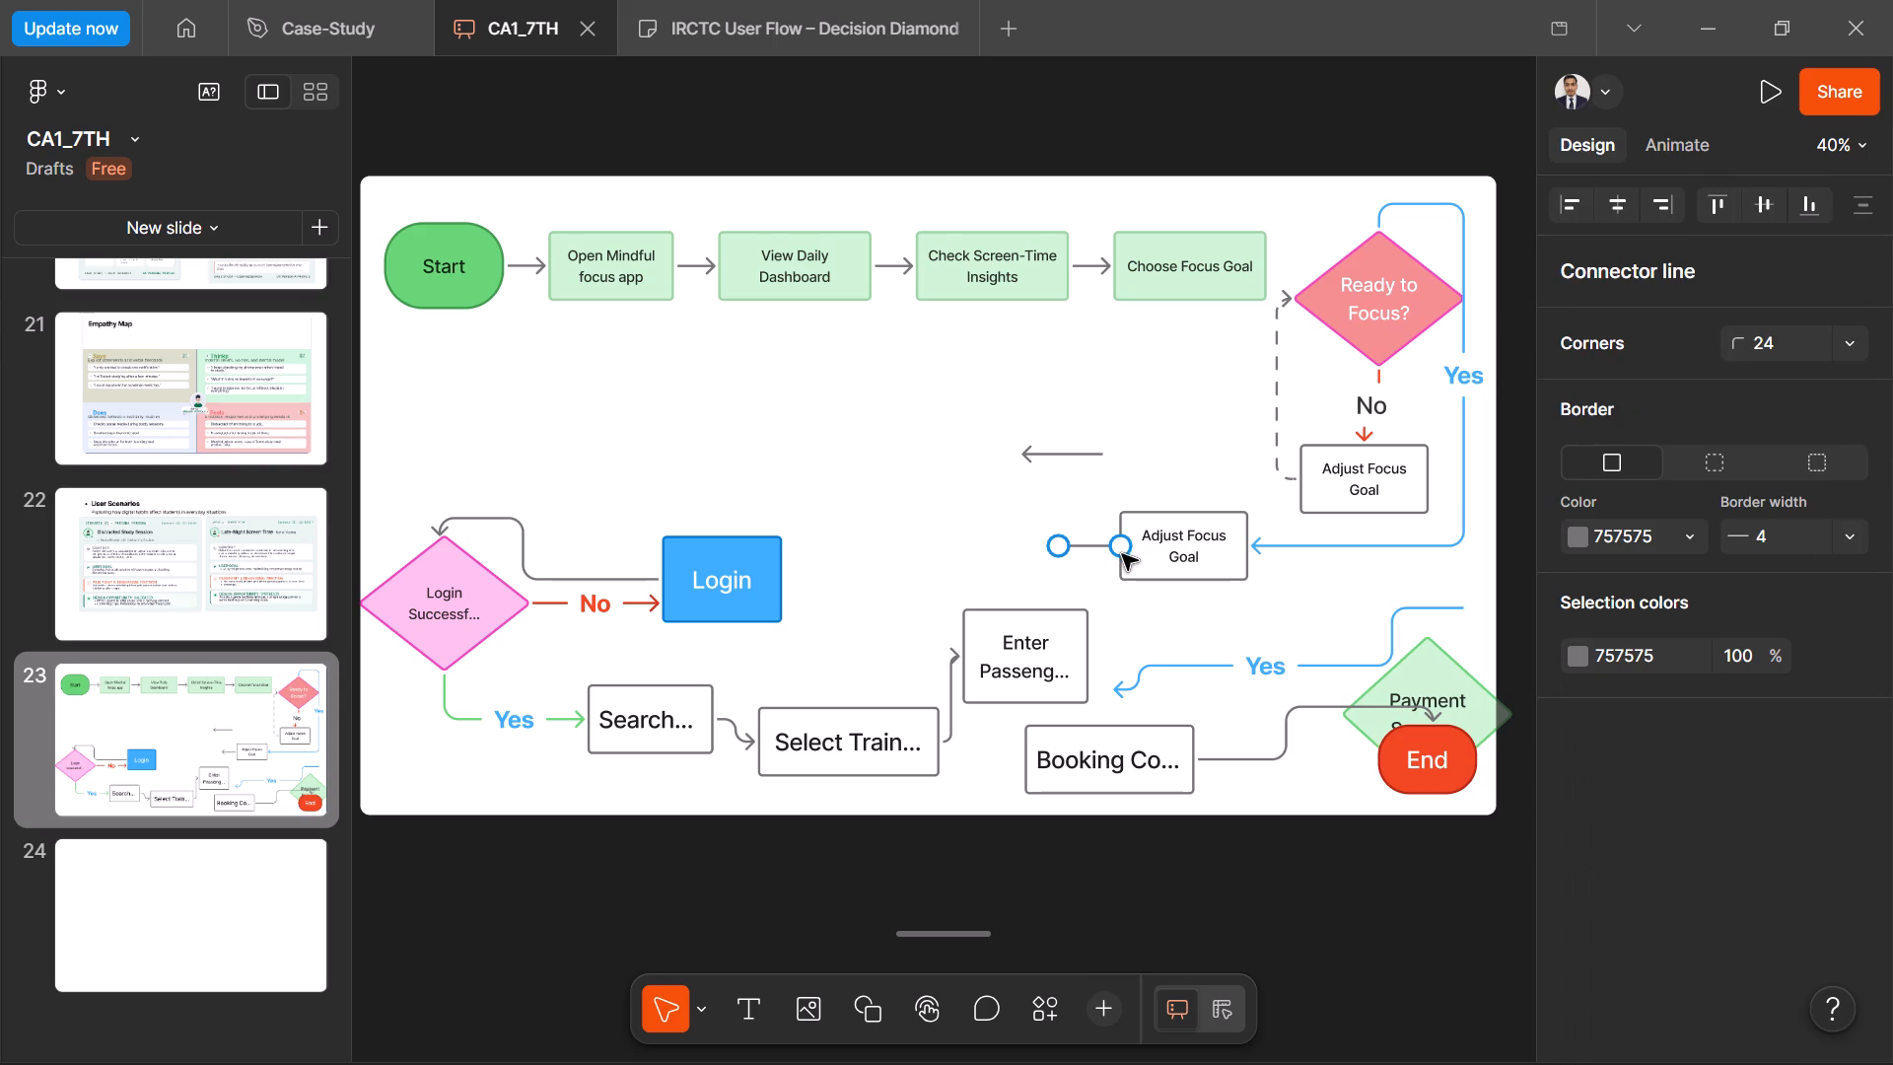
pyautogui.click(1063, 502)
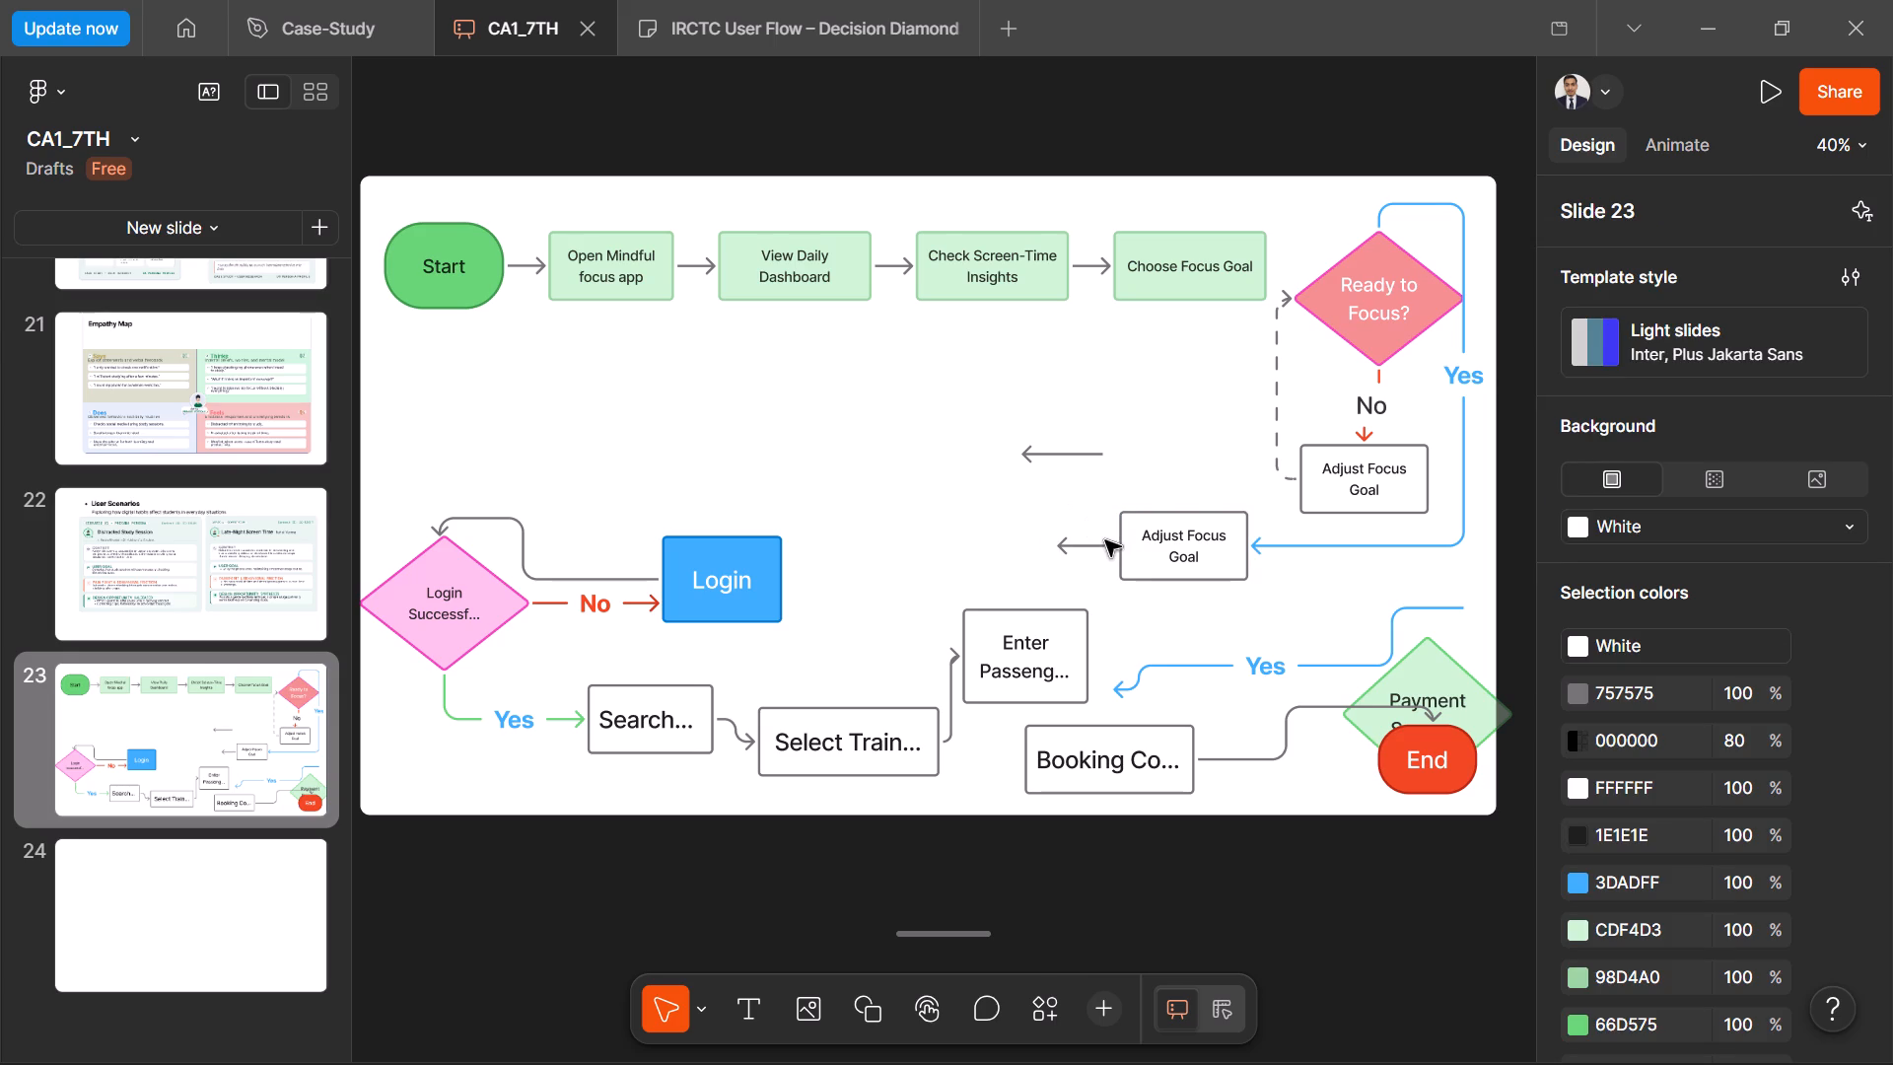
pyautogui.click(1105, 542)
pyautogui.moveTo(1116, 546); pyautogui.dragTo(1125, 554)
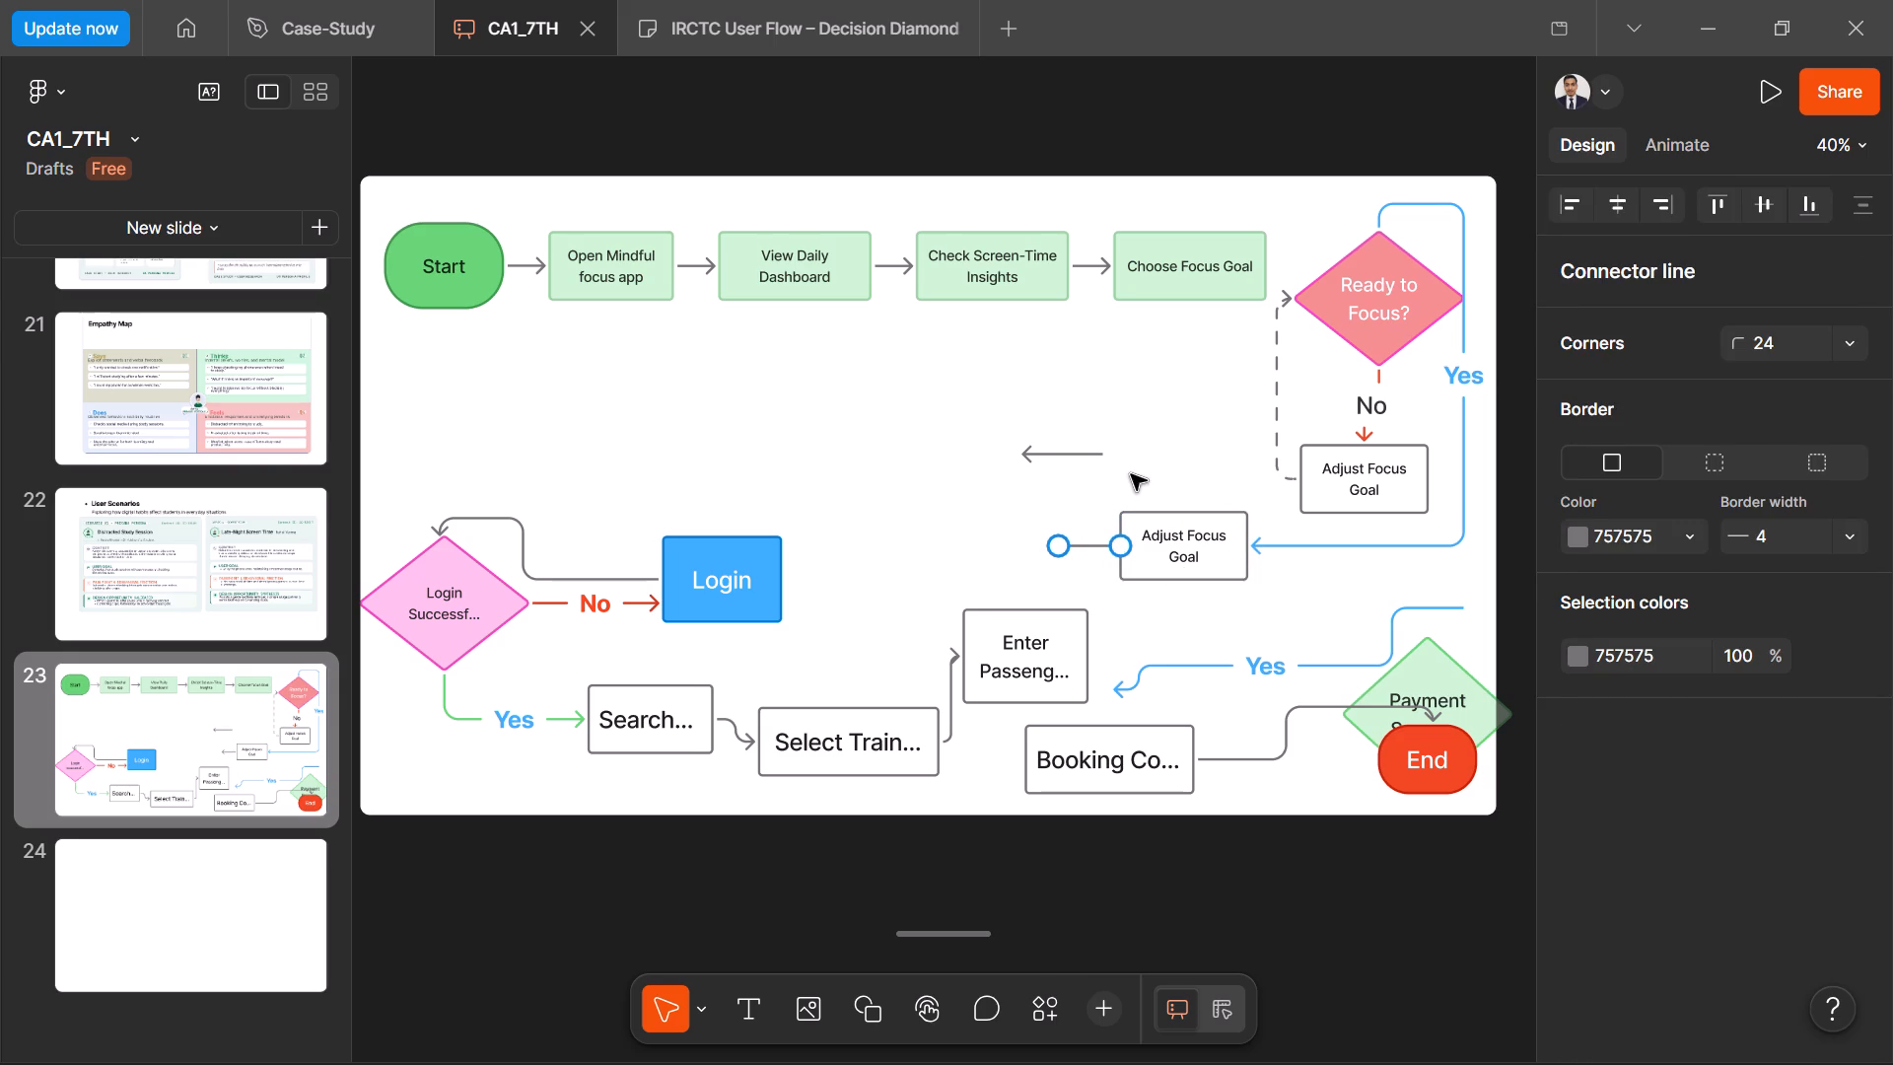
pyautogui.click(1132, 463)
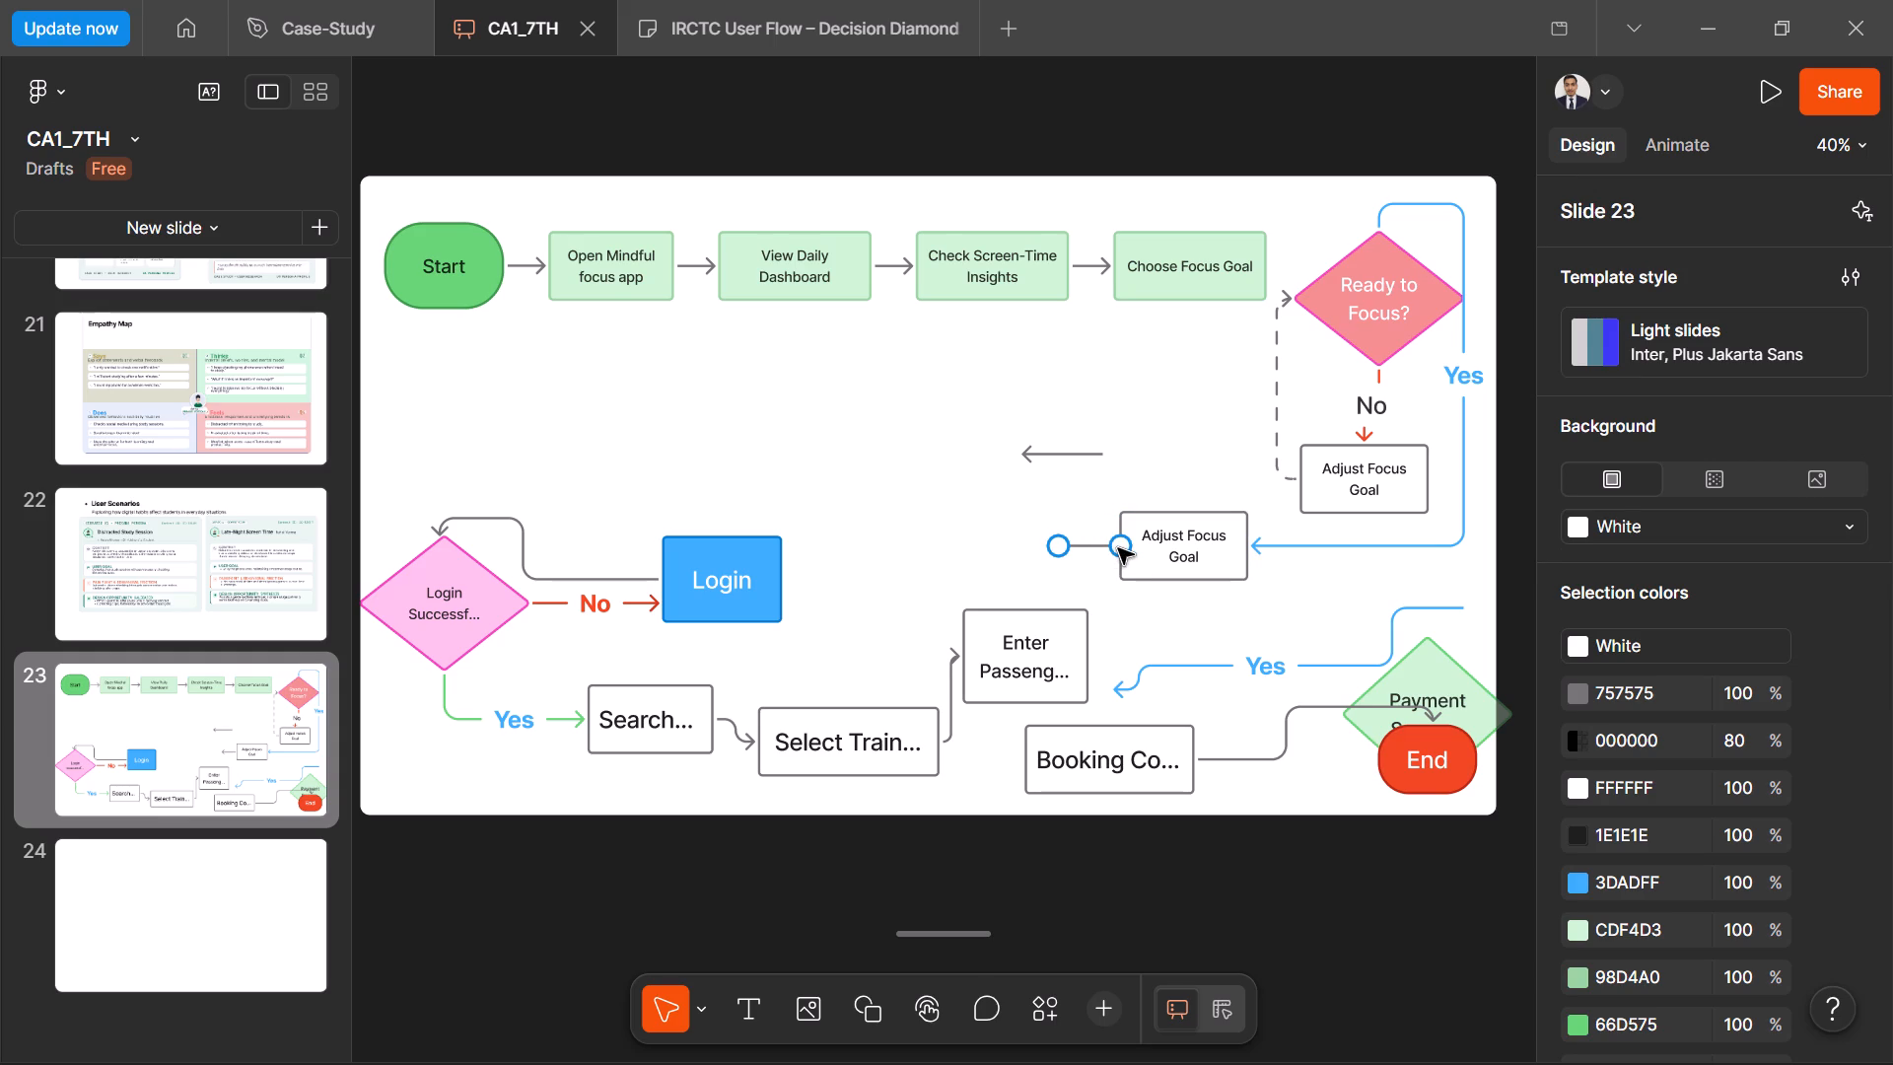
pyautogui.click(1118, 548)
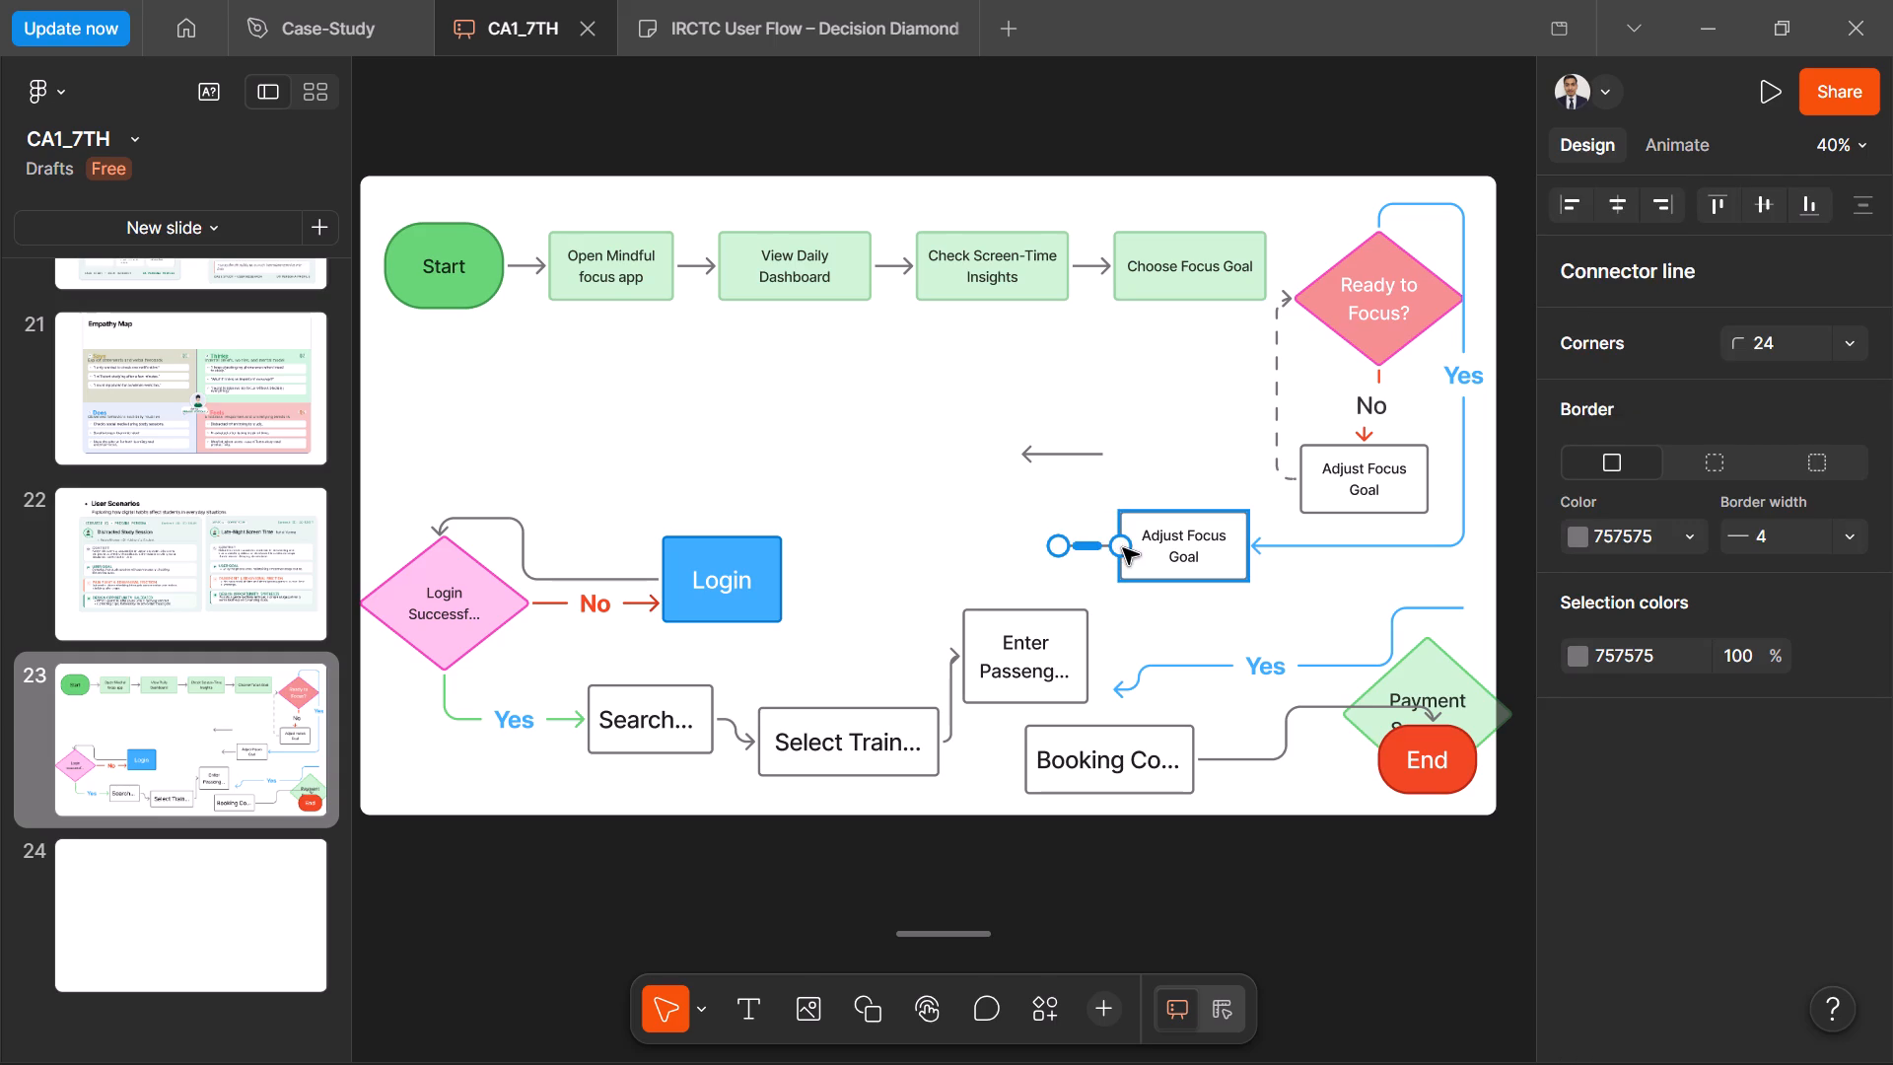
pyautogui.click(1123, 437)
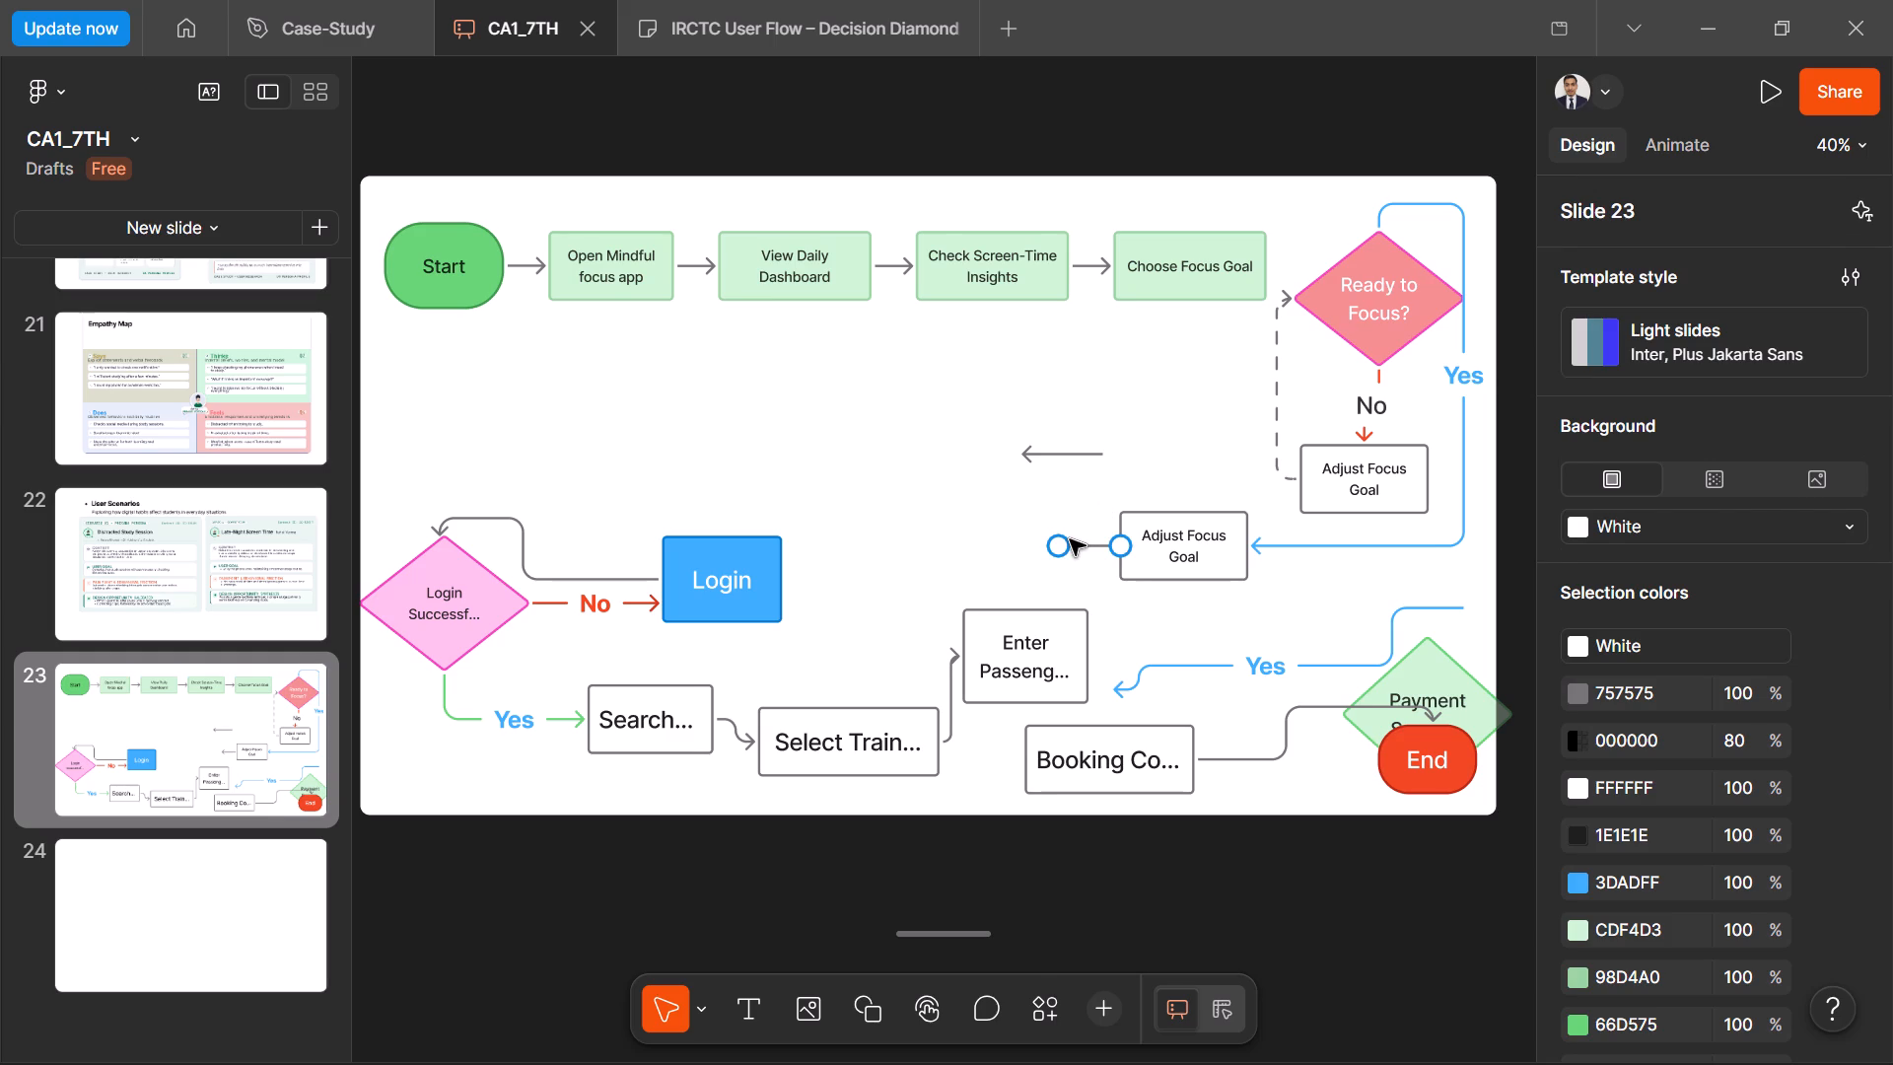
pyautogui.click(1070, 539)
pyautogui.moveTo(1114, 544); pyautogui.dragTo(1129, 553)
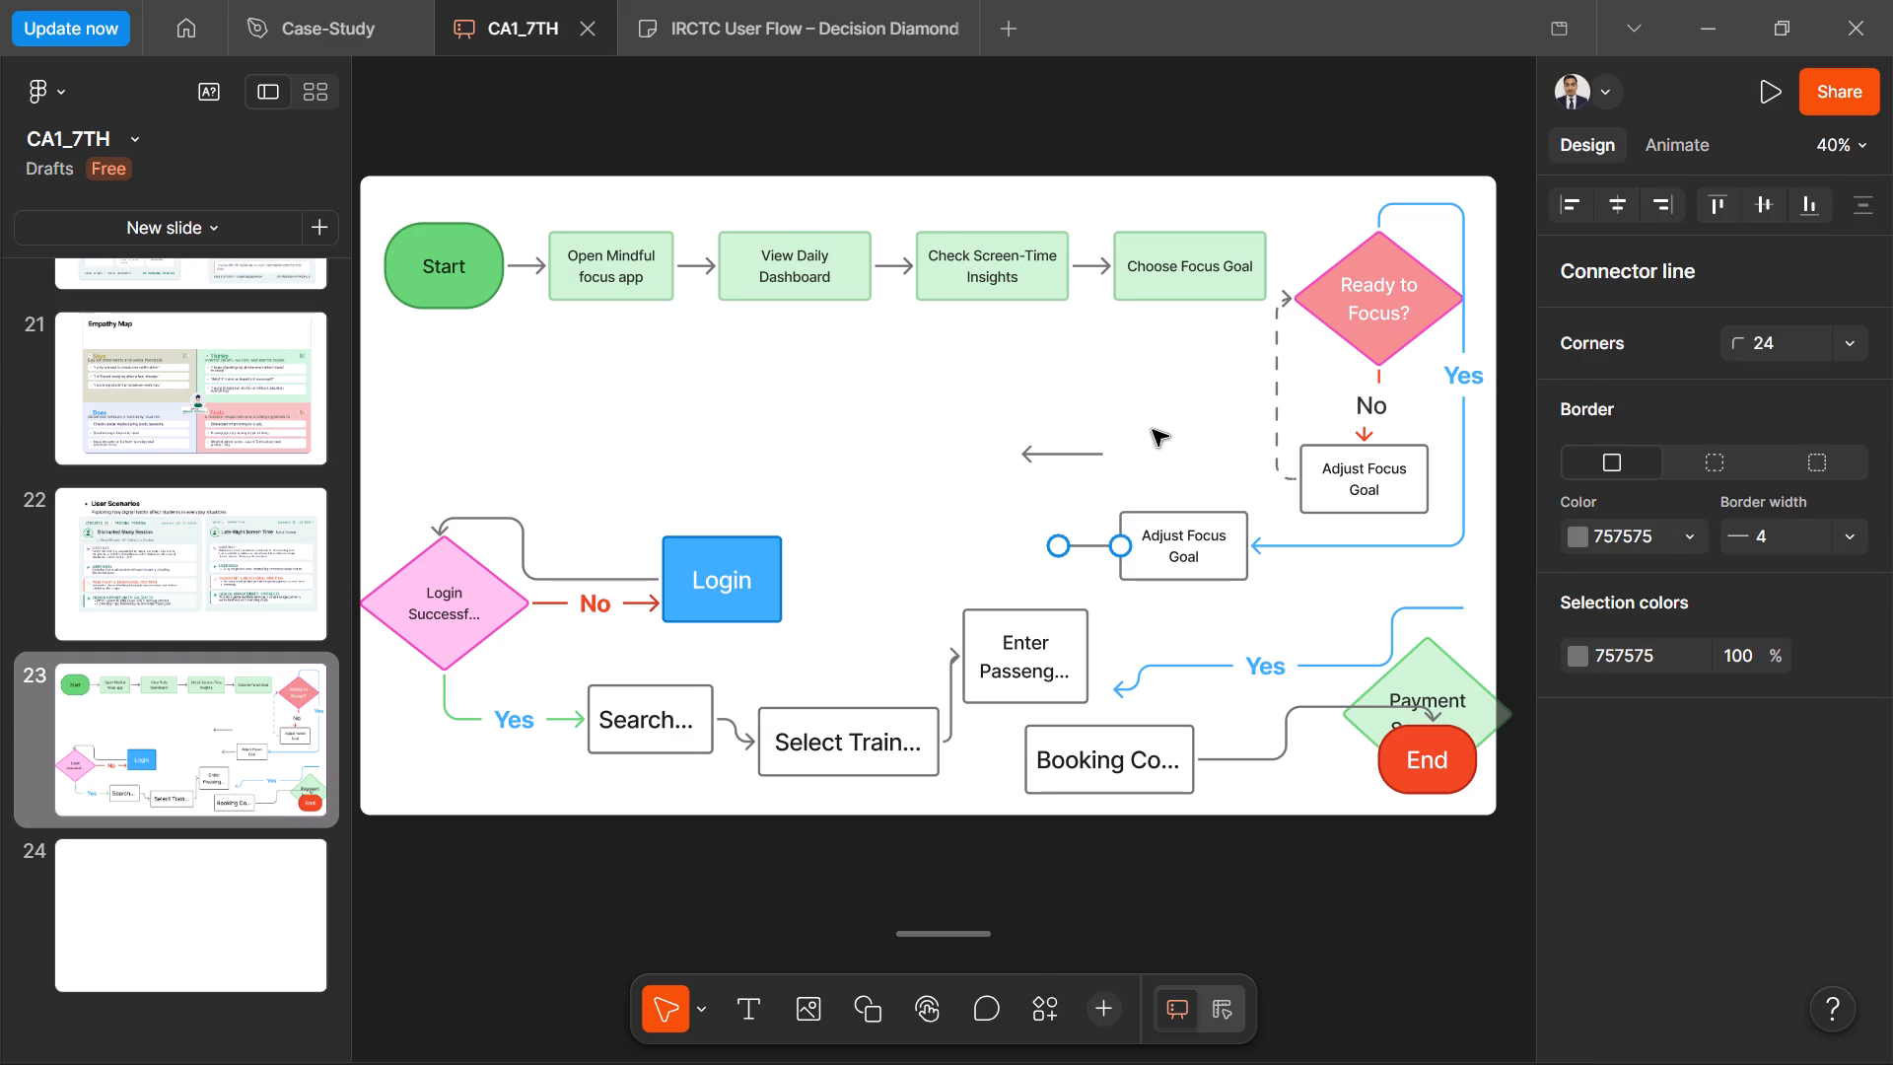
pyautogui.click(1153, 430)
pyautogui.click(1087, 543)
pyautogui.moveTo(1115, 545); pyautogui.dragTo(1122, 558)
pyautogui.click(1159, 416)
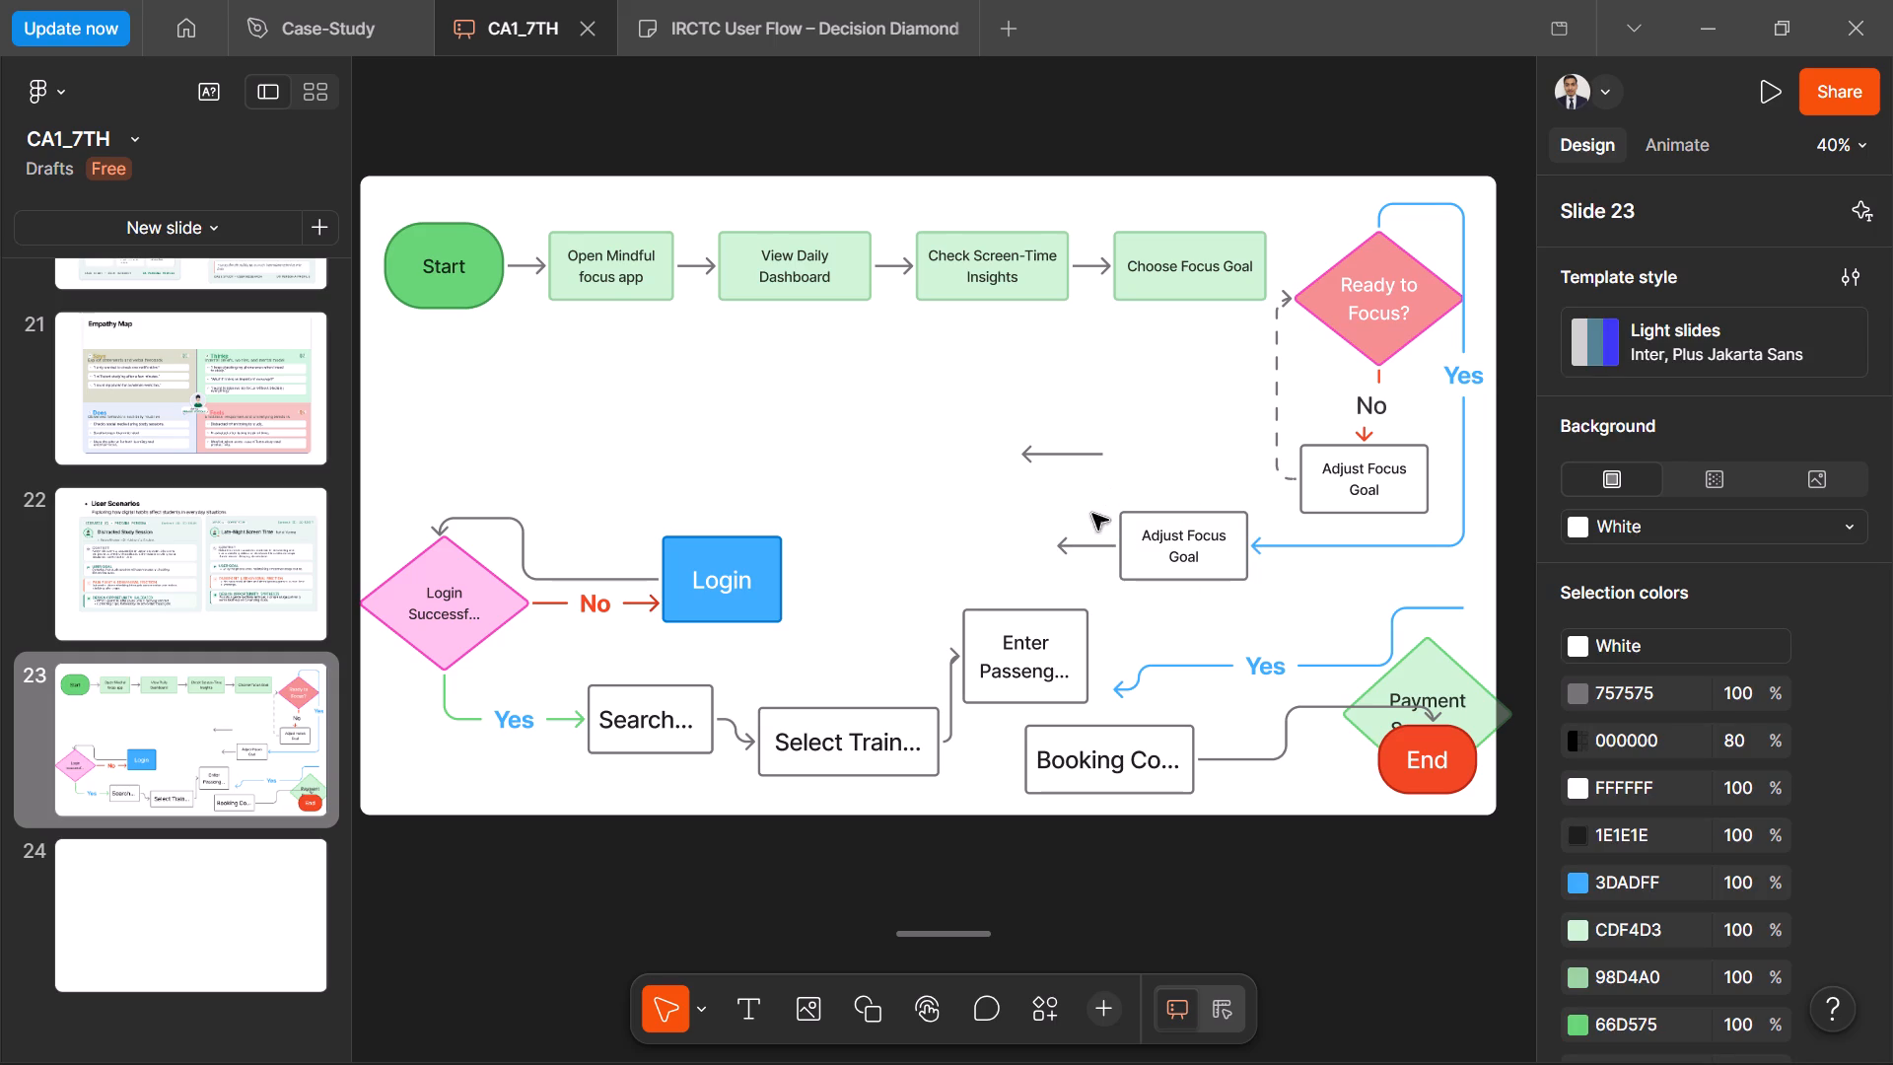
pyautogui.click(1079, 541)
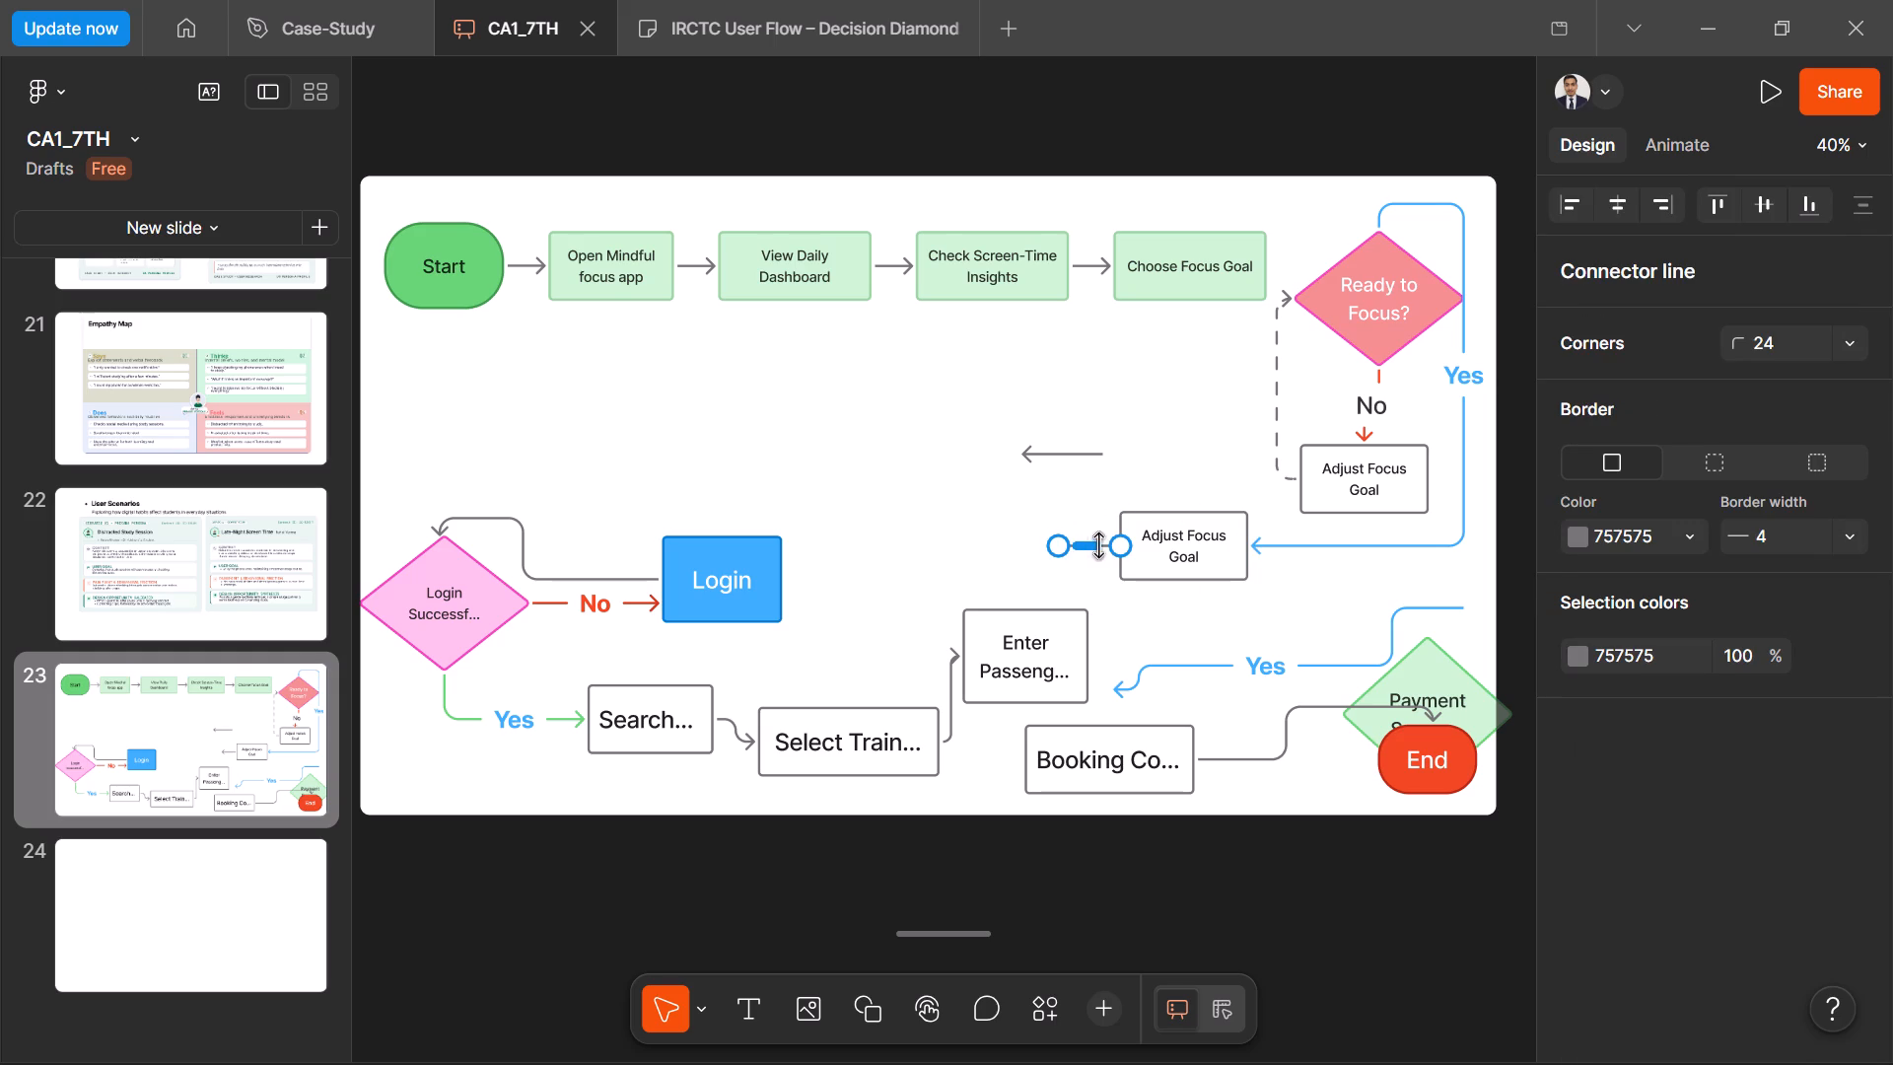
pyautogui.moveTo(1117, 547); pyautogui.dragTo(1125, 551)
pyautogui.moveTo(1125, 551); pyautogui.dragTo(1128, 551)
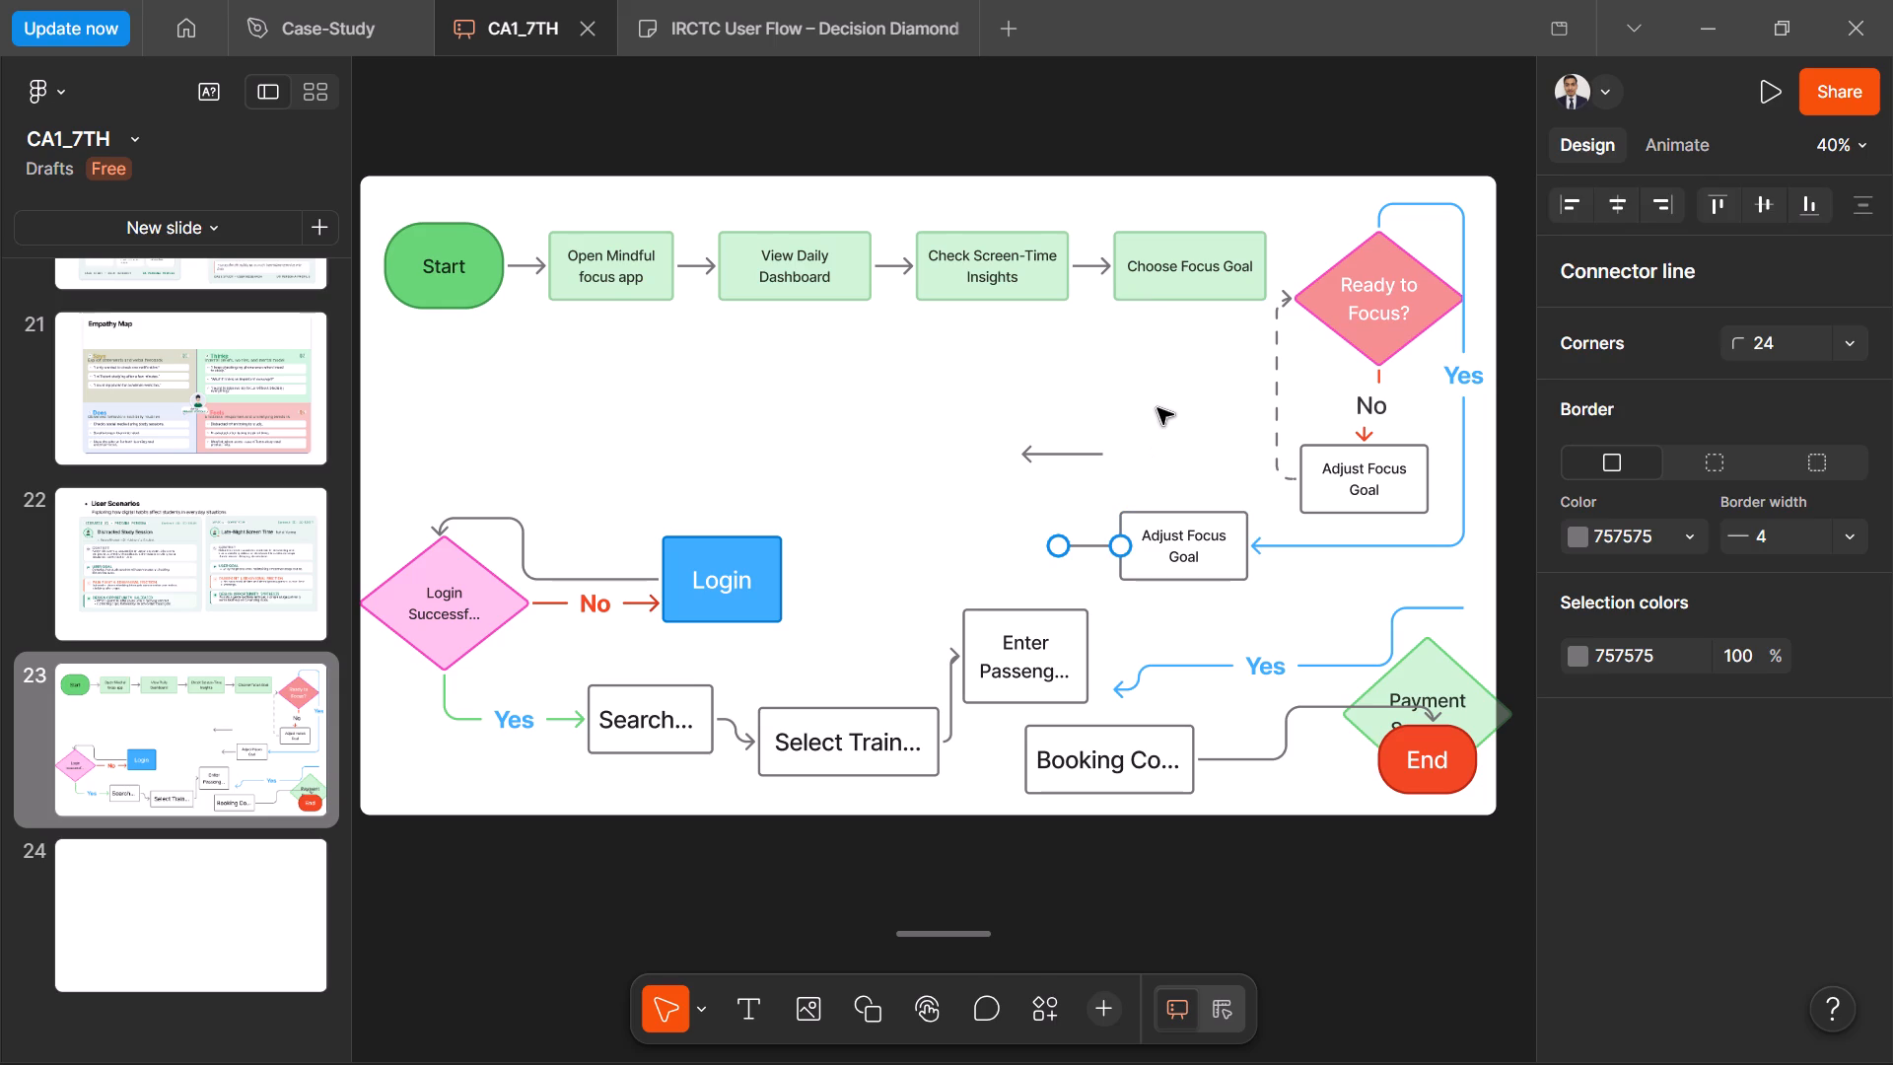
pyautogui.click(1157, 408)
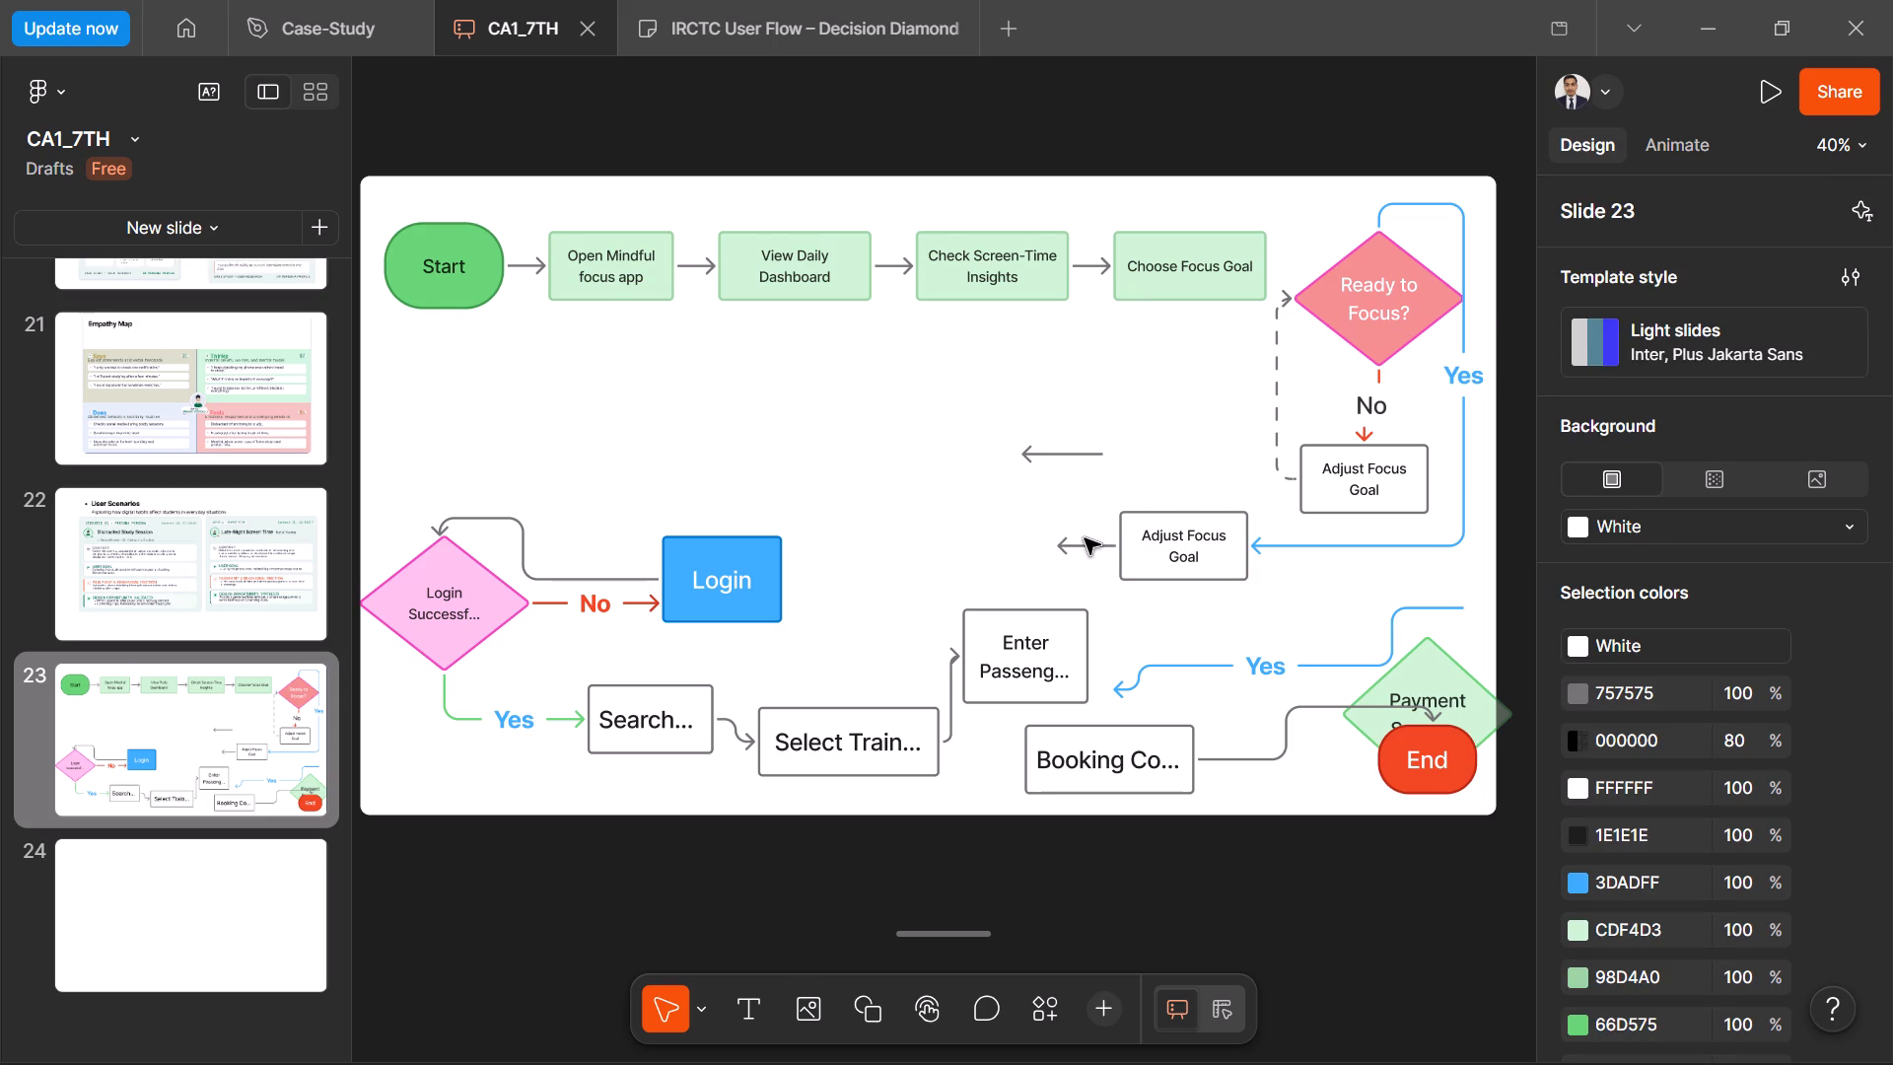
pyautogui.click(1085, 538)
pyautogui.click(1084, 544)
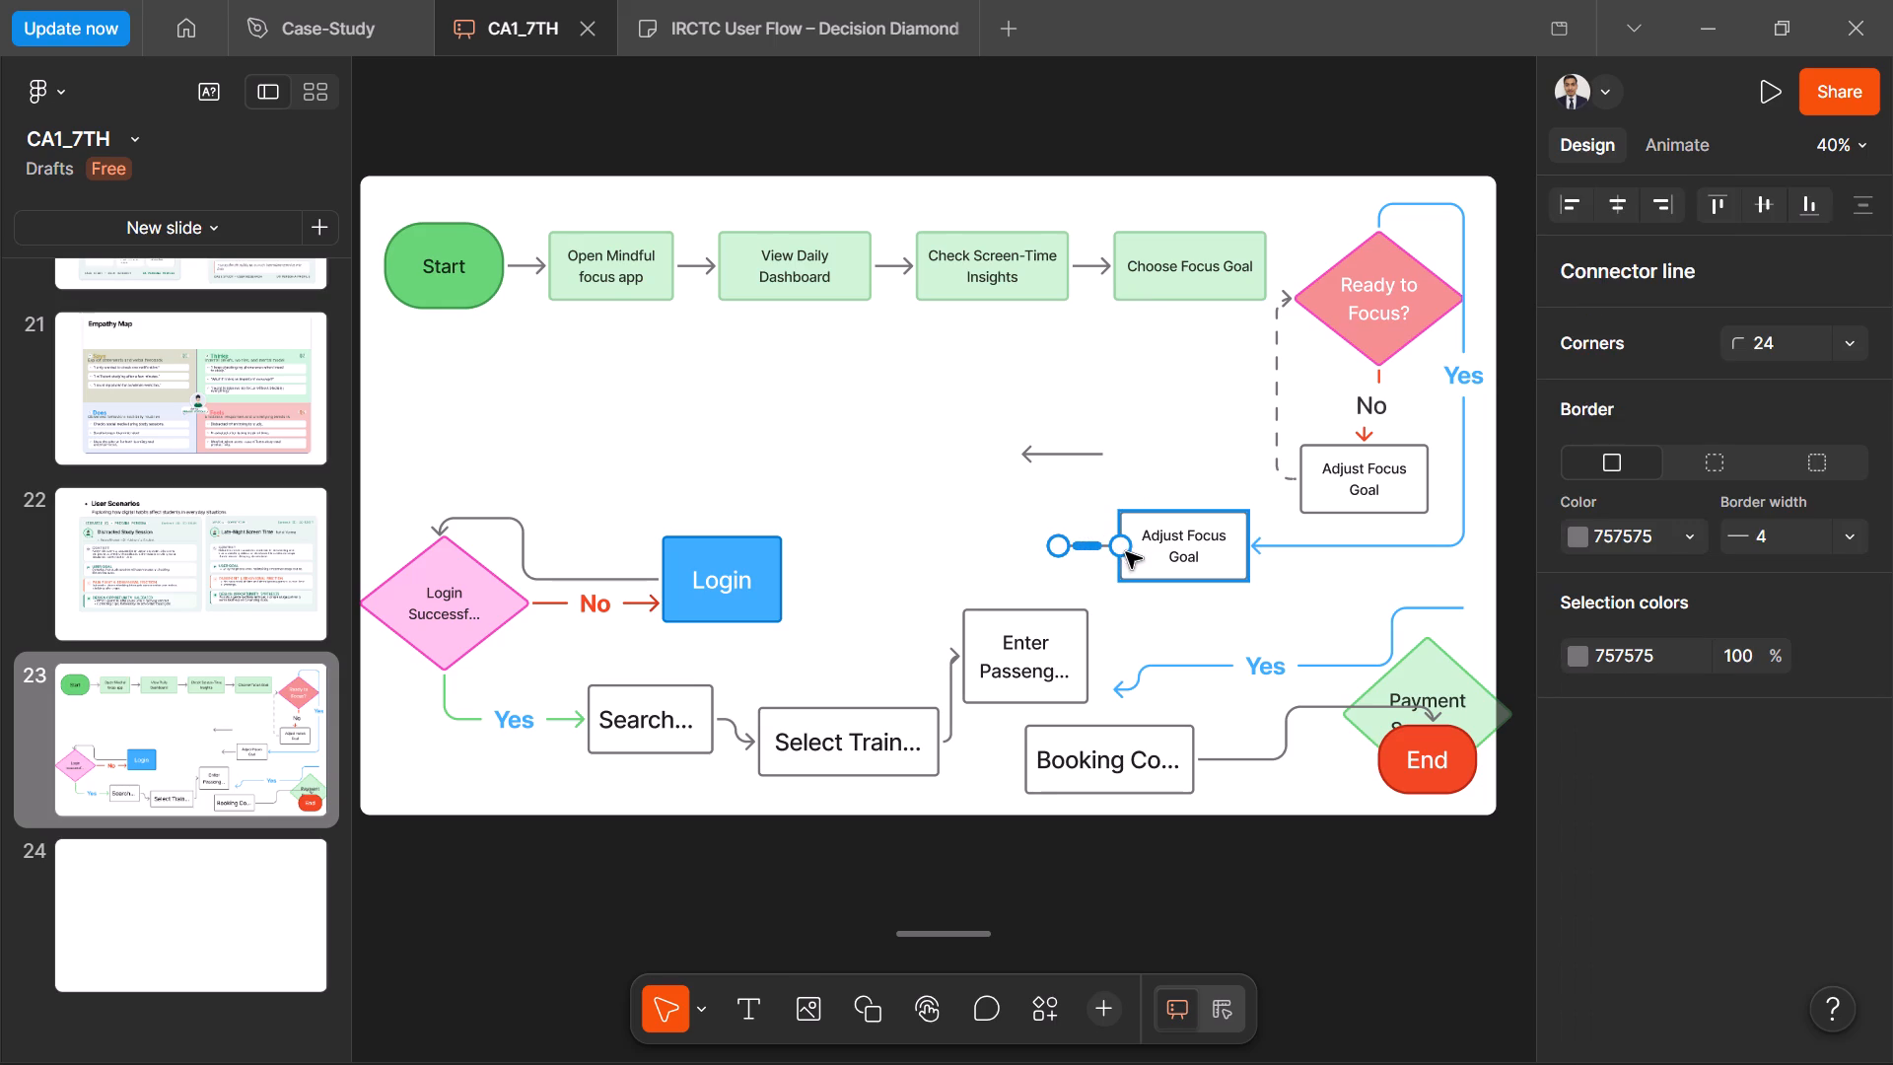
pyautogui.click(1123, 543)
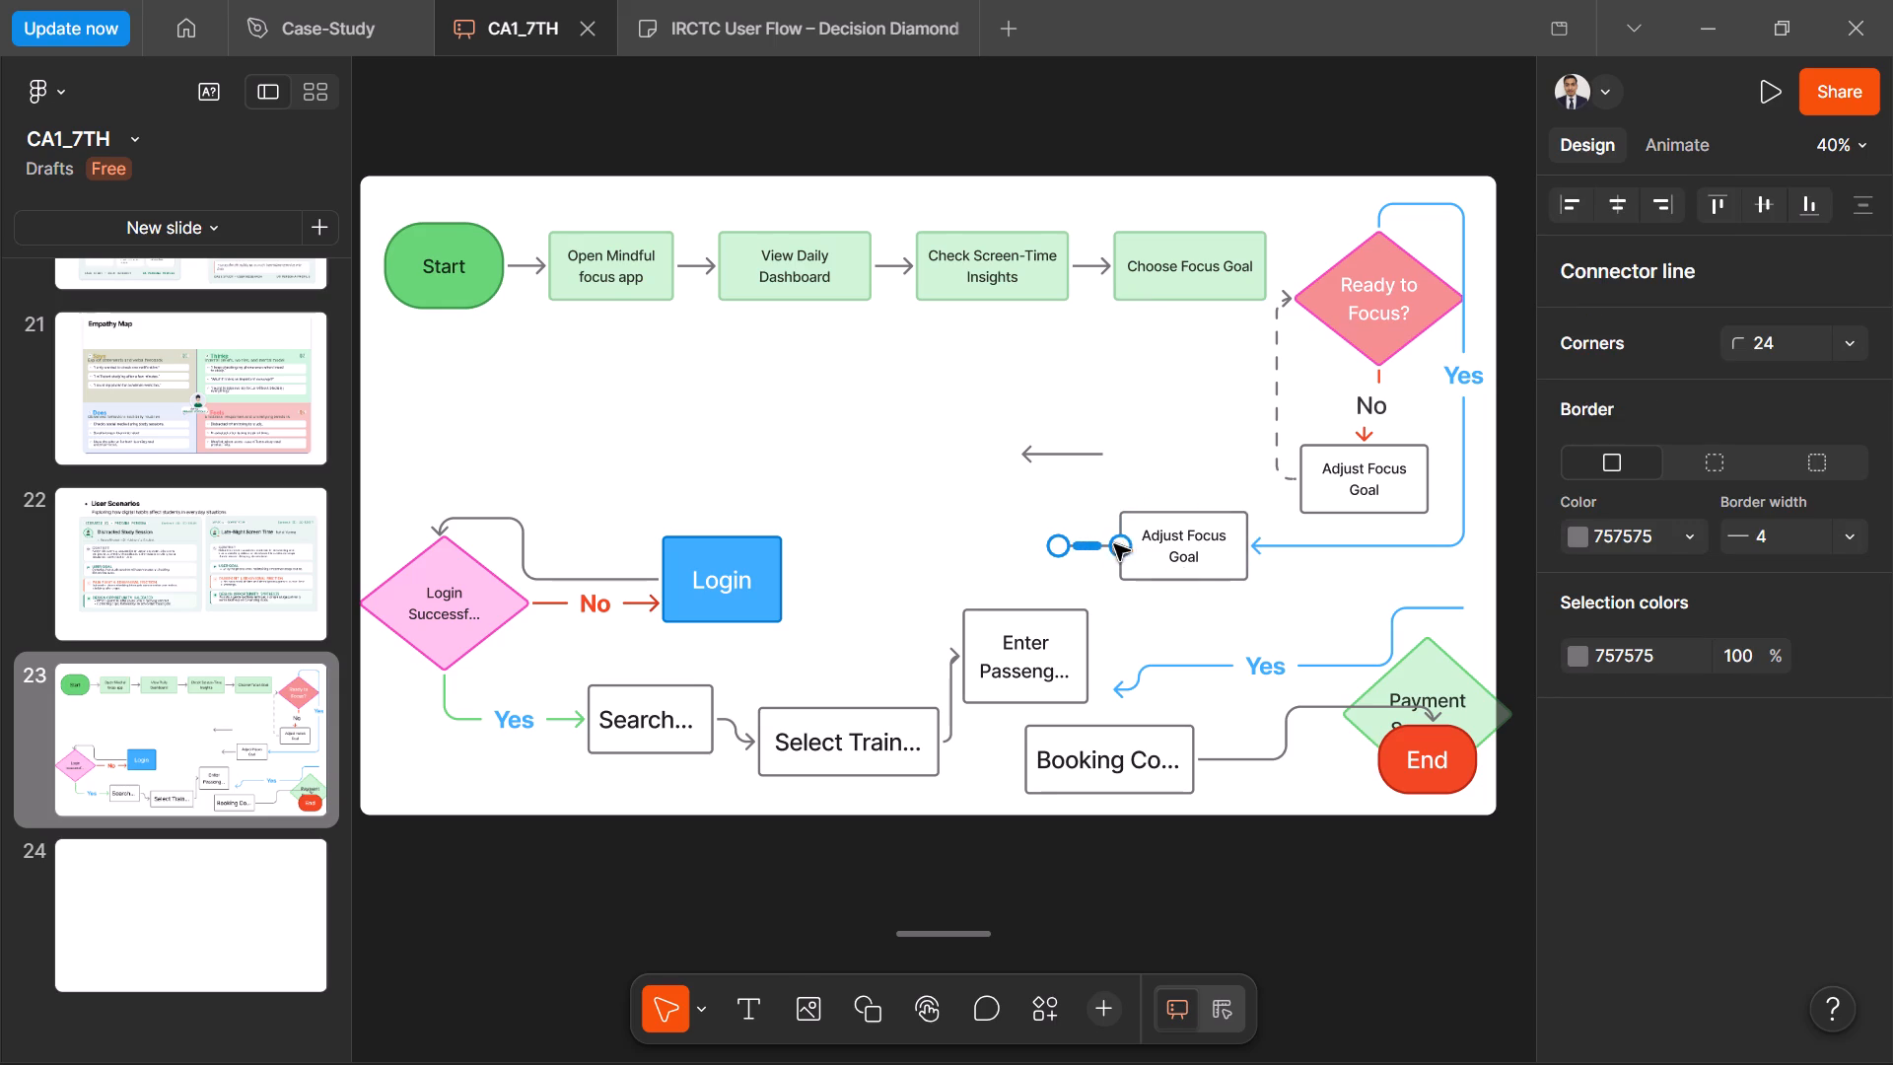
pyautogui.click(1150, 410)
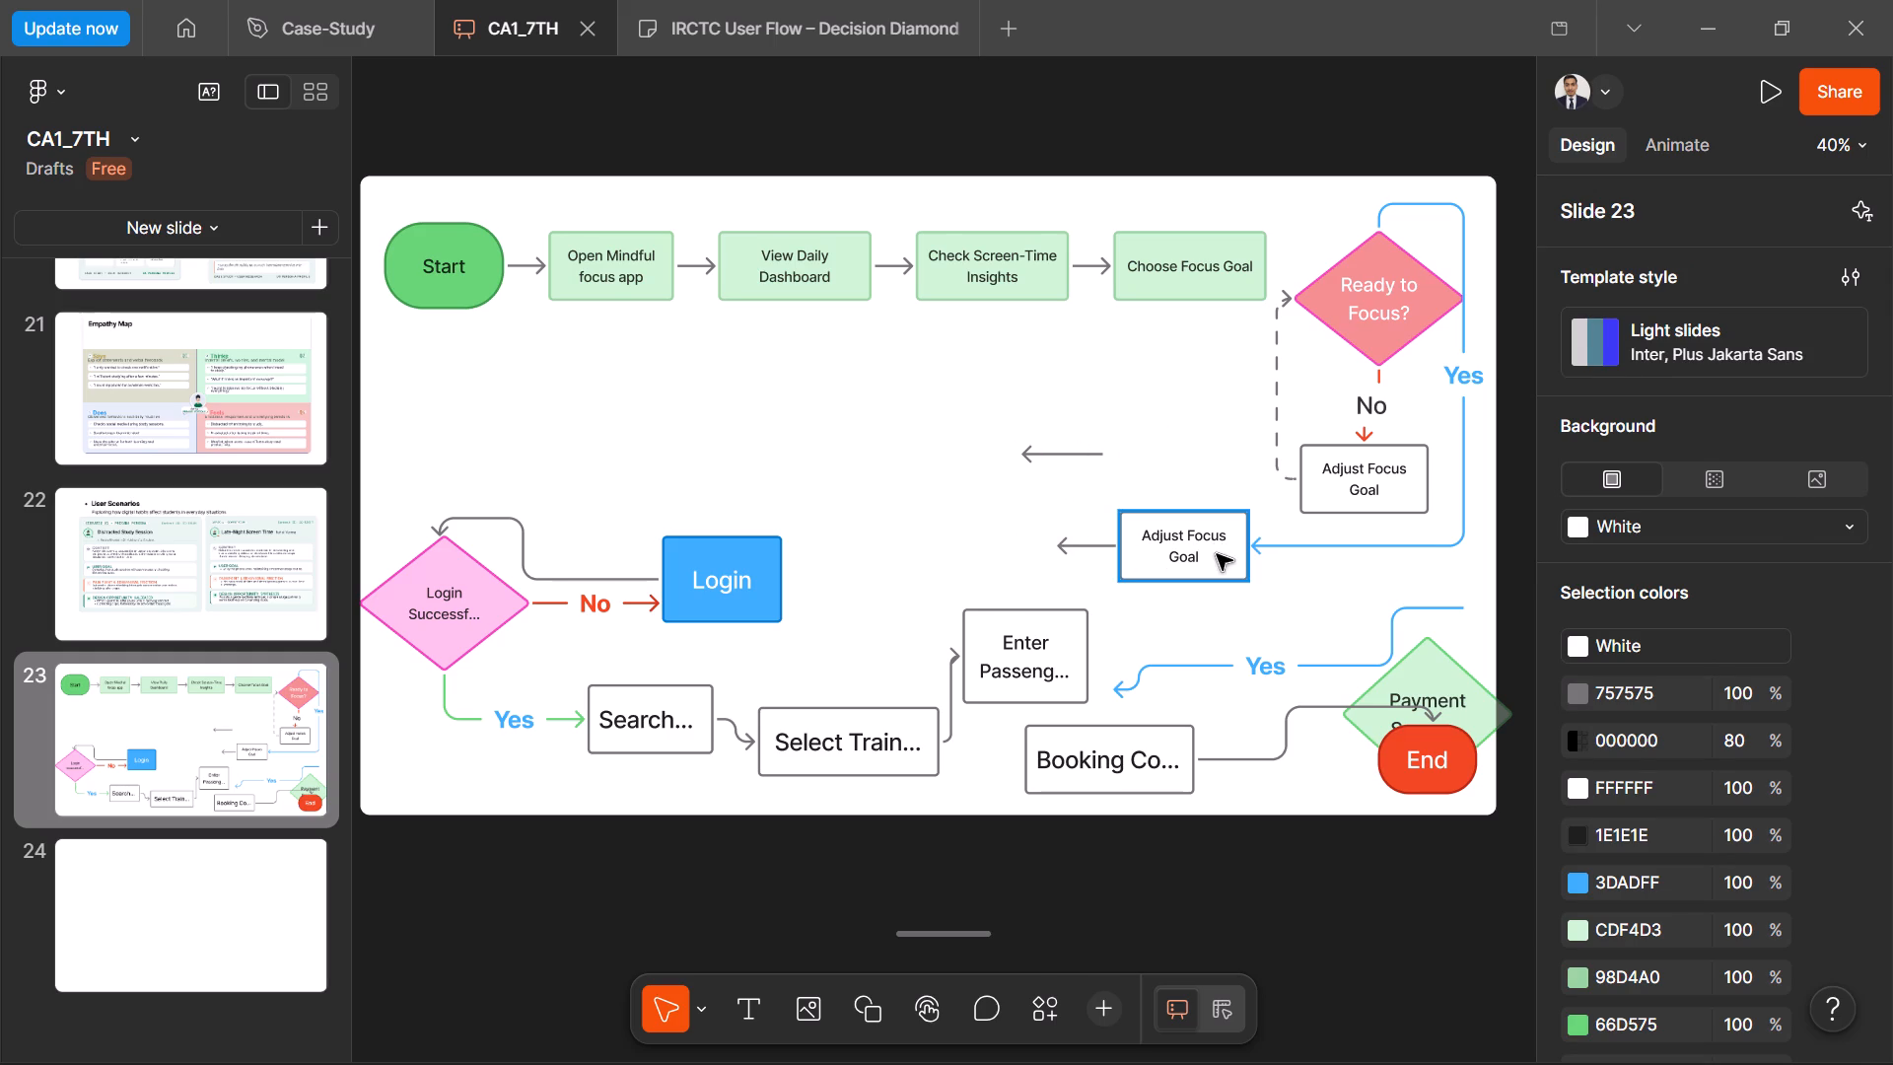
pyautogui.moveTo(1217, 554); pyautogui.dragTo(1257, 554)
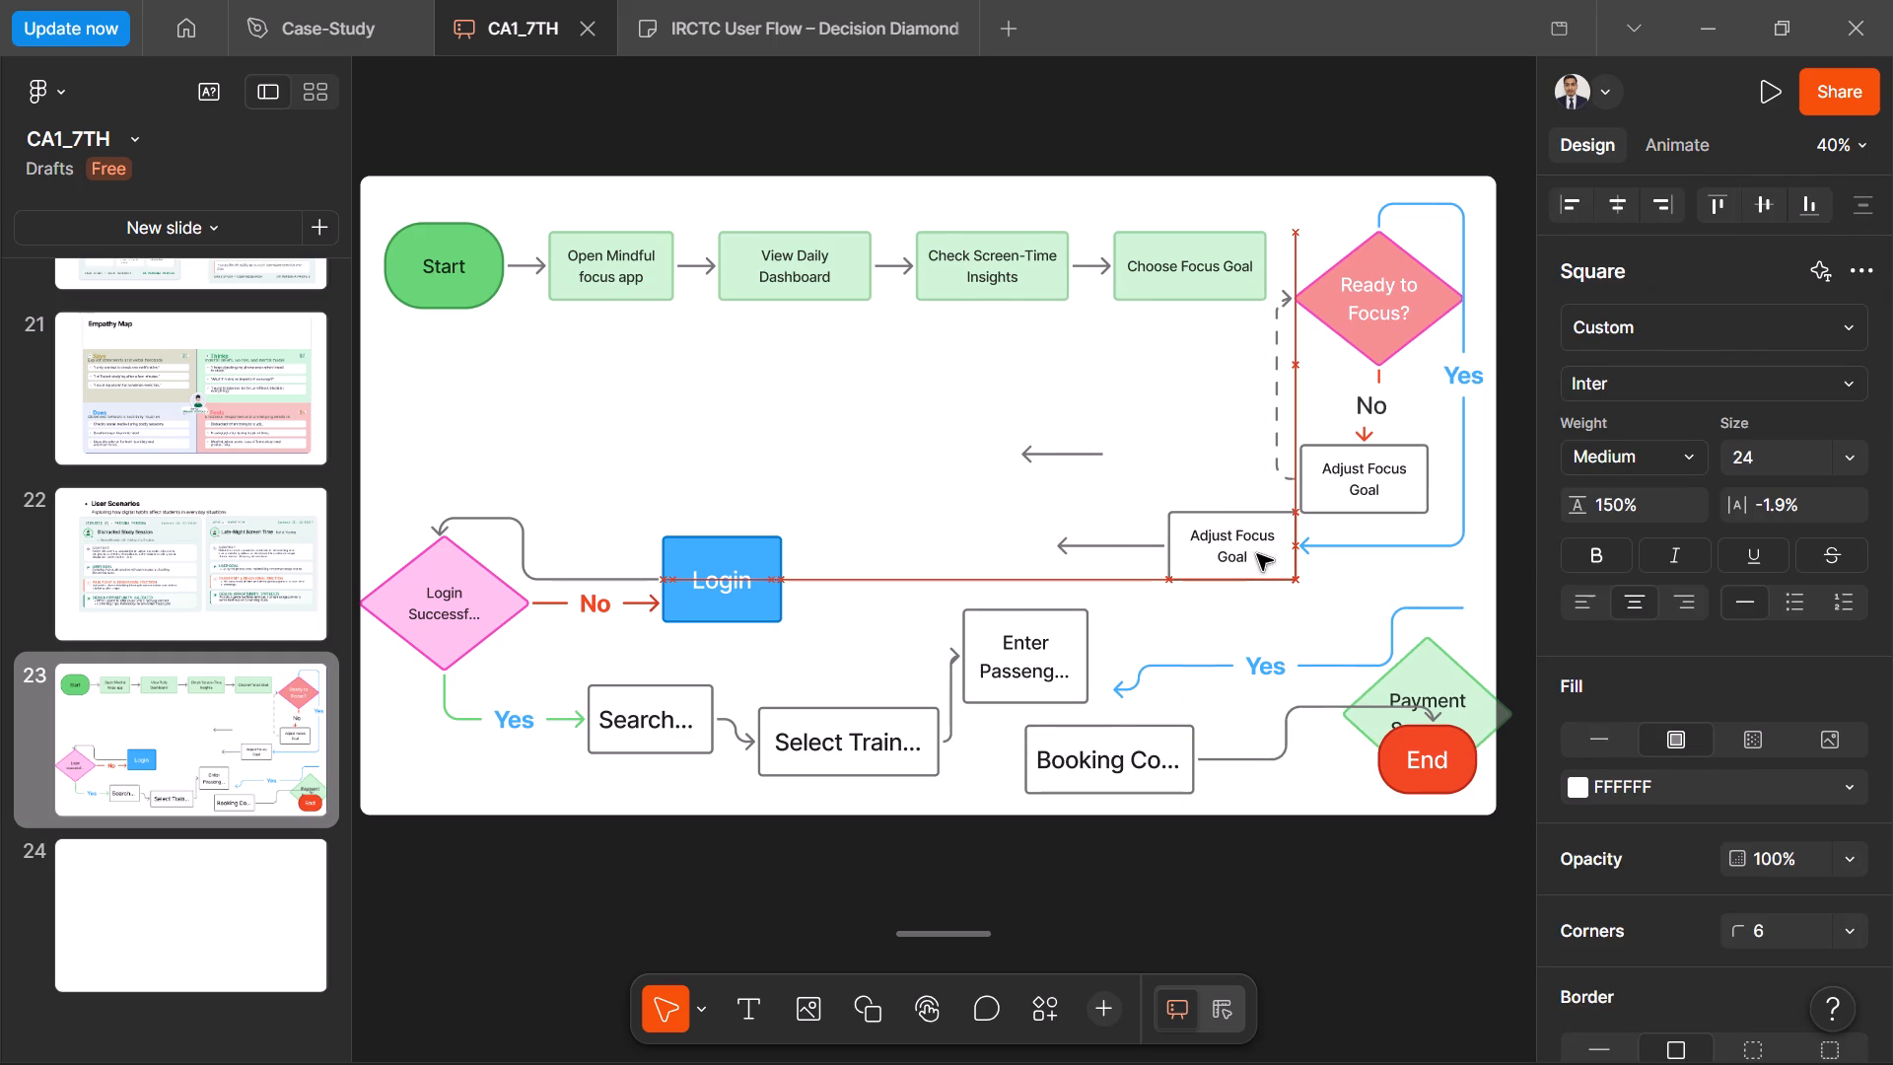
pyautogui.moveTo(1257, 554); pyautogui.dragTo(1247, 557)
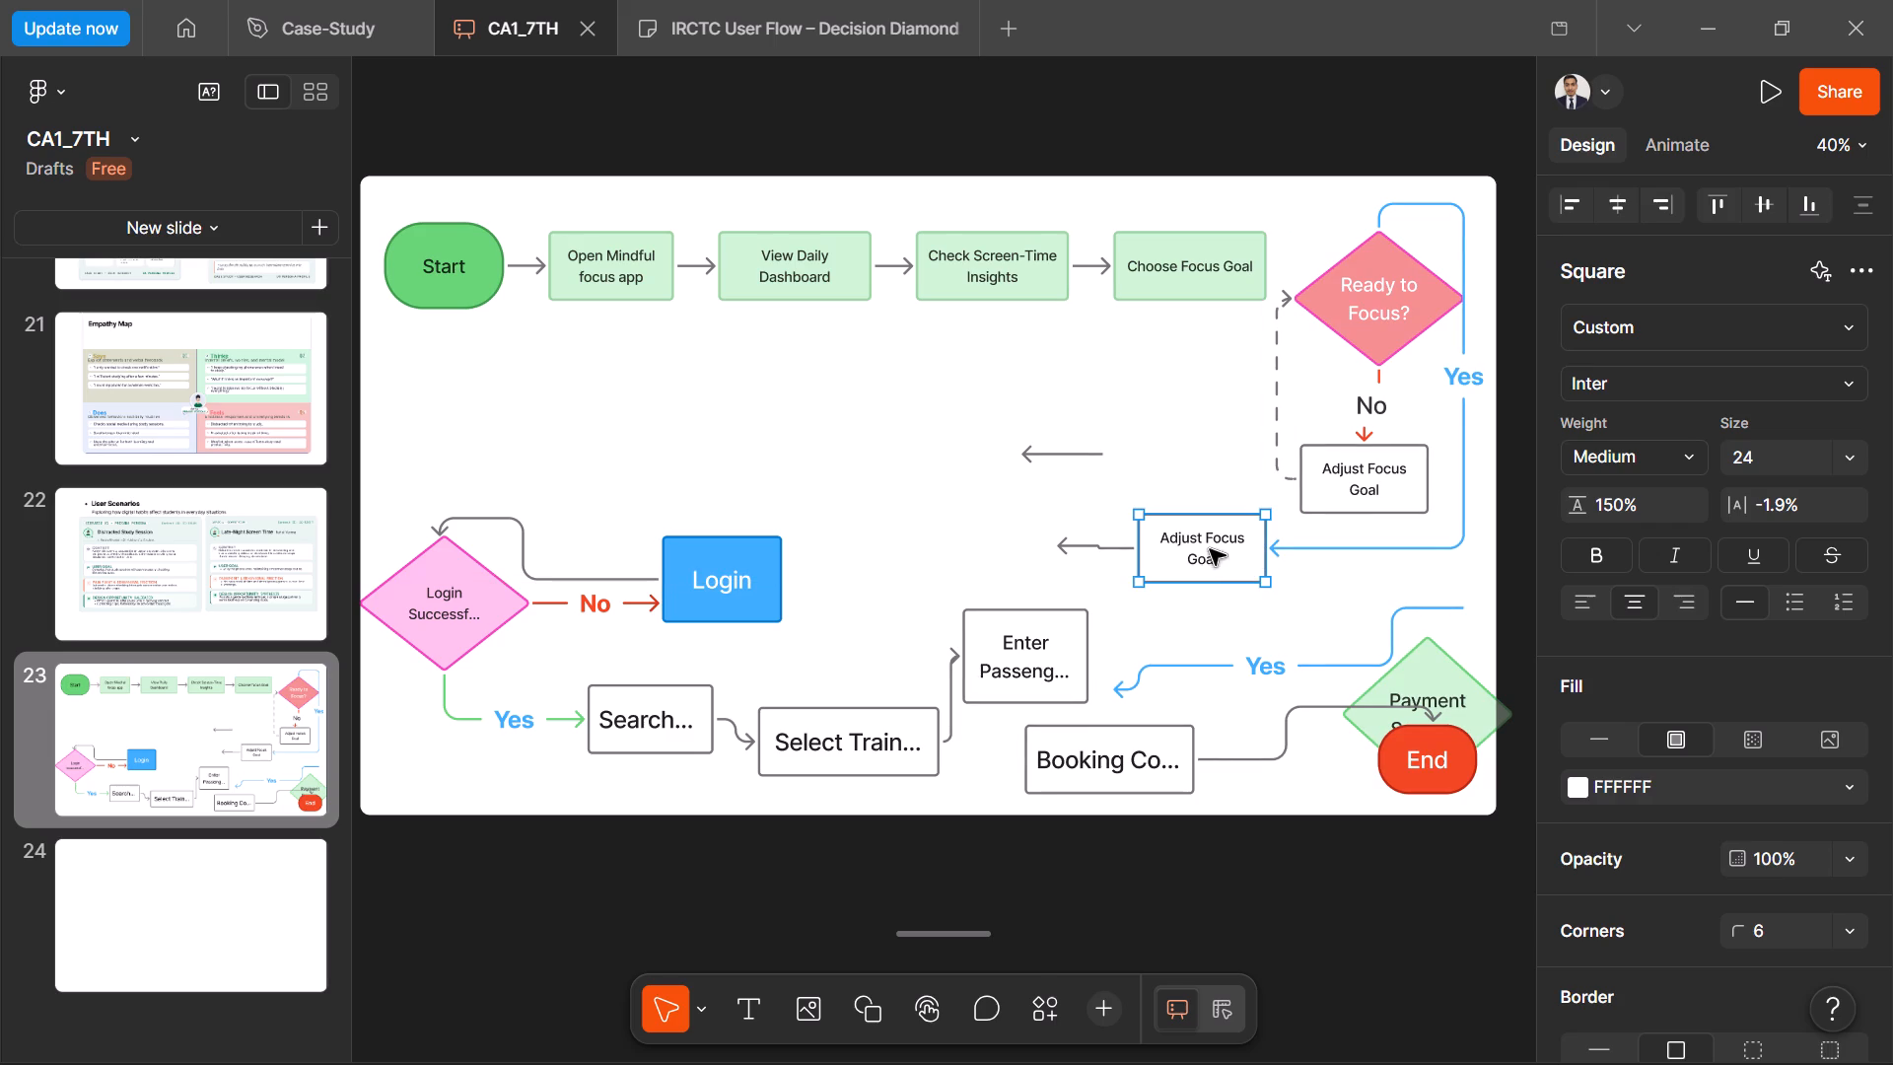
pyautogui.click(1237, 544)
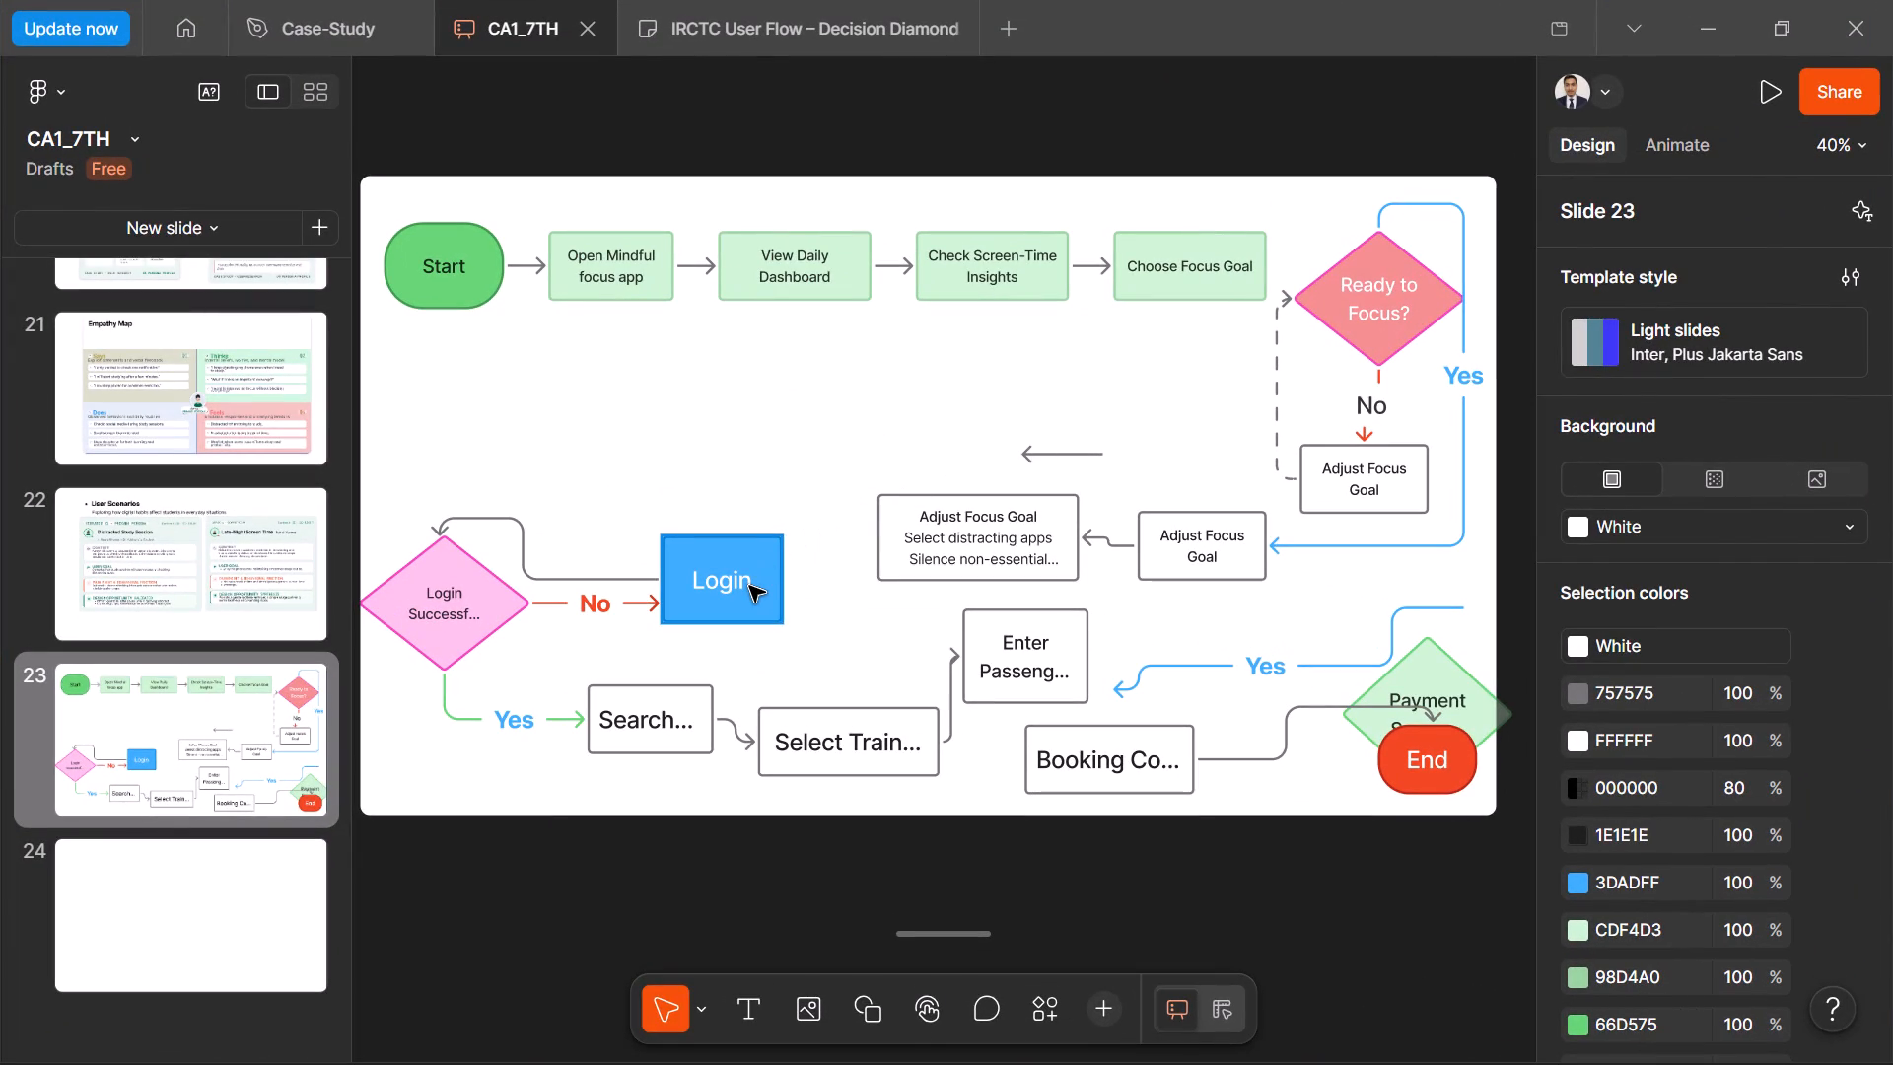
# Move the blue Login box up and left to the slide's left edge, above the pink Login Successful diamond.
pyautogui.moveTo(749, 586); pyautogui.dragTo(447, 453)
pyautogui.click(789, 496)
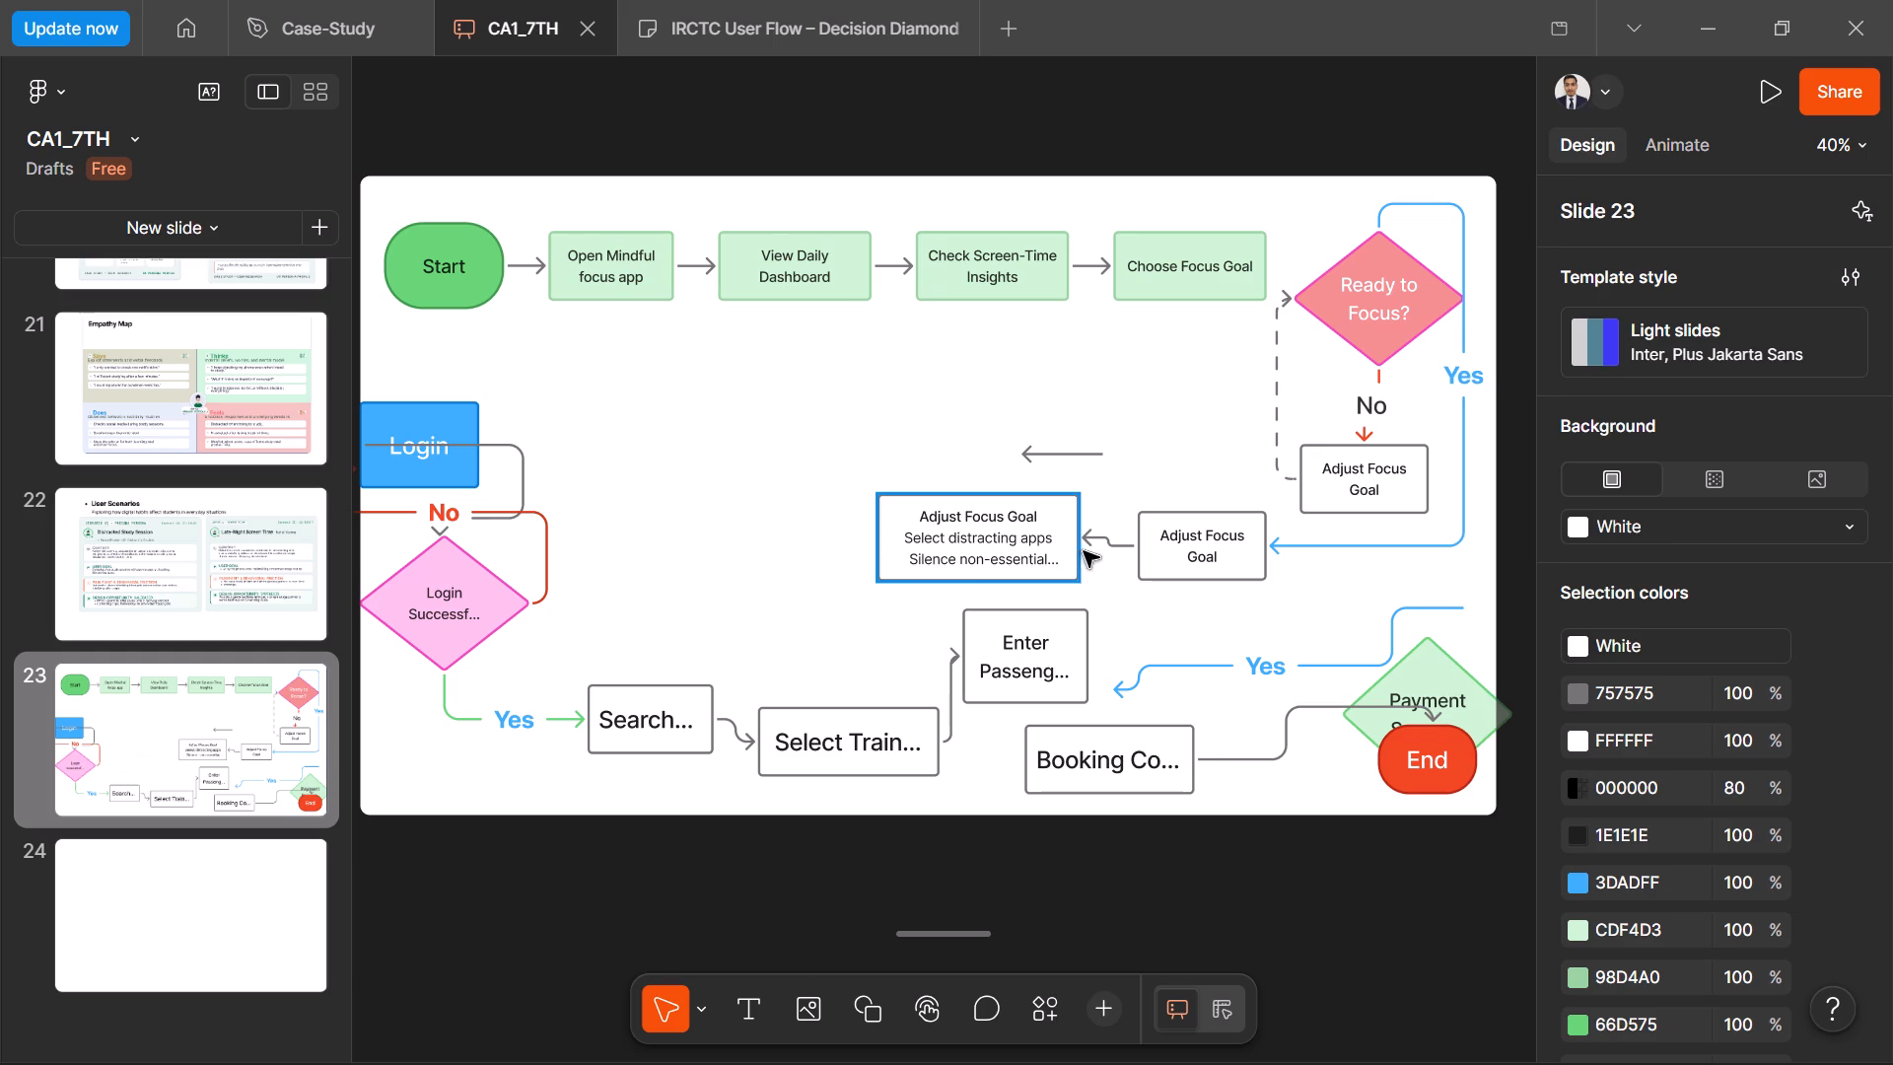
# Duplicate the three-line Adjust Focus Goal box and place the copy in the empty space to its left.
pyautogui.click(1038, 547)
pyautogui.hotkey('ctrl', 'd')
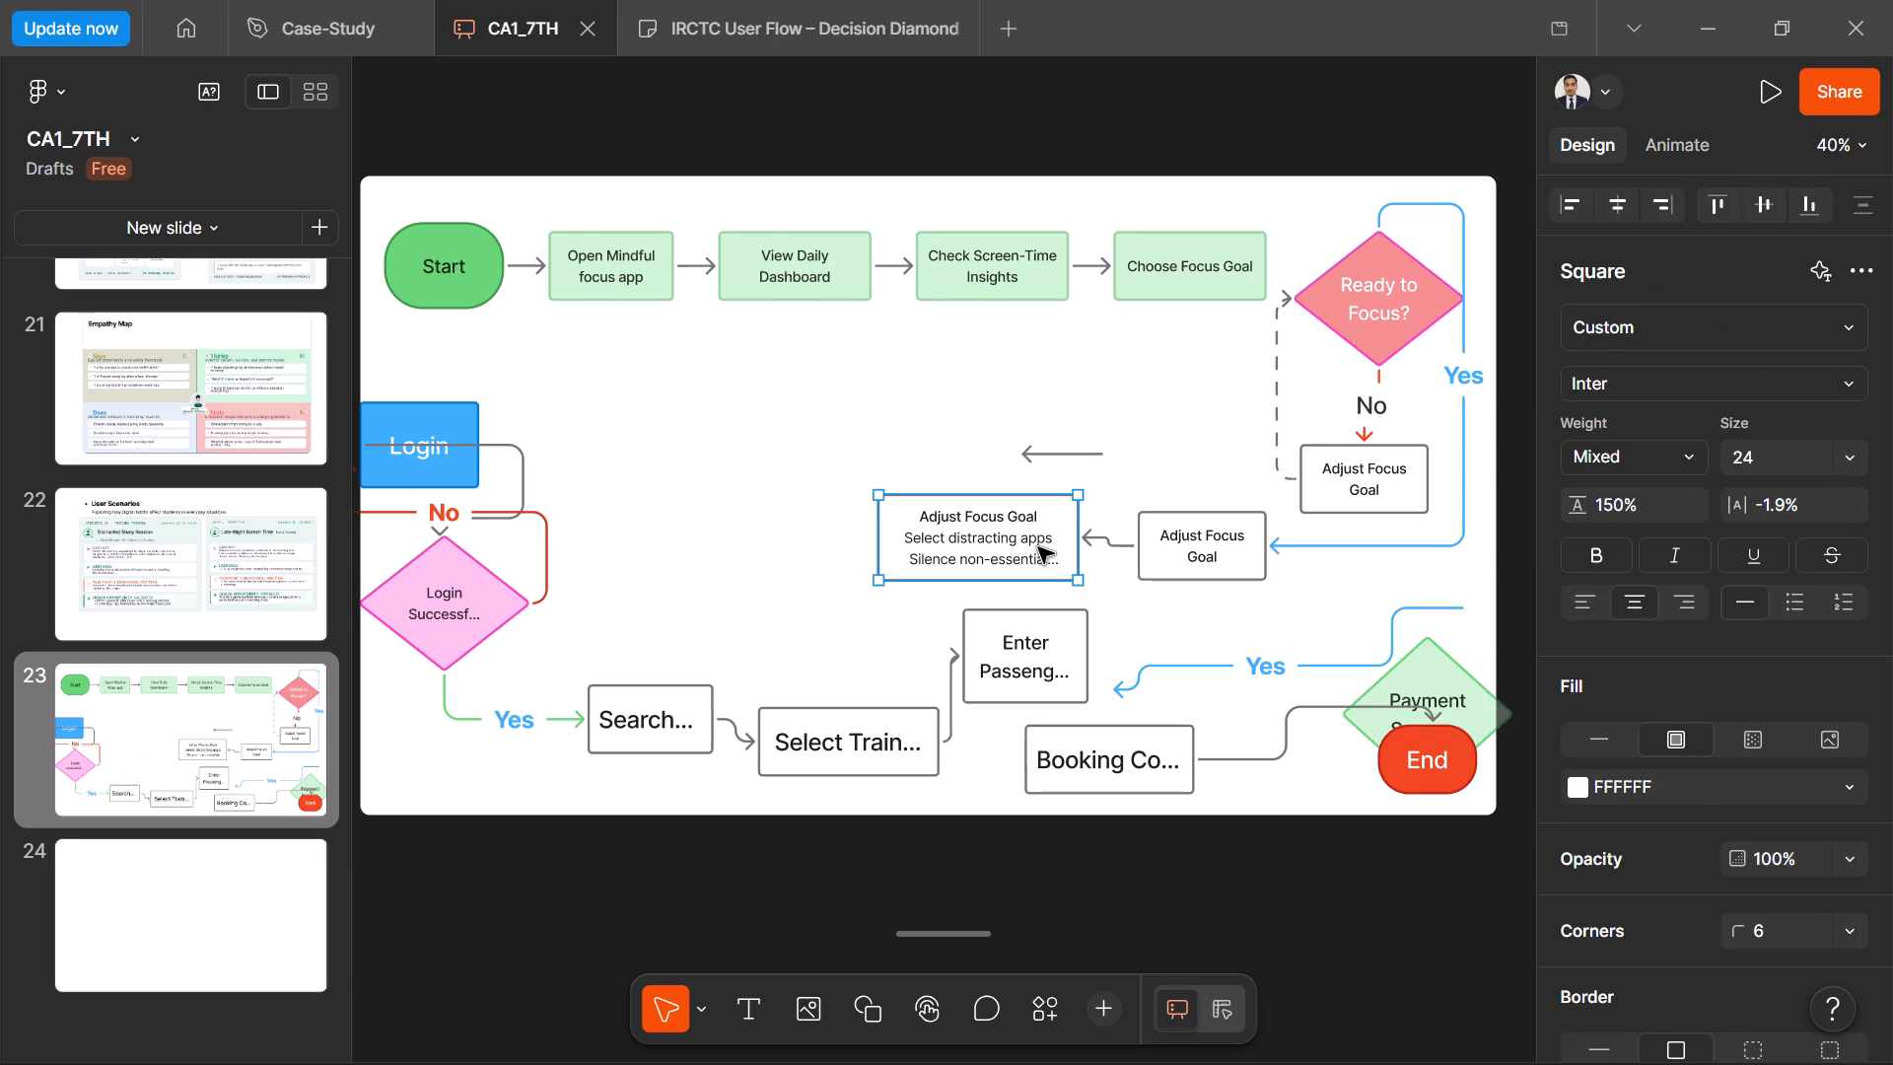
pyautogui.moveTo(1038, 547); pyautogui.dragTo(817, 541)
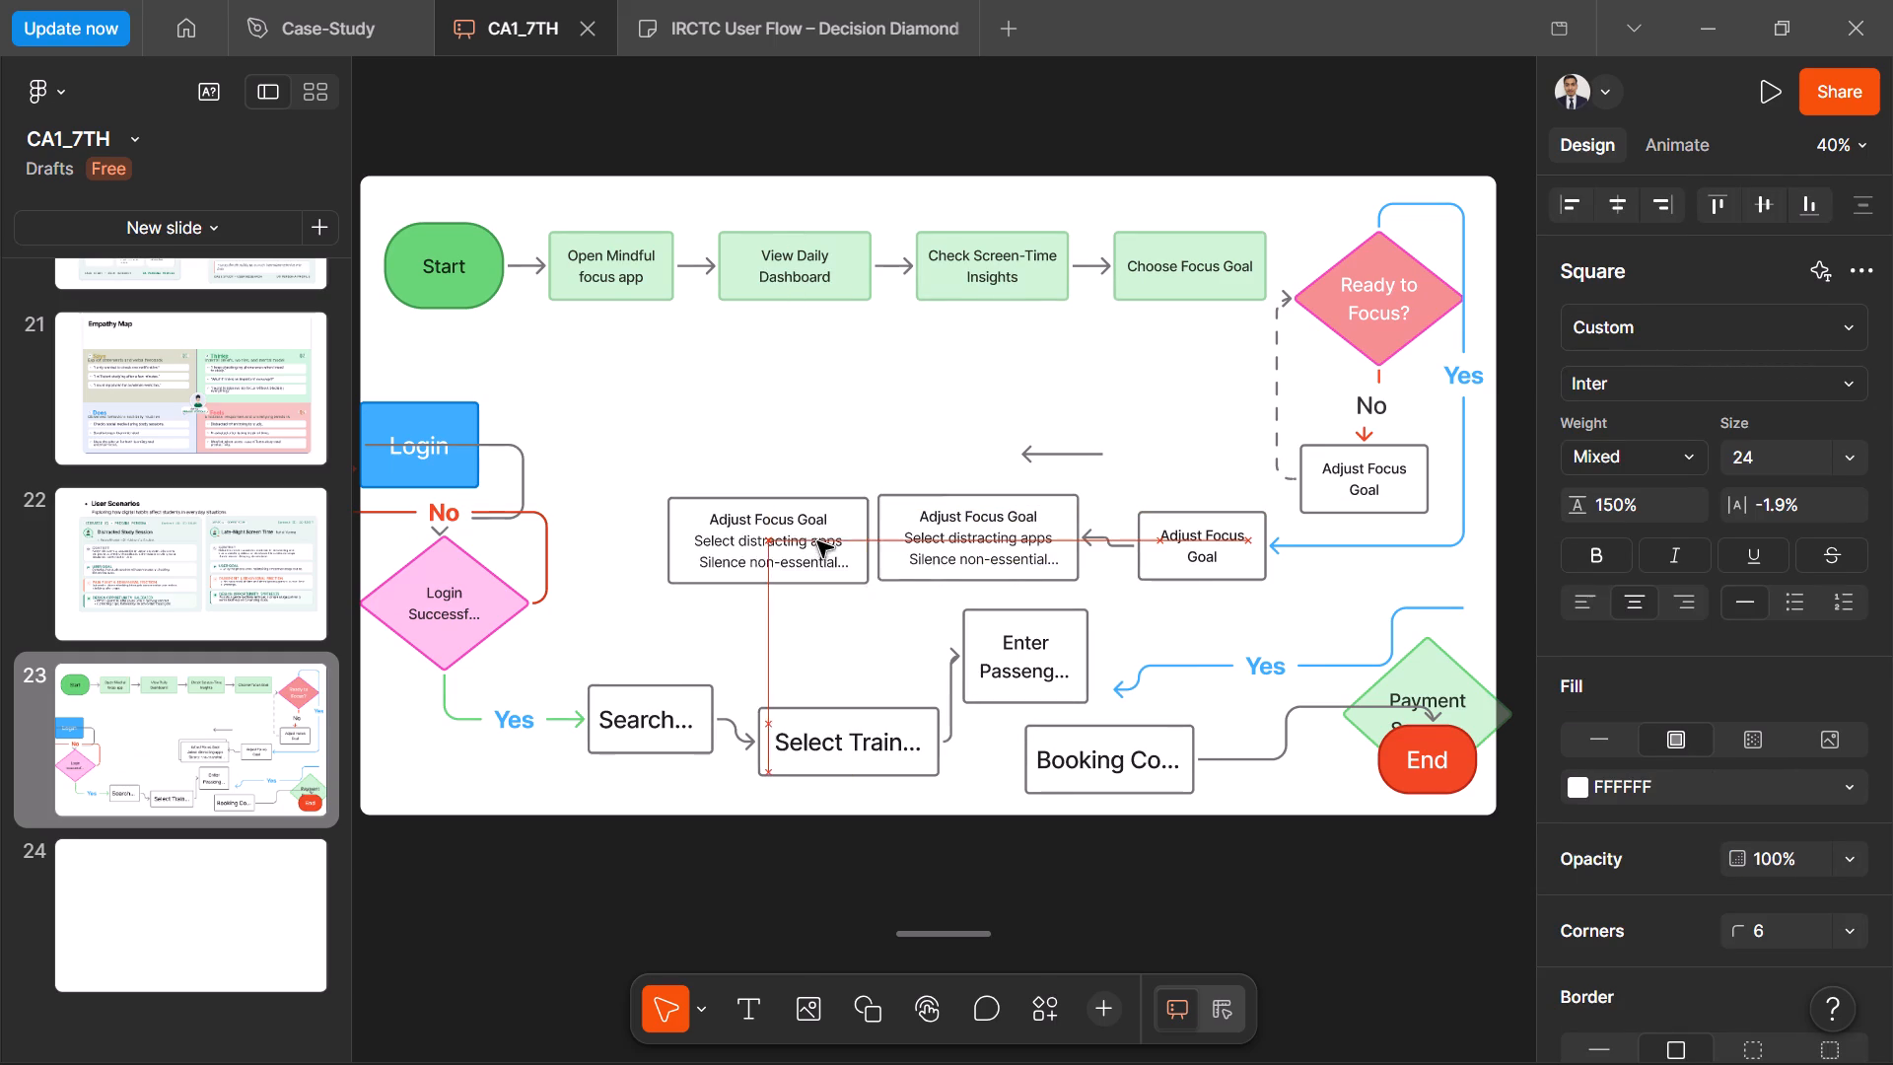
pyautogui.moveTo(817, 541); pyautogui.dragTo(782, 537)
# Replace all text in the duplicated box with the copied label "Start Focus Session".
pyautogui.tripleClick(782, 537)
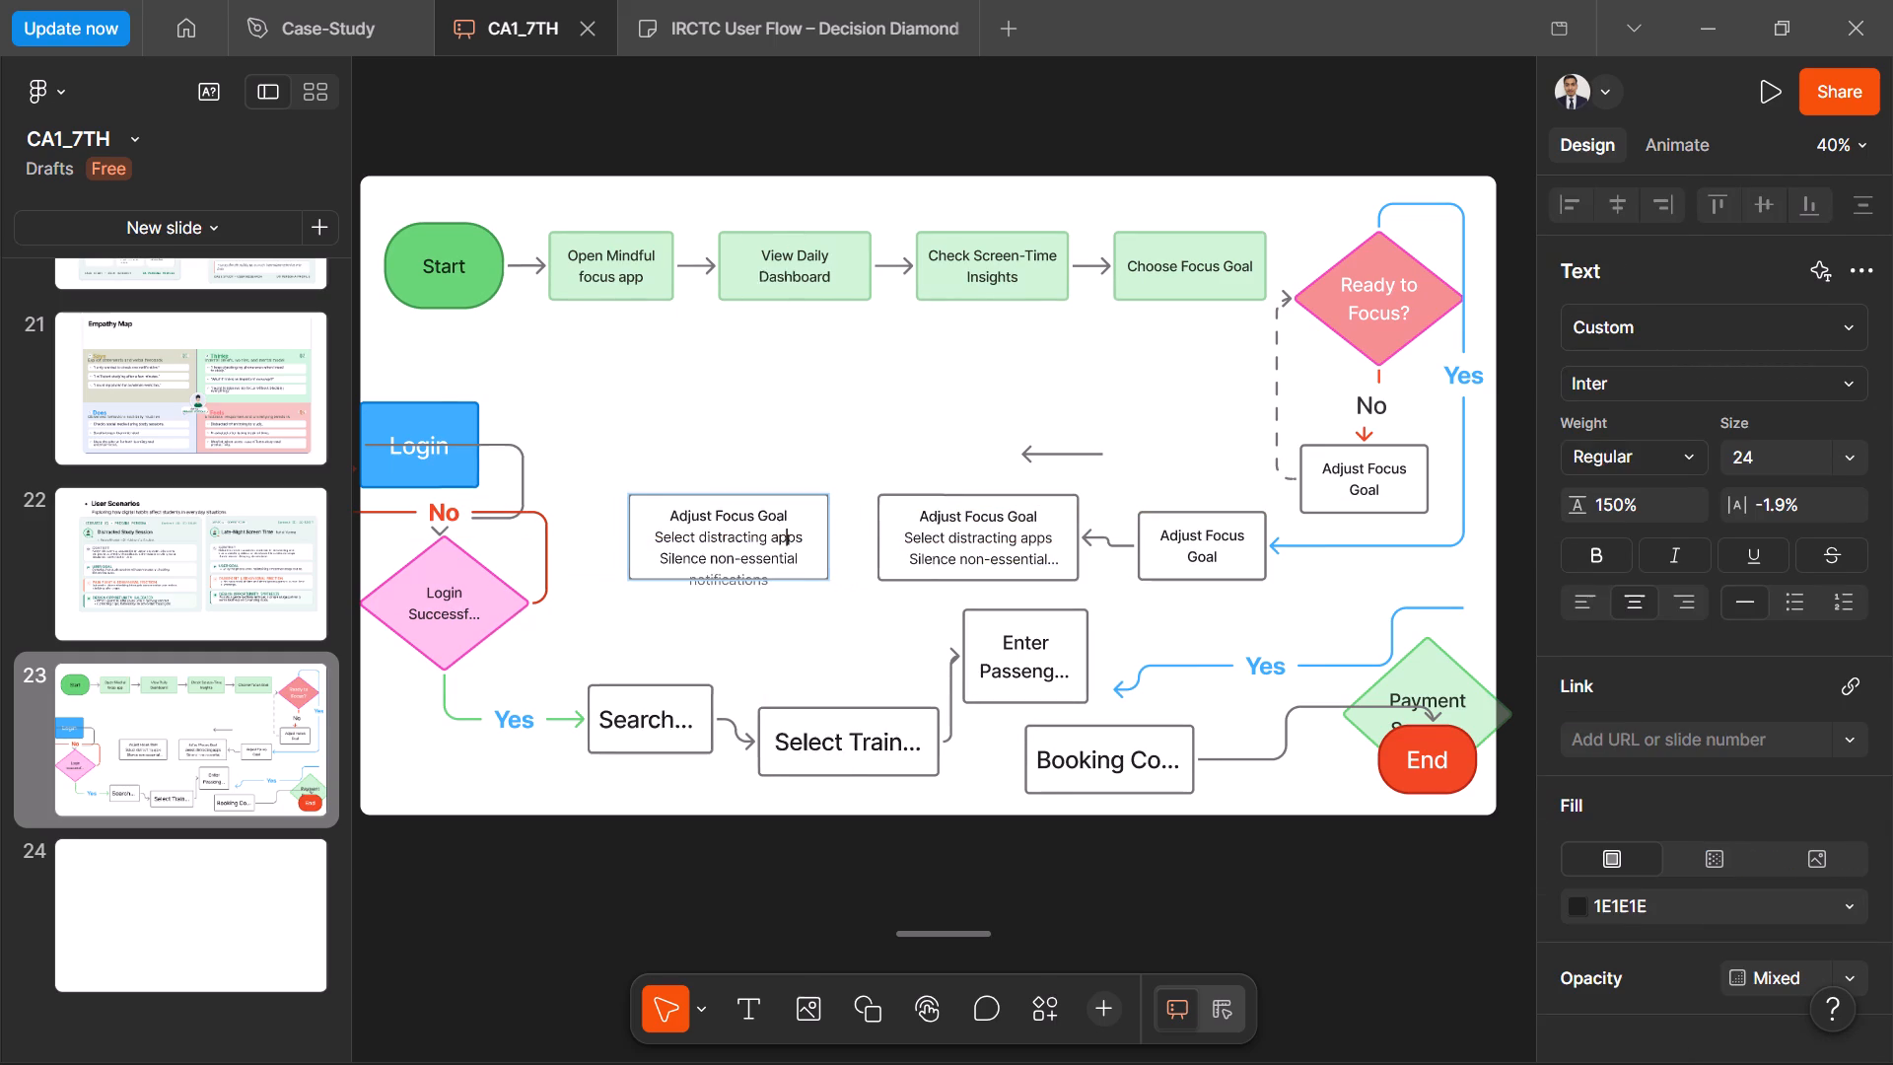
pyautogui.click(782, 537)
pyautogui.press('BackSpace')
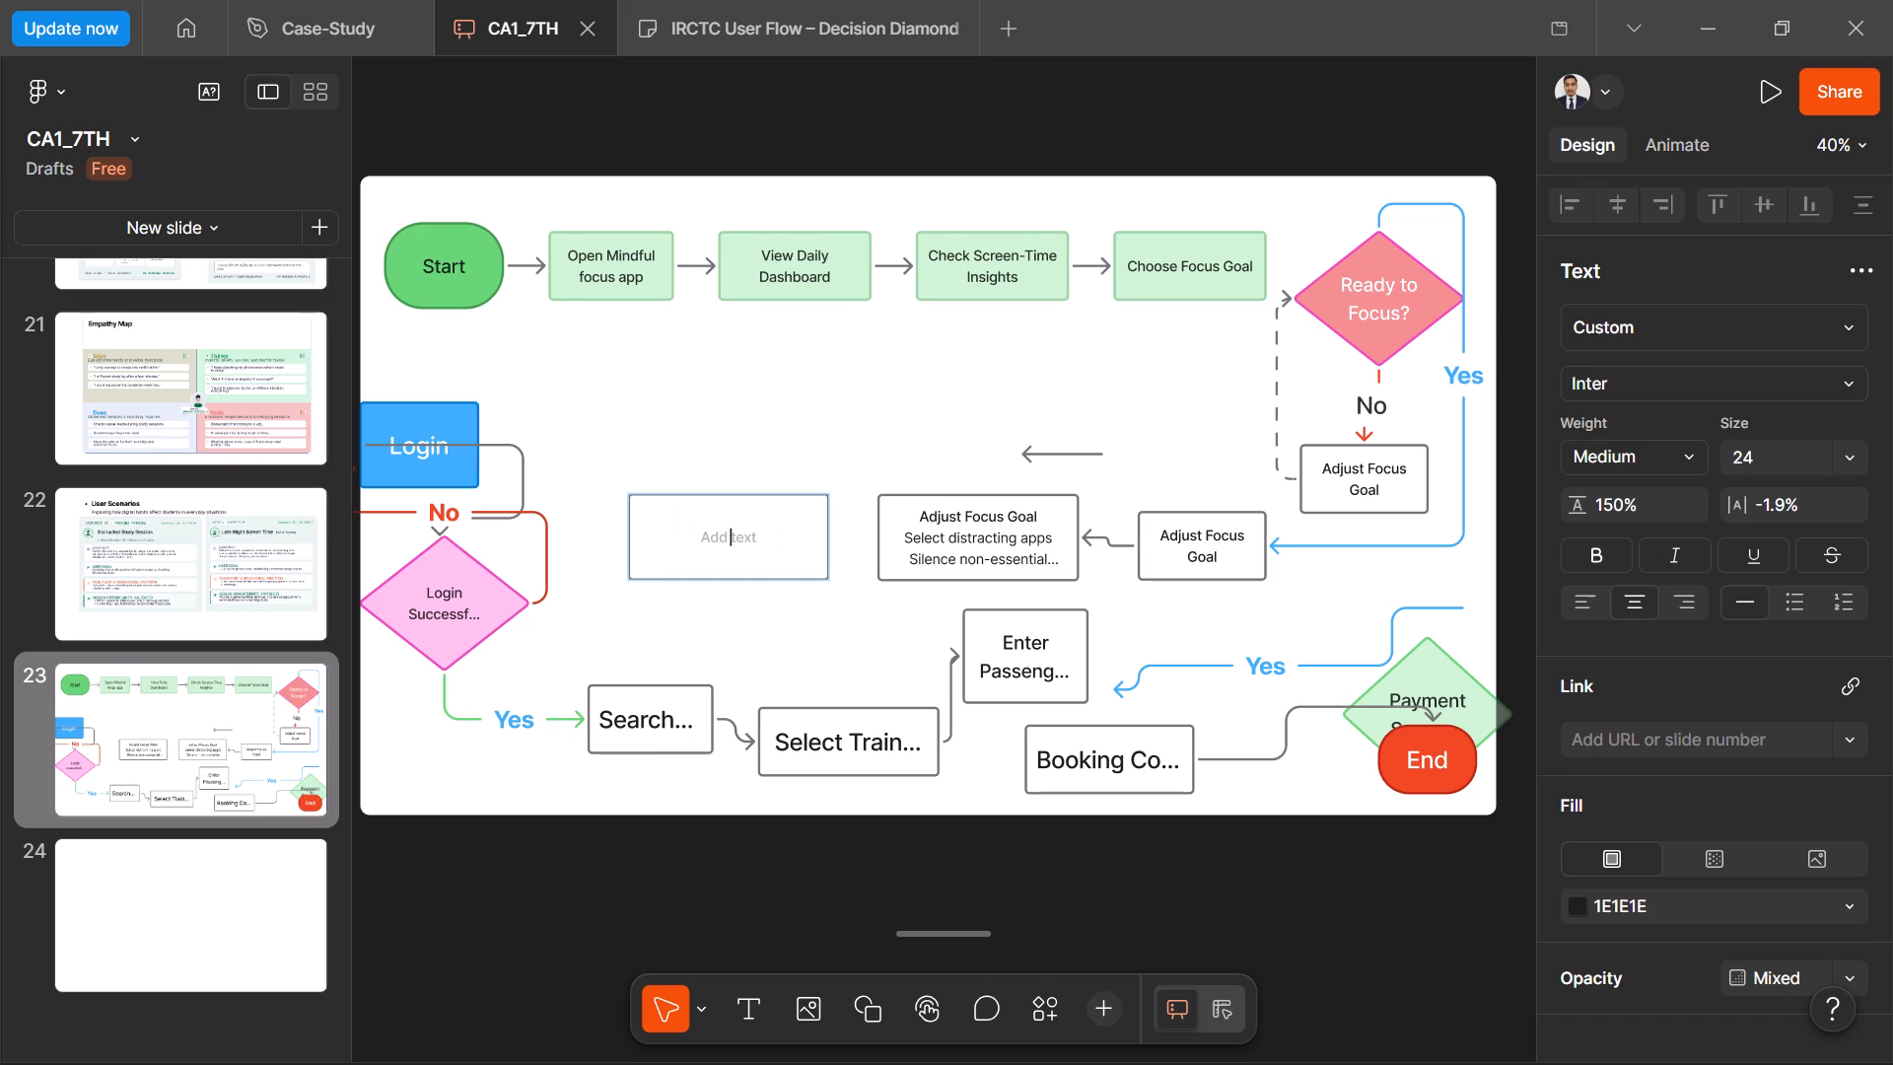
pyautogui.hotkey('ctrl', 'v')
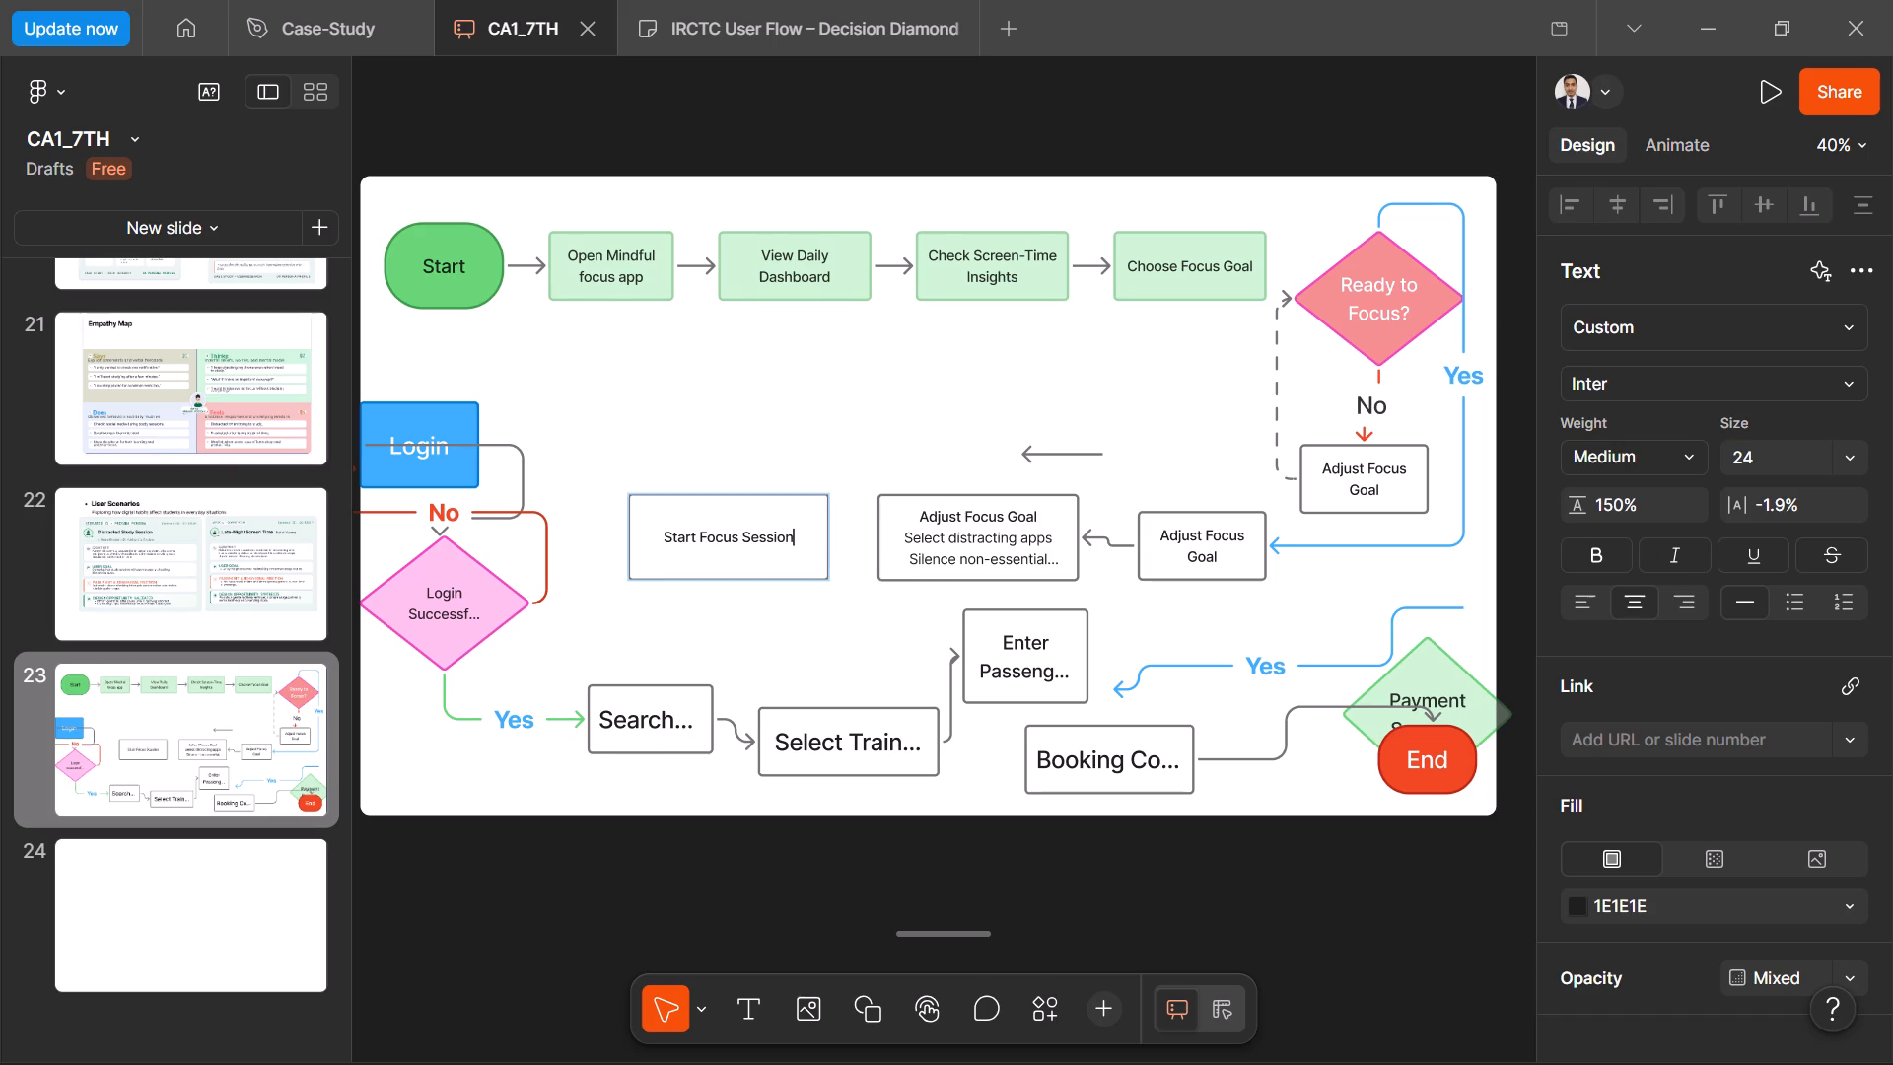
pyautogui.doubleClick(652, 533)
pyautogui.tripleClick(652, 533)
pyautogui.click(788, 546)
pyautogui.click(756, 440)
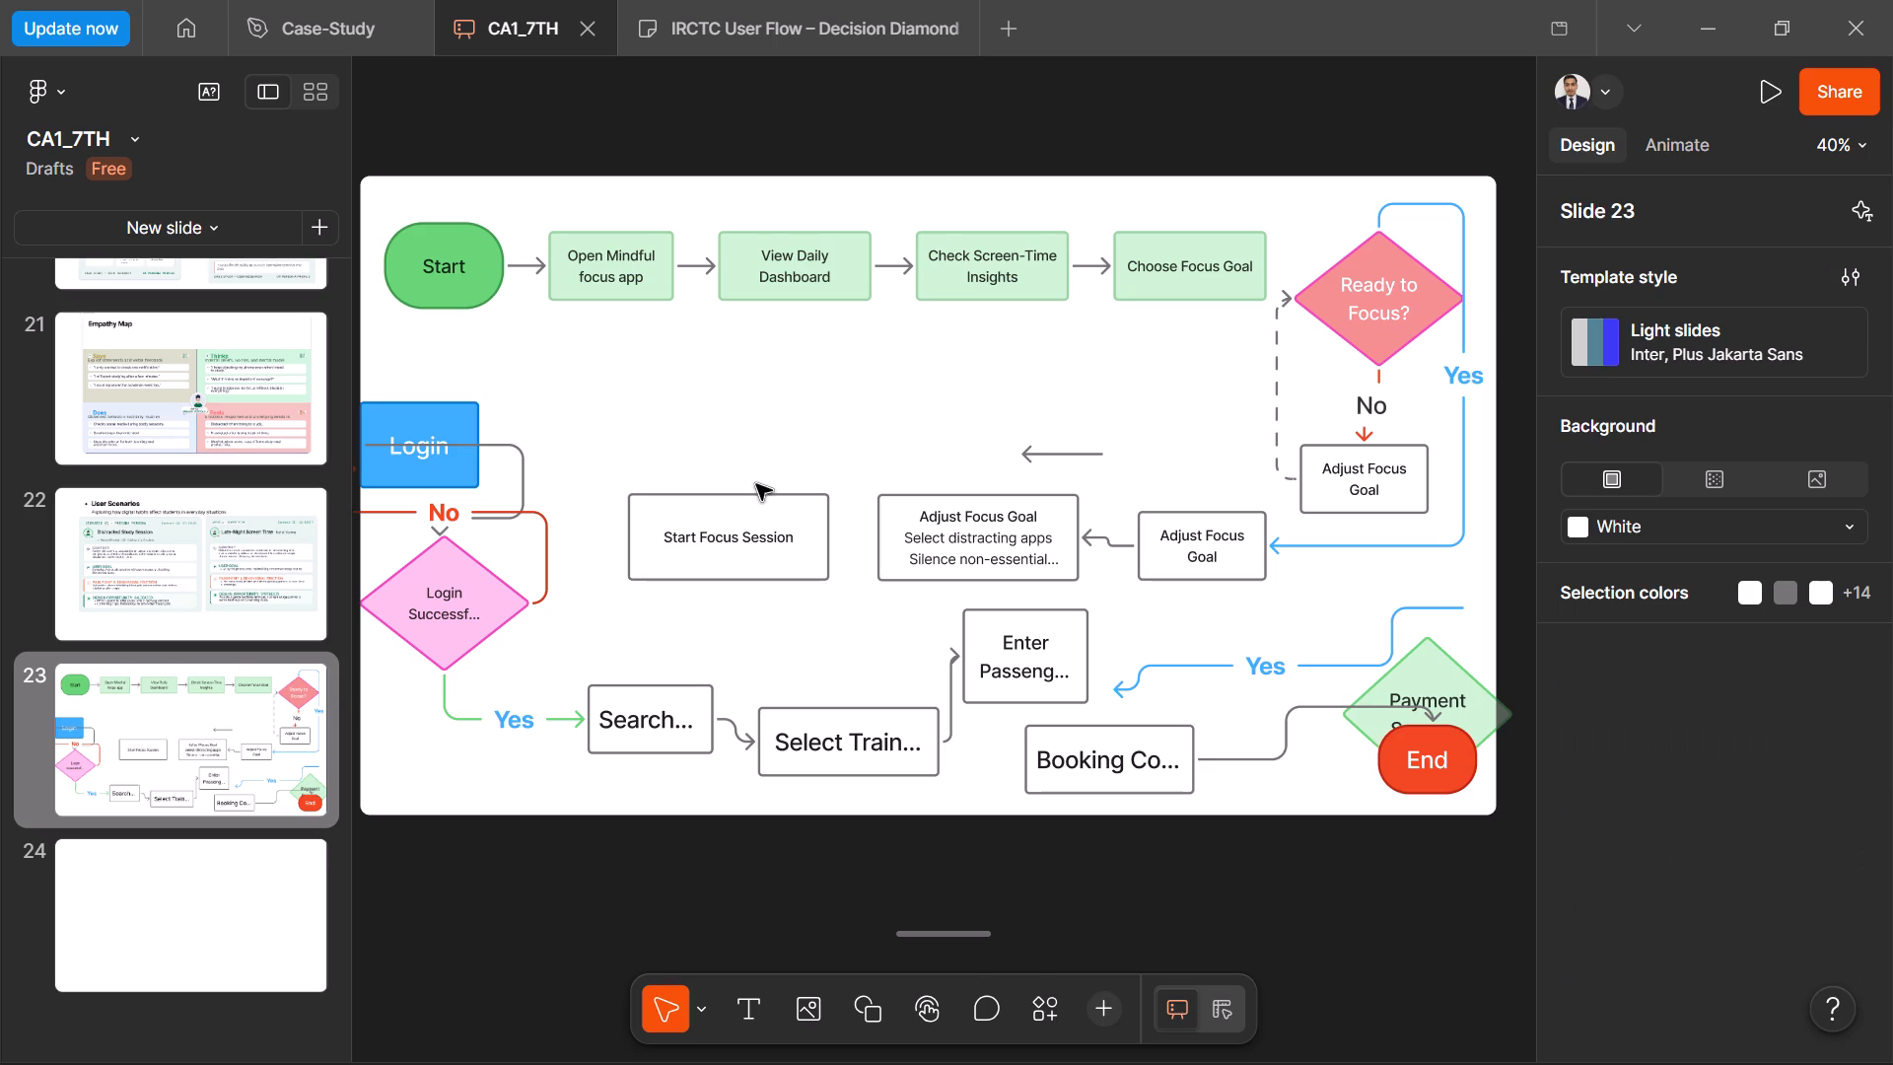
# Make the Start Focus Session box shorter by lowering its top edge to suit the single-line label.
pyautogui.click(751, 496)
pyautogui.moveTo(750, 496); pyautogui.dragTo(754, 521)
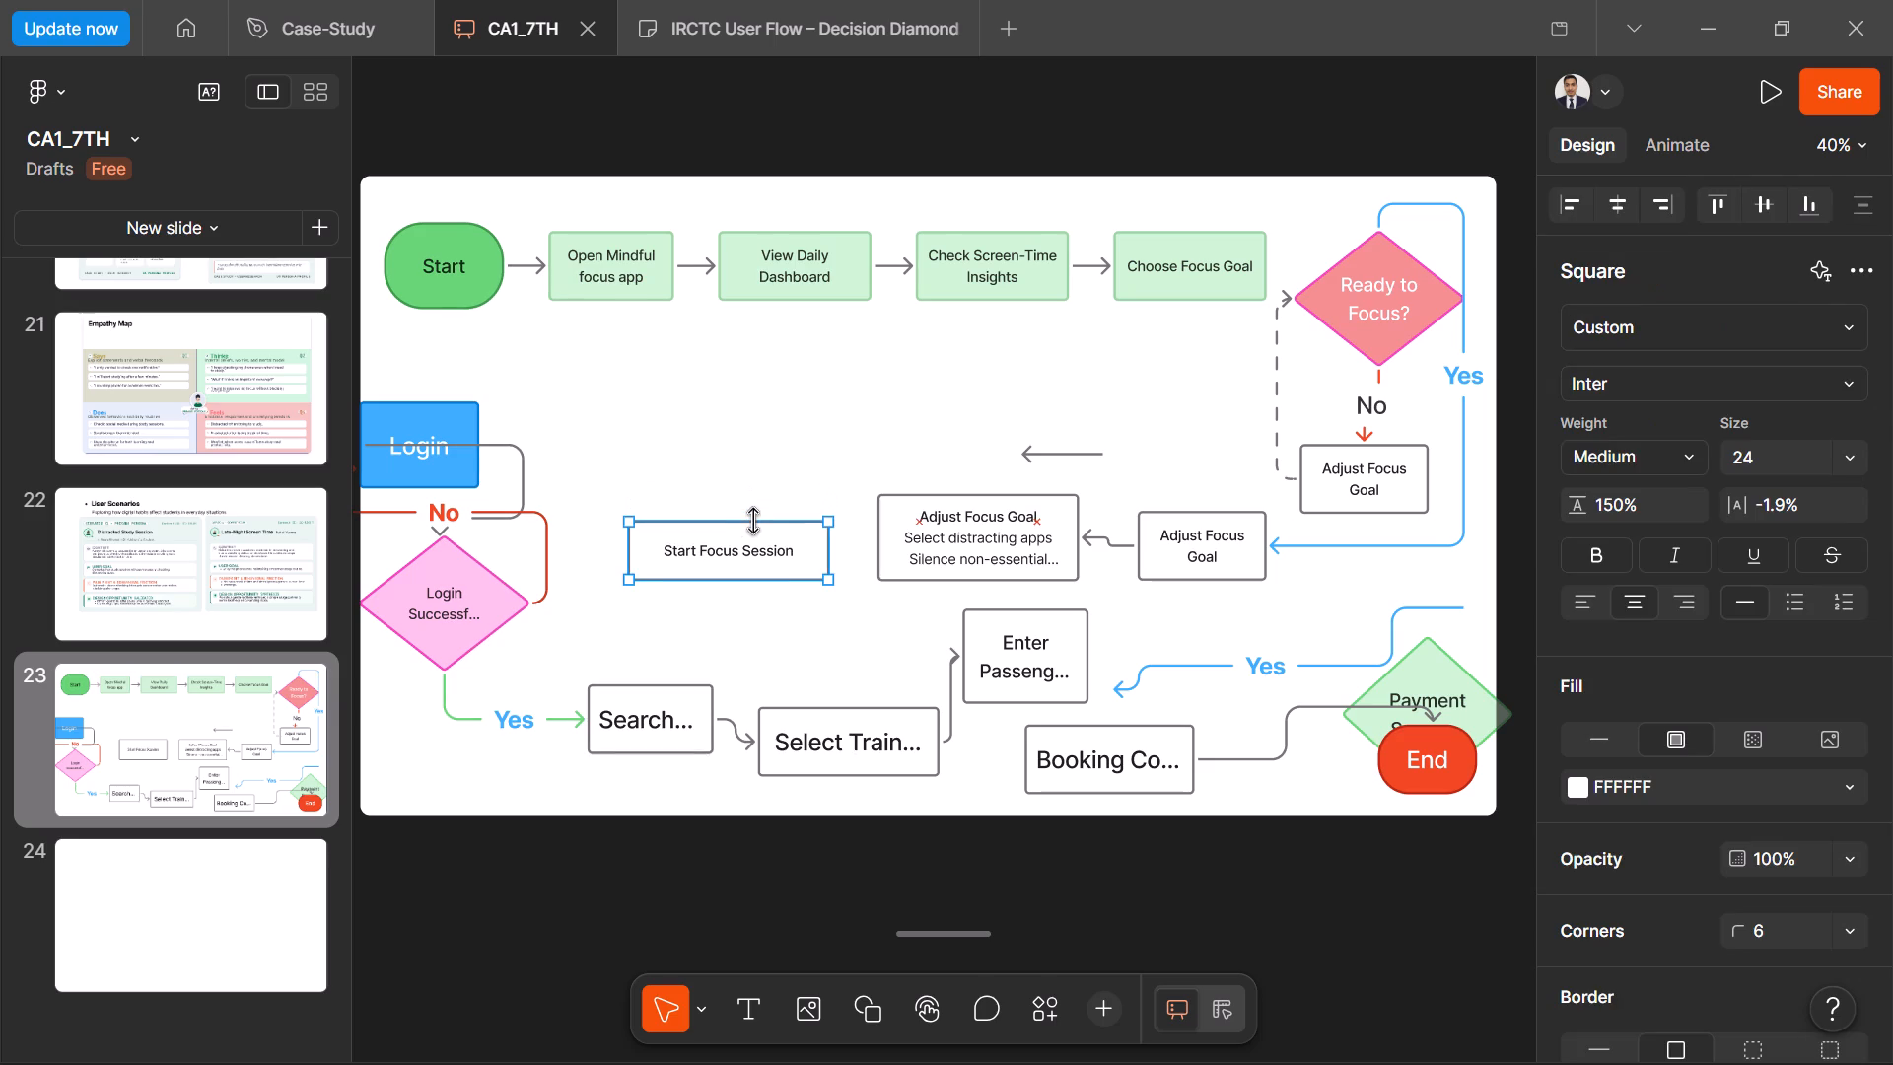
pyautogui.moveTo(754, 521); pyautogui.dragTo(755, 512)
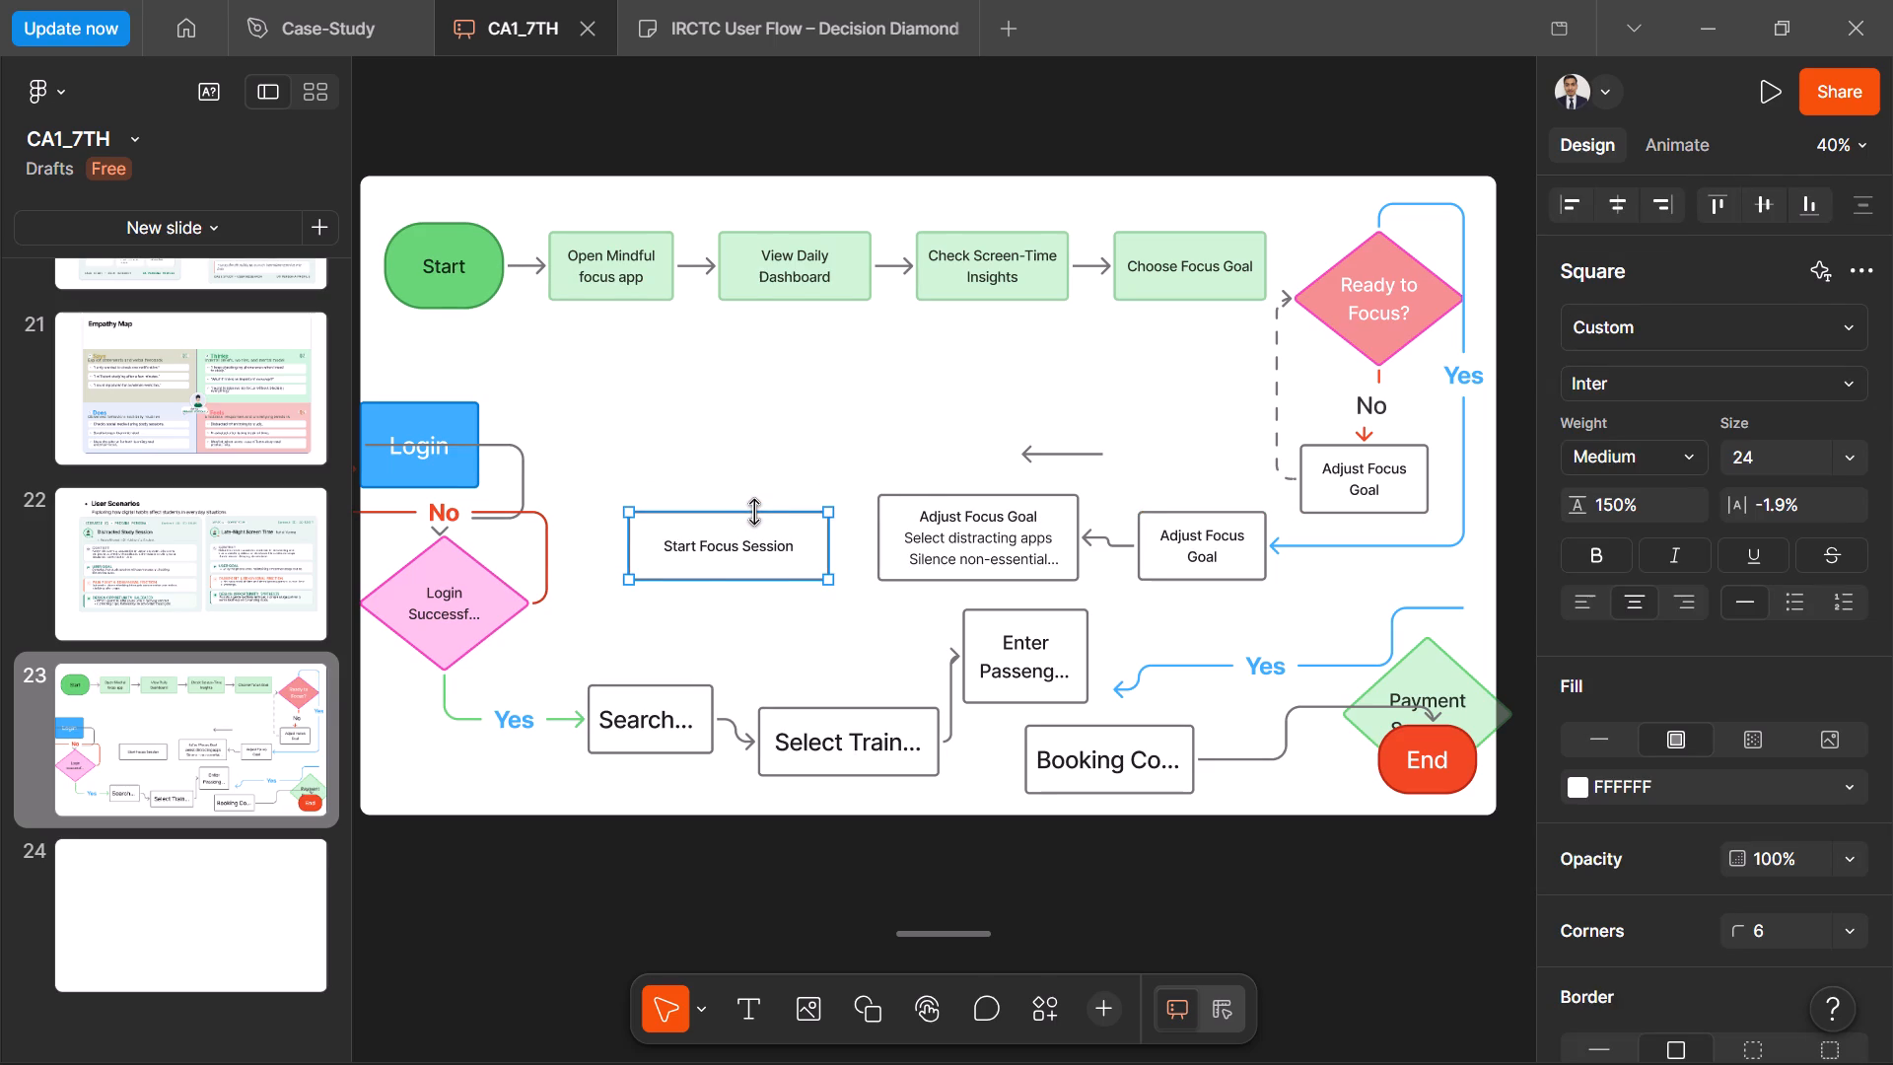
pyautogui.click(774, 451)
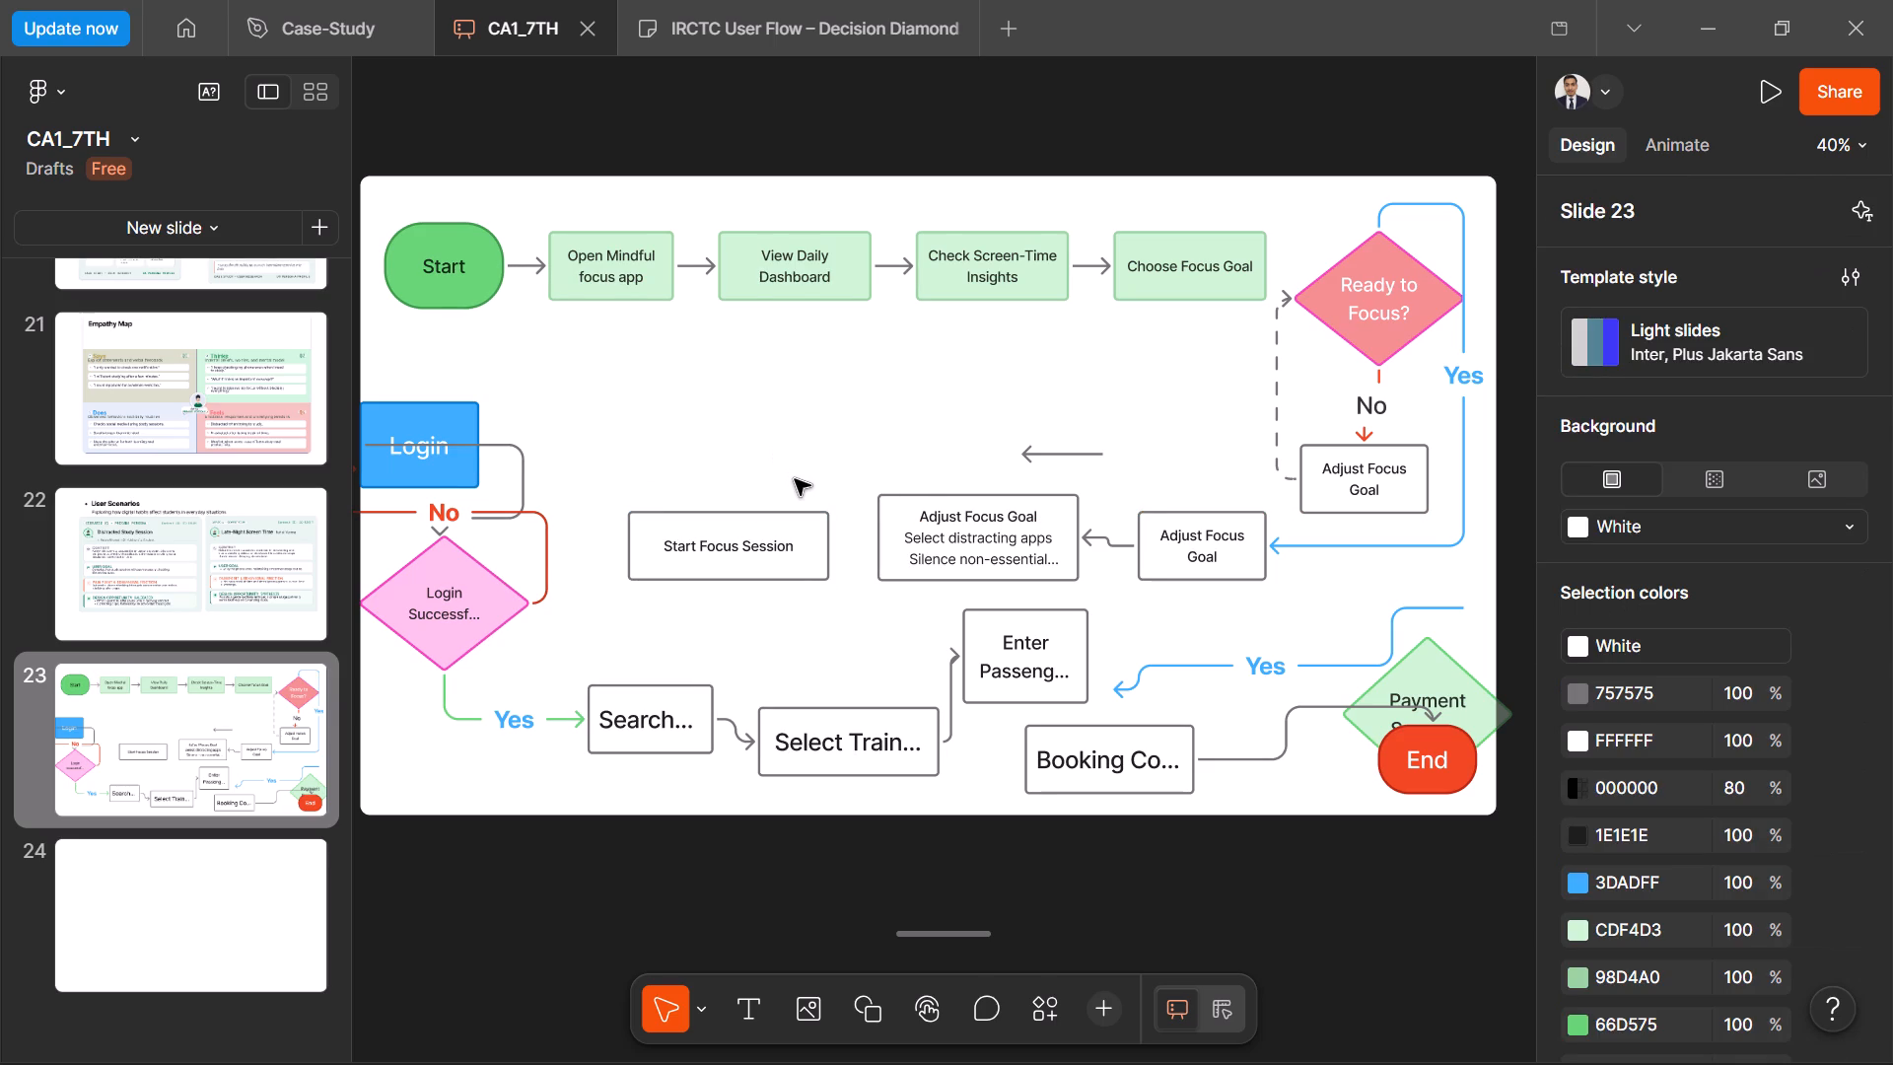
# Switch to the Stitch reference, copy "Active ambient timer & shield active" under Start Focus Session, and return to the Figma slide.
pyautogui.click(889, 427)
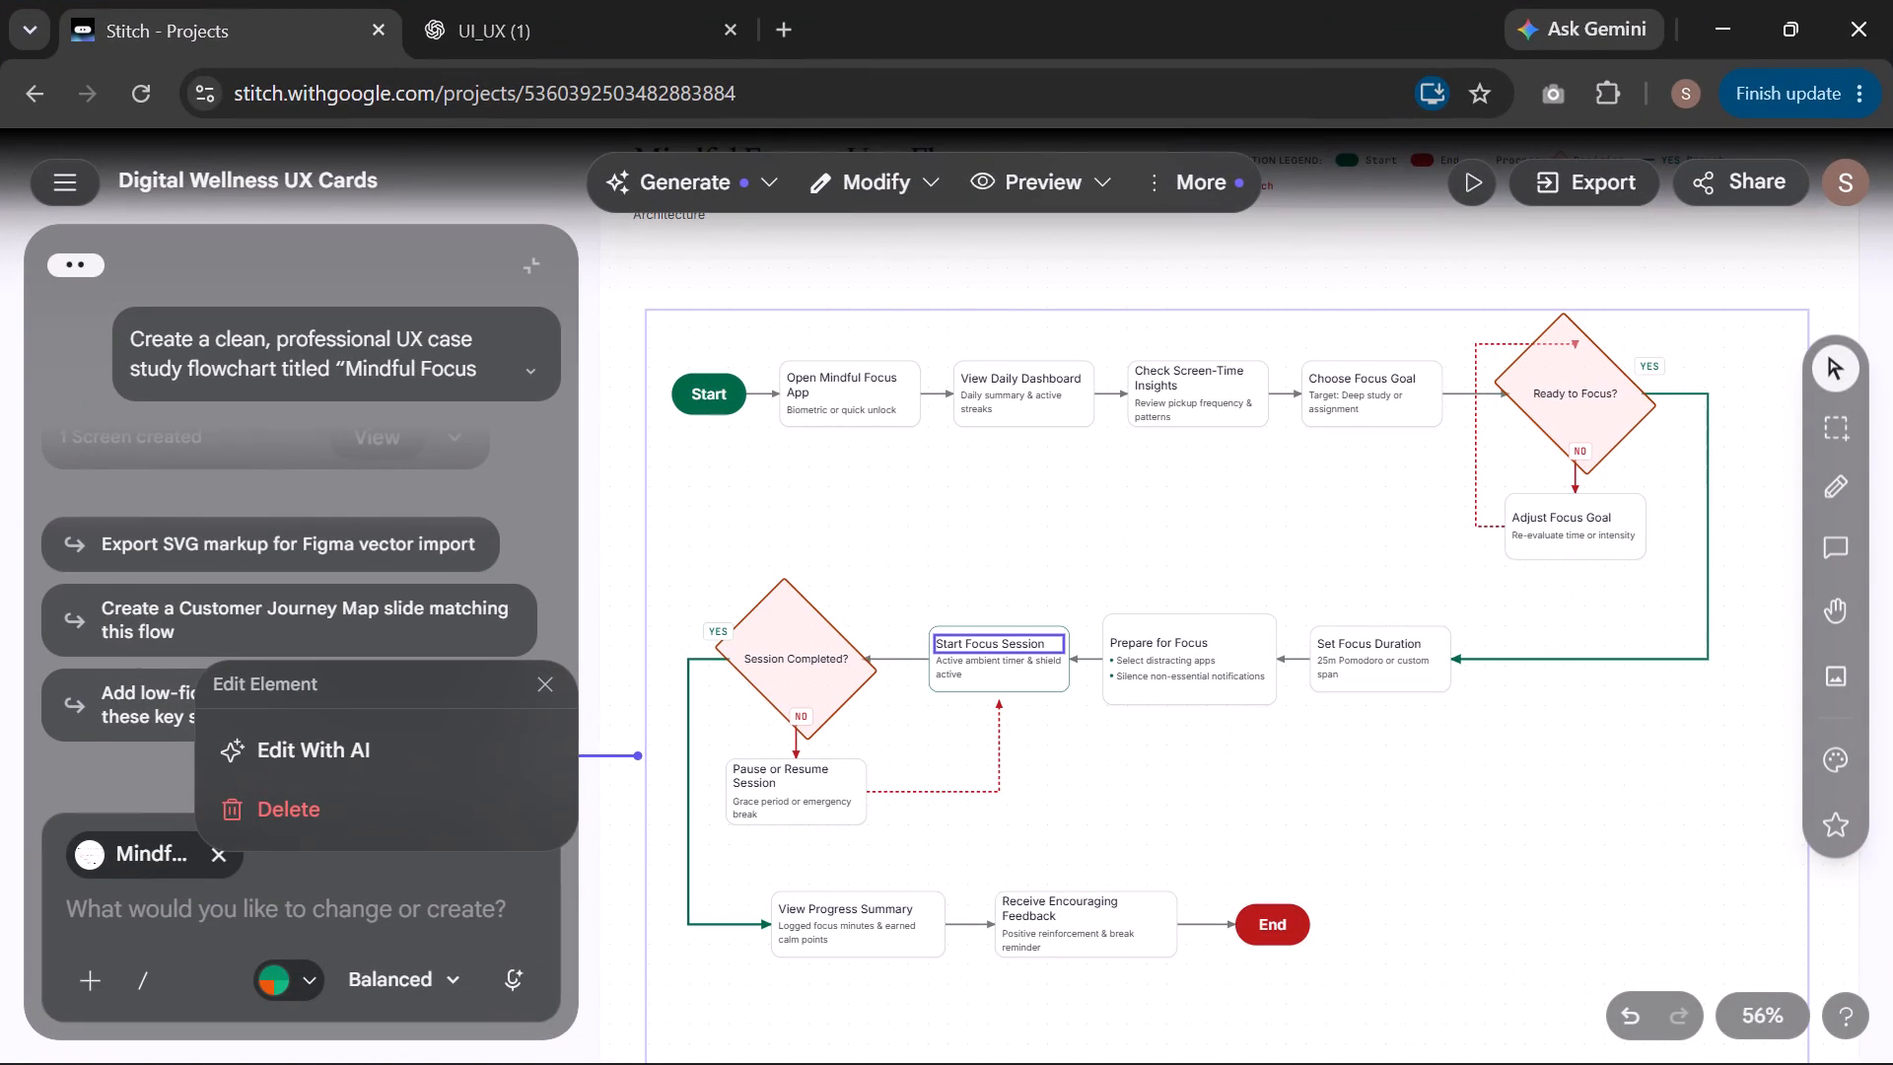
pyautogui.tripleClick(959, 655)
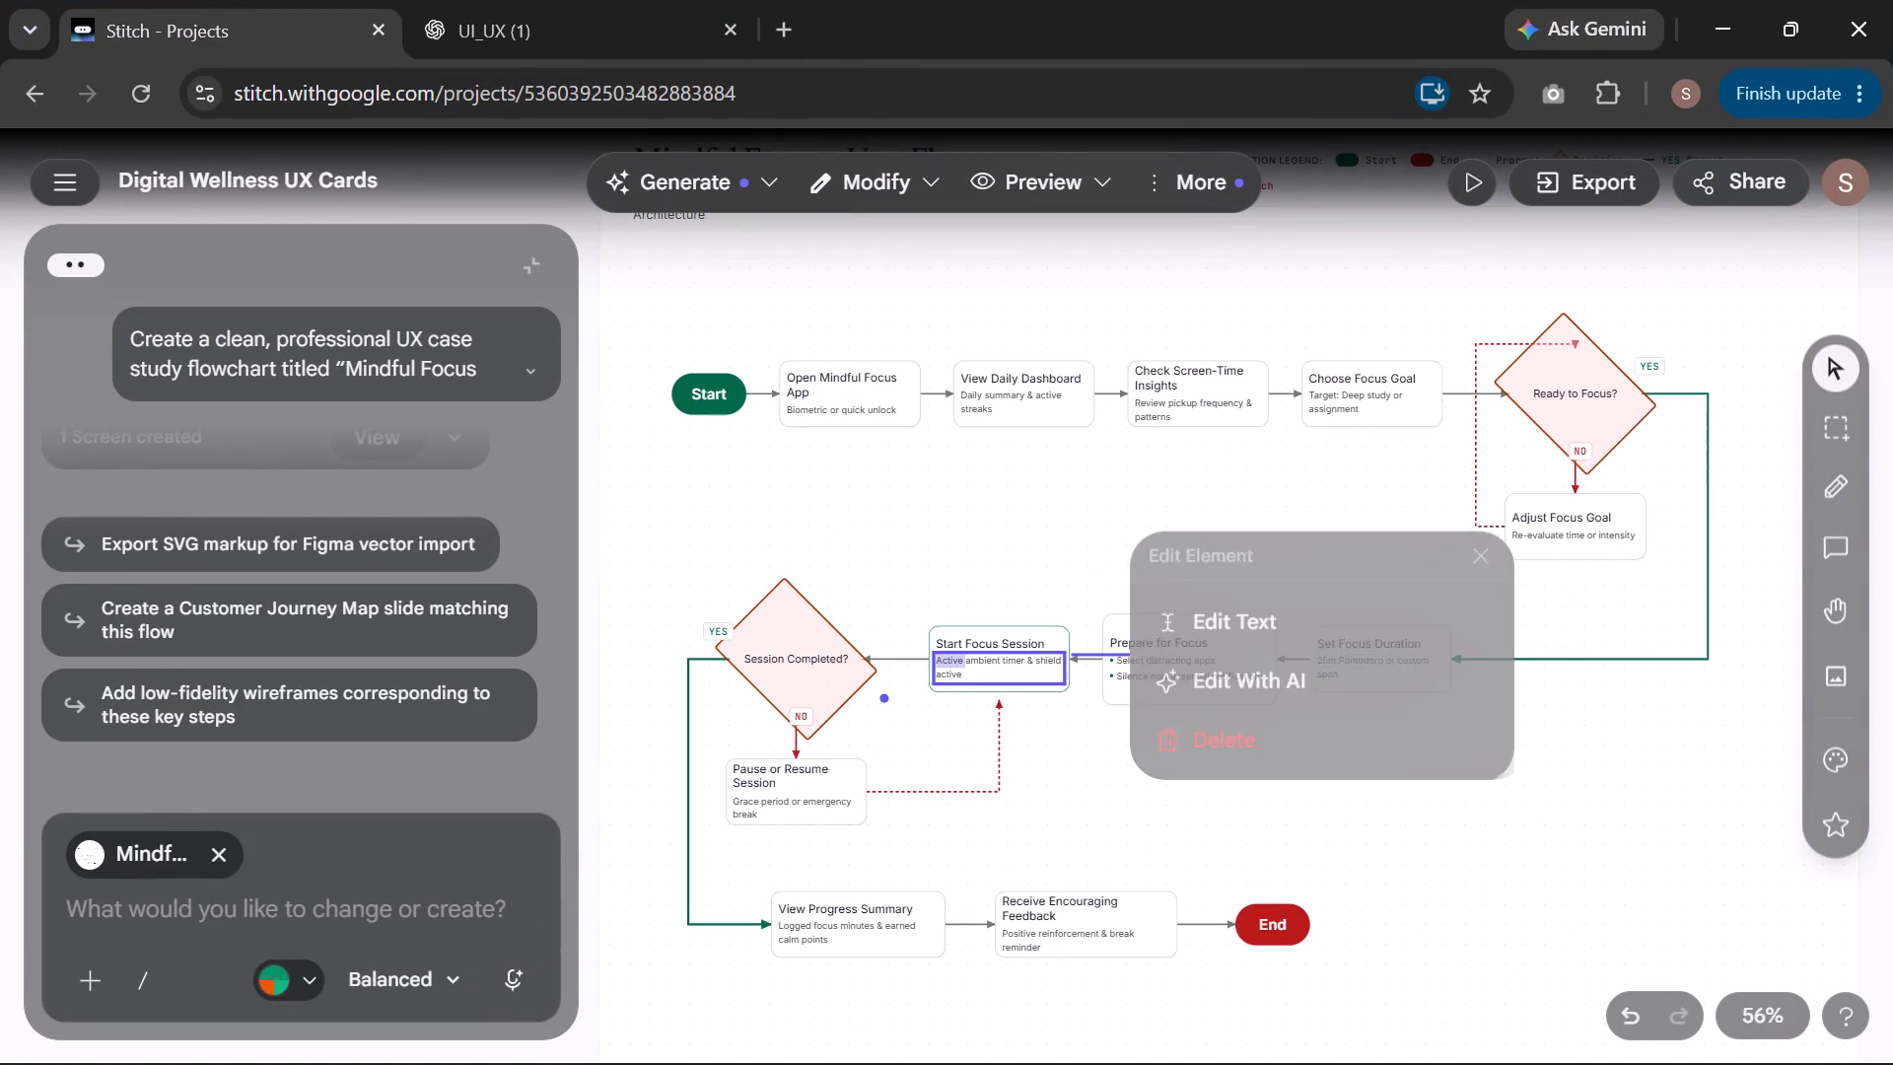
pyautogui.hotkey('ctrl', 'c')
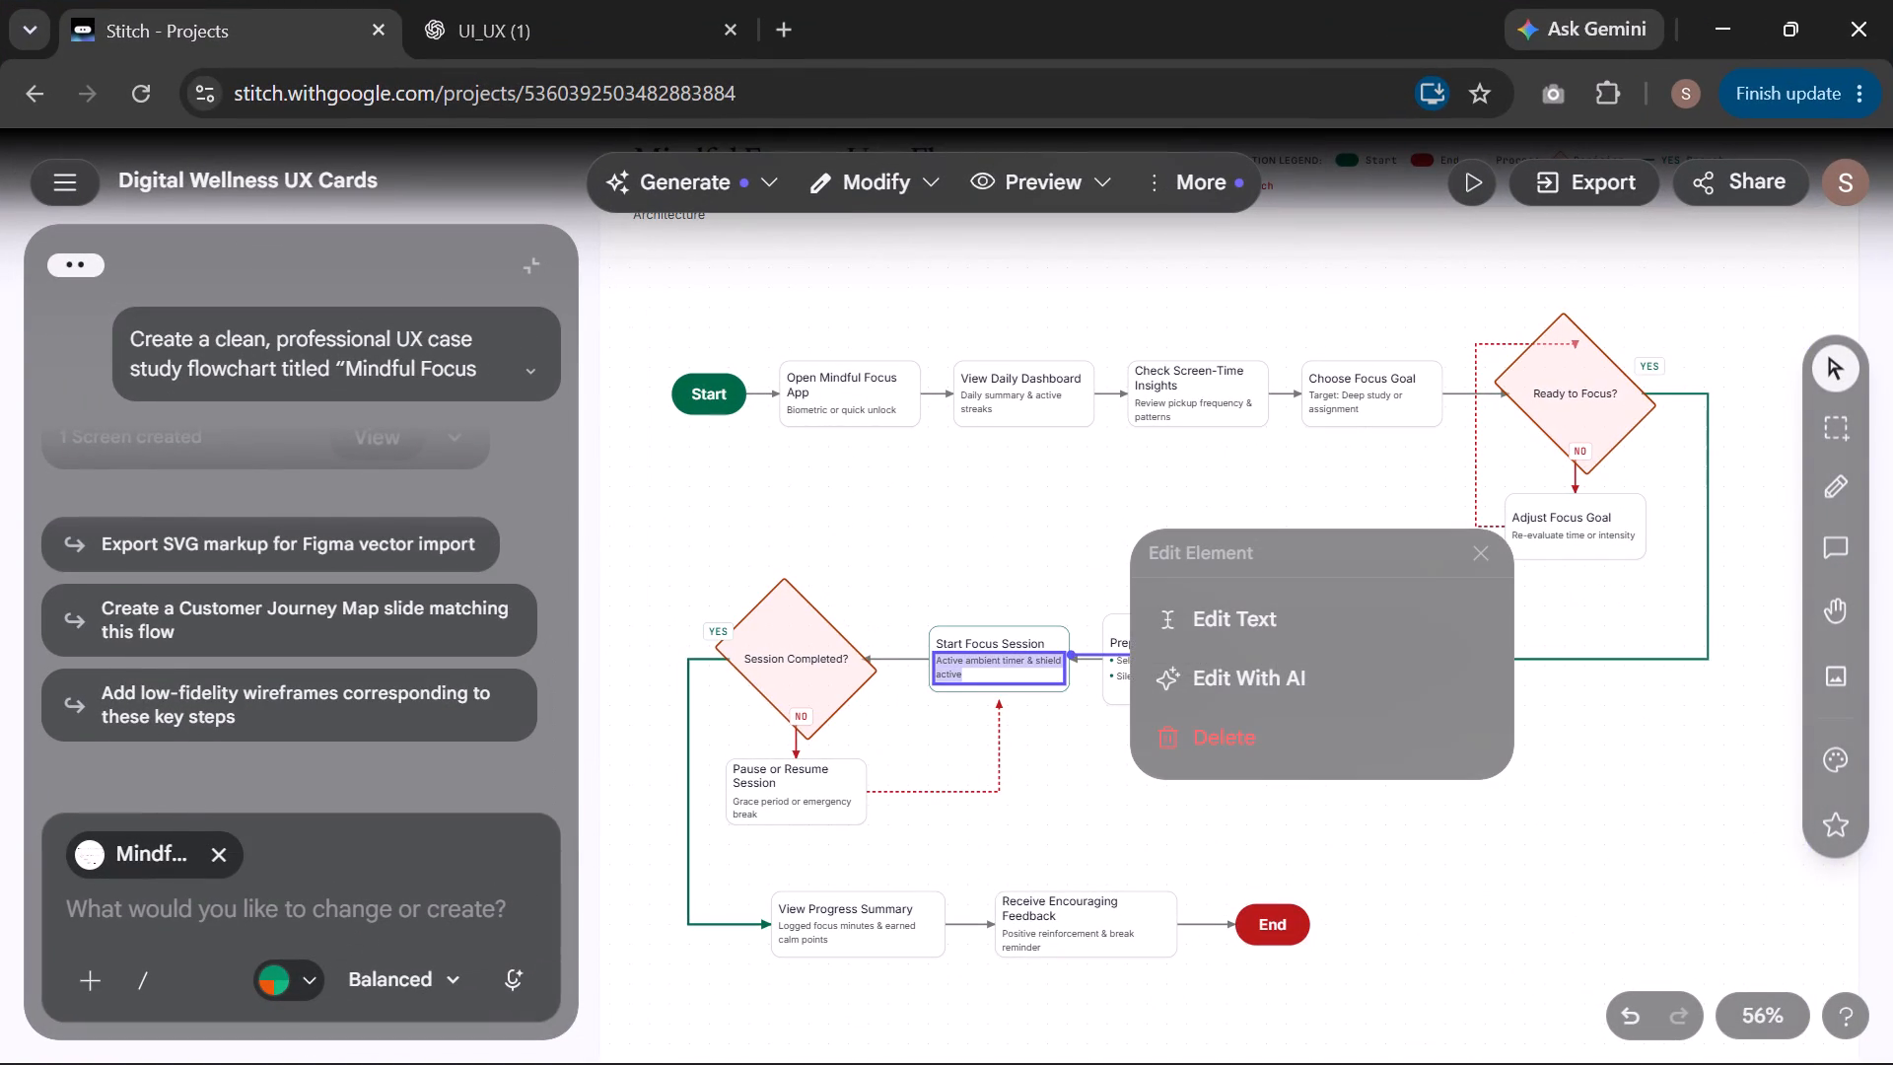
pyautogui.click(904, 567)
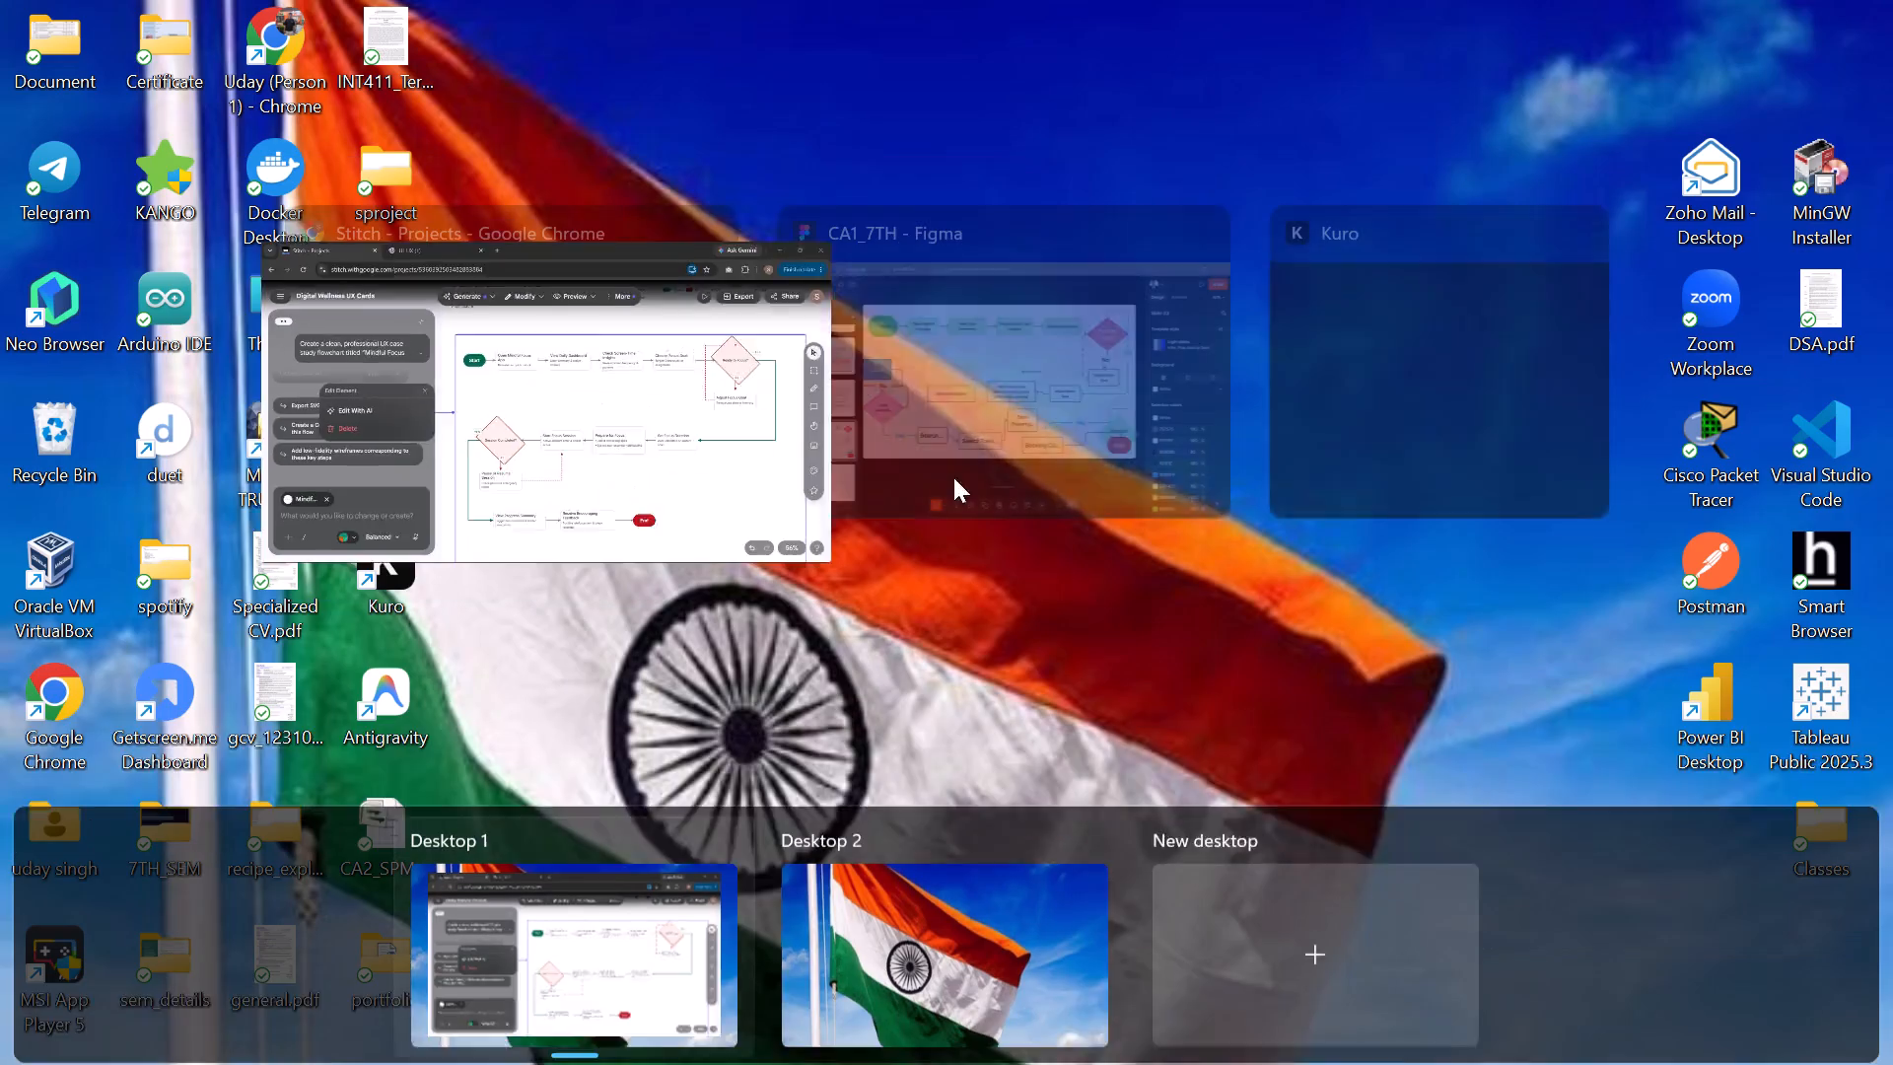
pyautogui.click(1029, 368)
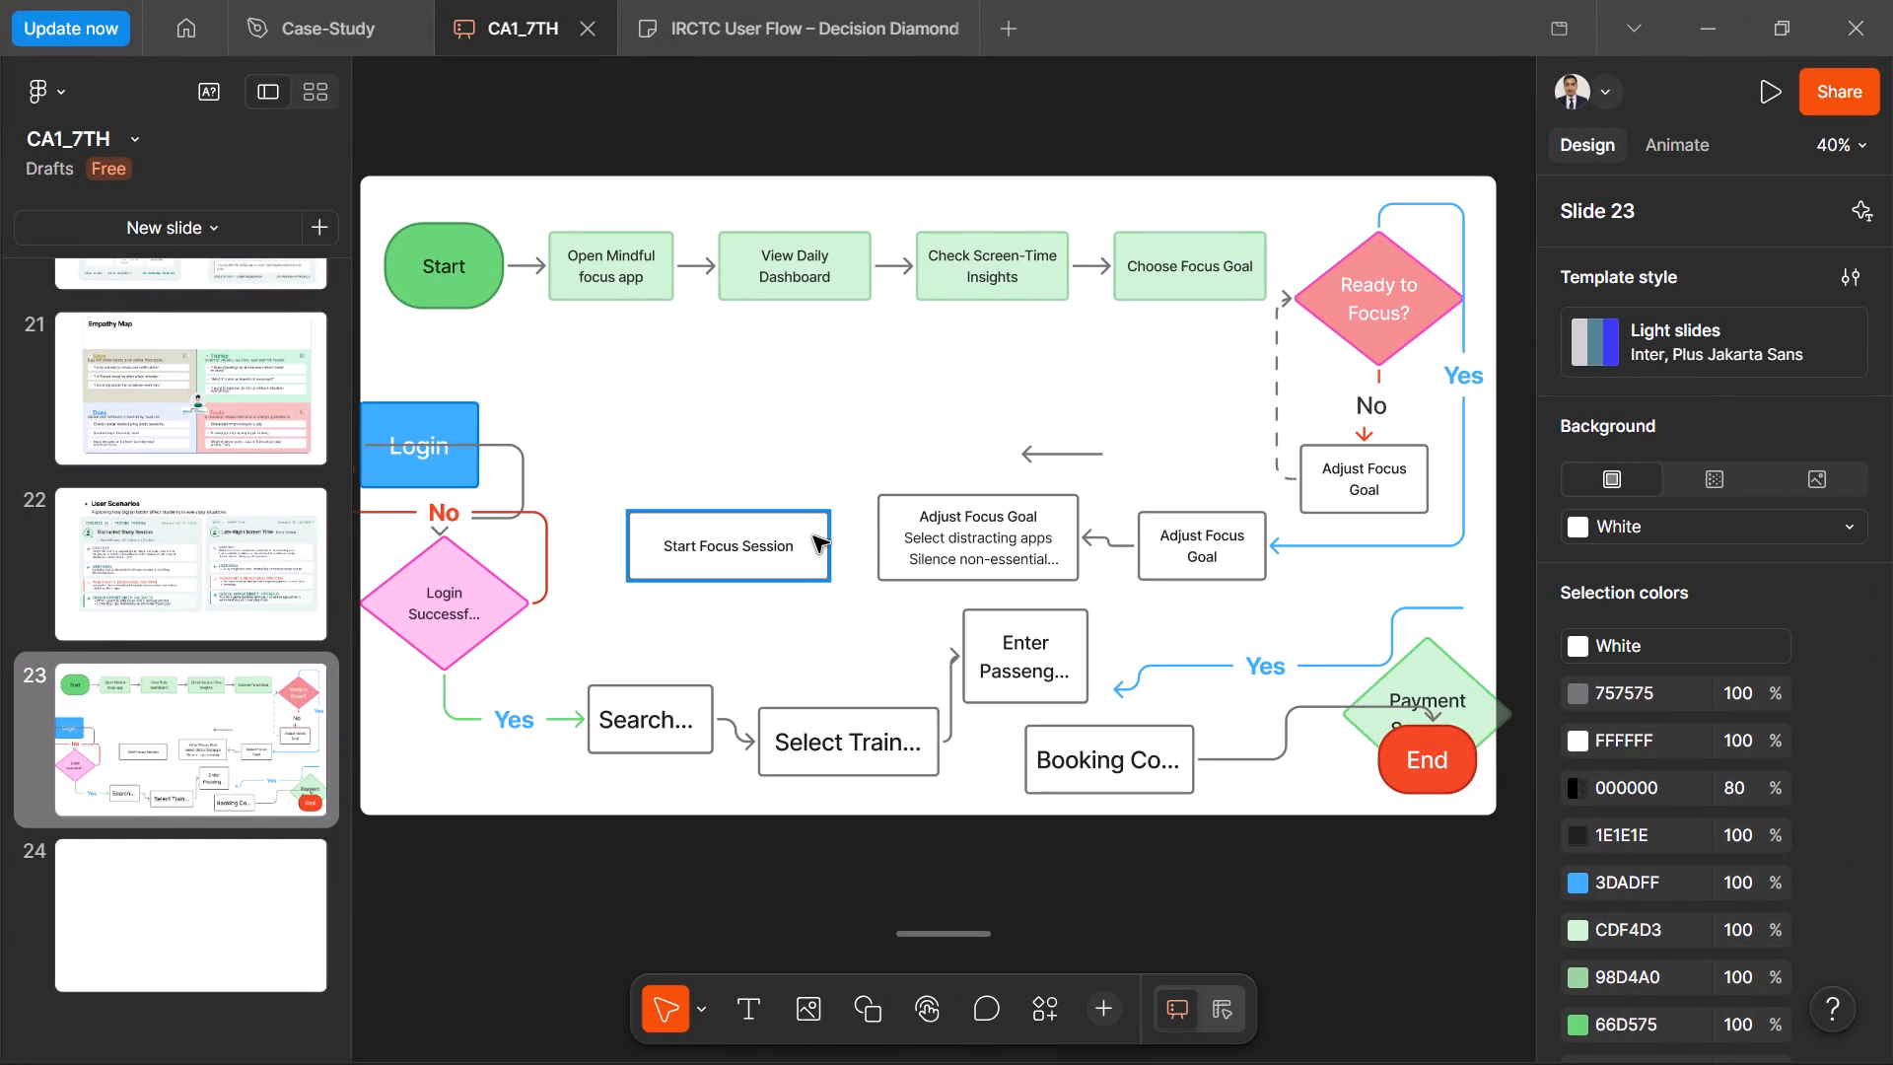
# Add the copied text "Active ambient timer & shield active" on a new line below the Start Focus Session heading.
pyautogui.click(805, 538)
pyautogui.doubleClick(801, 541)
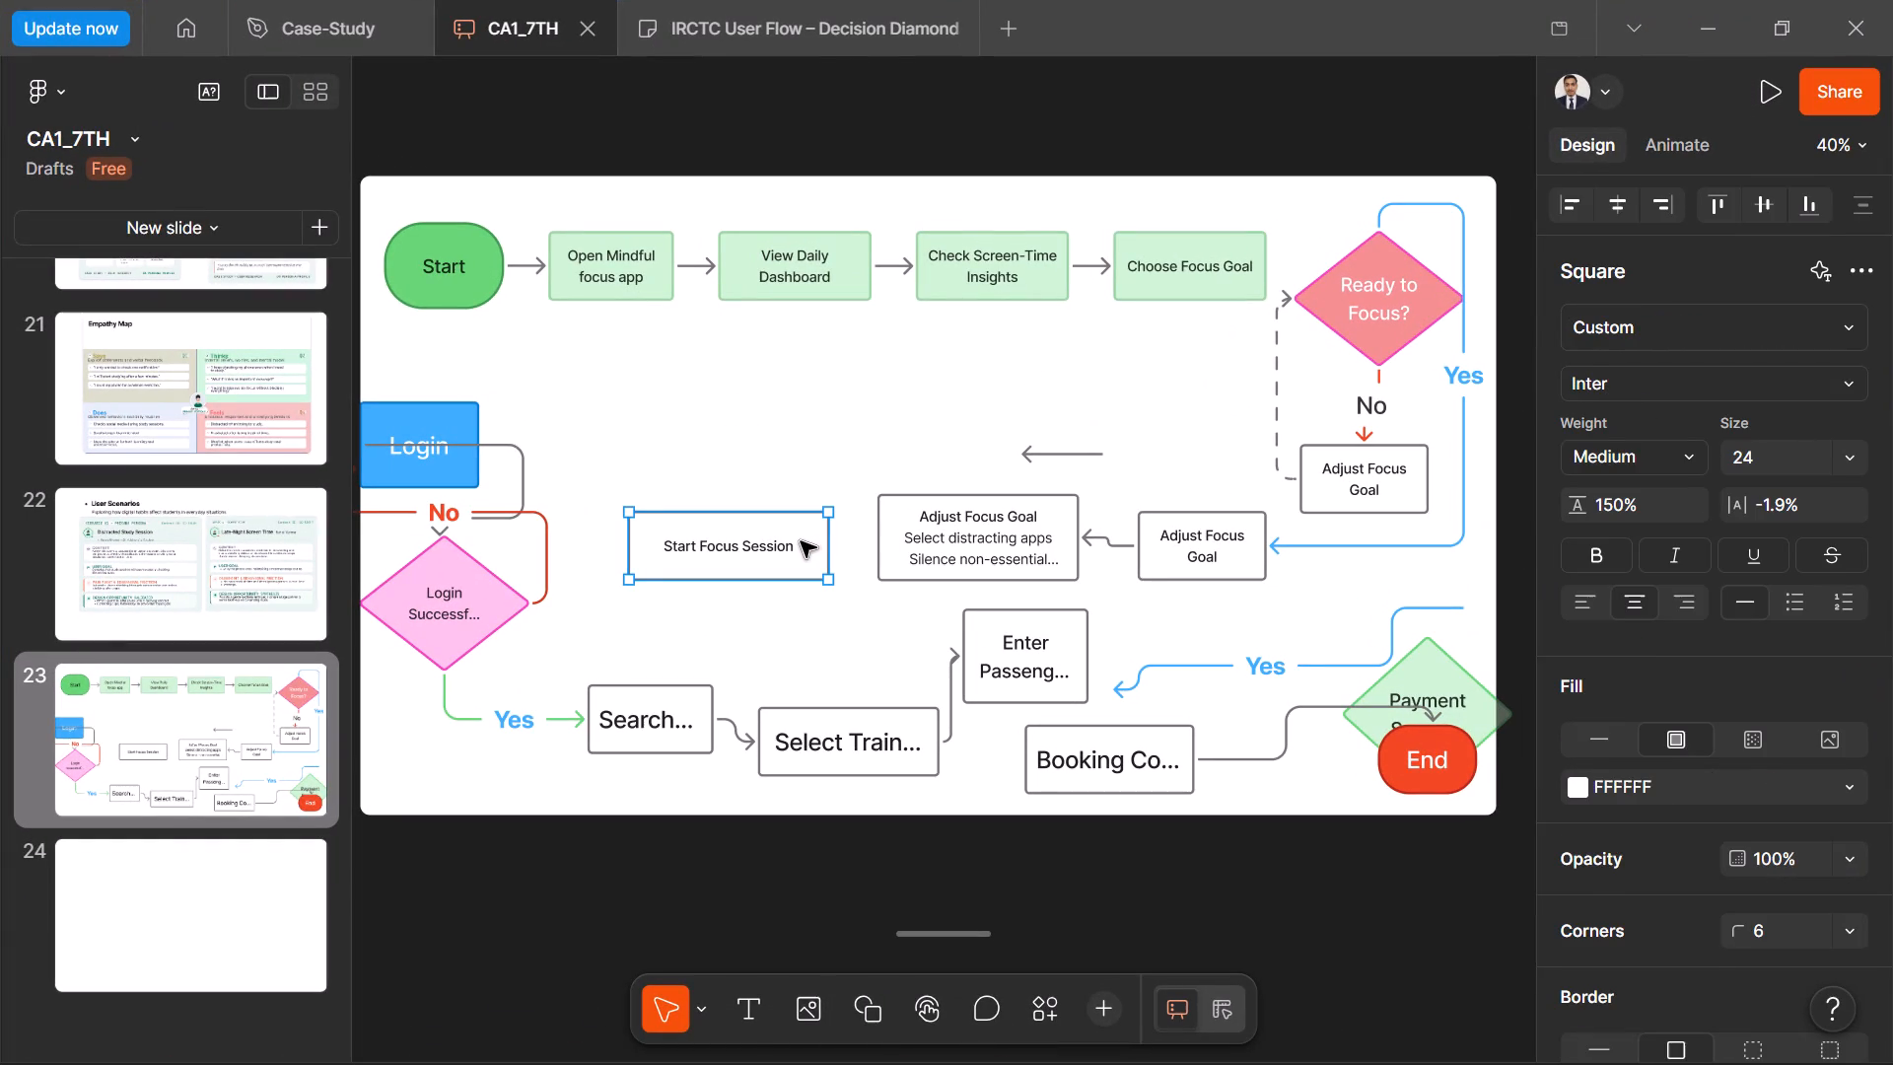
pyautogui.doubleClick(801, 541)
pyautogui.click(801, 541)
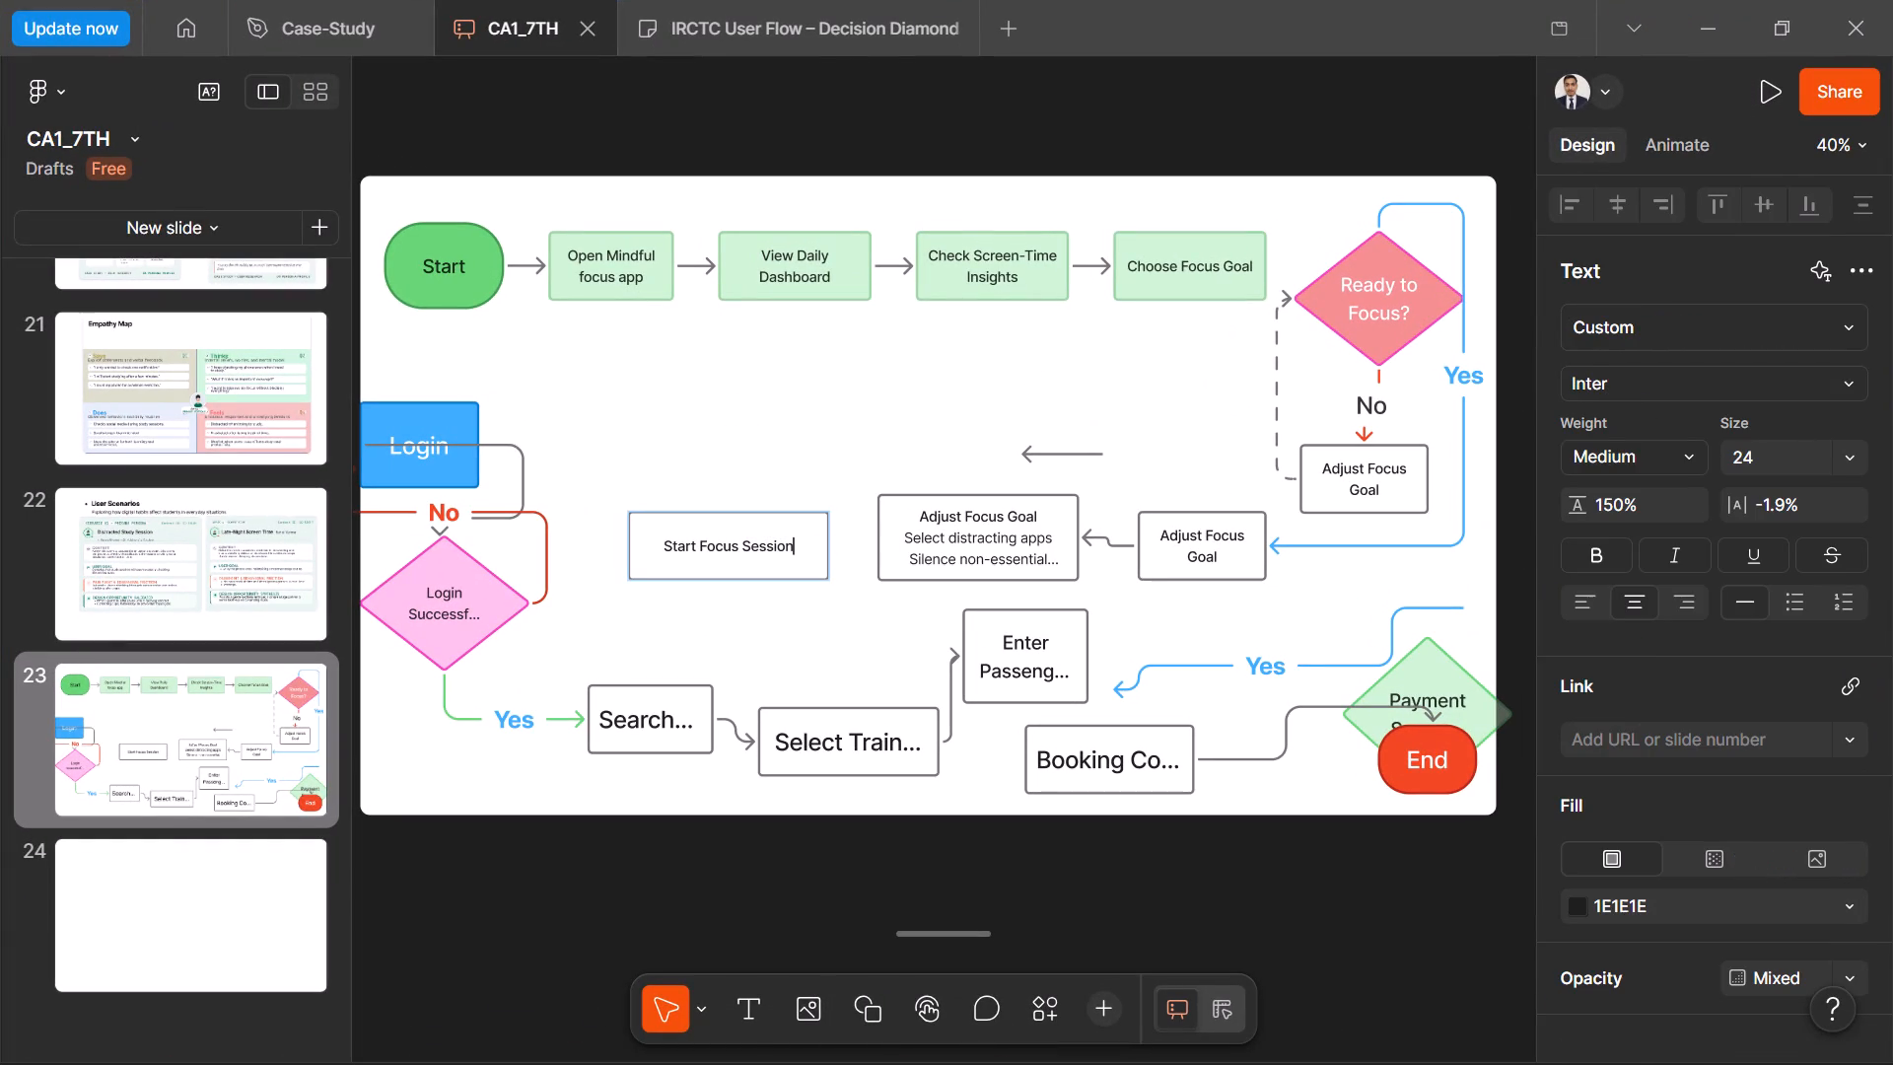
pyautogui.press('Return')
pyautogui.hotkey('ctrl', 'v')
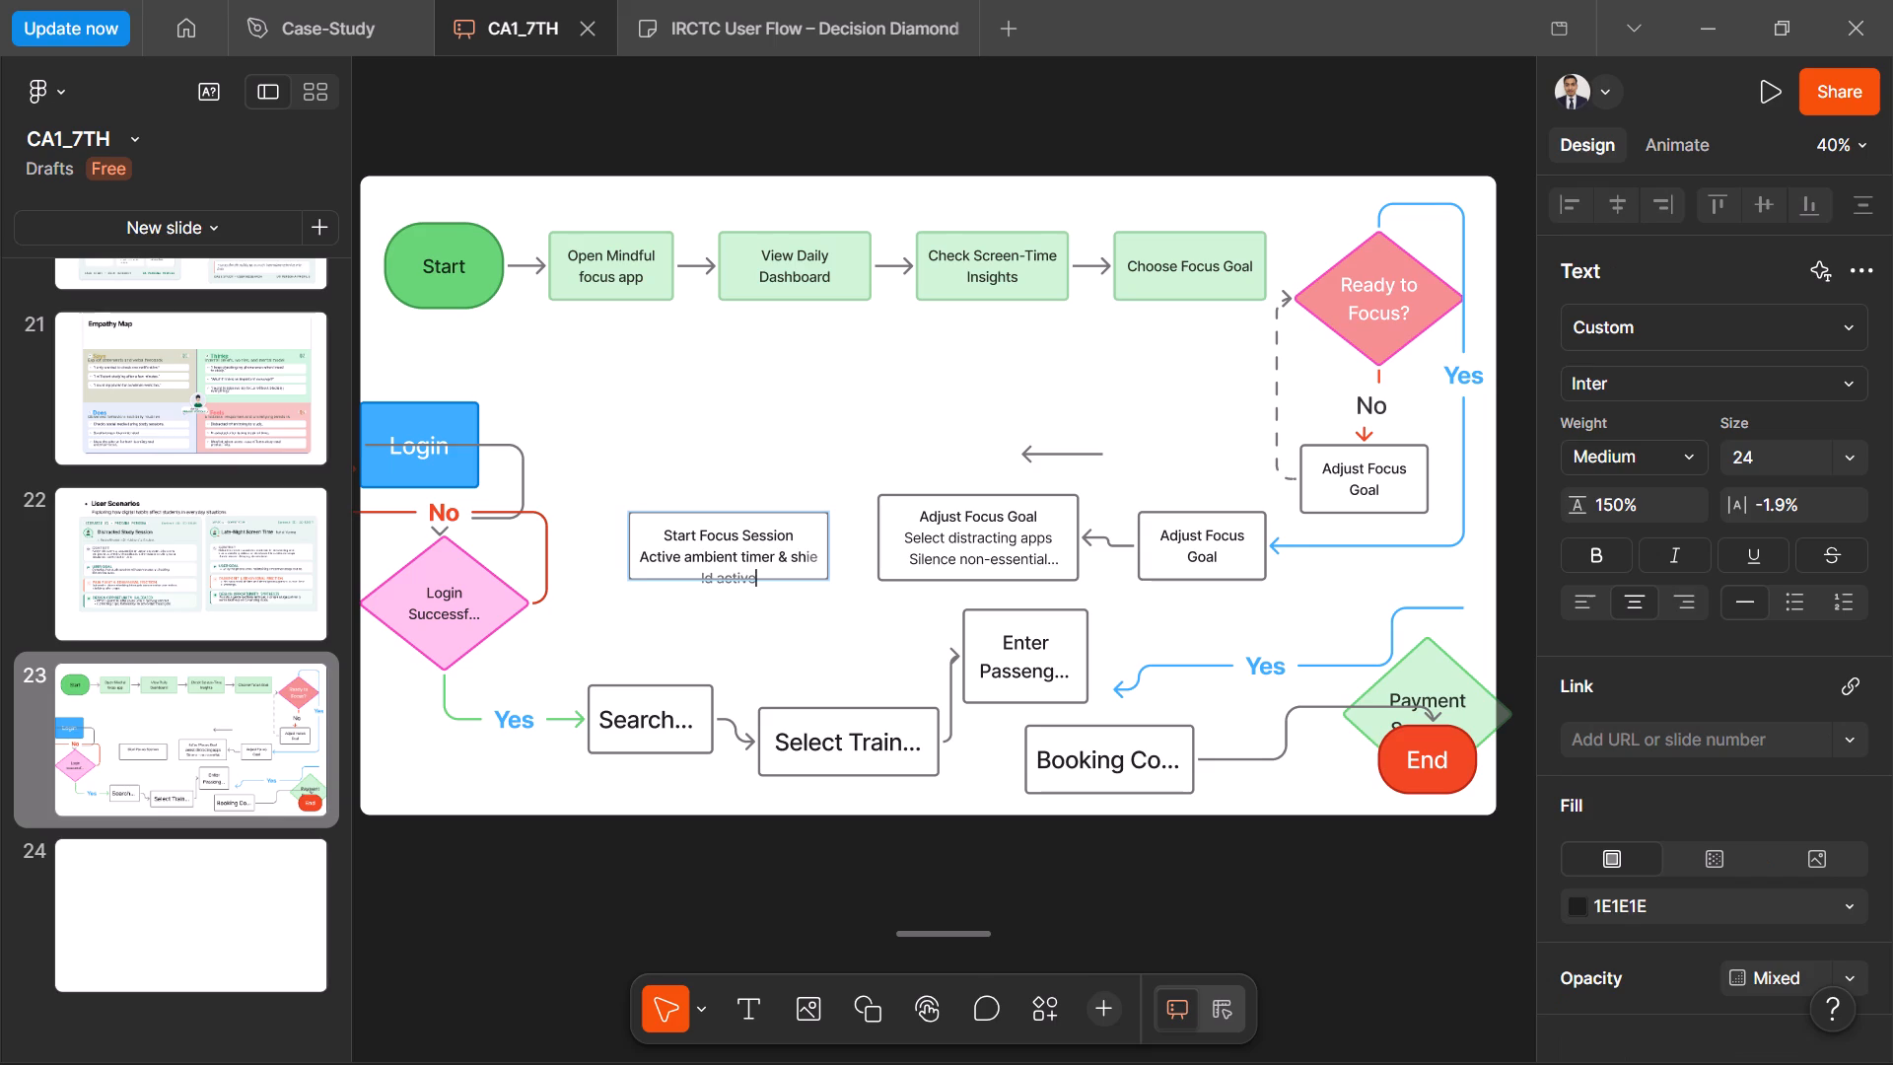
# Set the font weight of the "Active ambient timer & shield active" line to Regular.
pyautogui.tripleClick(637, 544)
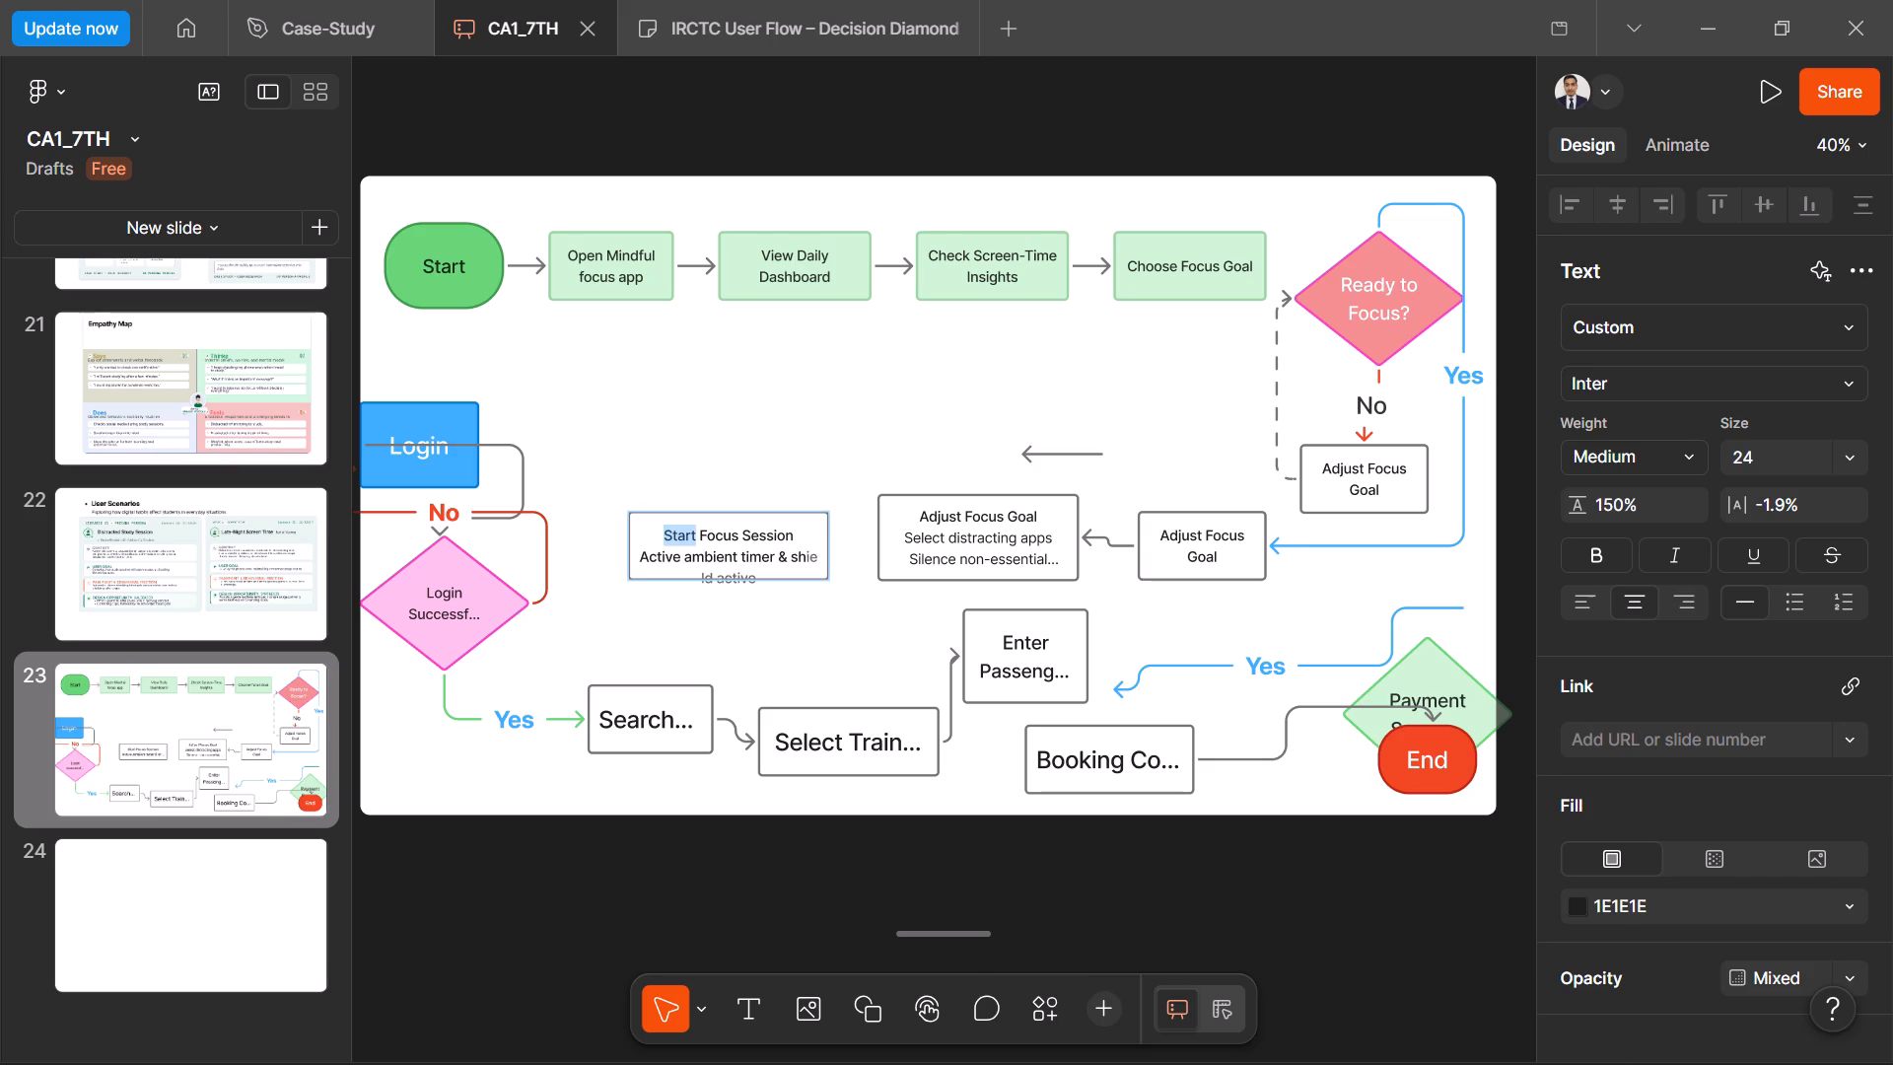
pyautogui.click(637, 544)
pyautogui.tripleClick(638, 554)
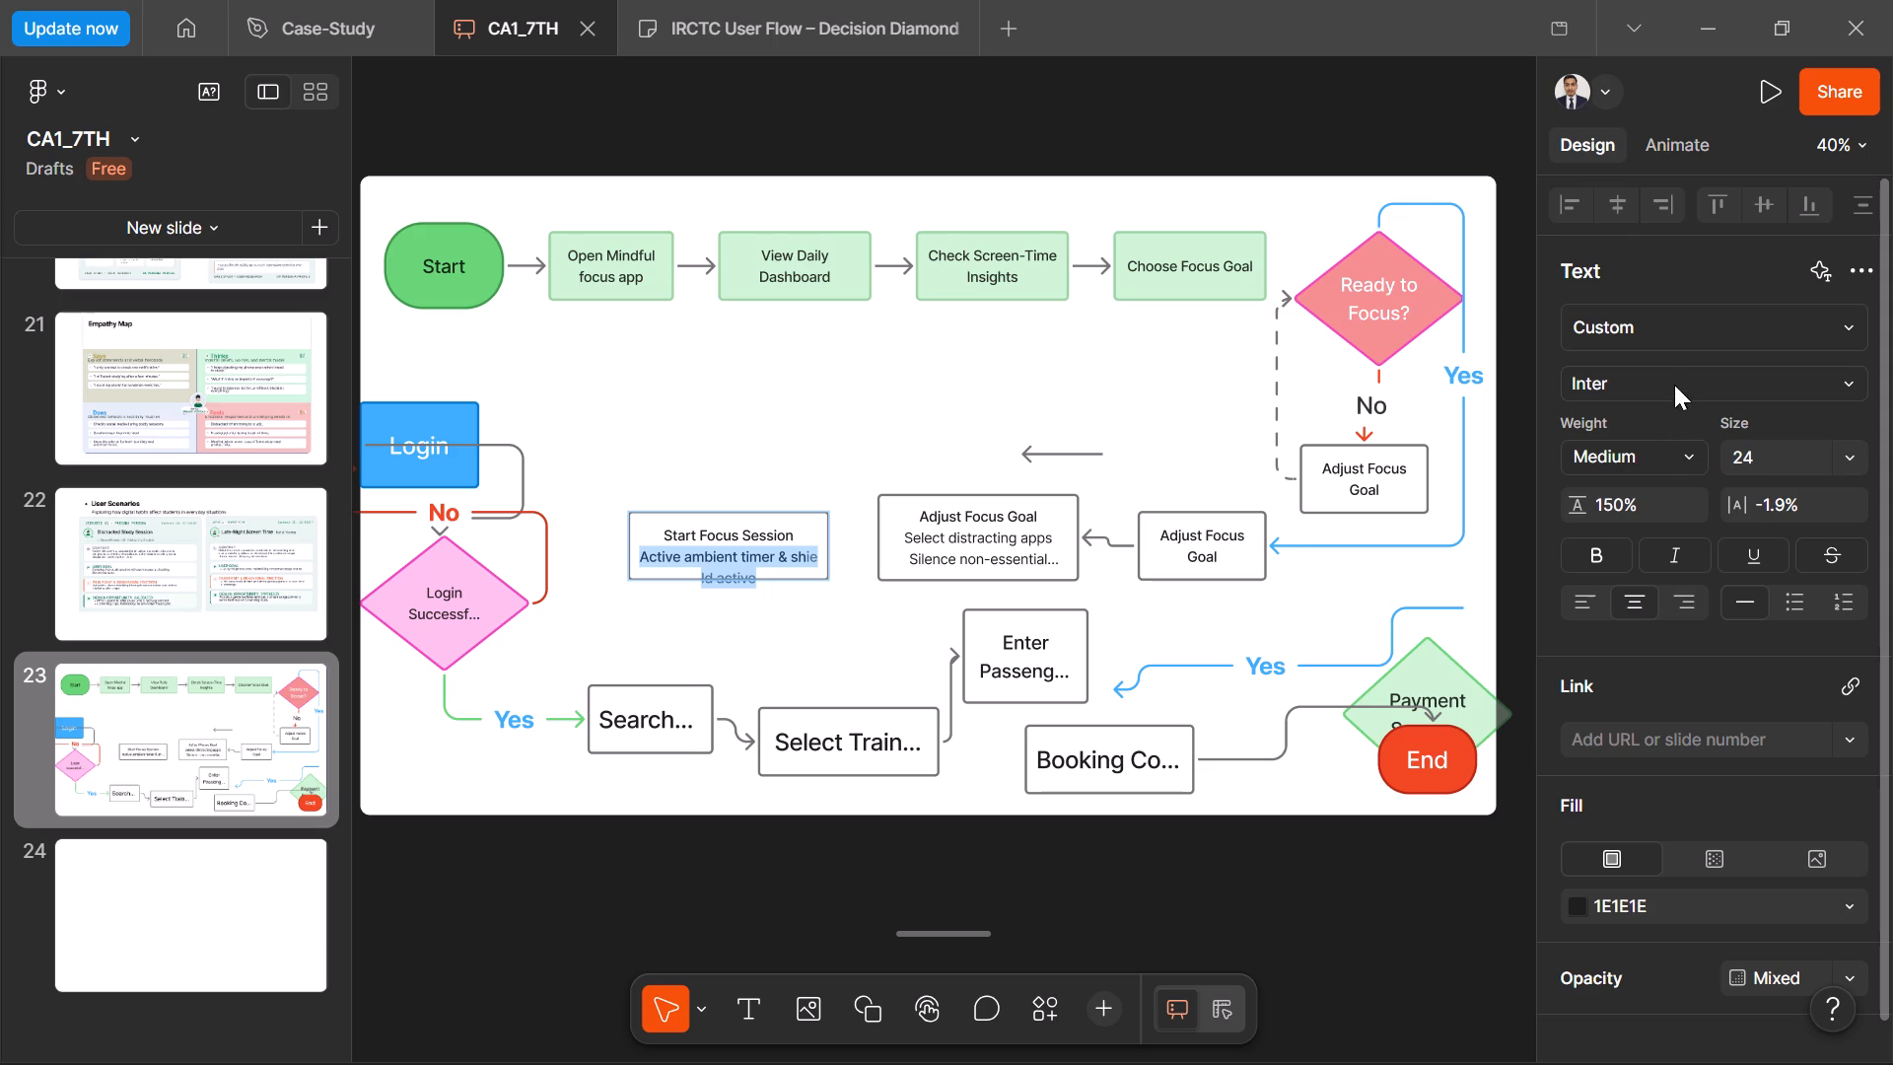
pyautogui.click(1688, 456)
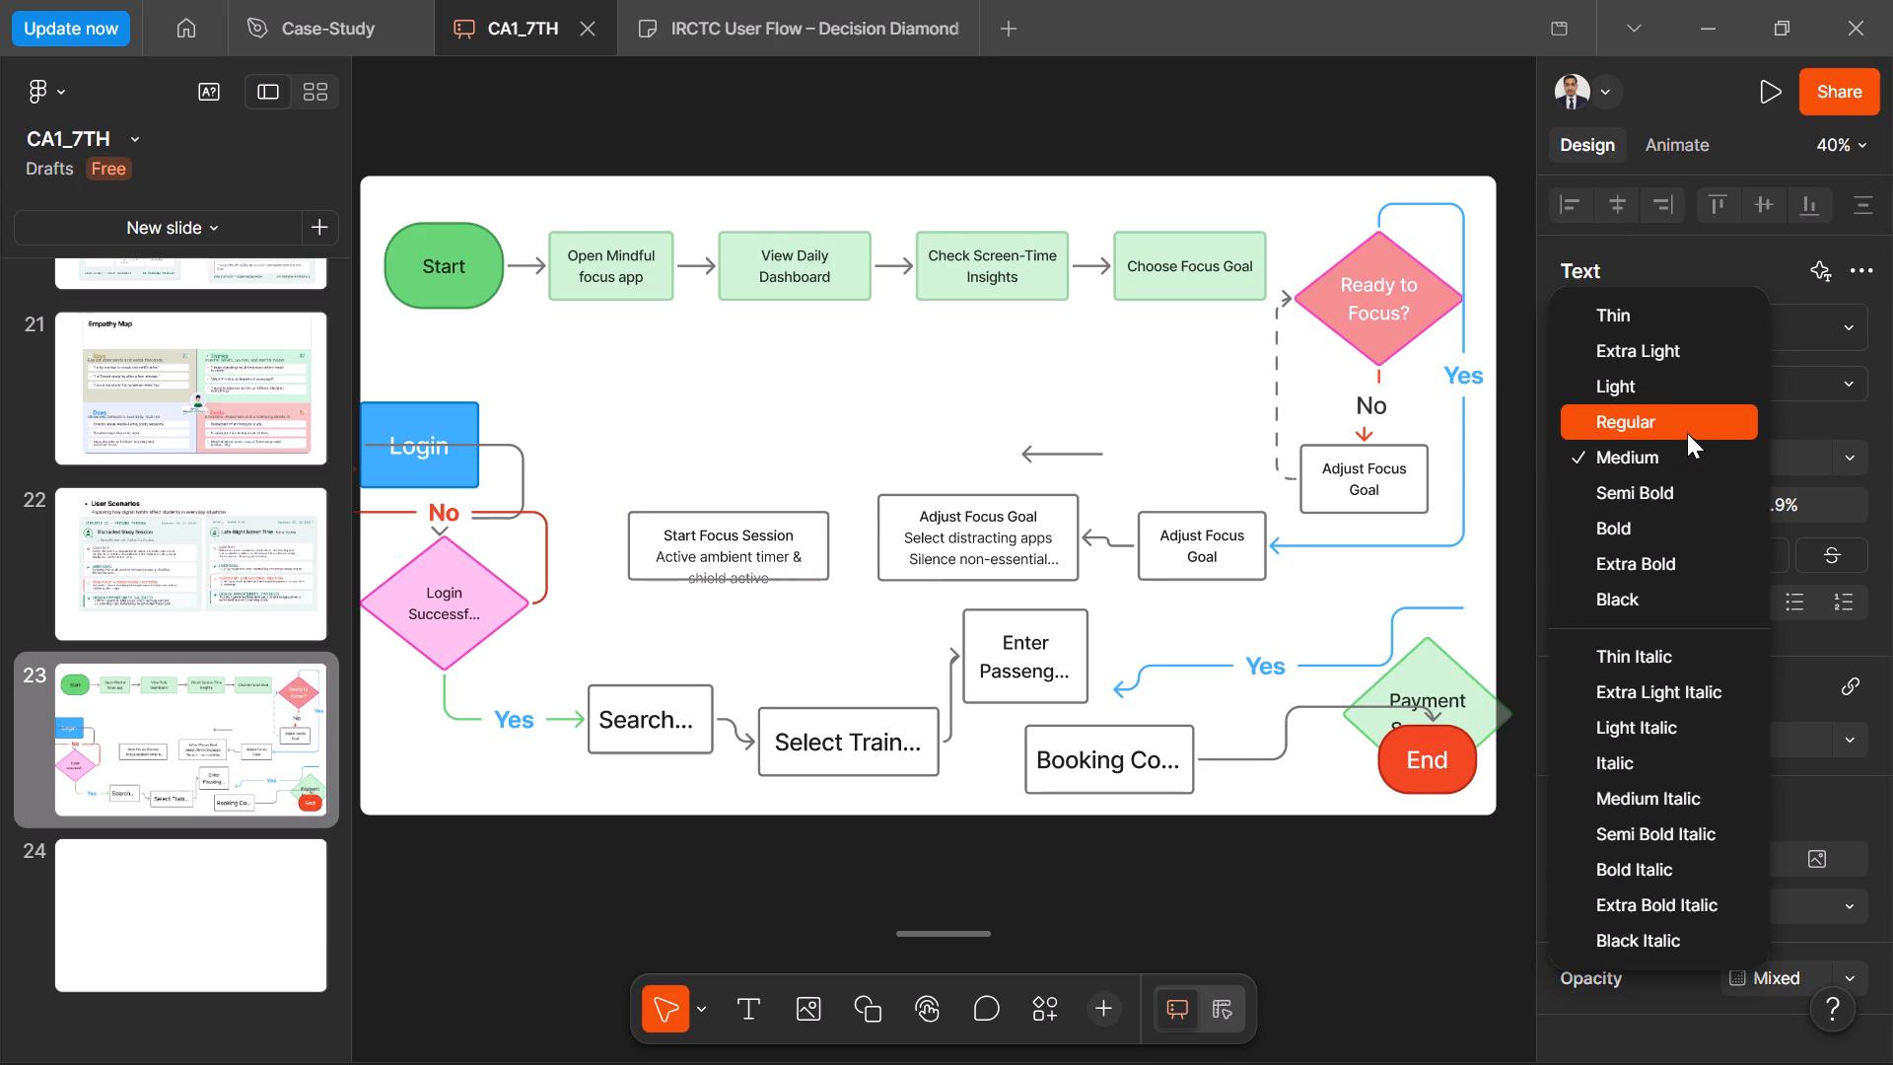
pyautogui.click(1687, 431)
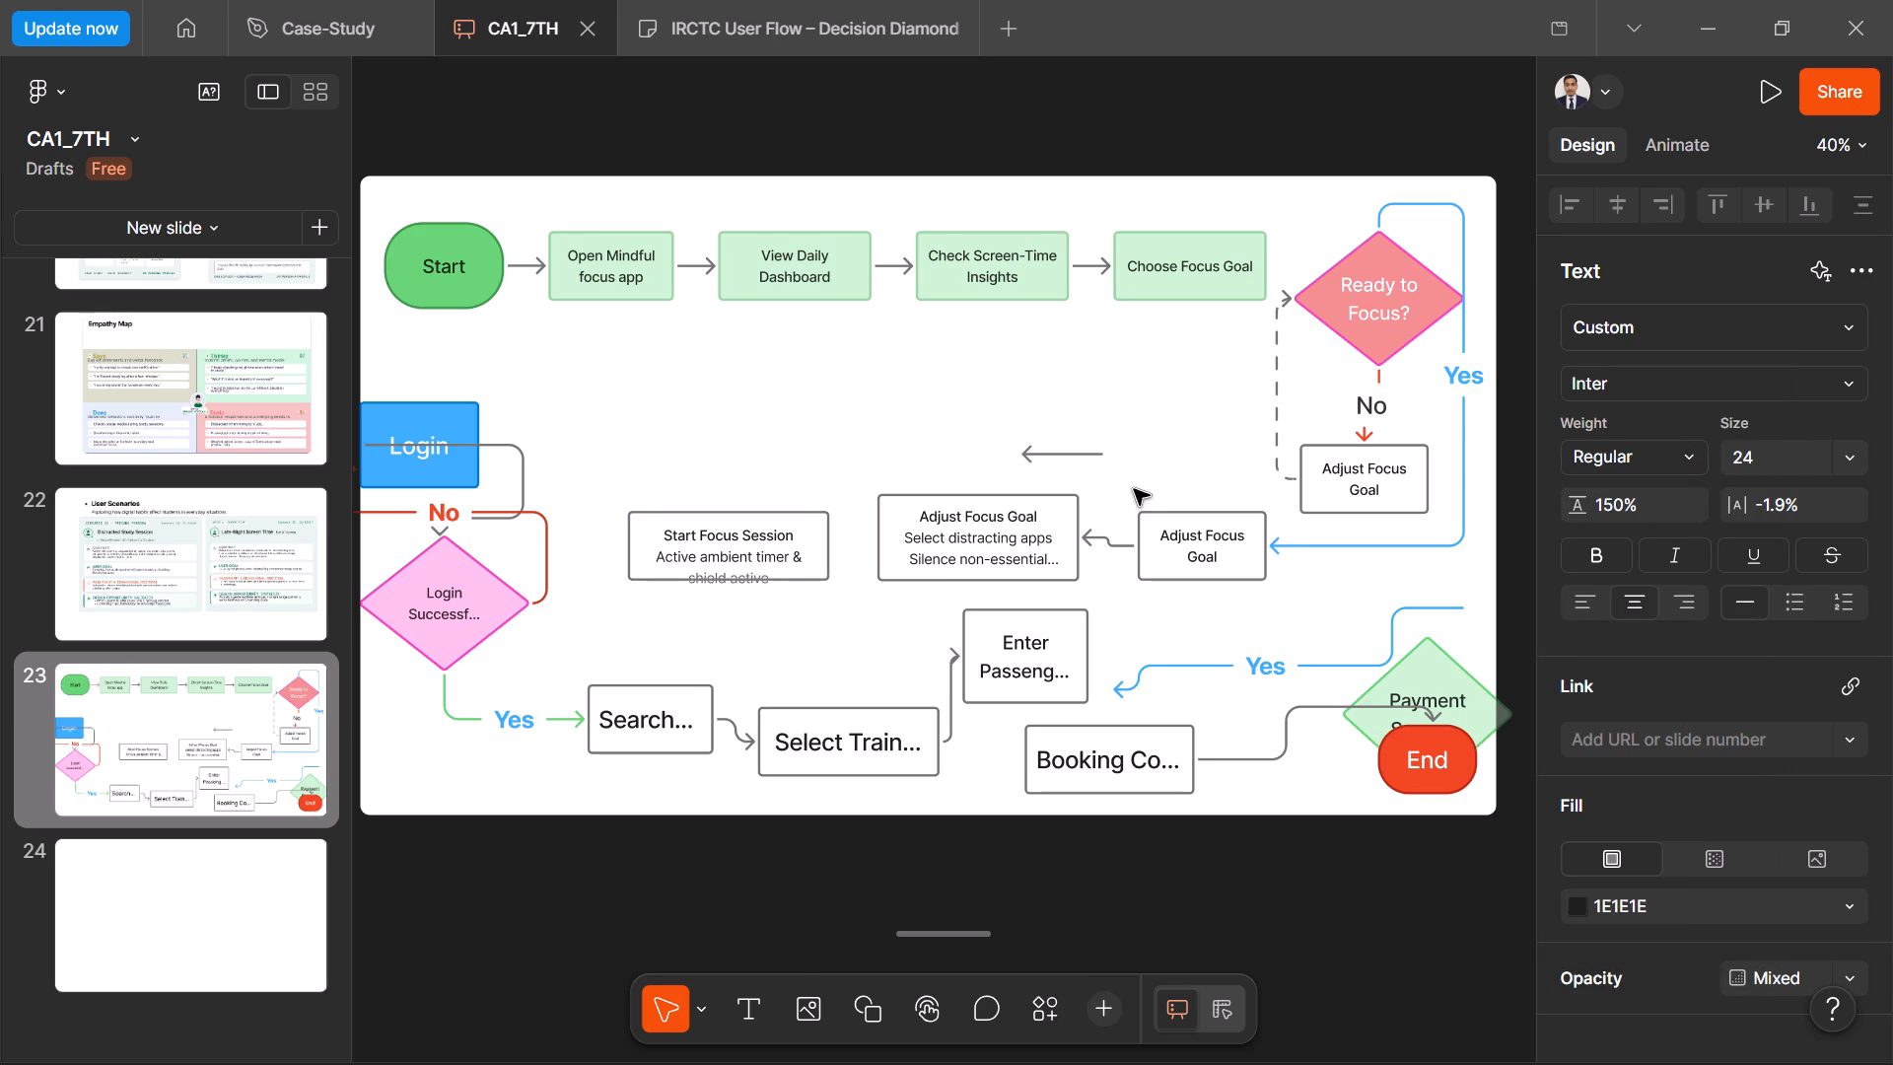
pyautogui.click(806, 535)
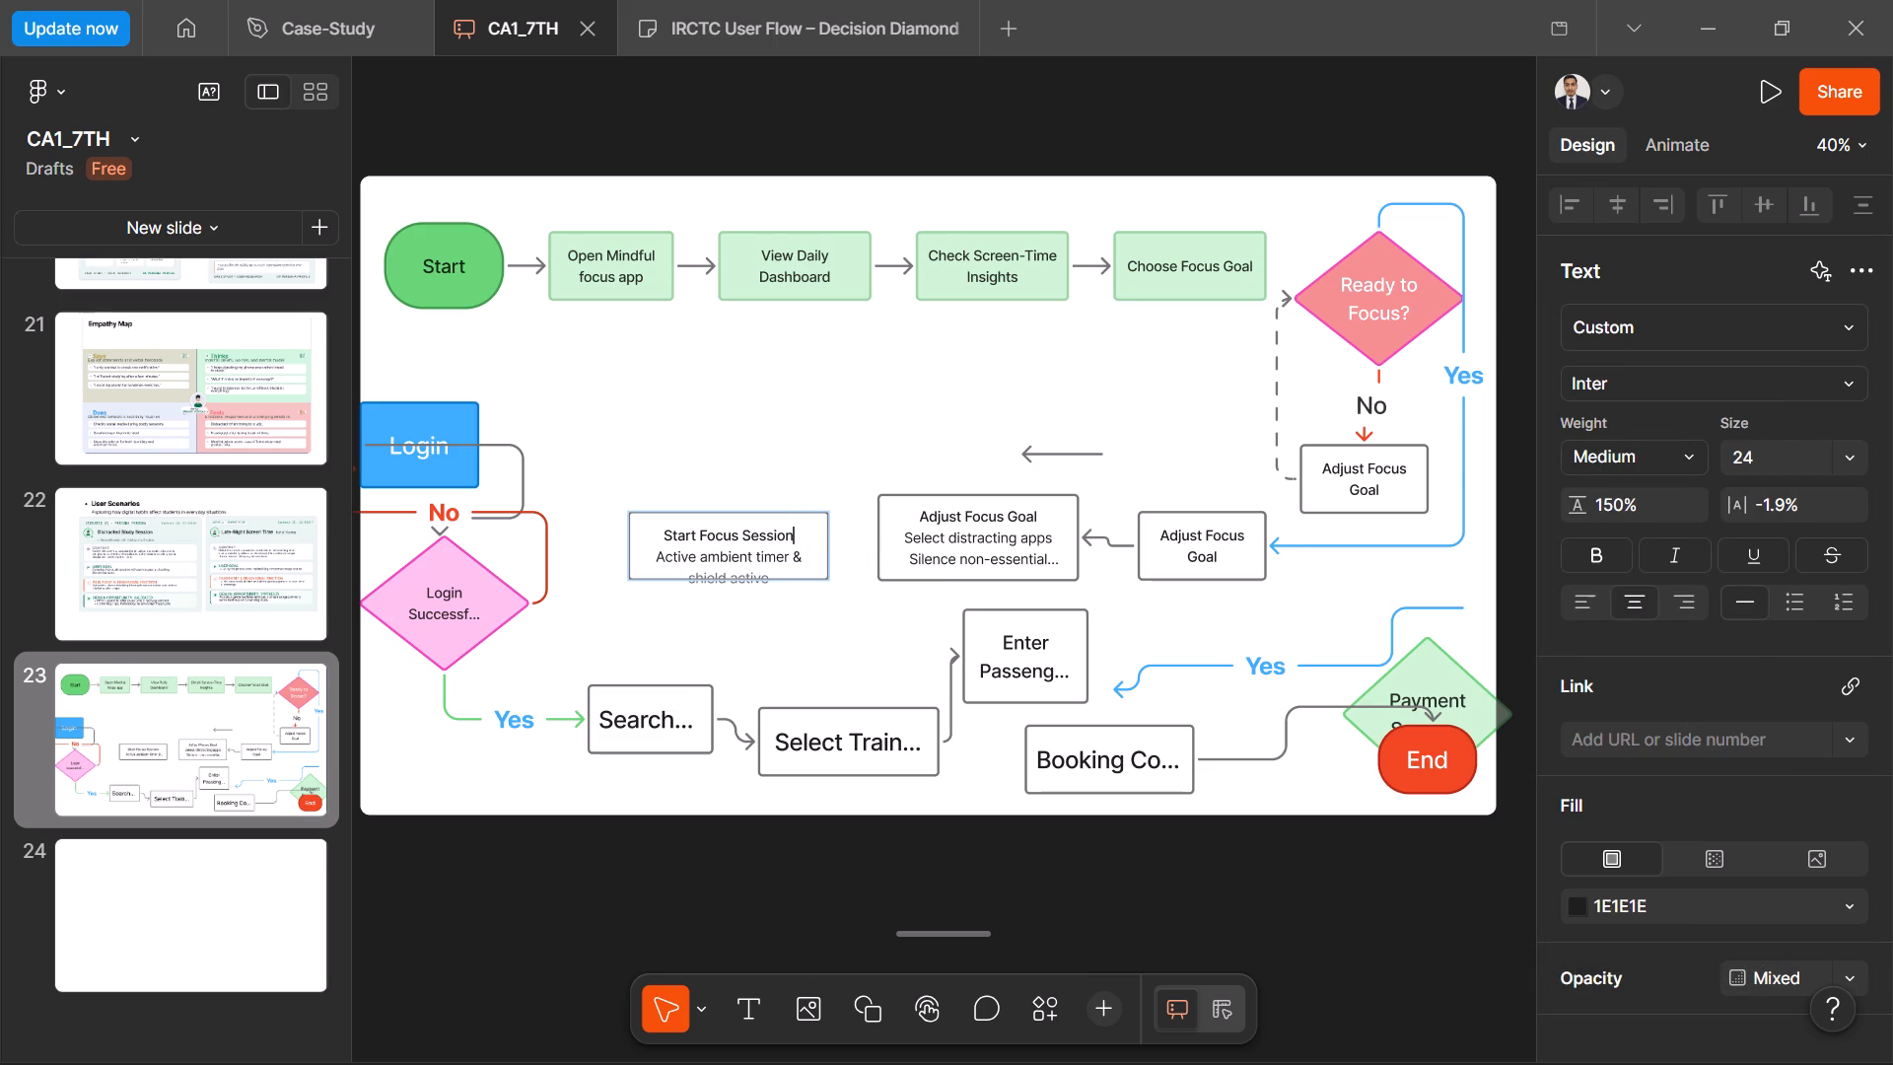
pyautogui.click(813, 459)
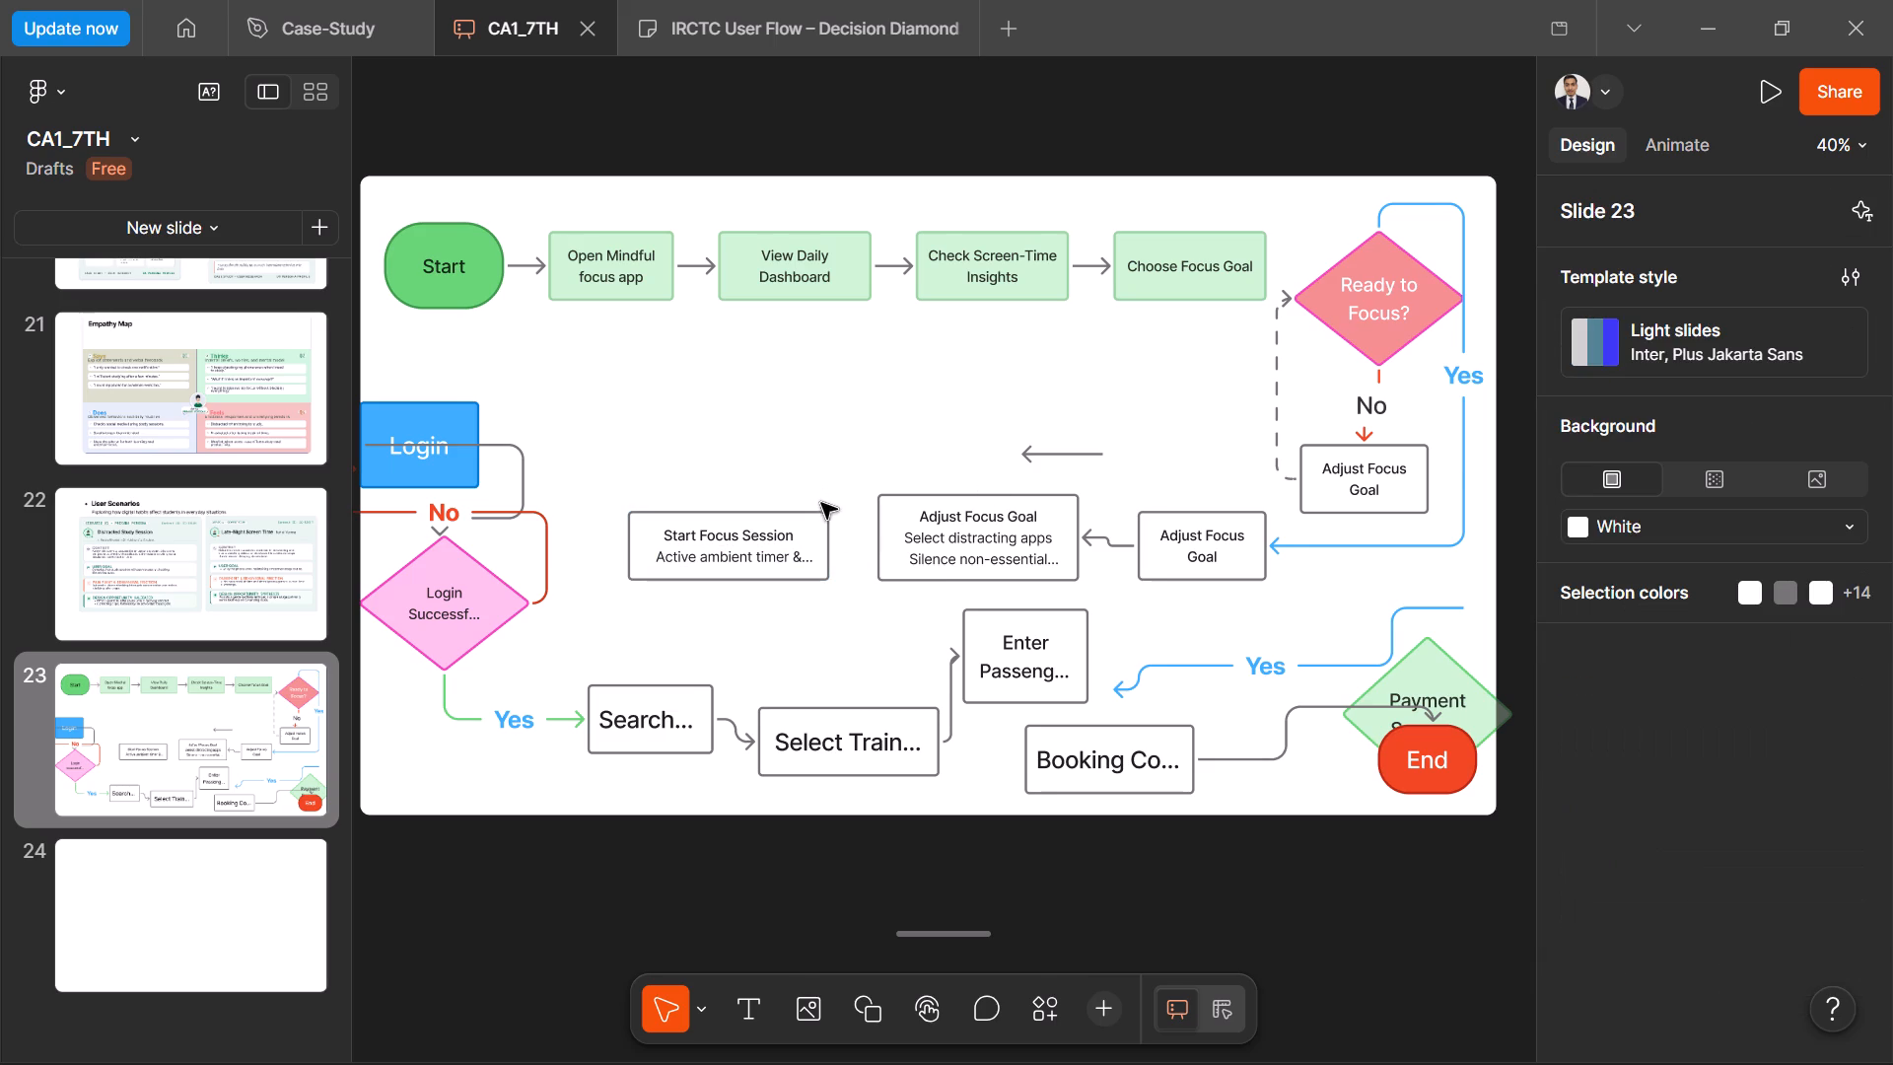
# Resize the Start Focus Session box slightly narrower and extend its bottom edge to fit all three lines of text.
pyautogui.click(814, 523)
pyautogui.moveTo(830, 530); pyautogui.dragTo(838, 530)
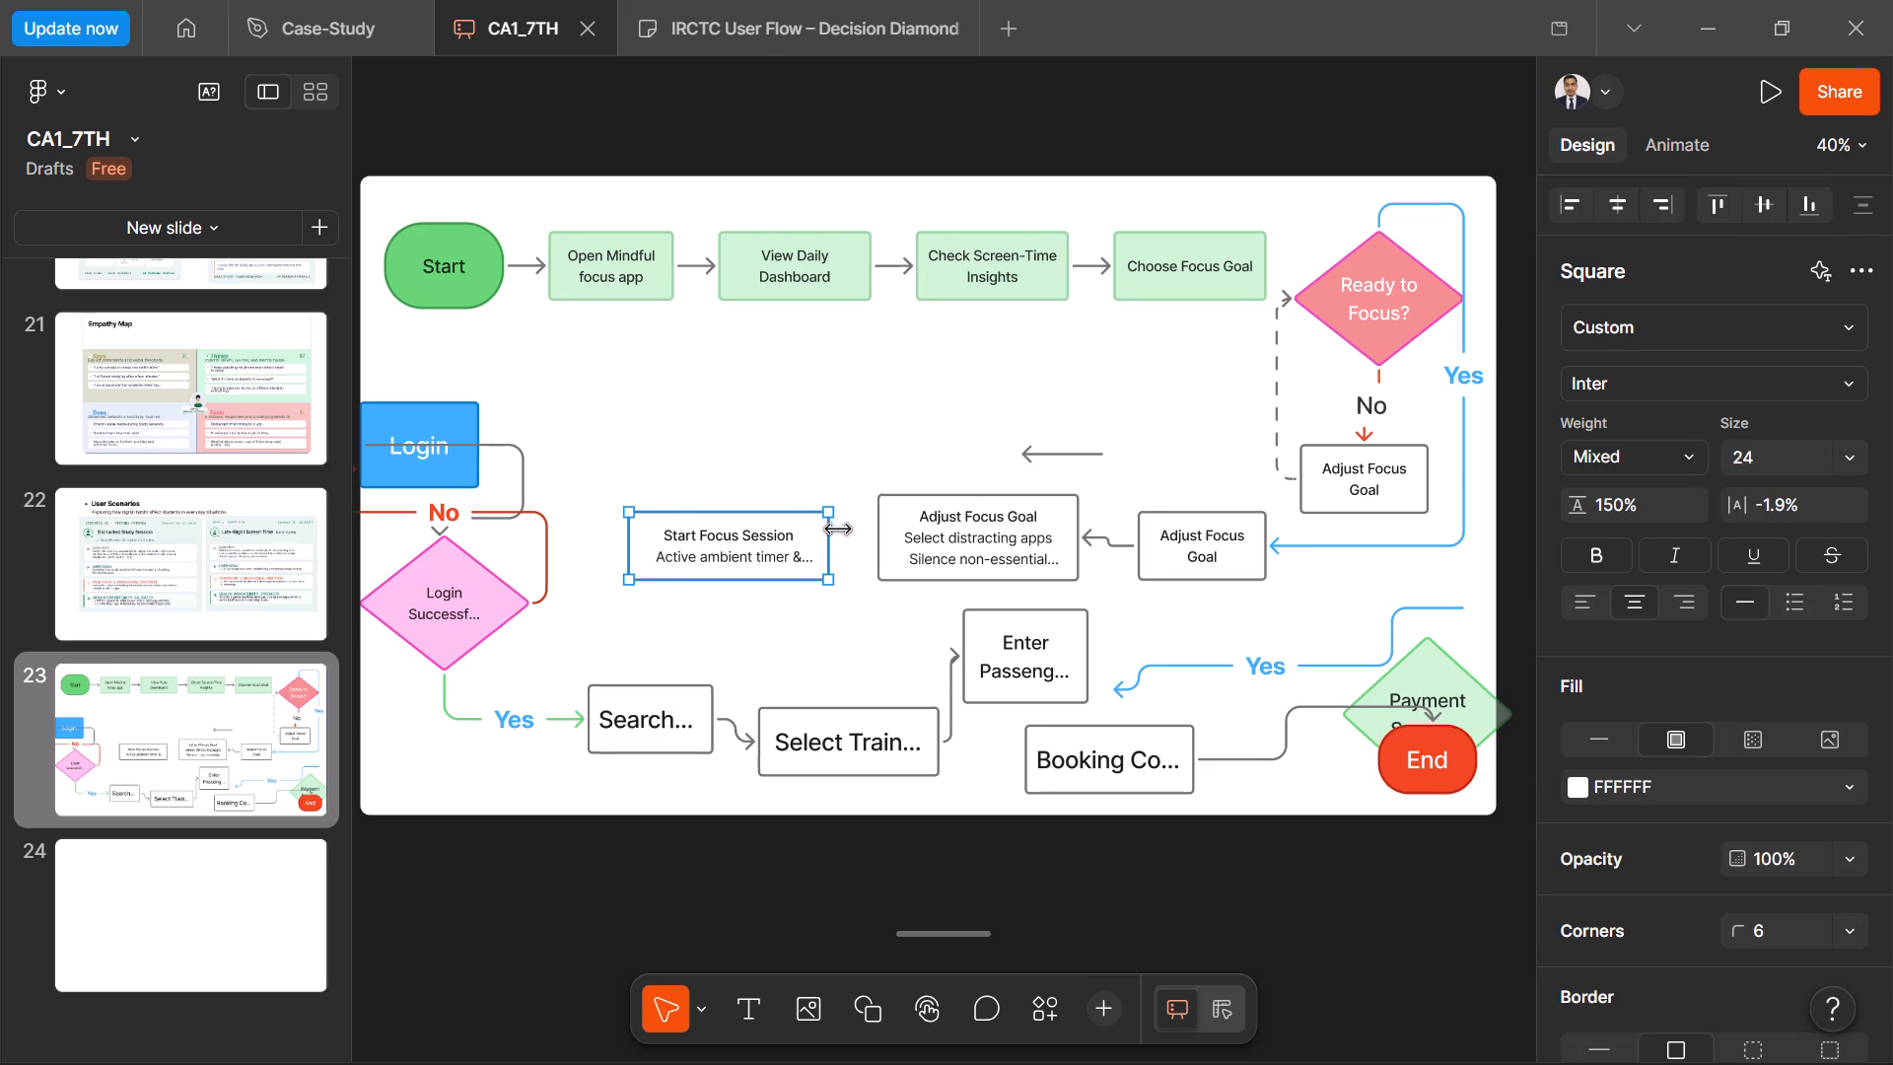
pyautogui.moveTo(838, 530); pyautogui.dragTo(862, 530)
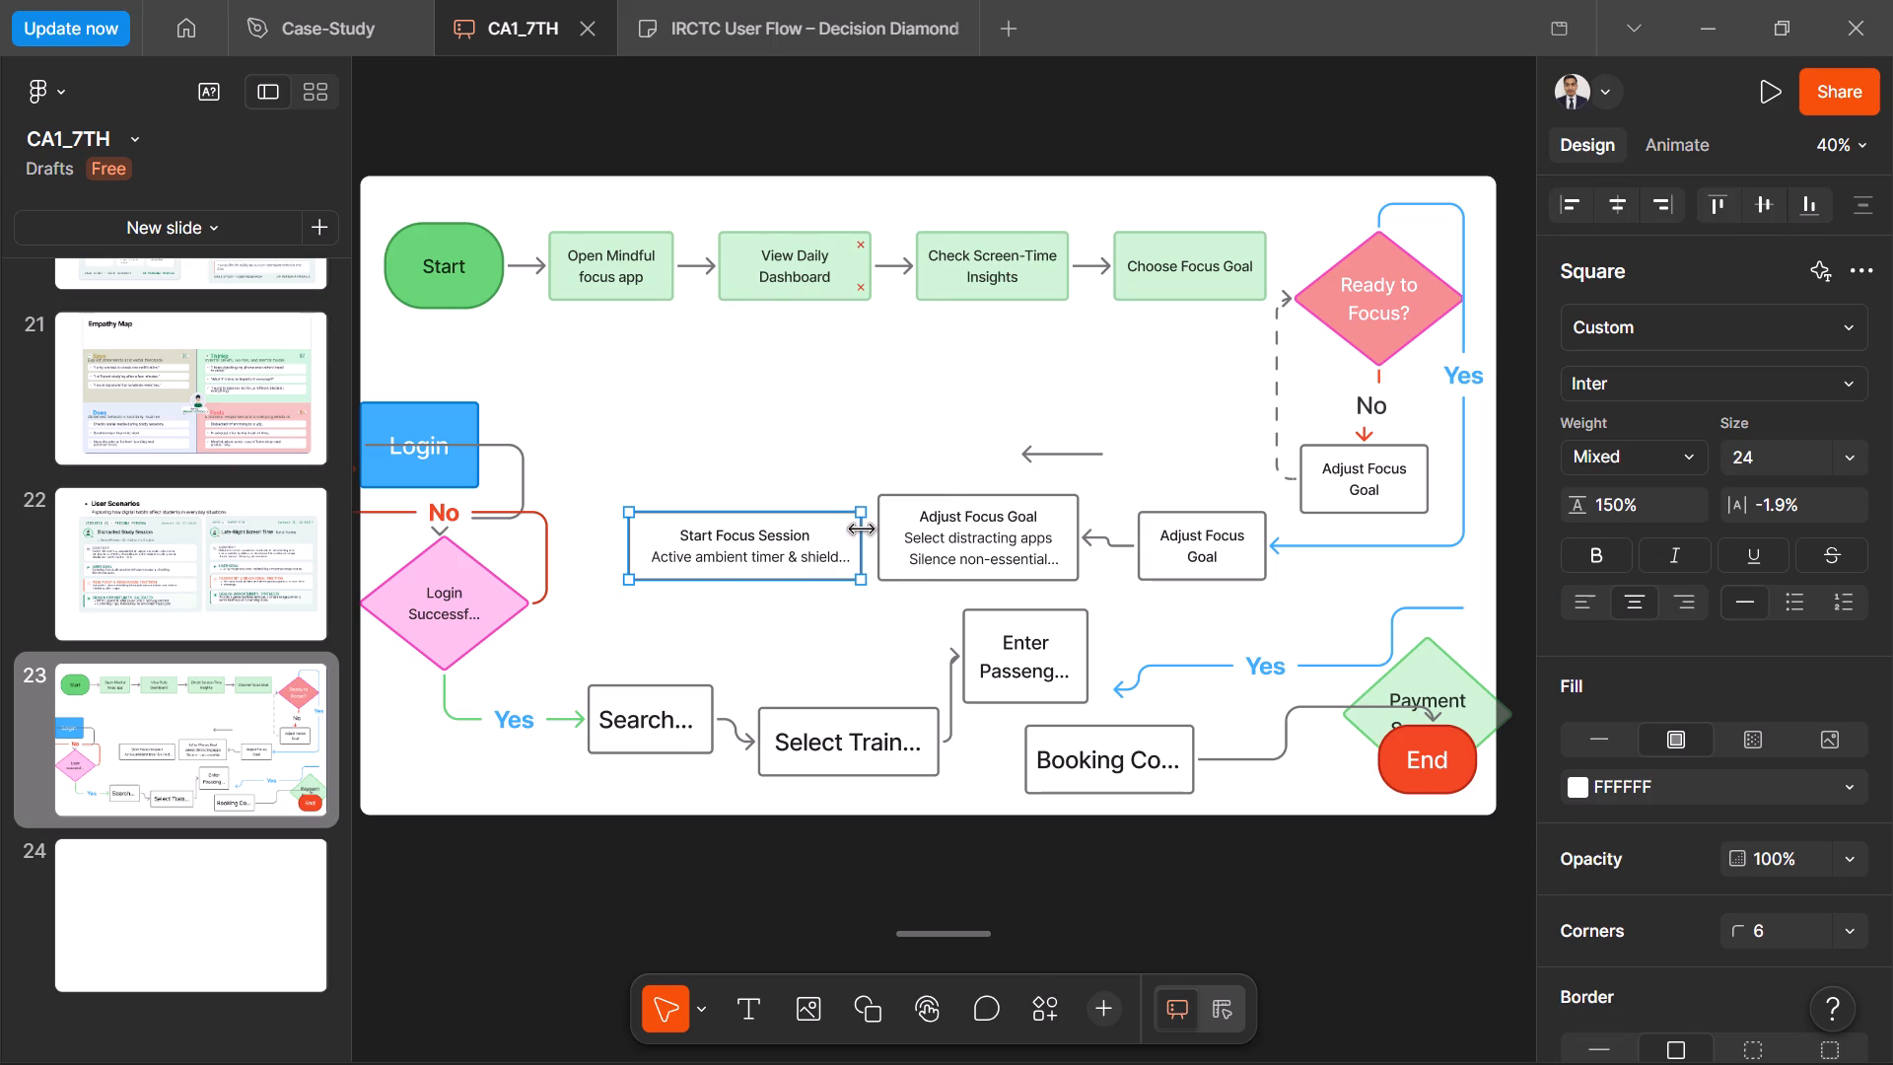
pyautogui.moveTo(862, 530); pyautogui.dragTo(798, 528)
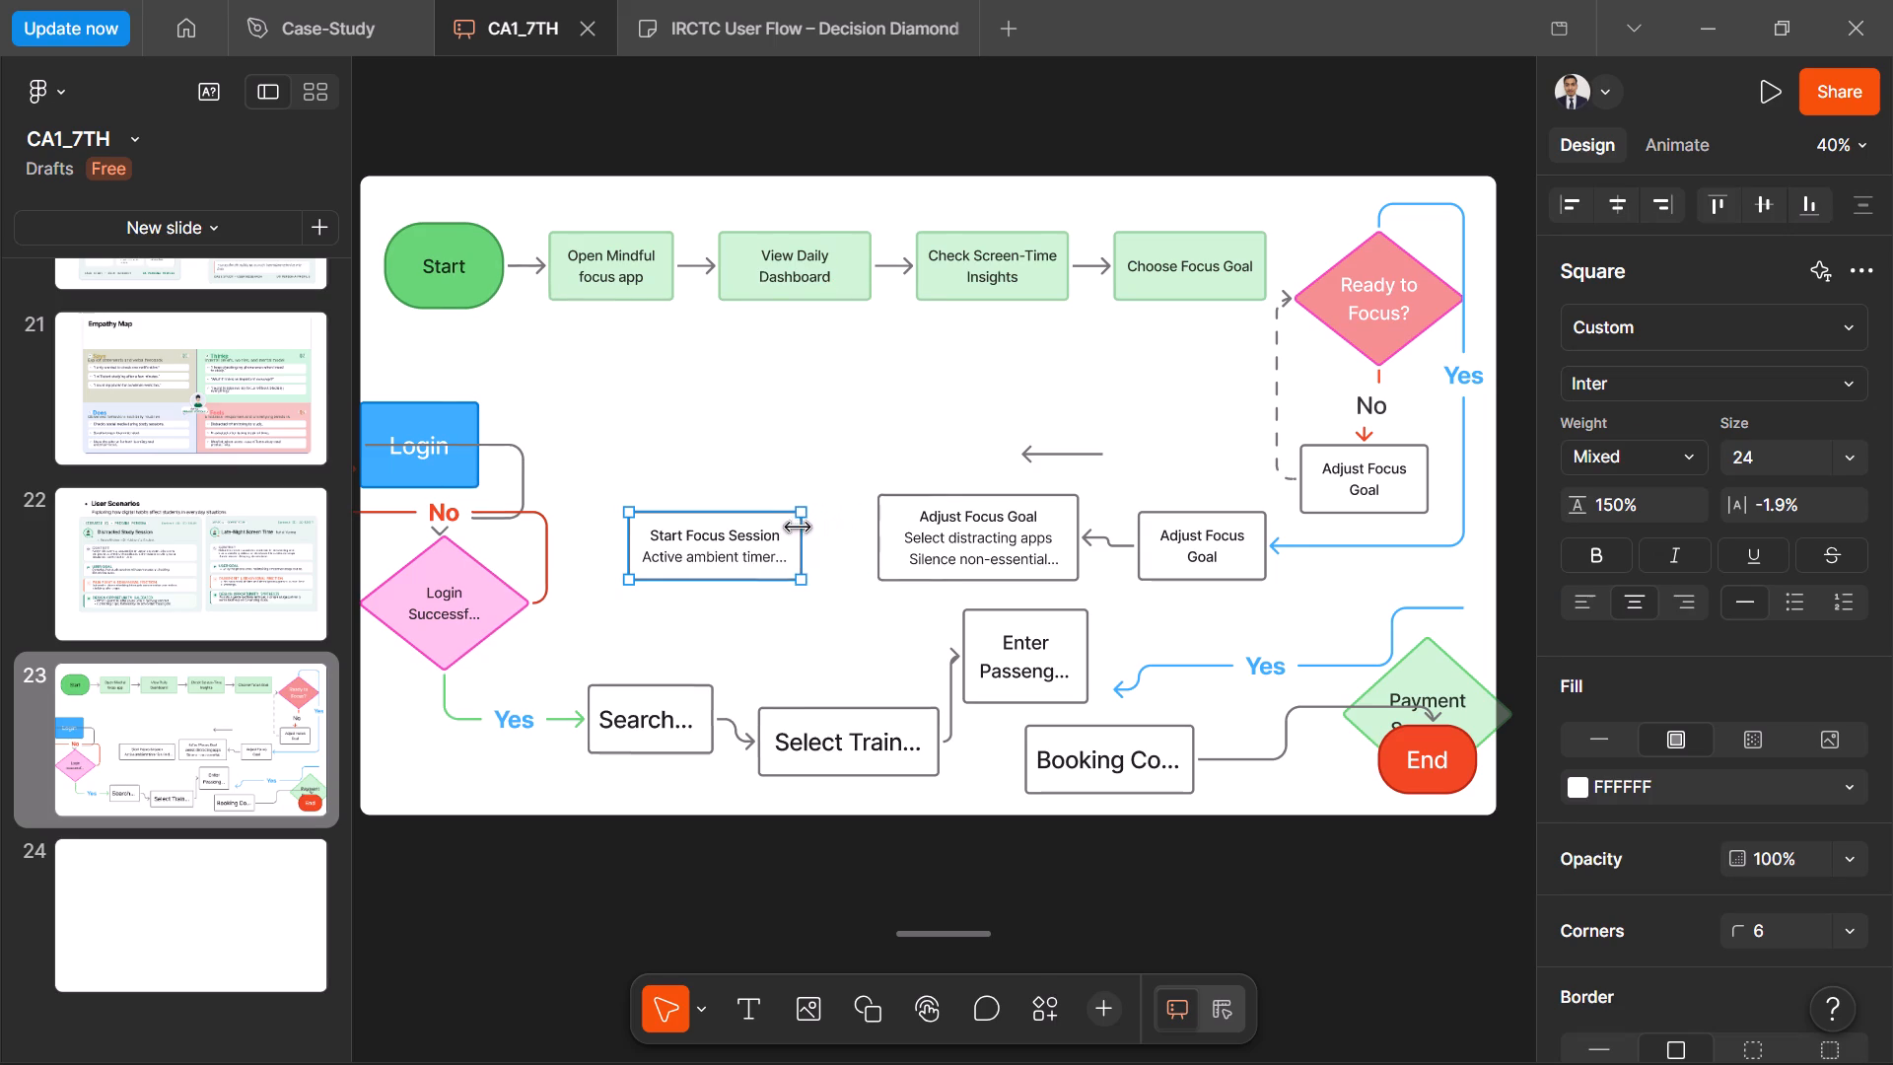
pyautogui.moveTo(798, 528); pyautogui.dragTo(808, 524)
pyautogui.moveTo(740, 582); pyautogui.dragTo(740, 590)
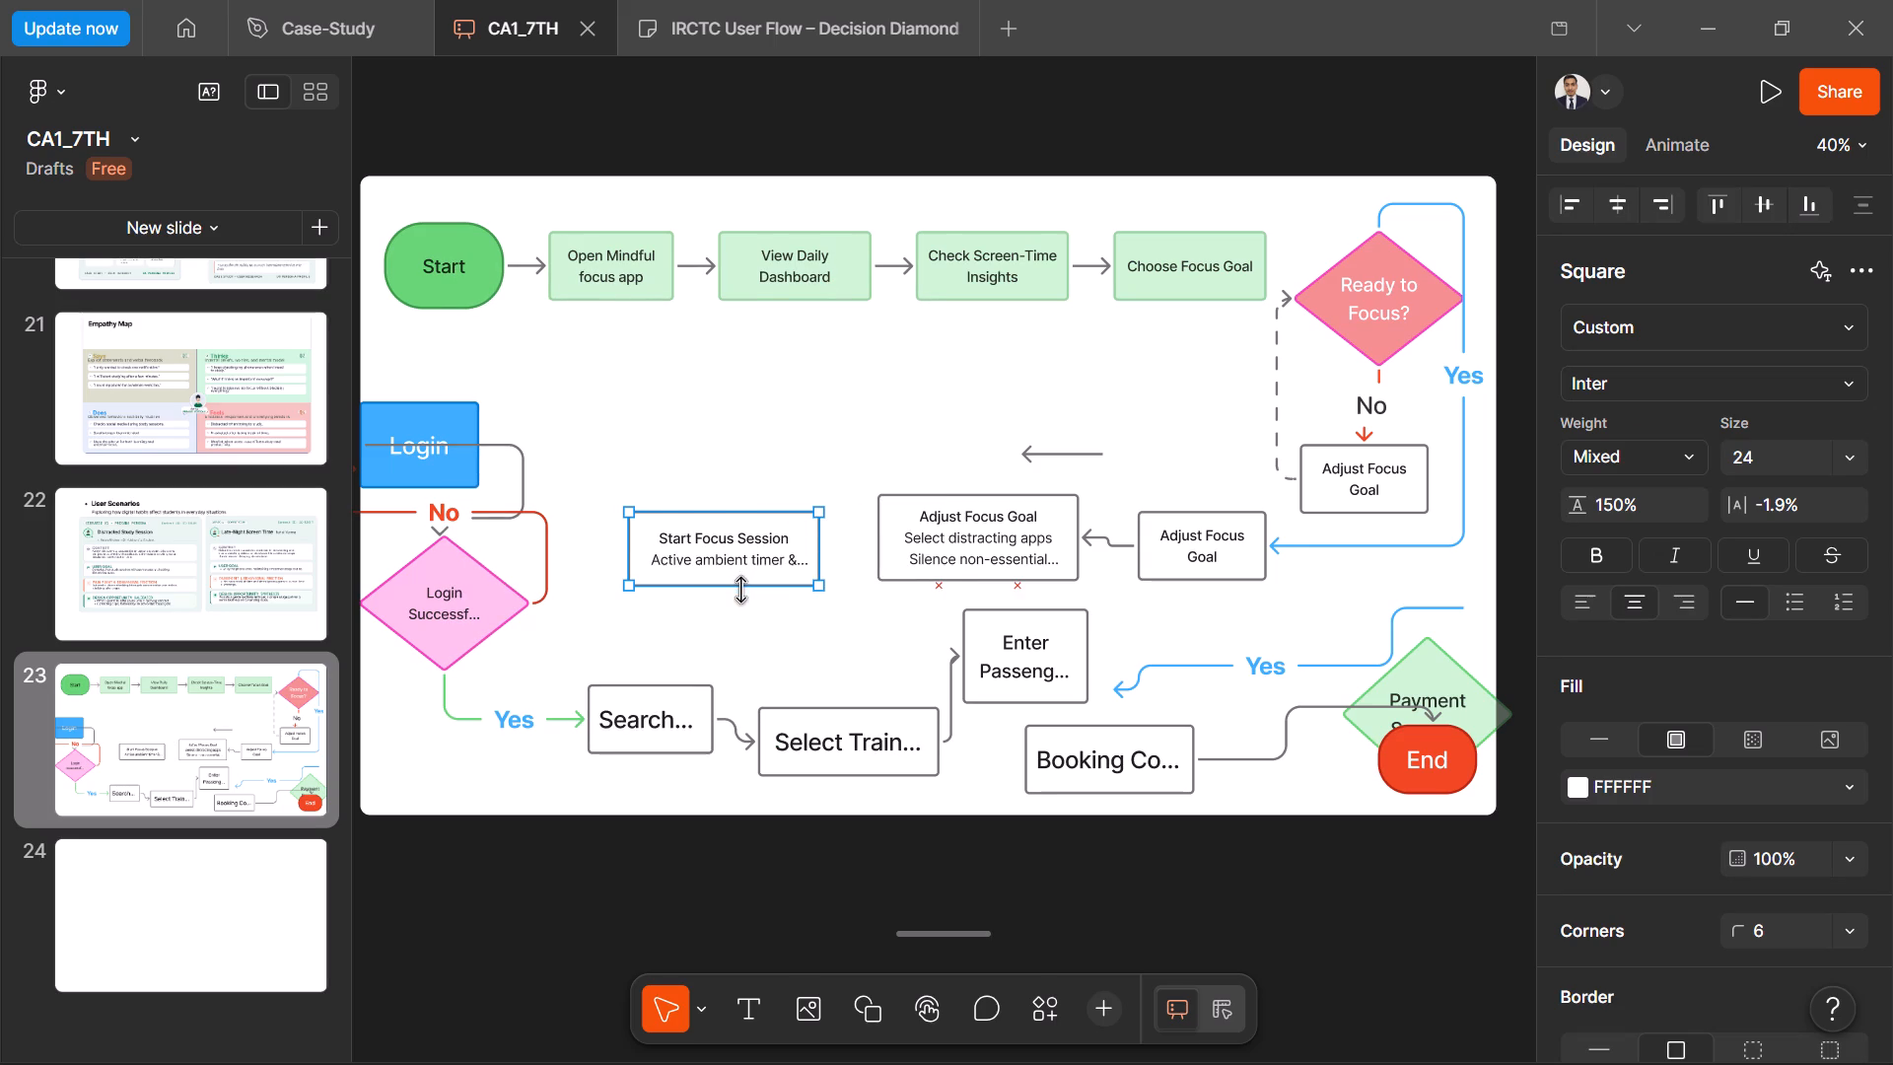
pyautogui.moveTo(740, 590); pyautogui.dragTo(741, 597)
pyautogui.click(773, 436)
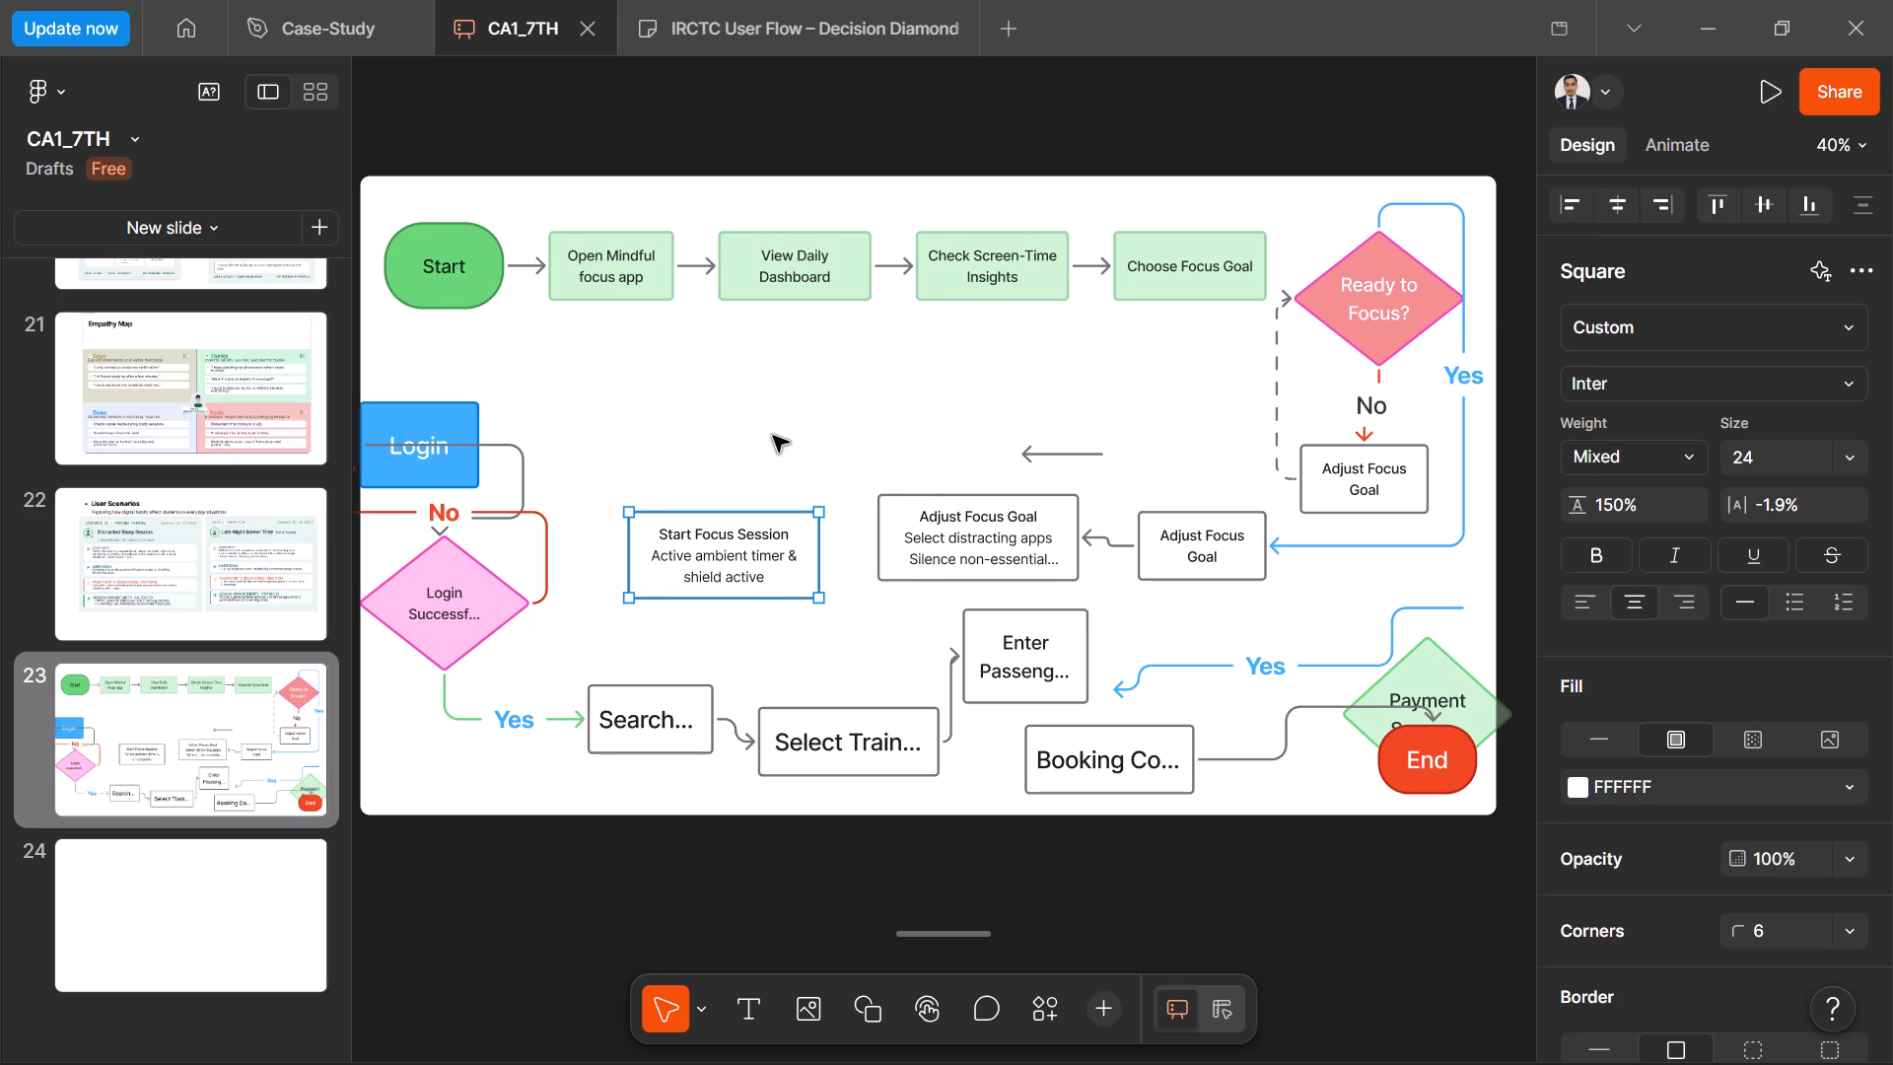
# Move the Start Focus Session box level with the three-line Adjust Focus Goal box and centred under the Daily Dashboard guide.
pyautogui.moveTo(770, 536); pyautogui.dragTo(772, 517)
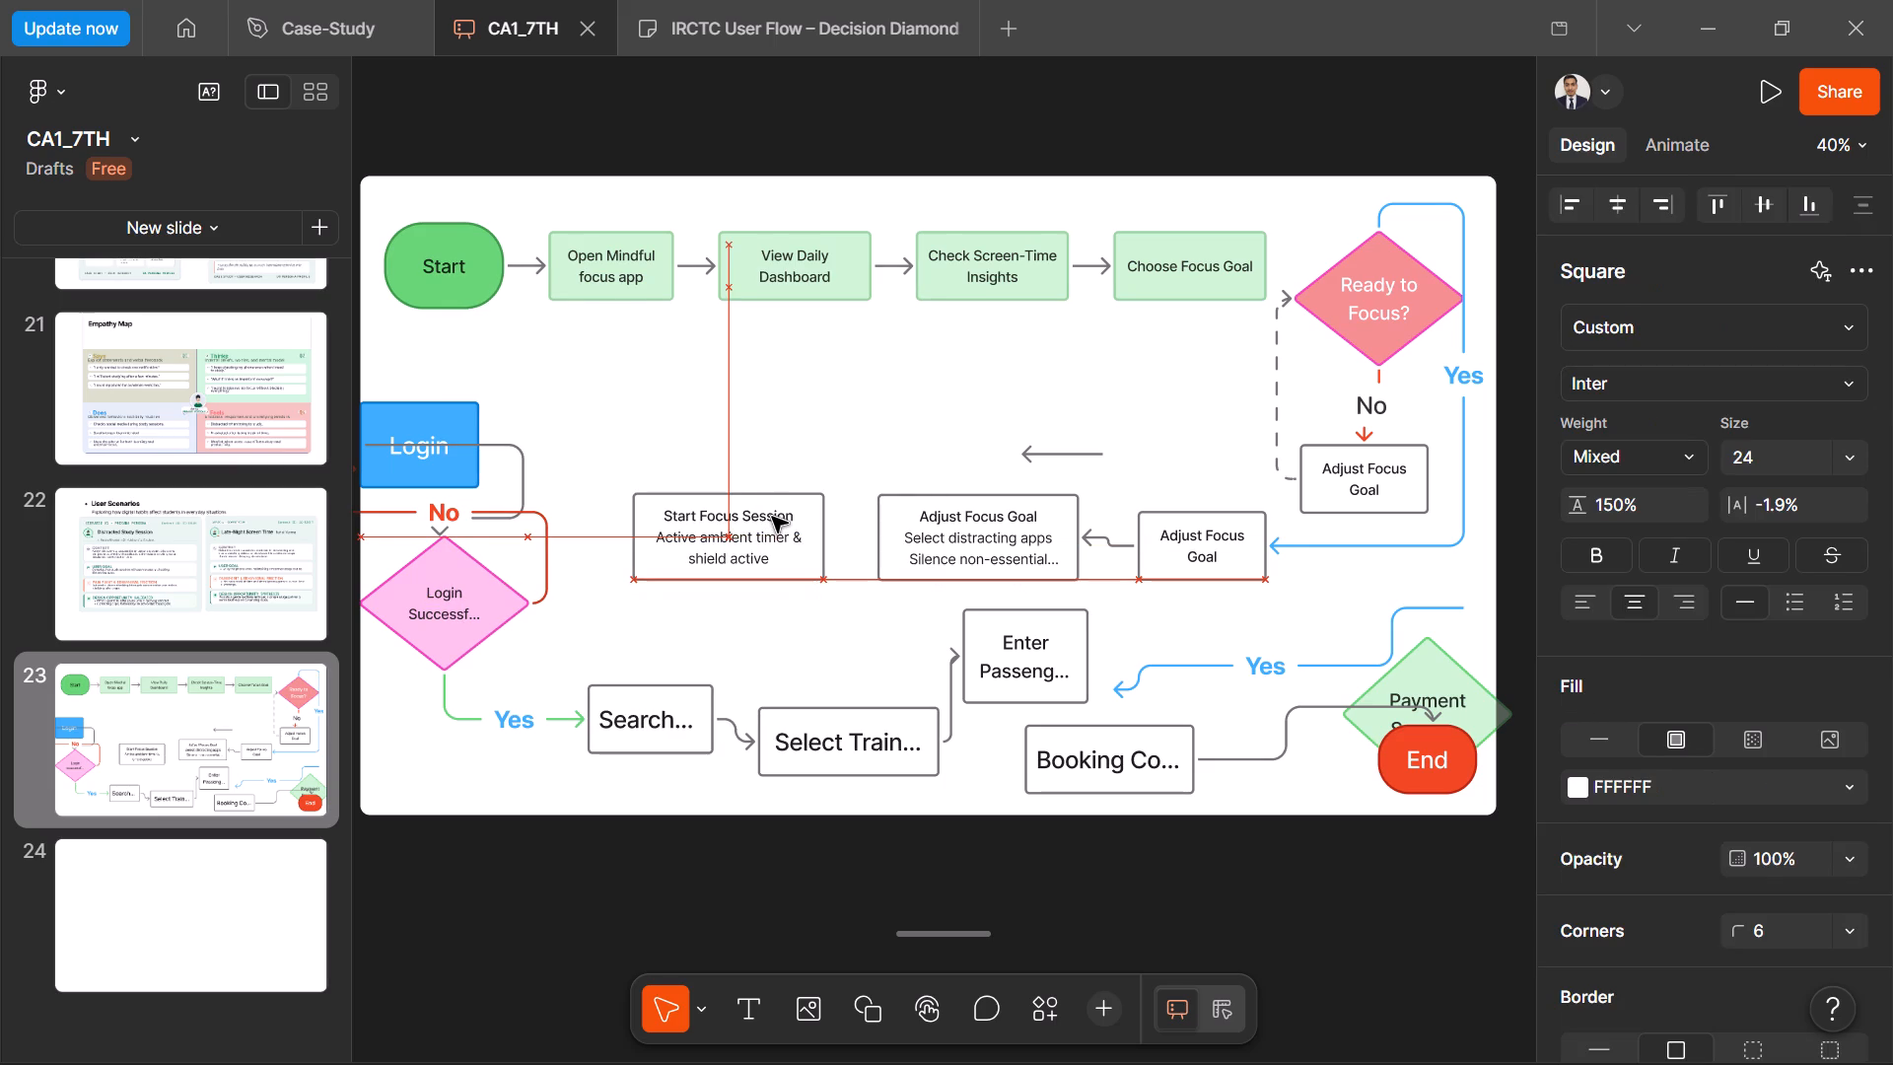
pyautogui.moveTo(772, 517); pyautogui.dragTo(771, 521)
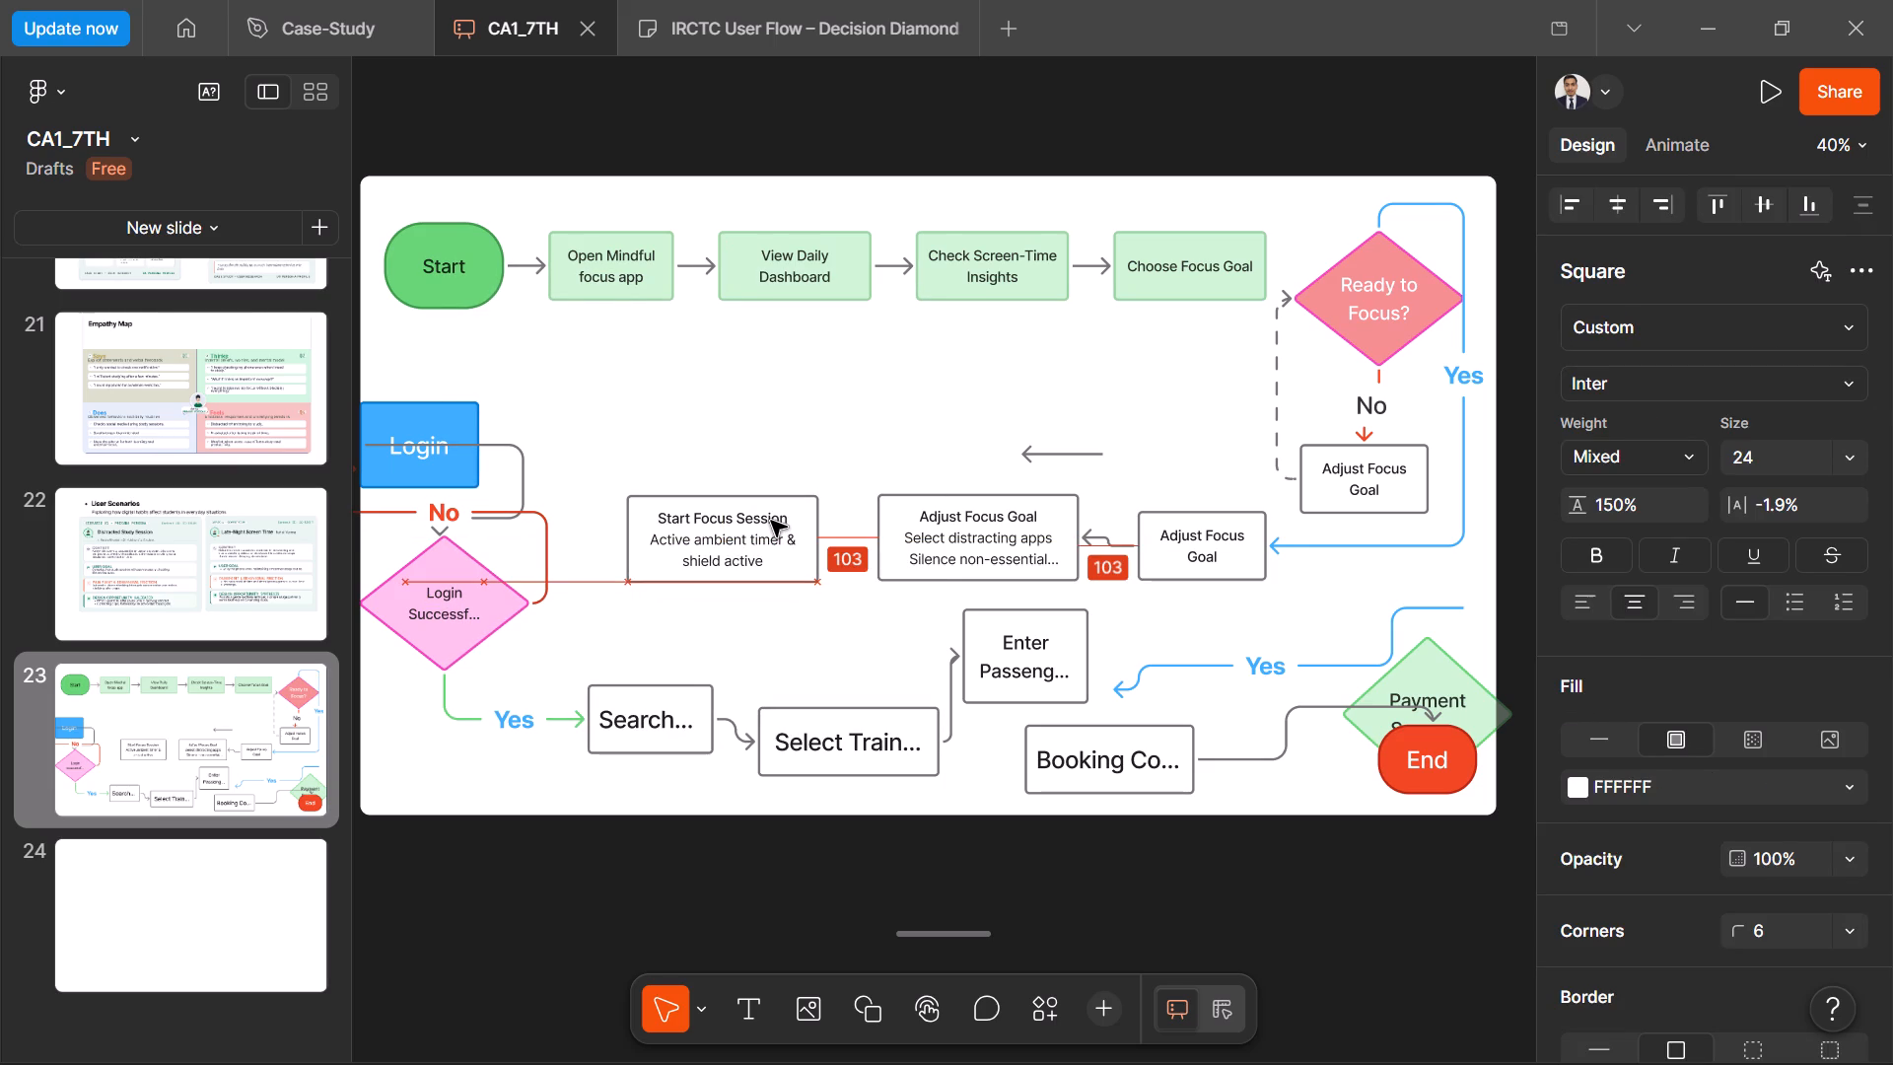
pyautogui.moveTo(771, 521); pyautogui.dragTo(776, 521)
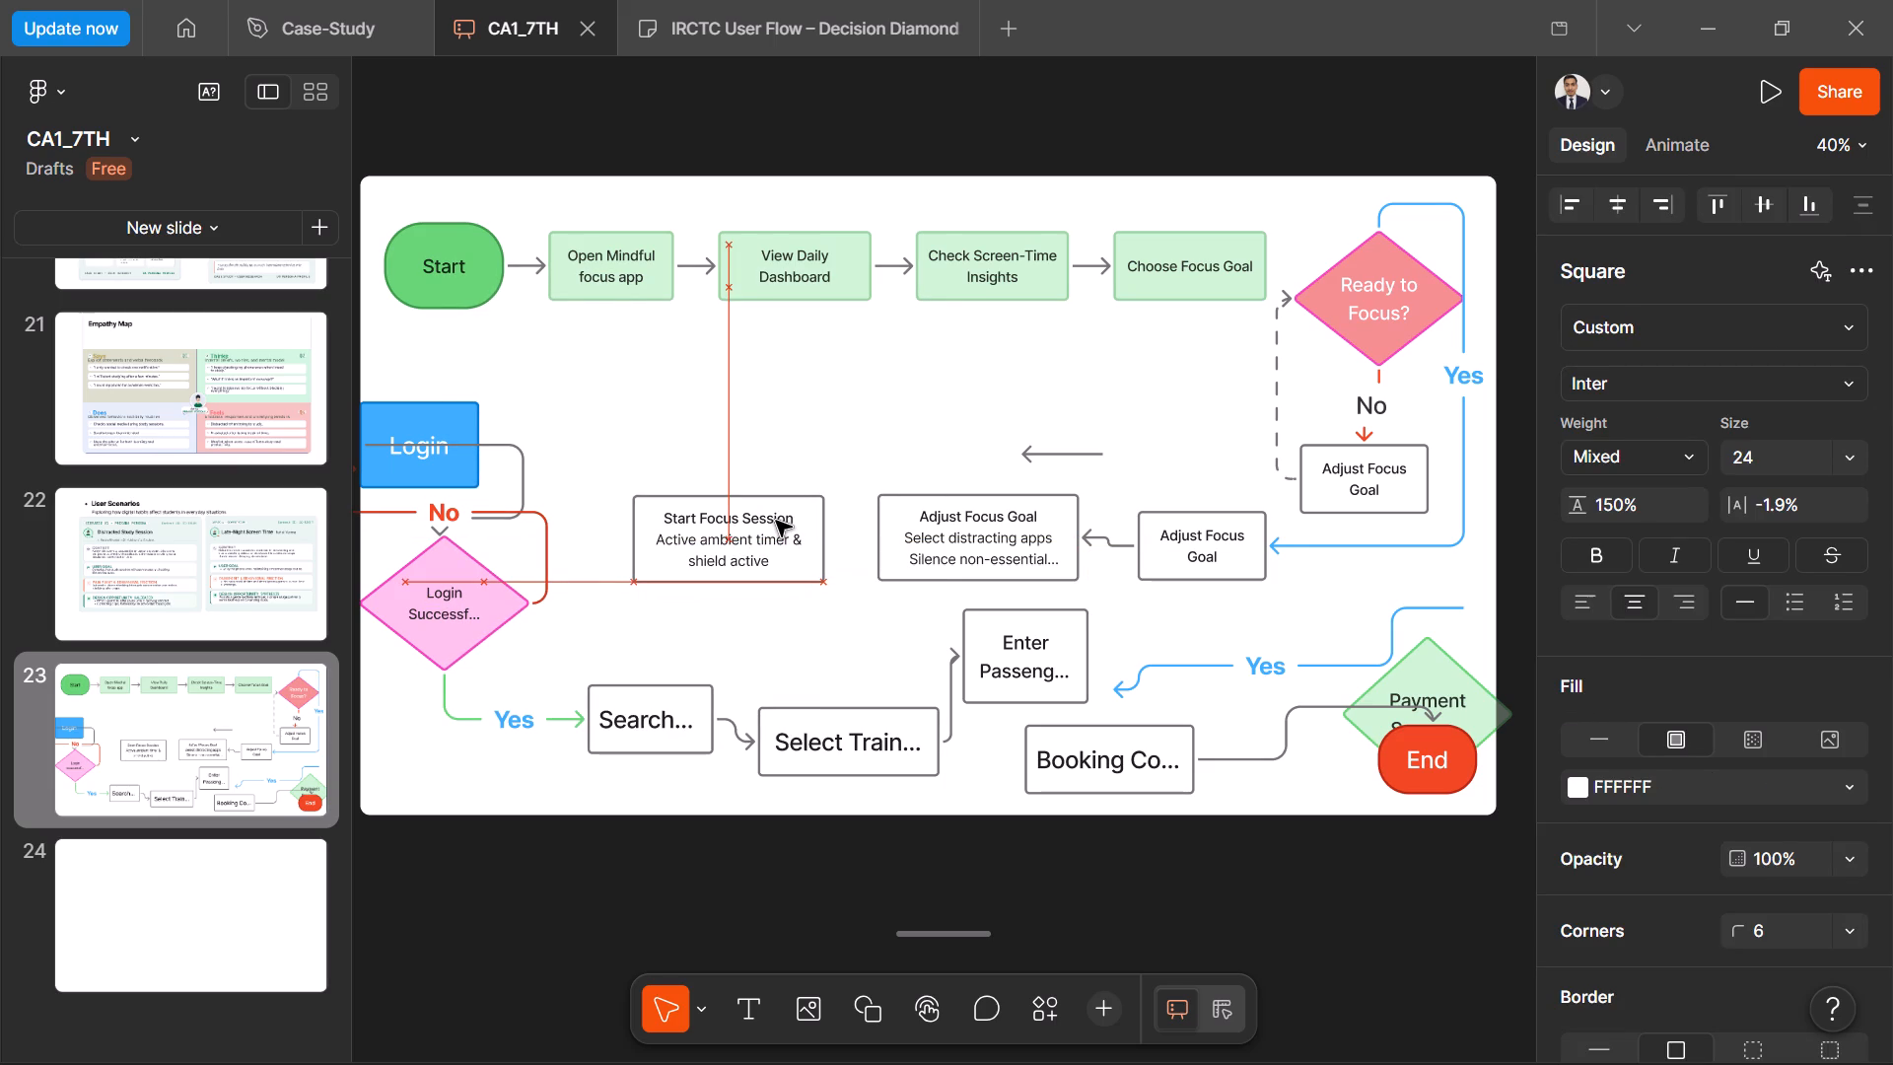
pyautogui.moveTo(776, 521); pyautogui.dragTo(780, 520)
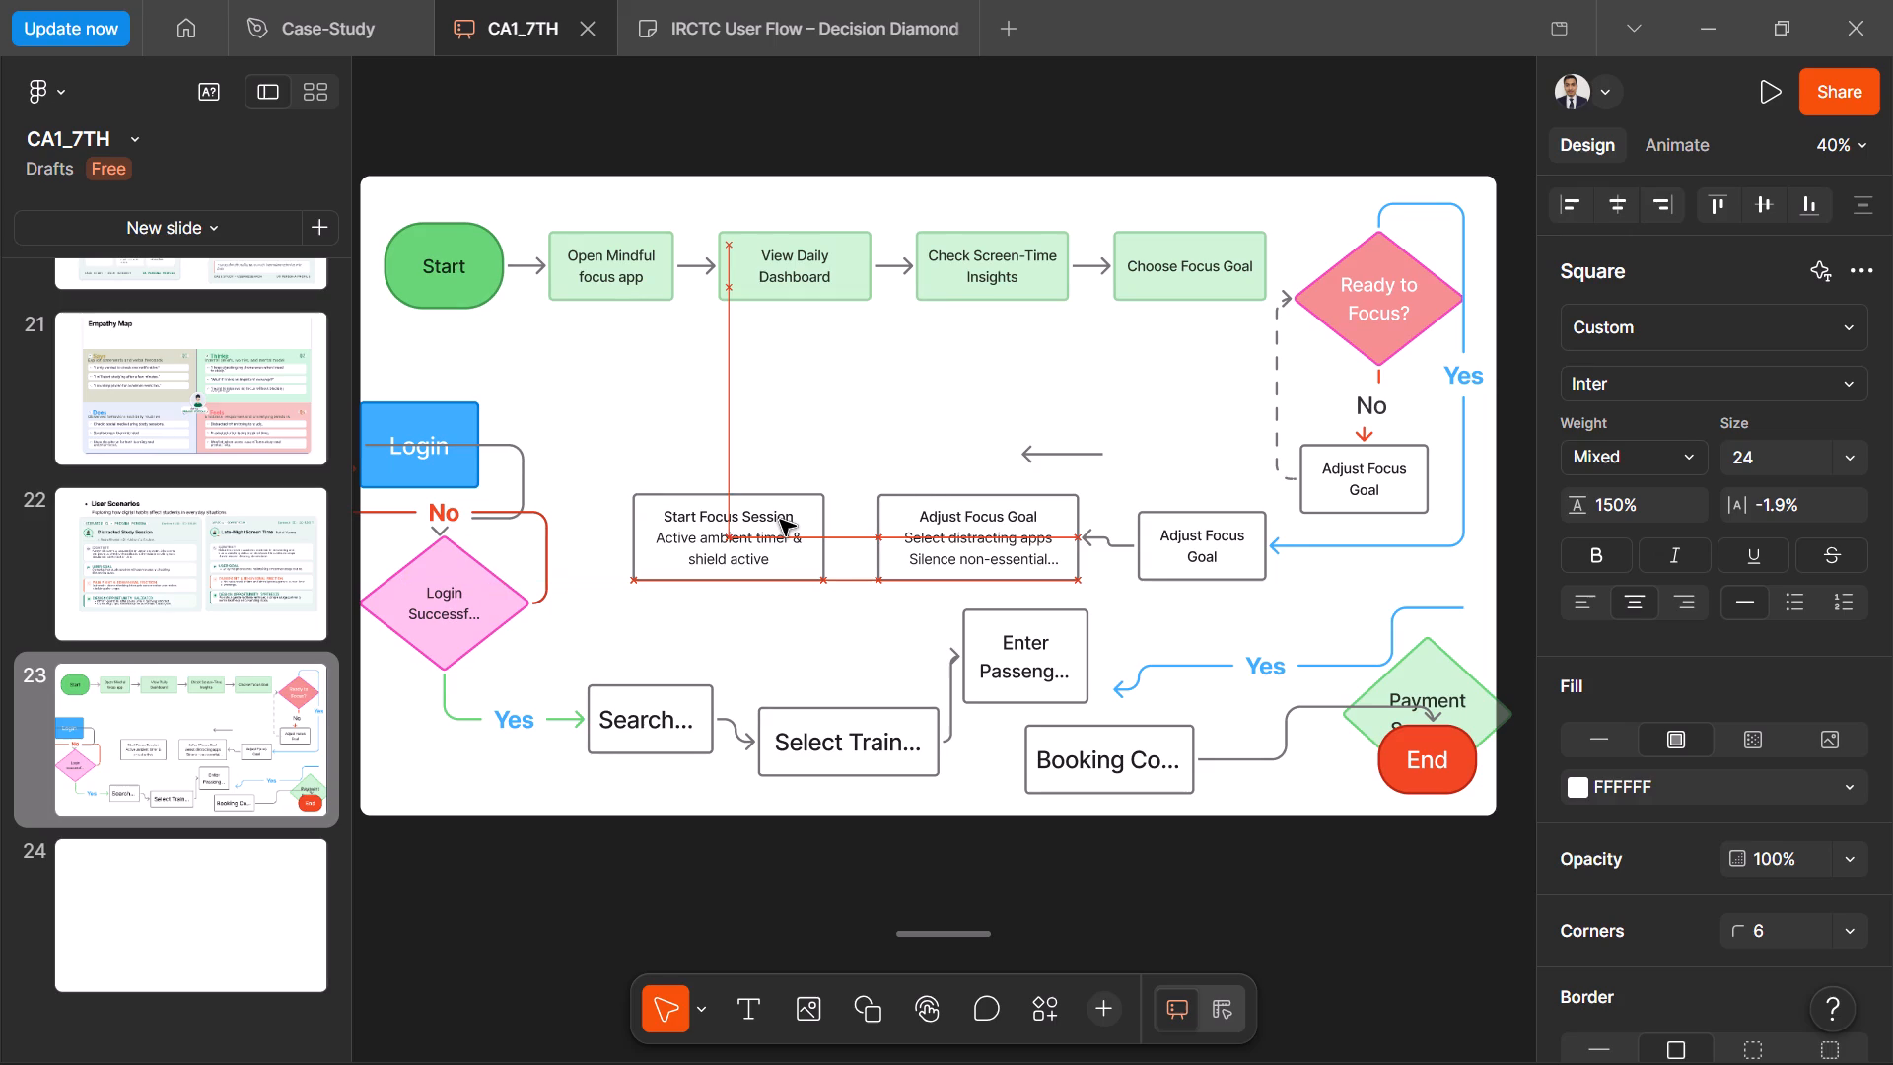
pyautogui.moveTo(780, 520); pyautogui.dragTo(785, 525)
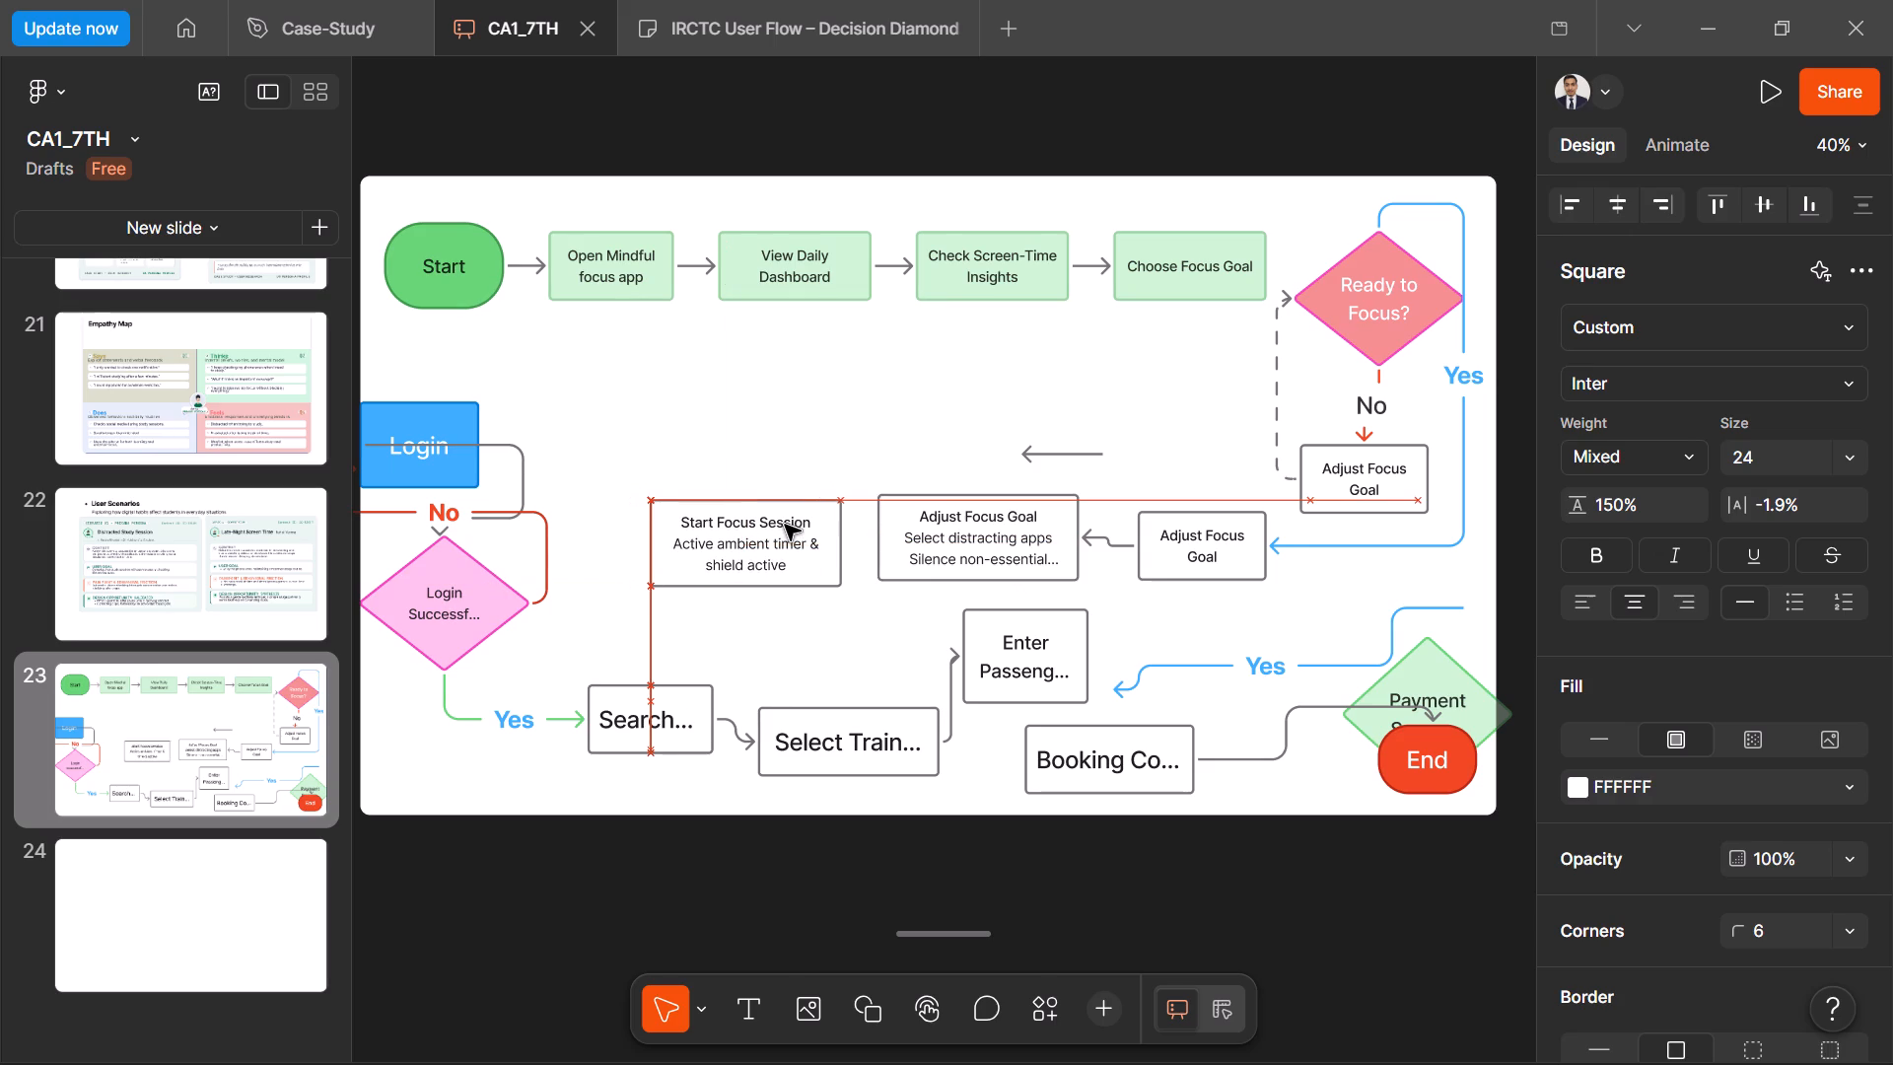
pyautogui.moveTo(785, 525); pyautogui.dragTo(781, 519)
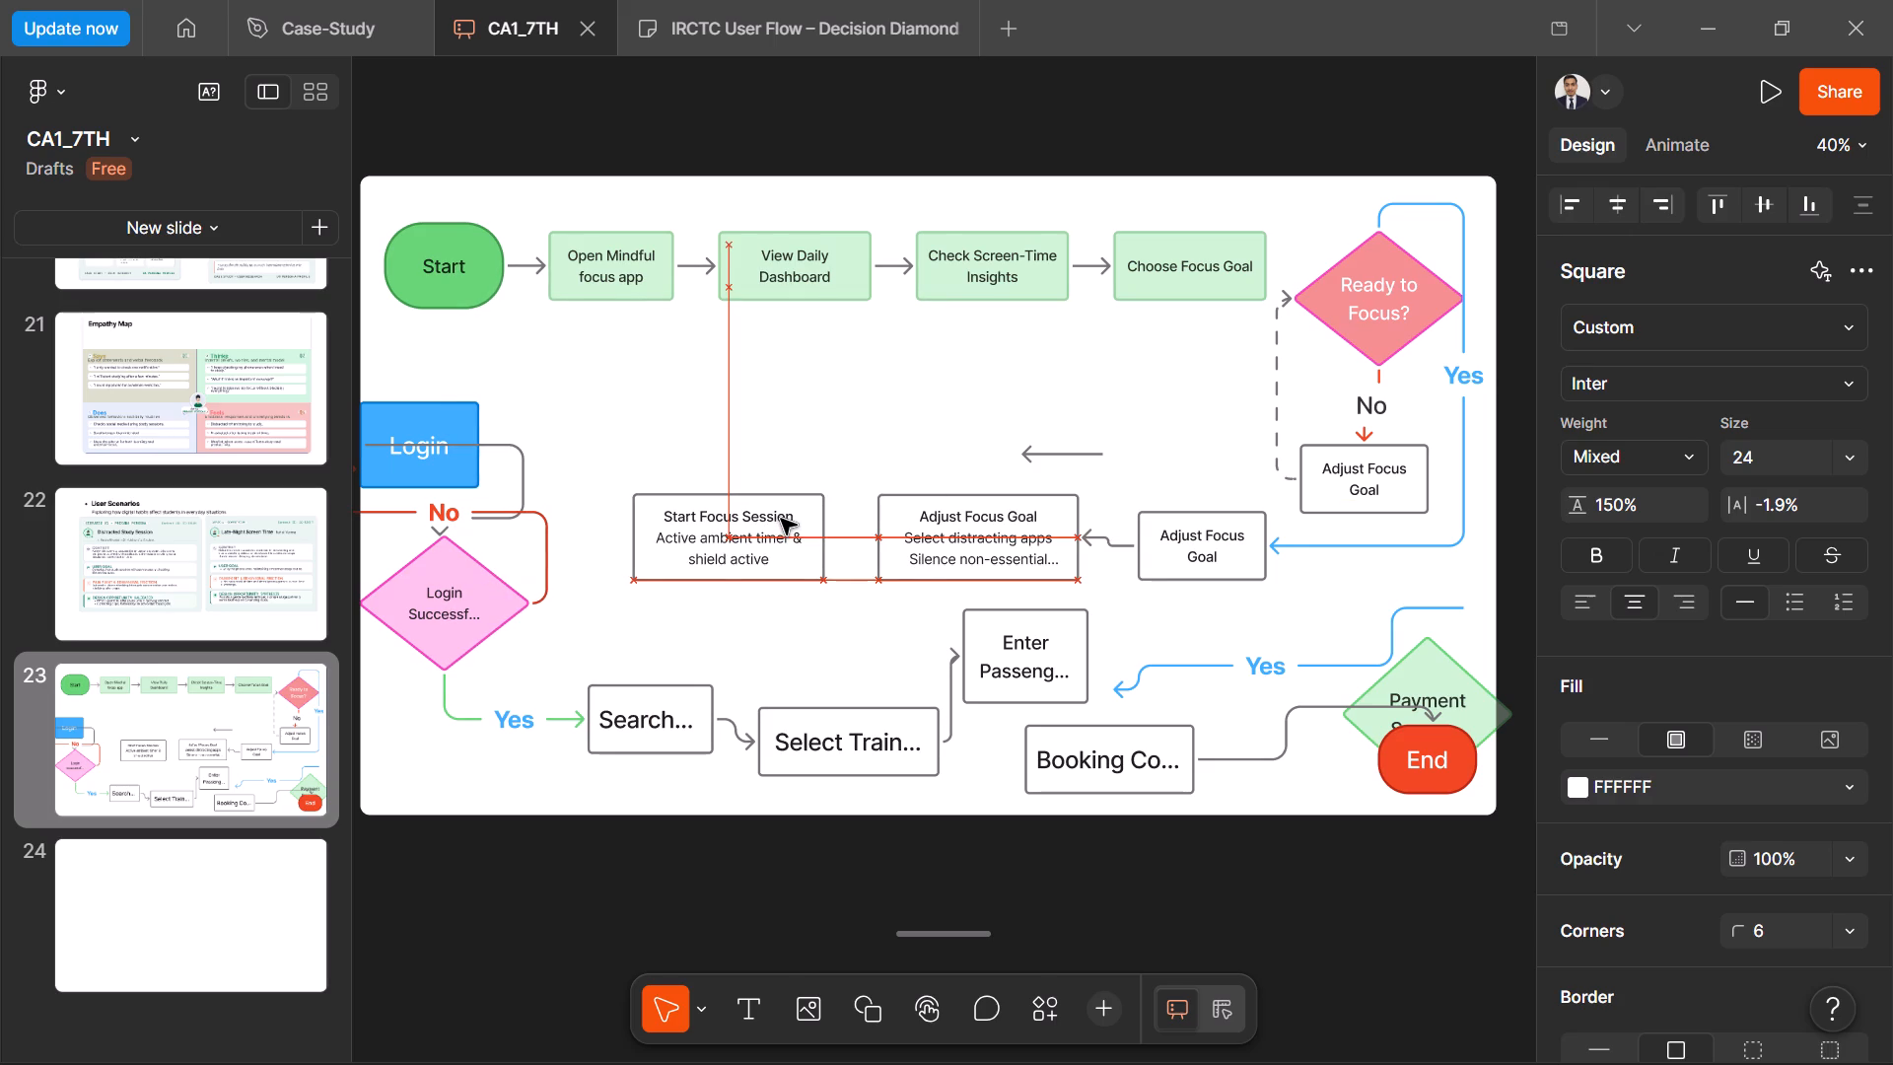
# Move the Start Focus Session box closer to the three-line Adjust Focus Goal box, keeping the two boxes level.
pyautogui.moveTo(781, 519); pyautogui.dragTo(786, 518)
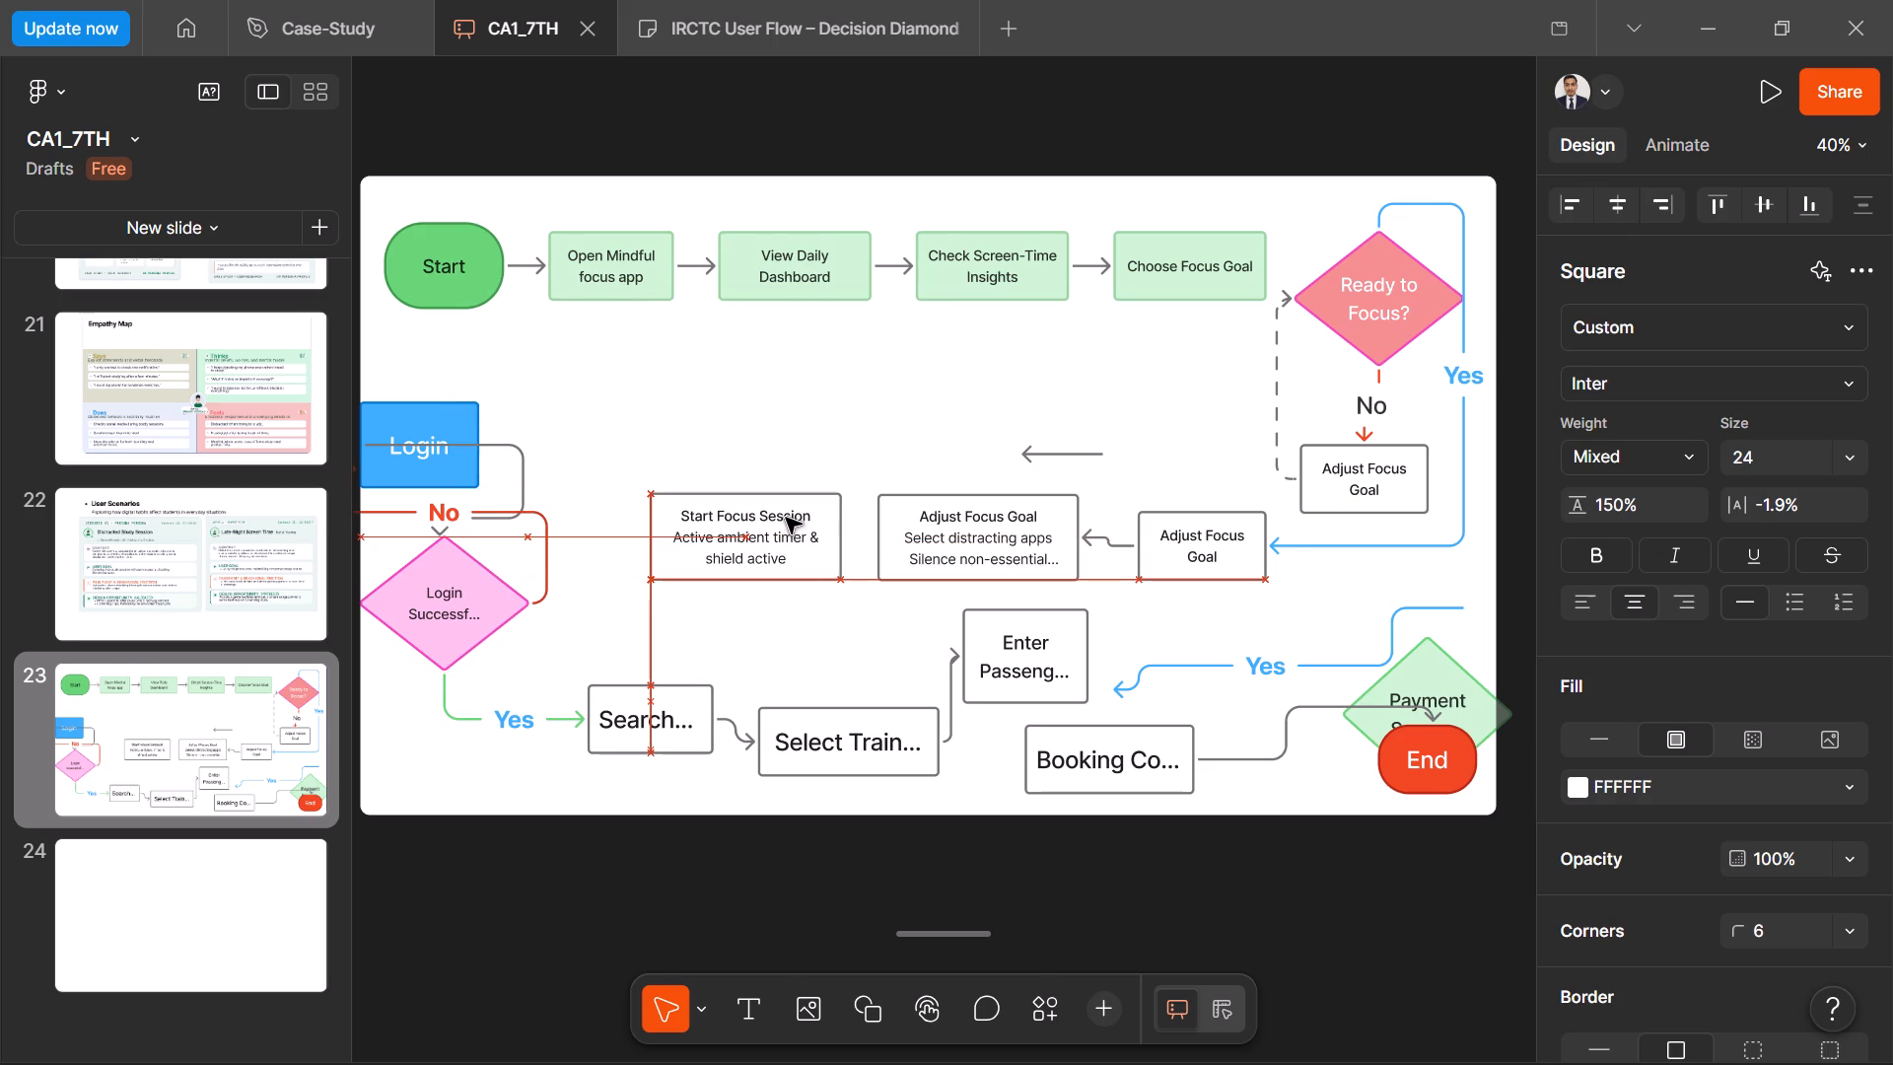
pyautogui.moveTo(786, 518); pyautogui.dragTo(786, 516)
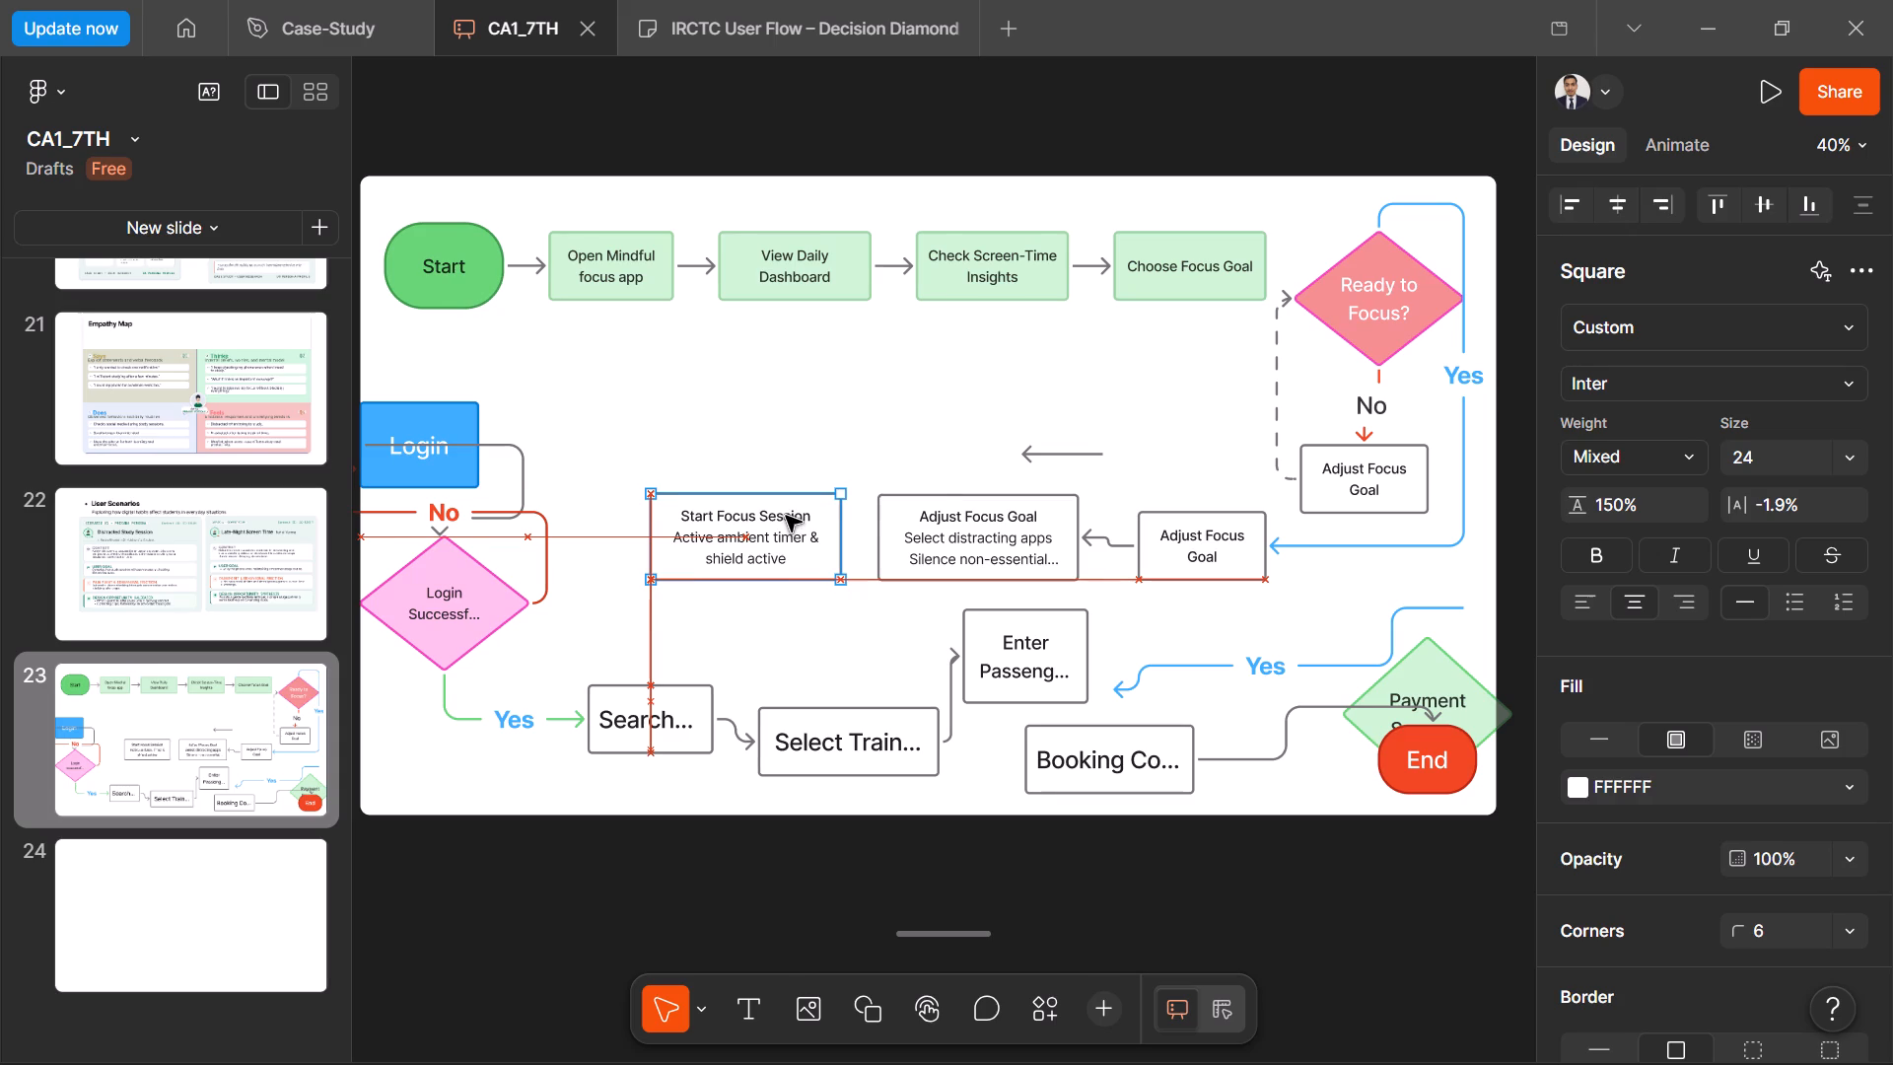
pyautogui.moveTo(786, 516); pyautogui.dragTo(786, 515)
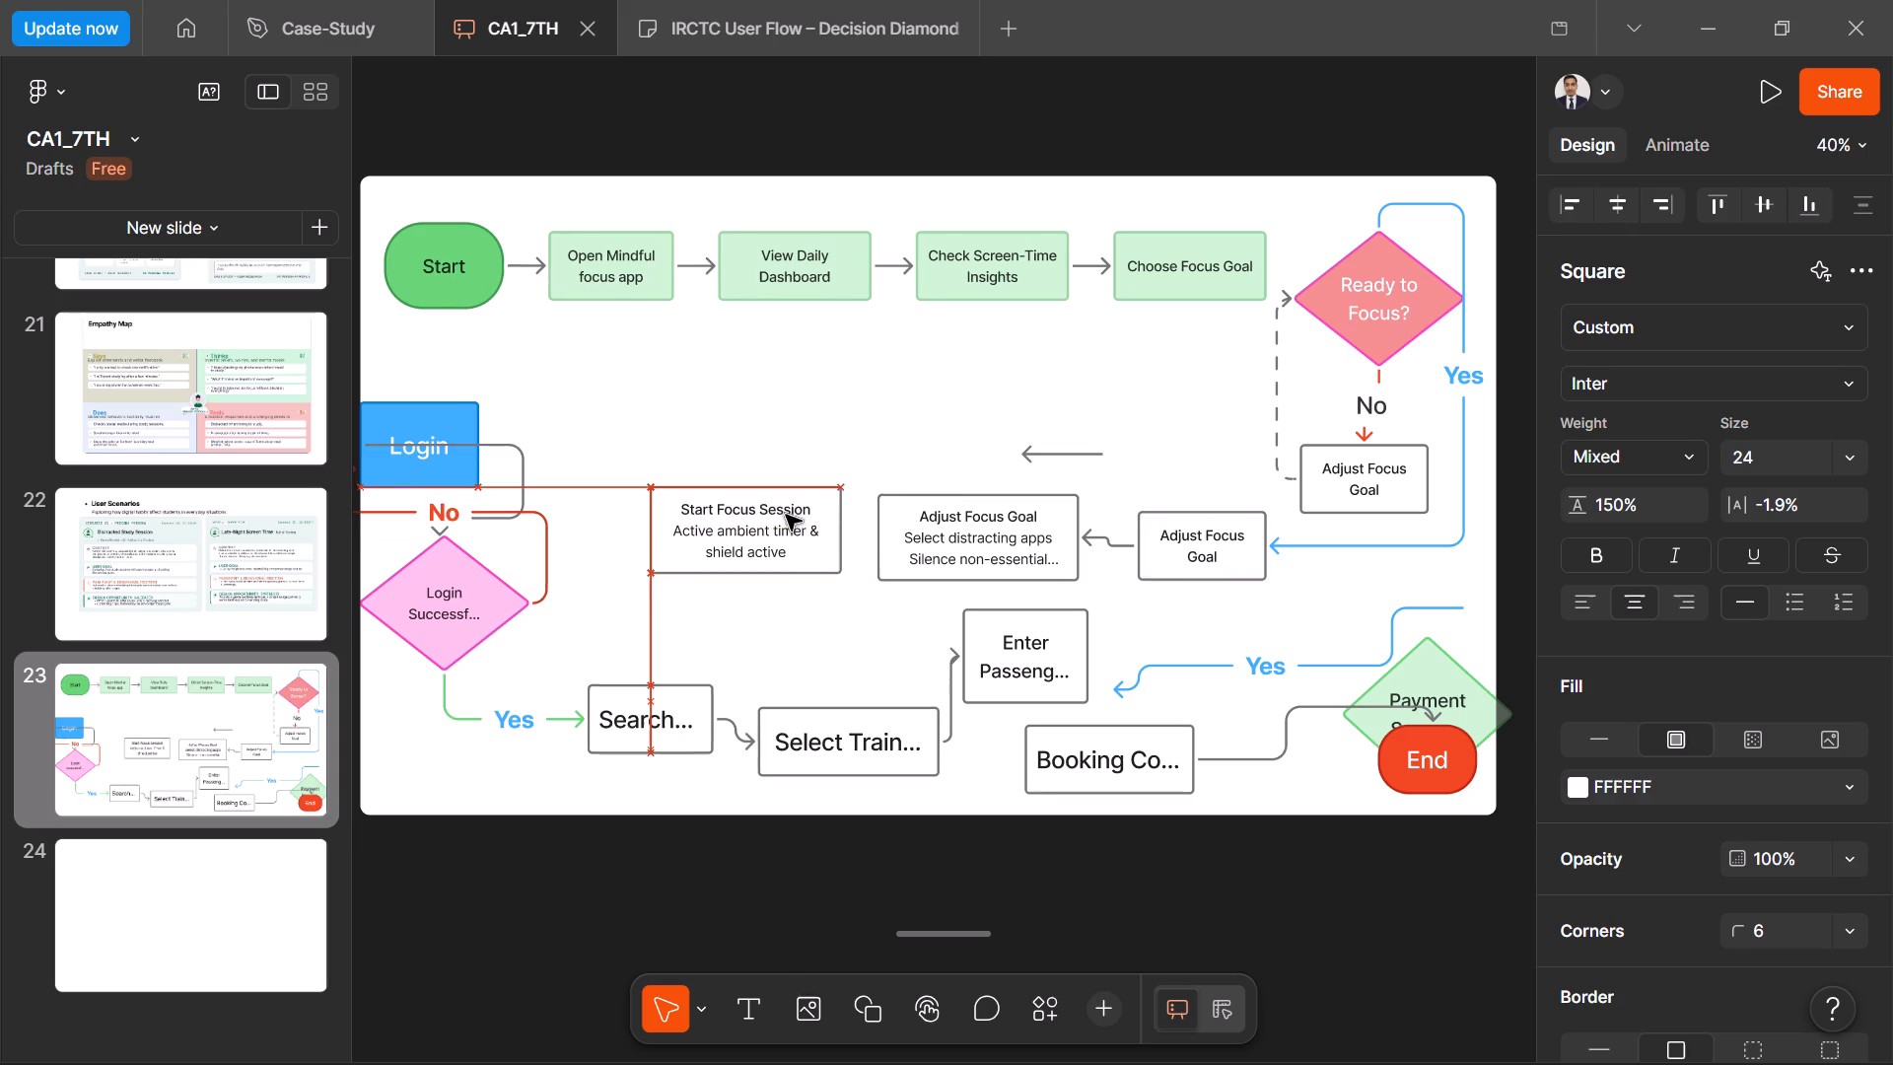
pyautogui.moveTo(786, 515); pyautogui.dragTo(787, 517)
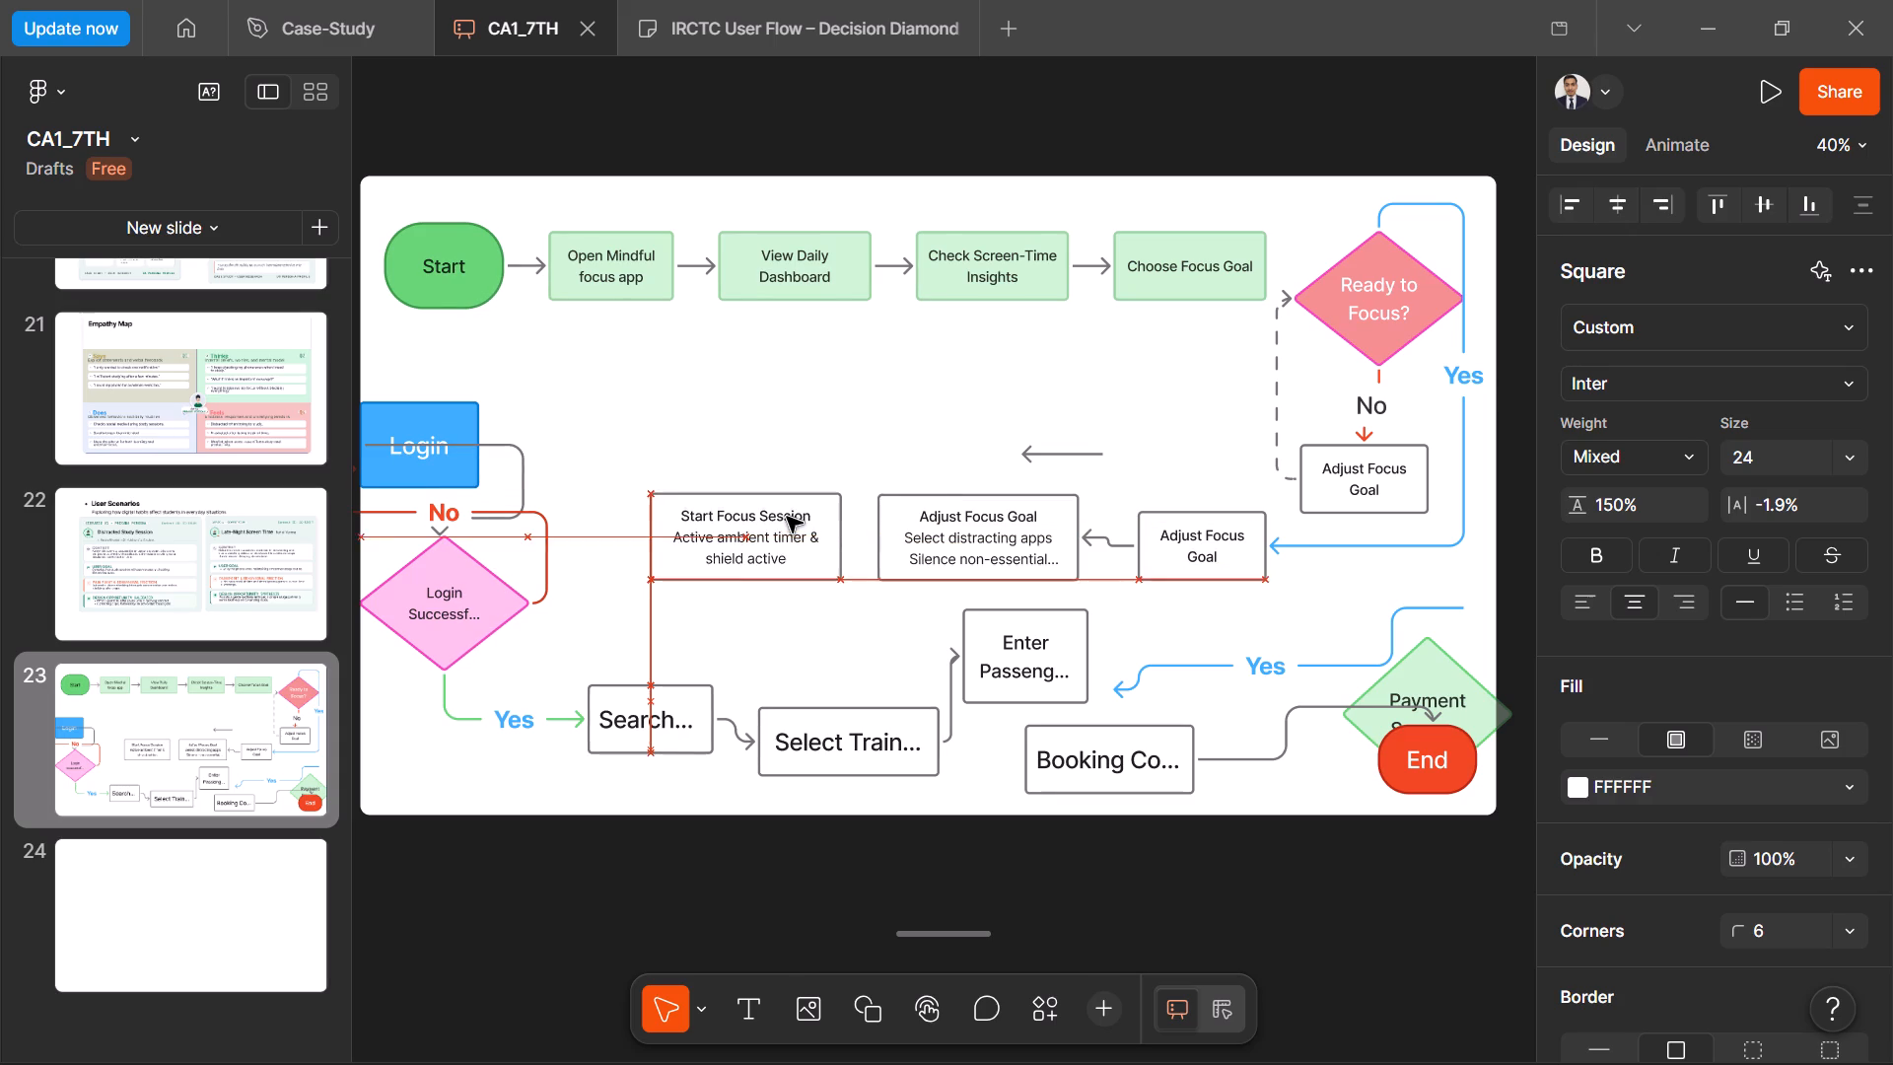
pyautogui.moveTo(787, 517); pyautogui.dragTo(789, 520)
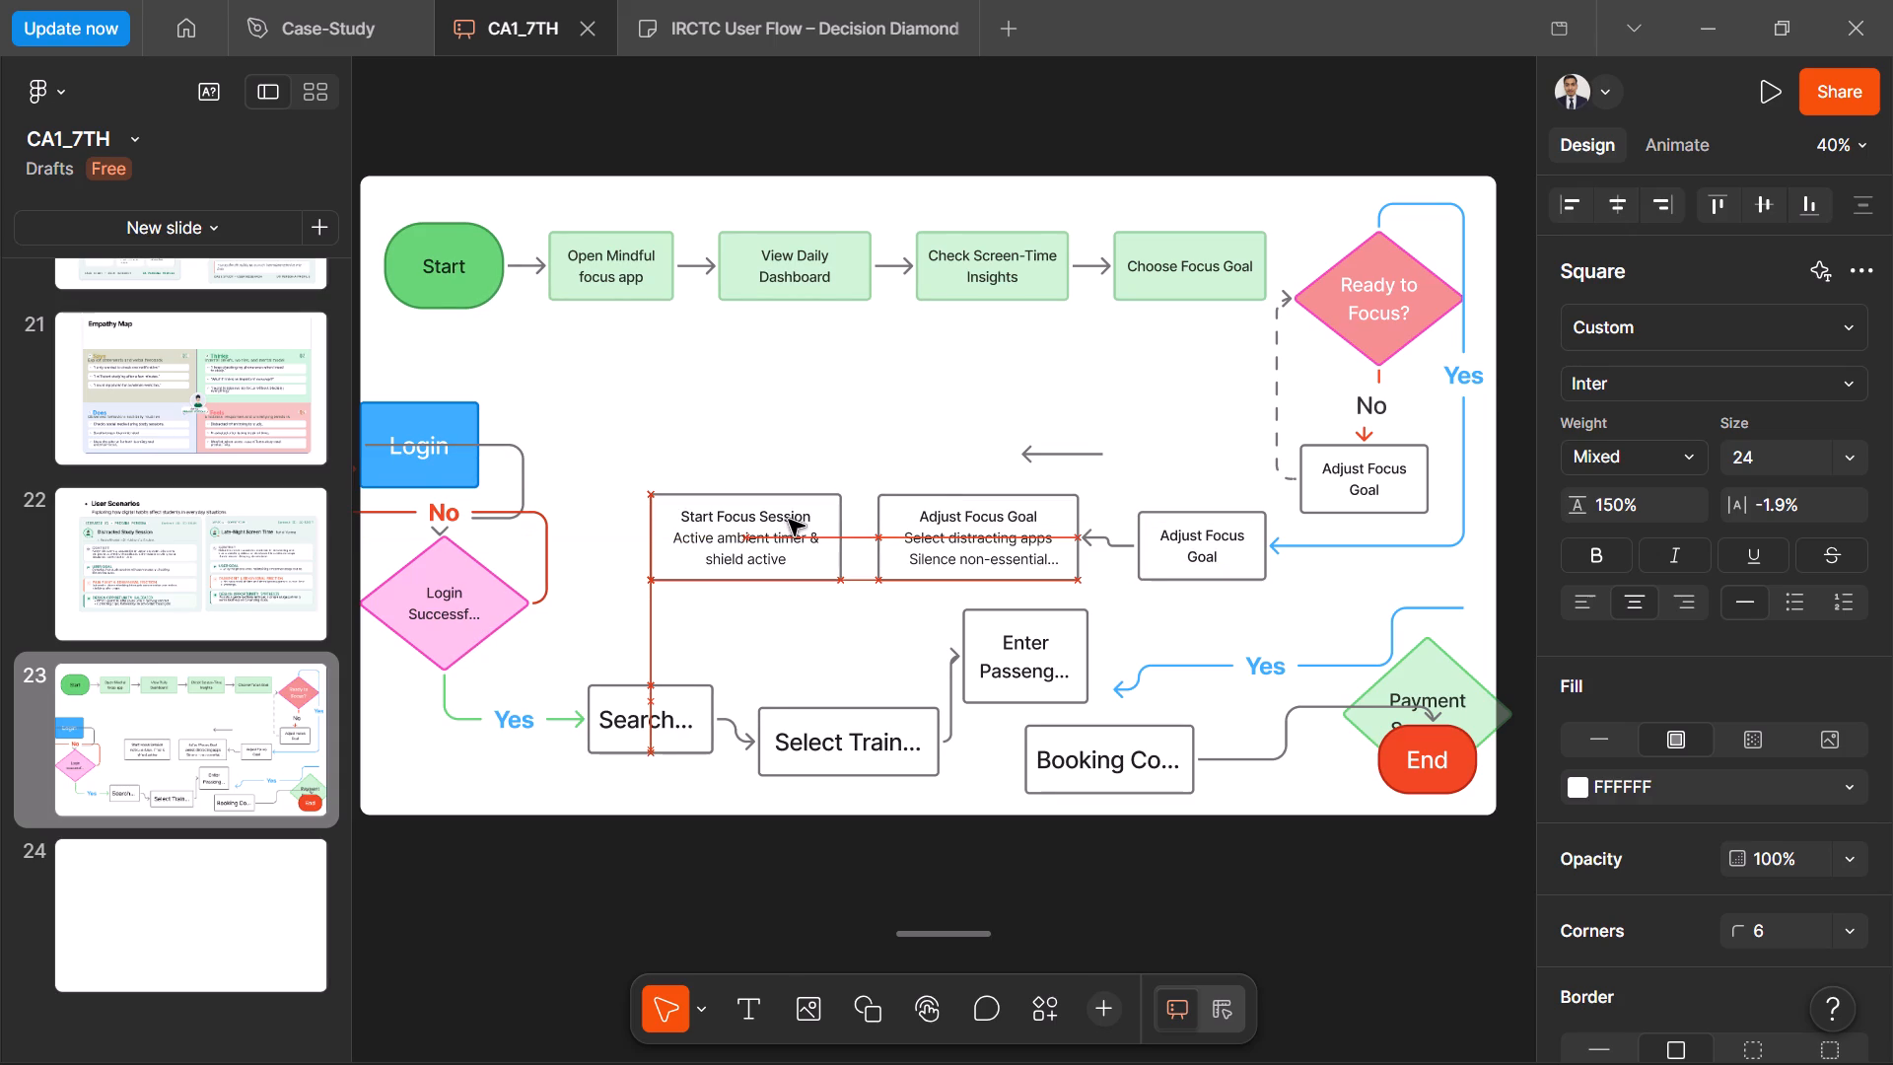
pyautogui.moveTo(789, 520); pyautogui.dragTo(792, 517)
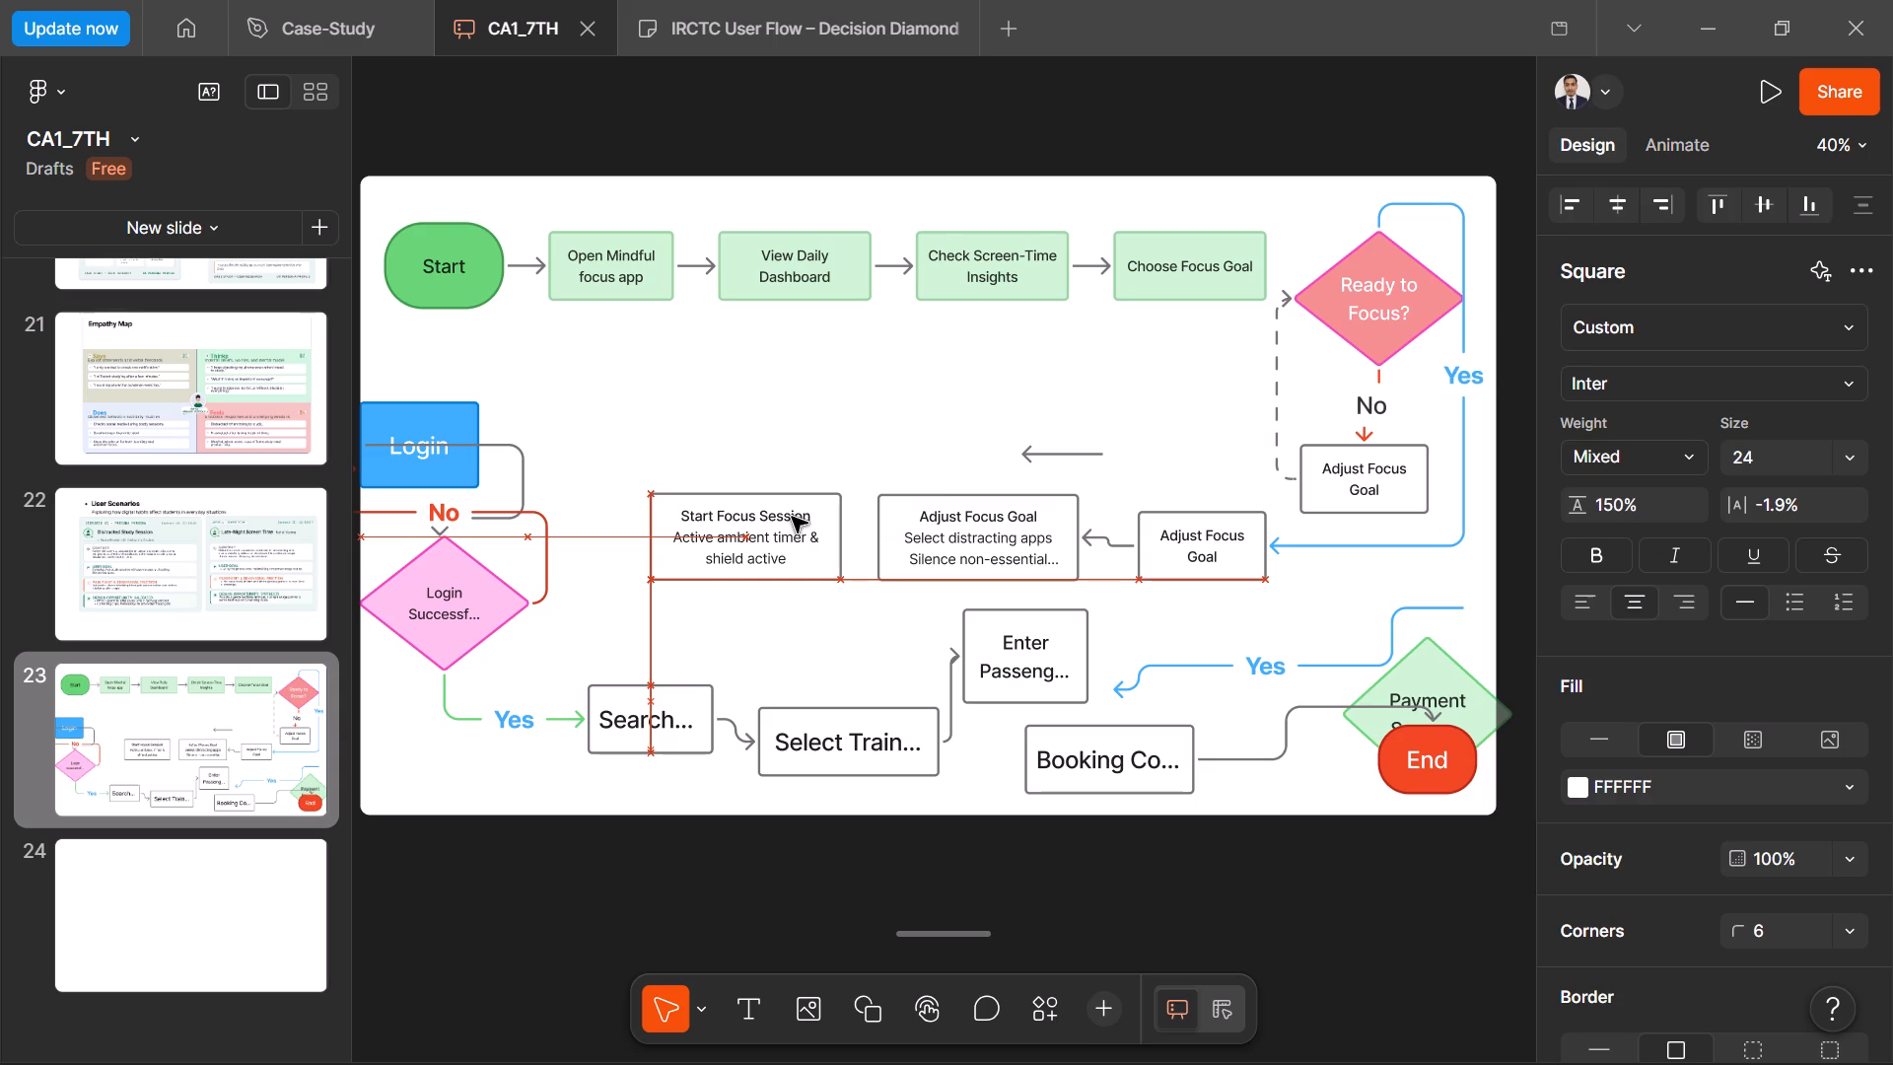
pyautogui.moveTo(792, 517); pyautogui.dragTo(793, 520)
pyautogui.click(791, 443)
pyautogui.click(779, 514)
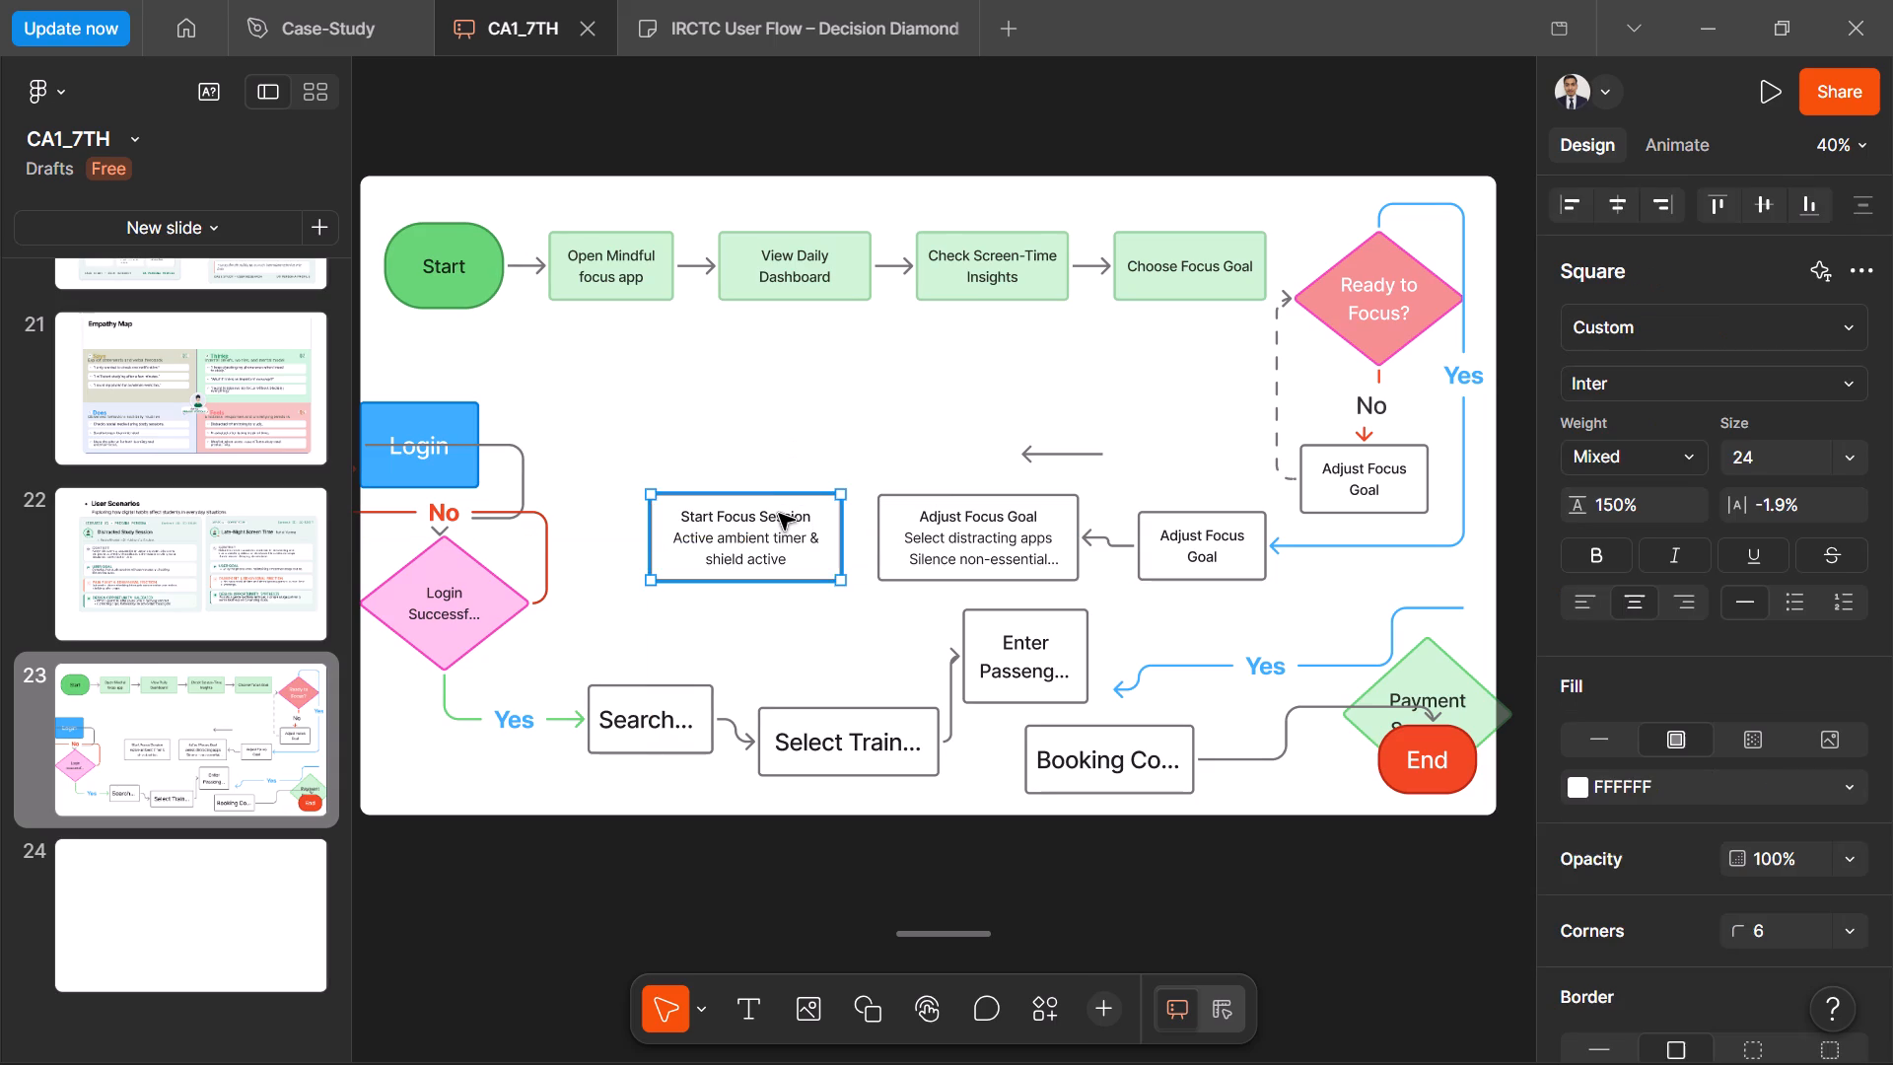
pyautogui.click(768, 485)
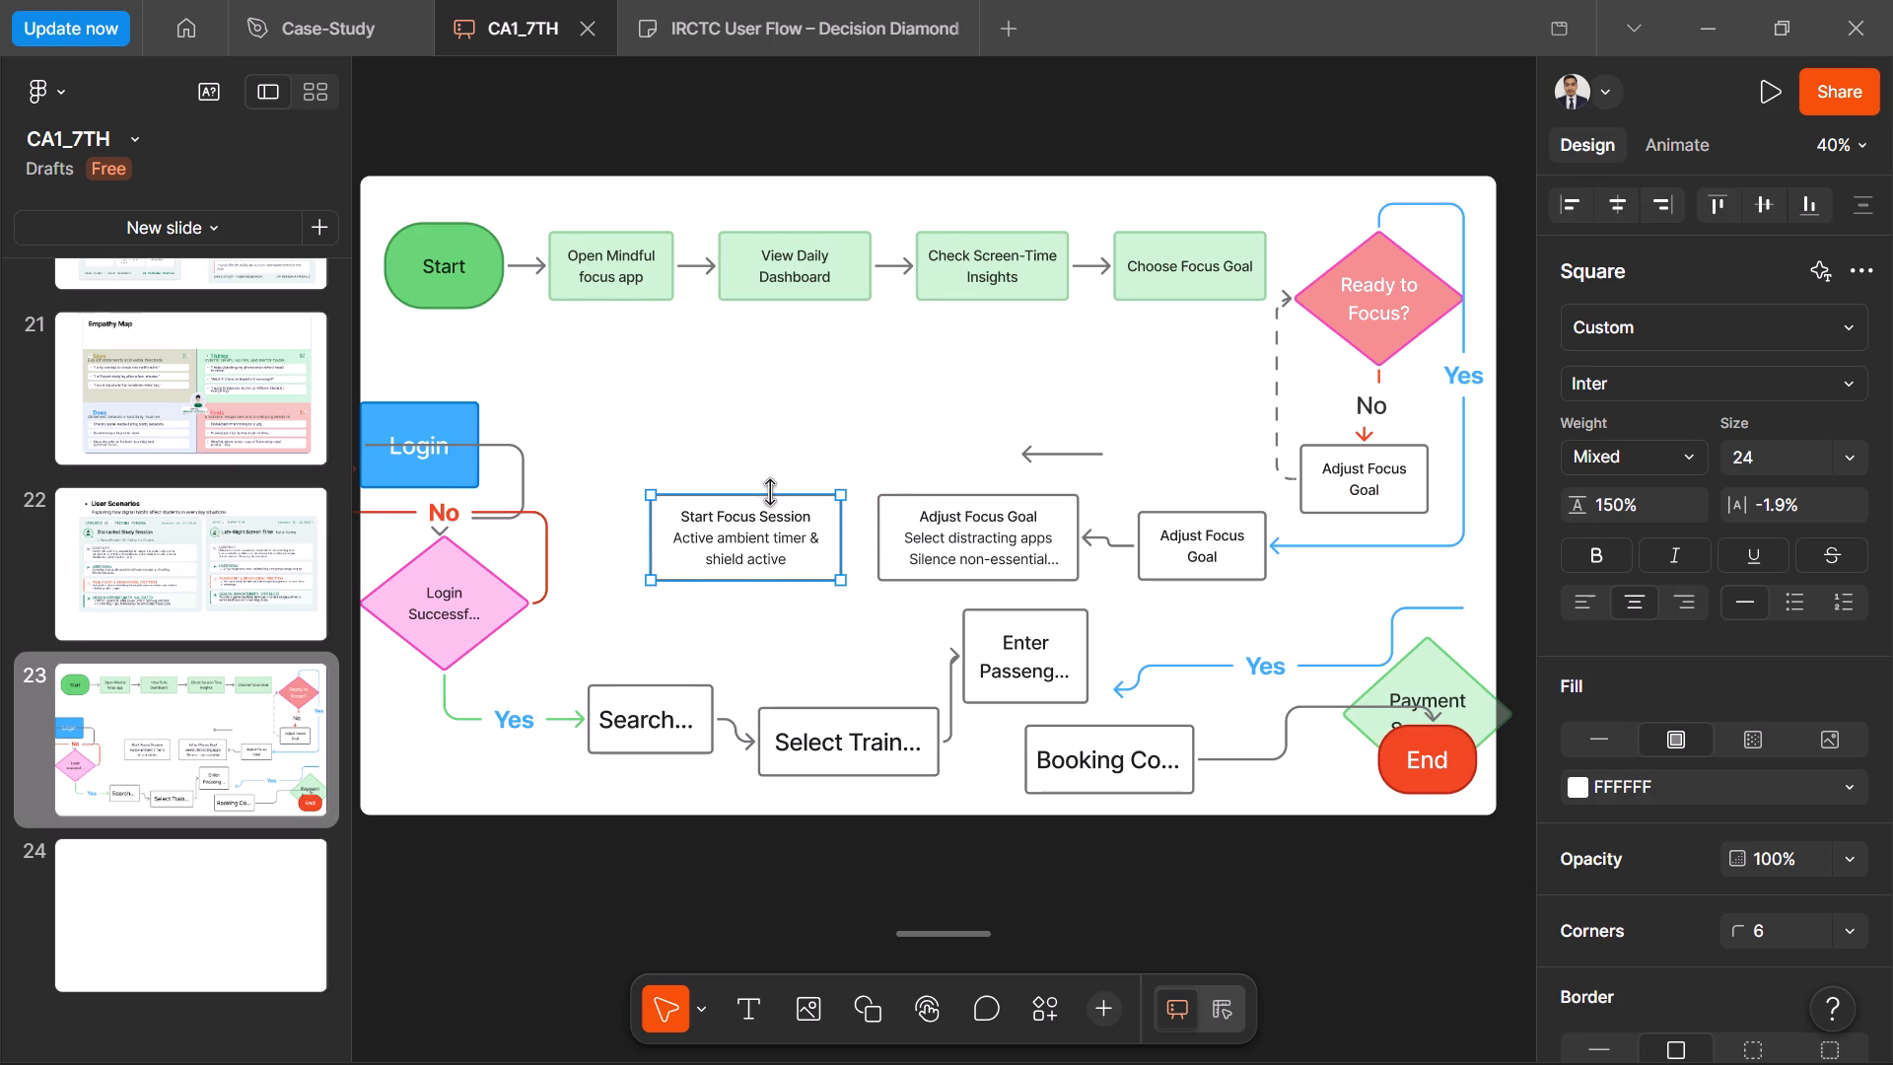
pyautogui.click(793, 416)
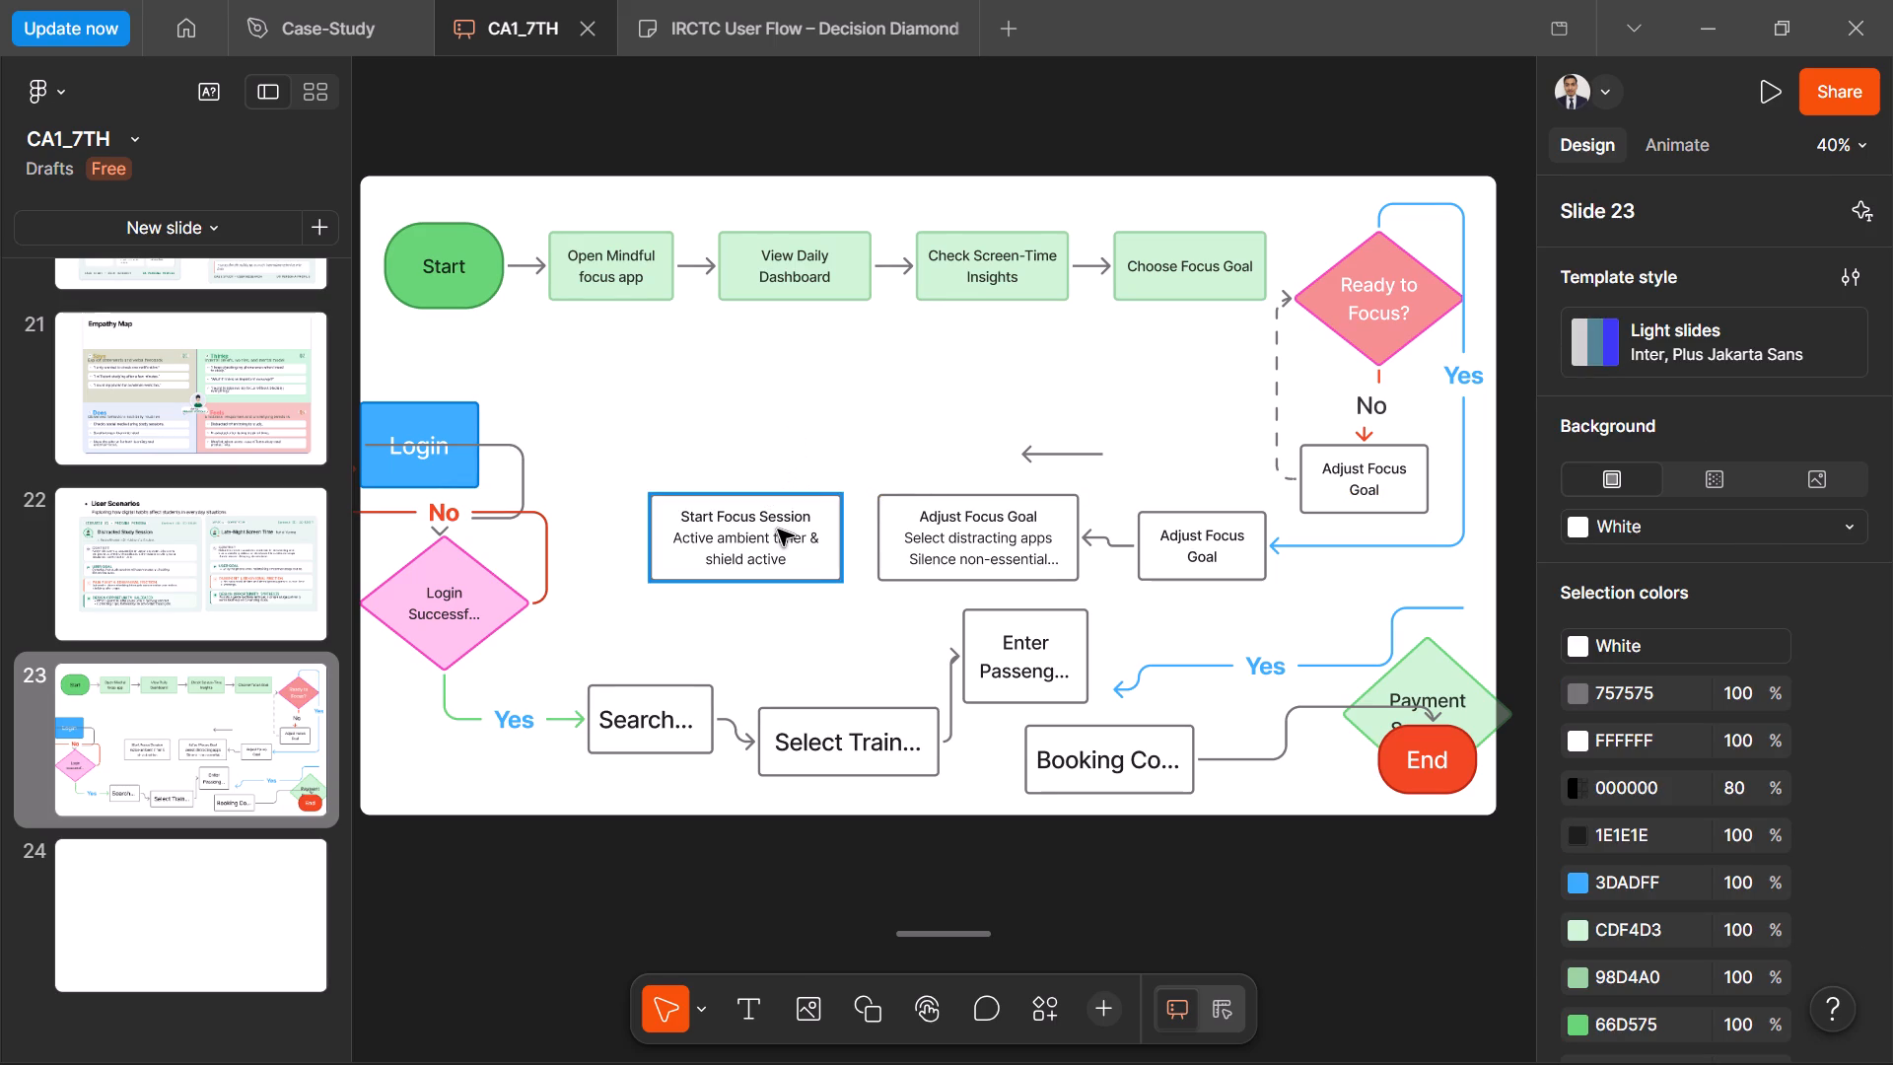
pyautogui.click(778, 530)
pyautogui.click(787, 459)
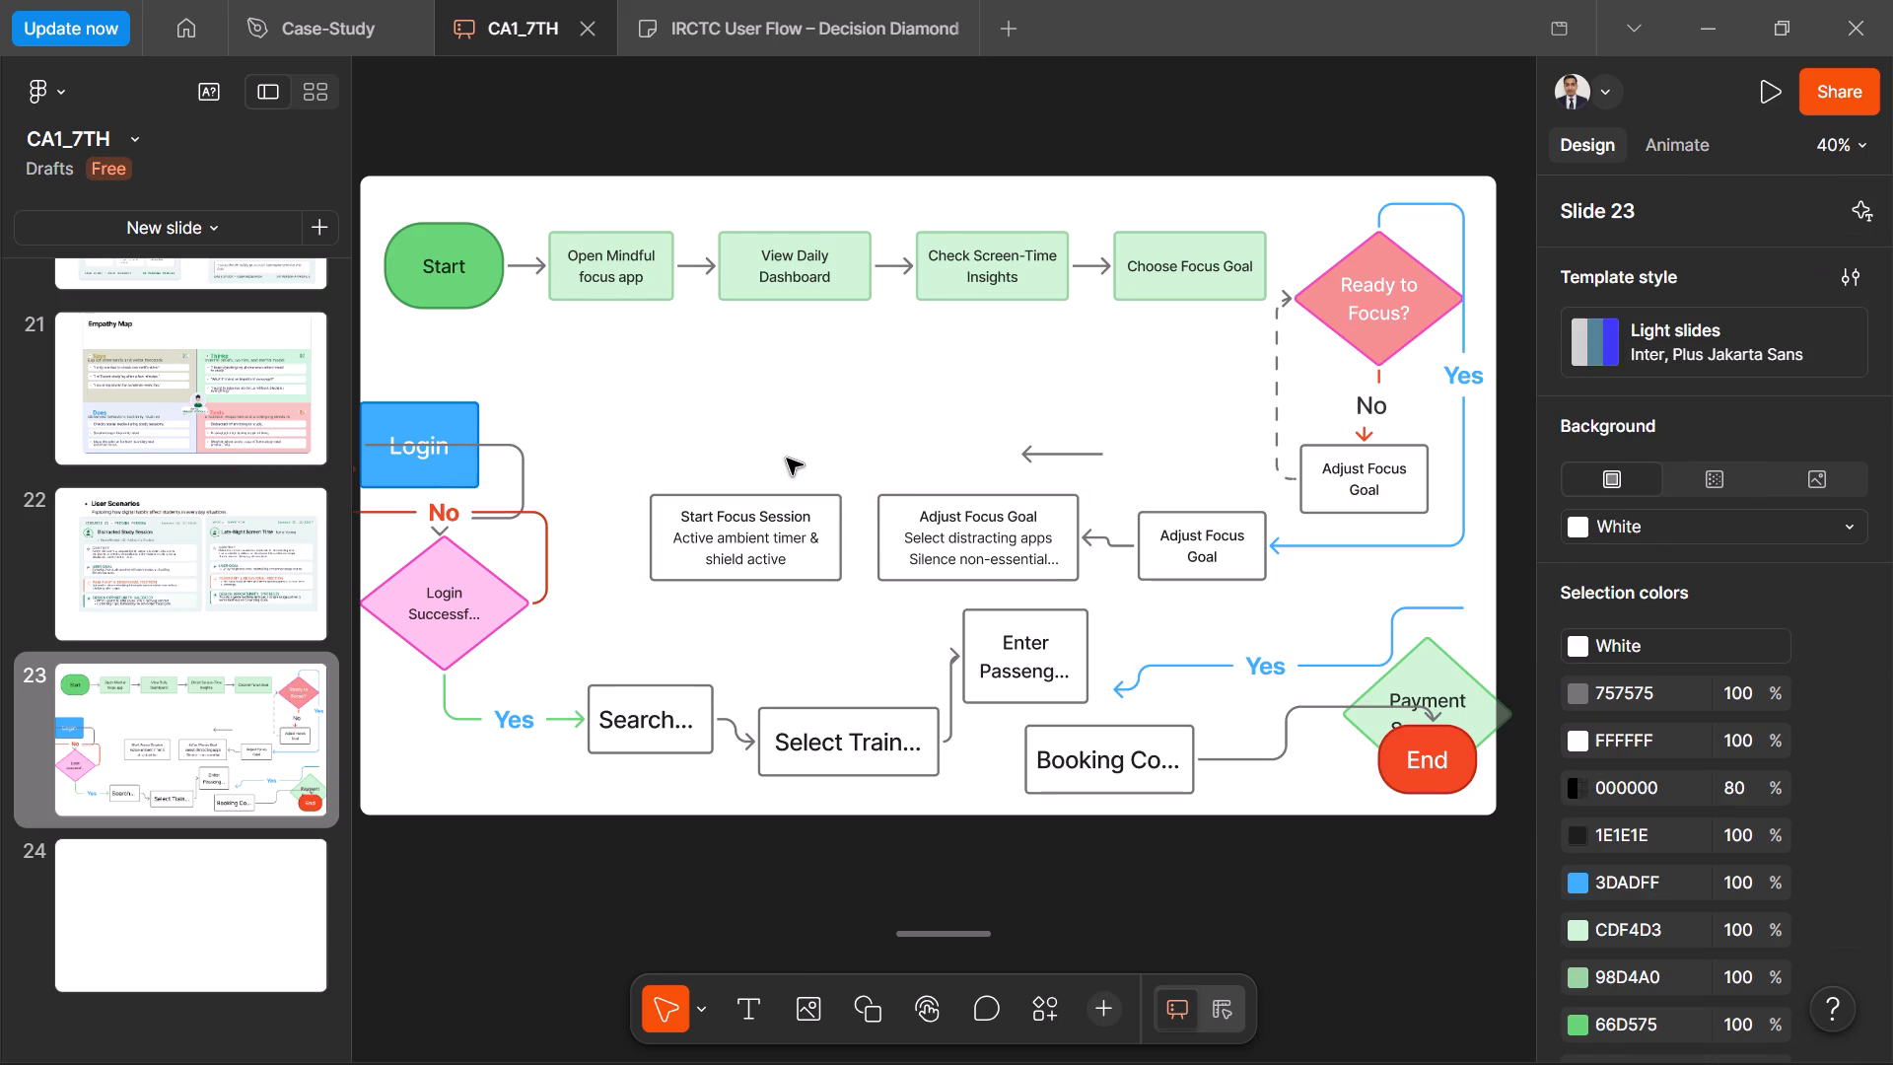
# Duplicate the loose grey arrow above the Adjust Focus Goal boxes and place a slightly shorter copy above the Start Focus Session box.
pyautogui.click(1110, 542)
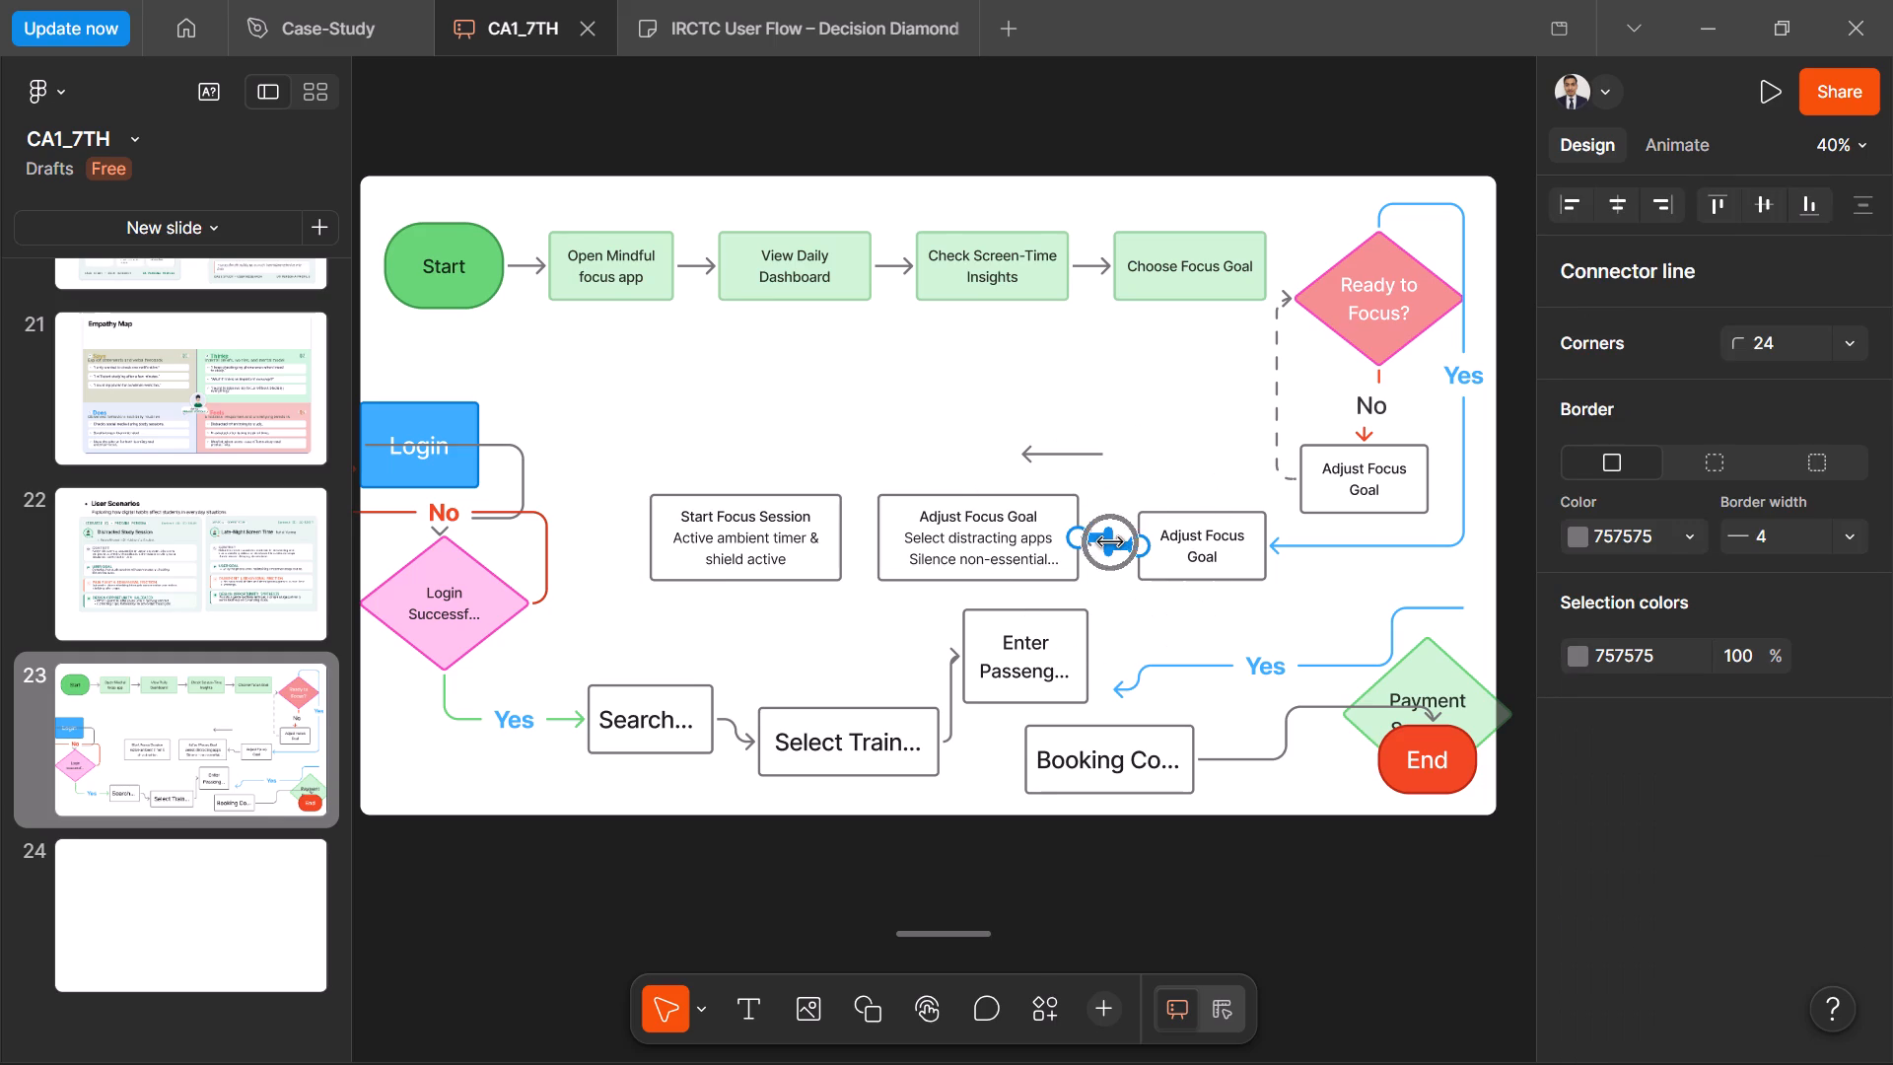
pyautogui.click(1158, 412)
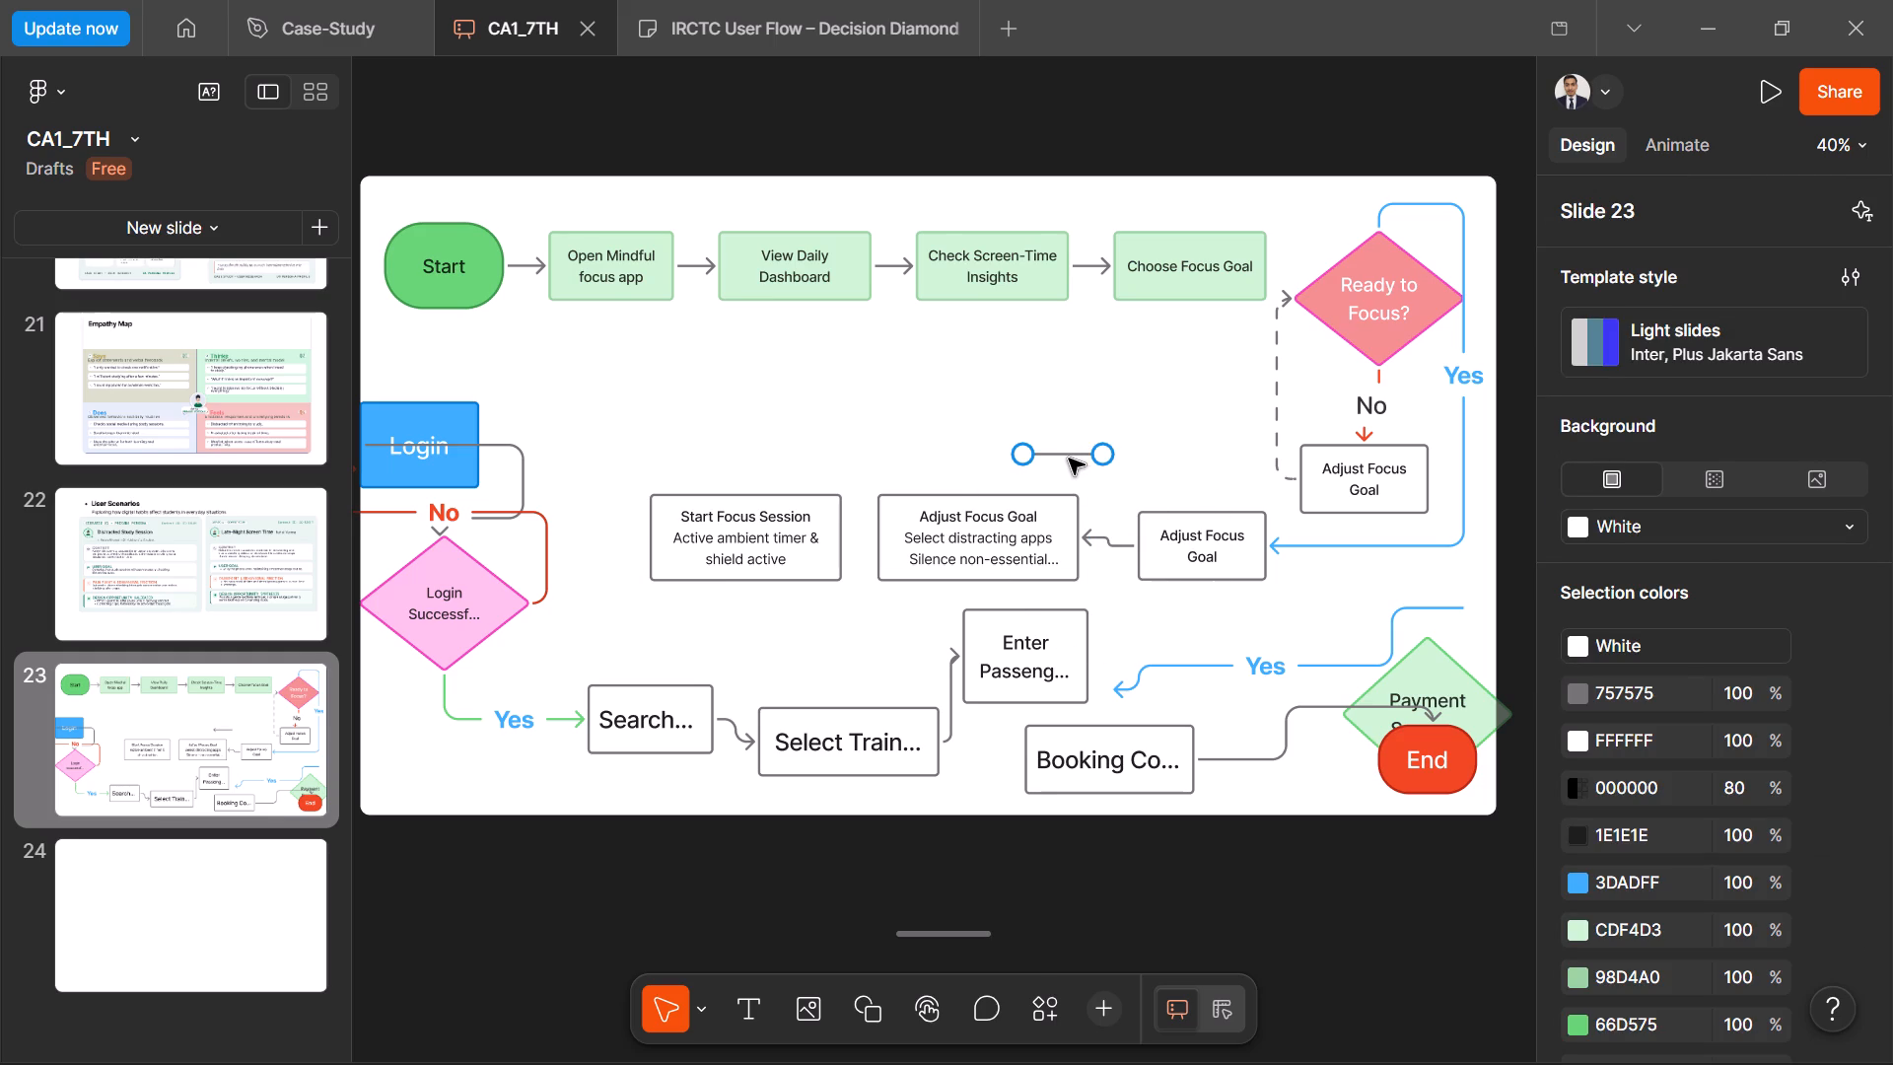
pyautogui.click(1069, 459)
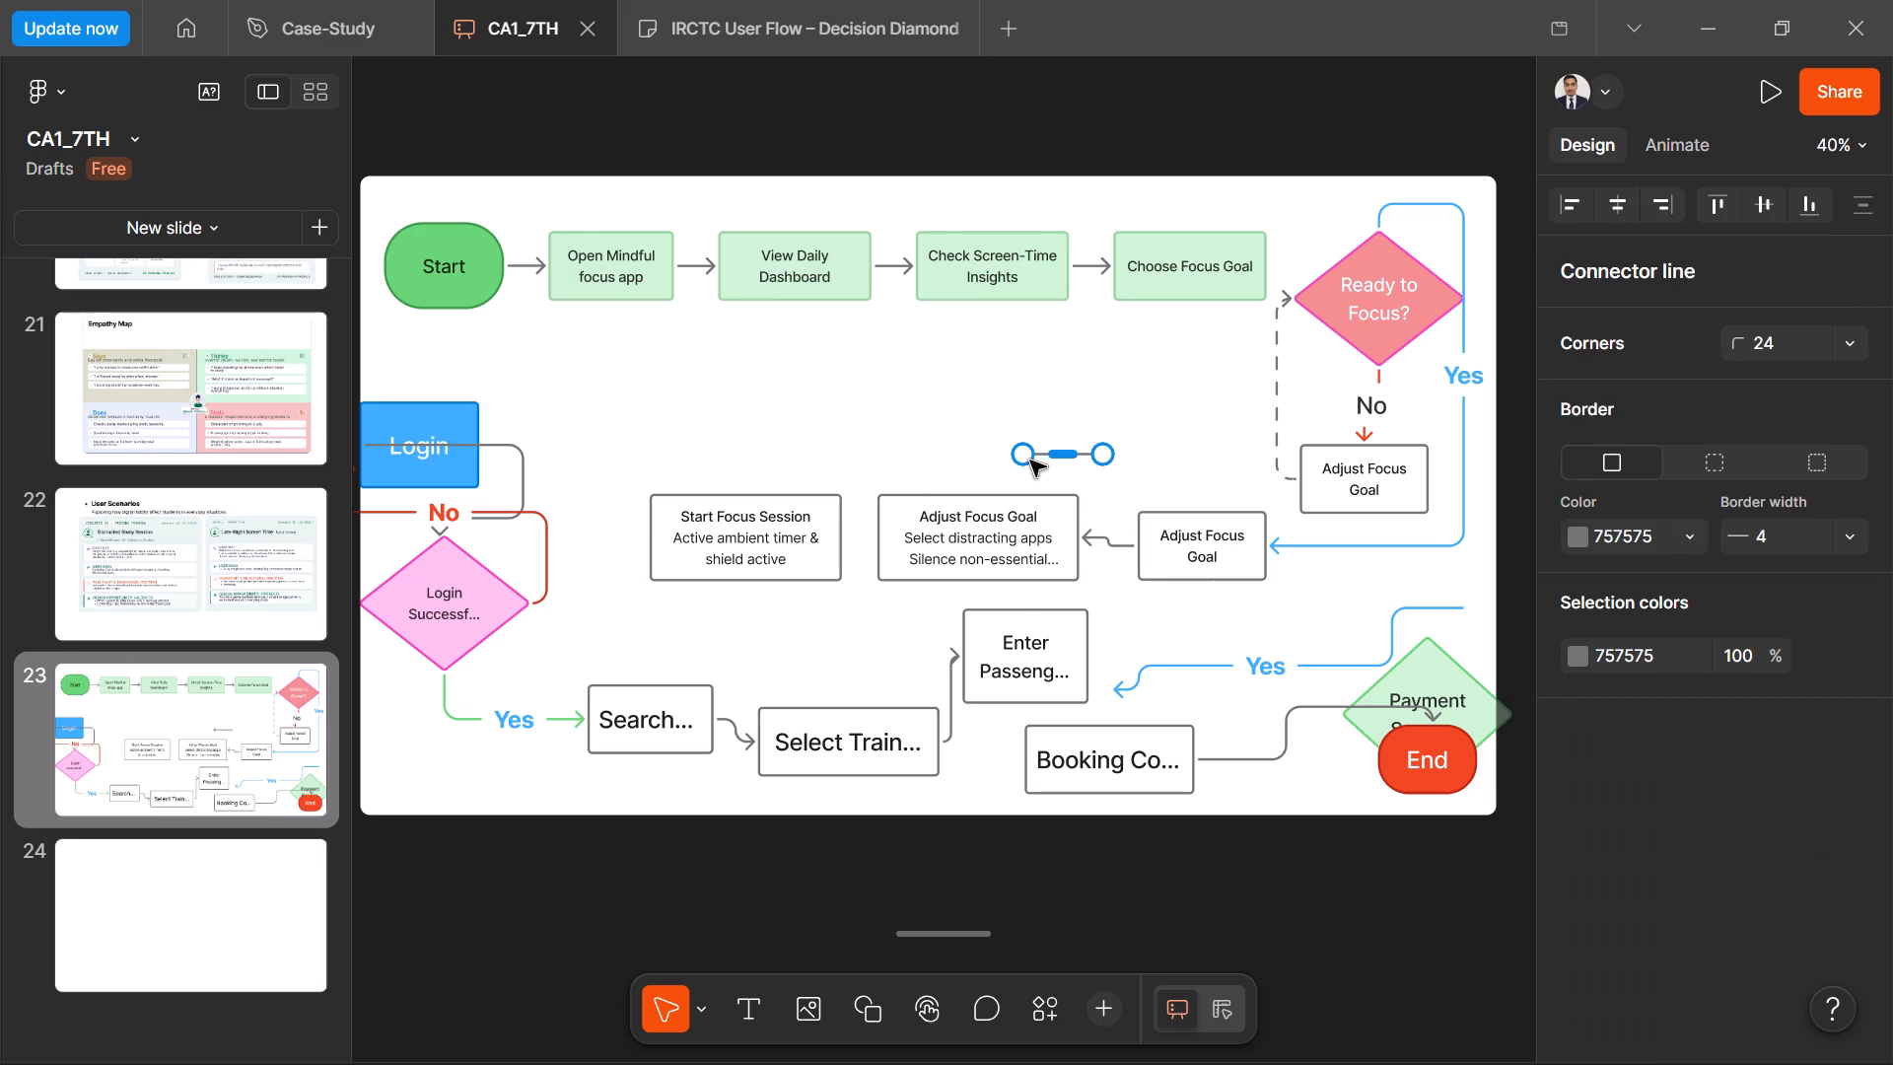
pyautogui.hotkey('ctrl', 'd')
pyautogui.moveTo(1024, 461); pyautogui.dragTo(966, 402)
pyautogui.moveTo(1103, 456); pyautogui.dragTo(1109, 401)
pyautogui.click(1082, 422)
pyautogui.click(1084, 407)
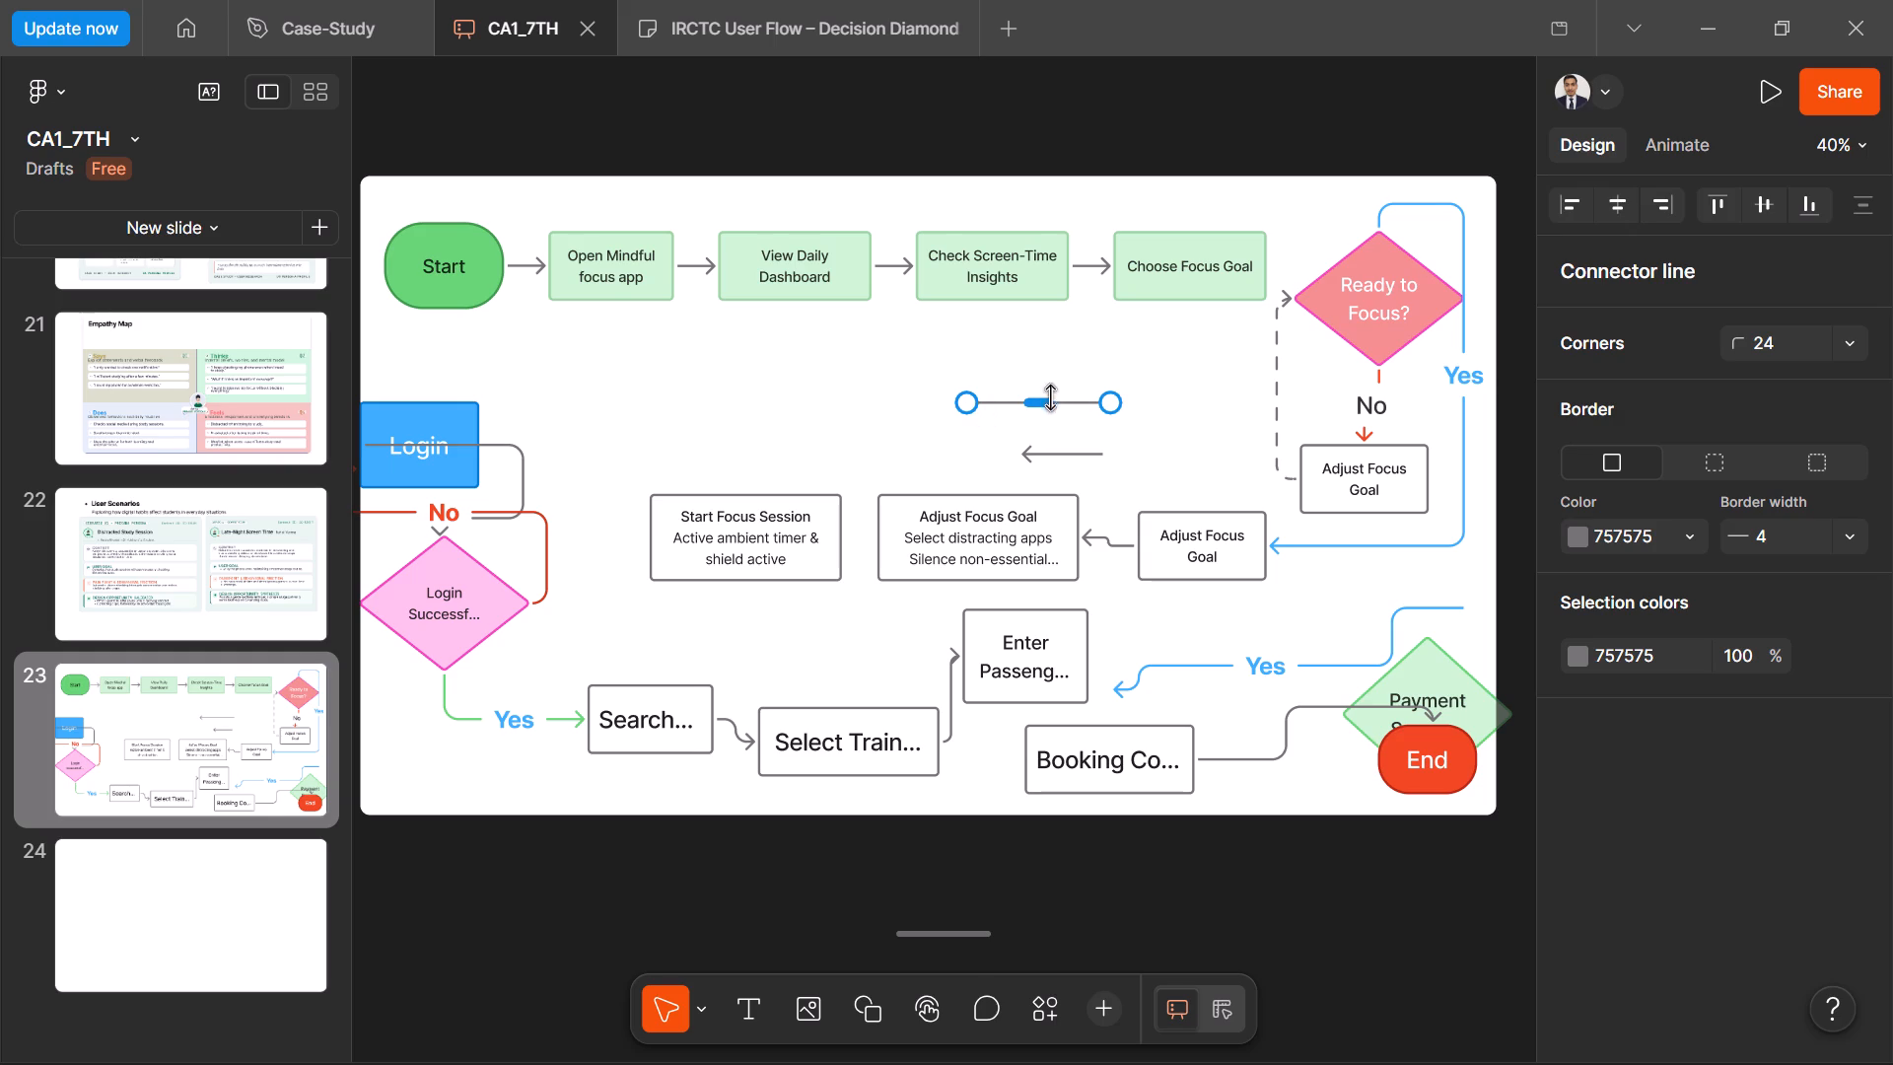
pyautogui.moveTo(970, 406); pyautogui.dragTo(644, 411)
pyautogui.moveTo(1116, 404); pyautogui.dragTo(714, 414)
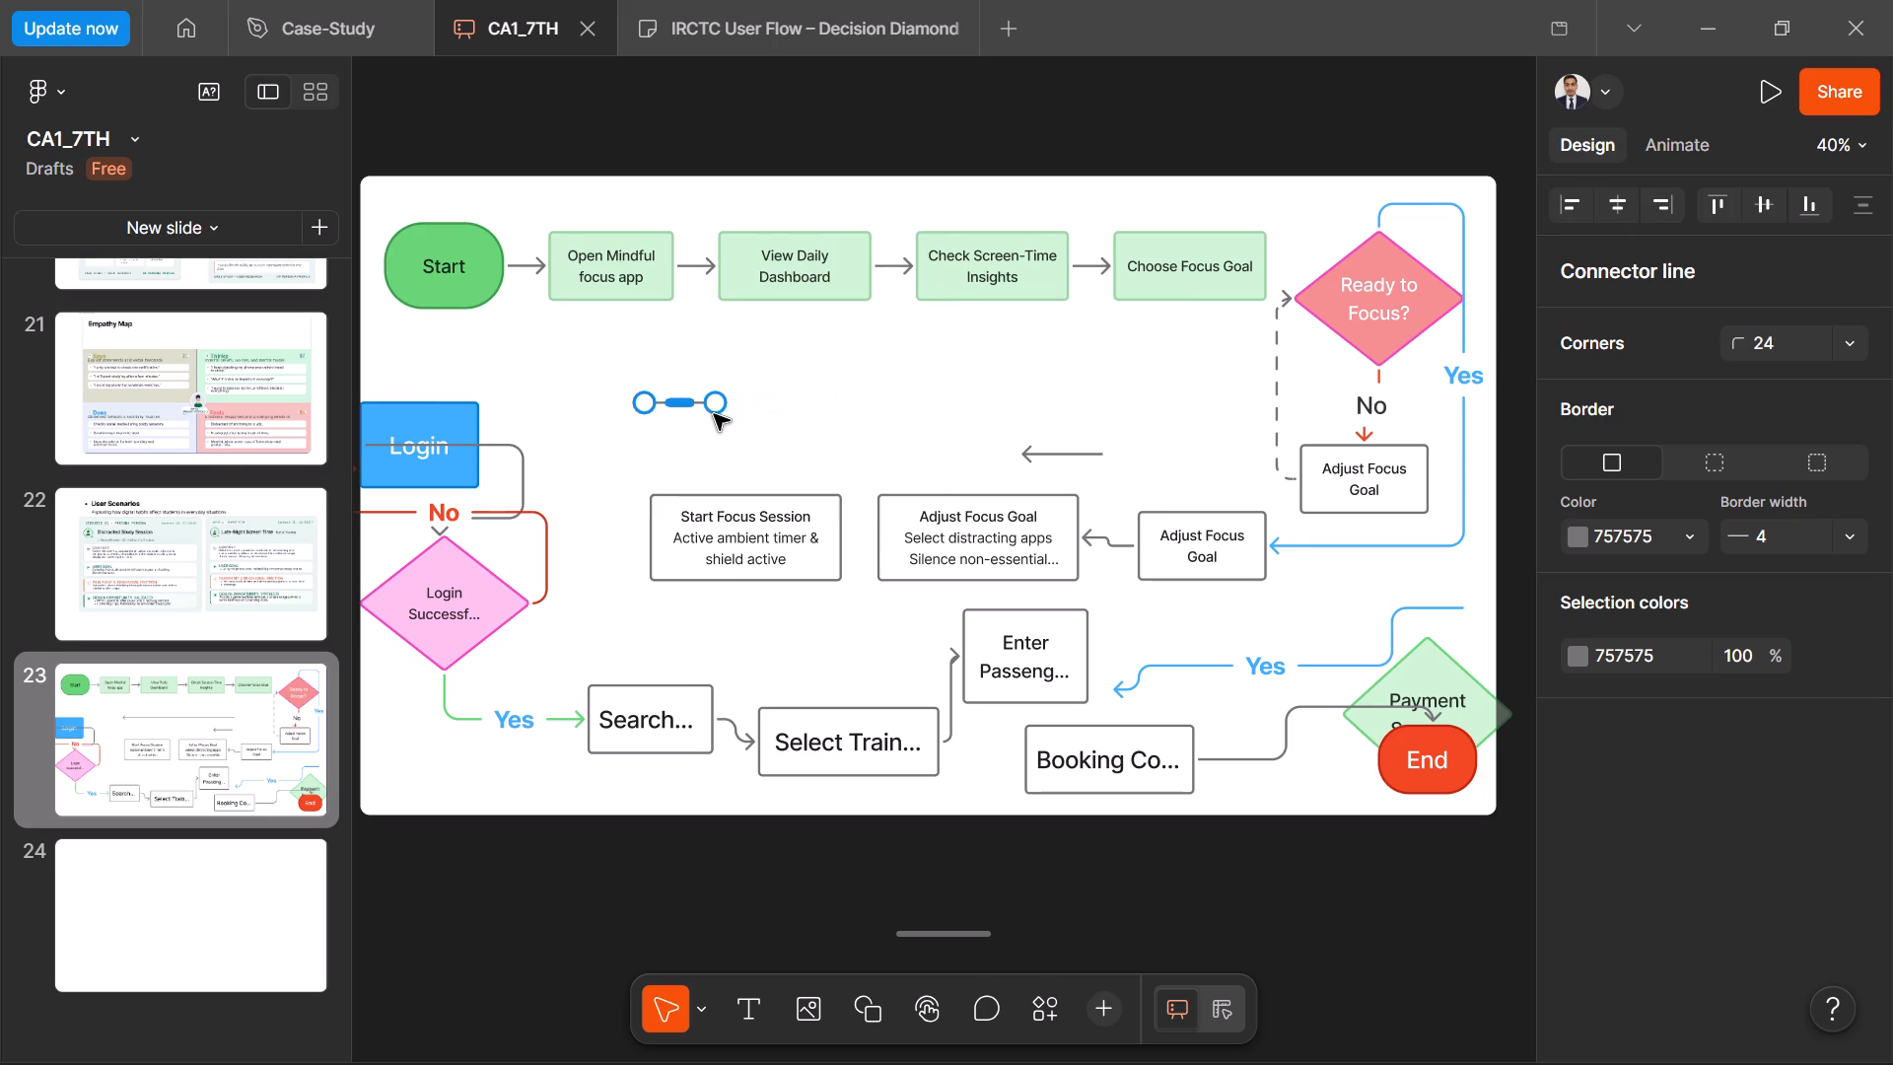
pyautogui.click(789, 438)
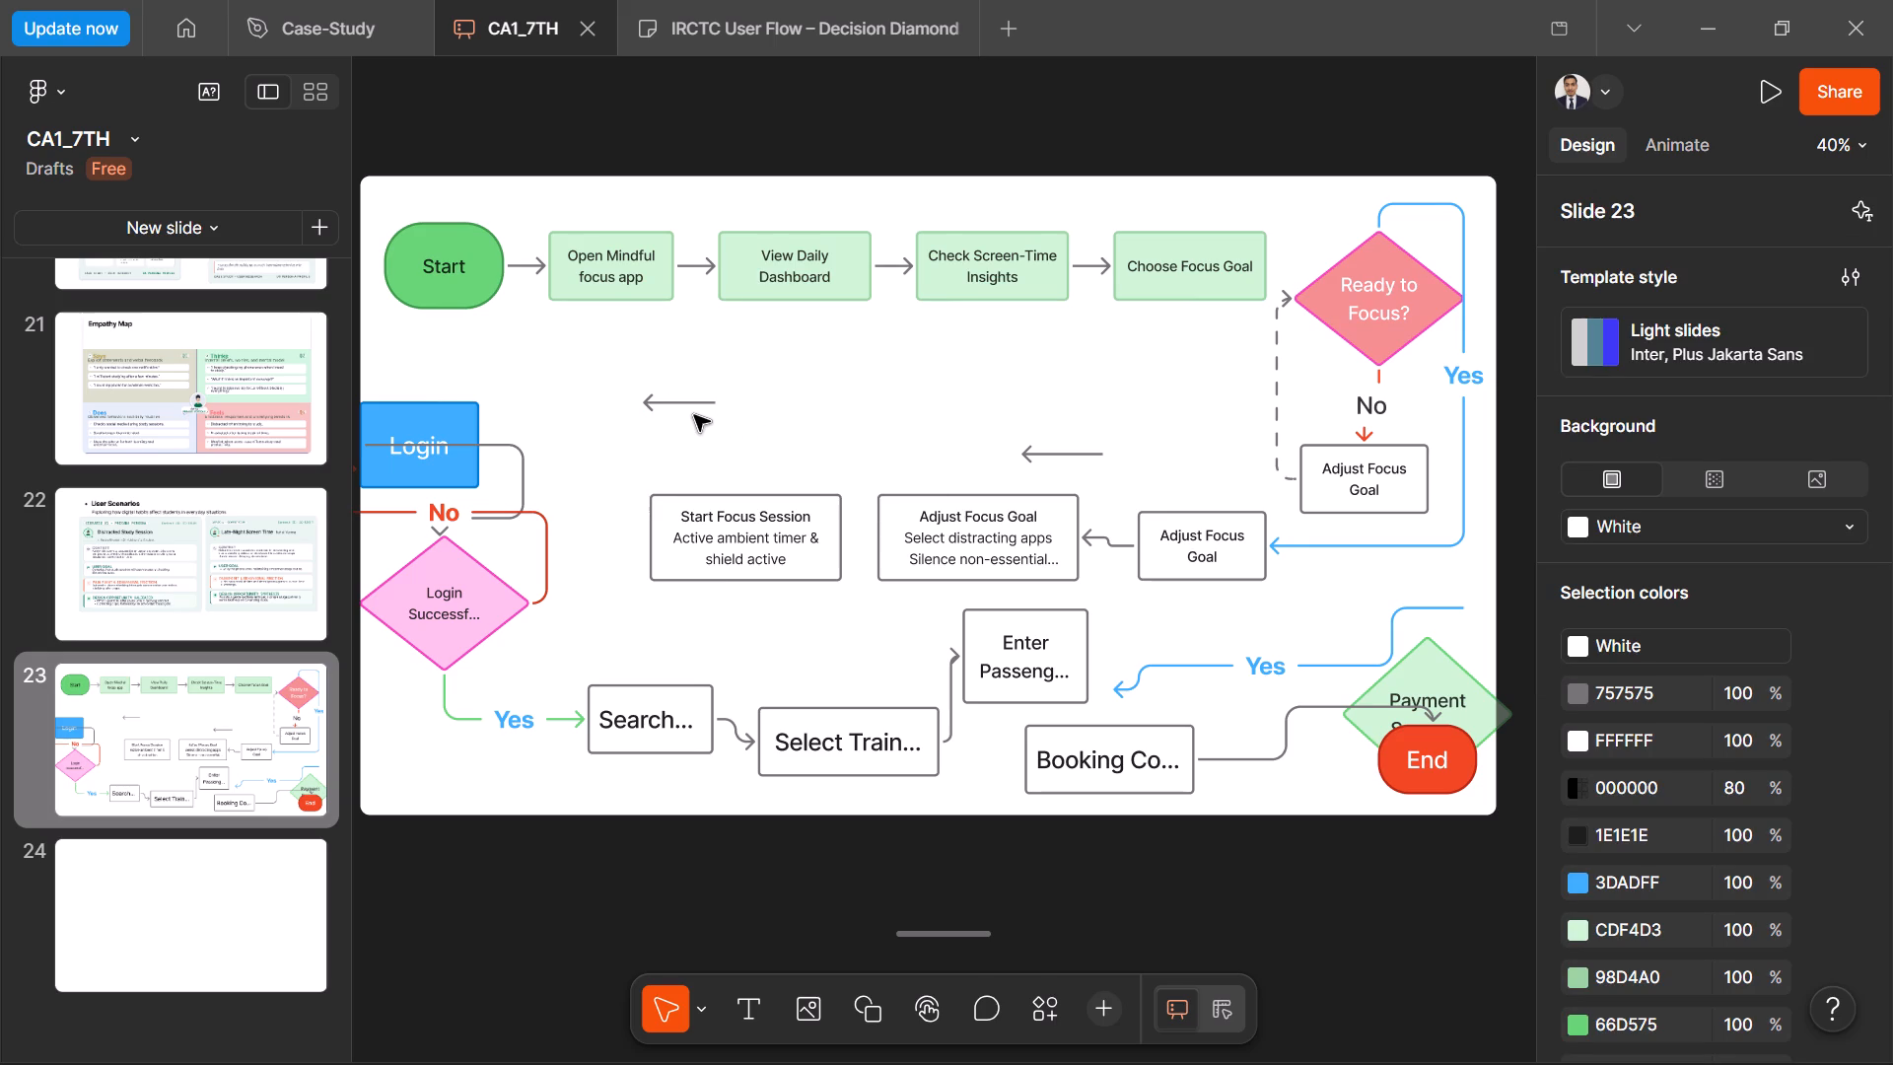
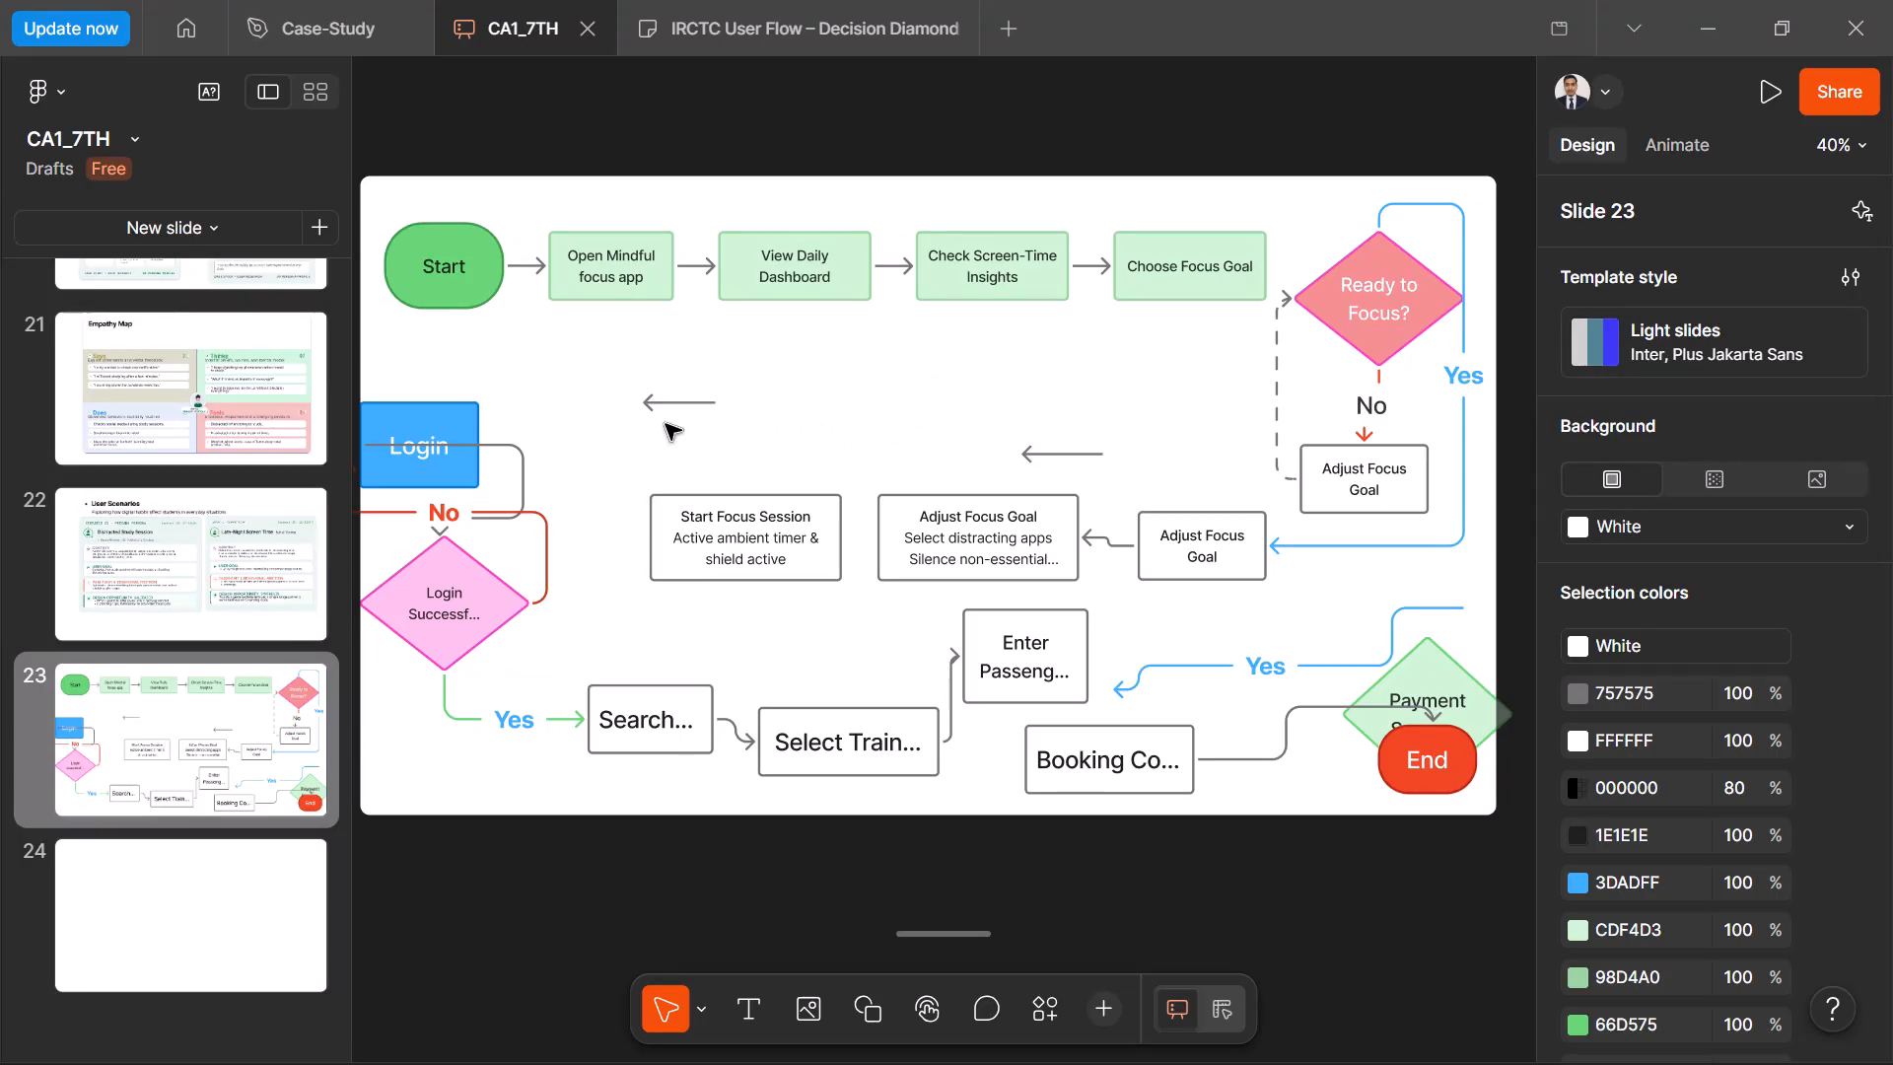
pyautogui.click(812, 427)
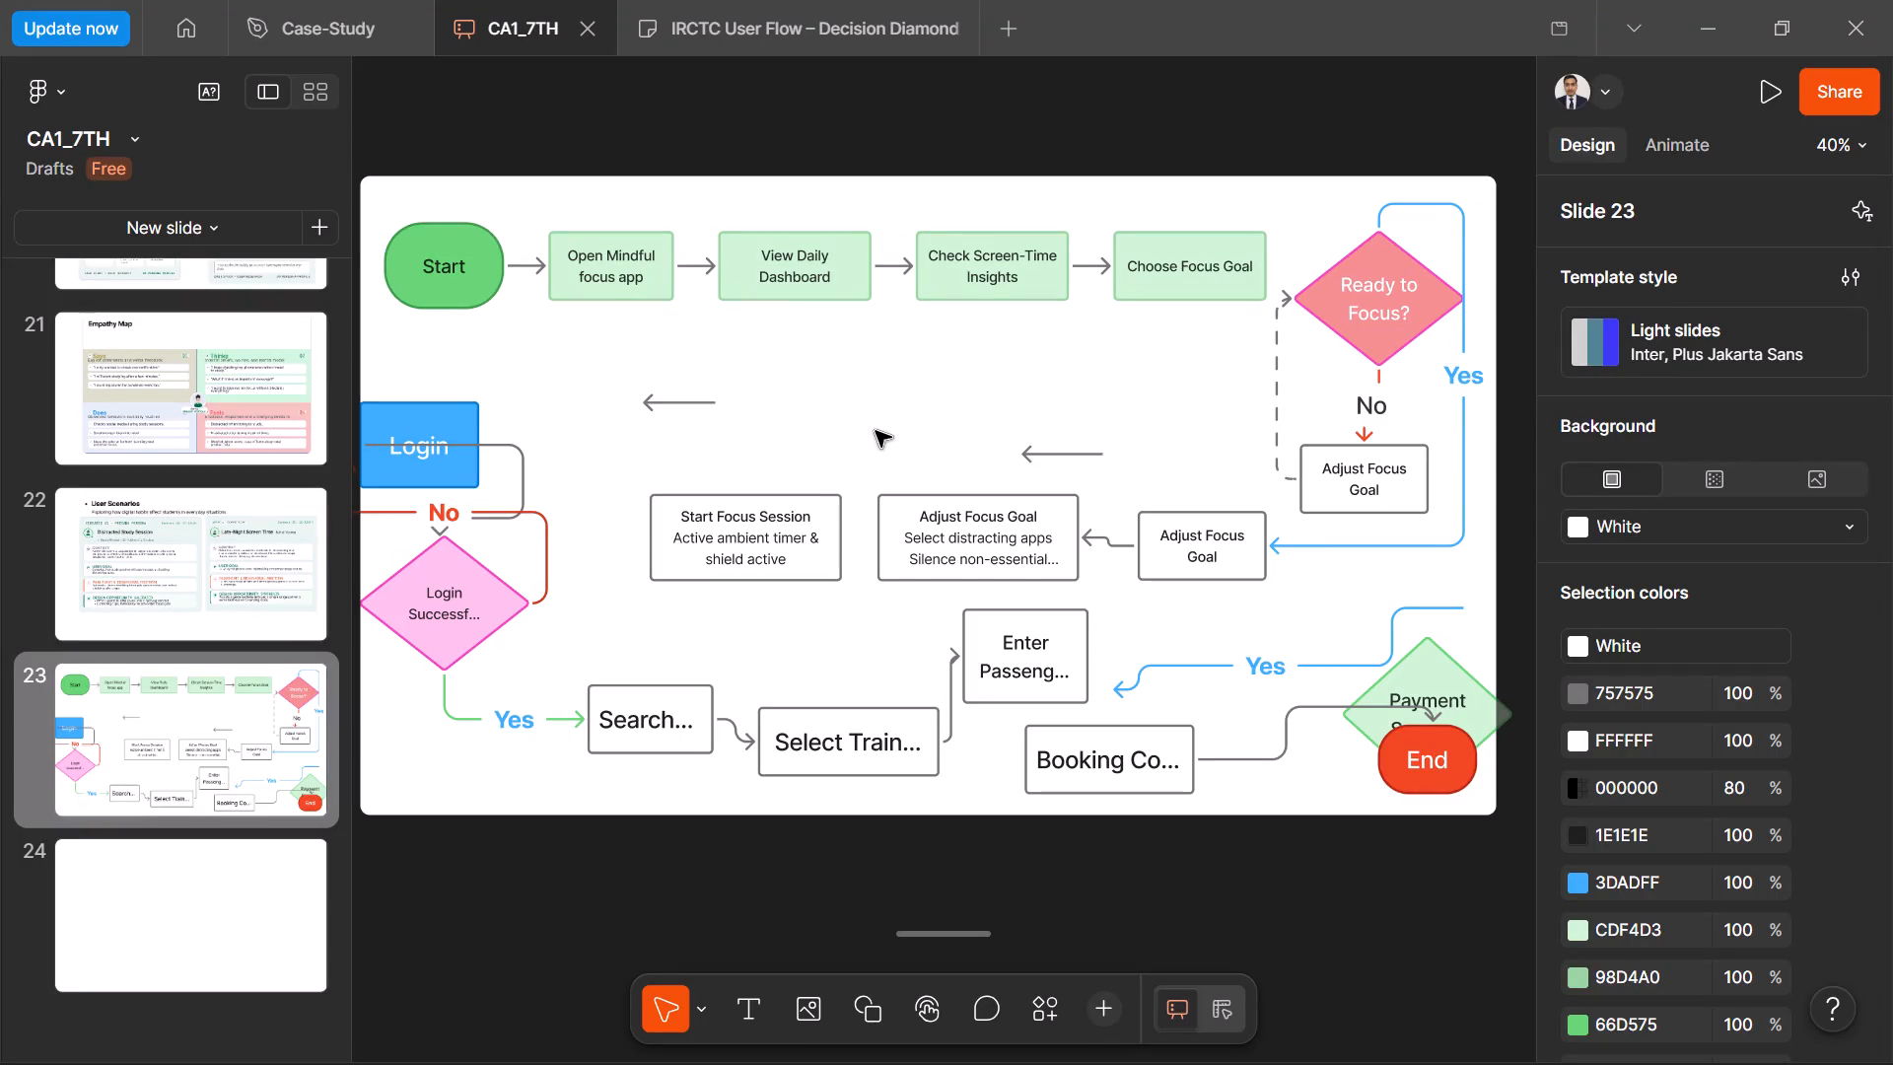
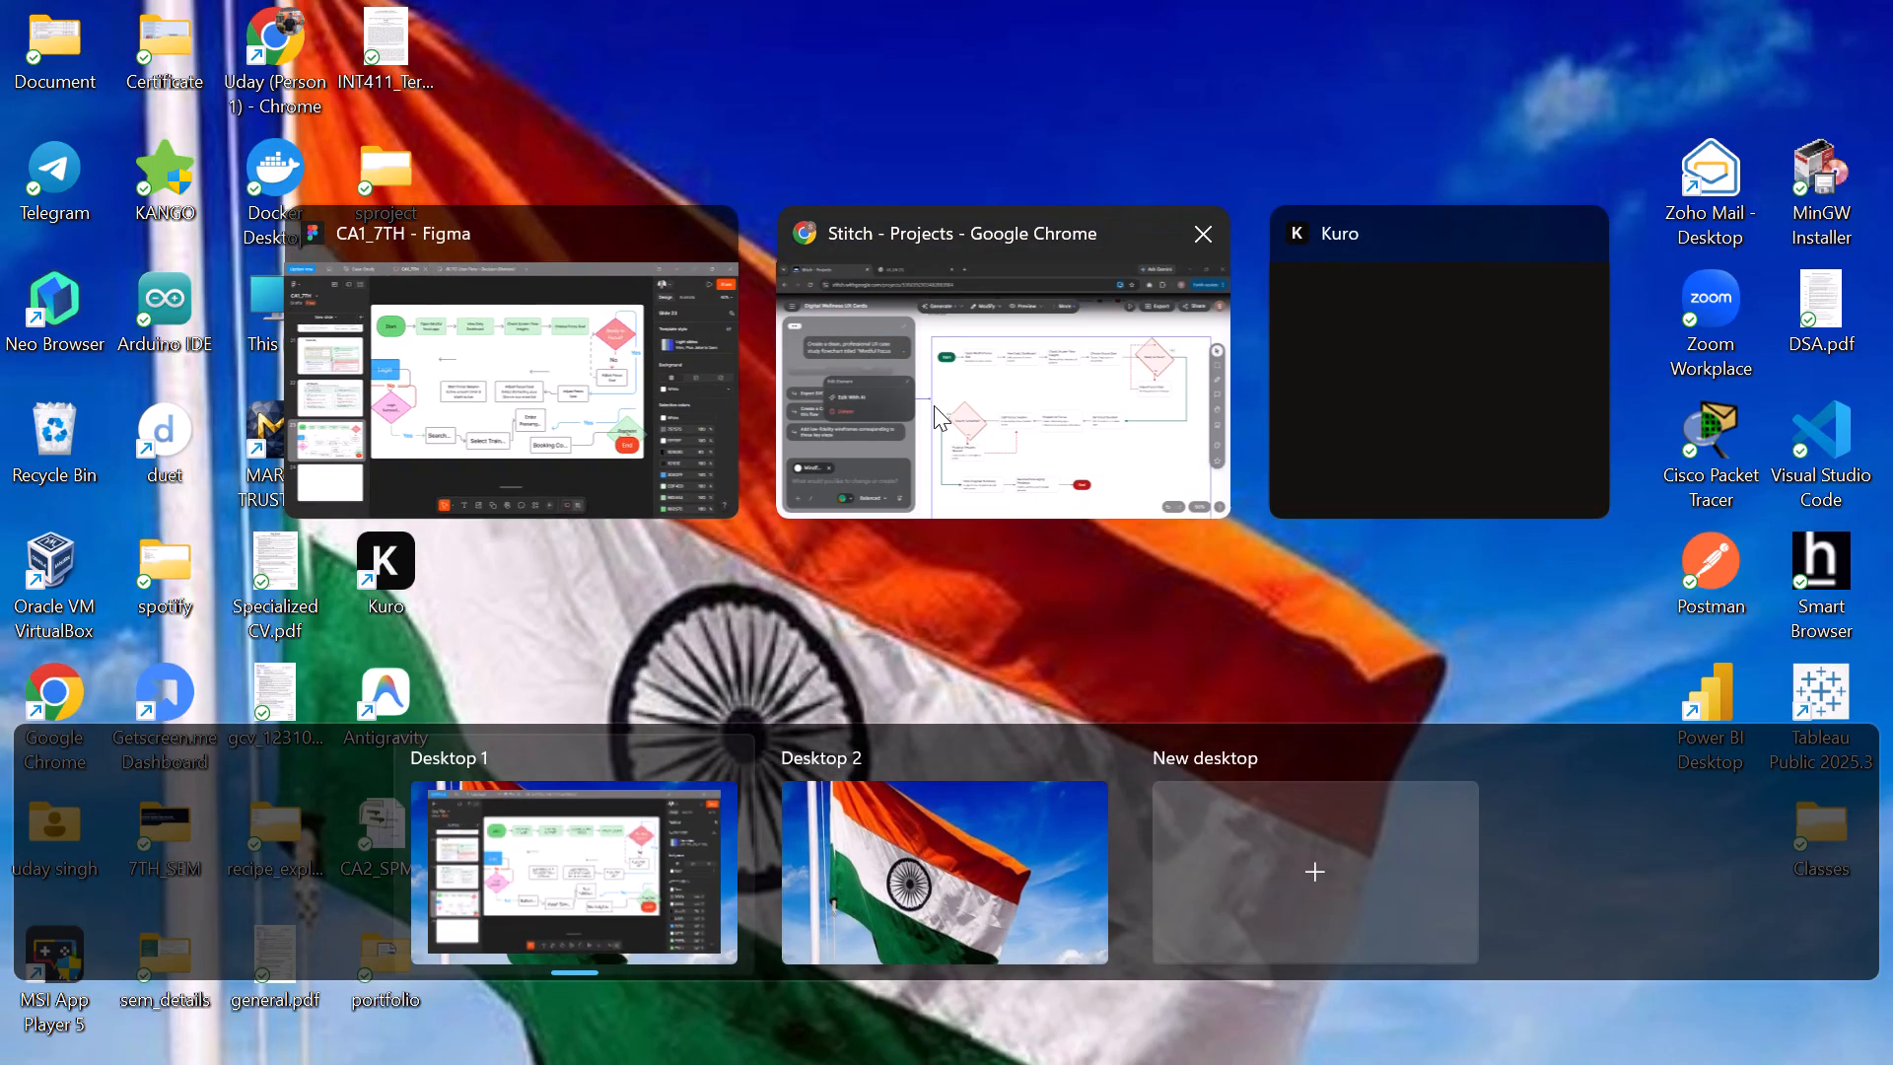
# Switch from the Figma deck to the Stitch project in Chrome to view the Mindful Focus reference flowchart.
pyautogui.click(641, 403)
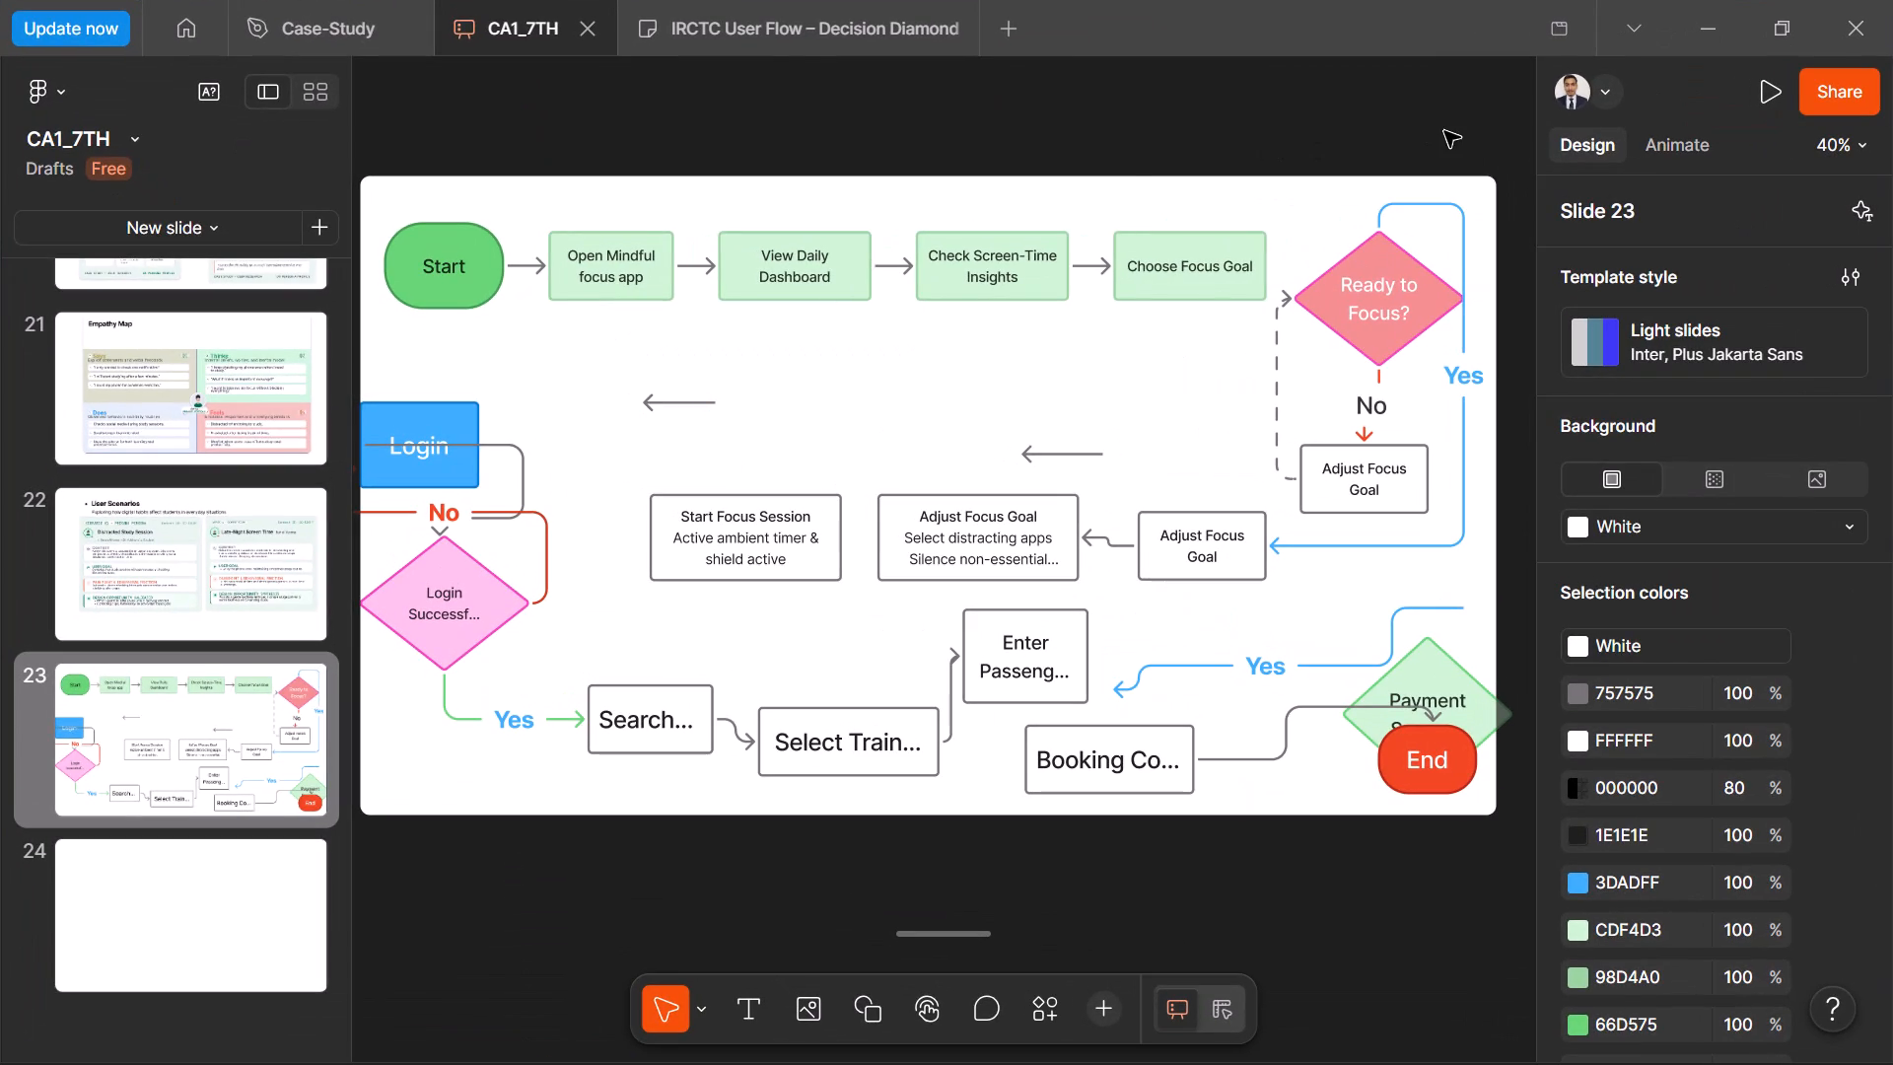
pyautogui.click(1711, 0)
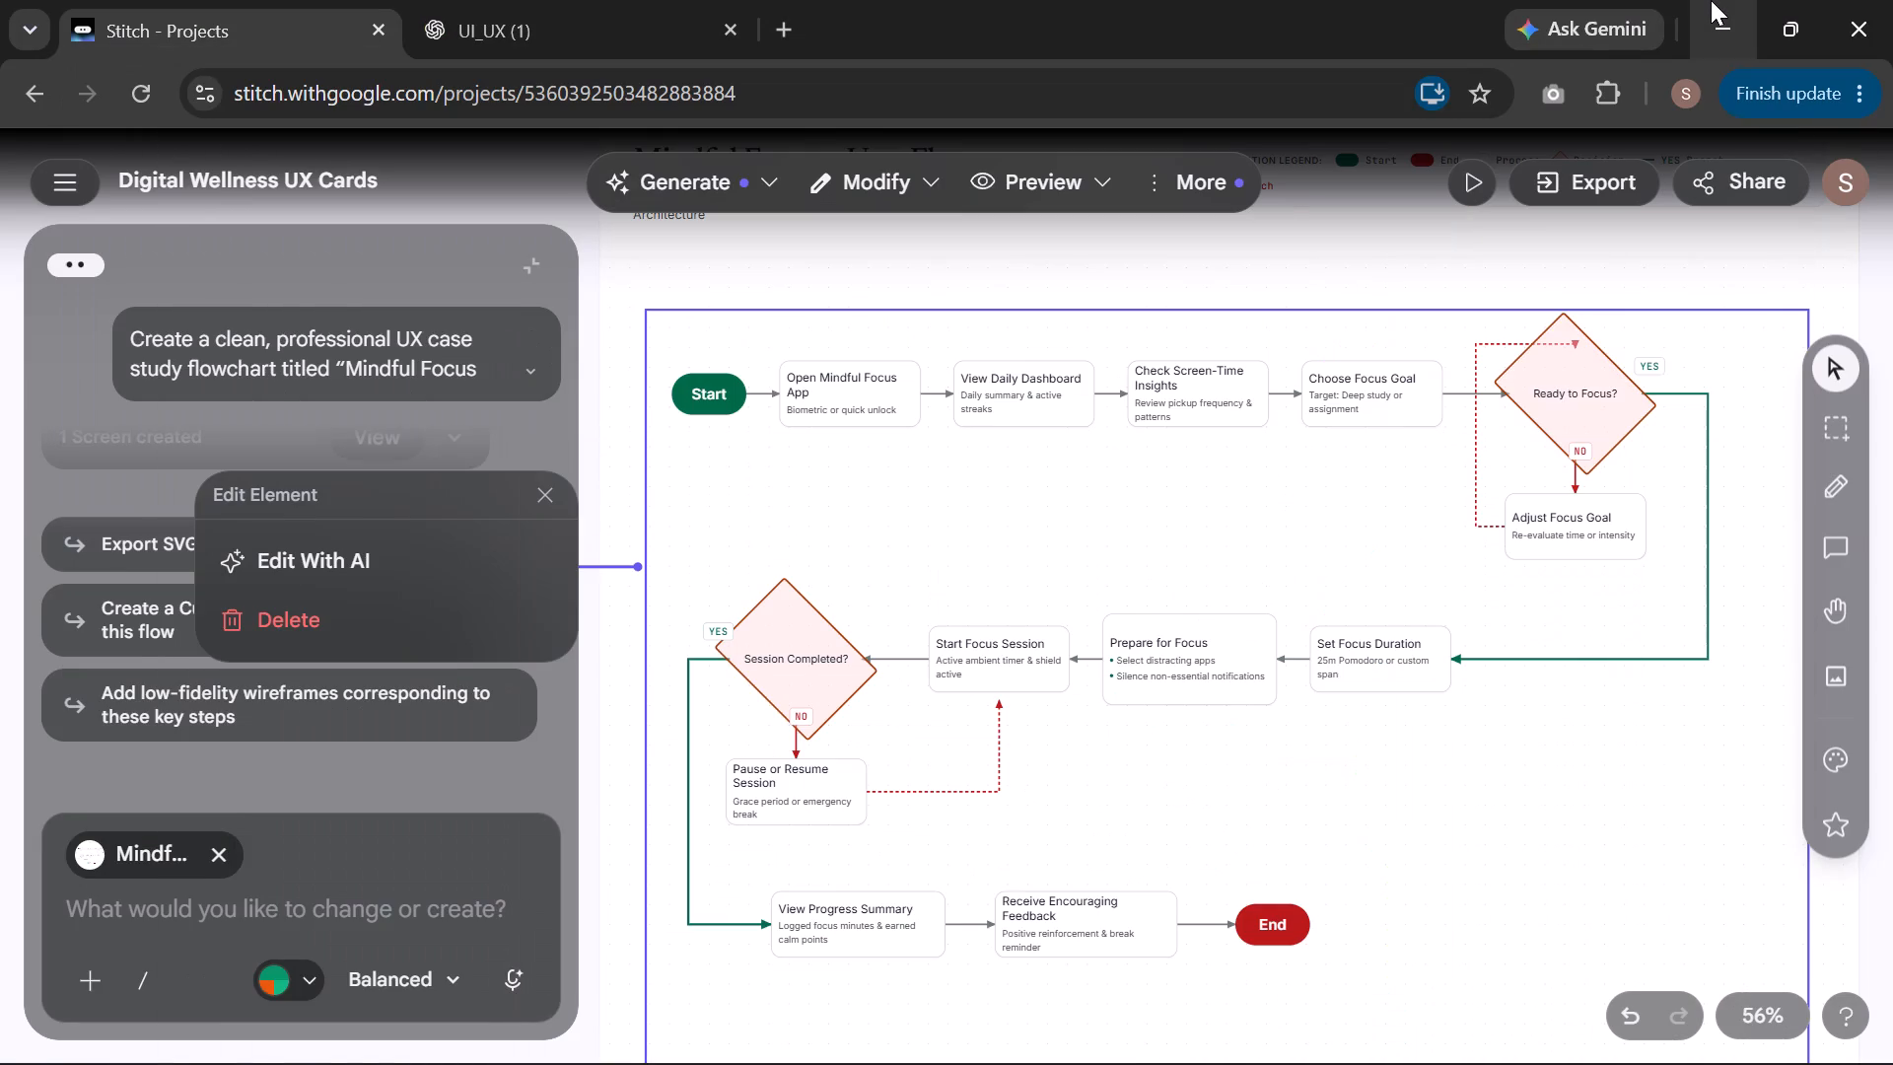